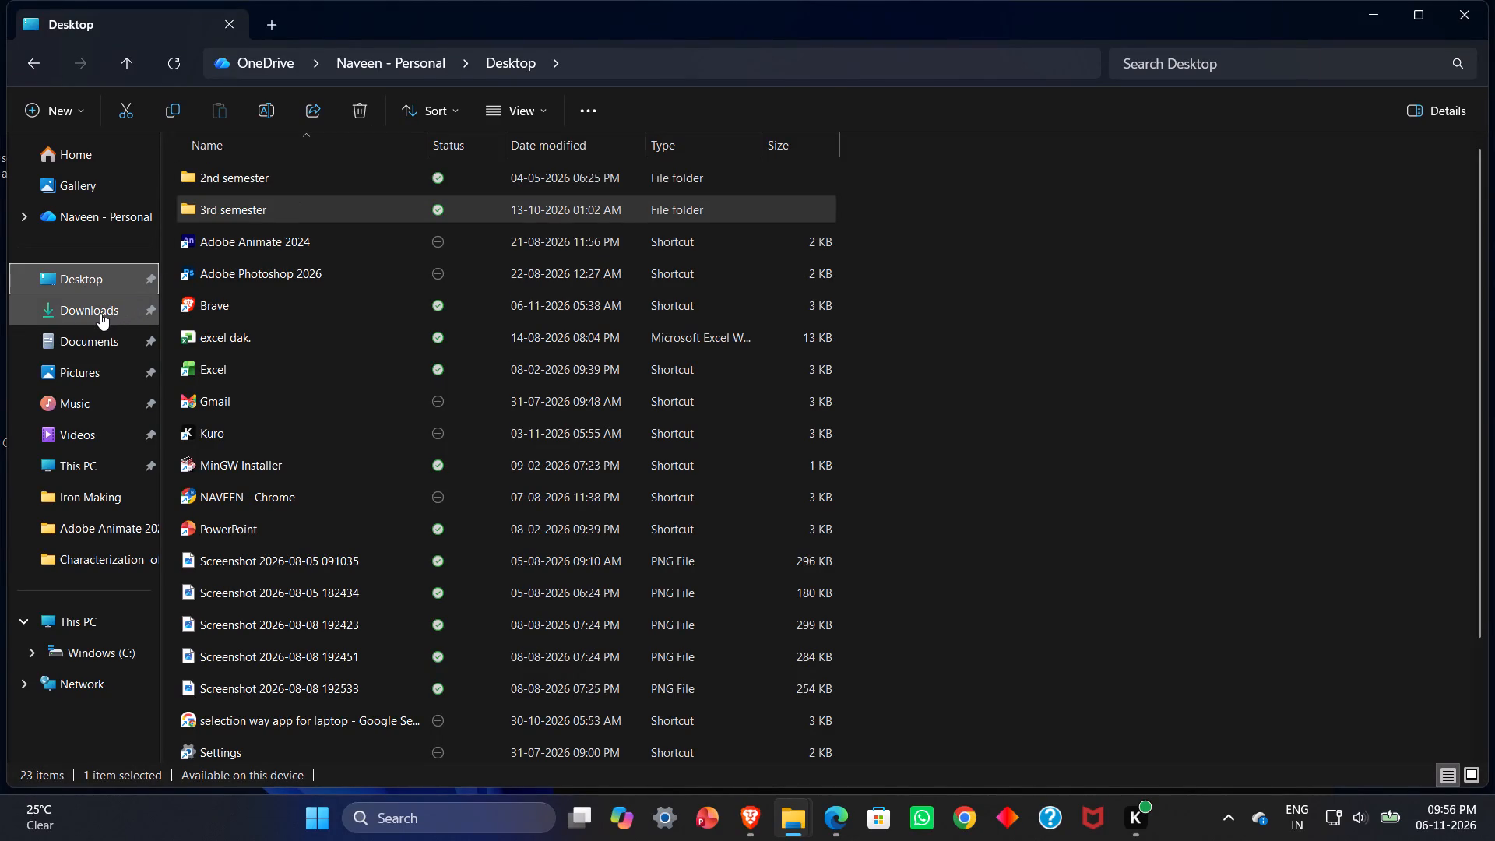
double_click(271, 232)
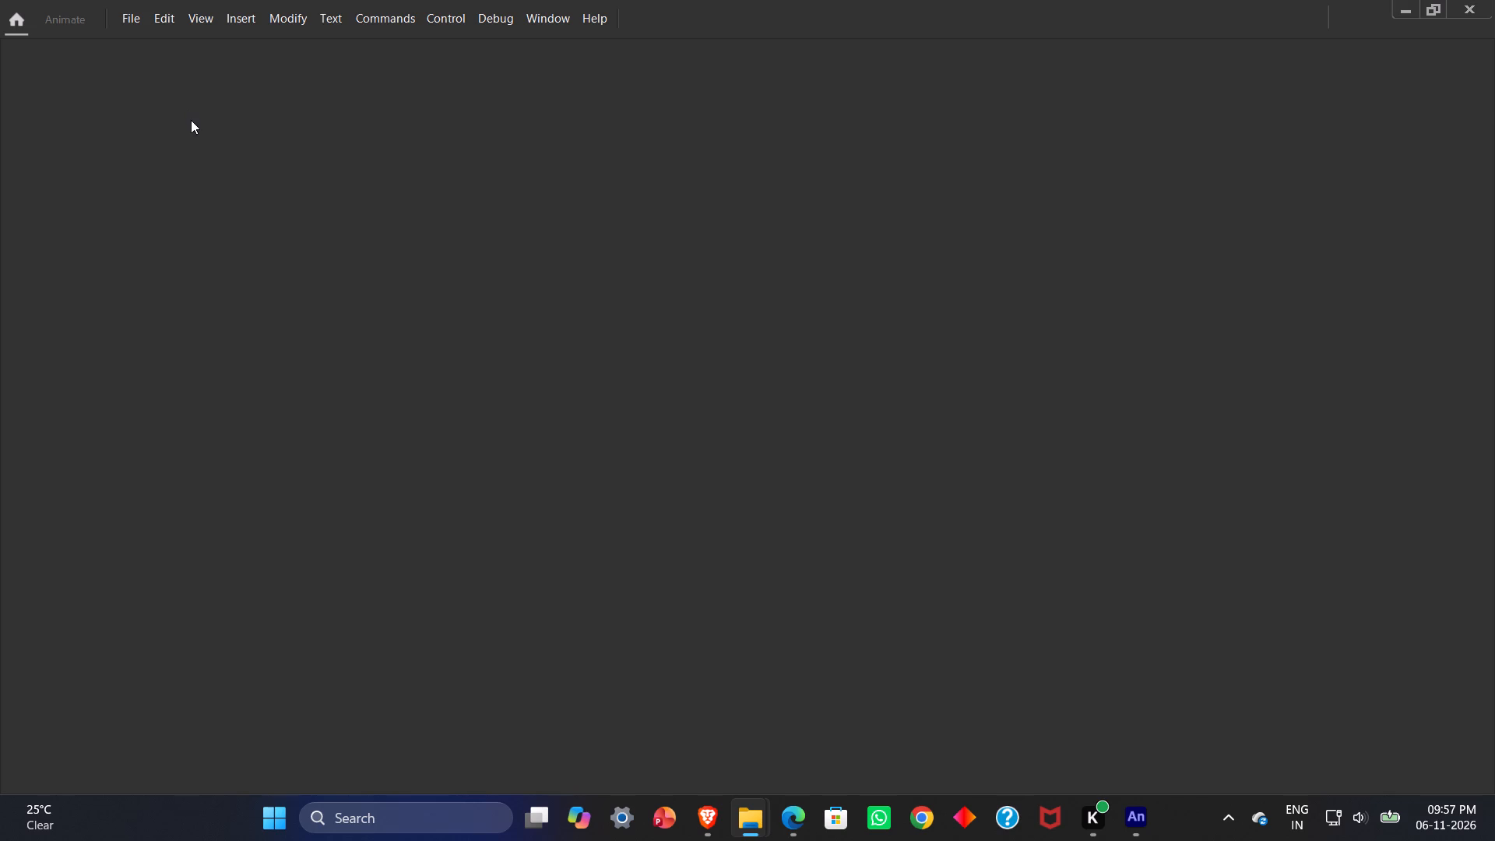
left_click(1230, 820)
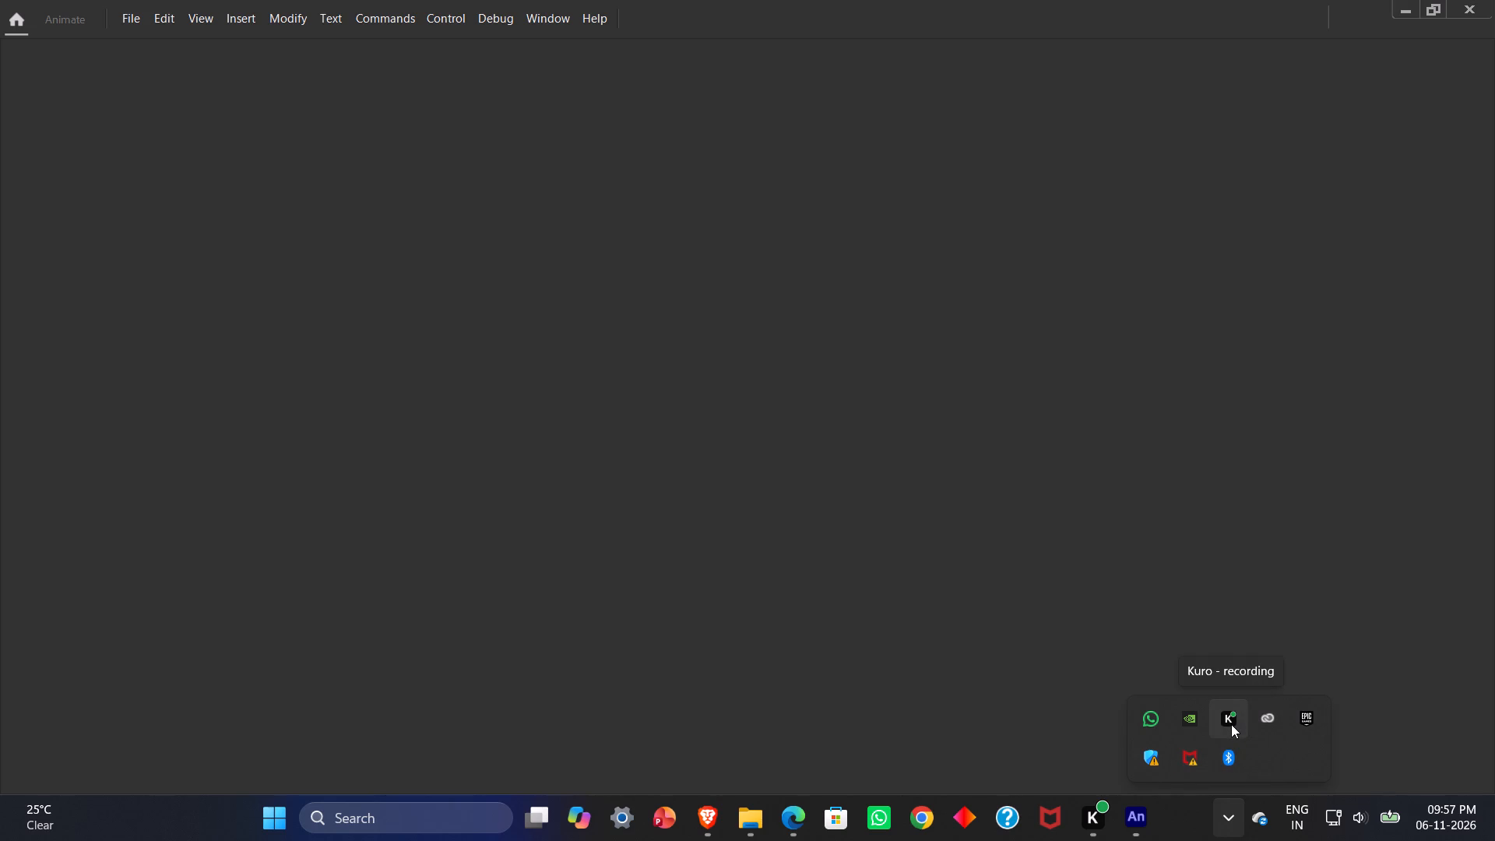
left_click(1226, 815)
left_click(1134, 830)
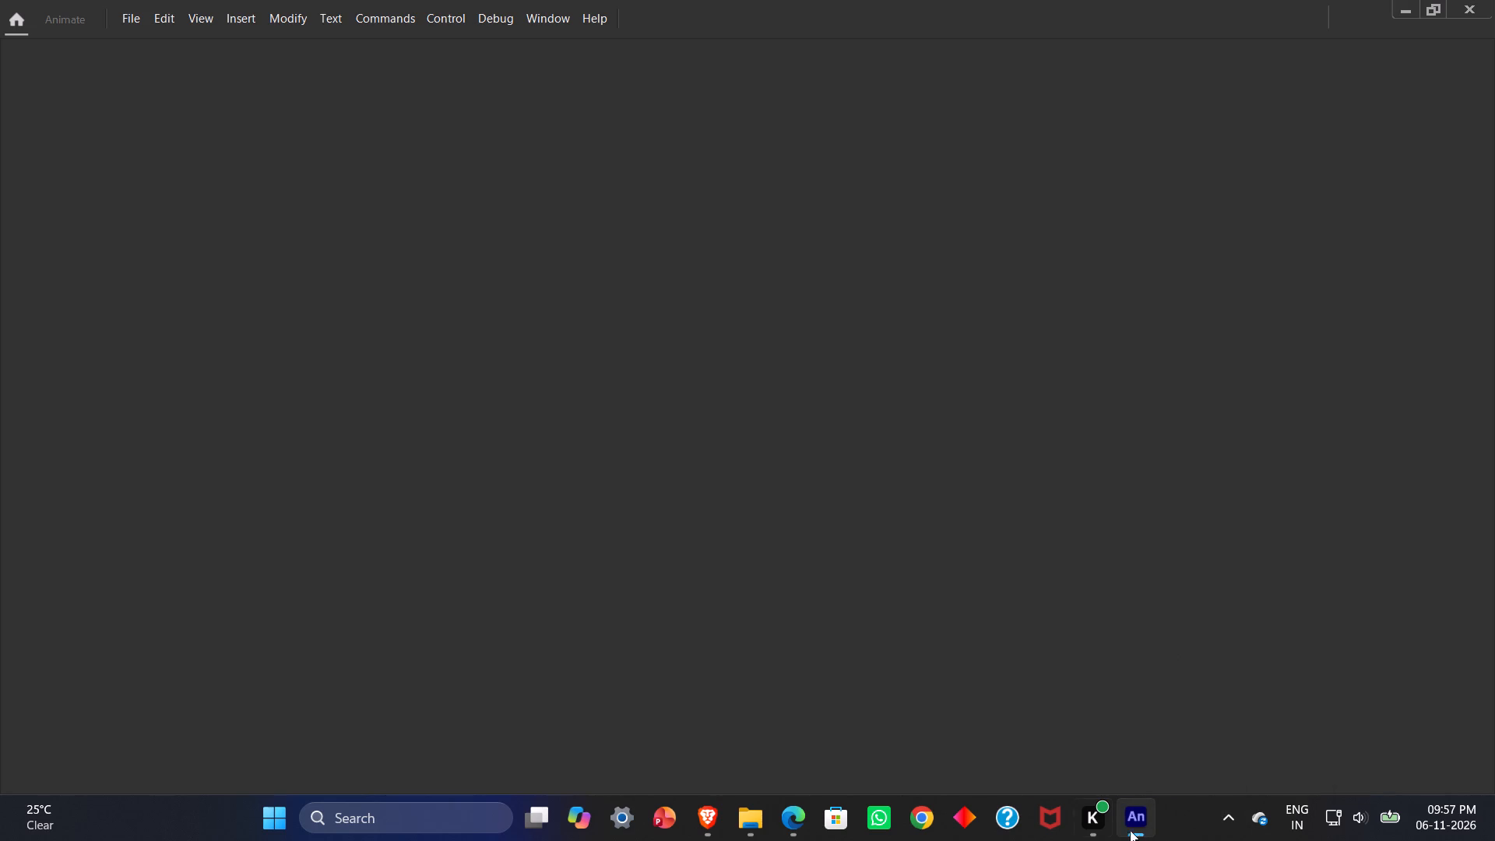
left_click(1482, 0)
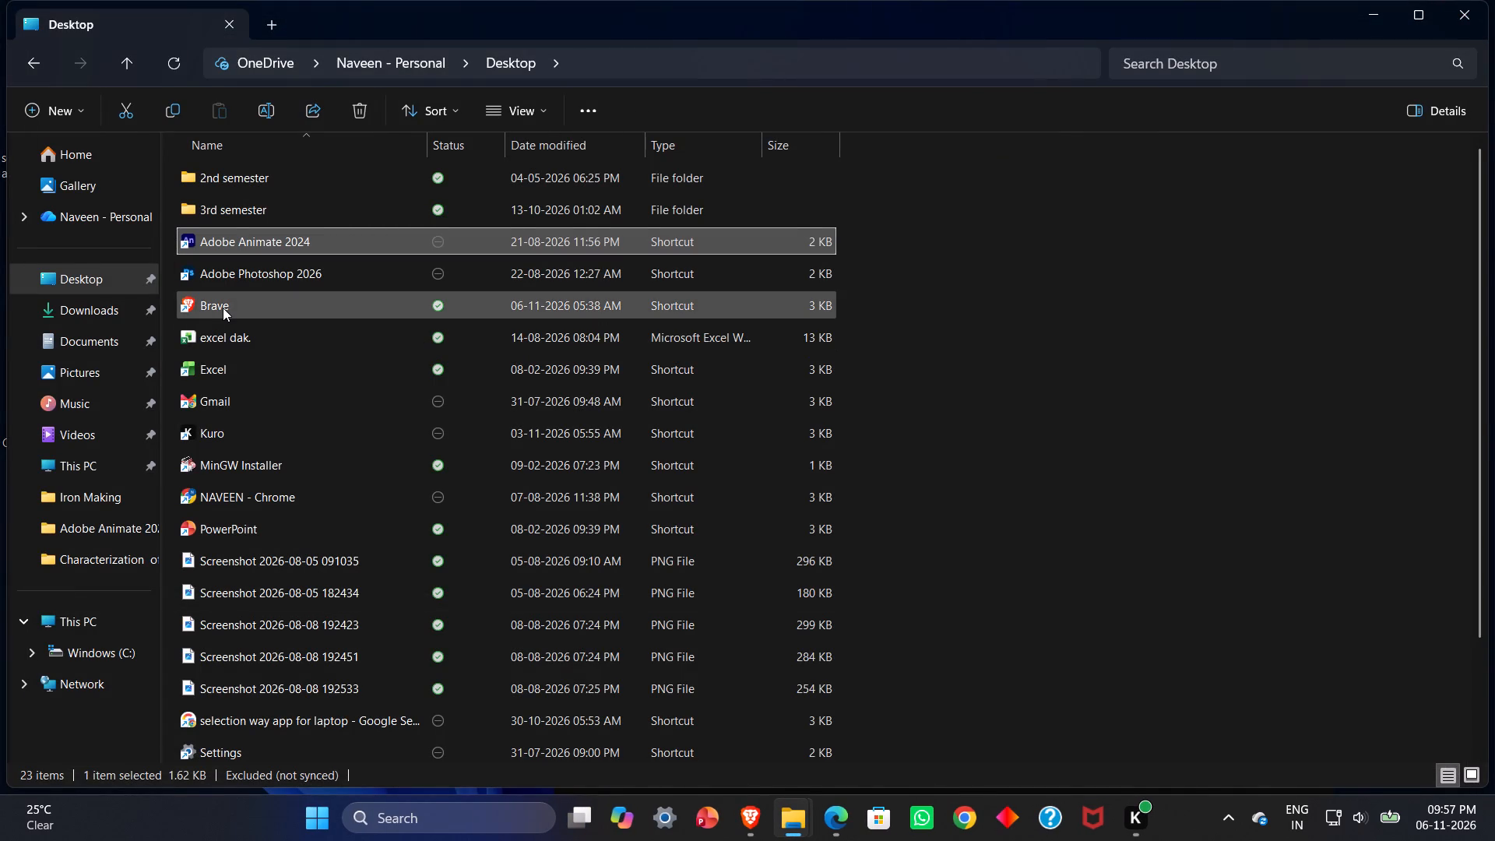
Open the "1 character" Animate document from the Adobe Animate 2024 folder in Downloads.
scroll(223, 308, "down", 2)
scroll(223, 308, "up", 2)
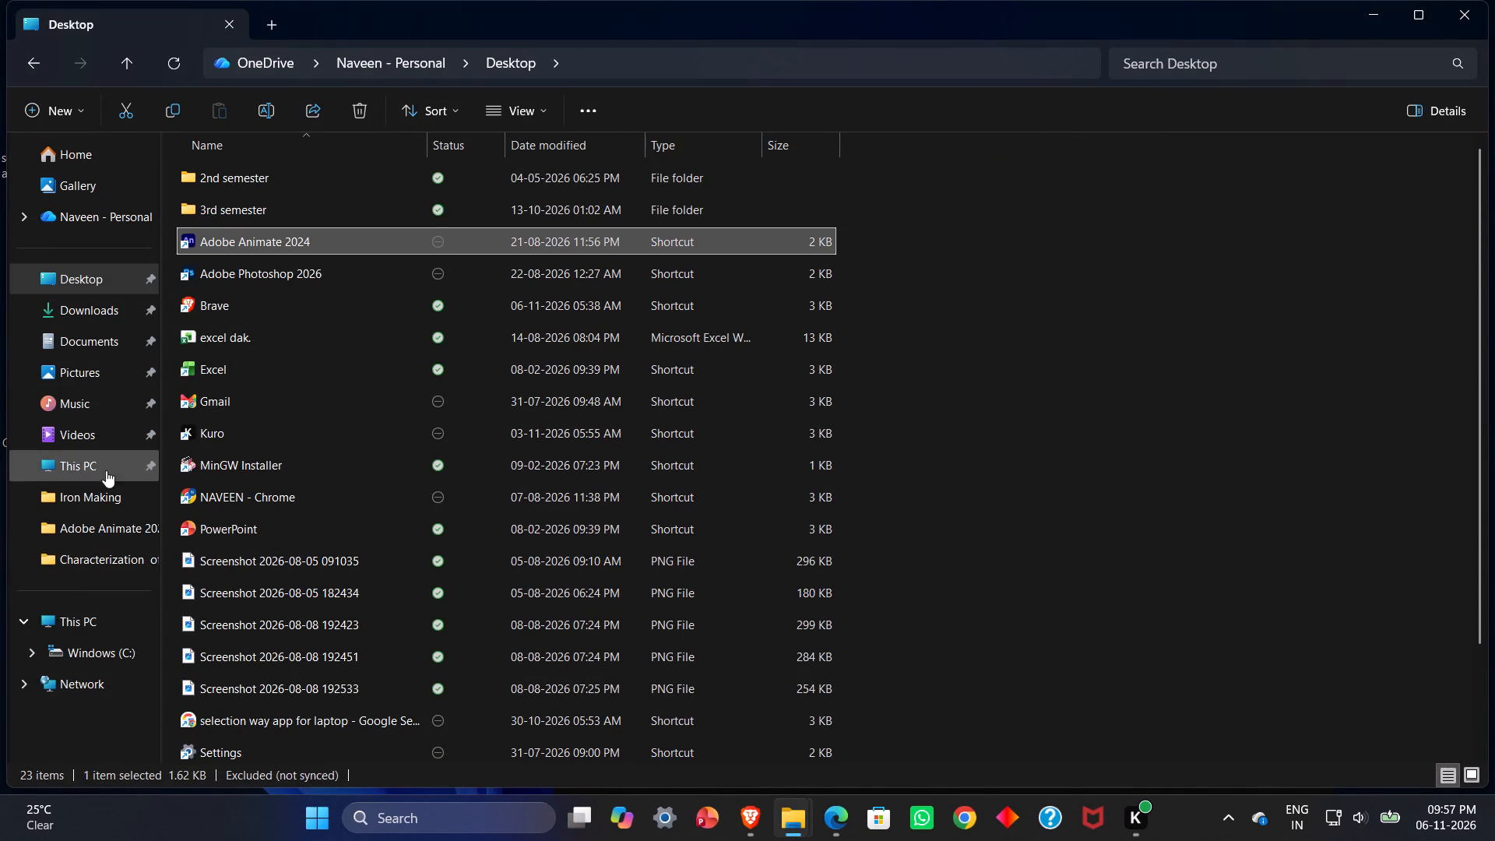
left_click(100, 282)
left_click(93, 313)
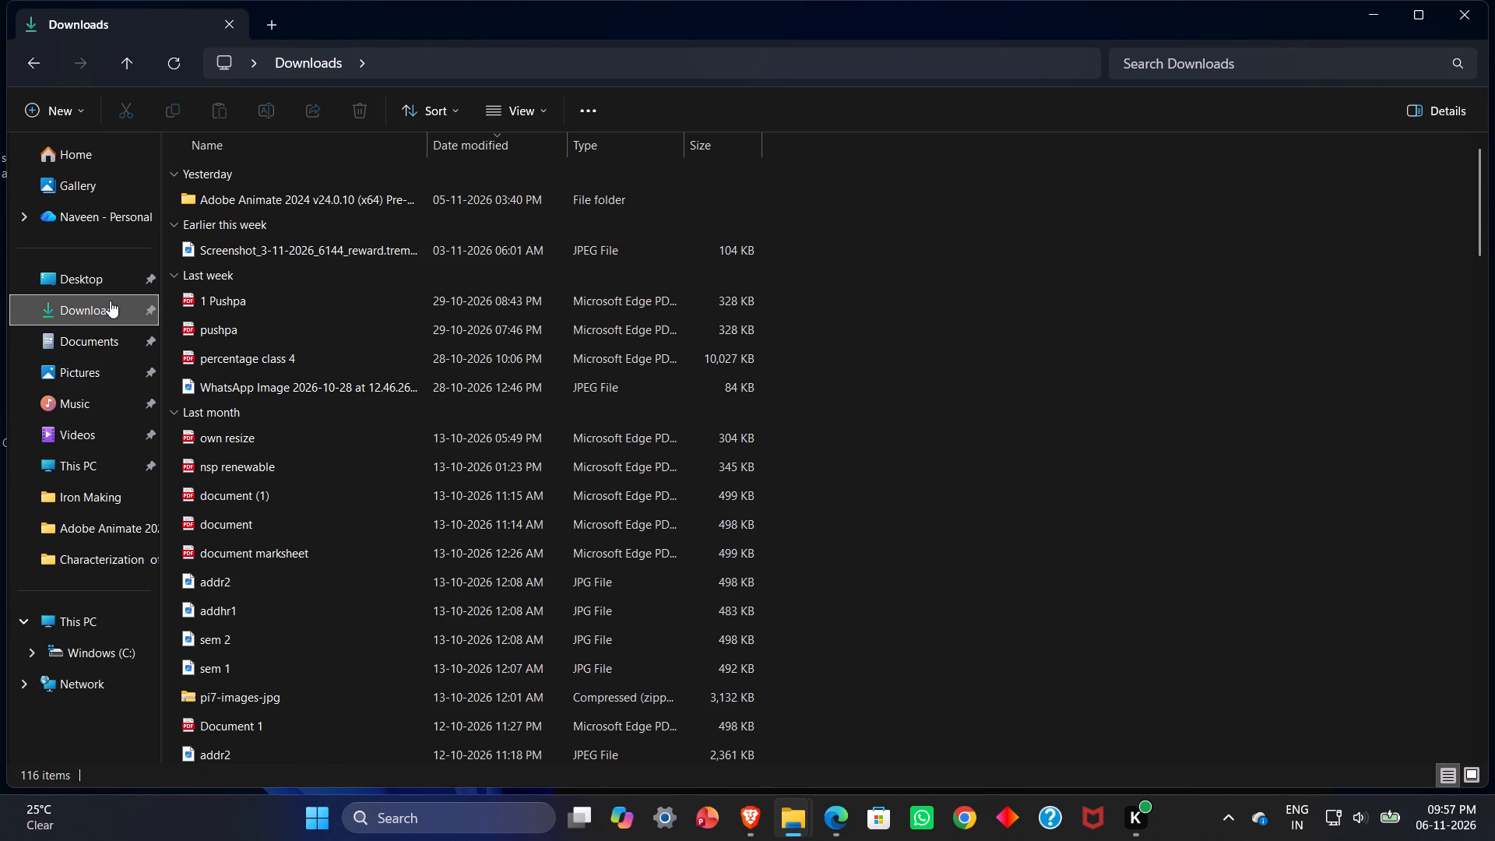
left_click(332, 194)
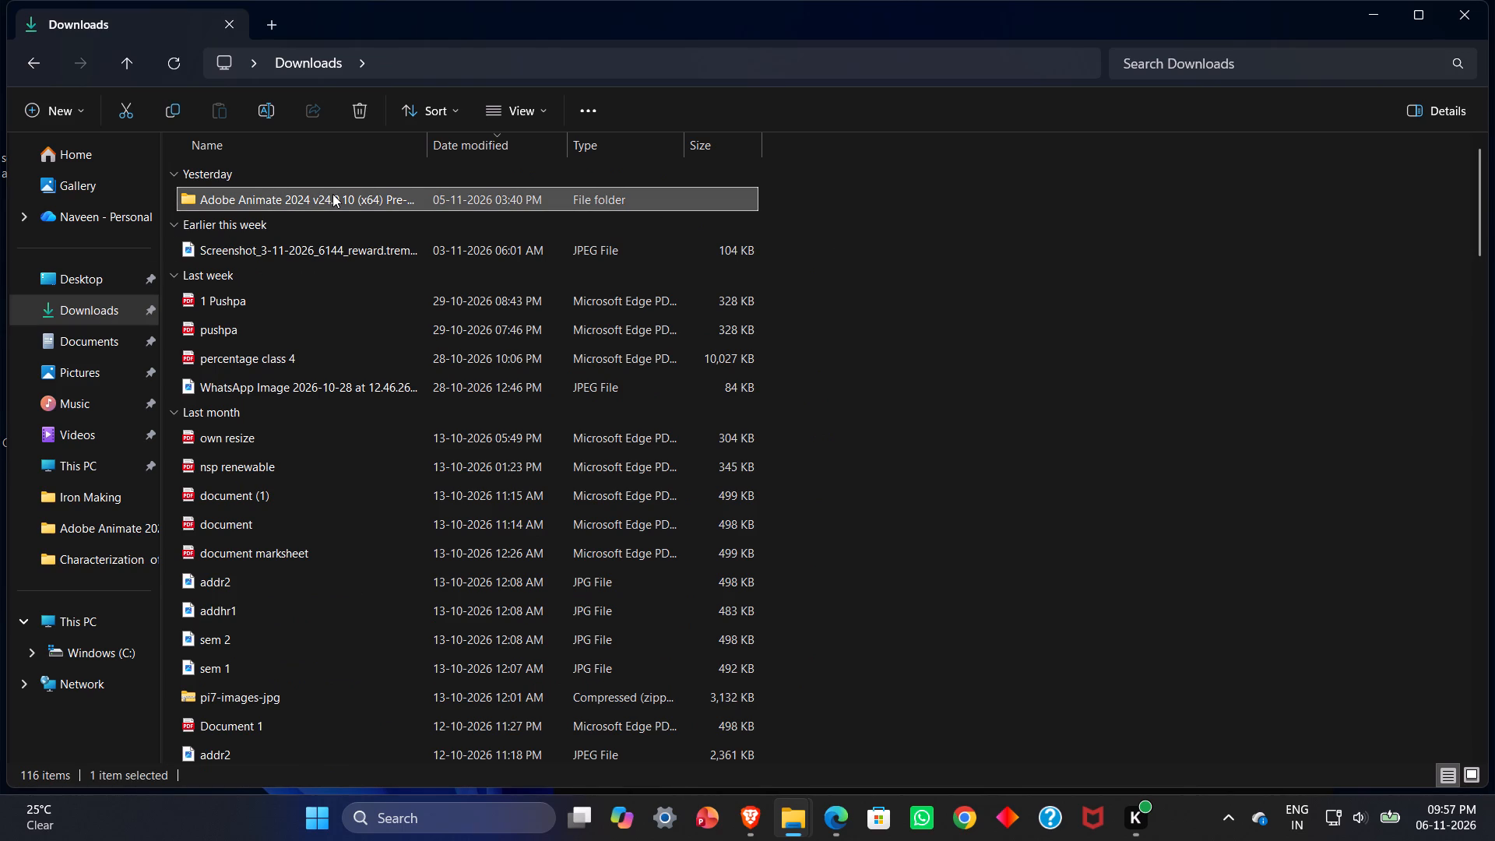
double_click(332, 194)
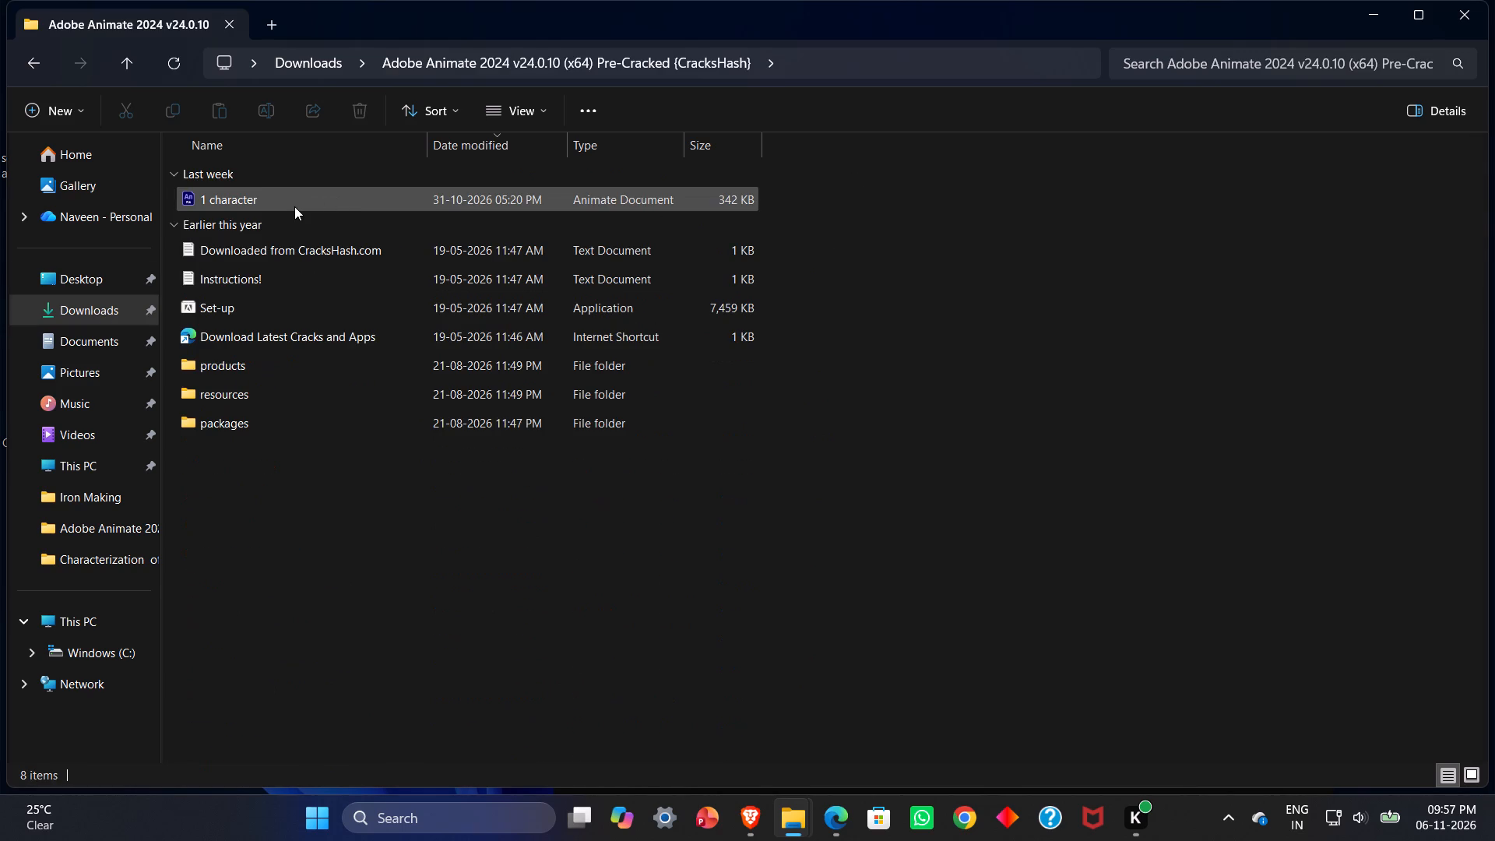
double_click(299, 199)
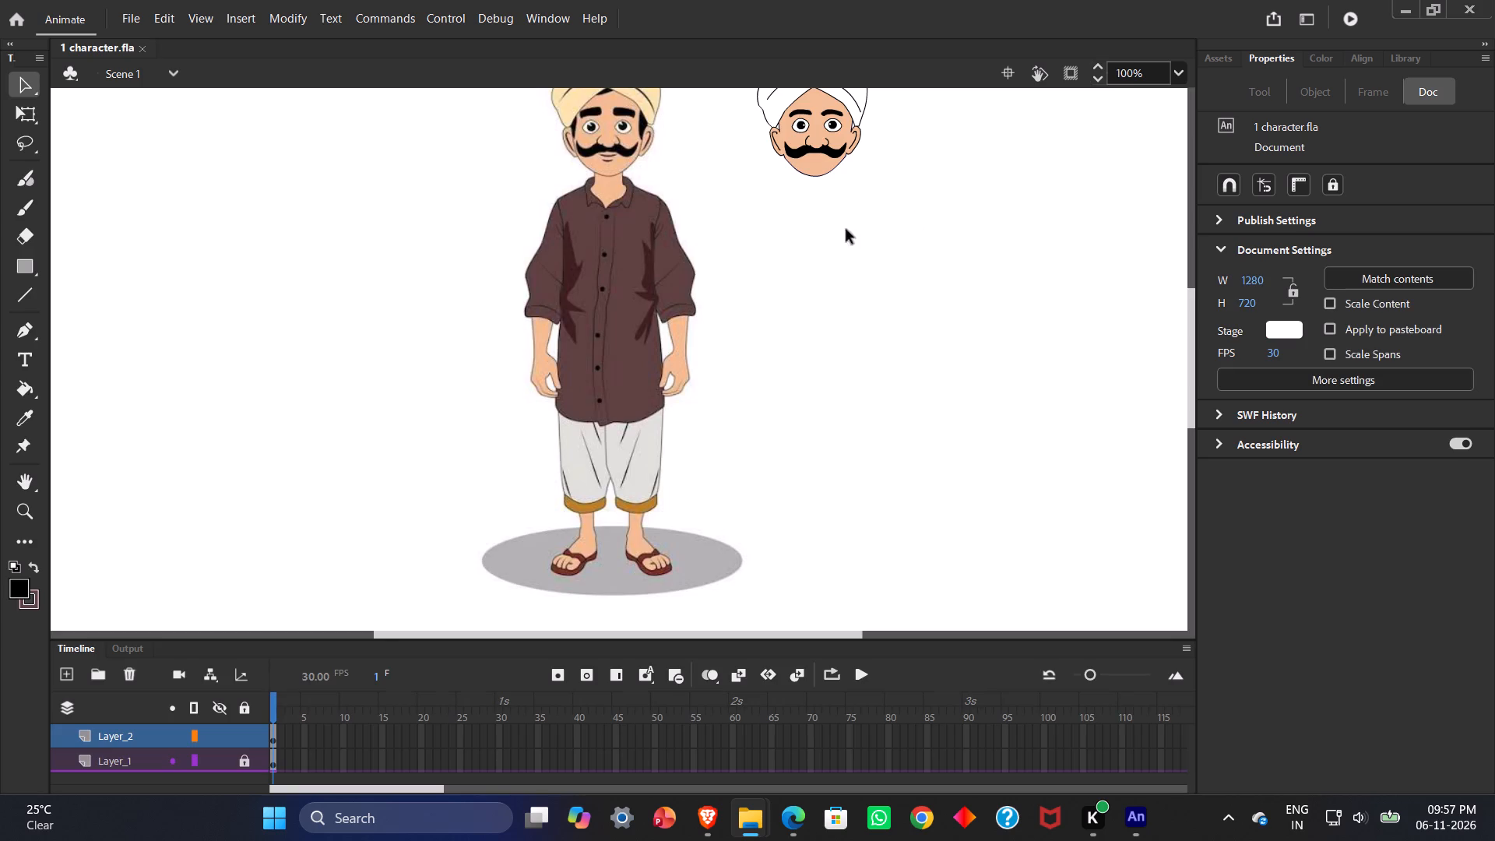
Draw a nearly horizontal line about 31 px wide across the neck between the collar's two top ends on Layer_2.
scroll(635, 273, "up", 1)
scroll(635, 273, "down", 1)
left_click_drag(1156, 74, 1078, 79)
key("BackSpace")
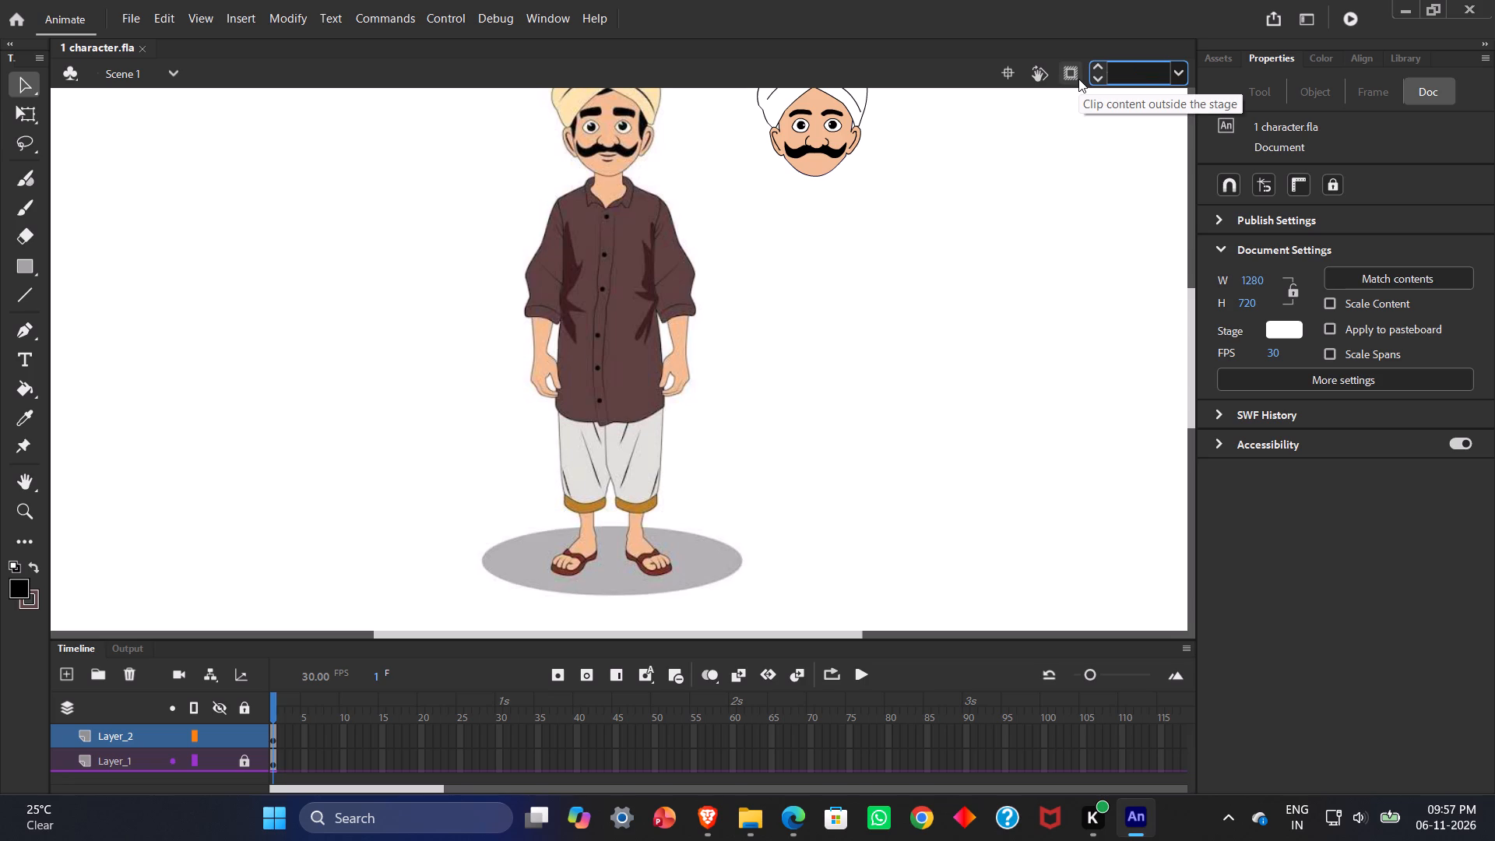
type("600")
key("Return")
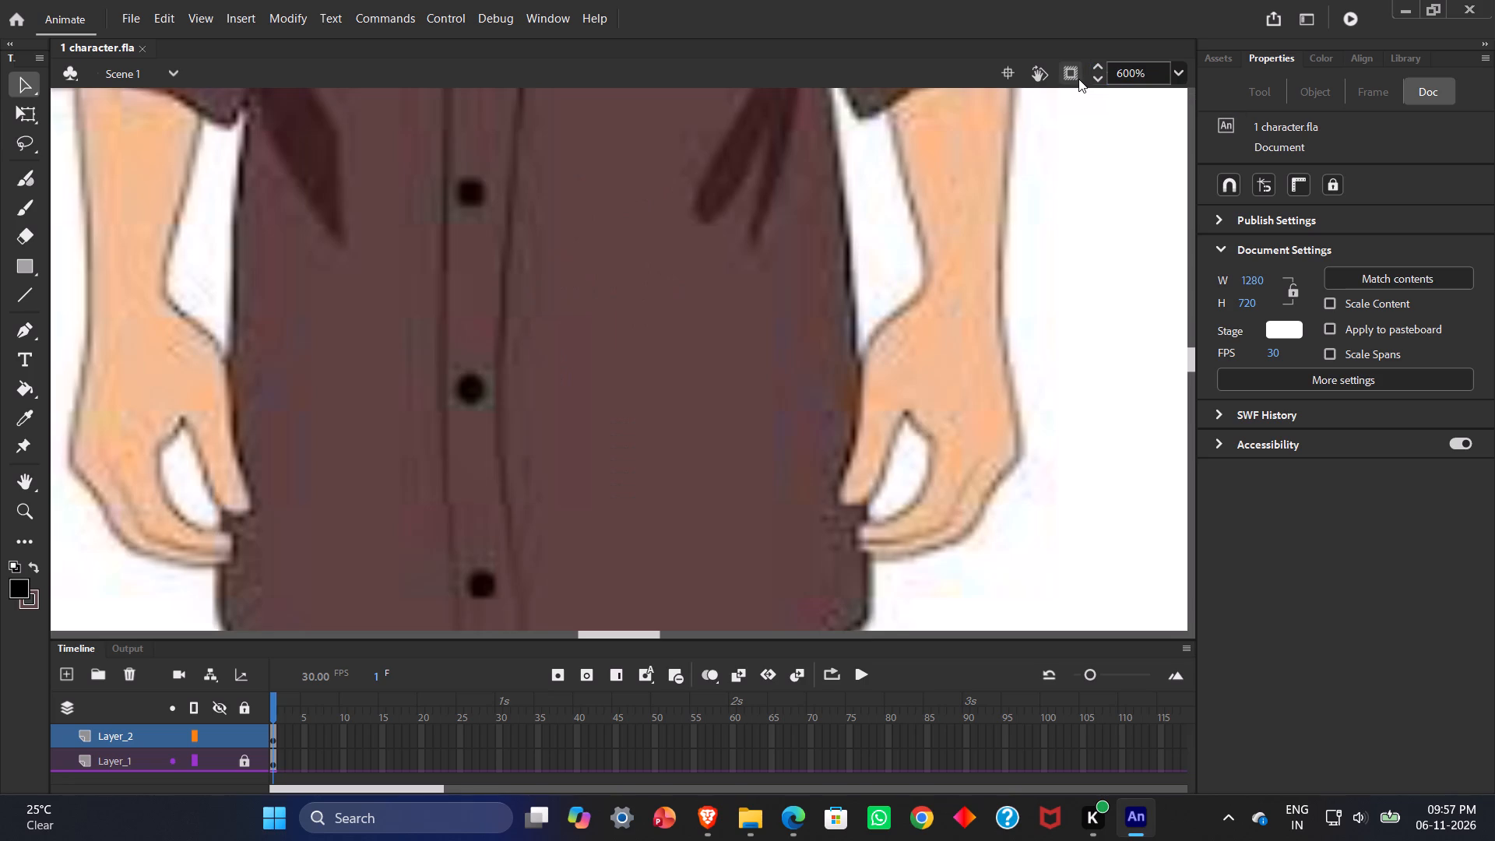
scroll(857, 354, "up", 5)
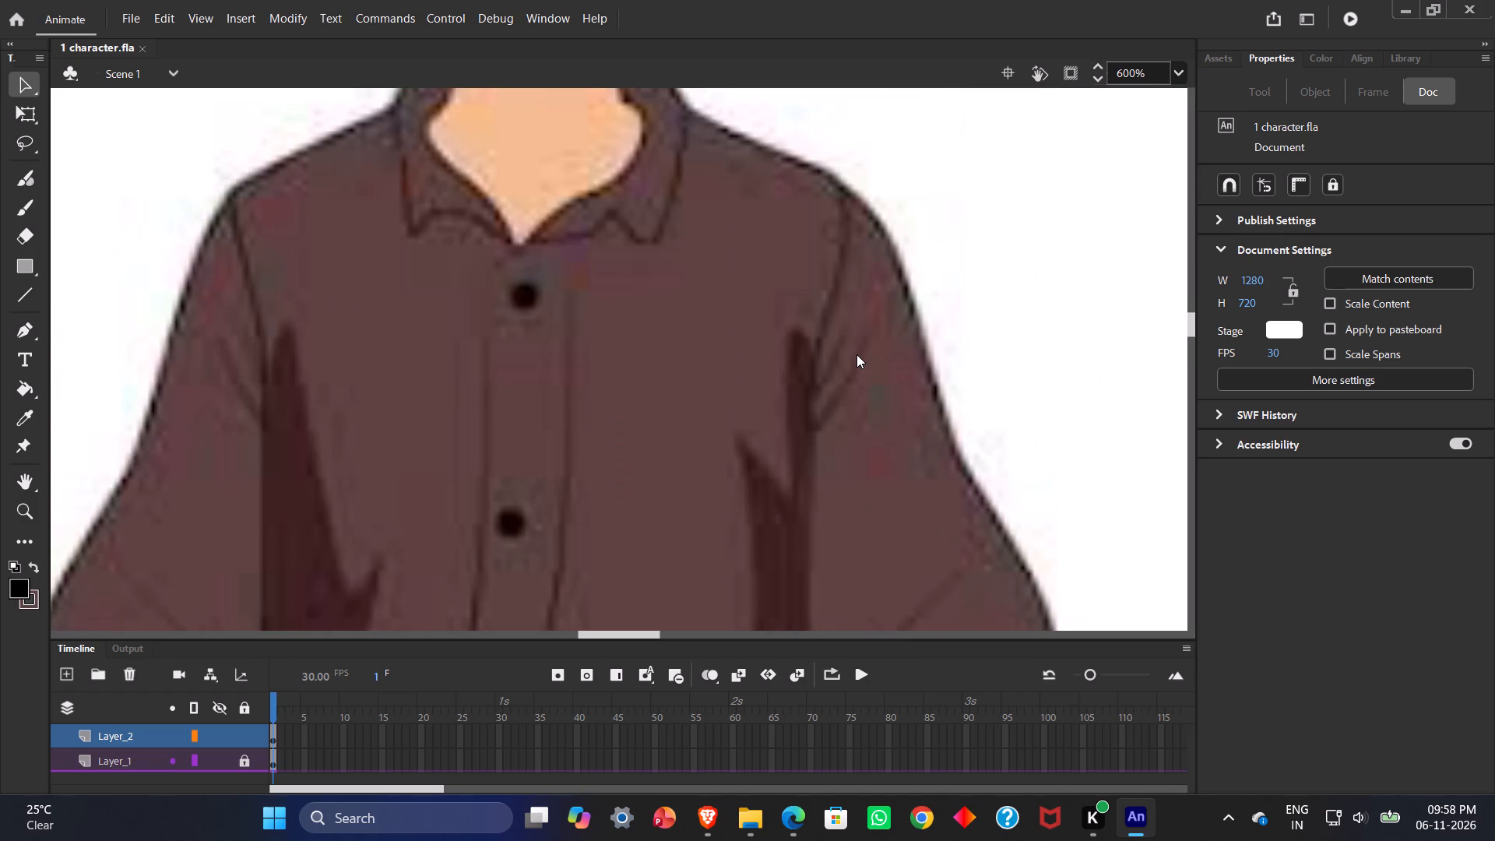
scroll(857, 354, "up", 2)
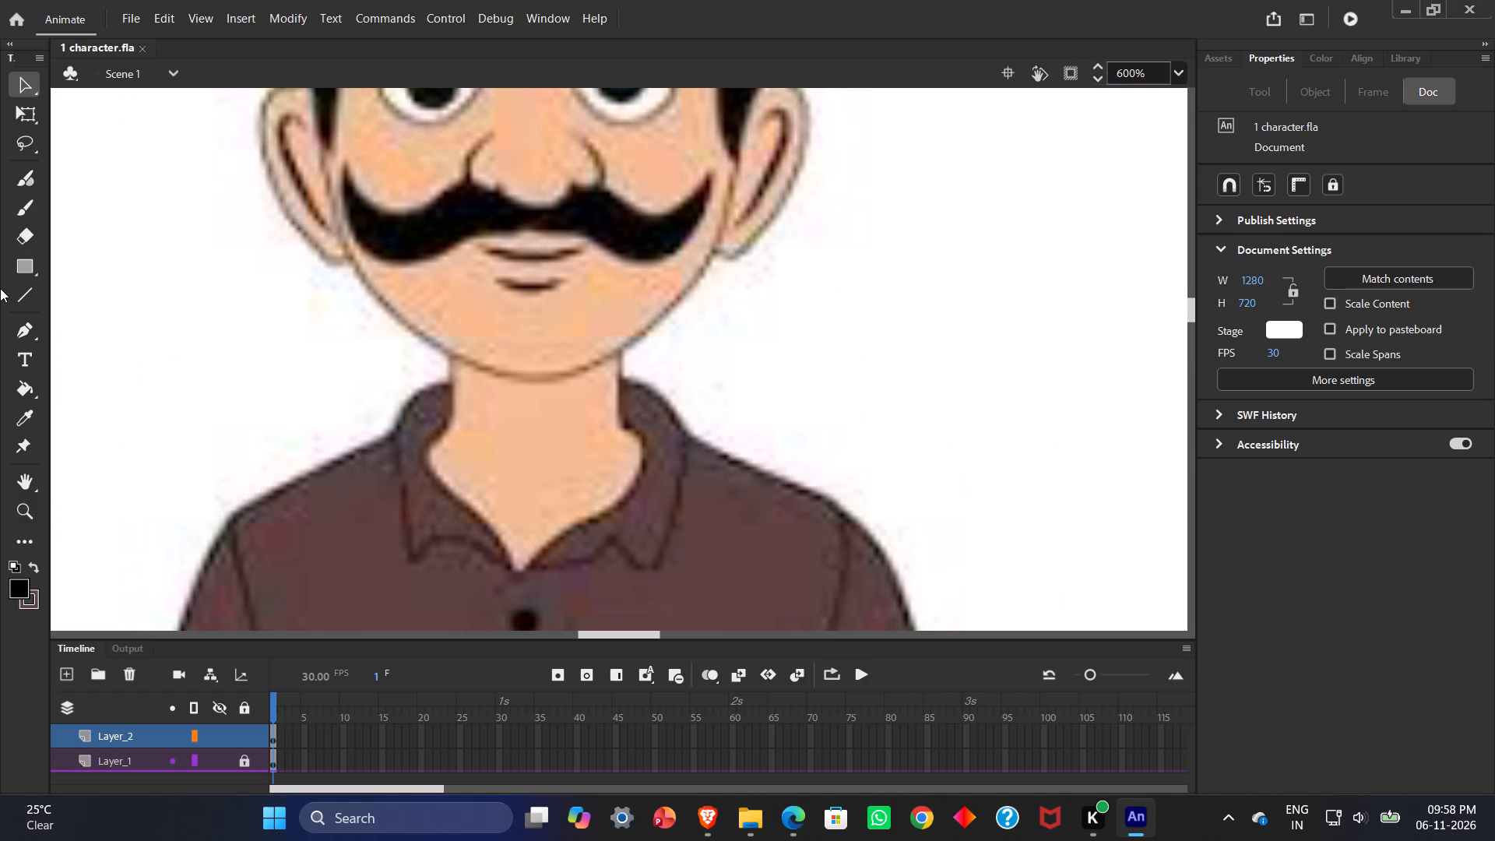
left_click(23, 295)
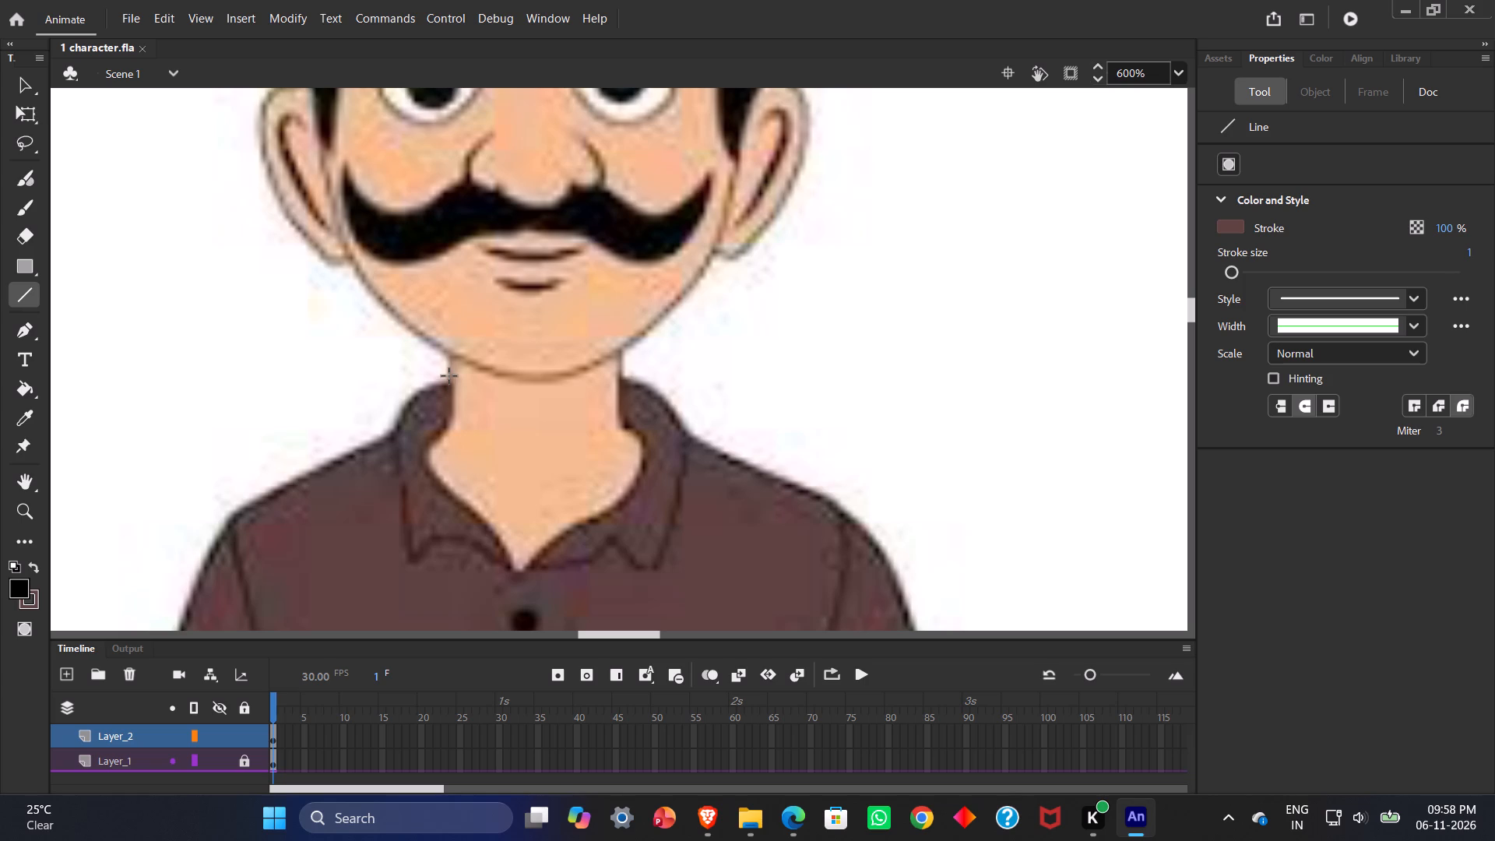
left_click_drag(448, 384, 452, 384)
left_click_drag(452, 384, 629, 382)
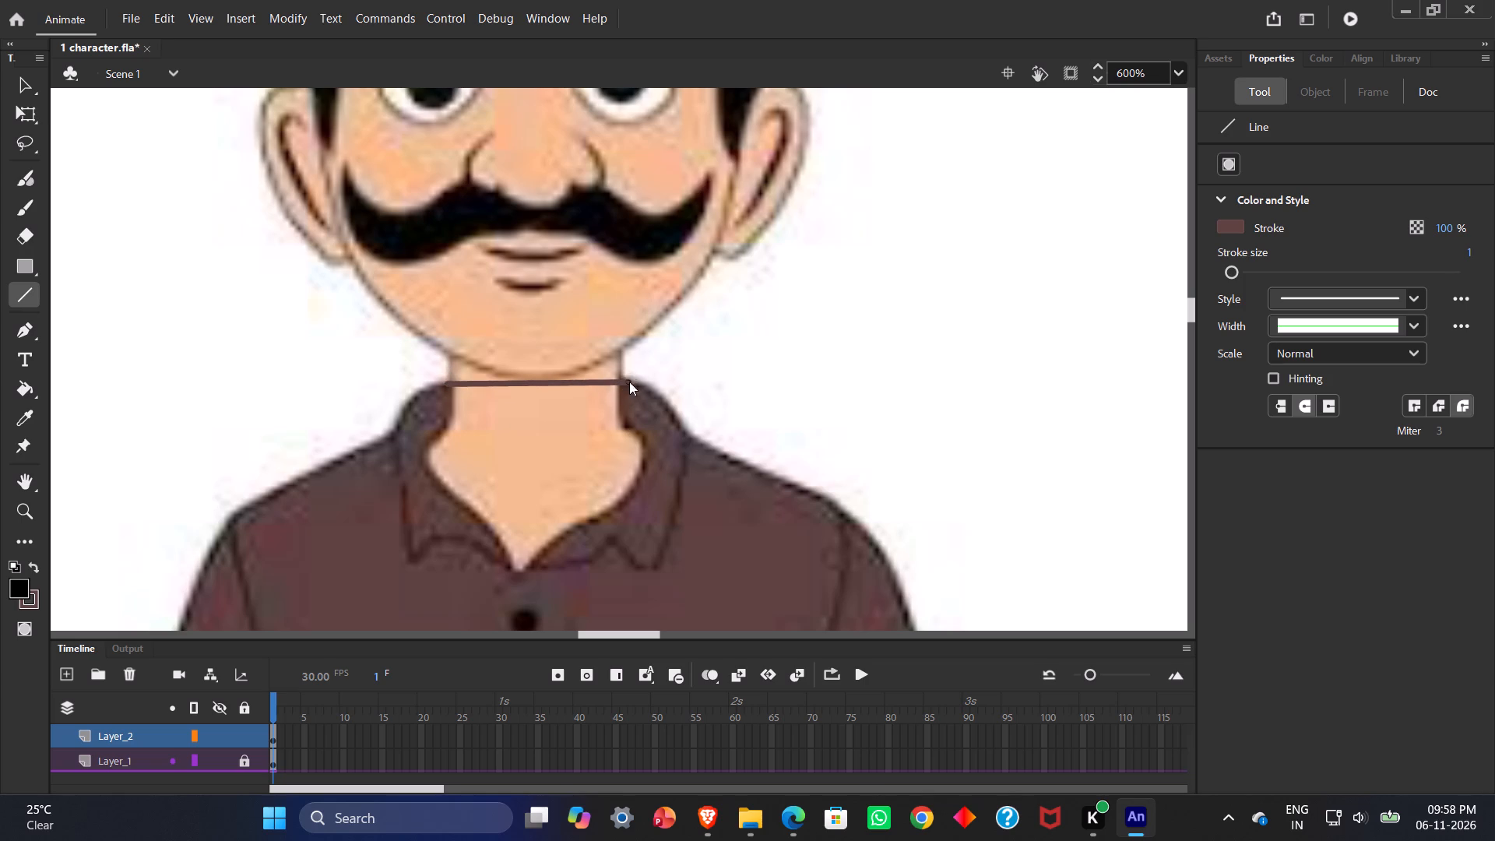
left_click_drag(629, 382, 628, 381)
Change the neck line's stroke colour to bright green.
left_click(25, 87)
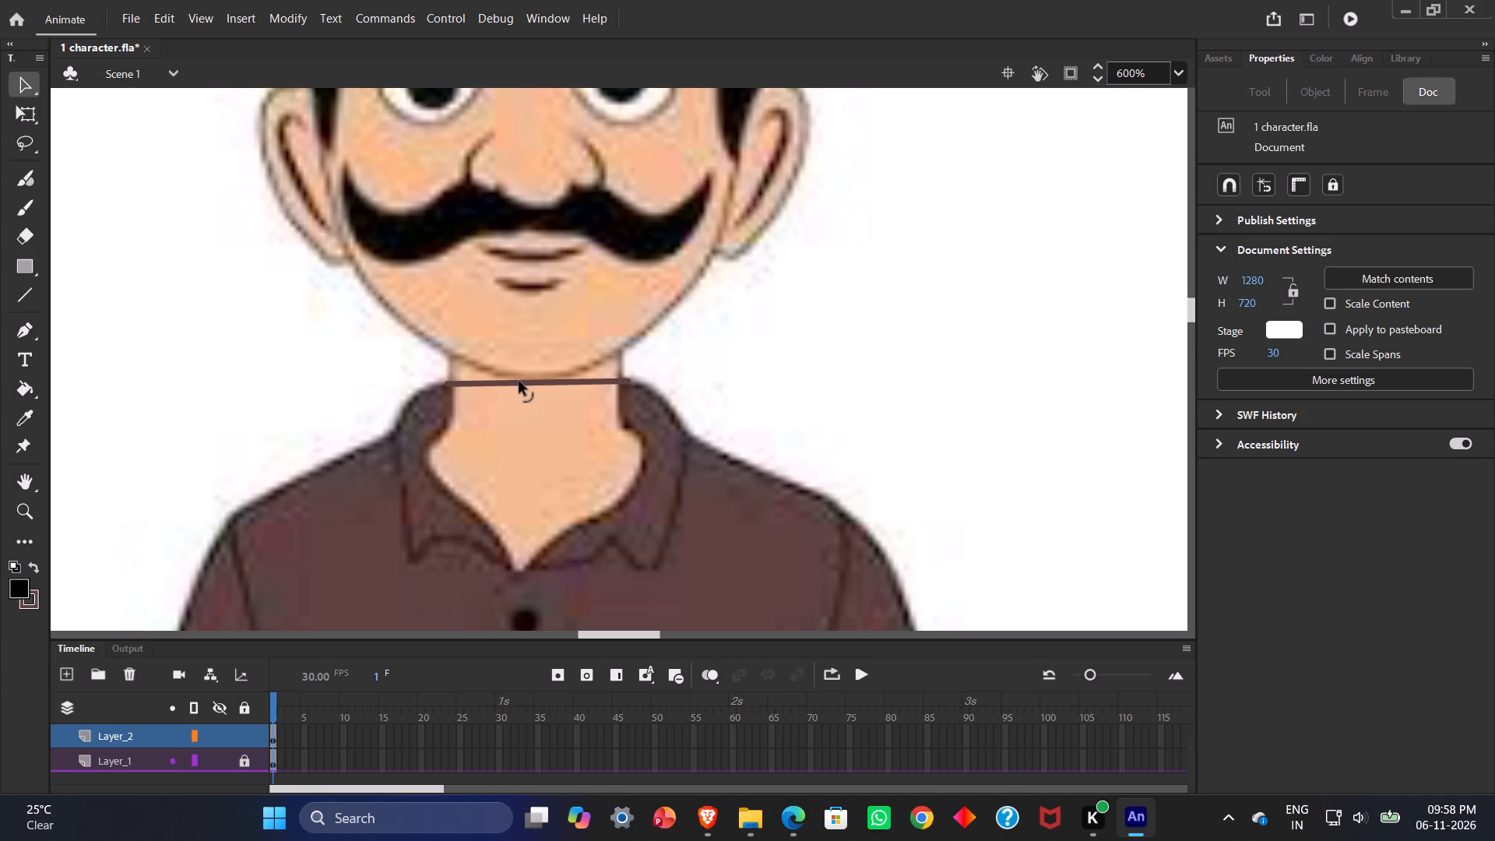
left_click(522, 385)
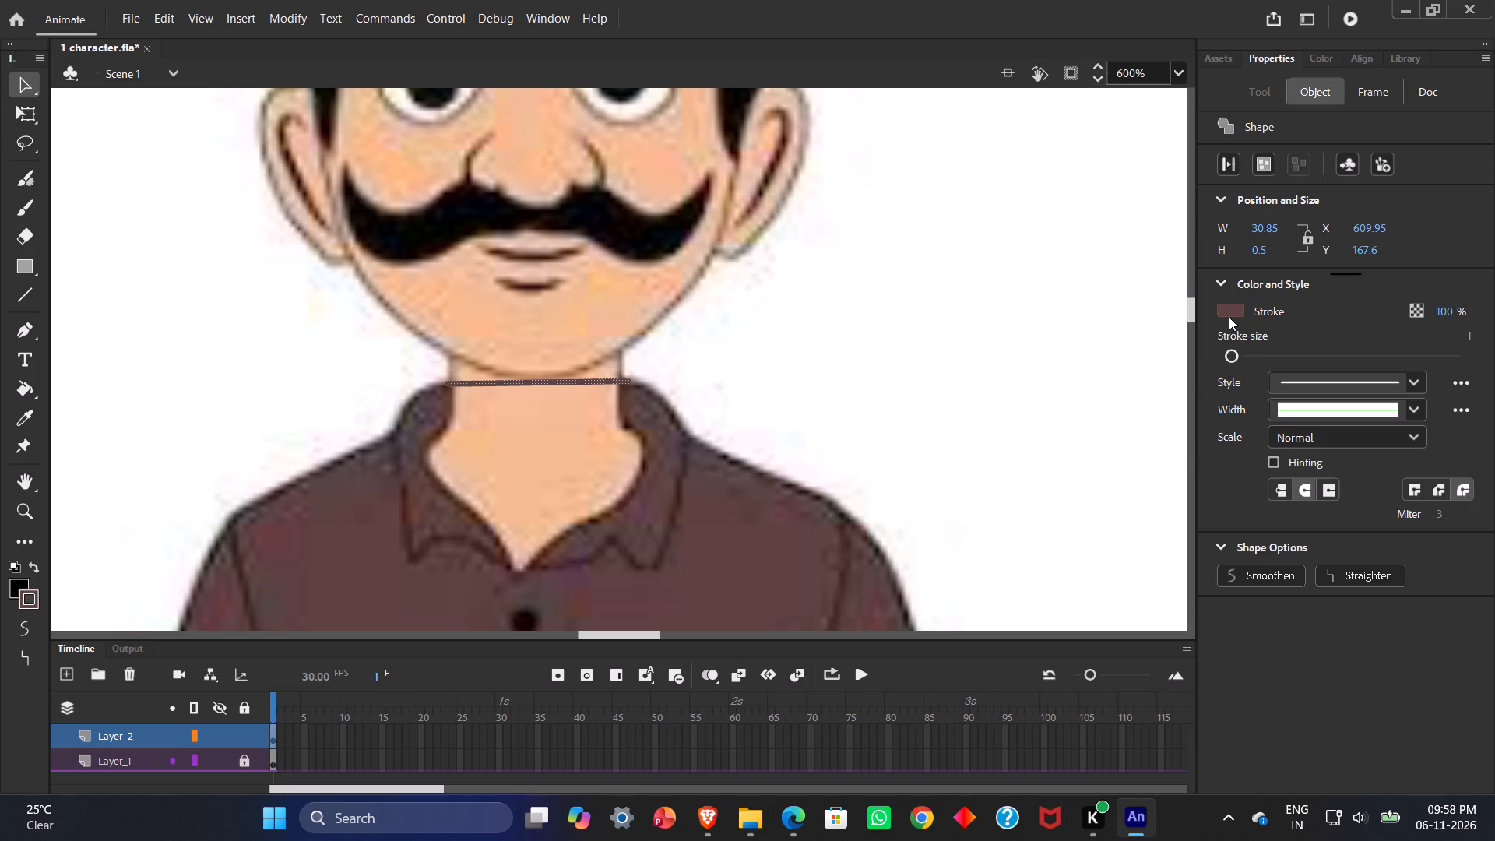
left_click(1228, 315)
left_click(1032, 389)
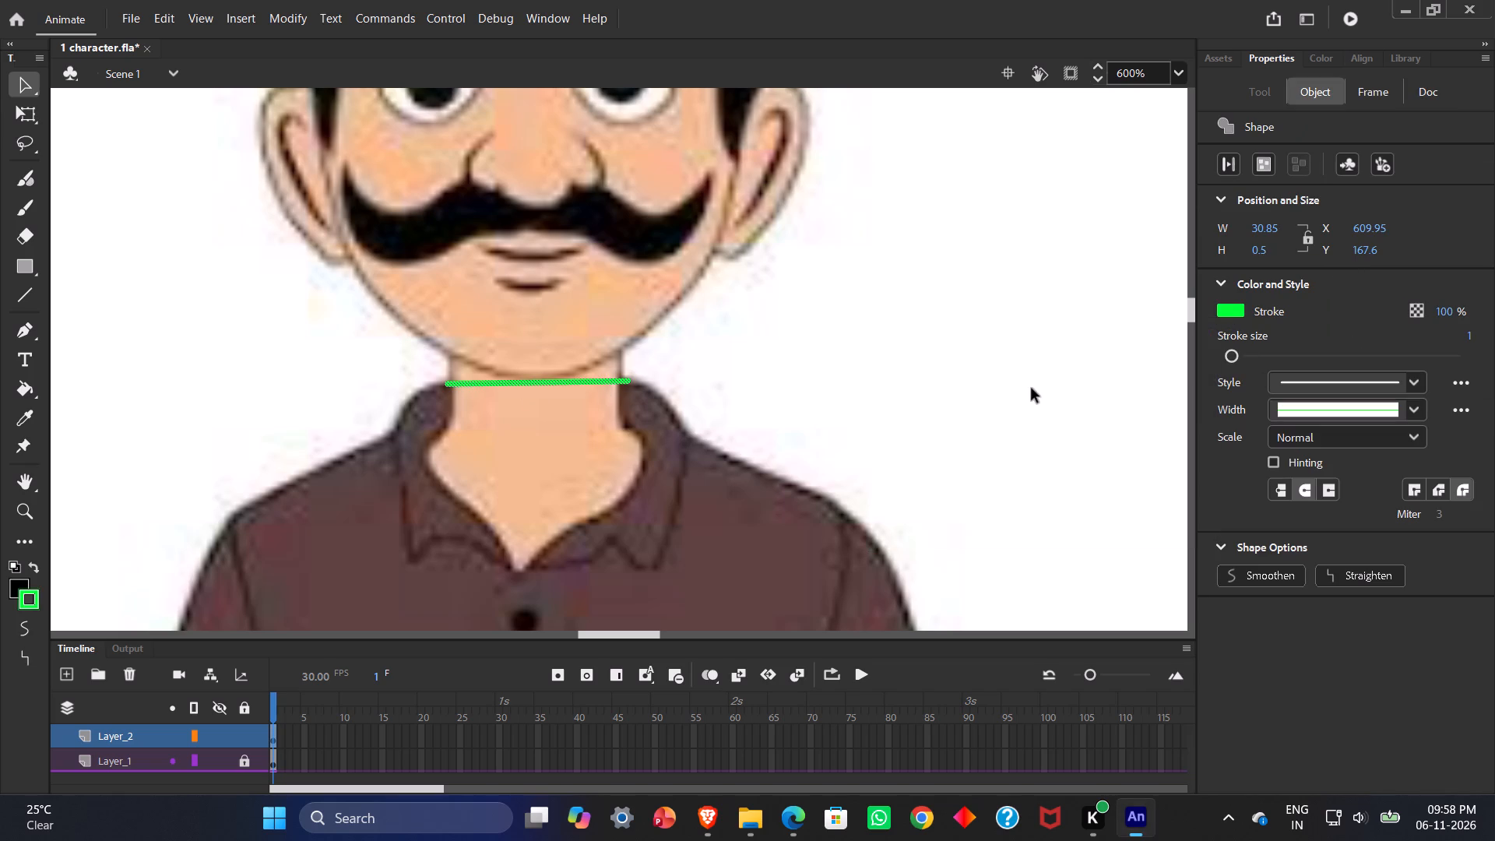
left_click(569, 406)
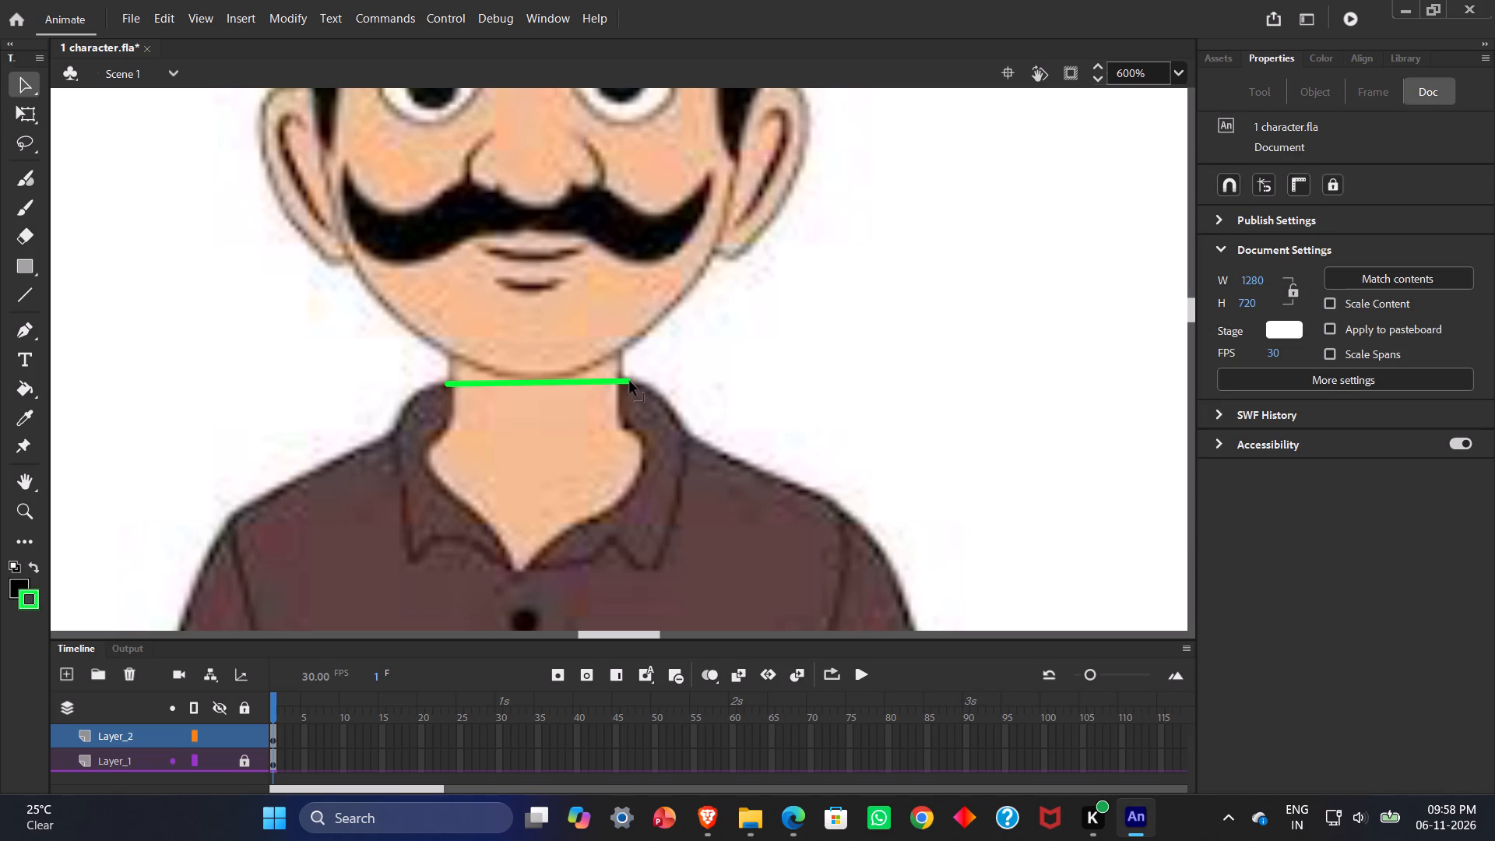
Move the neck line's right end down to the lower outer tip of the right collar flap, keeping its left end at the collar top.
left_click_drag(630, 382, 556, 447)
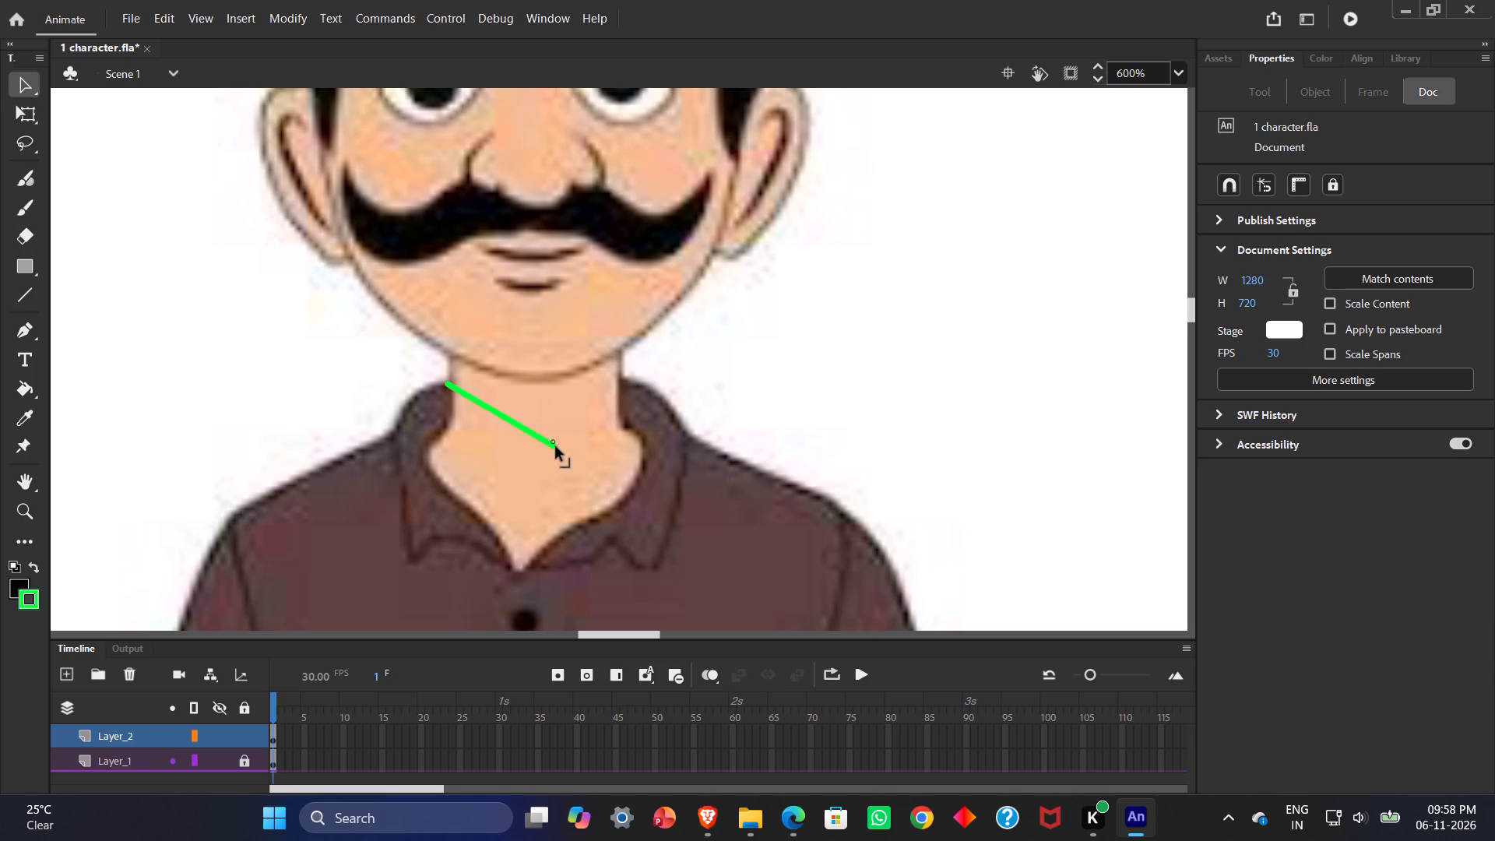
left_click_drag(556, 447, 690, 561)
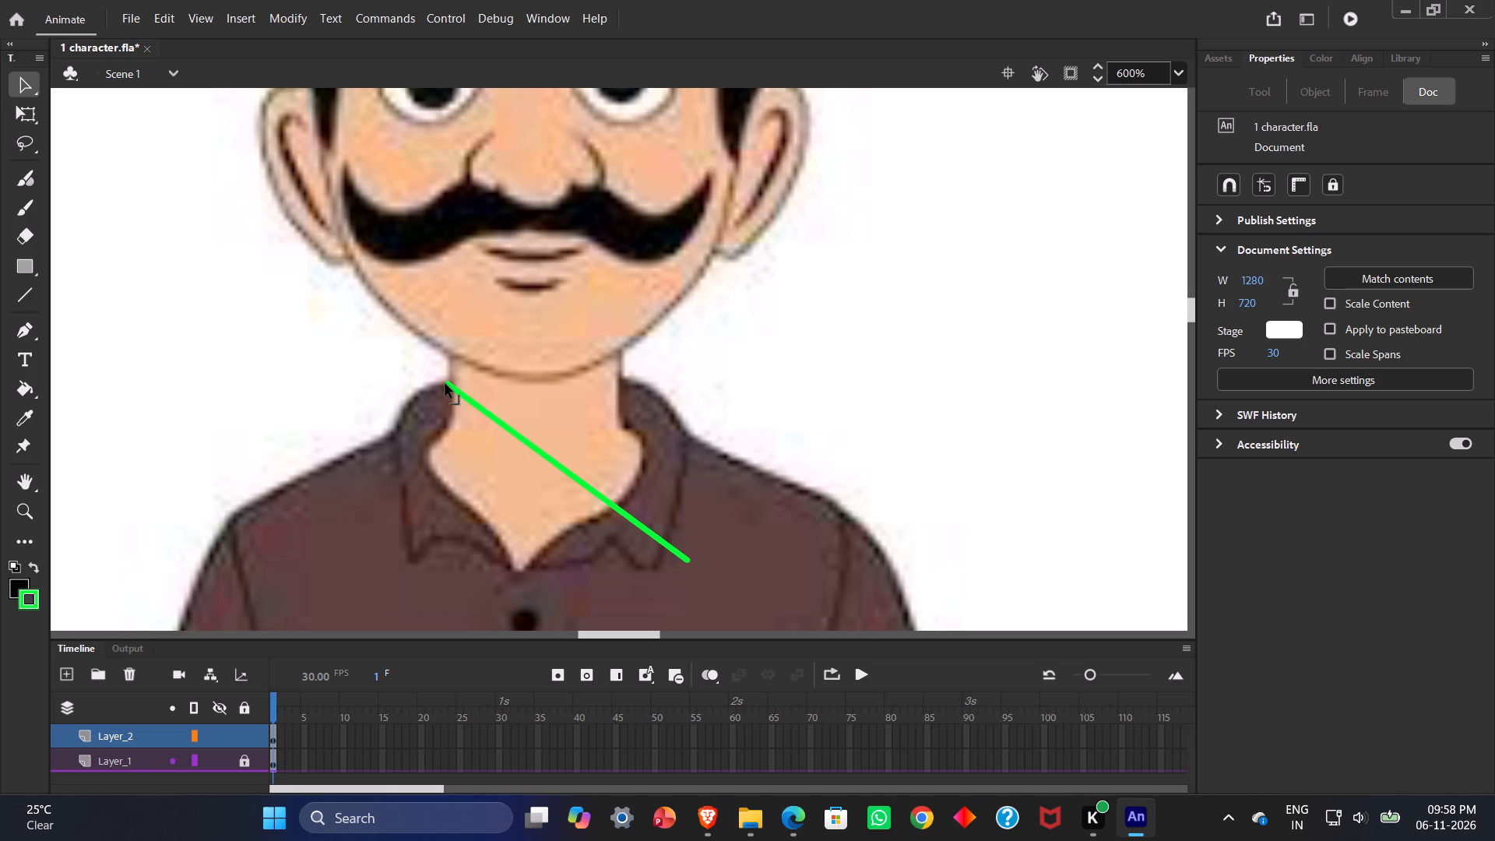
left_click(448, 386)
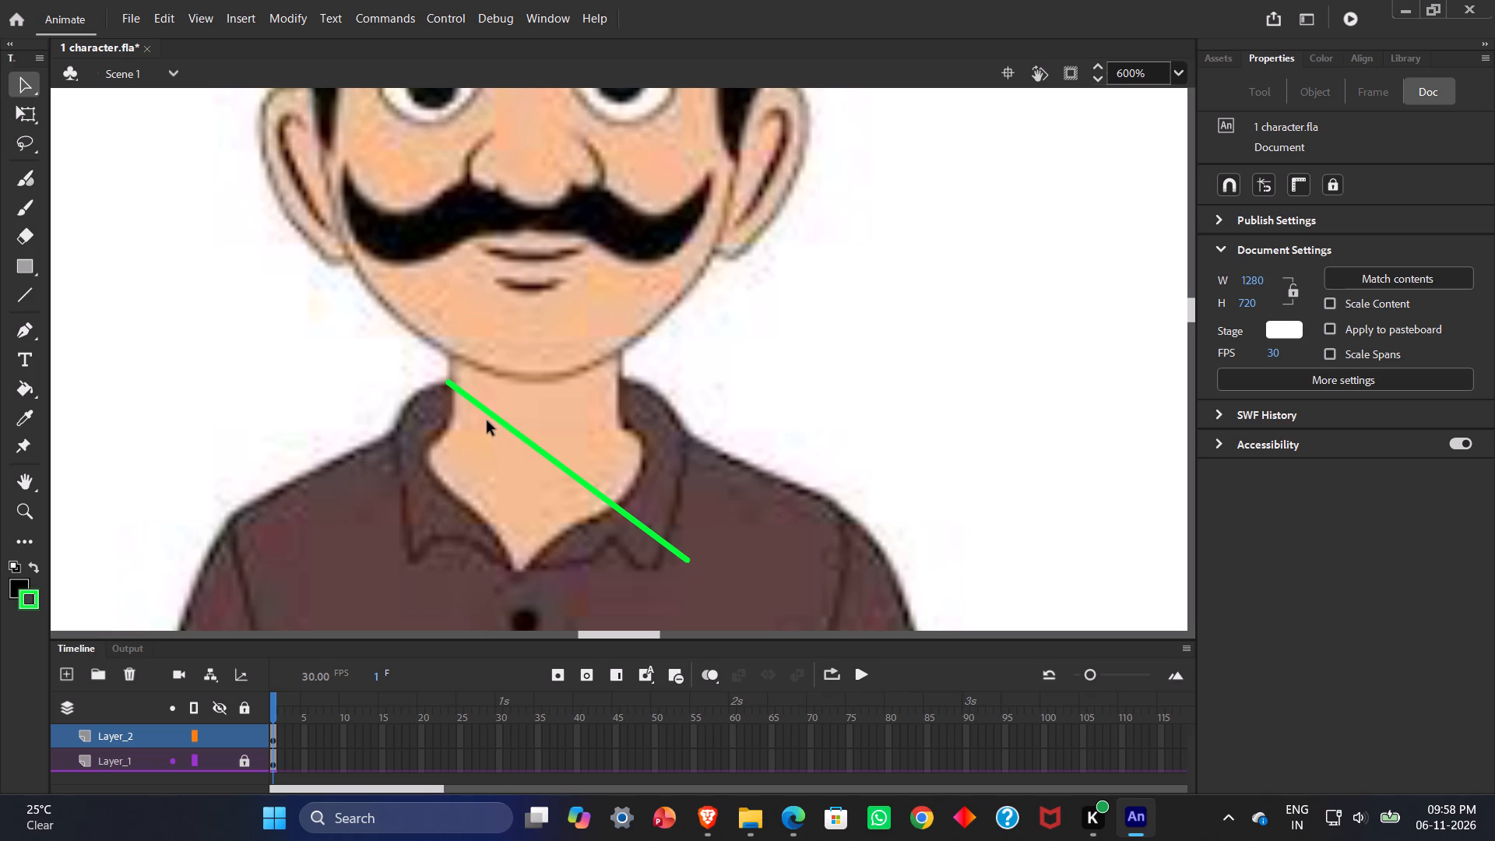
Add a corner to the green line where the left collar flap's outer edge meets the shoulder.
left_click_drag(494, 416, 483, 421, "ctrl")
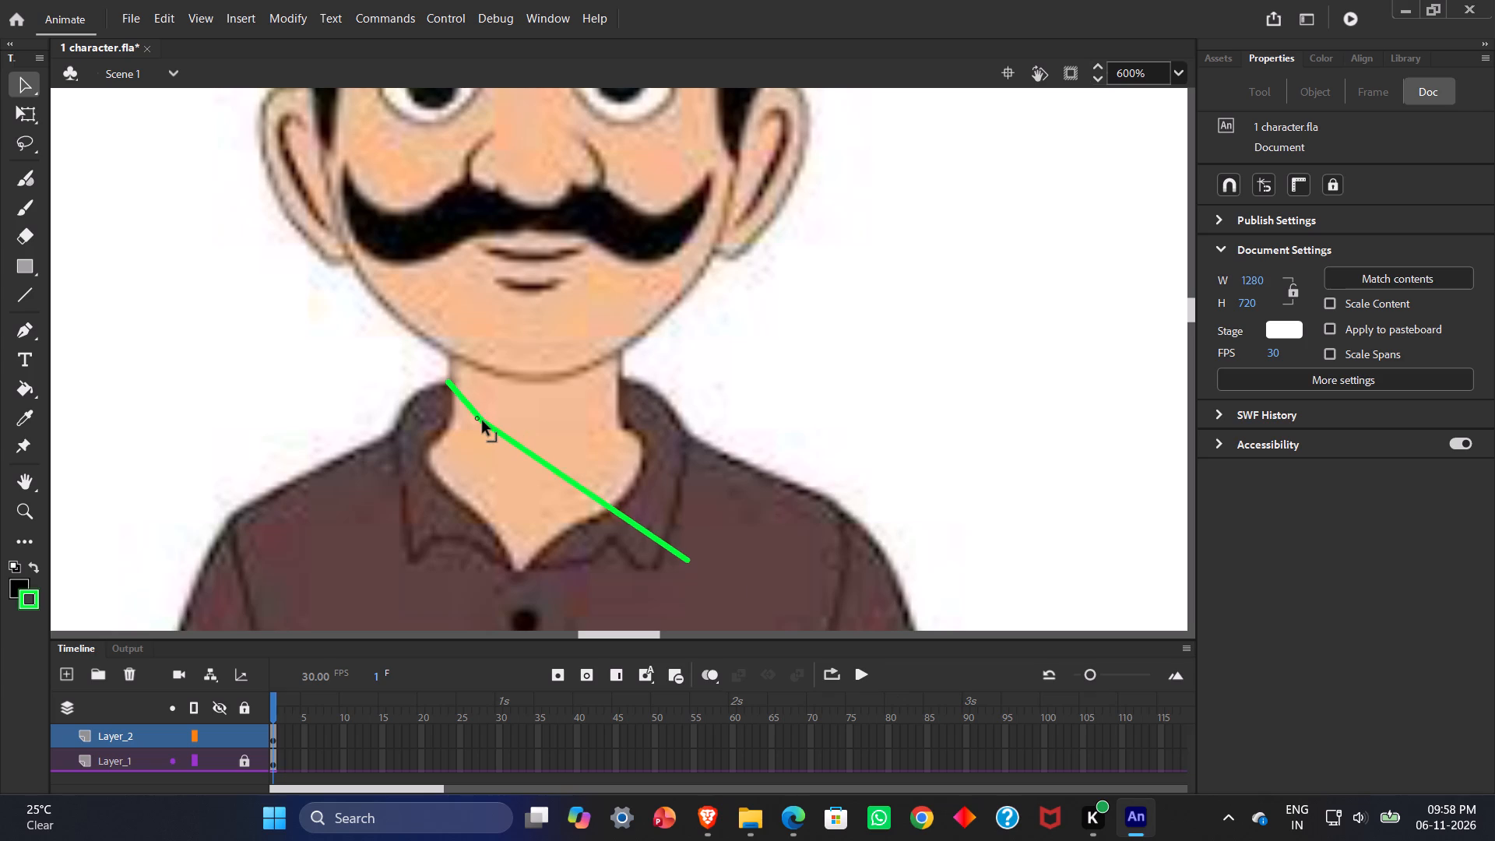
left_click_drag(483, 421, 417, 459, "ctrl")
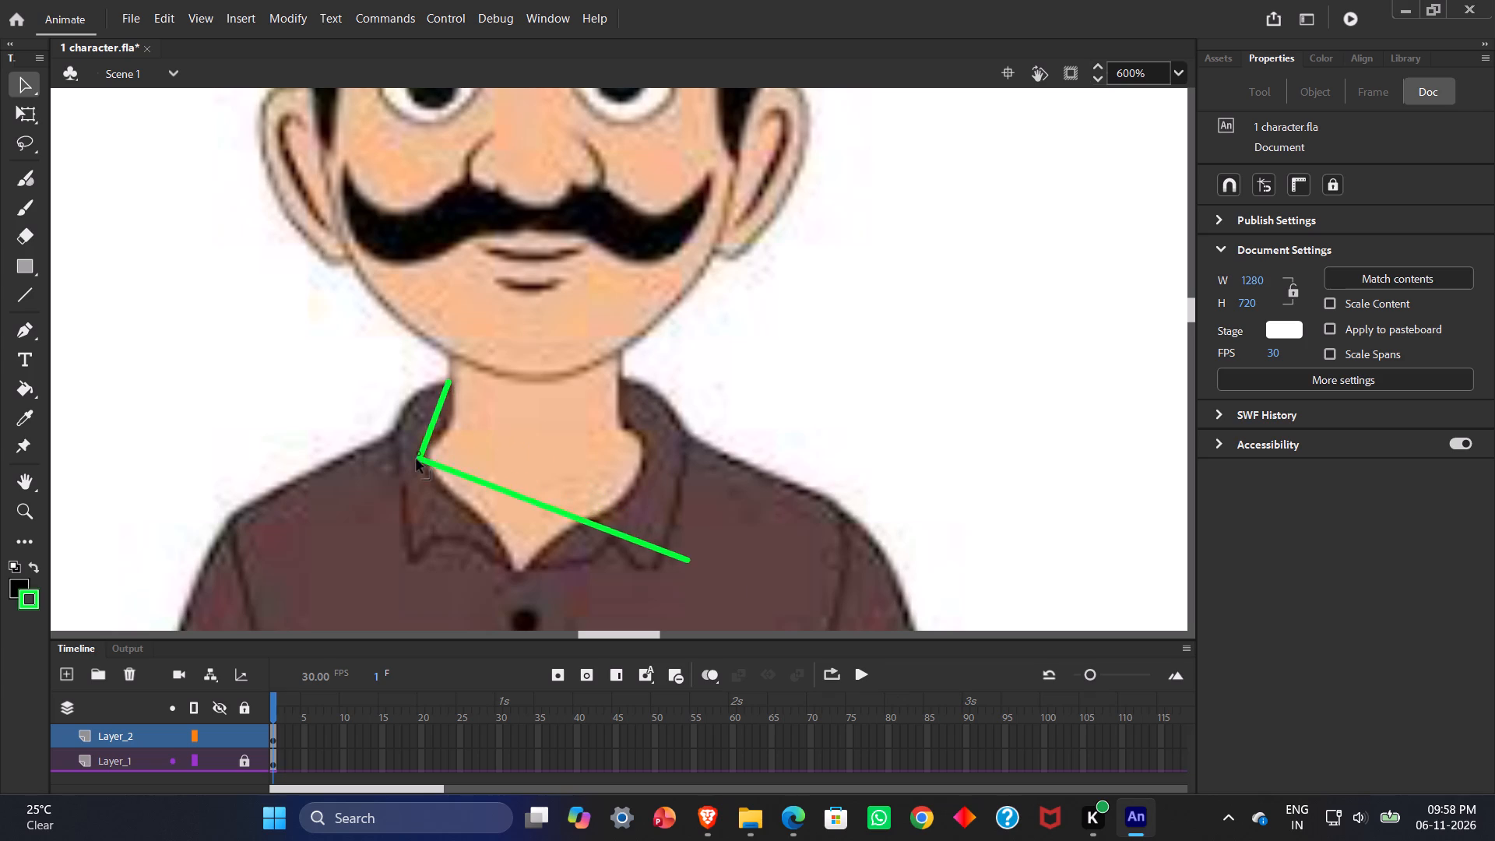
left_click_drag(417, 459, 419, 403, "ctrl")
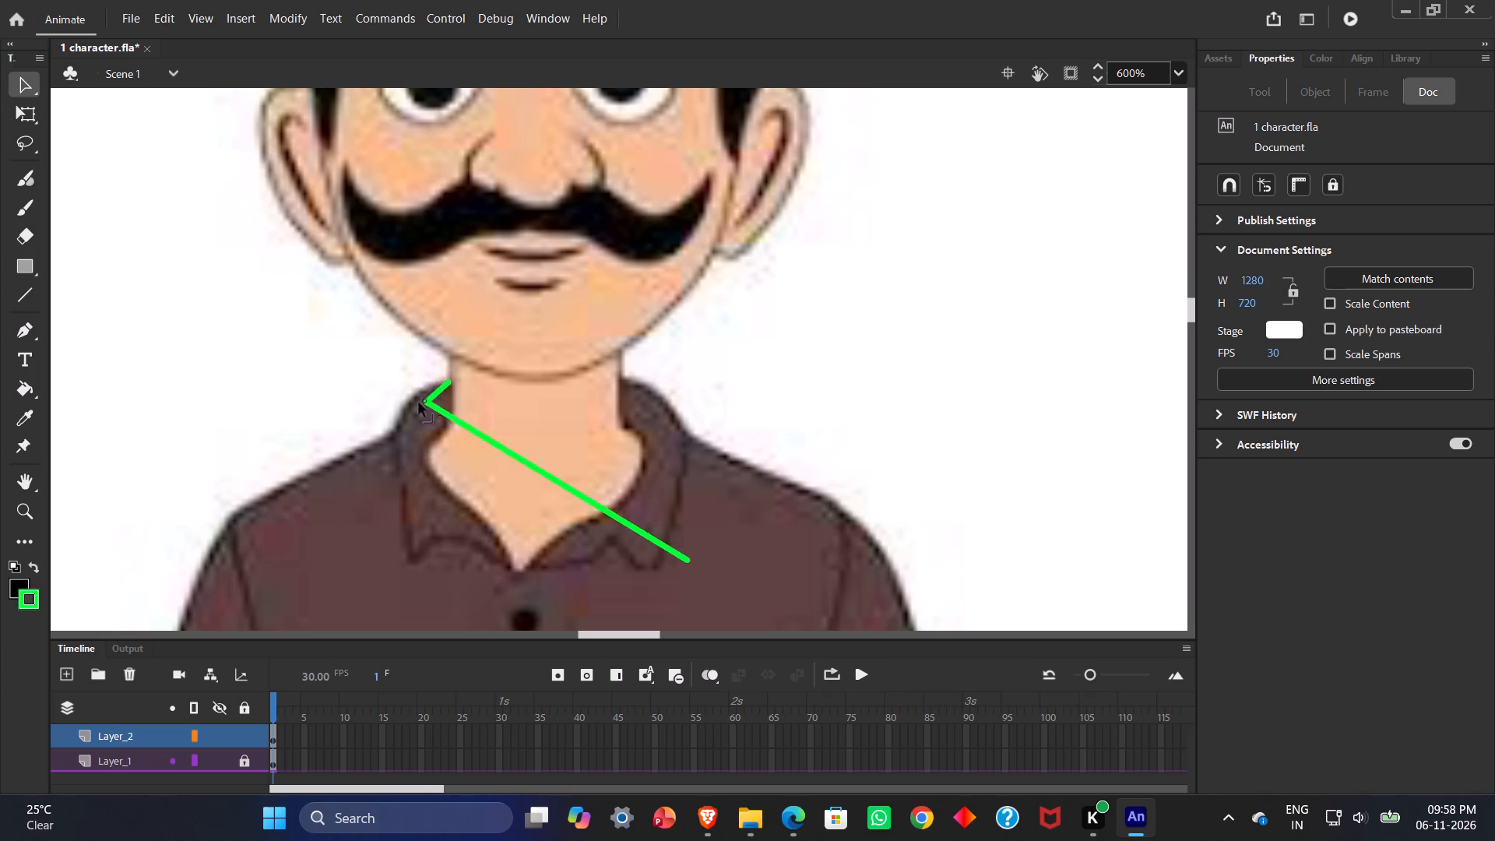
left_click_drag(419, 403, 400, 420, "ctrl")
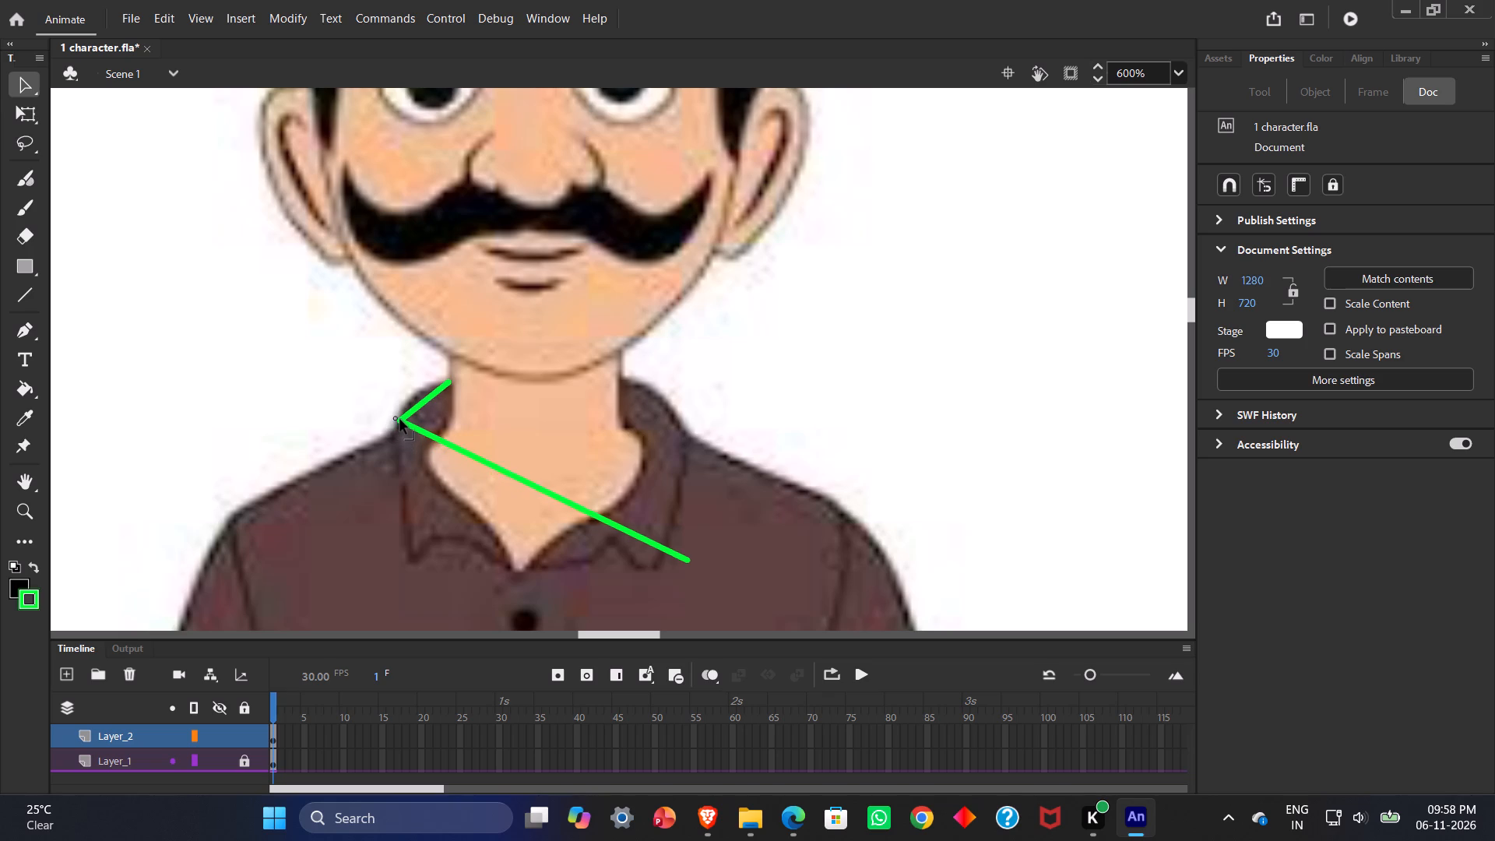
left_click_drag(400, 420, 399, 419, "ctrl")
Add a corner at the left collar flap's lower tip so the line runs down the flap's outer edge.
left_click_drag(451, 445, 407, 514, "ctrl")
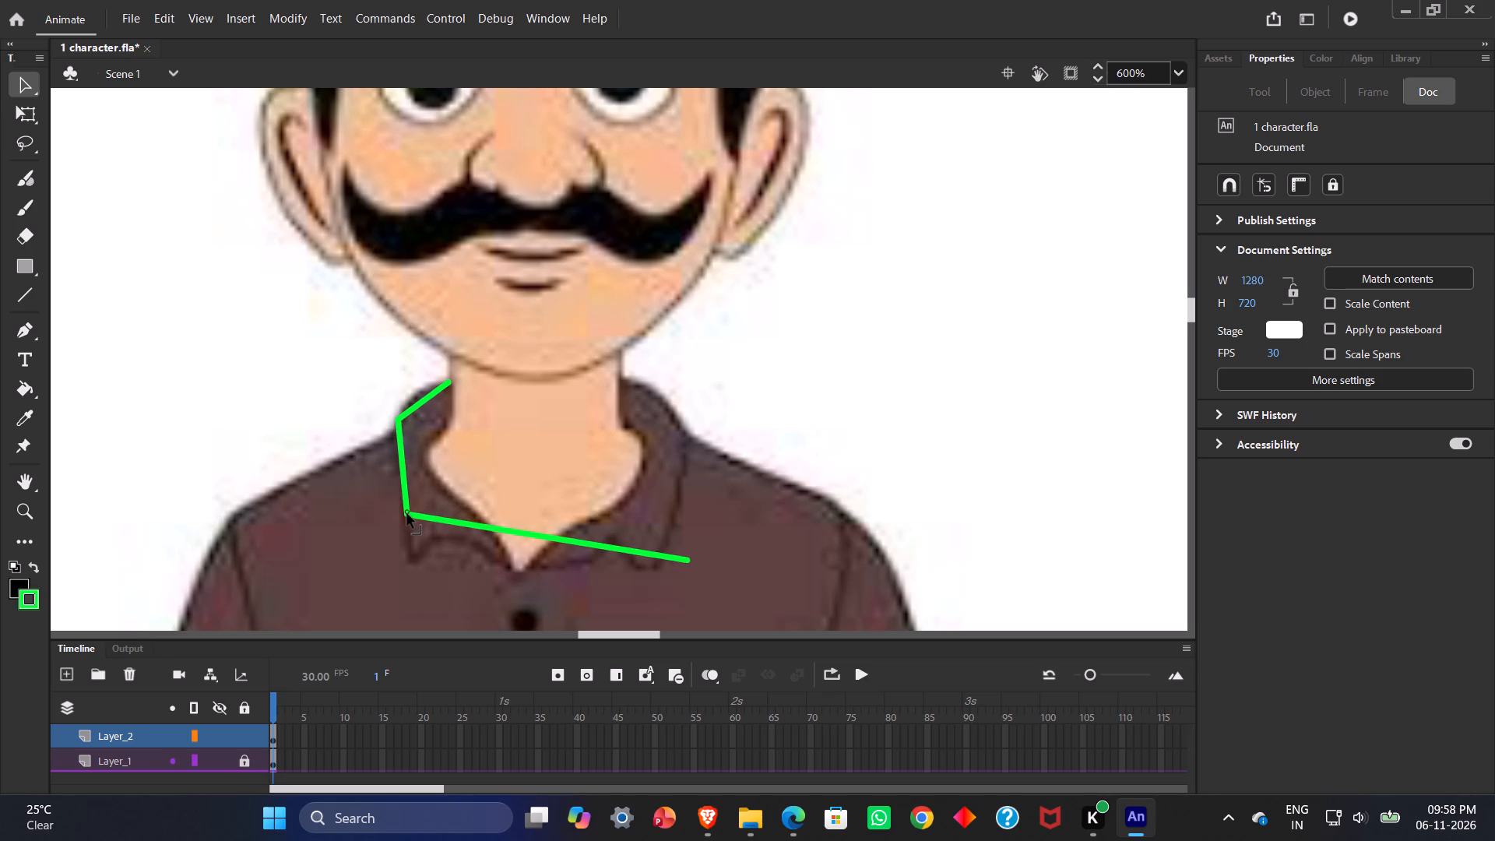
left_click_drag(407, 514, 403, 516, "ctrl")
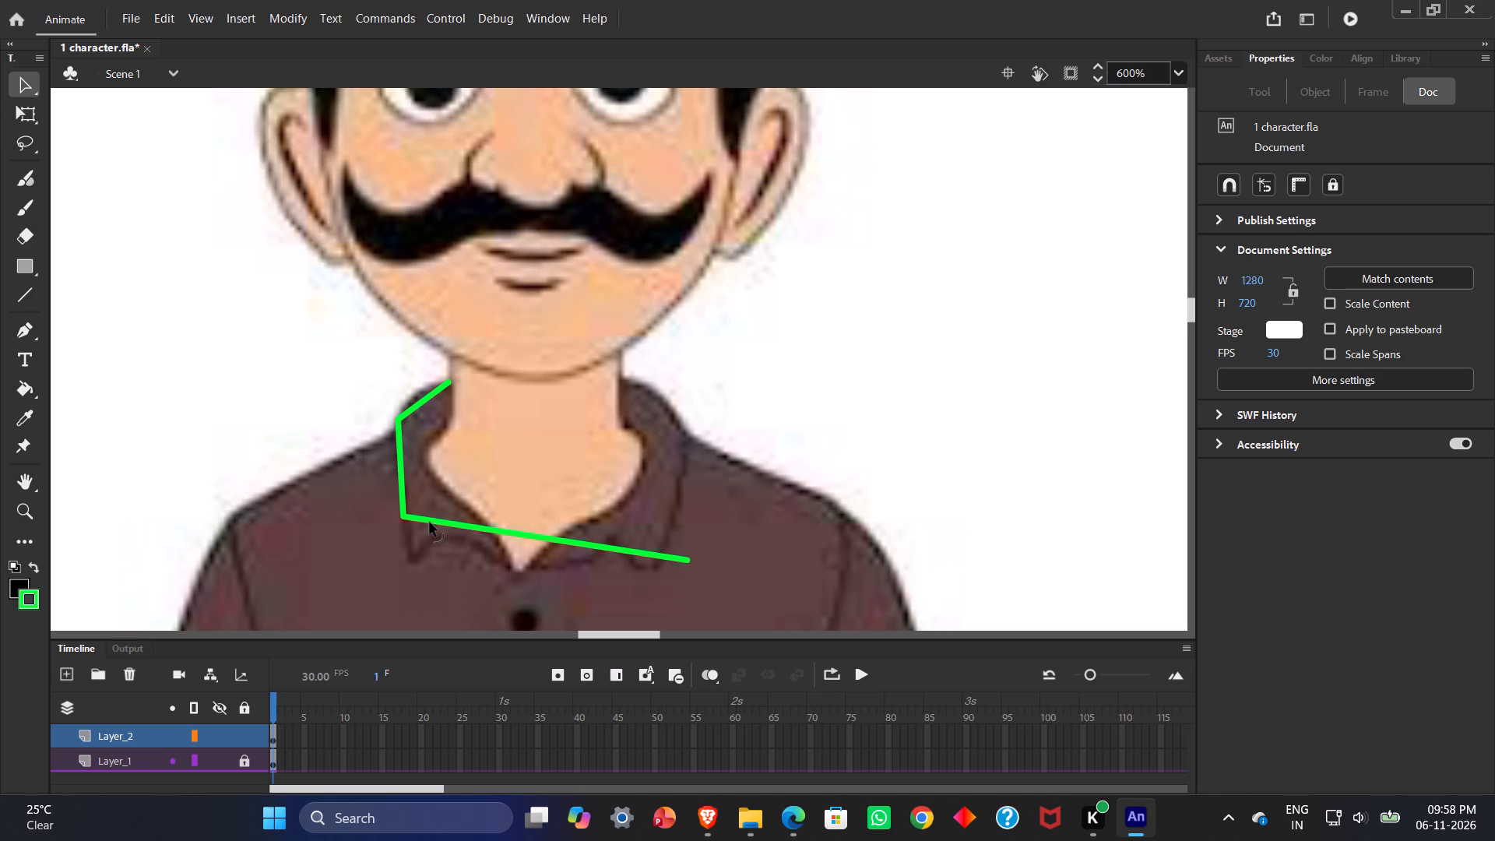
left_click_drag(434, 520, 414, 558, "ctrl")
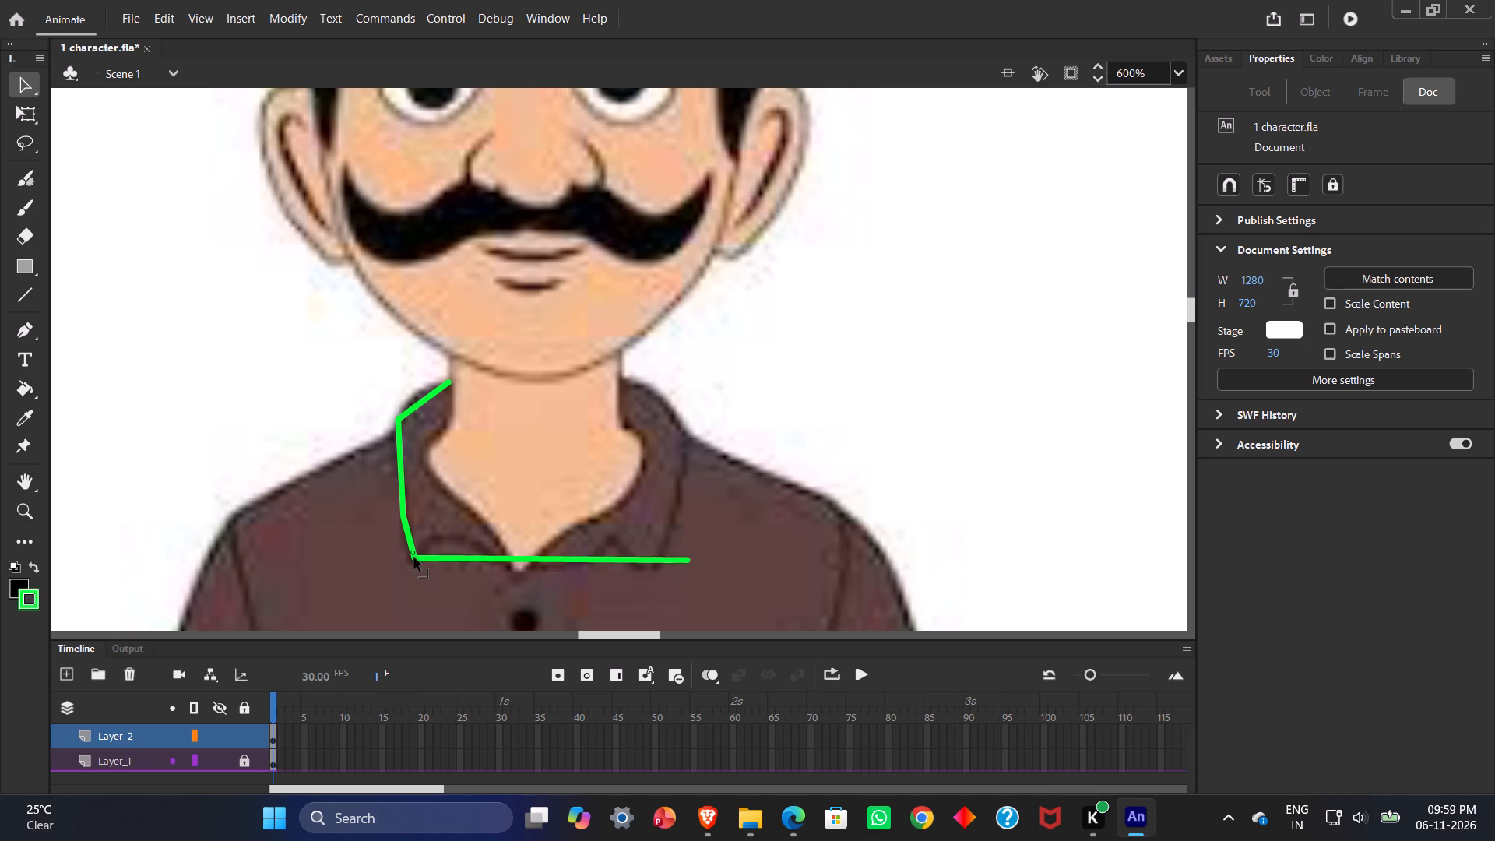
left_click_drag(414, 558, 408, 558, "ctrl")
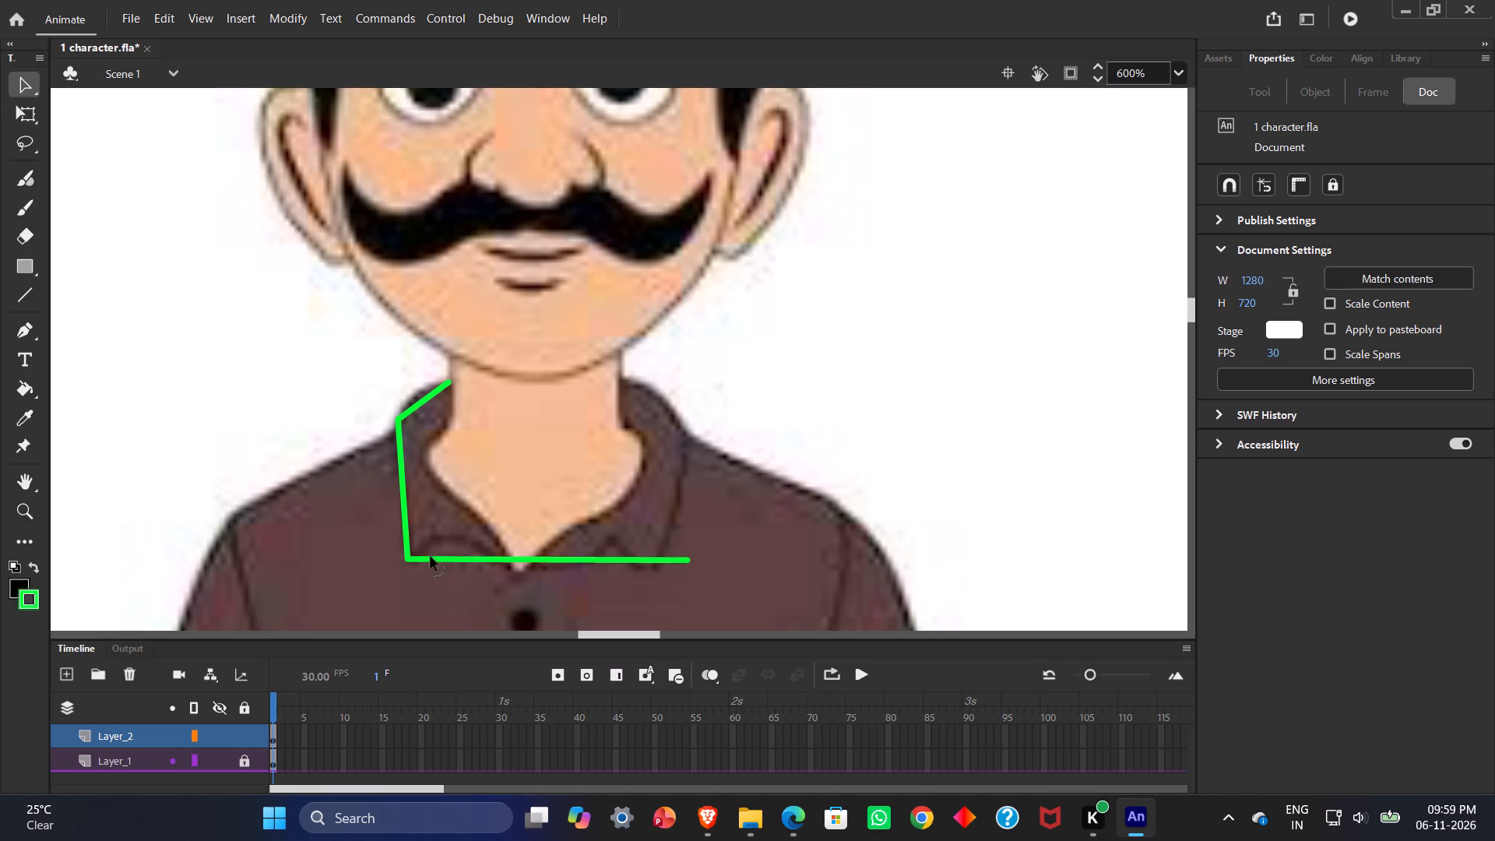
left_click(407, 558, "ctrl")
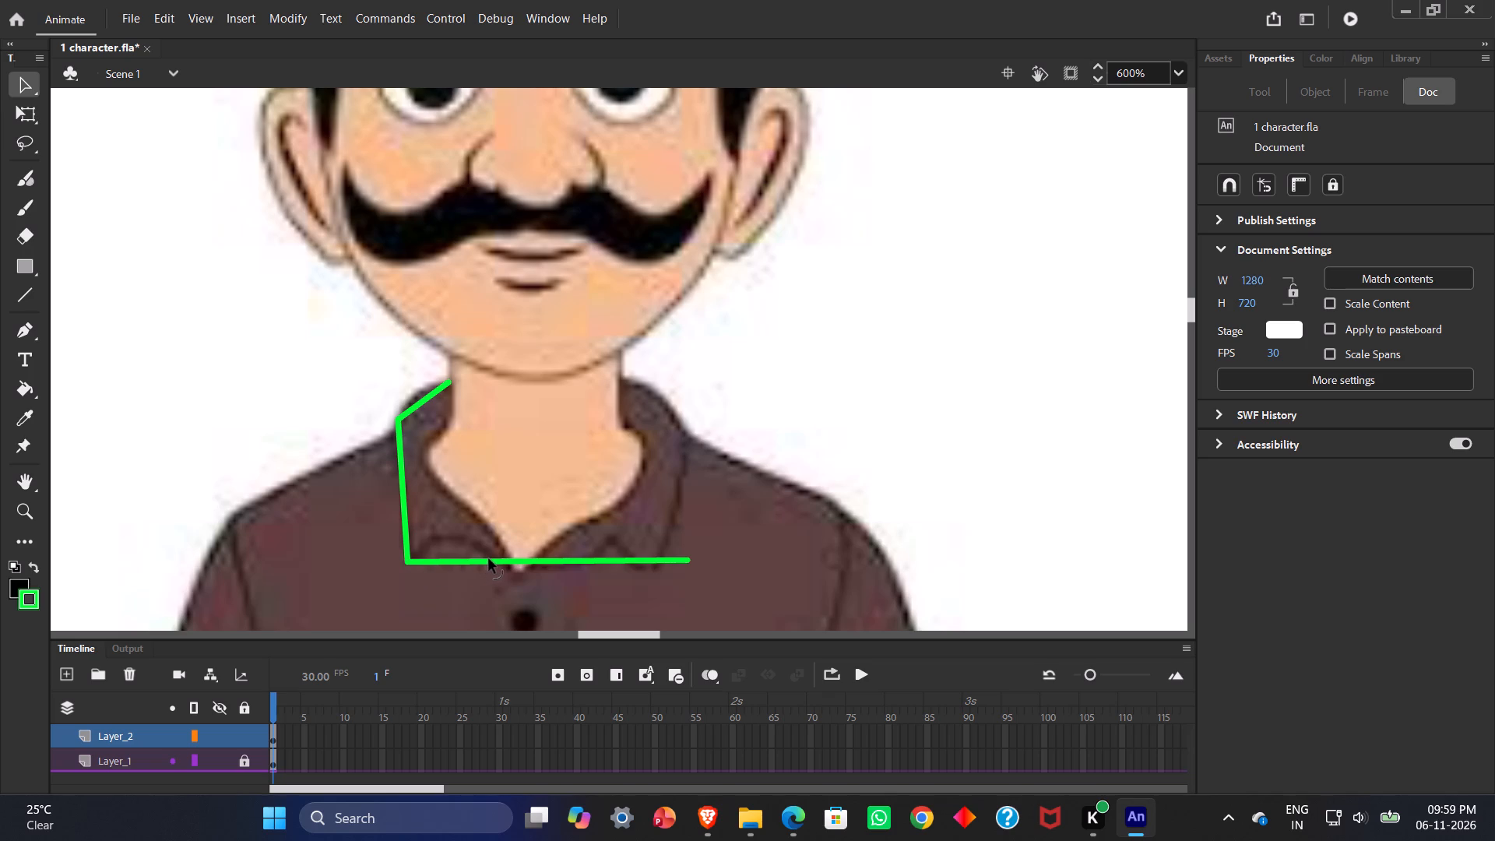
Add two corners along the left flap's lower edge, ending at the bottom point of the V-shaped neck opening.
left_click_drag(491, 559, 484, 548, "ctrl")
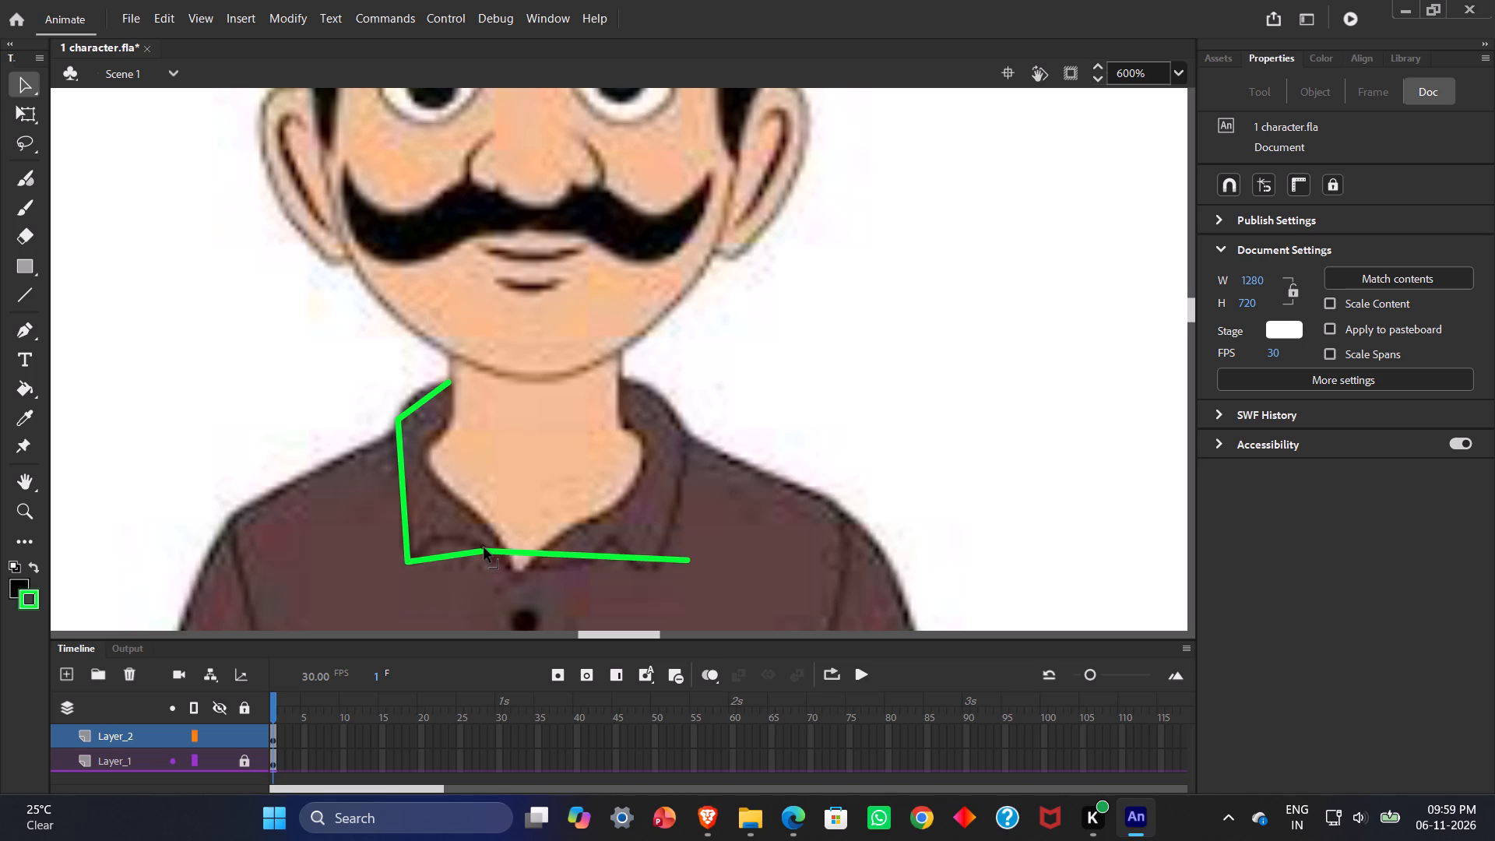
left_click_drag(484, 548, 482, 546, "ctrl")
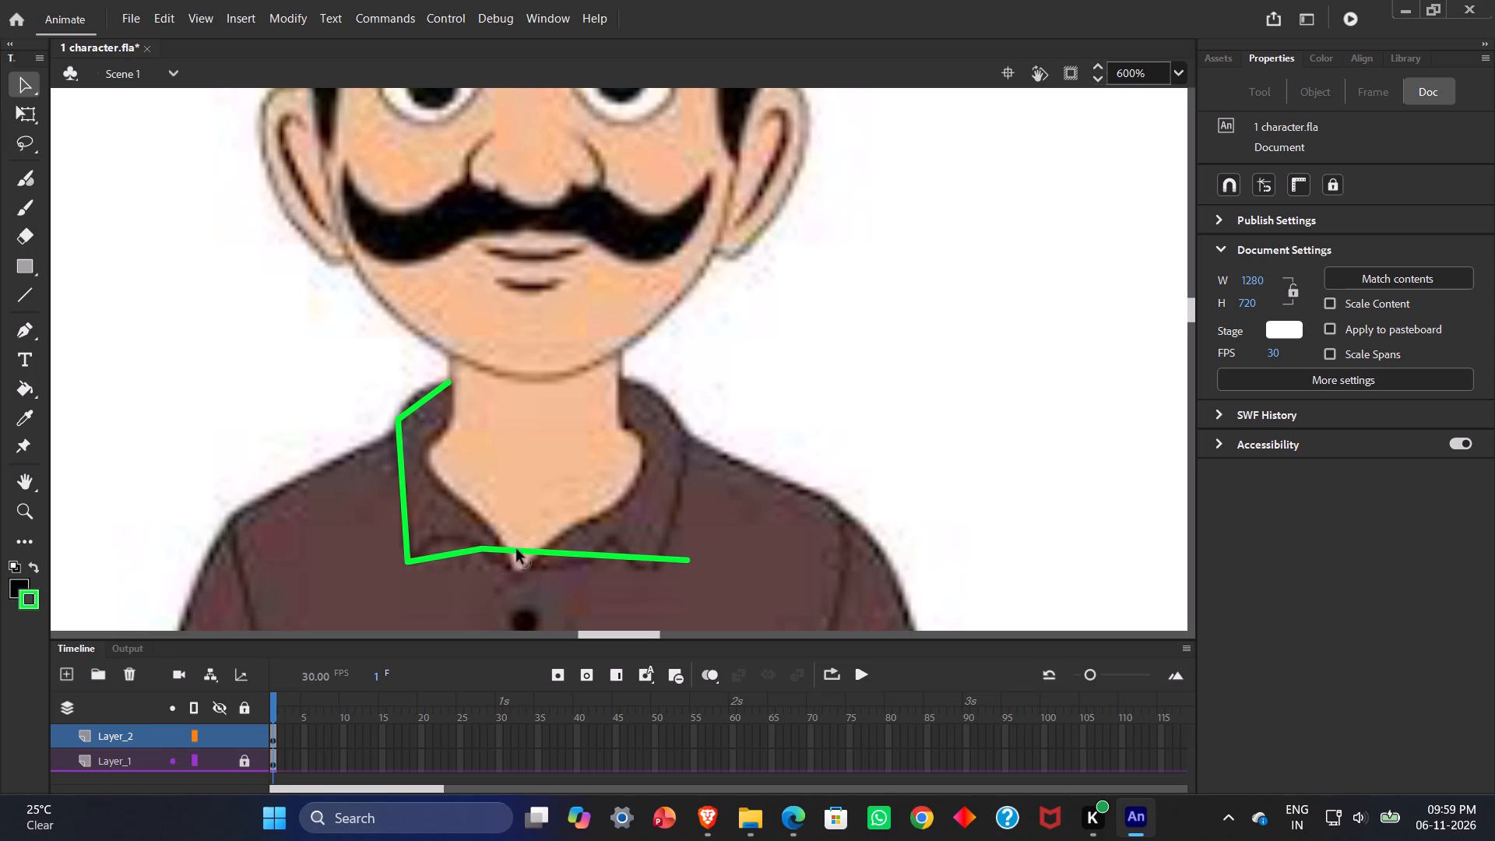
left_click_drag(517, 550, 518, 574, "ctrl")
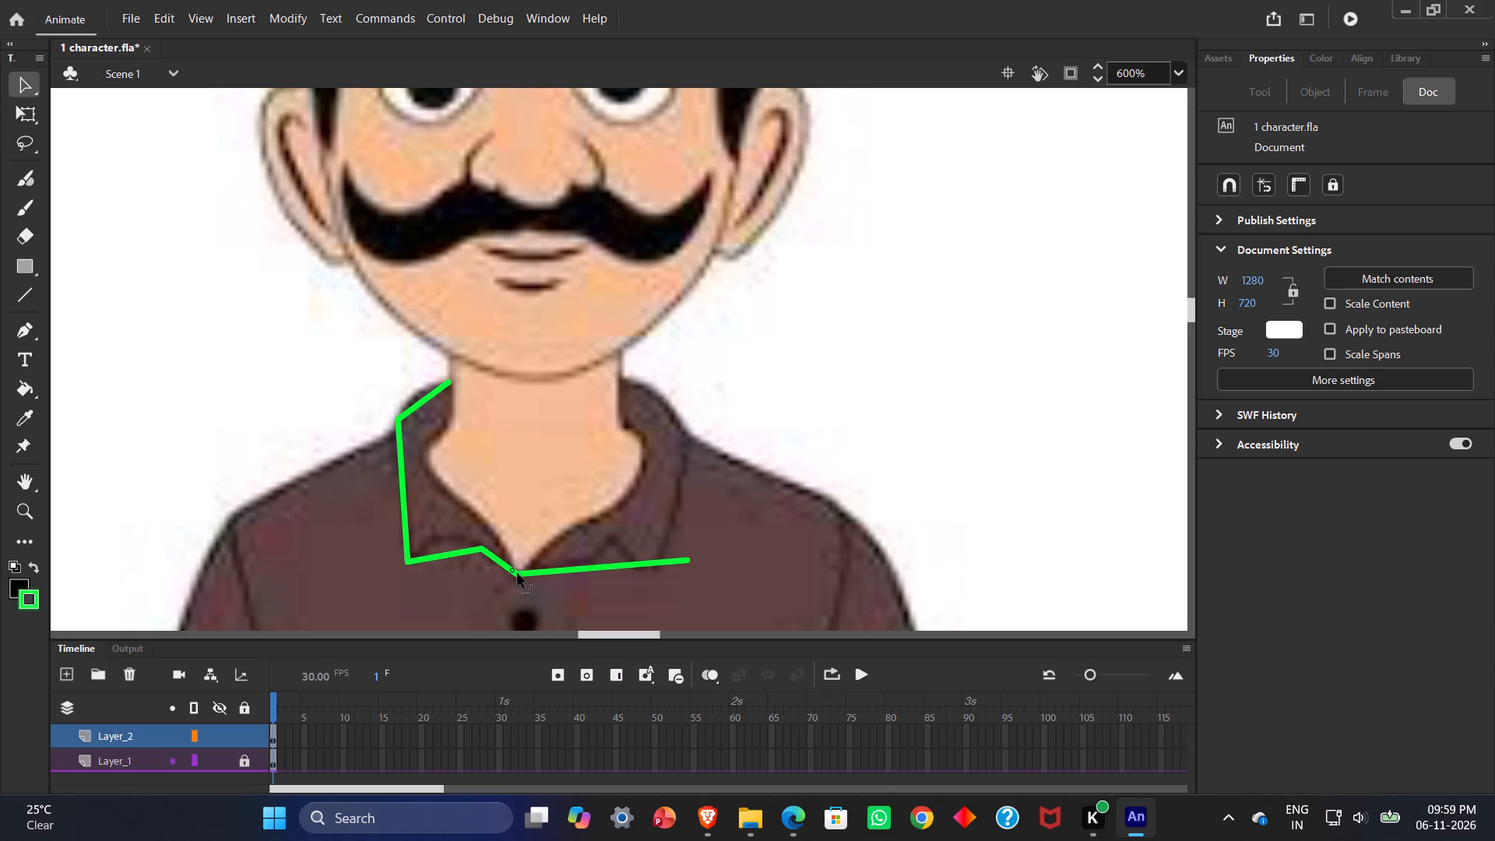
left_click_drag(518, 574, 519, 574, "ctrl")
Curve the line's top segment and outer side segment to follow the left collar flap's rounded outer edge.
left_click_drag(428, 403, 418, 399)
left_click_drag(418, 399, 454, 423)
left_click(571, 435)
left_click_drag(420, 401, 414, 399)
left_click_drag(414, 399, 412, 398)
left_click_drag(412, 398, 411, 396)
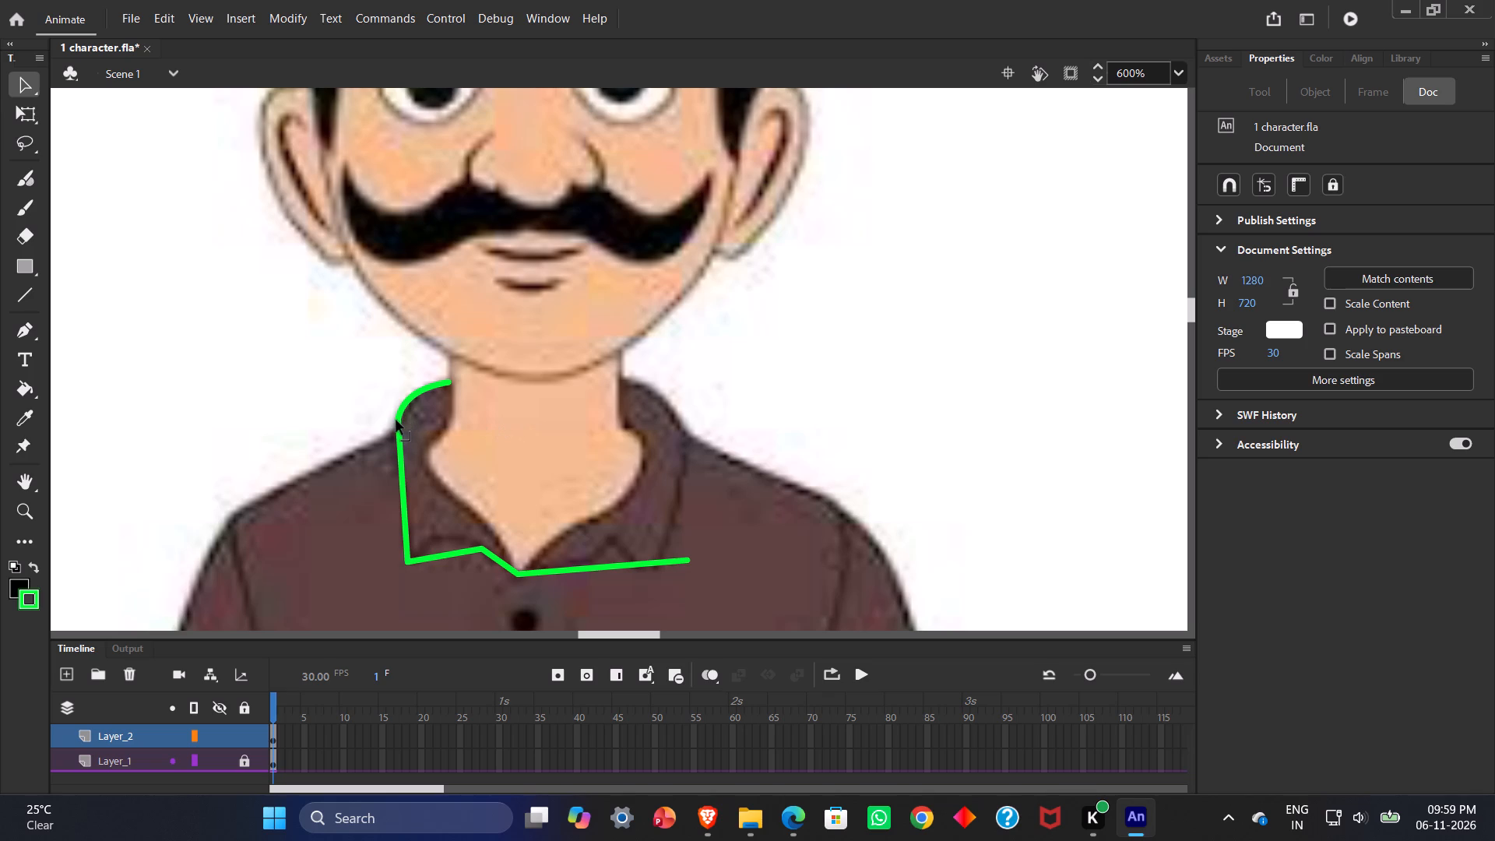
left_click_drag(396, 420, 396, 427)
left_click_drag(396, 427, 396, 428)
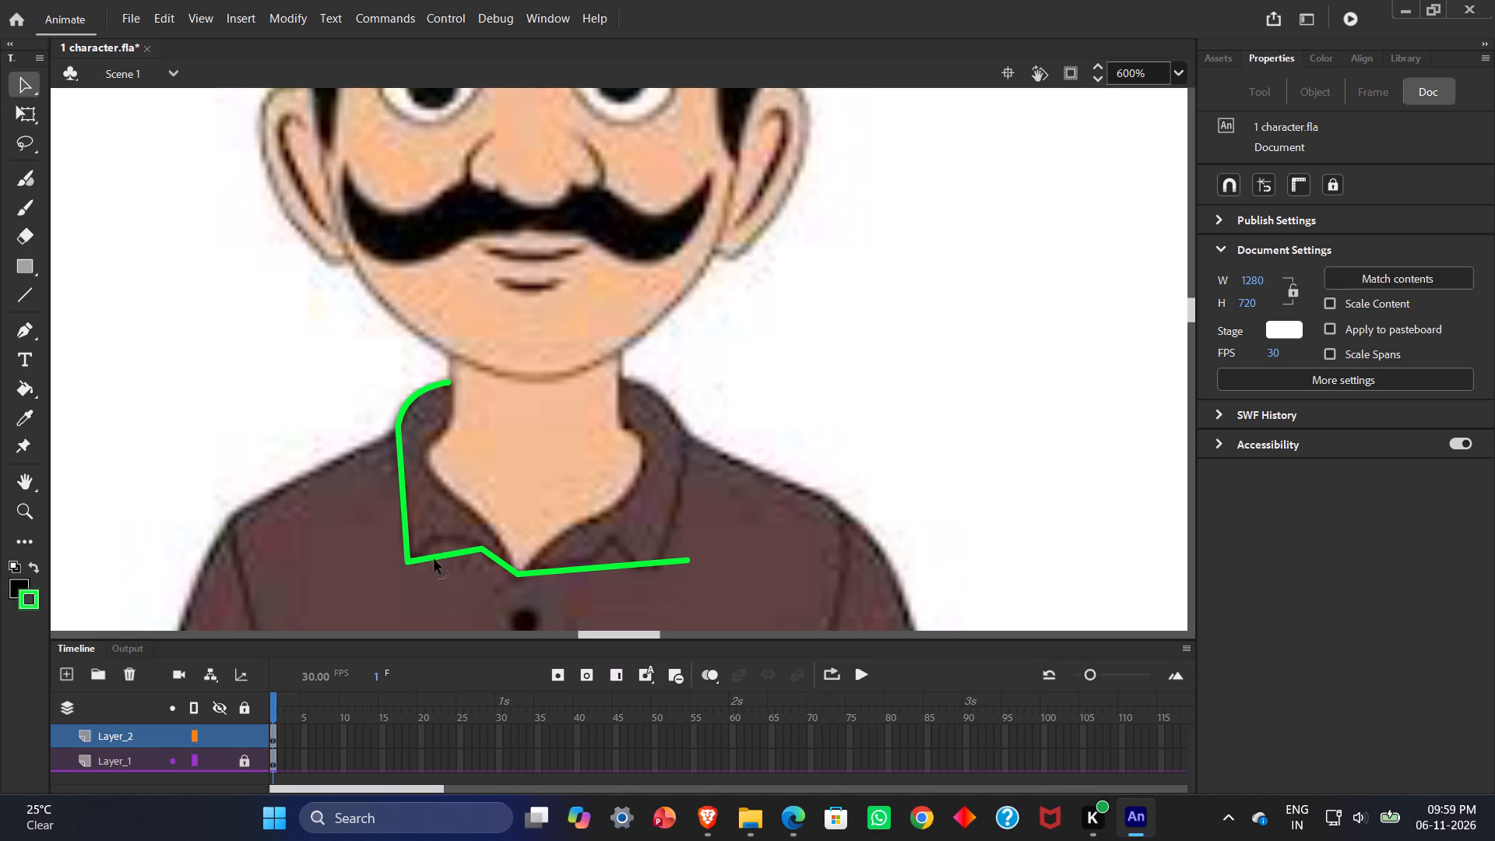
left_click(404, 512)
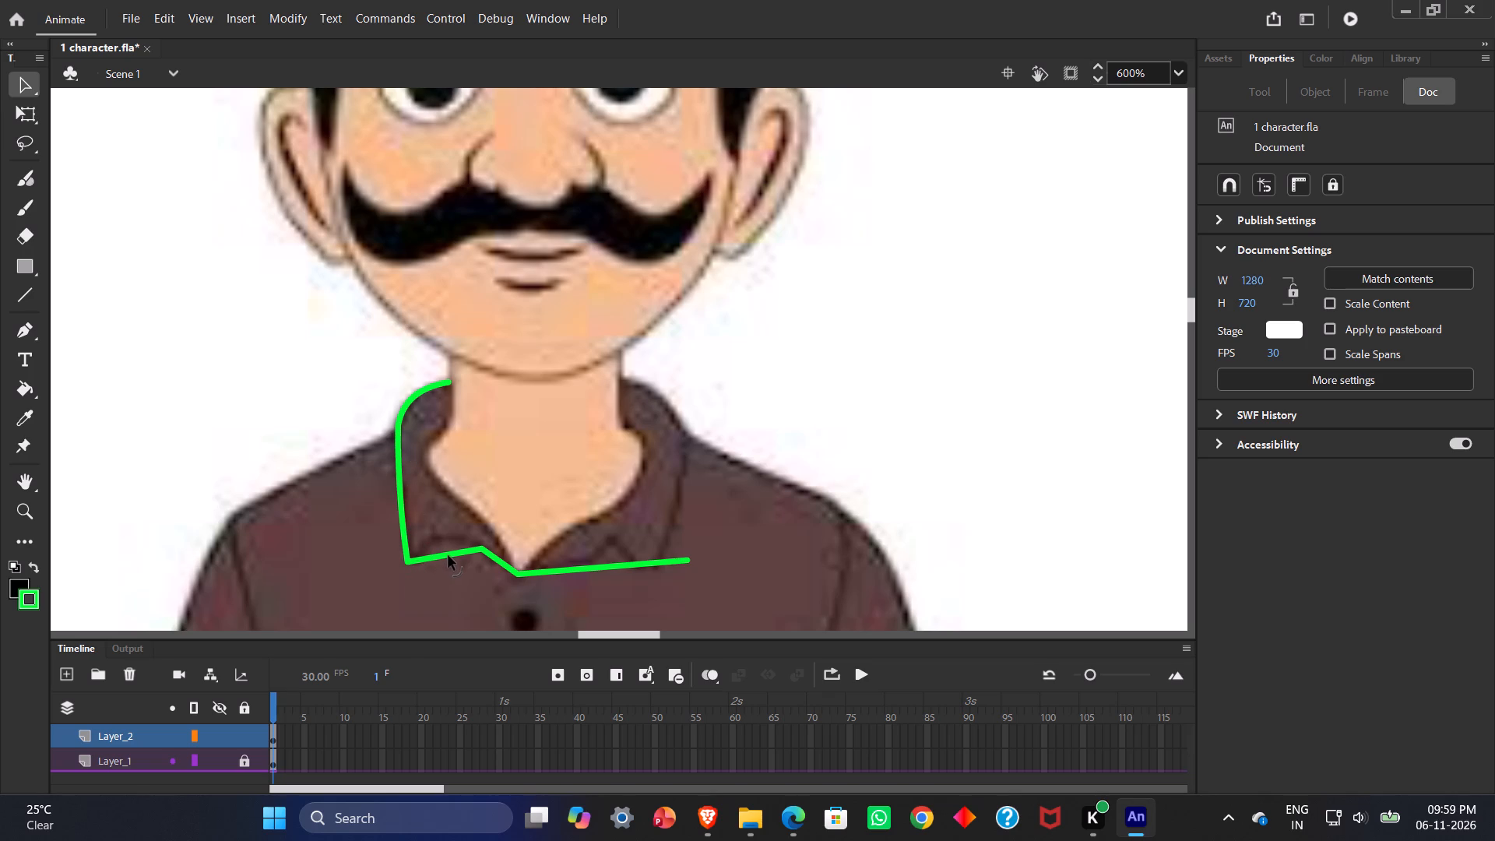
Arch the line along the left flap's lower edge and adjust its tip and inner end to match the reference.
left_click_drag(448, 556, 445, 541)
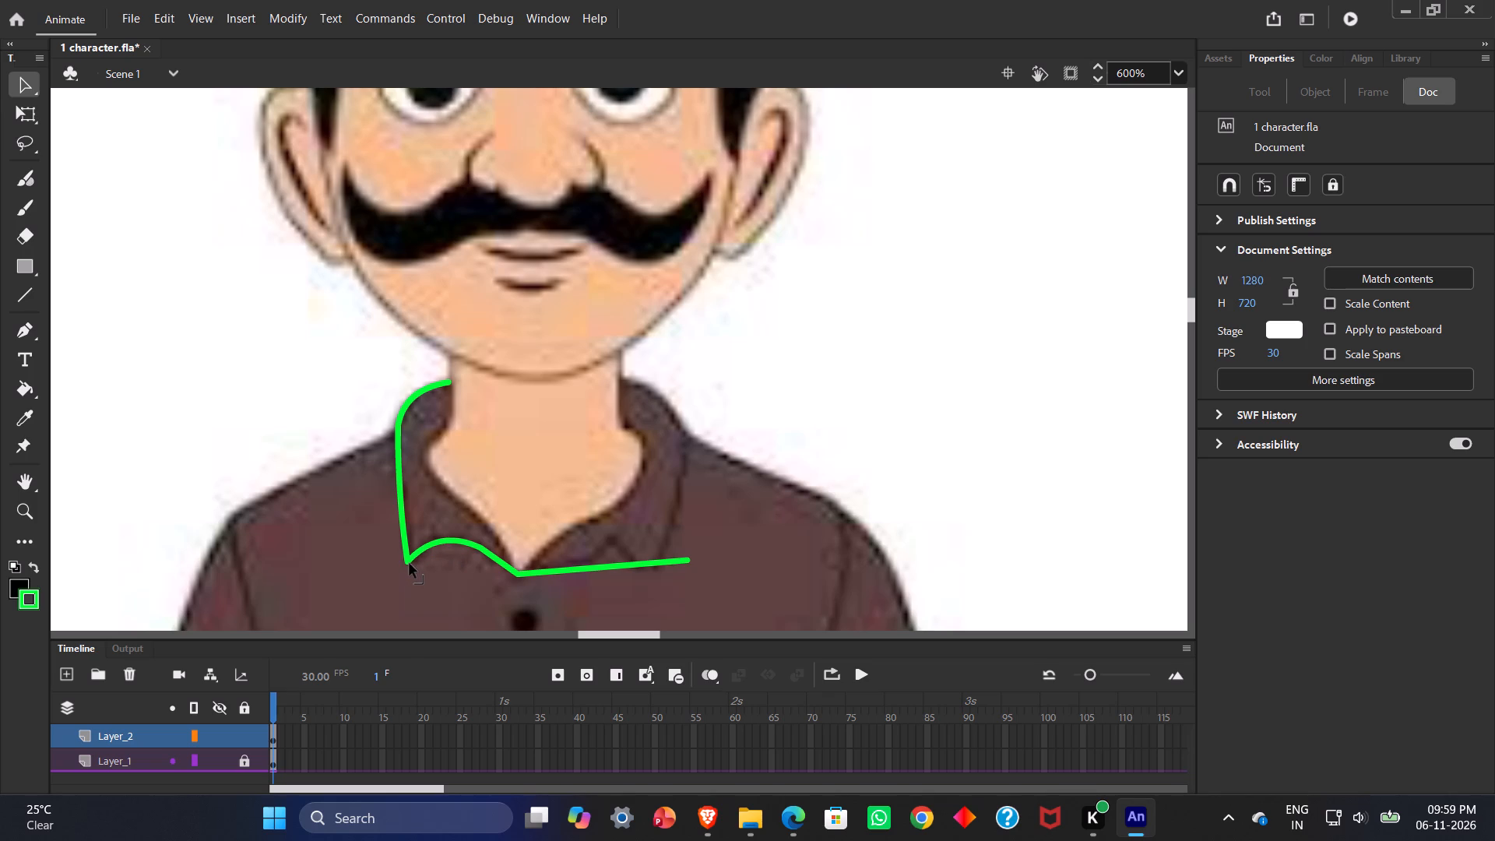
left_click(407, 563)
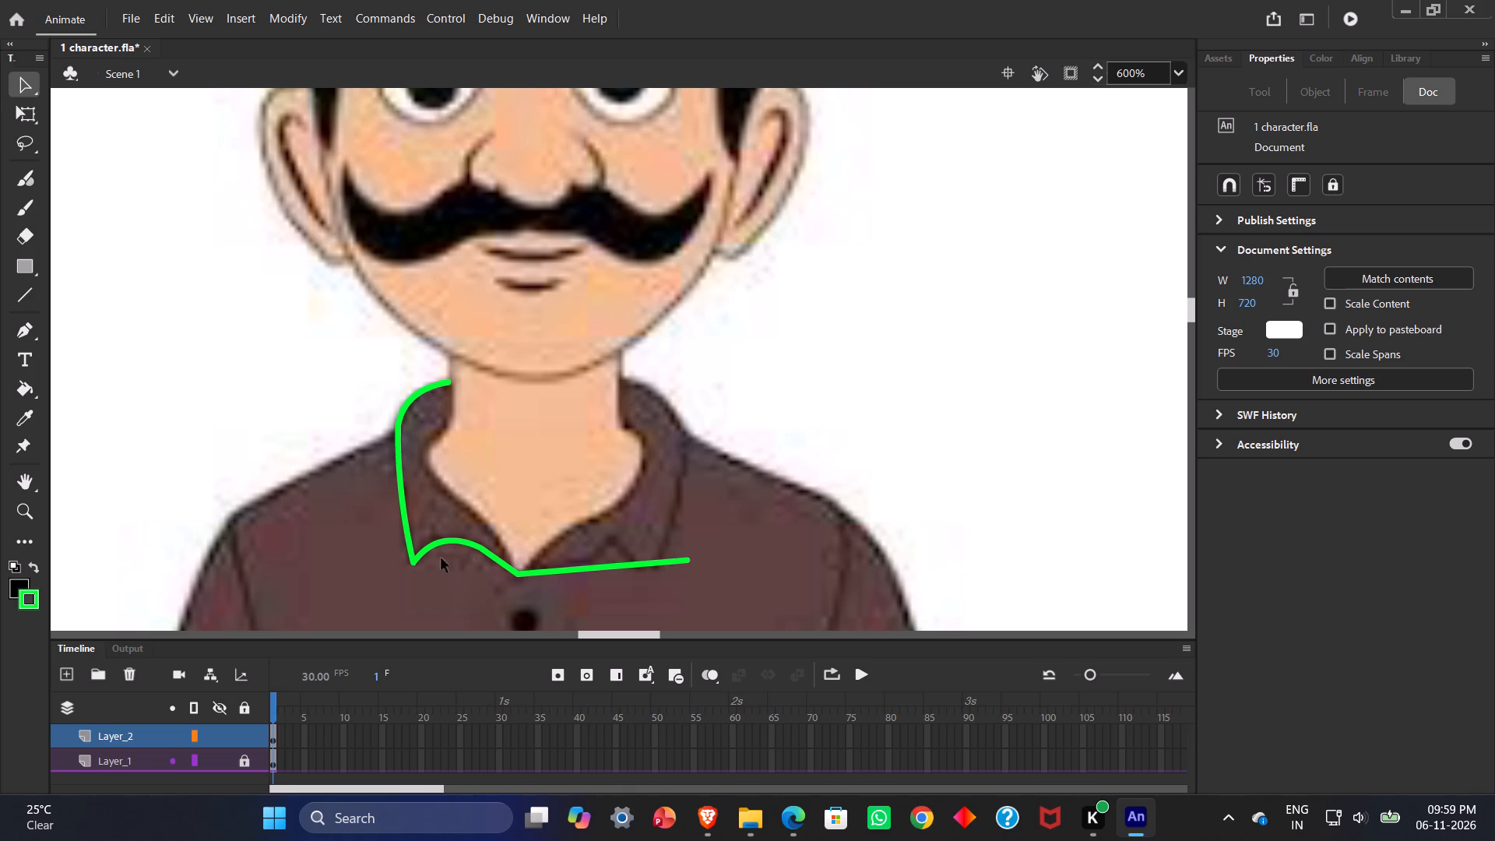
left_click(496, 562)
Add a corner on the right collar flap's inner edge so the line rises from the neck opening's bottom point.
left_click_drag(610, 569, 619, 541, "ctrl")
double_click(871, 435, "ctrl")
left_click_drag(580, 568, 579, 560, "ctrl")
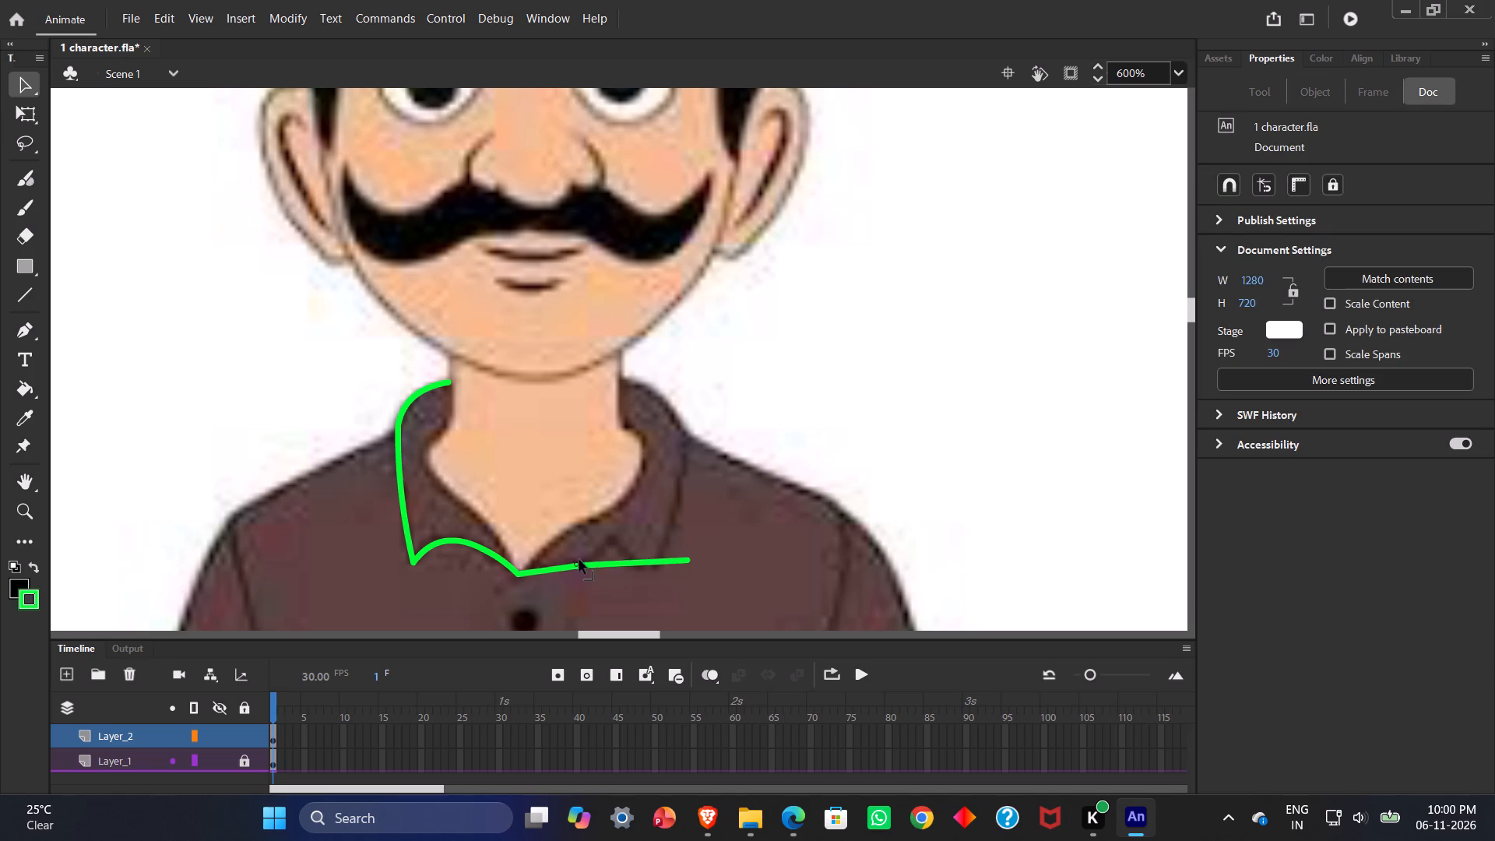
left_click_drag(579, 560, 591, 524, "ctrl")
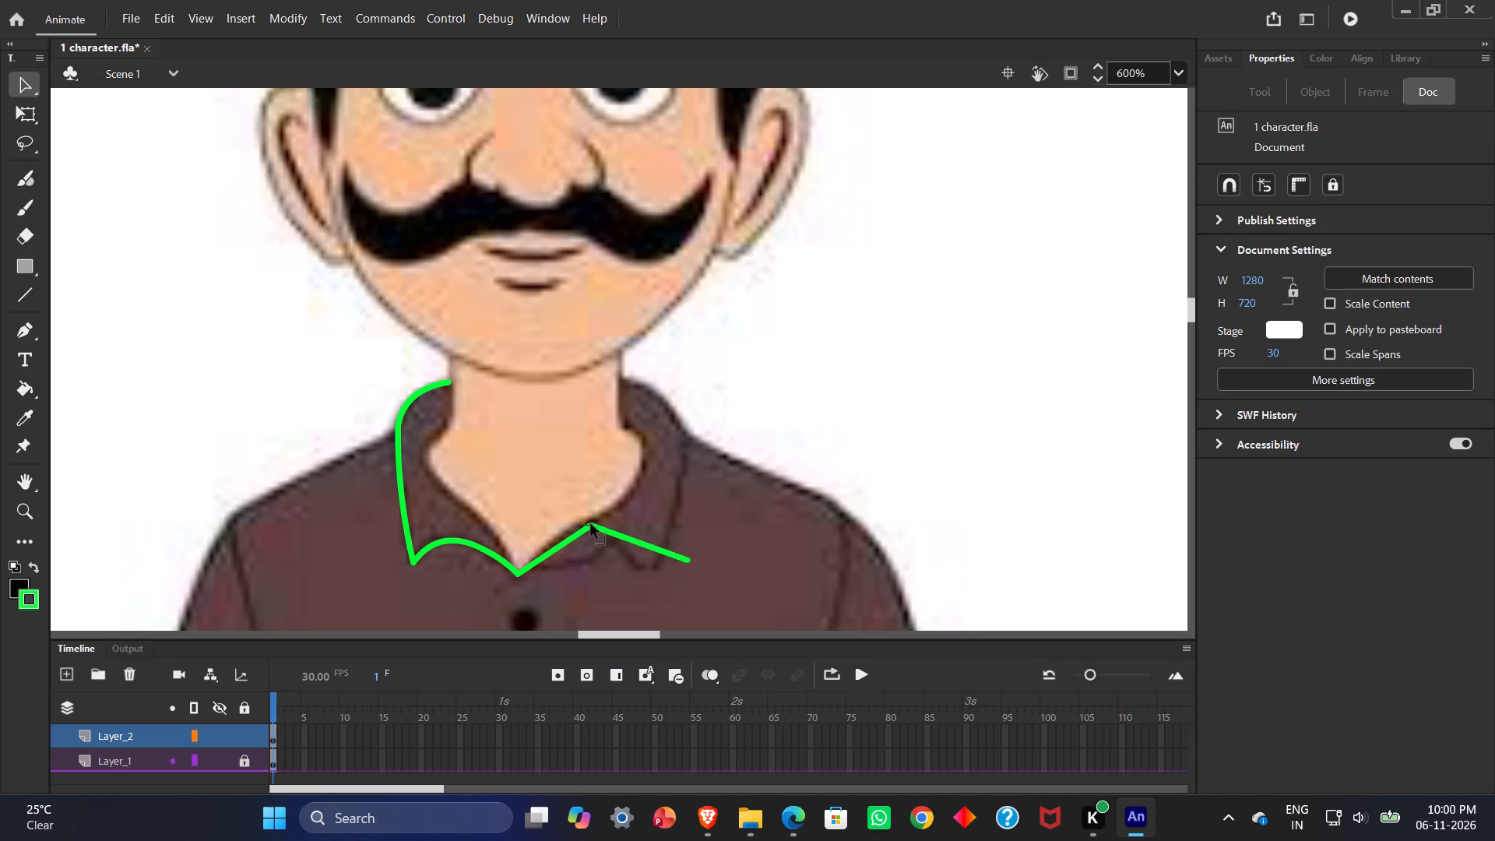
left_click_drag(591, 524, 600, 518, "ctrl")
left_click_drag(600, 518, 601, 516, "ctrl")
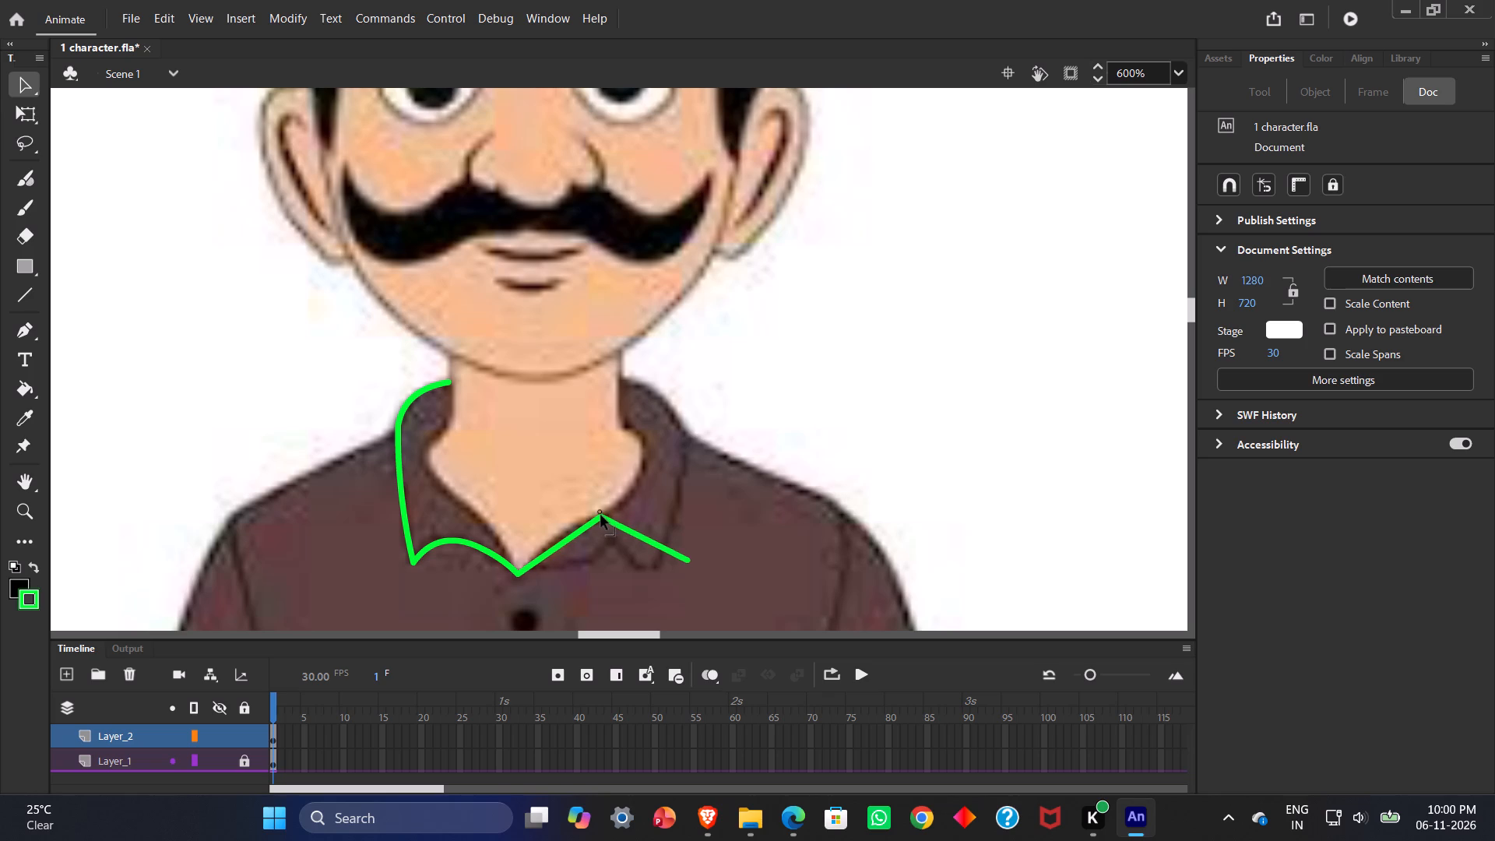
left_click_drag(601, 516, 600, 516, "ctrl")
Move the green line's free end up to the top of the right collar flap, where the collar meets the neck.
left_click_drag(692, 560, 699, 538)
left_click_drag(699, 538, 699, 532)
left_click_drag(688, 561, 692, 549)
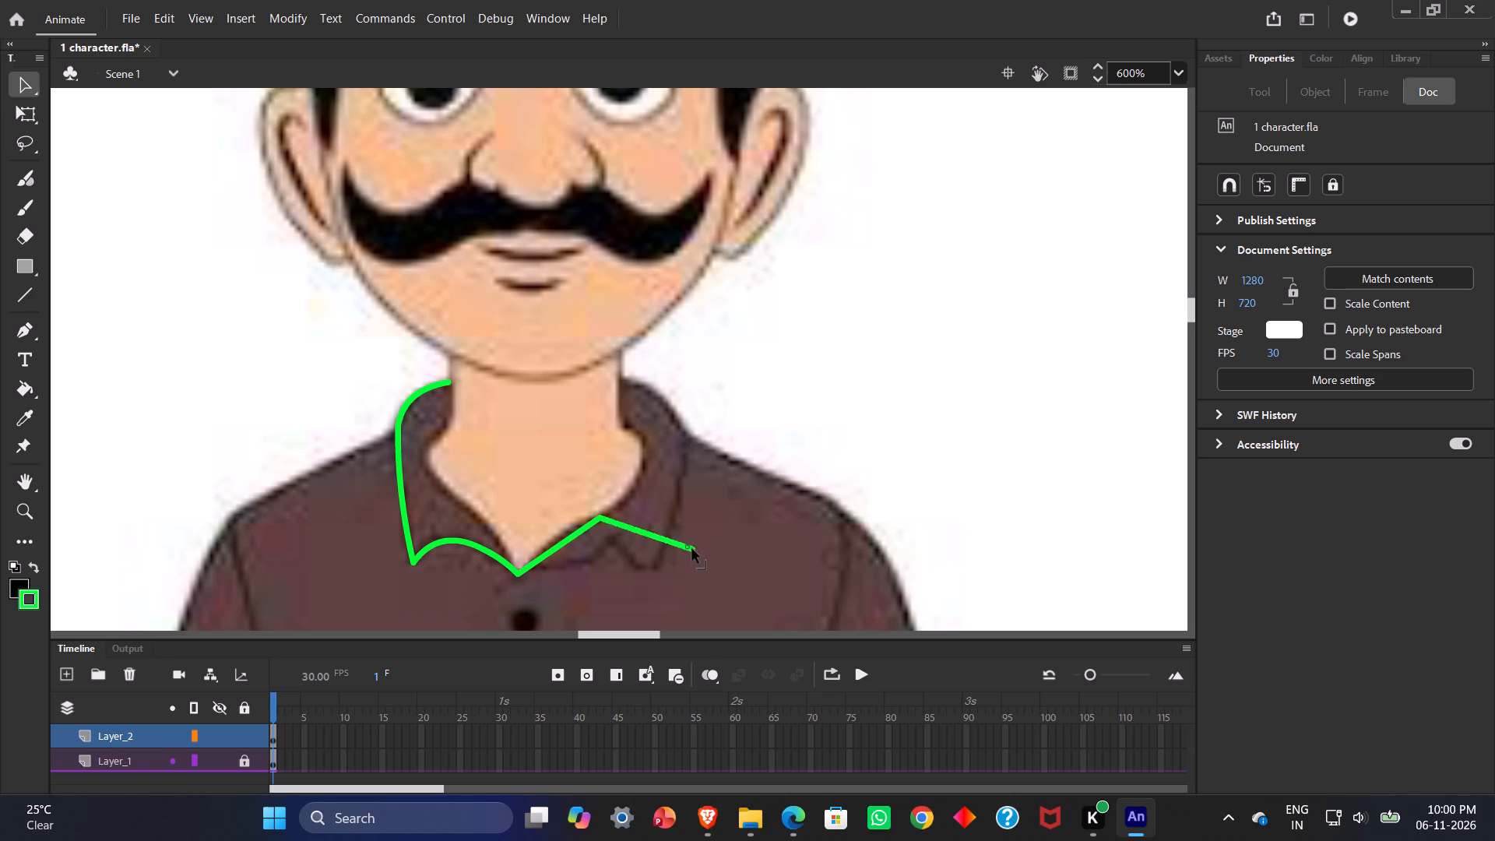
left_click_drag(692, 549, 624, 405)
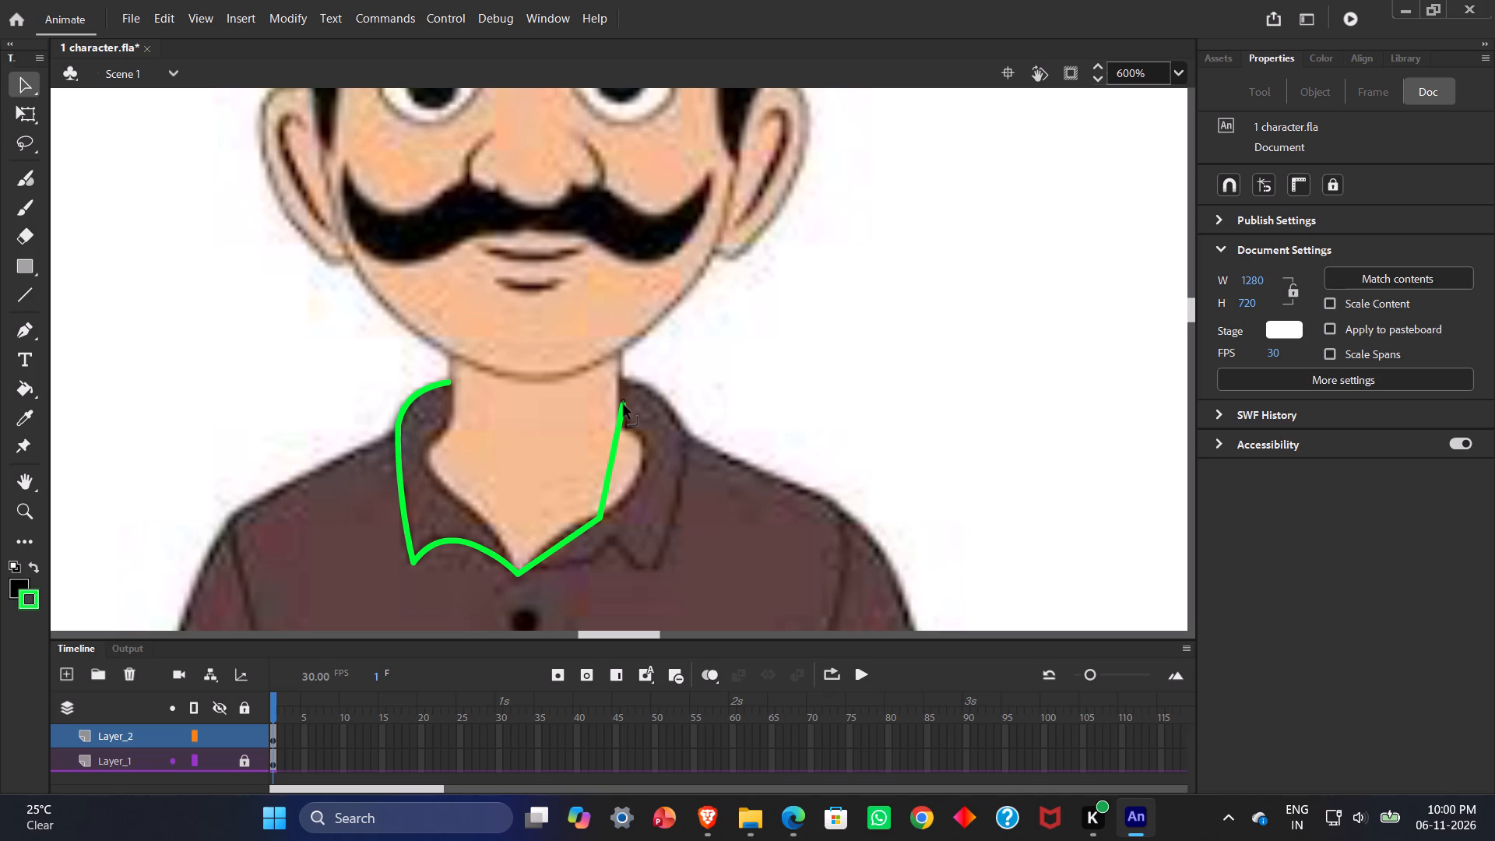
left_click_drag(624, 405, 617, 385)
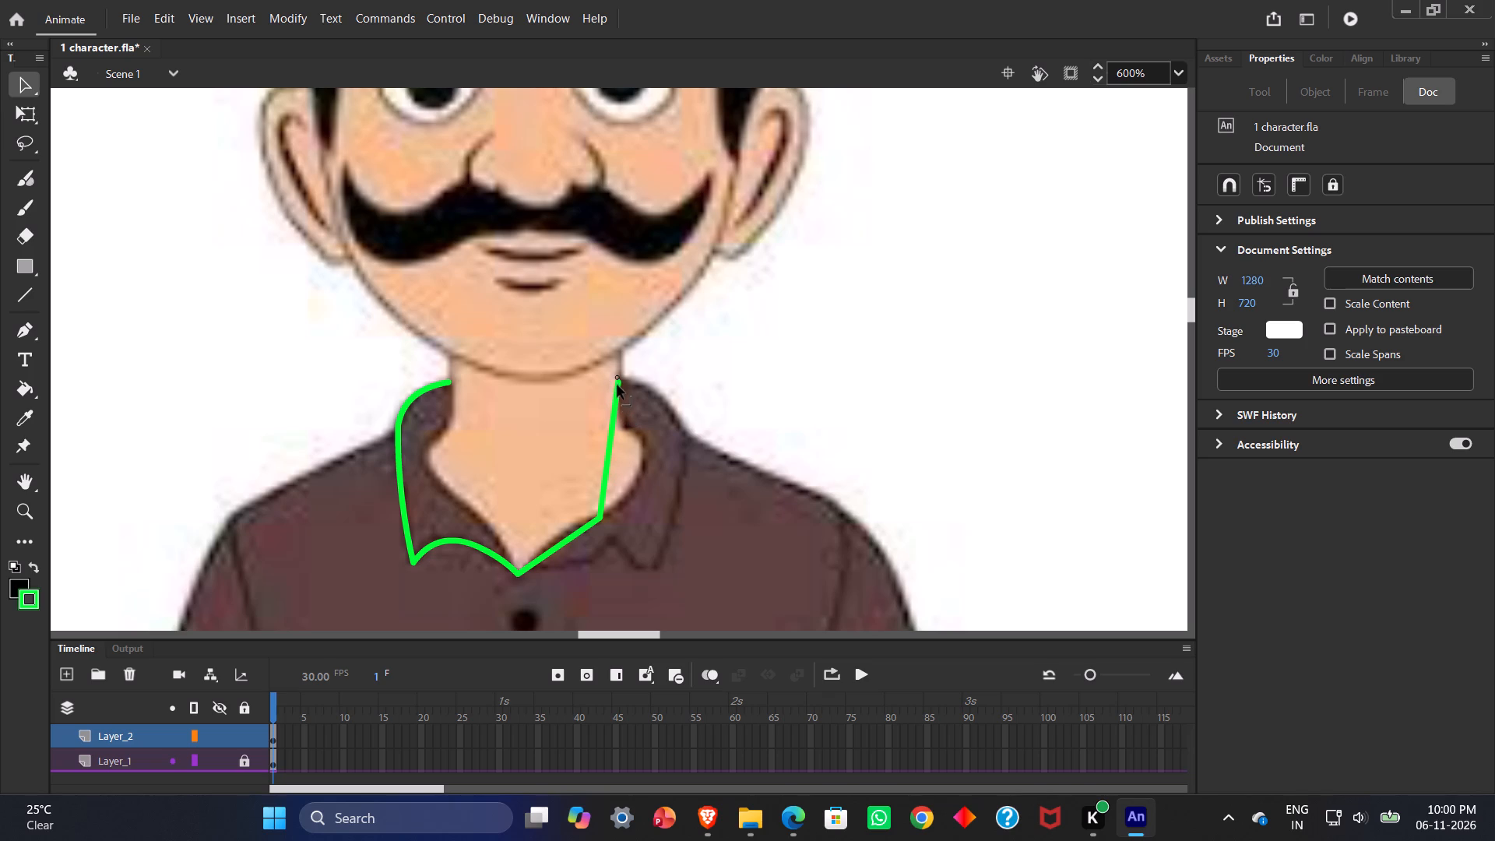
left_click_drag(617, 385, 620, 375)
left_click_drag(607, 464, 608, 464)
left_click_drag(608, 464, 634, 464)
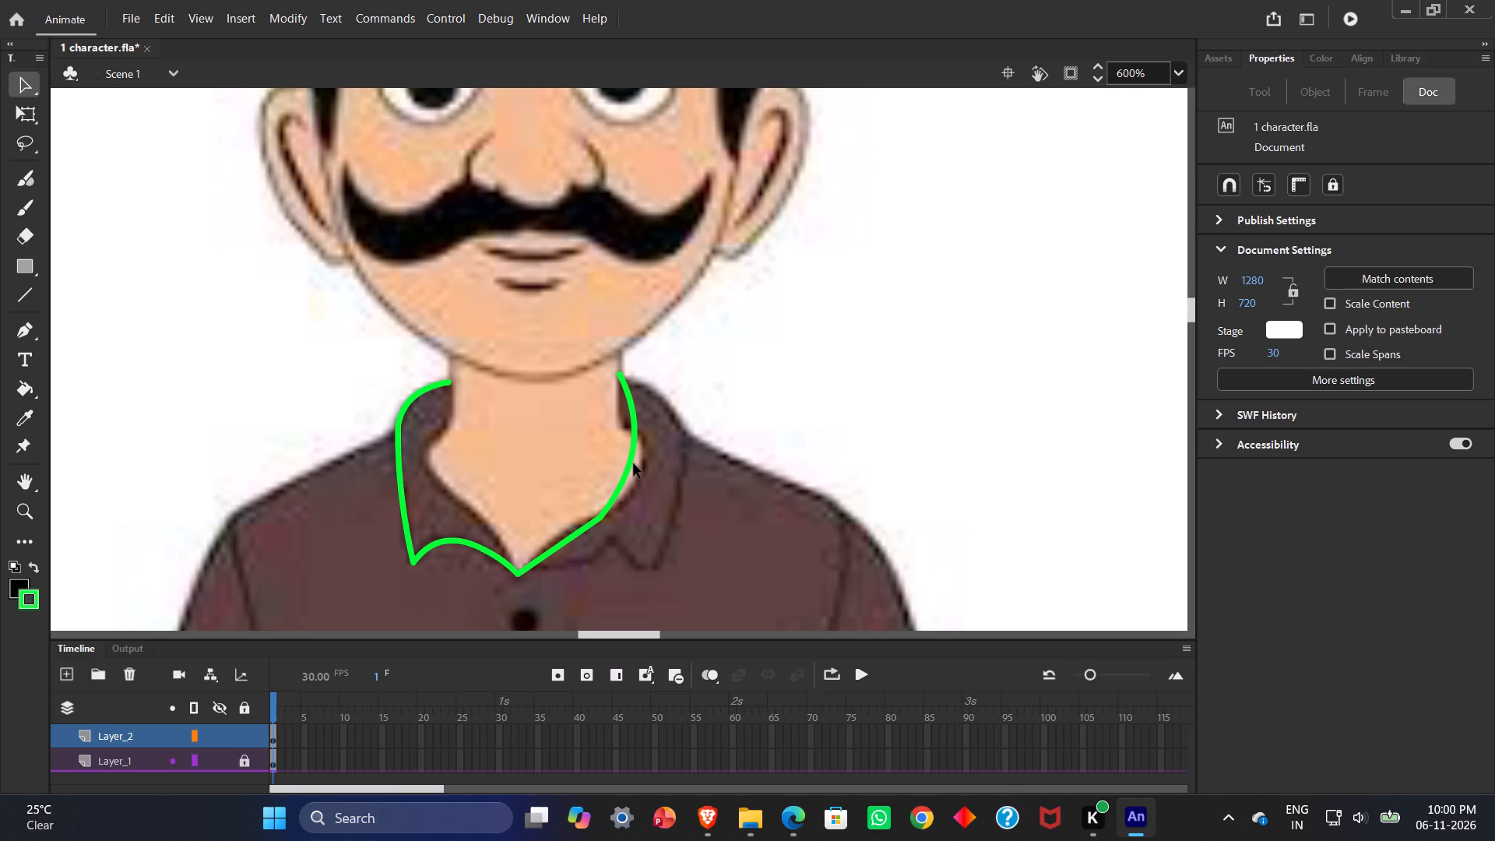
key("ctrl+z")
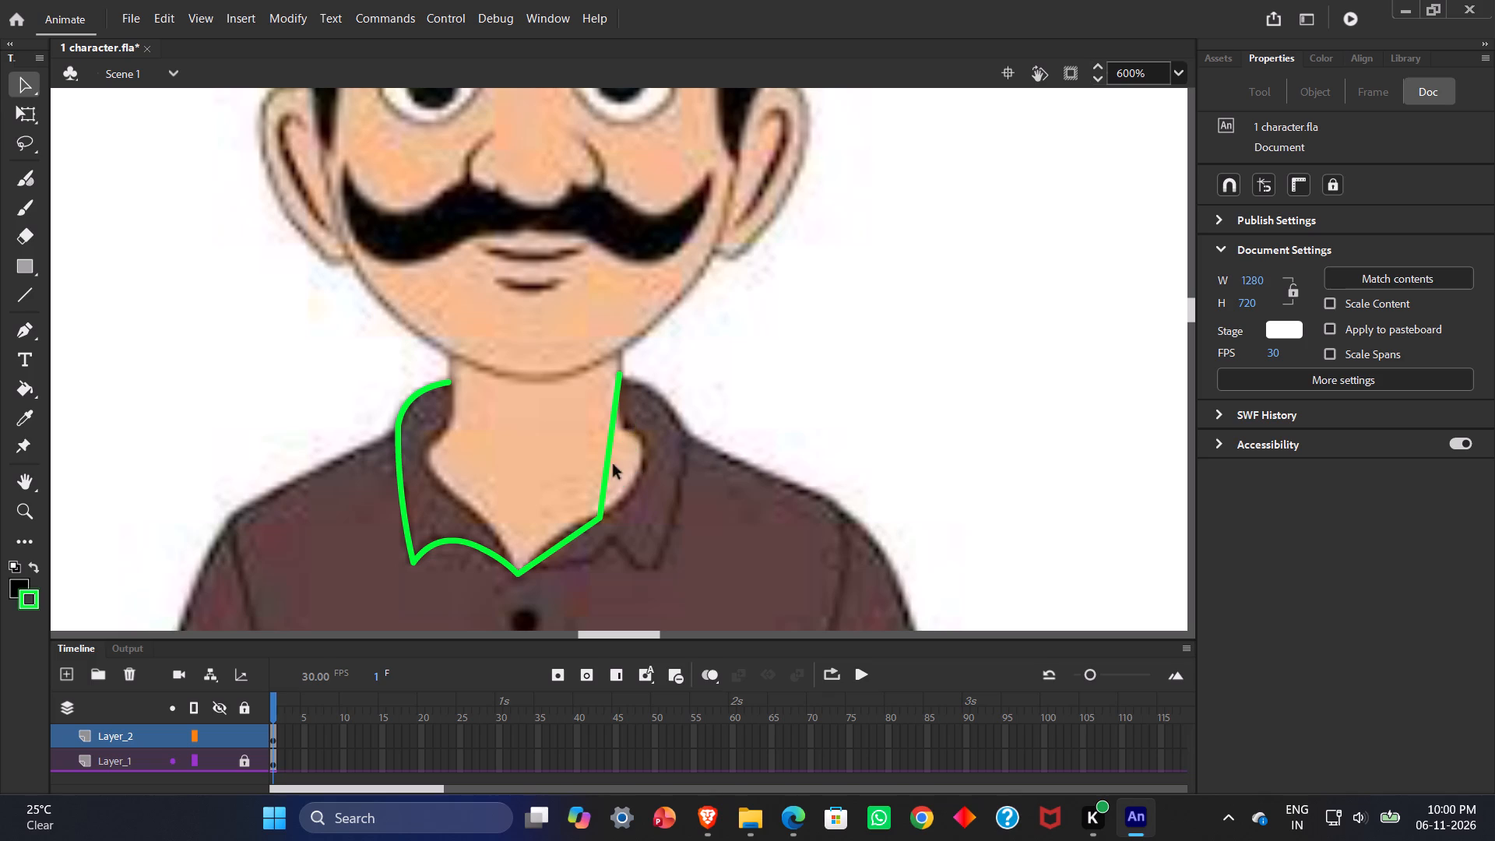
Add two corners along the right flap's inner edge, at its widest neckline point and just above it beside the neck.
left_click_drag(607, 459, 639, 466, "ctrl")
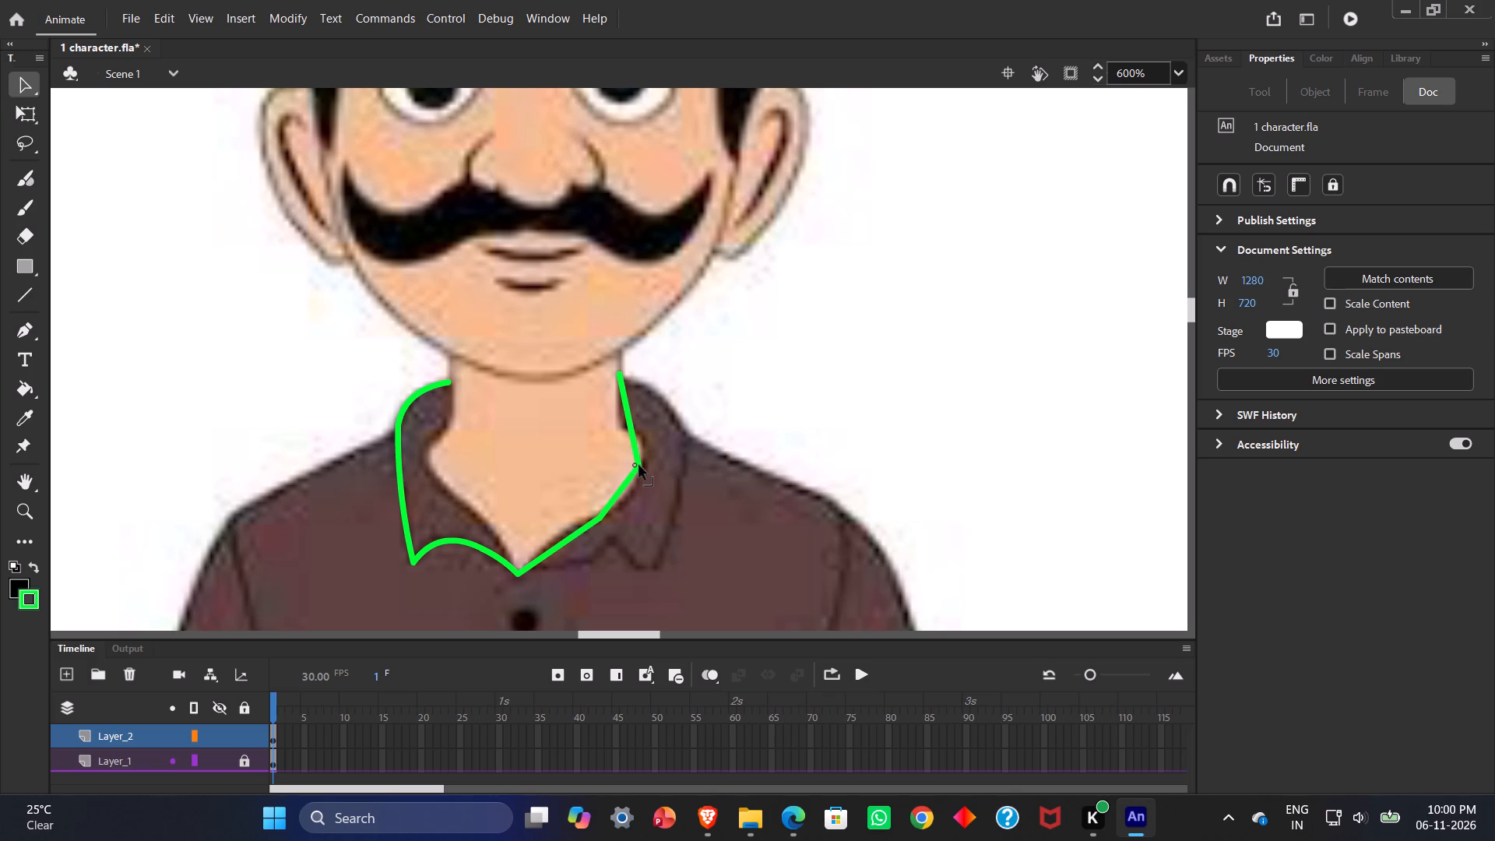
left_click_drag(639, 466, 644, 460, "ctrl")
left_click_drag(635, 424, 627, 426, "ctrl")
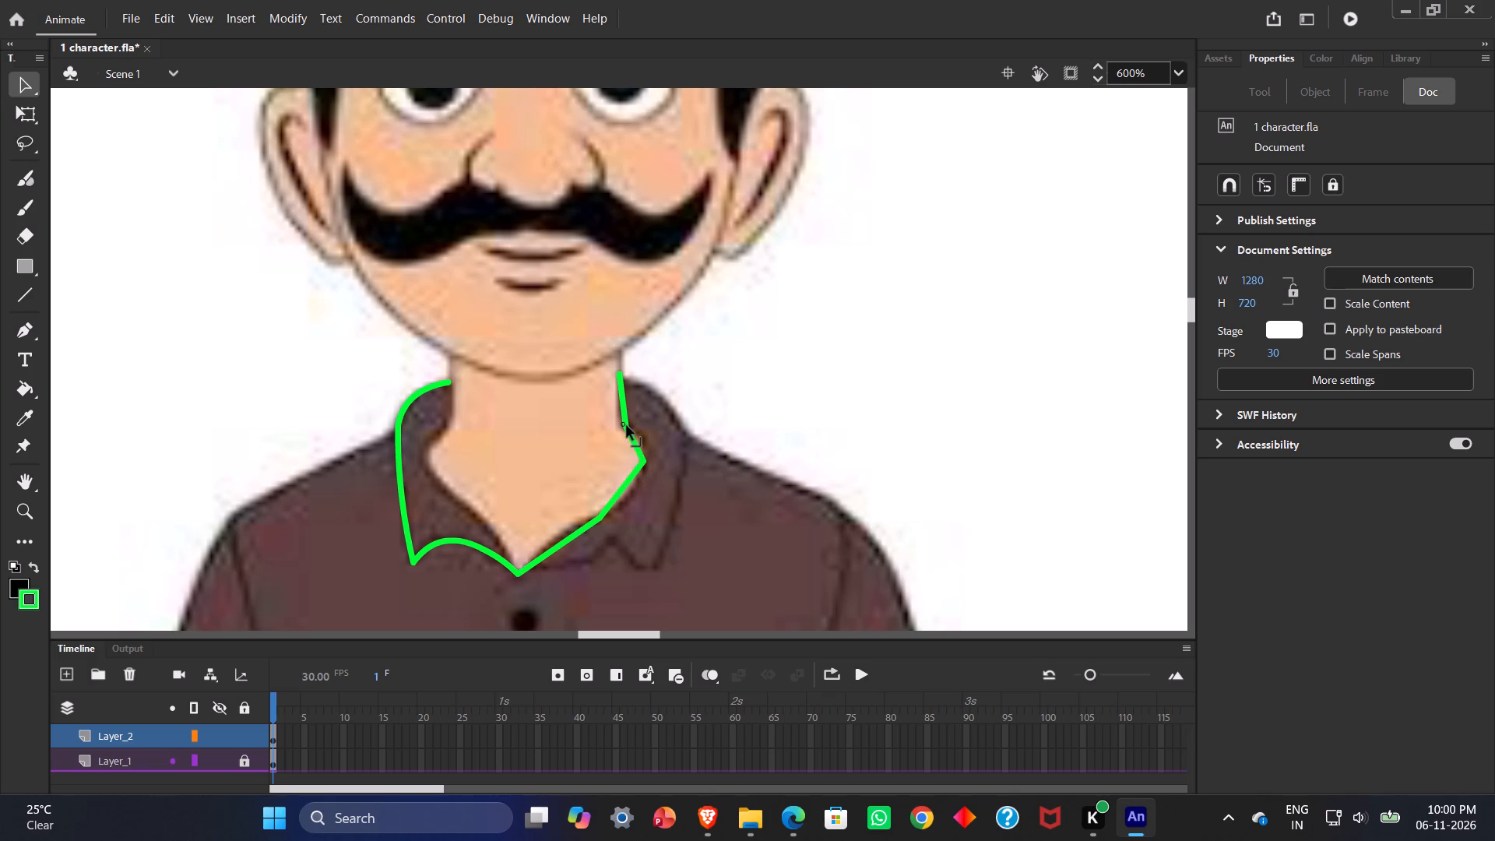
left_click_drag(627, 426, 624, 420, "ctrl")
Extend the line's free end outward over the shoulder and add a corner at the right collar's top beside the neck.
left_click_drag(620, 376, 674, 410)
left_click_drag(674, 410, 752, 428)
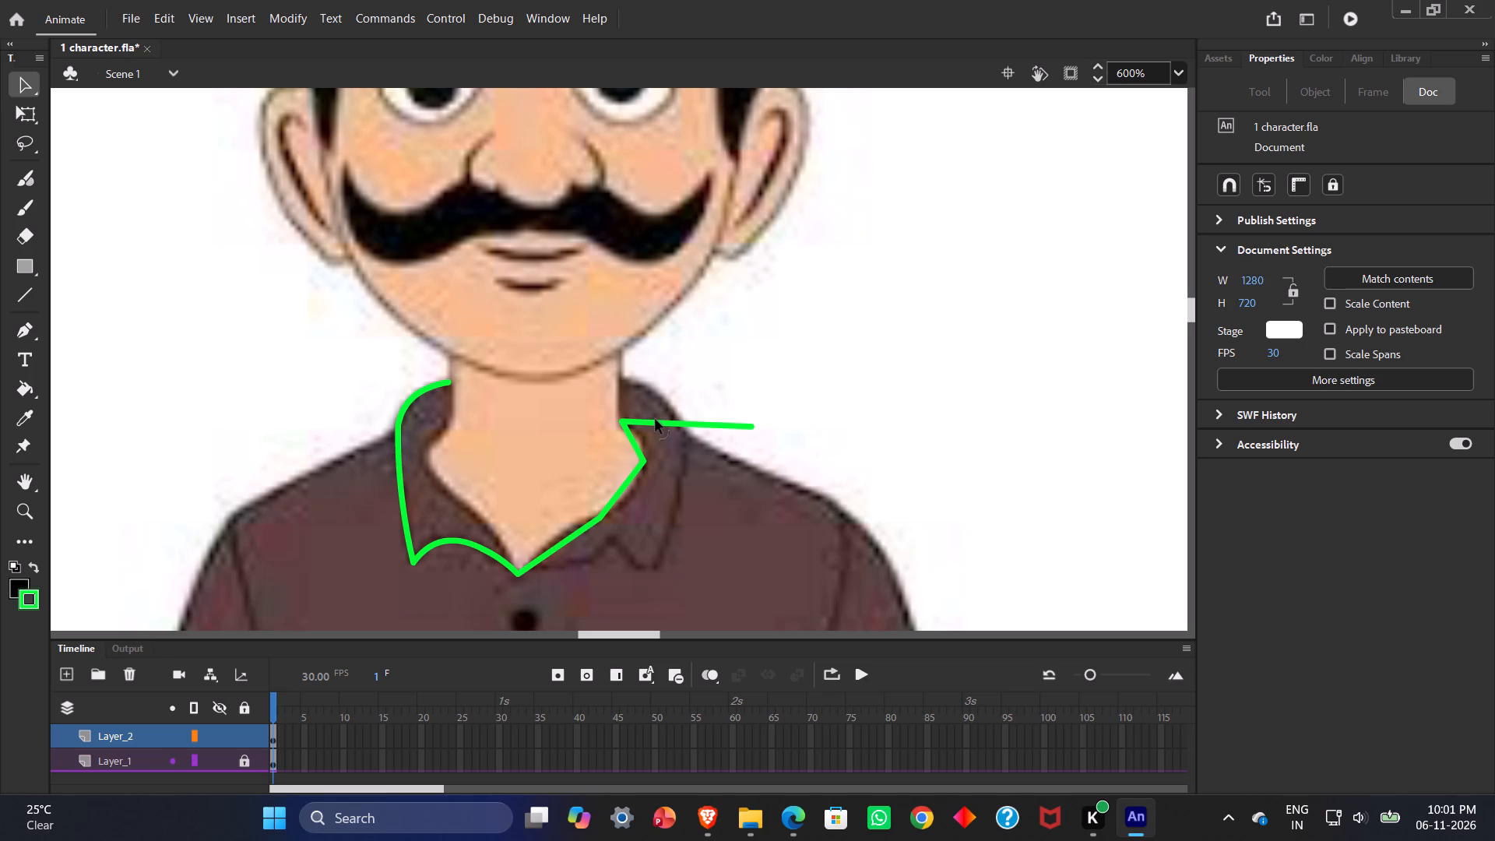
left_click_drag(656, 422, 628, 384, "ctrl")
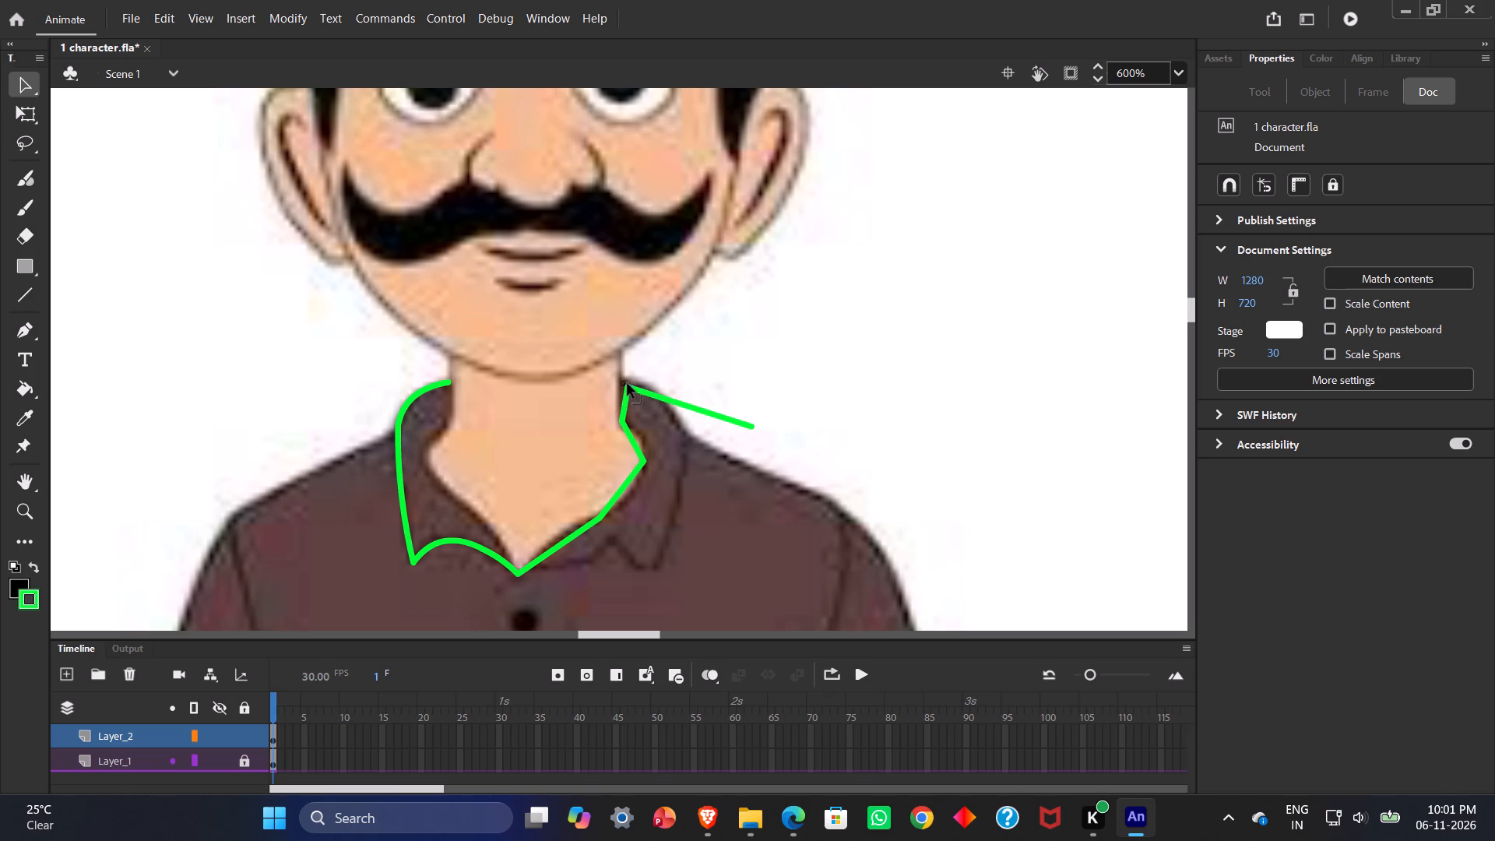
left_click_drag(628, 384, 622, 376, "ctrl")
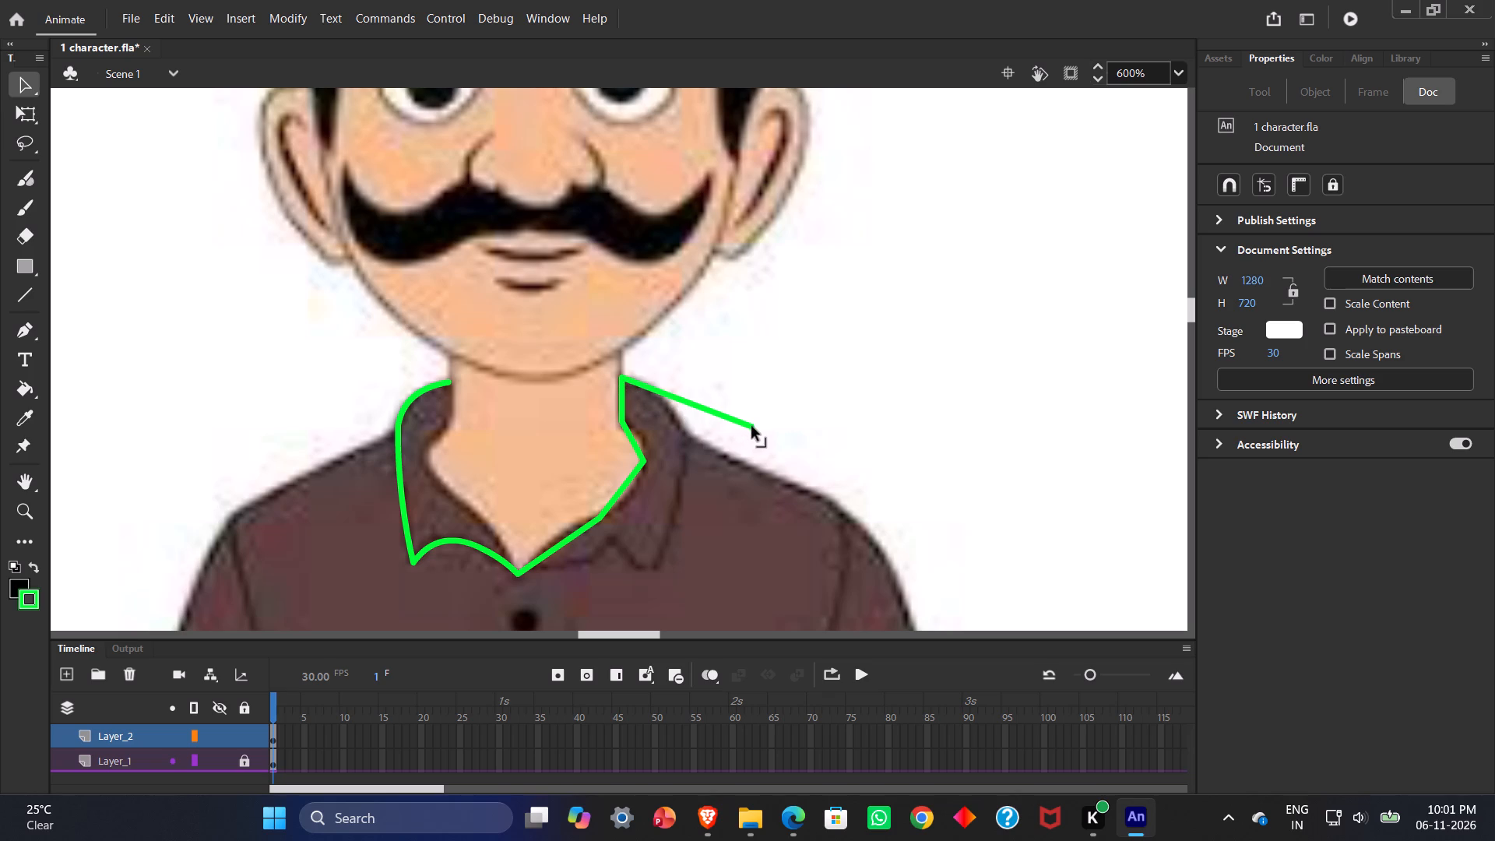
Run the line down the right flap's outer side, adding corners at the shoulder and lower outer edge and placing its free end near the tip.
left_click_drag(752, 427, 694, 464)
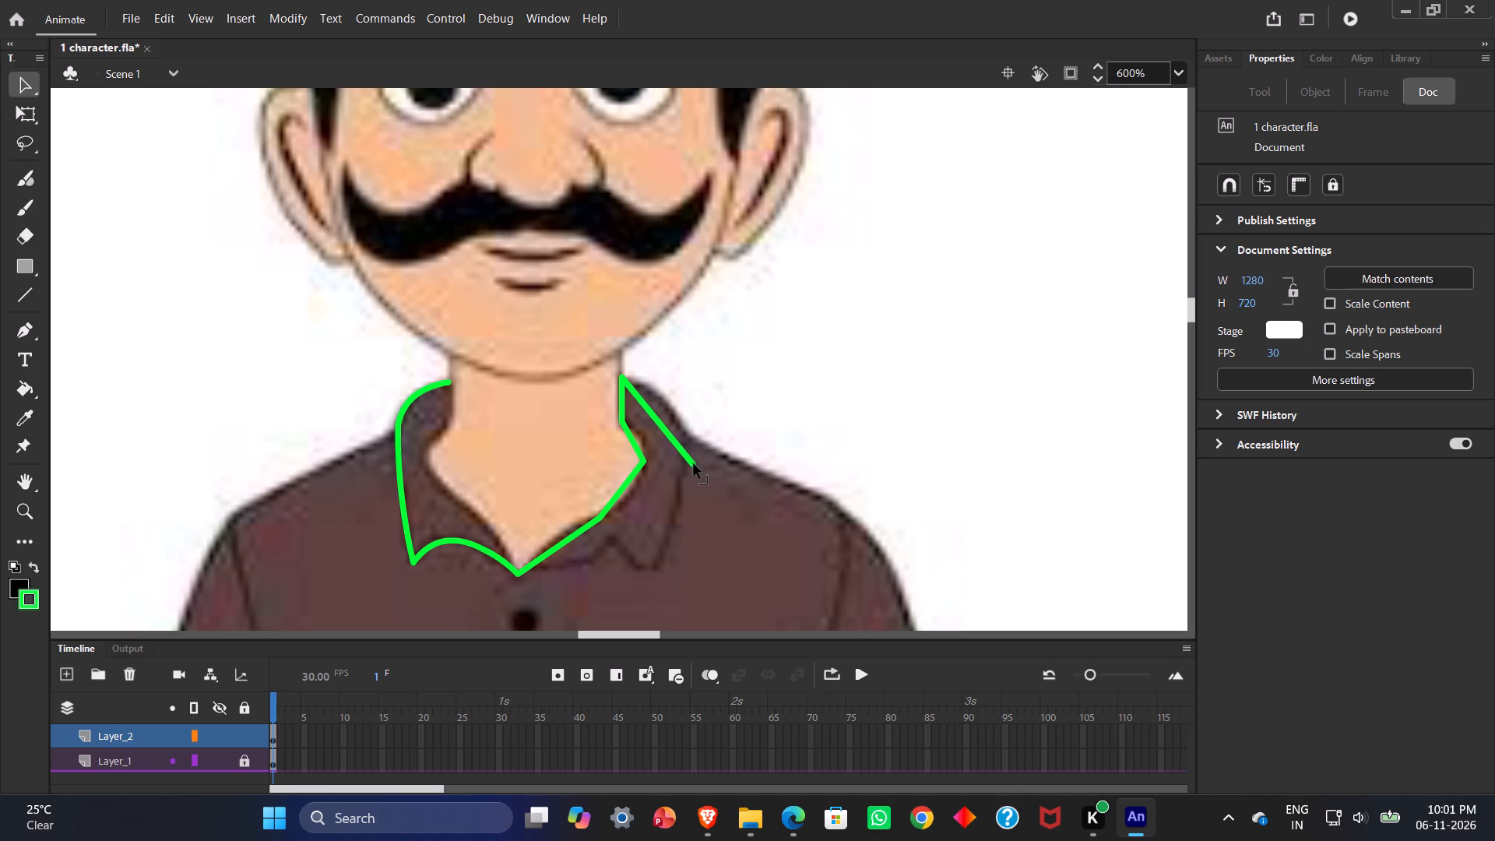
left_click_drag(665, 431, 676, 431, "ctrl")
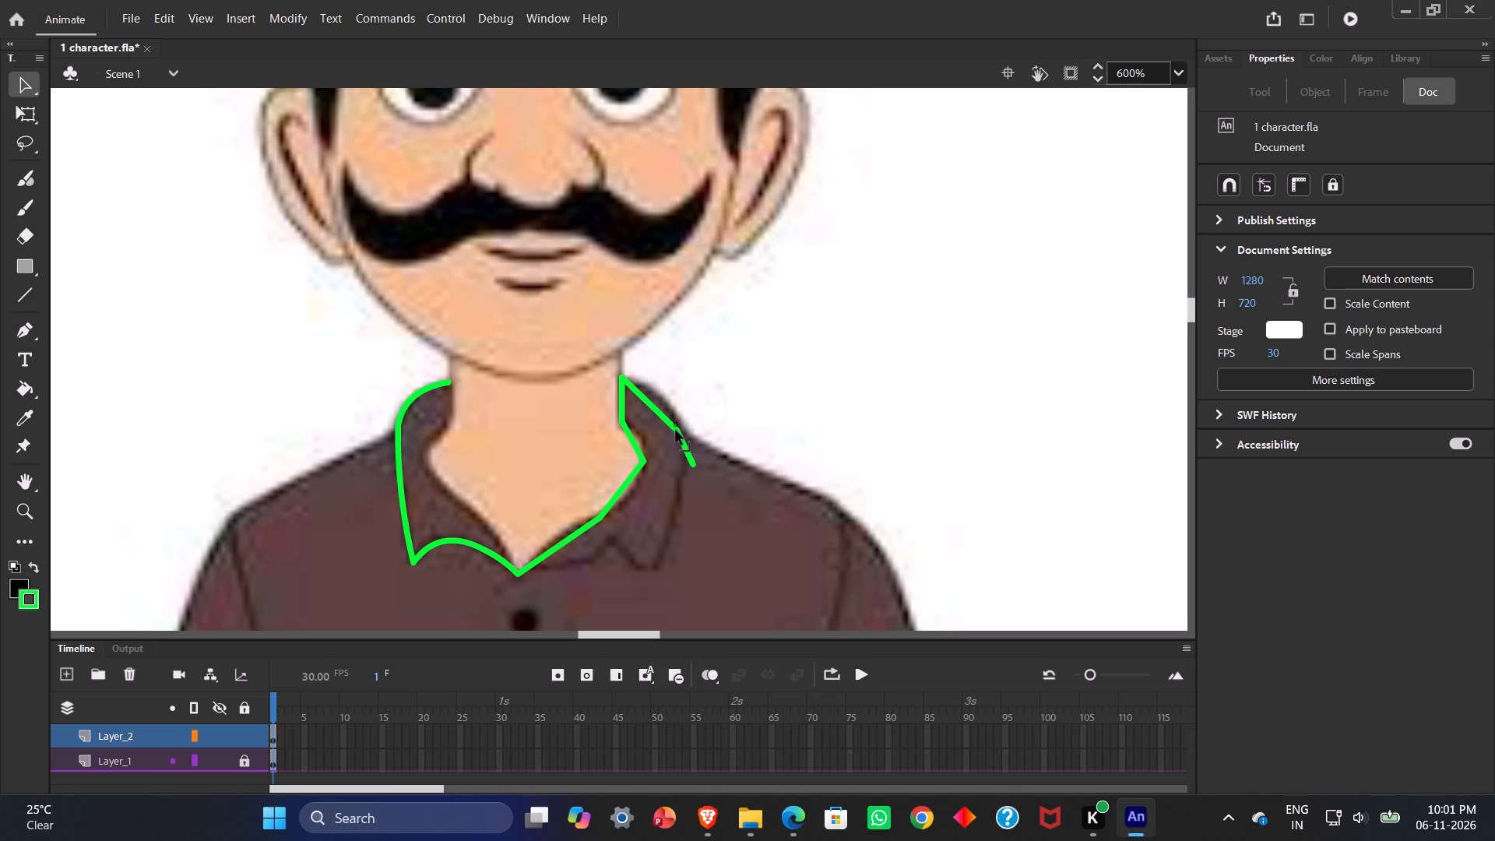
left_click_drag(676, 431, 684, 431, "ctrl")
left_click_drag(691, 463, 644, 525)
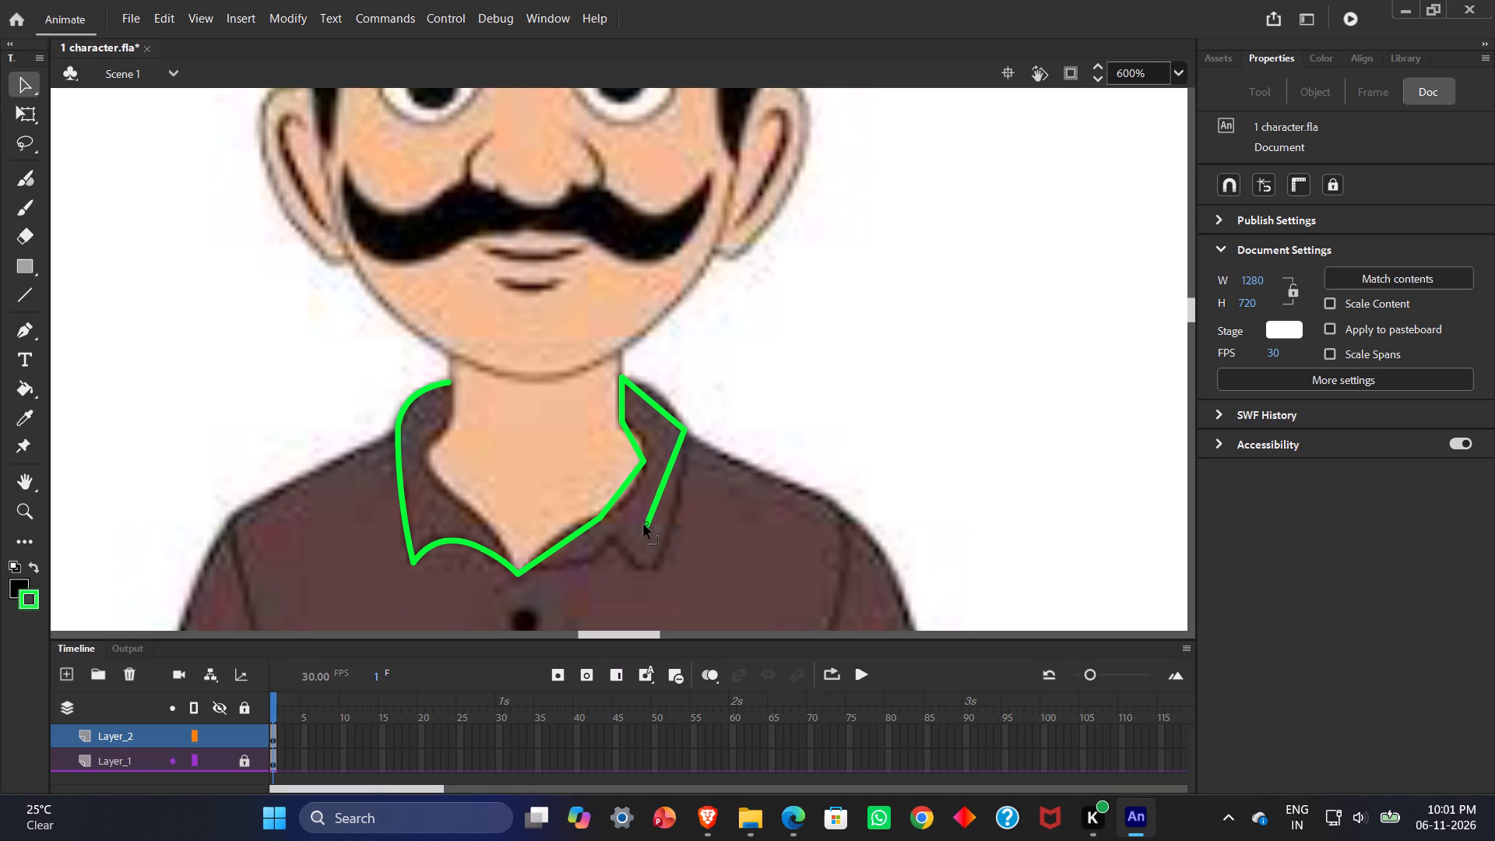
left_click_drag(644, 525, 628, 552)
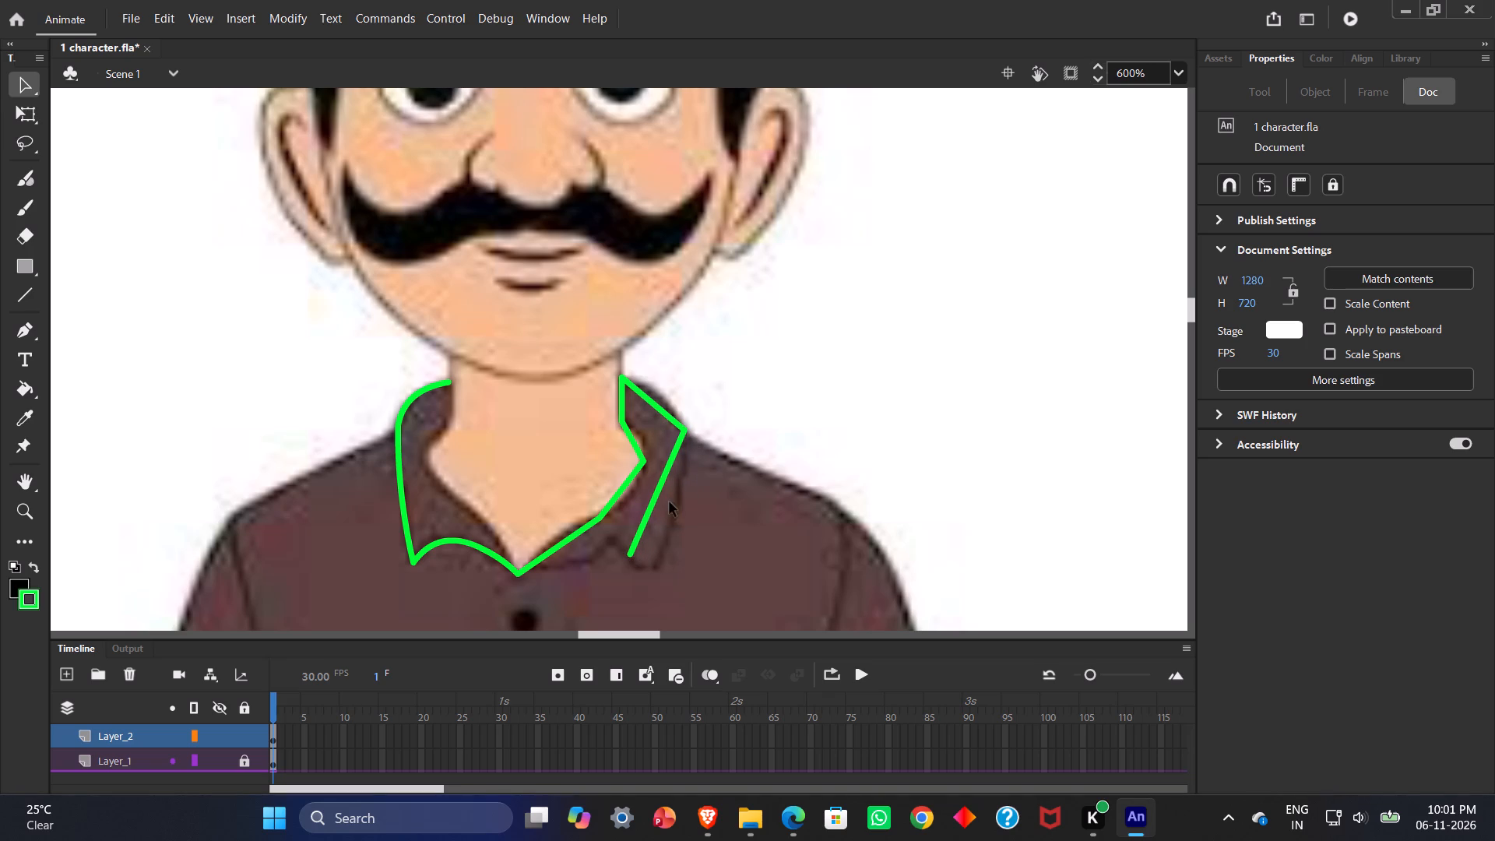
left_click_drag(655, 498, 670, 509, "ctrl")
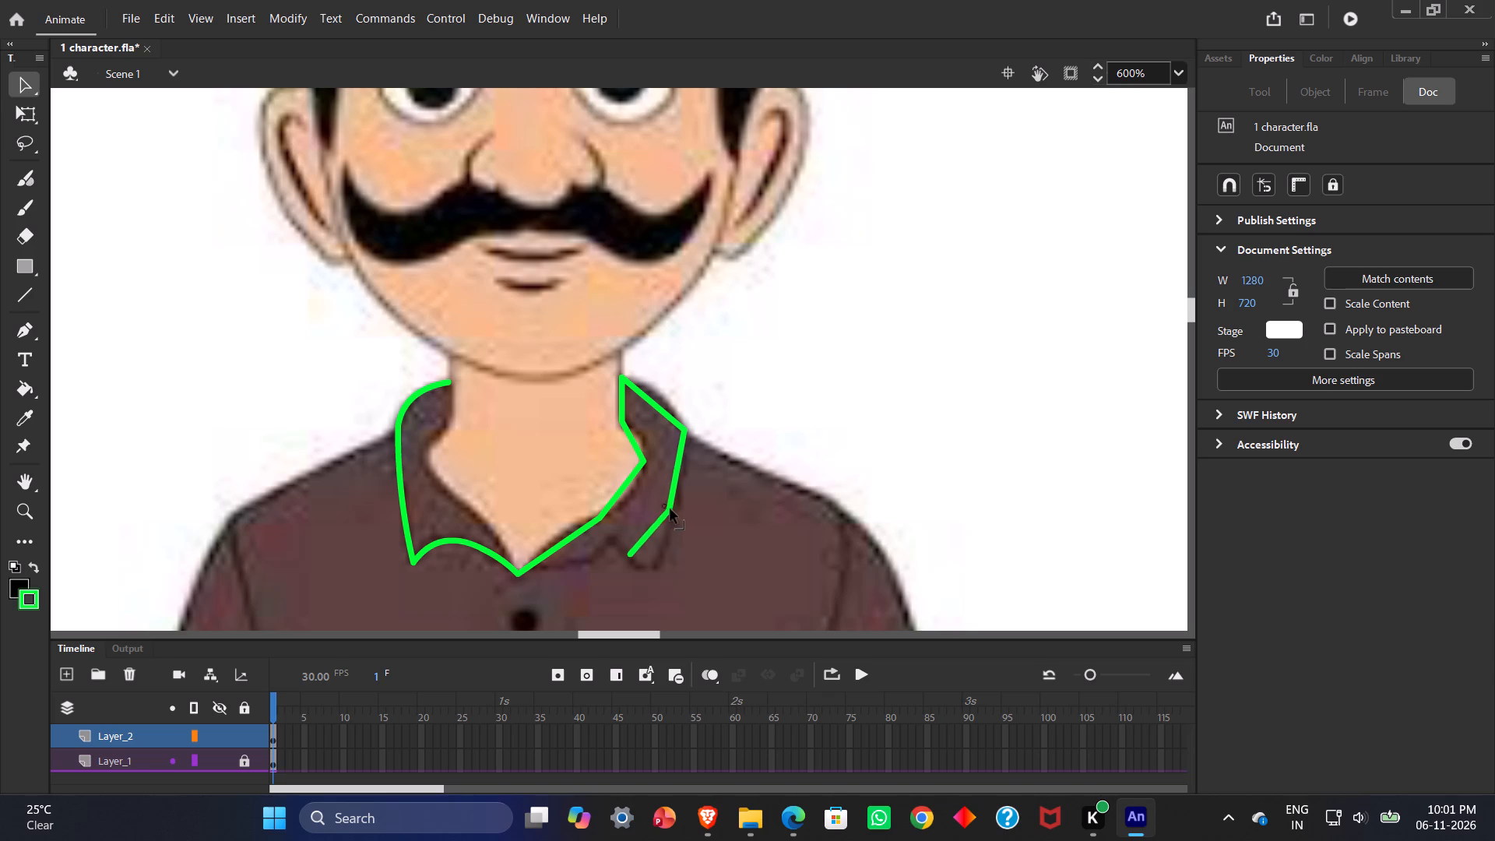
left_click_drag(670, 509, 672, 511, "ctrl")
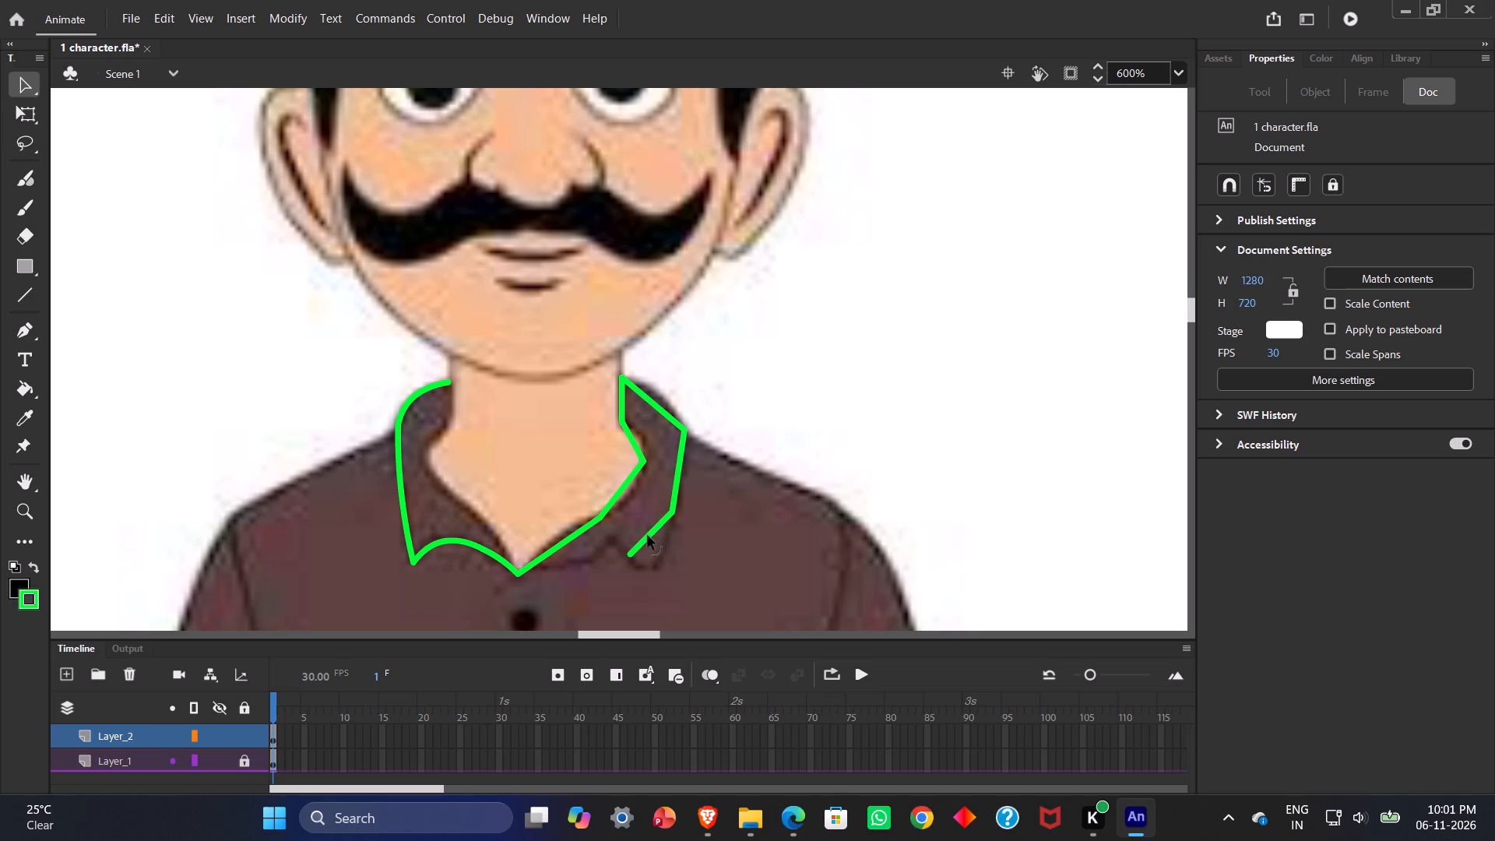
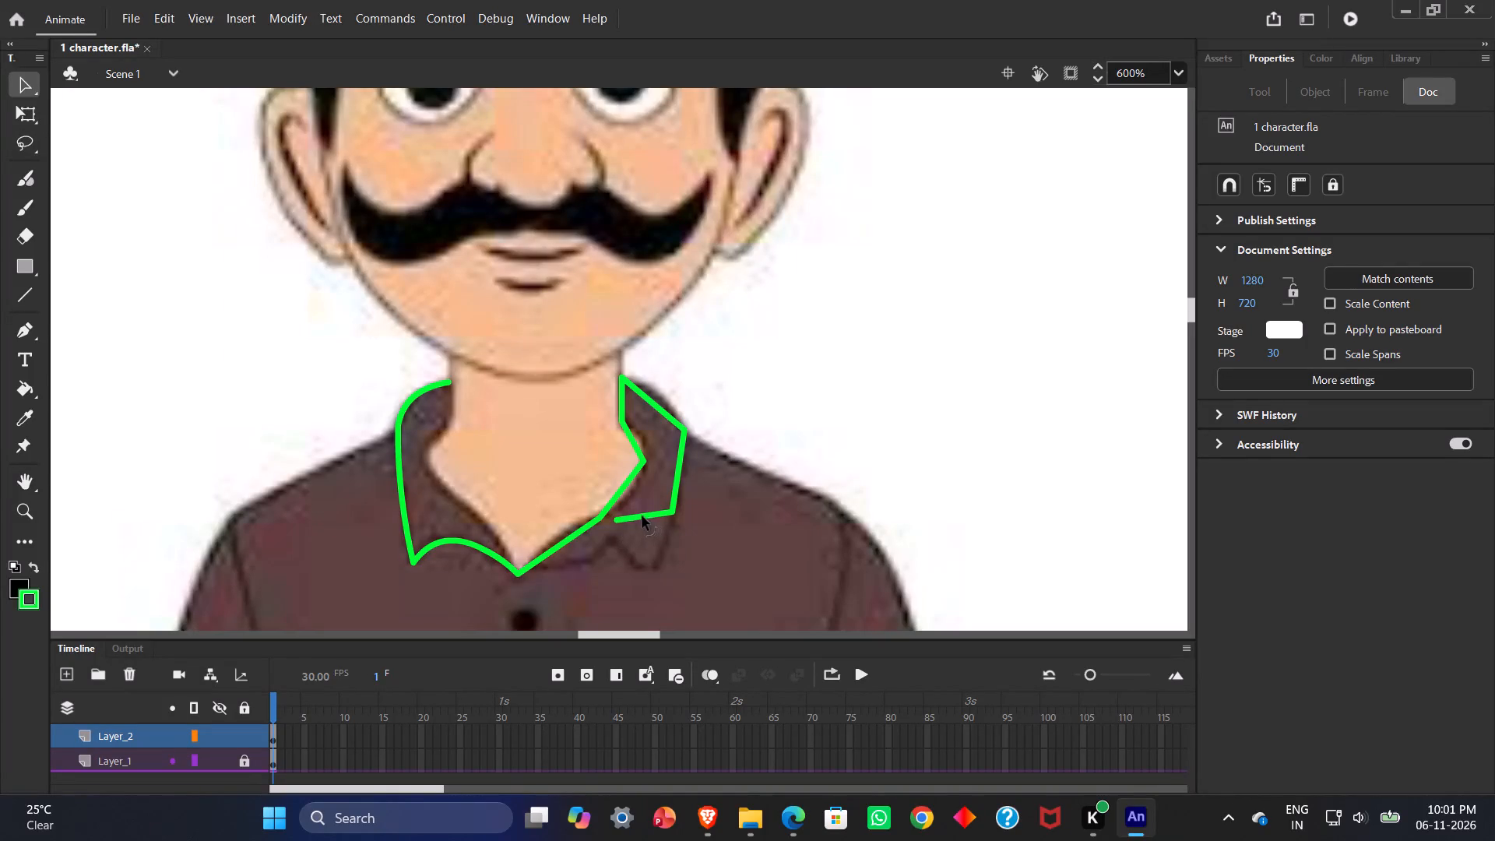
Shape the right flap's bottom tip with two corners, one at its outer point and one just inside it.
left_click_drag(642, 516, 659, 564, "ctrl")
left_click_drag(659, 564, 661, 566, "ctrl")
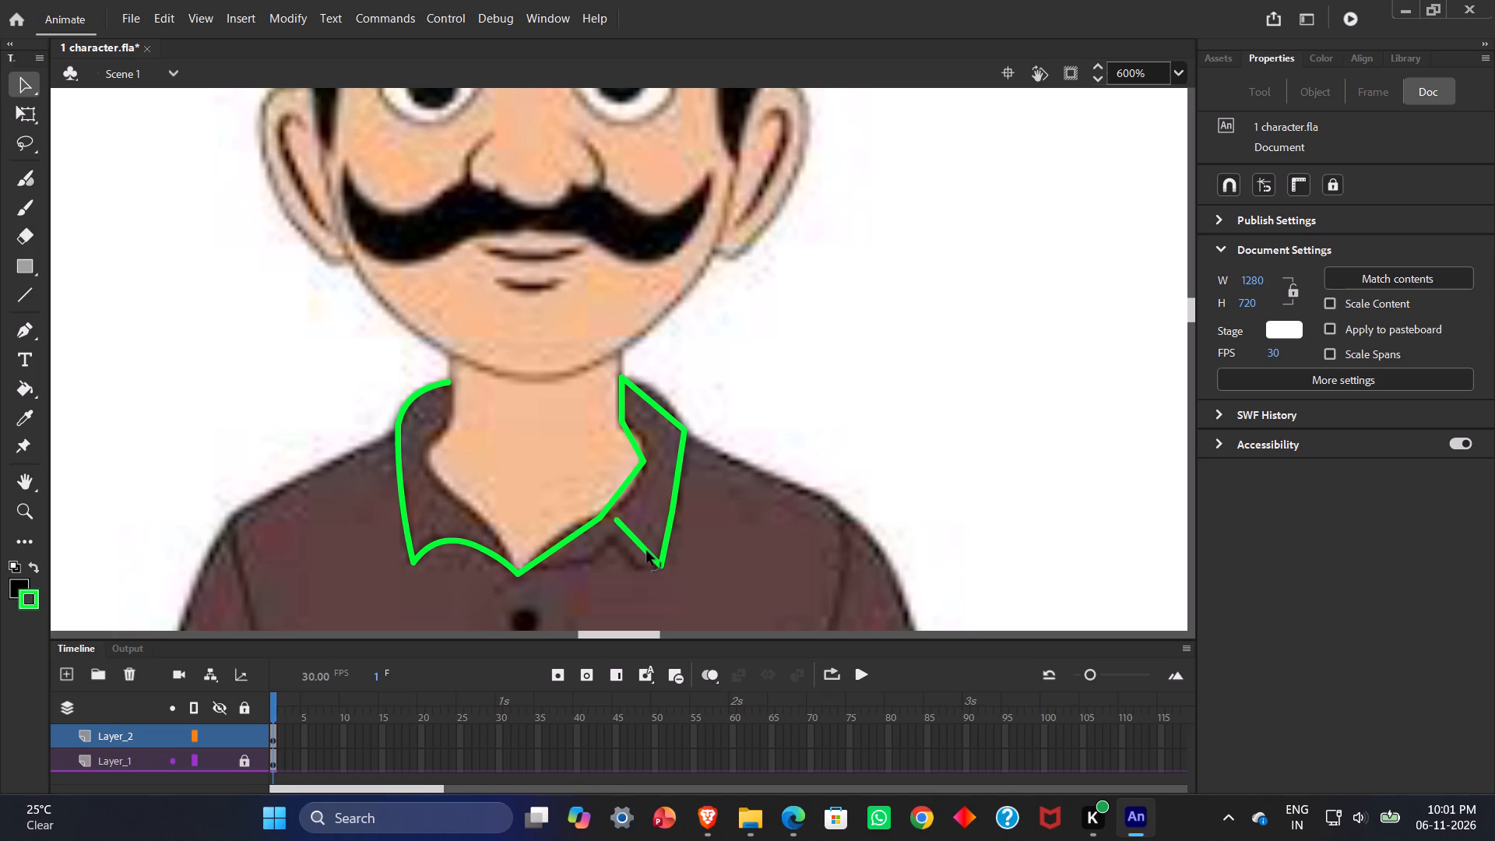
left_click_drag(645, 550, 640, 561, "ctrl")
left_click_drag(640, 561, 638, 567, "ctrl")
Carry the line's free end inward to just above the shirt button and add a corner at the notch peak beside the right flap's tip.
left_click_drag(615, 521, 600, 553)
left_click_drag(600, 553, 535, 589)
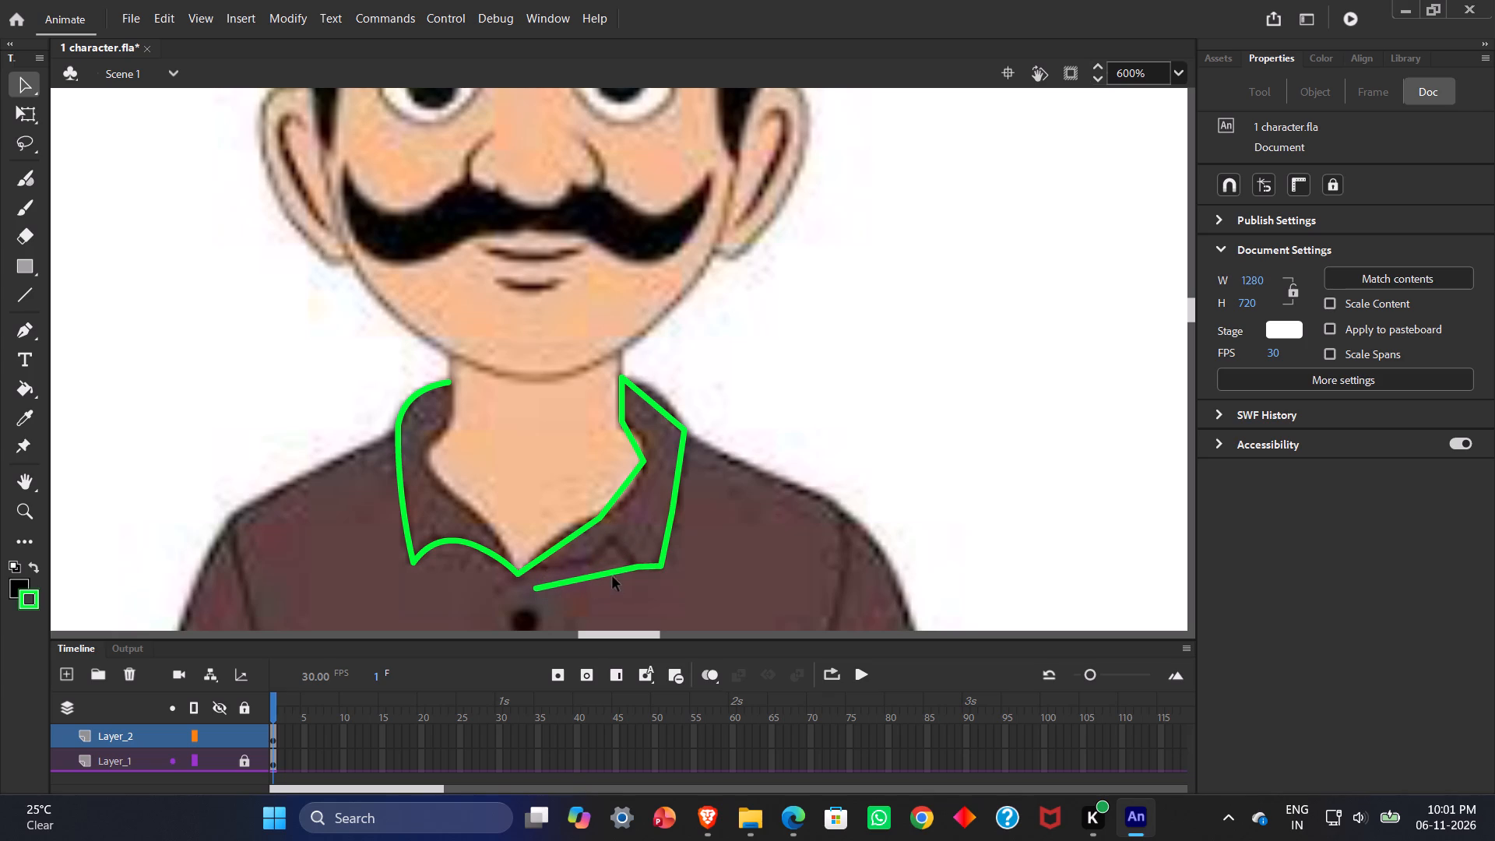
left_click_drag(607, 571, 617, 547, "ctrl")
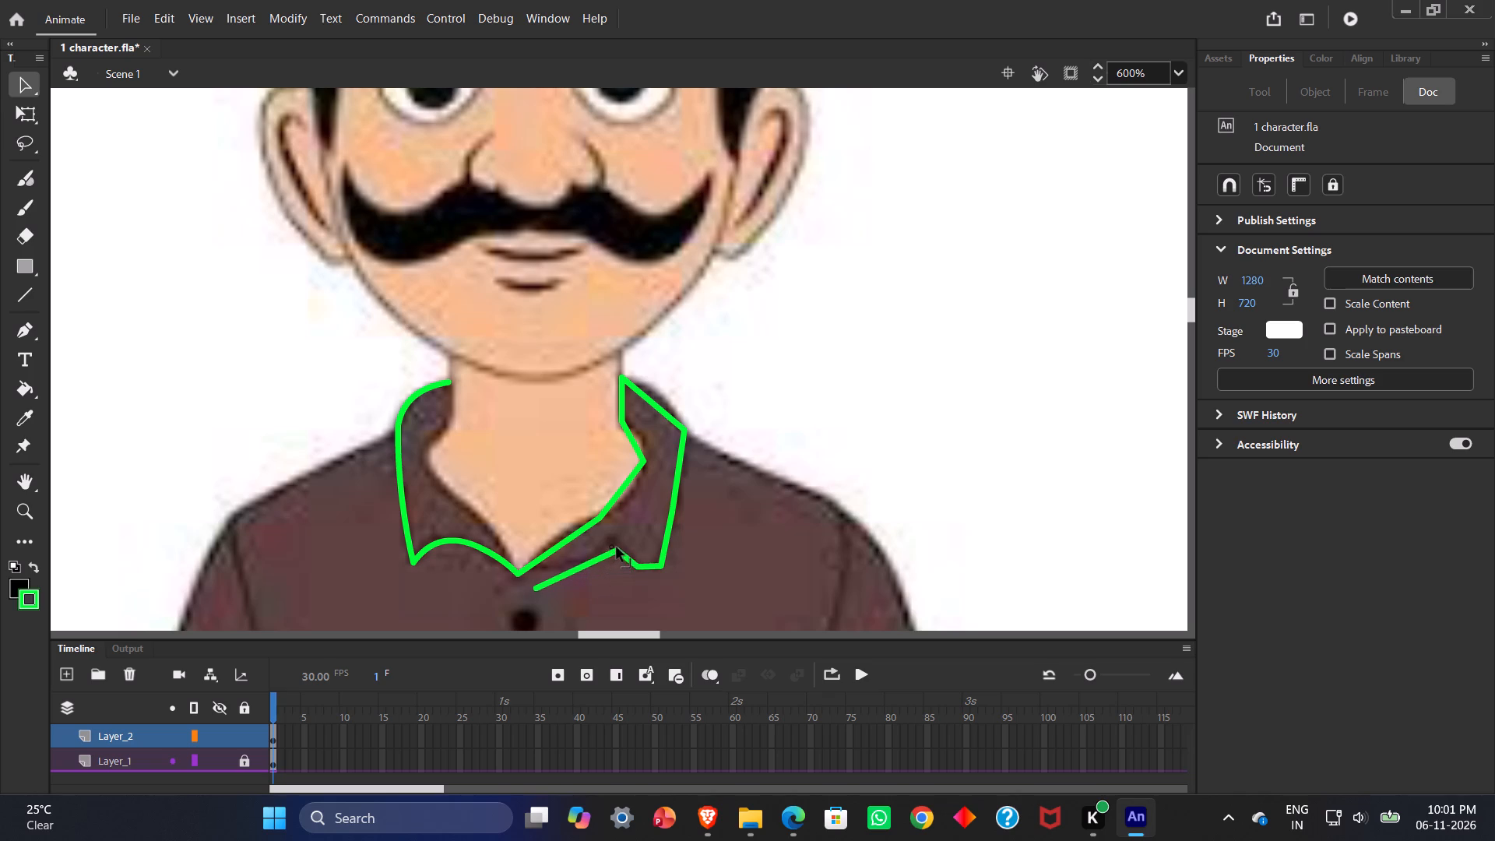
left_click_drag(617, 547, 614, 538, "ctrl")
Add a corner at the lower inner side of the notch and join the line's free end to the collar outline near the neckline's V point.
left_click_drag(535, 586, 566, 603)
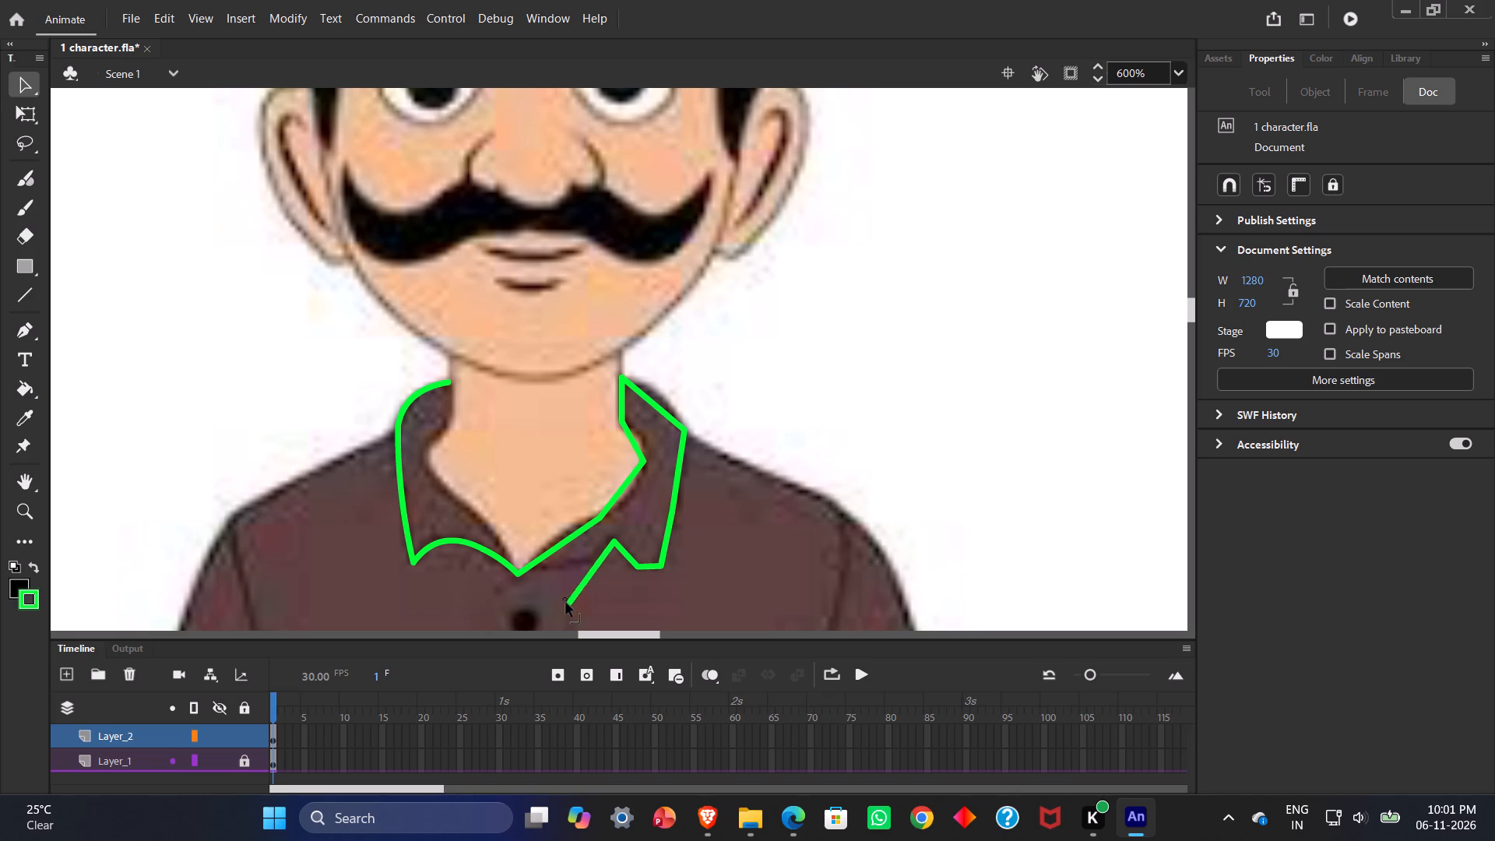
left_click_drag(566, 603, 560, 578)
left_click_drag(560, 578, 571, 602)
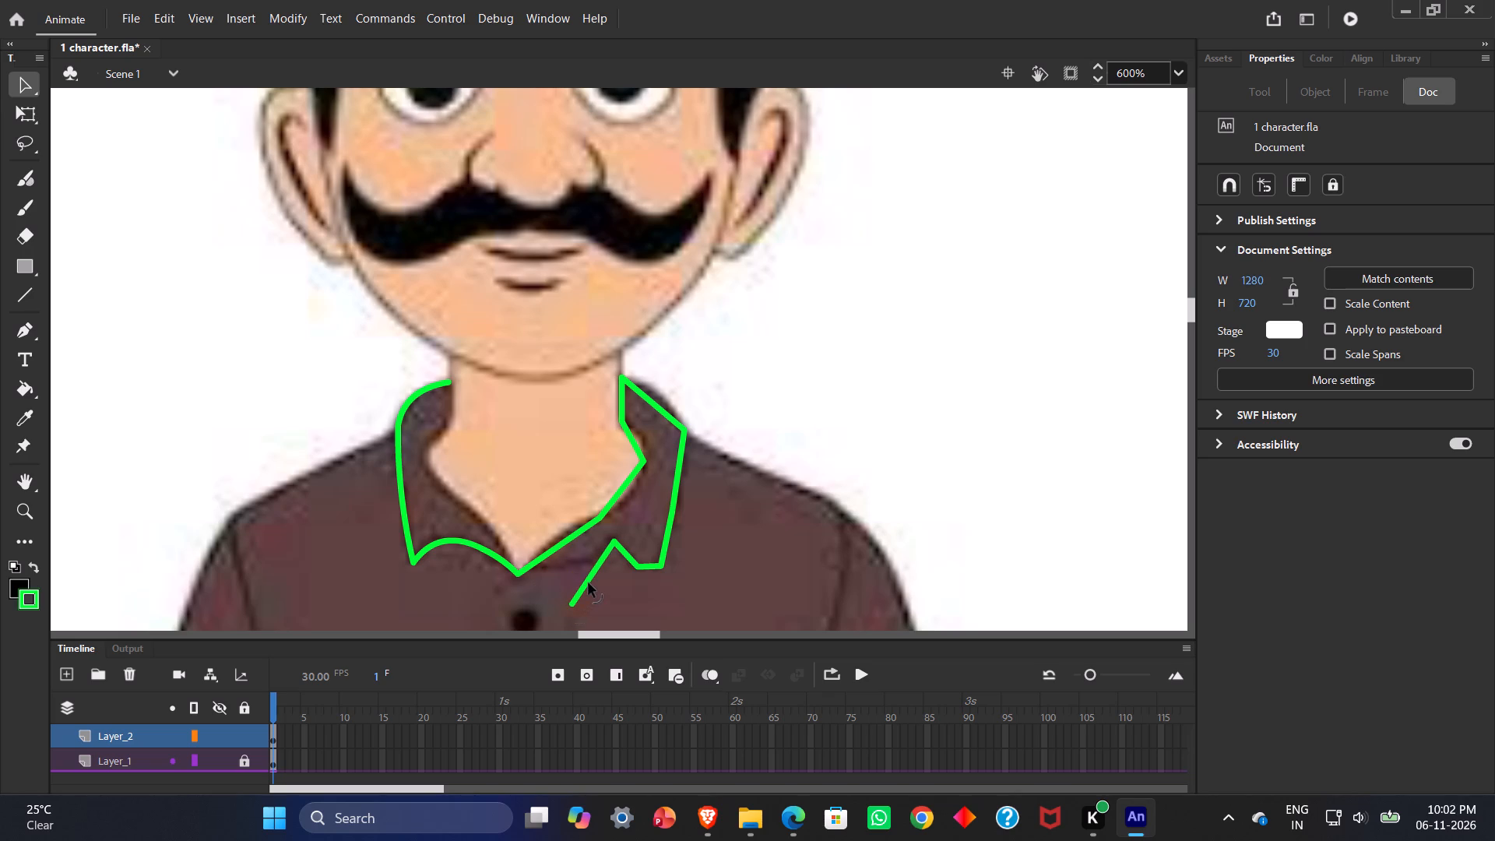
left_click_drag(589, 581, 575, 570, "ctrl")
left_click_drag(575, 570, 589, 567, "ctrl")
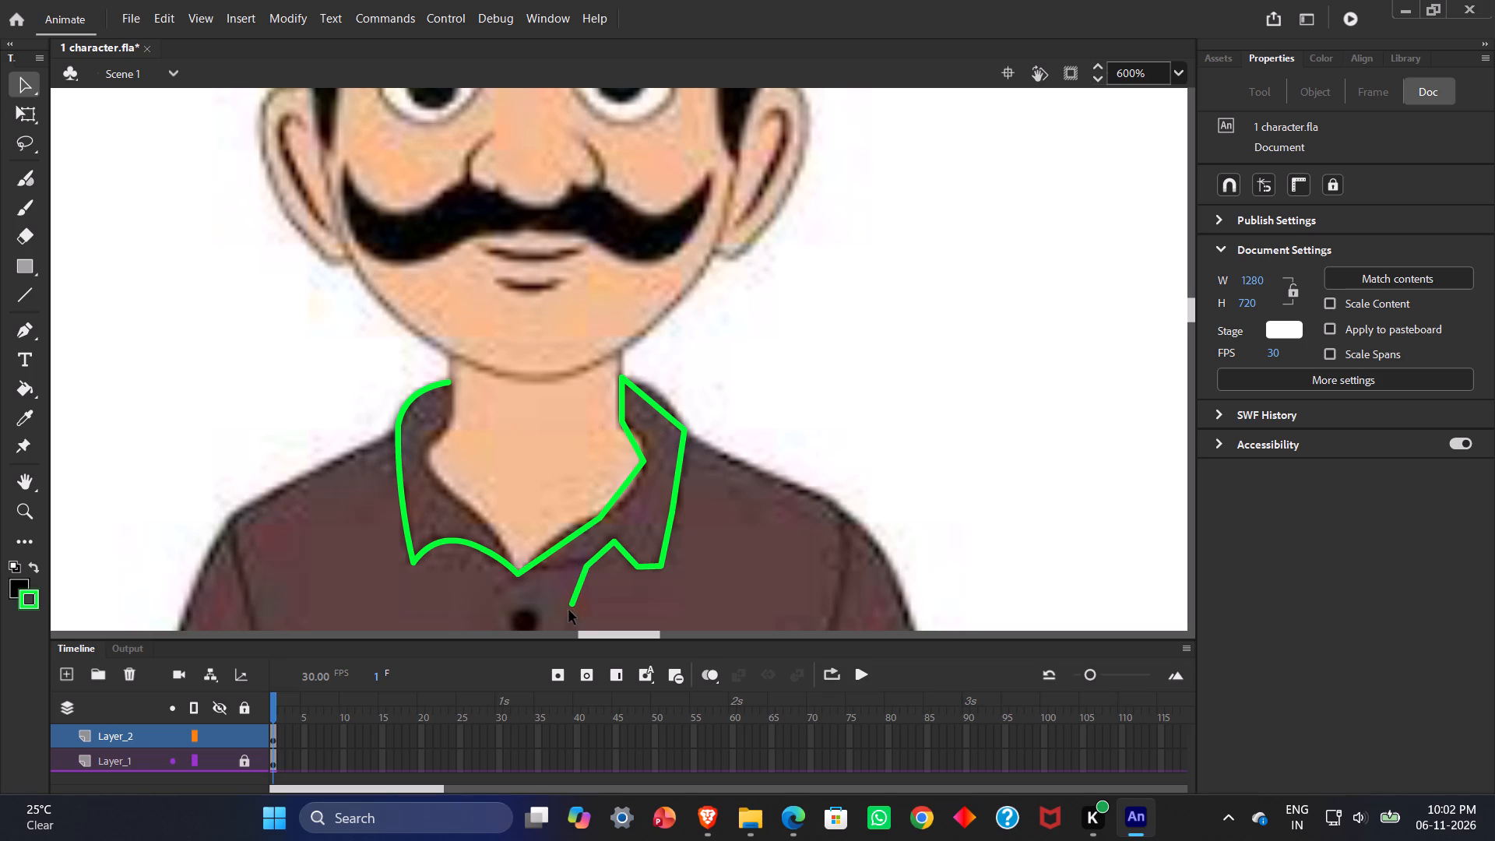
left_click_drag(570, 603, 574, 600)
left_click_drag(574, 600, 533, 566)
Curve the right flap's upper outer edge outward over the shoulder and adjust its top corner beside the neck.
left_click_drag(656, 407, 653, 398)
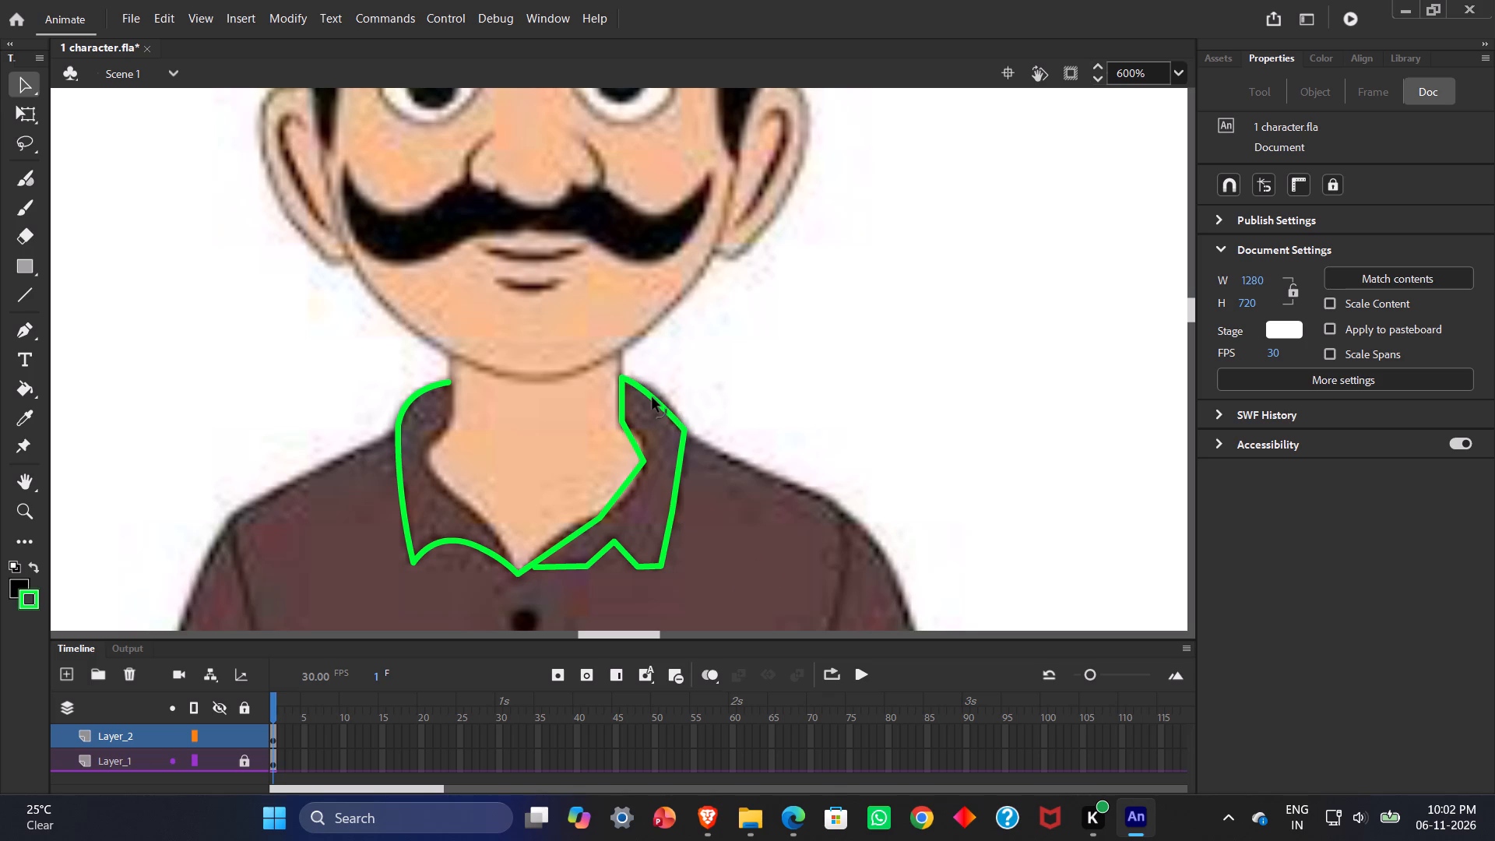
left_click_drag(653, 398, 656, 396)
left_click_drag(656, 396, 656, 395)
left_click_drag(656, 395, 656, 392)
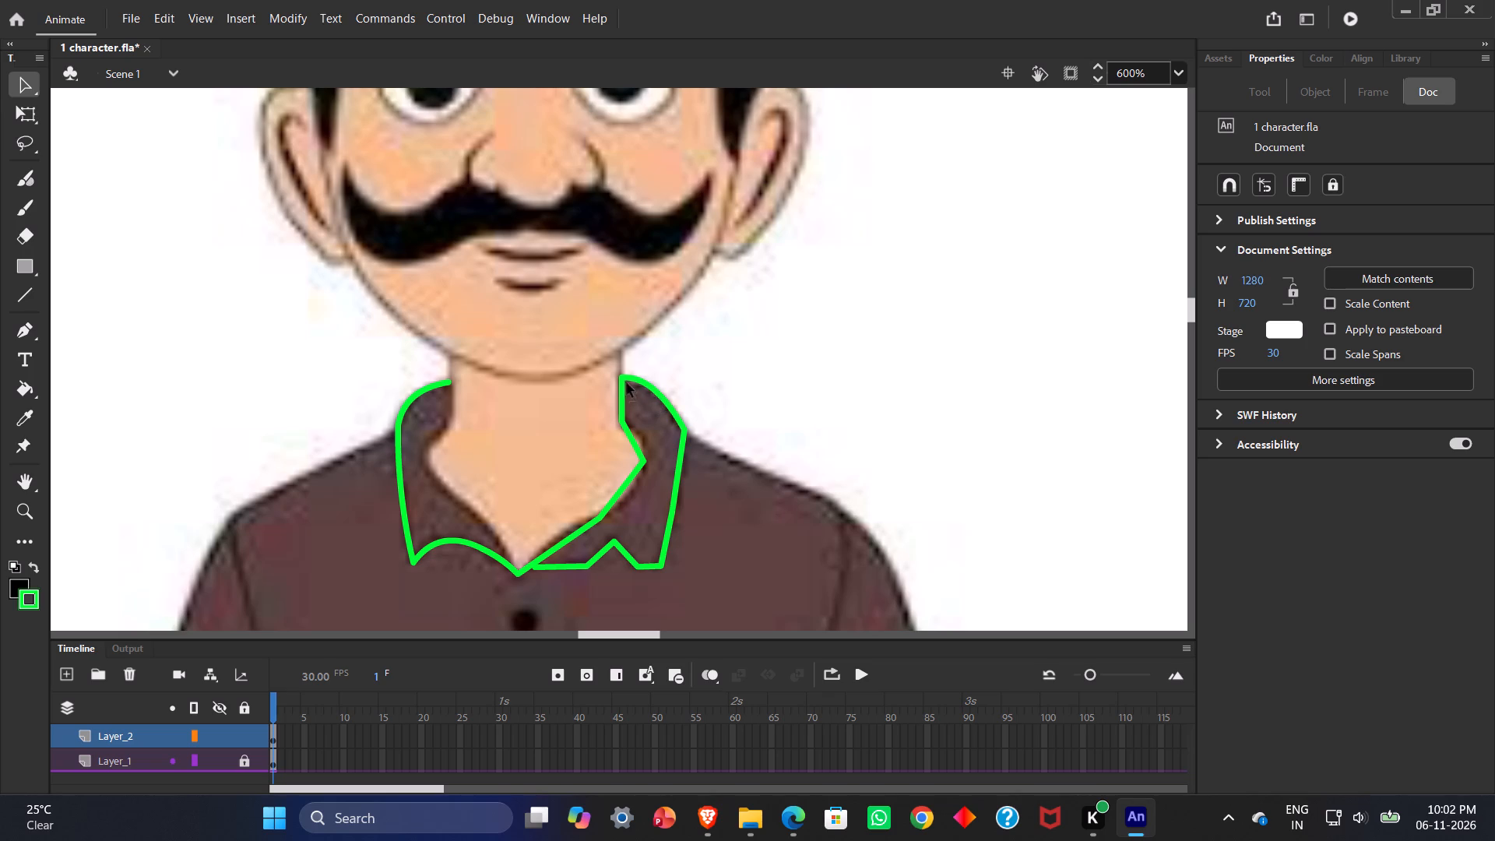
left_click(624, 379)
Round the right flap's inner edge at the widest neckline point and curve the short segment above it, adjusting its corners beside the neck.
left_click_drag(635, 444, 642, 438)
left_click_drag(642, 438, 645, 437)
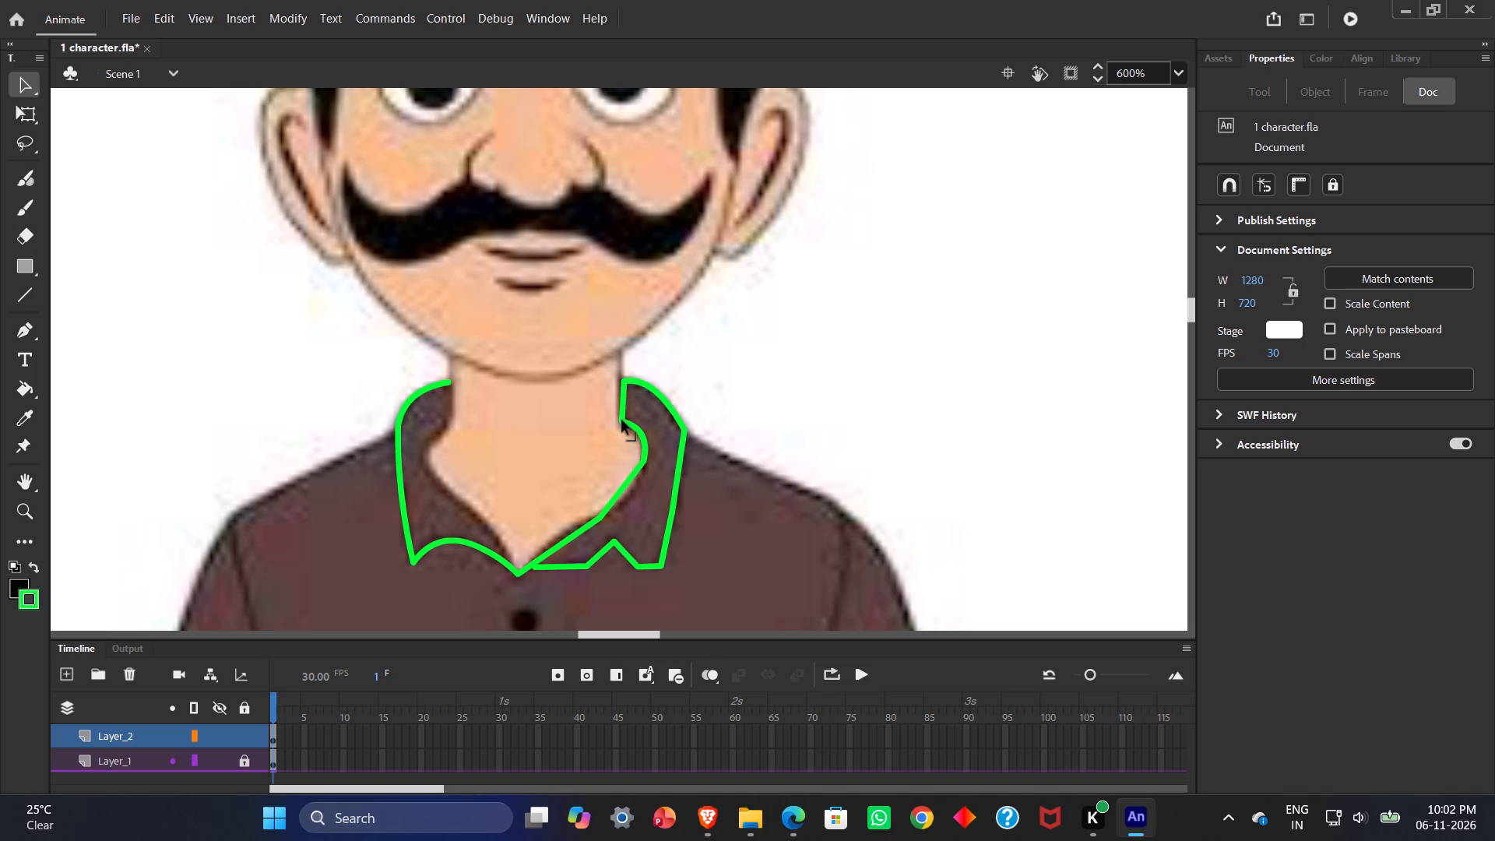
left_click(622, 420)
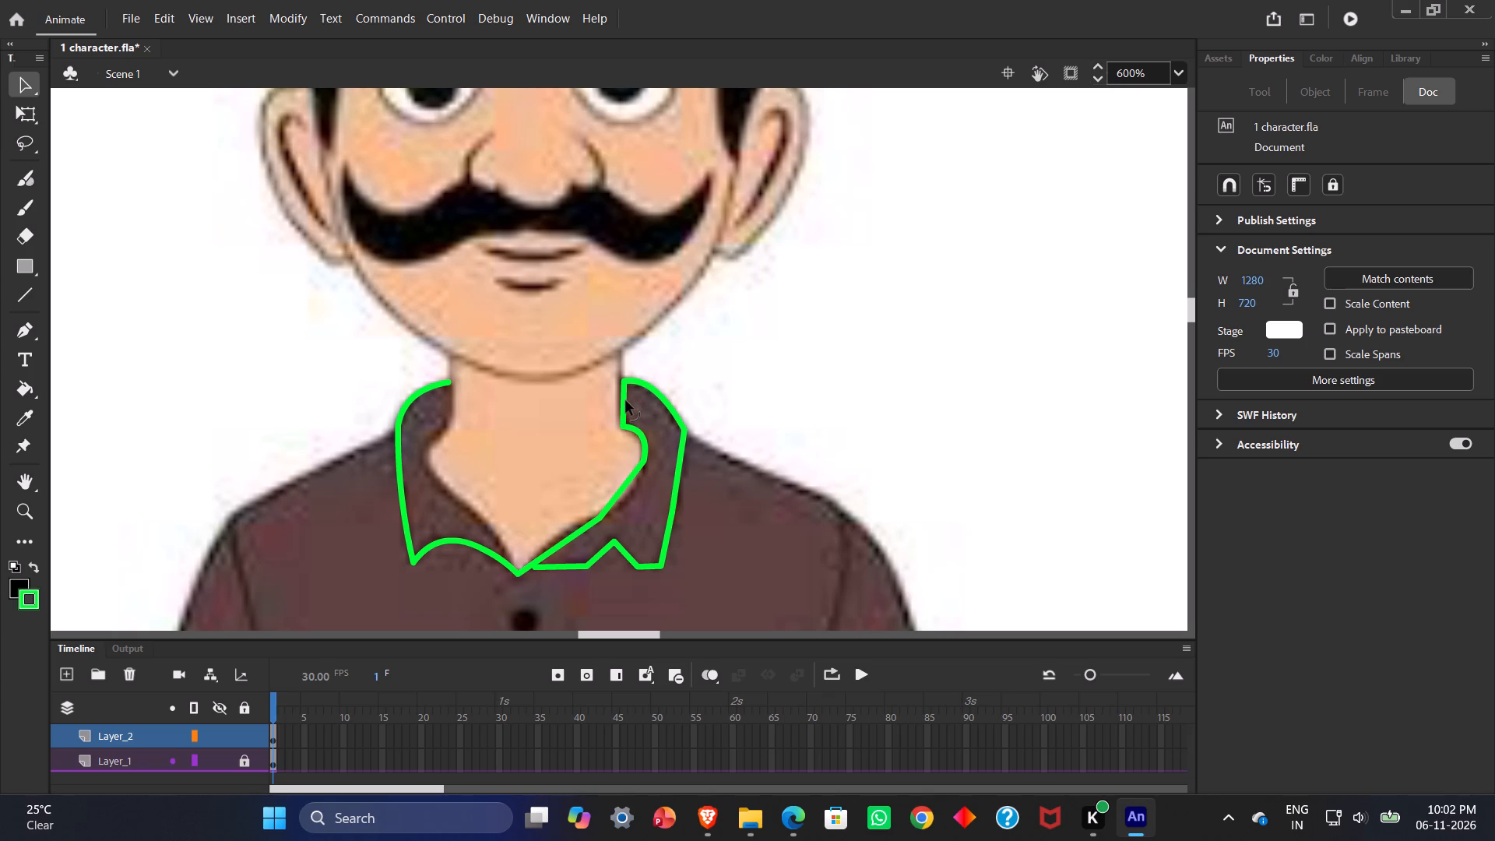
left_click(625, 398)
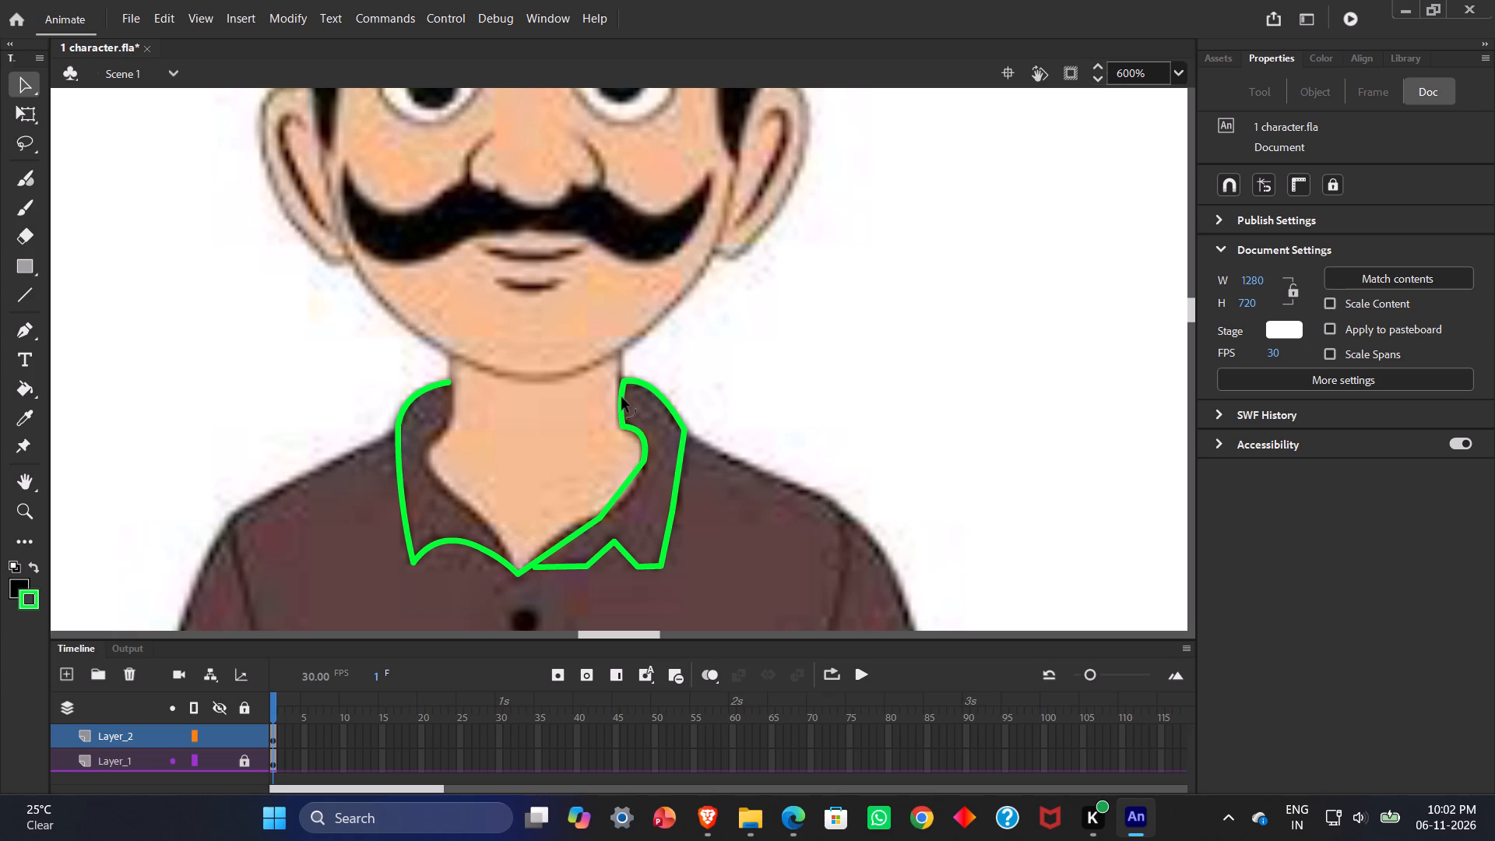
left_click(624, 384)
Move the lower junction slightly up the neckline edge, bow the bottom segment downward and adjust its corner by the notch.
left_click_drag(536, 568, 533, 569)
left_click_drag(533, 569, 542, 561)
left_click_drag(542, 561, 543, 558)
left_click_drag(559, 563, 552, 568)
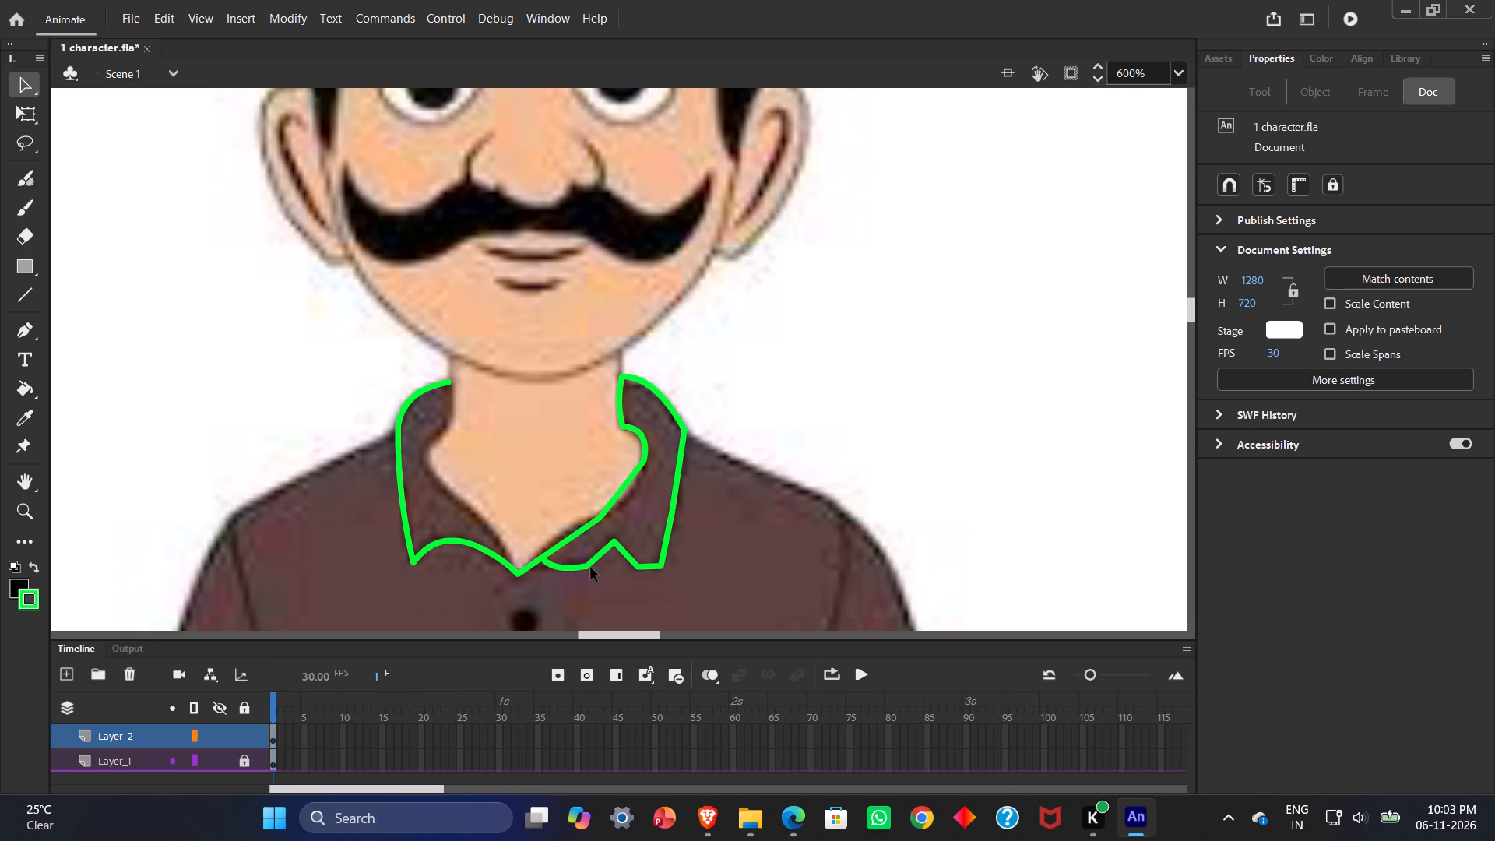
left_click(589, 568)
Bow the right flap's outer side slightly outward and adjust the corner above its tip to smooth the edge.
left_click_drag(676, 489, 684, 493)
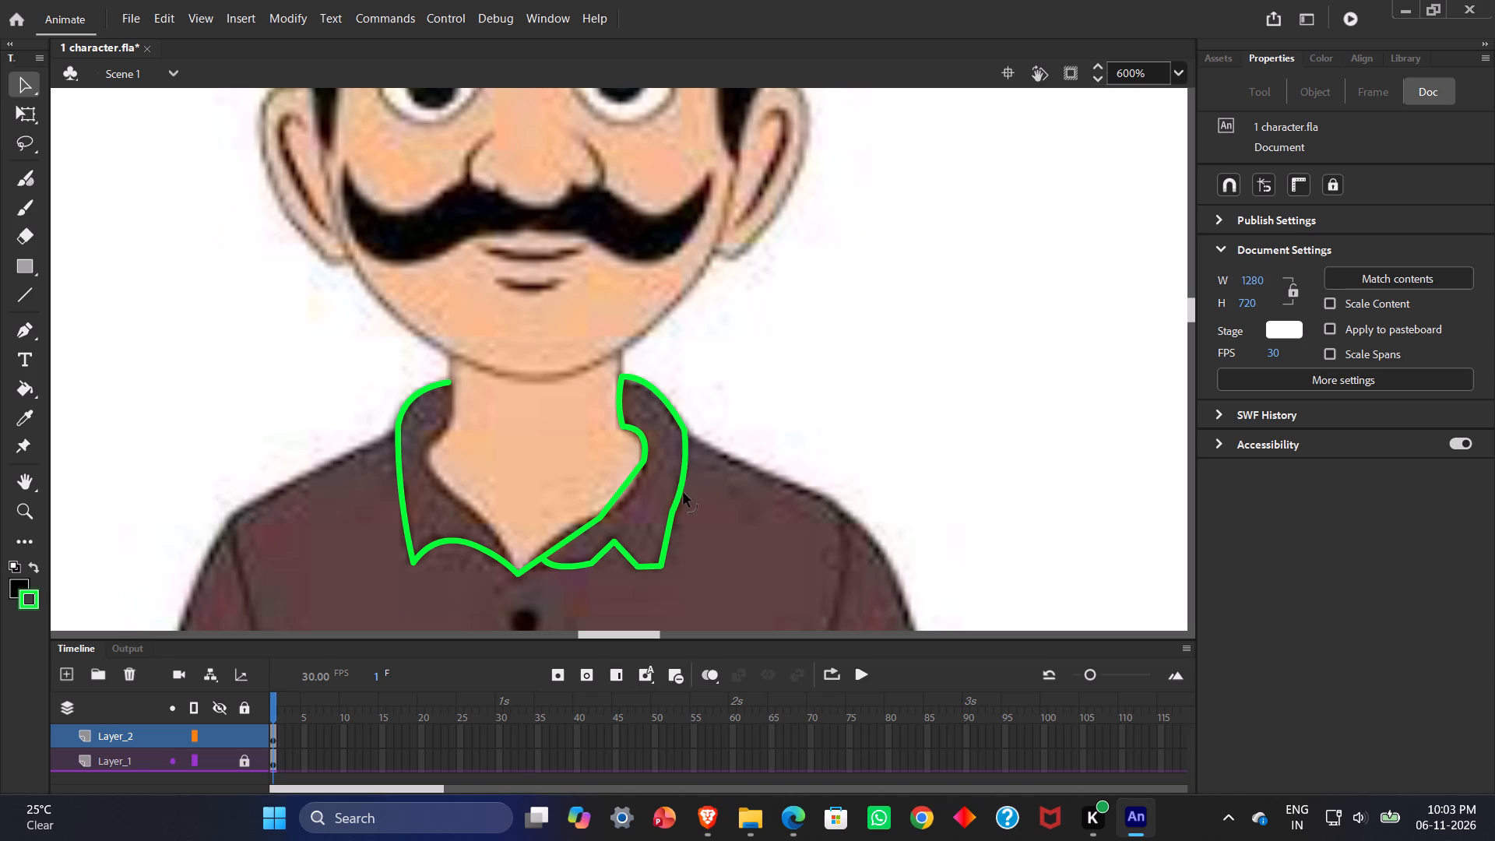
left_click_drag(684, 493, 679, 498)
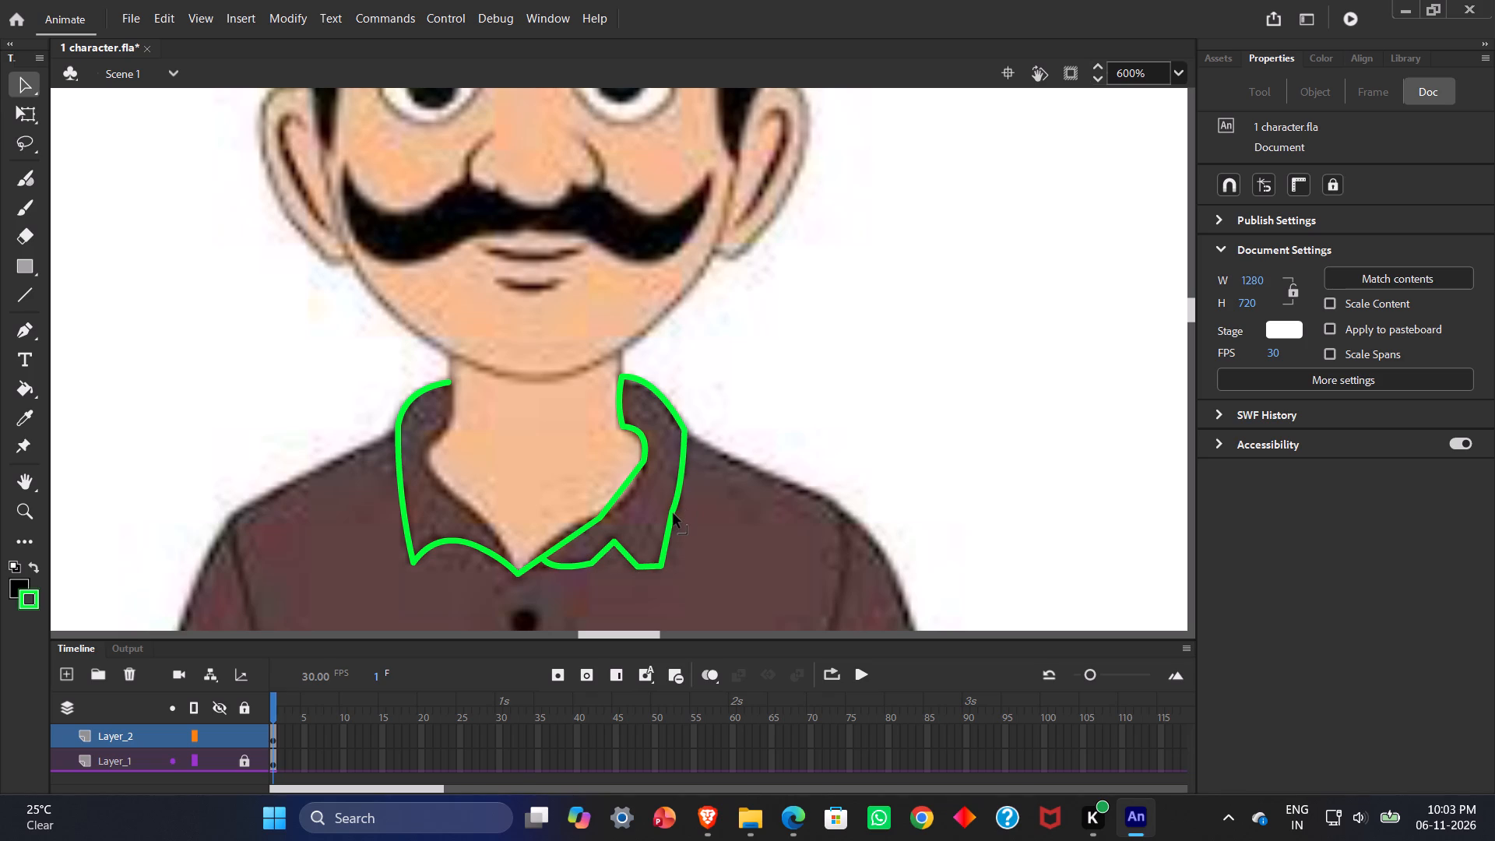
left_click(670, 515)
Draw a short straight line from the left flap's top corner beside the neck, slanting down into the neck area.
left_click(26, 332)
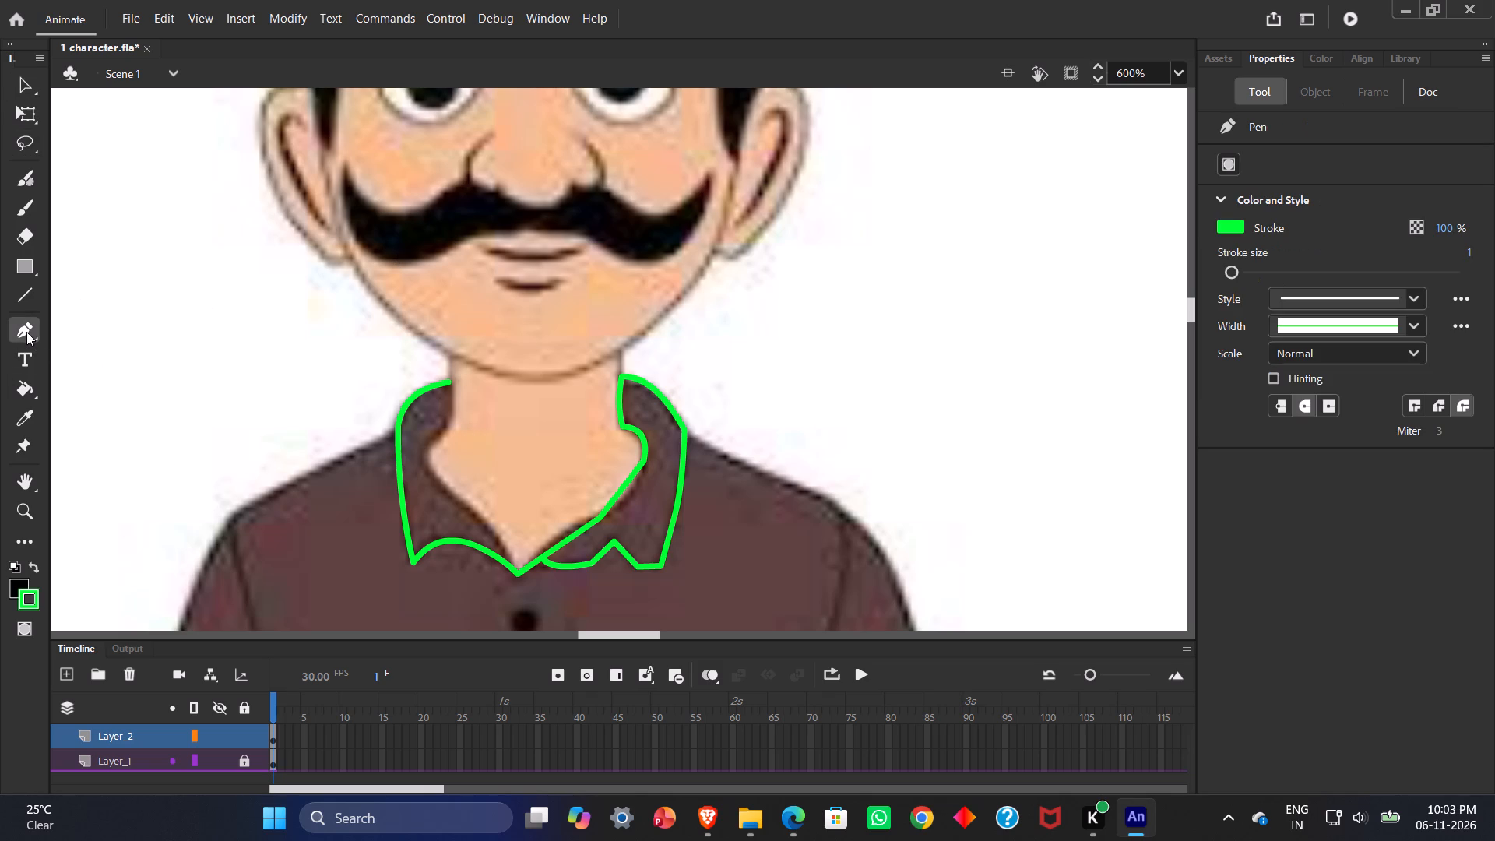
left_click(26, 289)
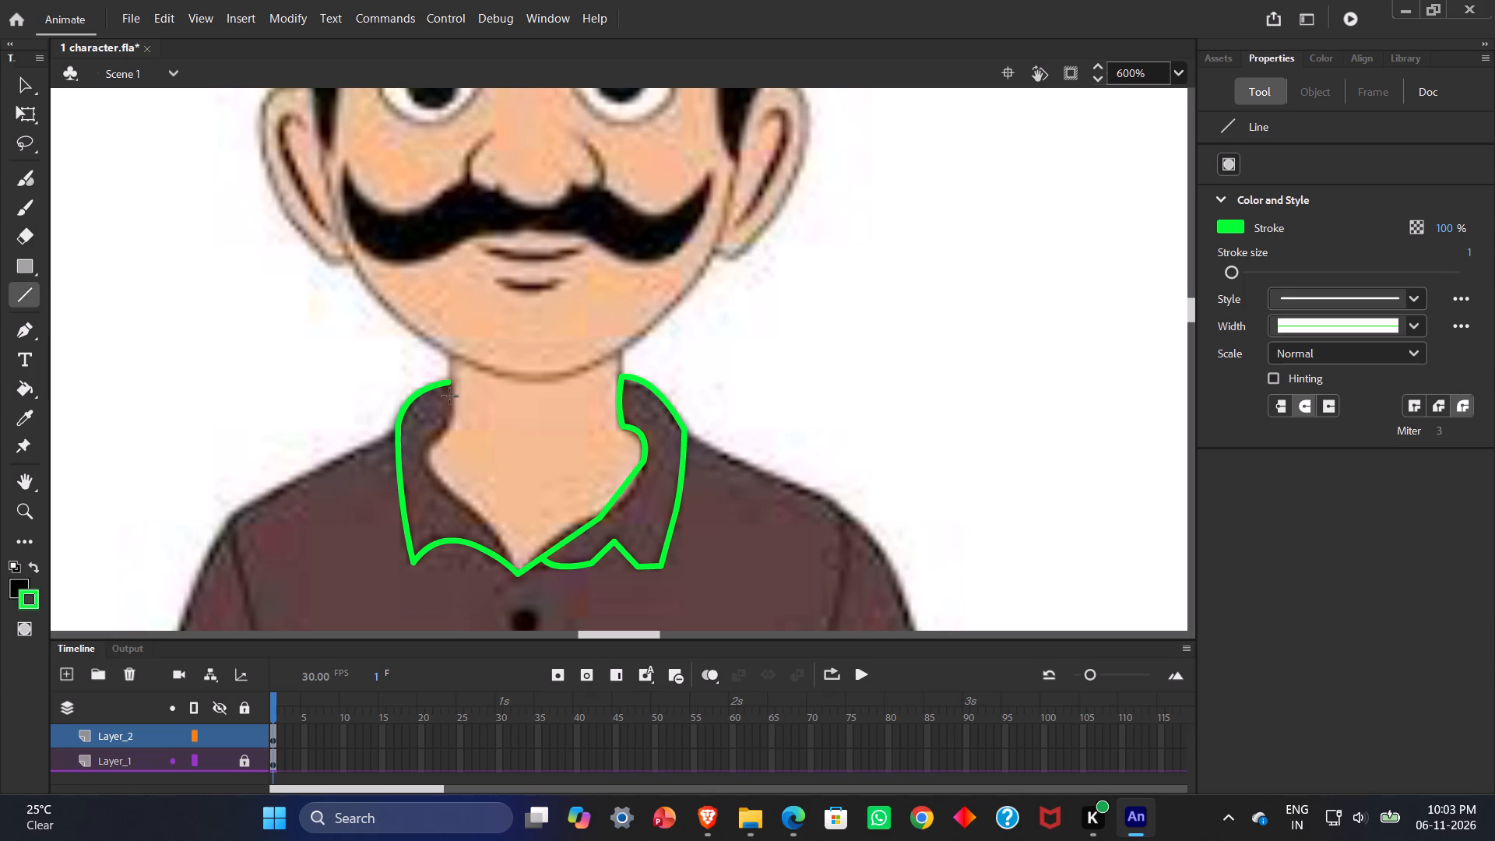
left_click_drag(448, 384, 520, 494)
left_click_drag(520, 494, 531, 512)
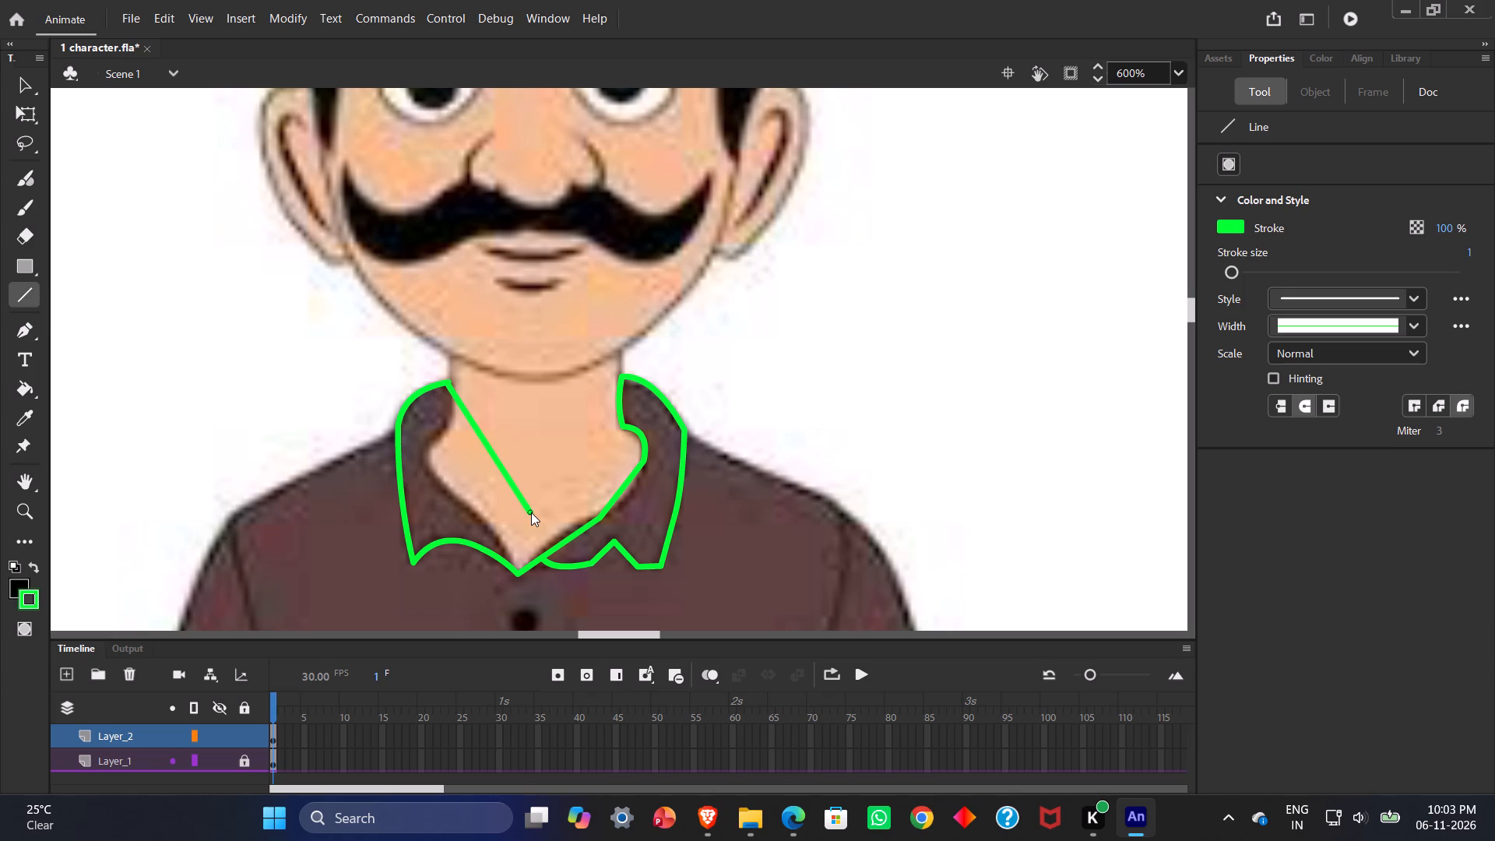
left_click_drag(531, 512, 473, 420)
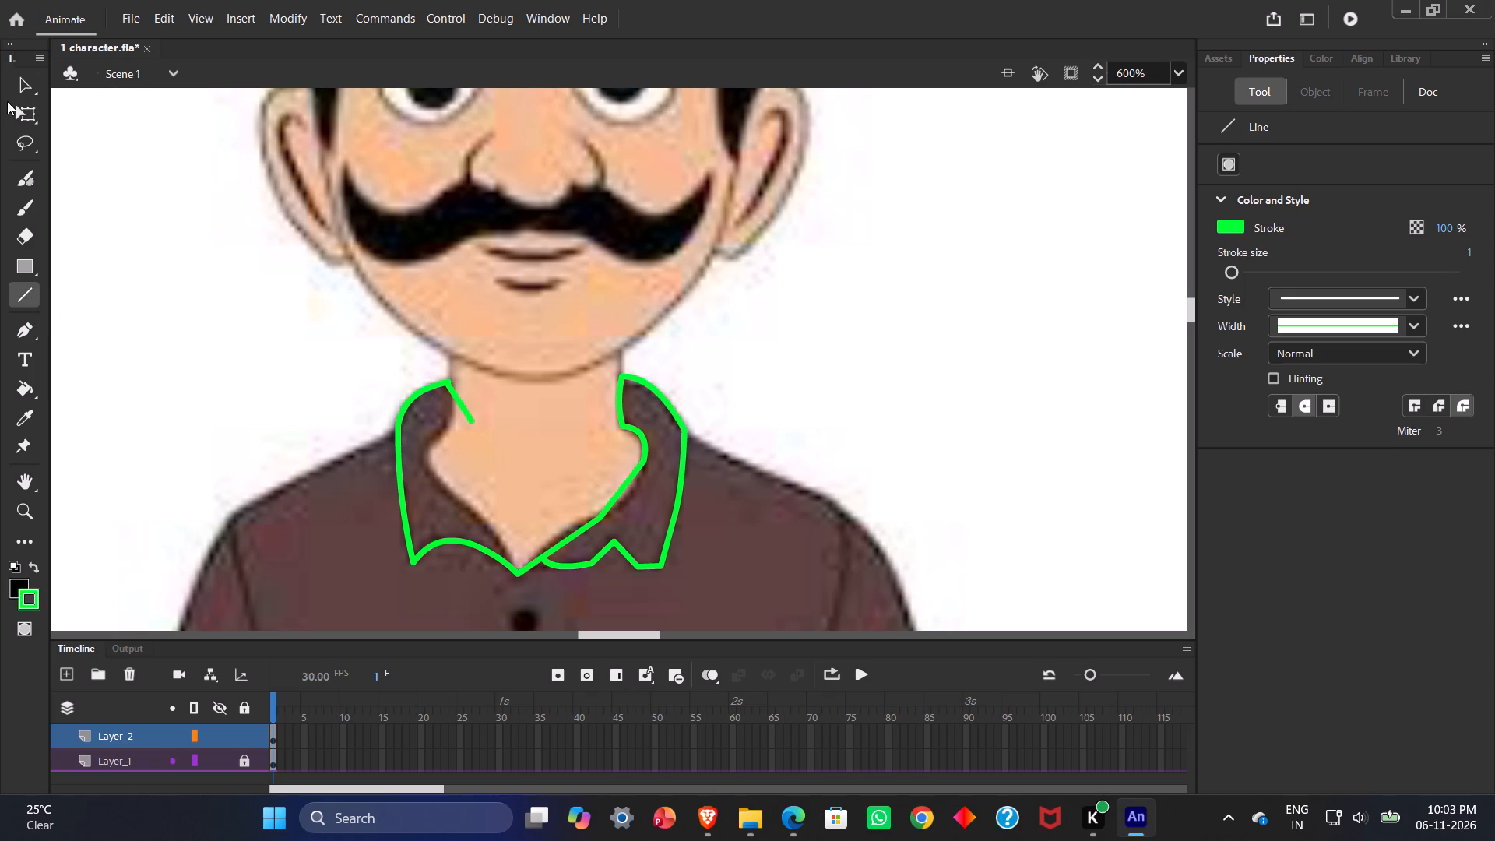
Curve the two lower segments of the right flap's inner edge along the neckline and adjust their junction with the flap's bottom edge.
left_click(22, 89)
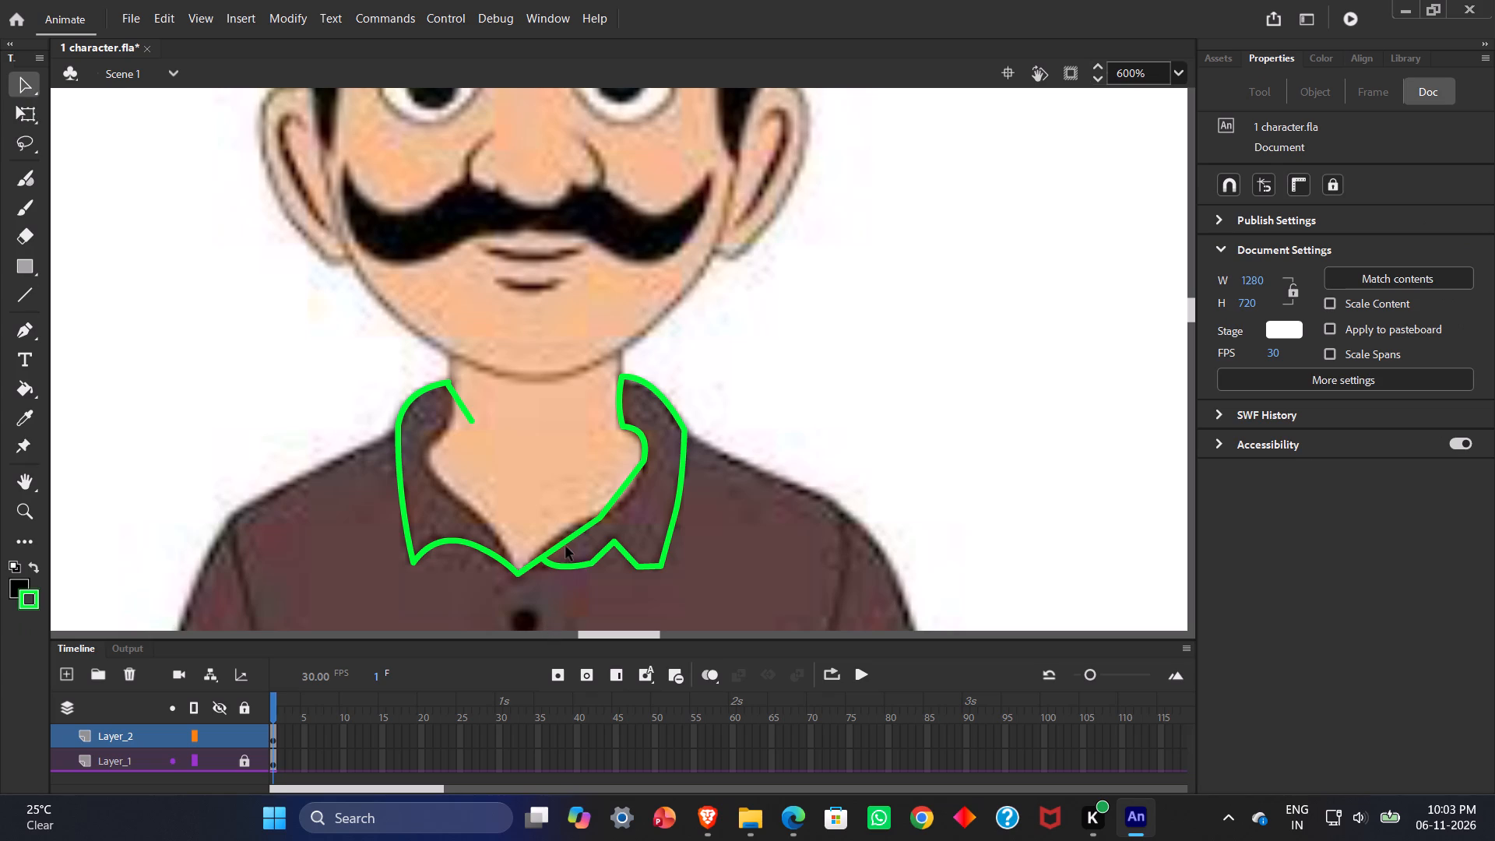
left_click_drag(563, 544, 553, 542)
left_click_drag(553, 542, 551, 542)
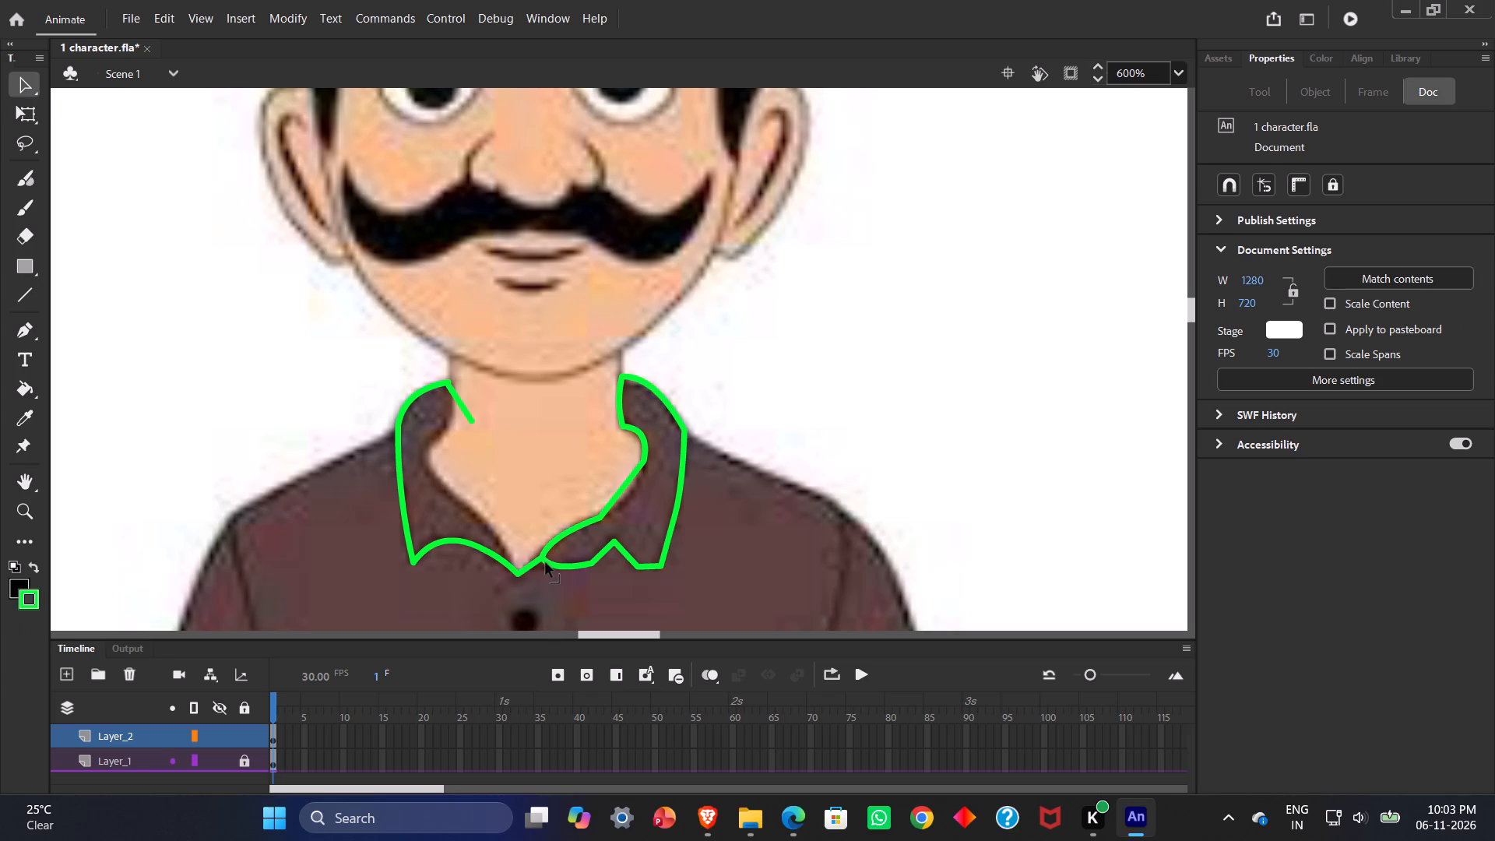
left_click(543, 561)
left_click_drag(628, 483, 631, 490)
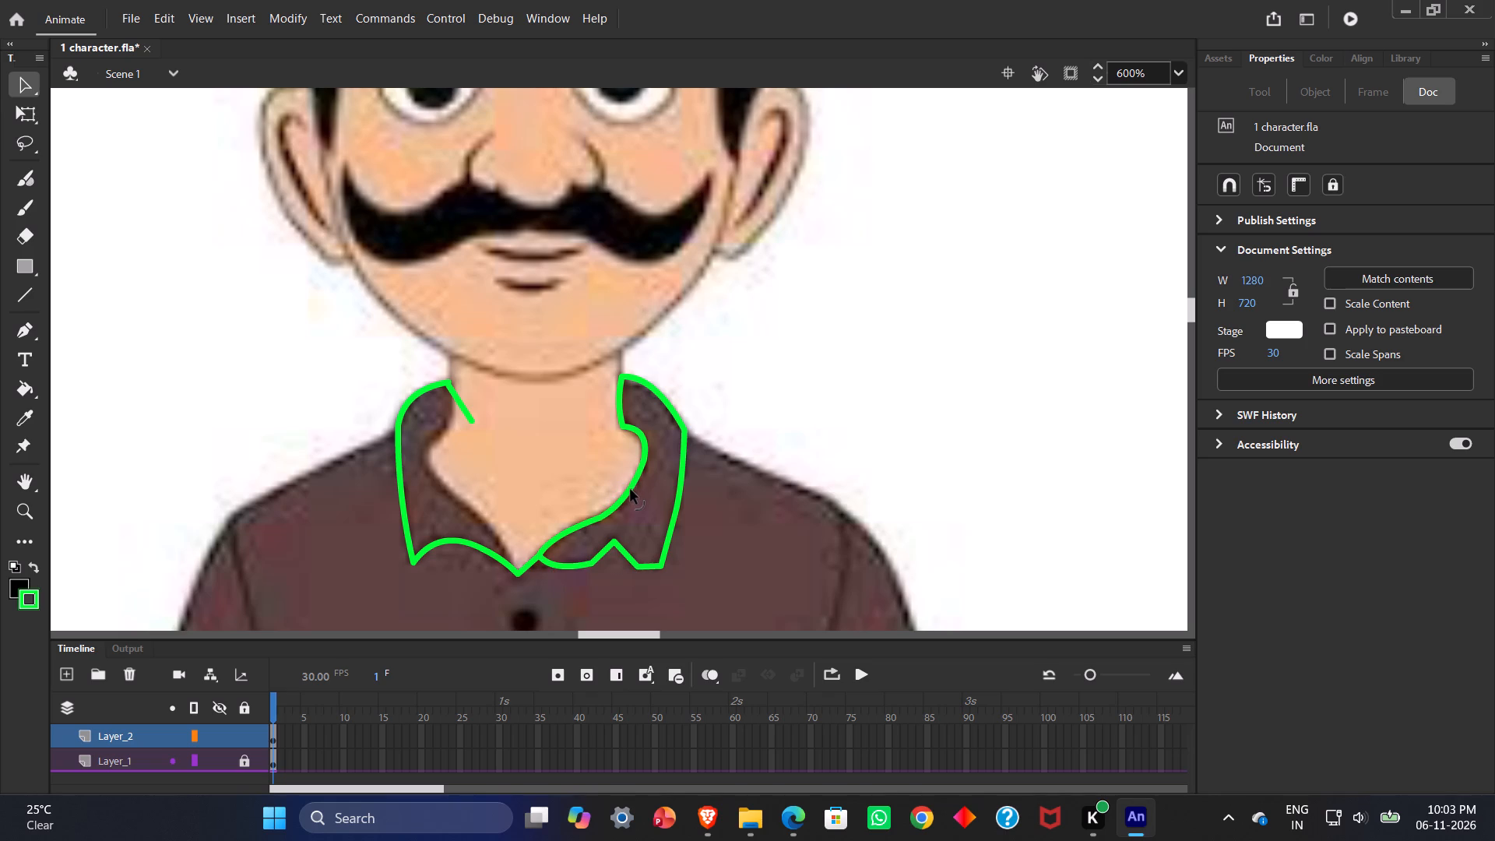
left_click_drag(631, 490, 635, 490)
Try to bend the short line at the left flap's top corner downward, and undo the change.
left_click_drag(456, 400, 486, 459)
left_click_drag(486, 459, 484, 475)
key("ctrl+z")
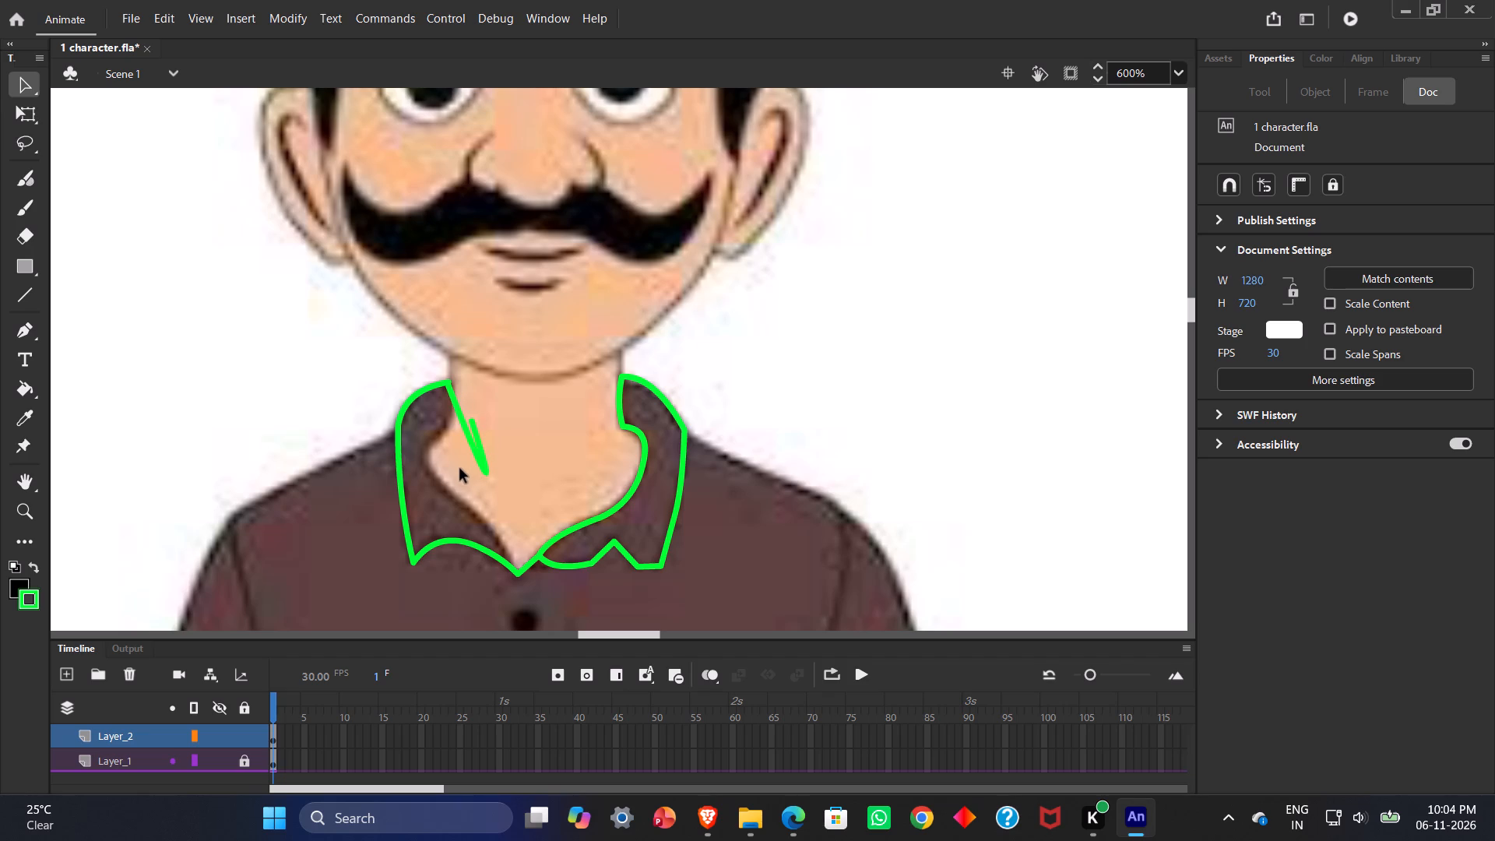
Nudge the short line slightly toward the neck and stretch its free end down to the left flap's edge at the collar's V point.
double_click(456, 397)
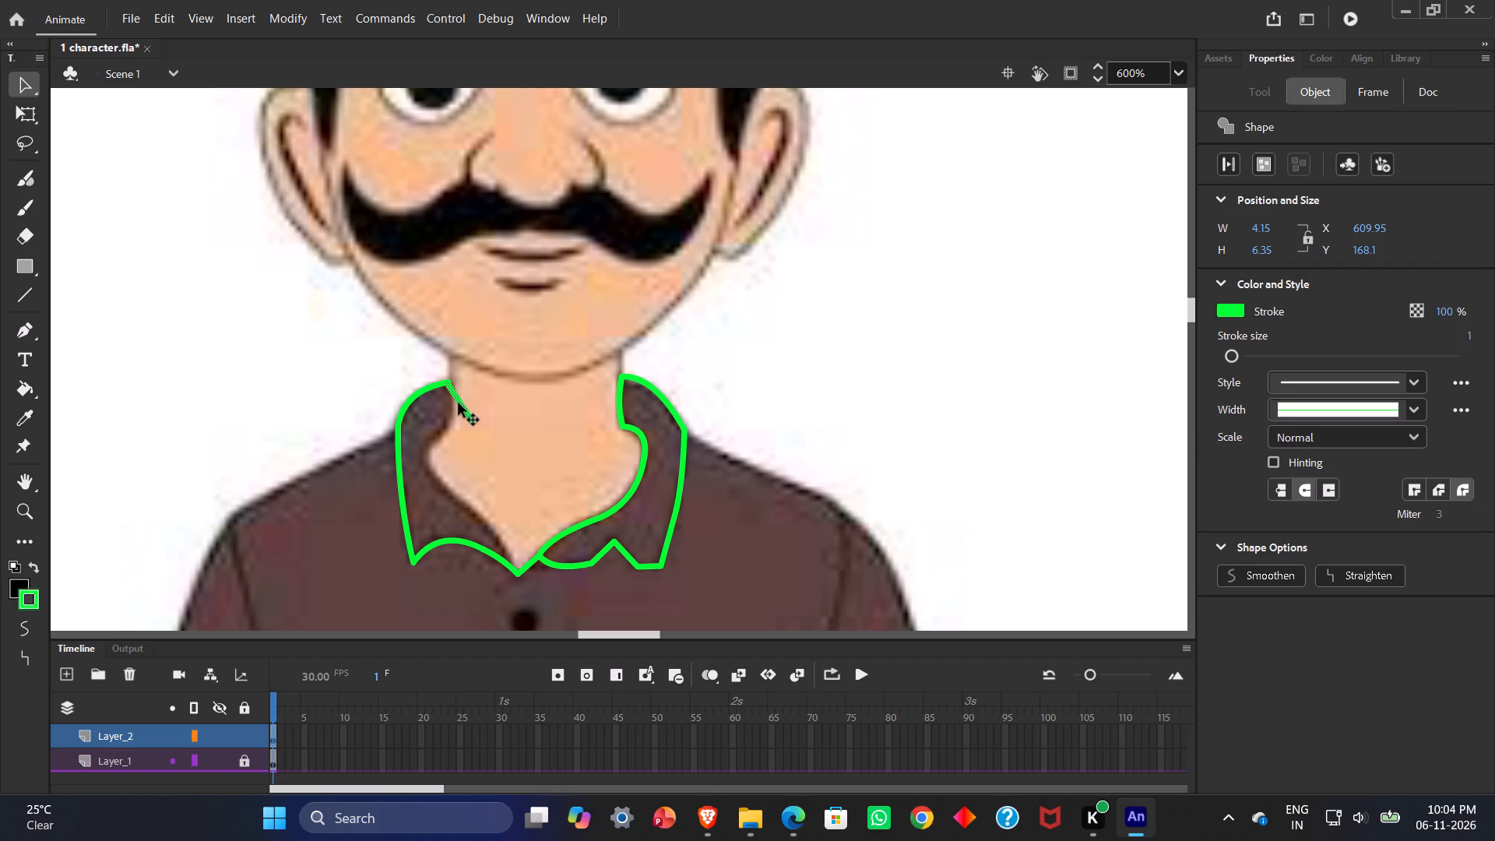
left_click(458, 399)
left_click(548, 423)
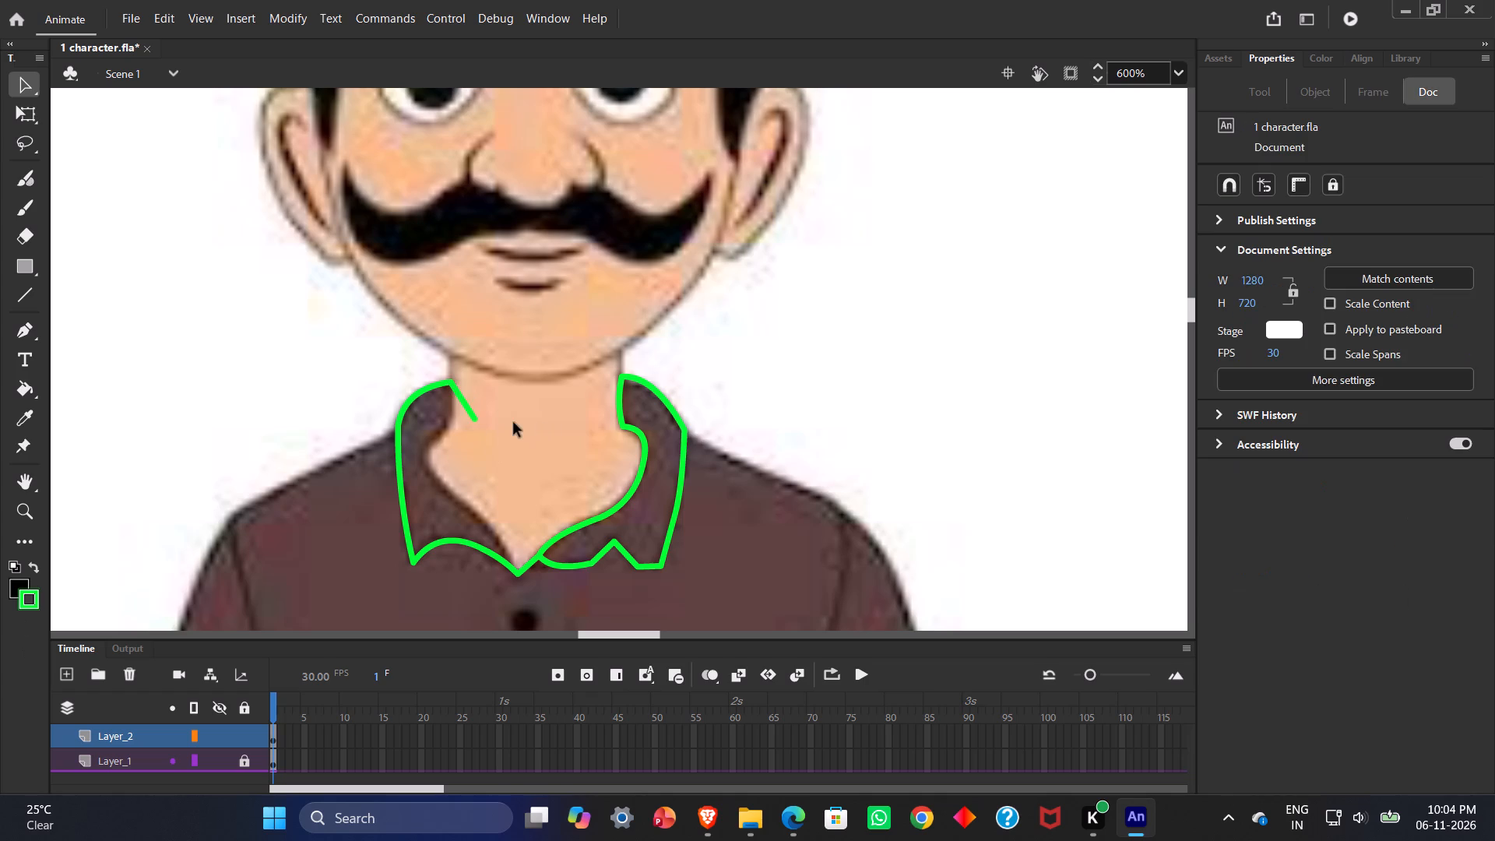
left_click_drag(475, 418, 532, 551)
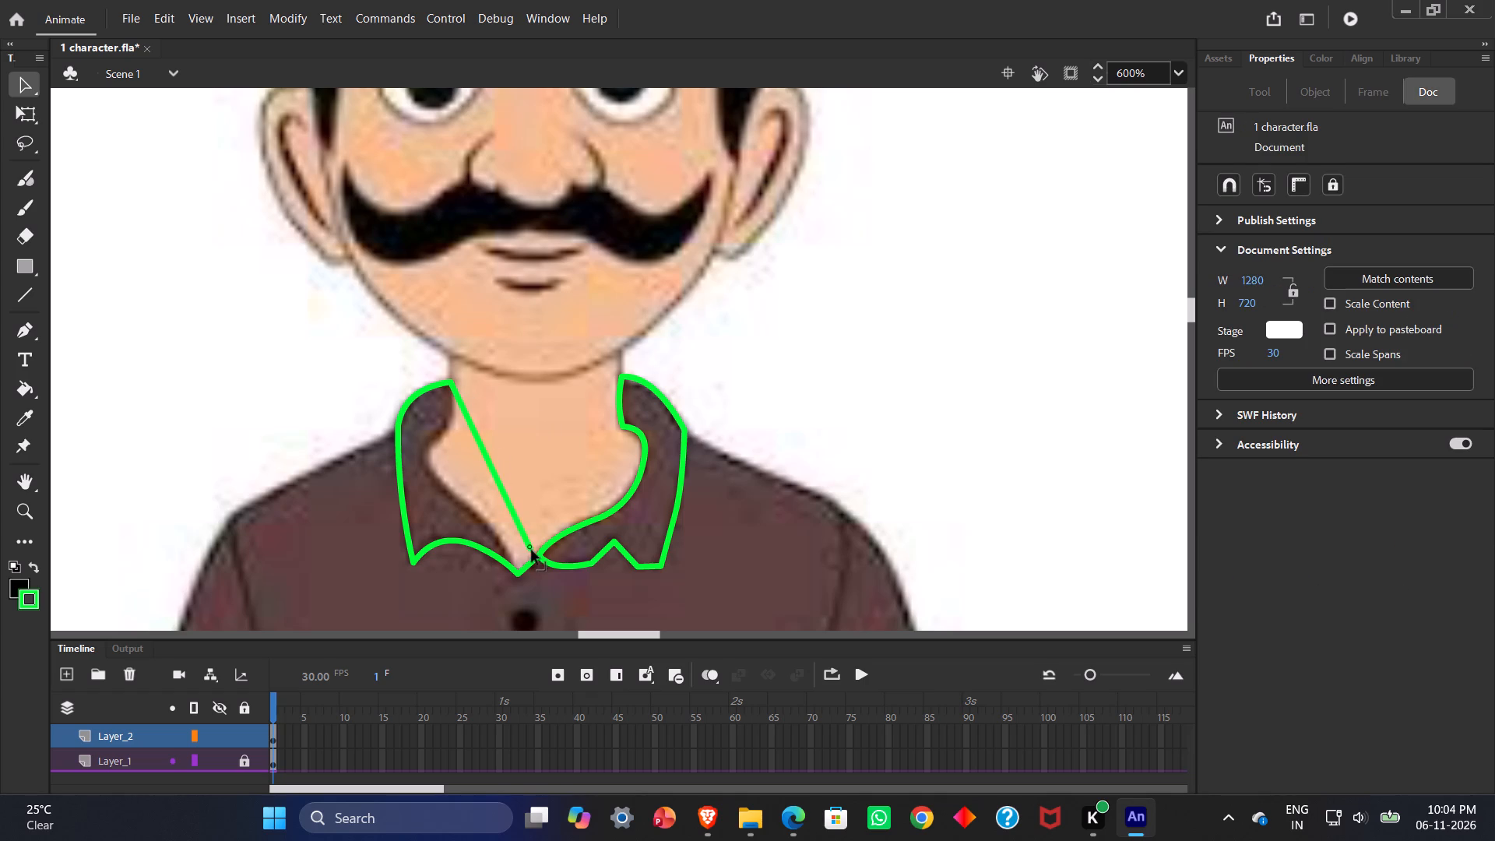
left_click_drag(532, 551, 515, 565)
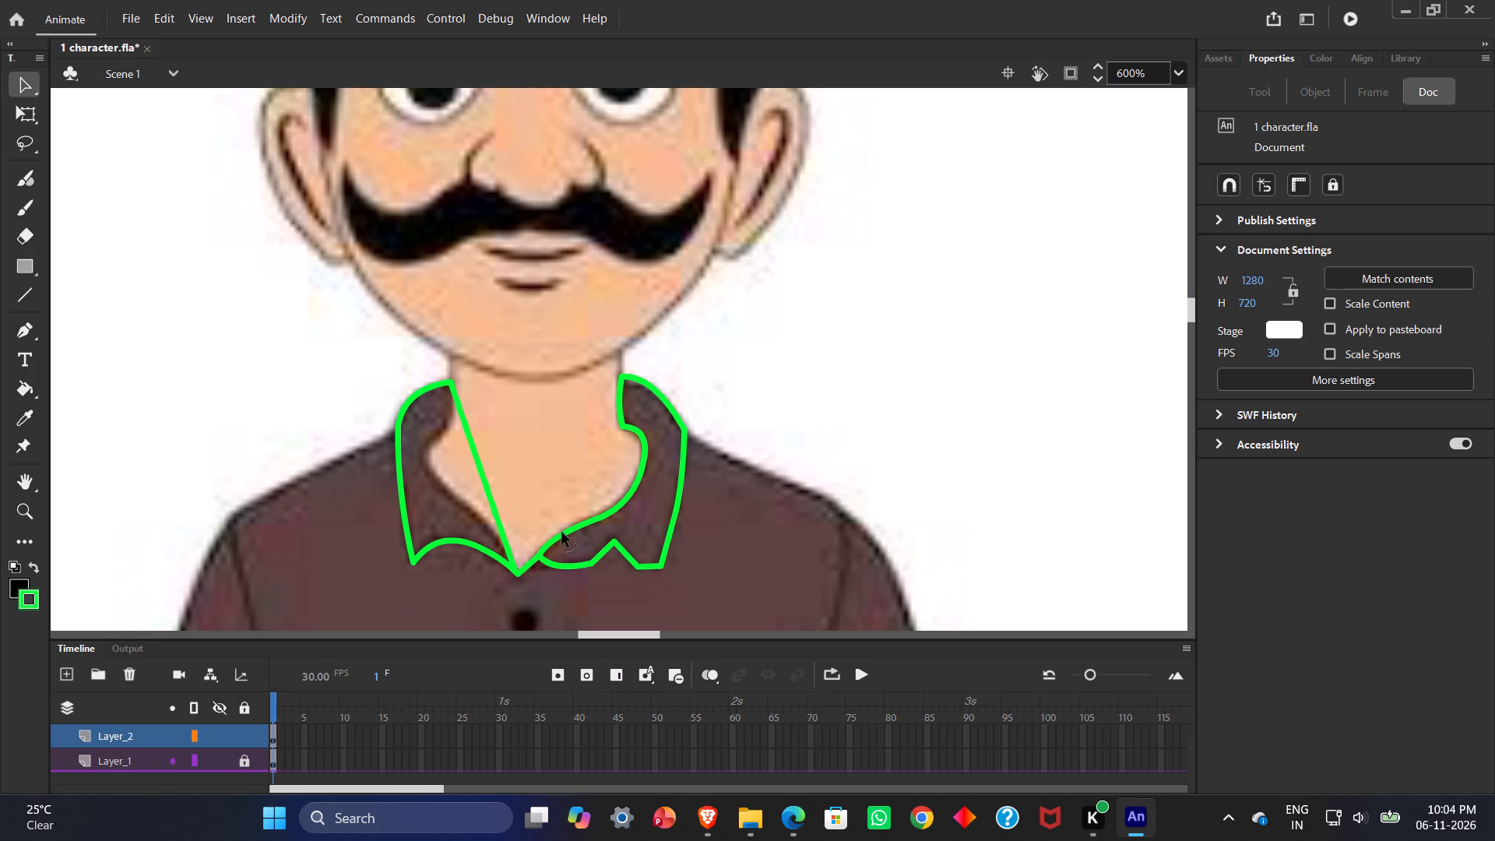
left_click(511, 559)
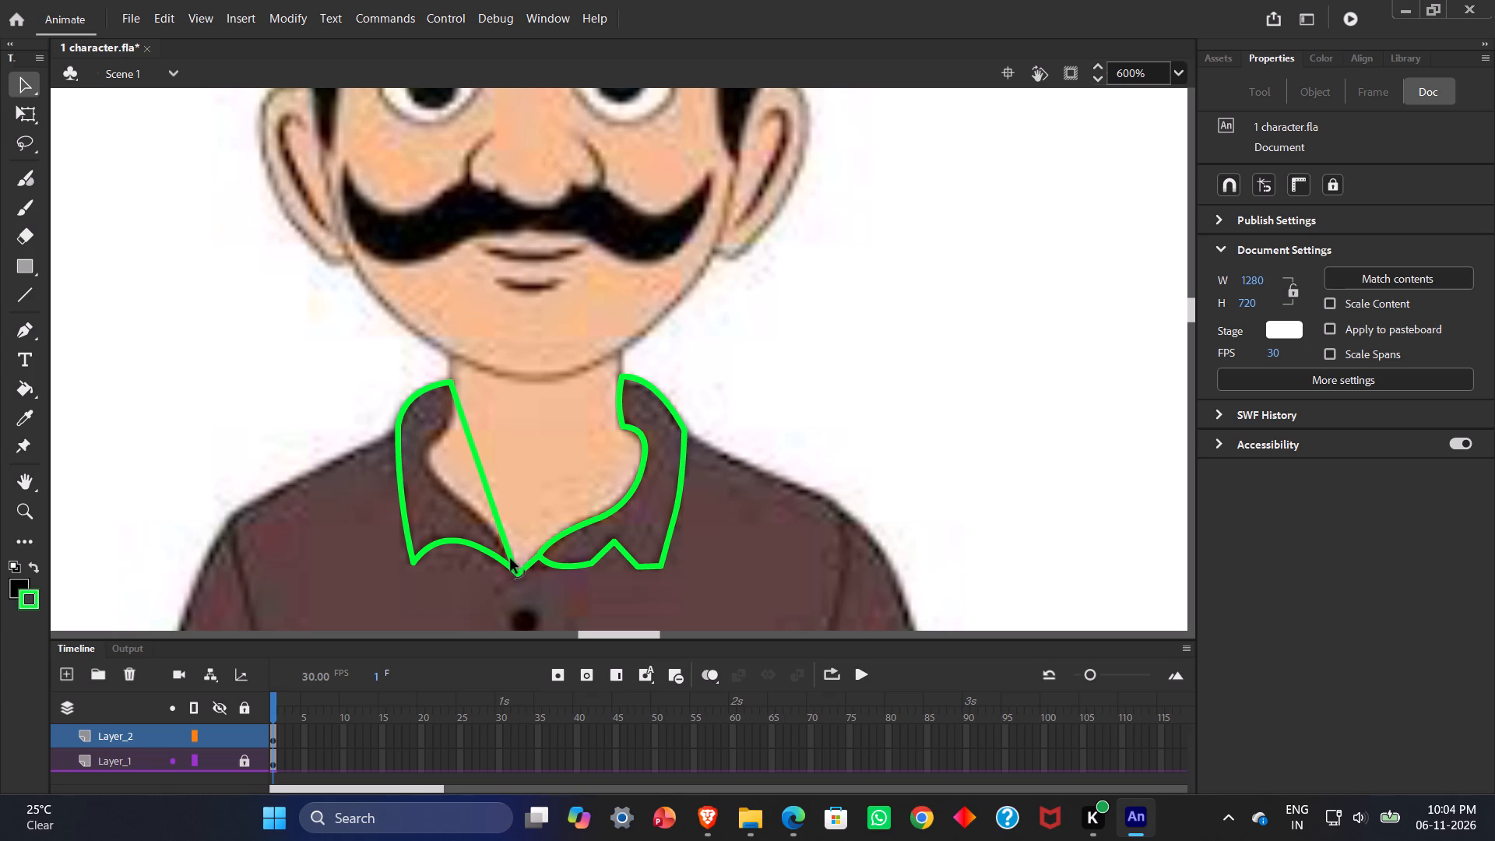
left_click(515, 564)
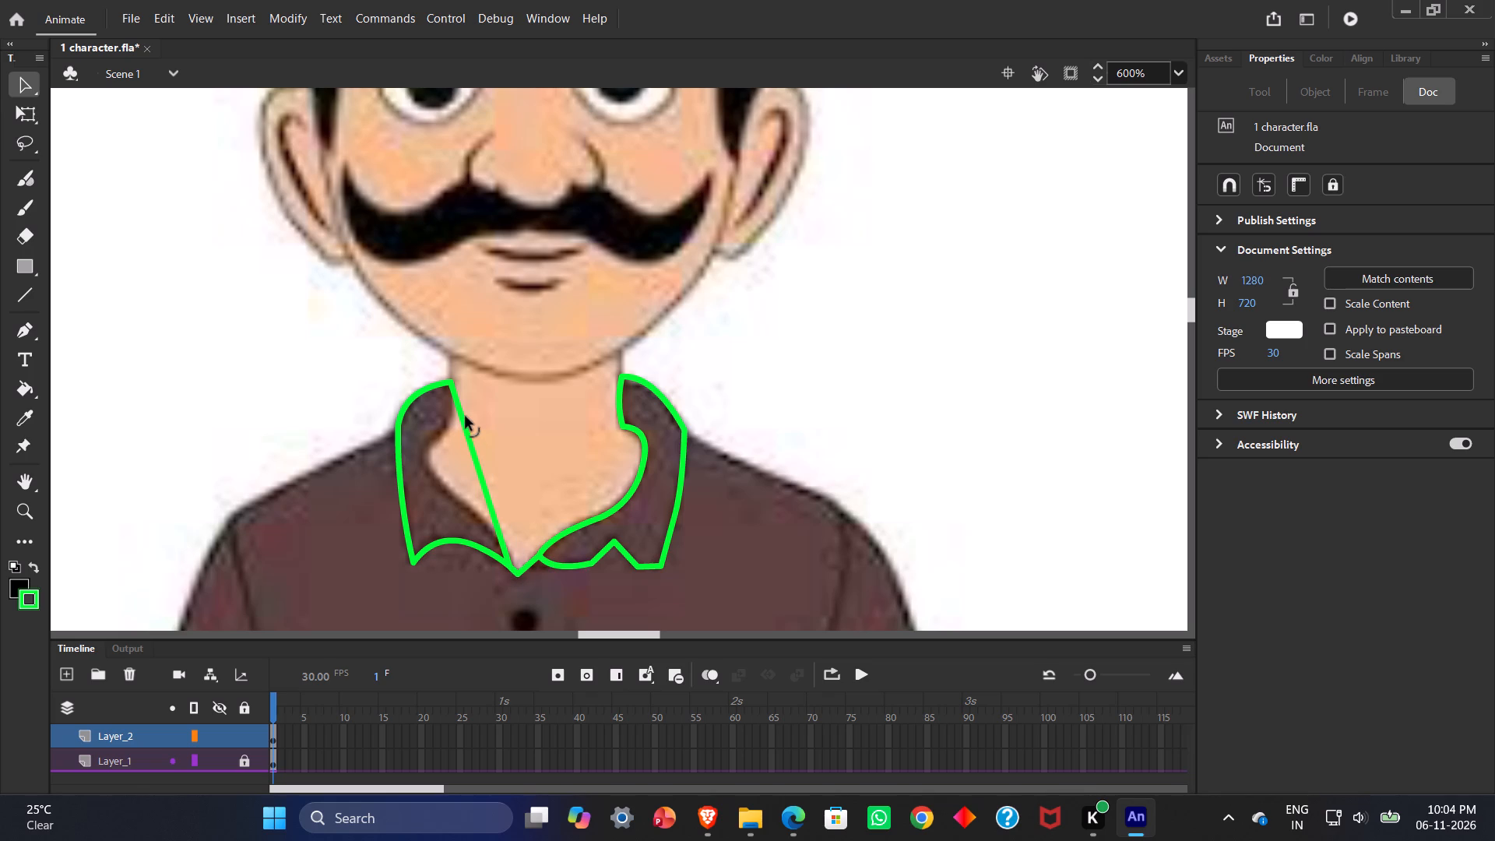
Add two corners to the left flap's straight inner edge, one below the neck and one below the widest neckline point.
left_click_drag(461, 417, 451, 427, "ctrl")
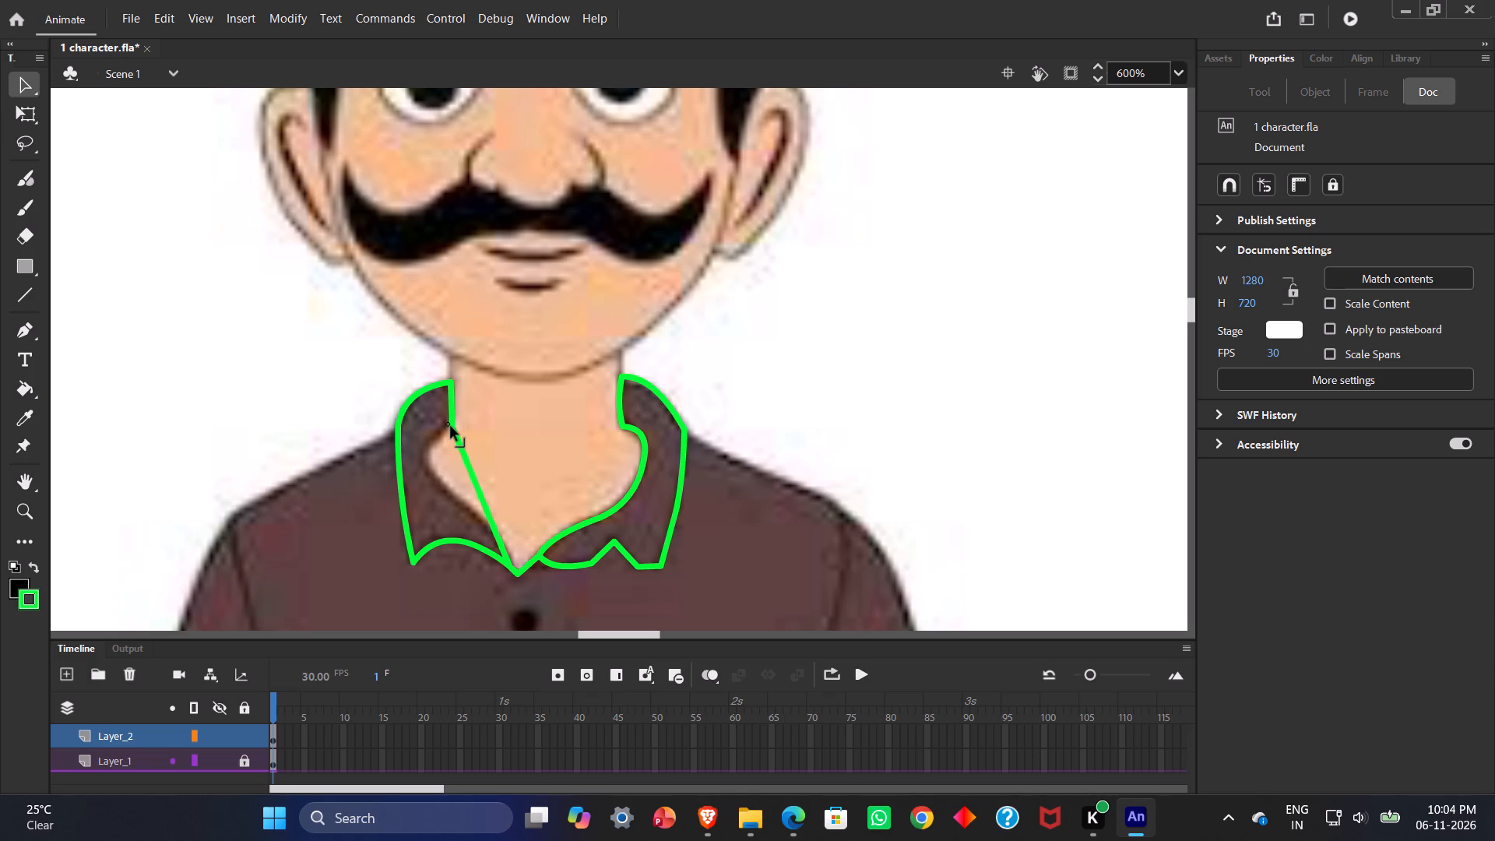
left_click_drag(451, 427, 450, 410, "ctrl")
left_click_drag(466, 445, 433, 467)
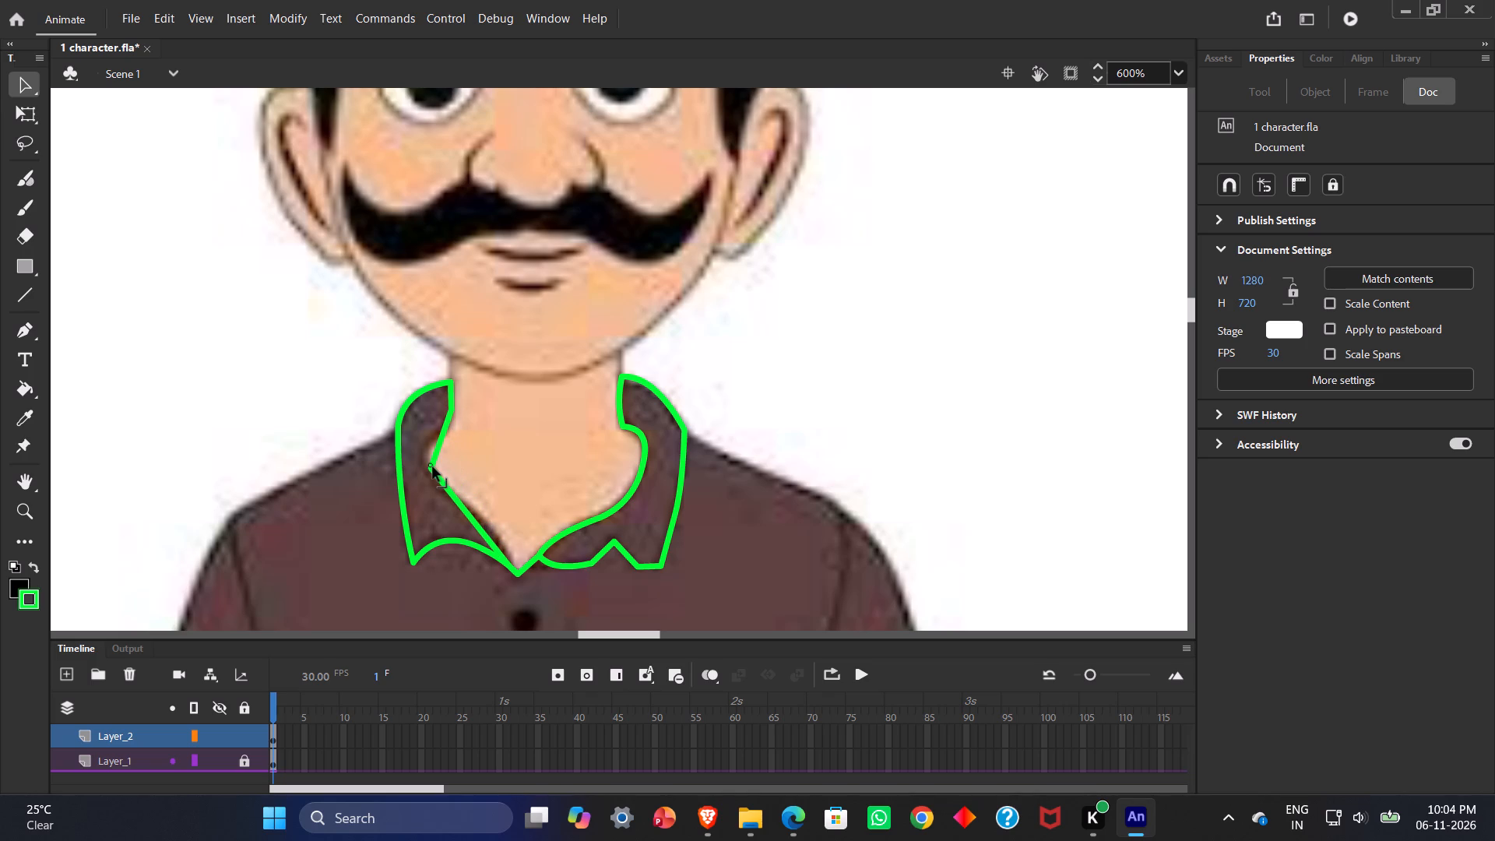
left_click_drag(433, 467, 445, 480)
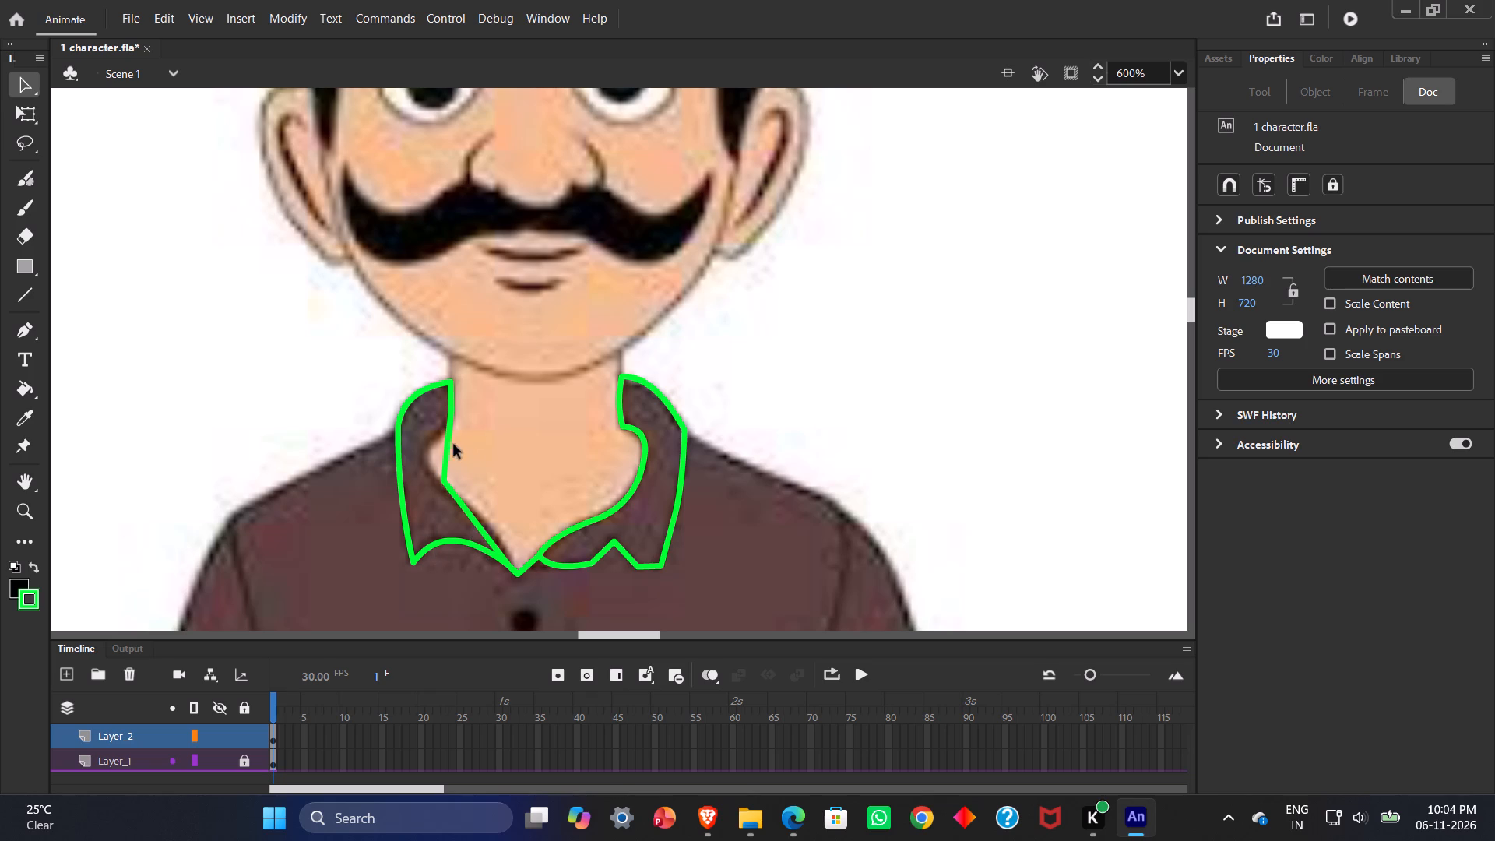
Bow the segment between the two new corners outward to the widest neckline point and lower the upper corner beside the neck.
left_click_drag(447, 453, 438, 455)
left_click_drag(438, 455, 429, 456)
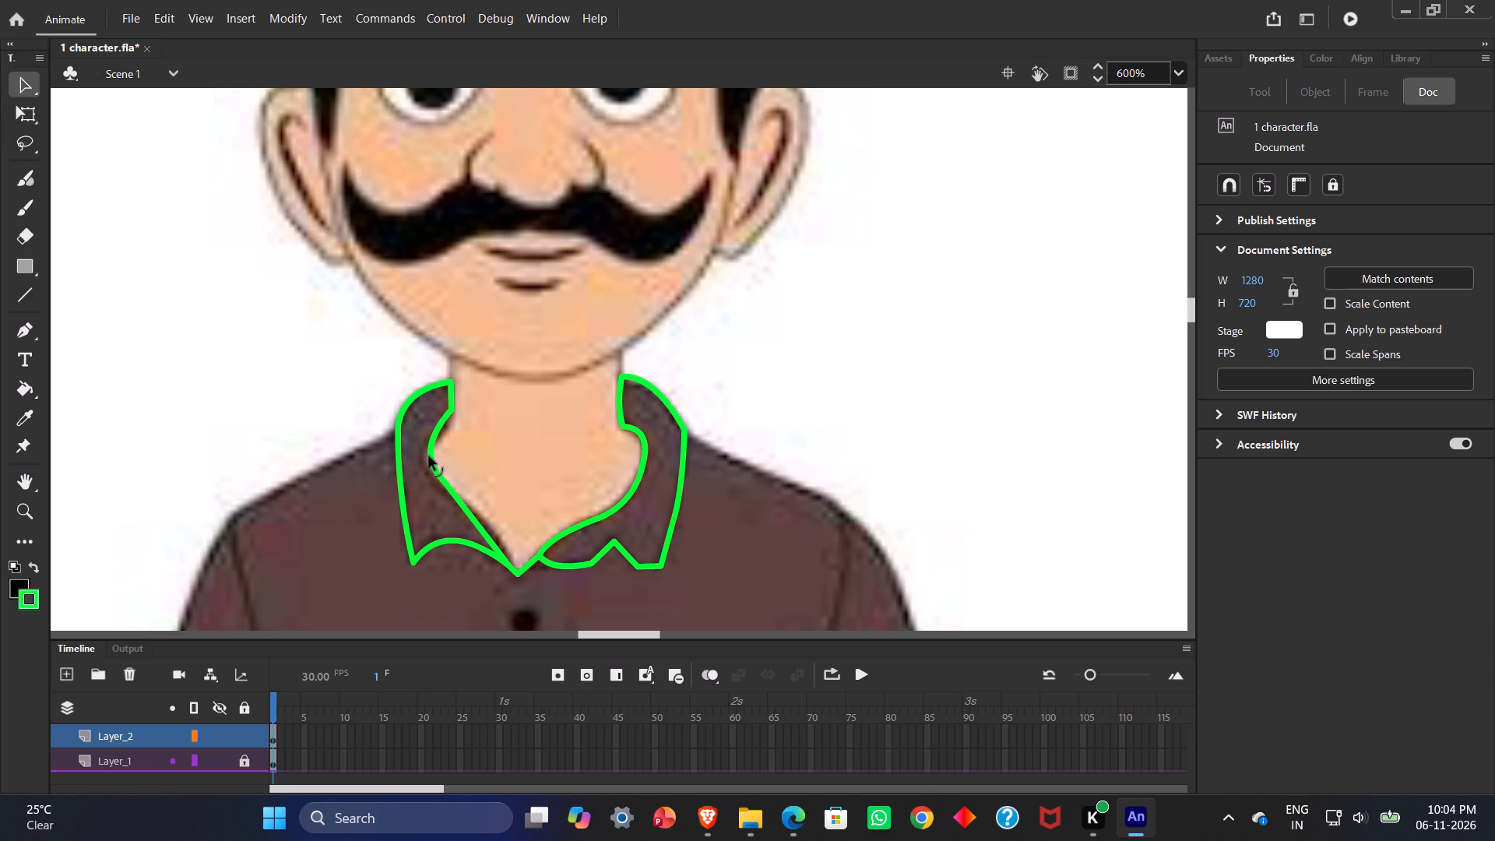
left_click_drag(429, 456, 425, 457)
left_click_drag(452, 411, 452, 421)
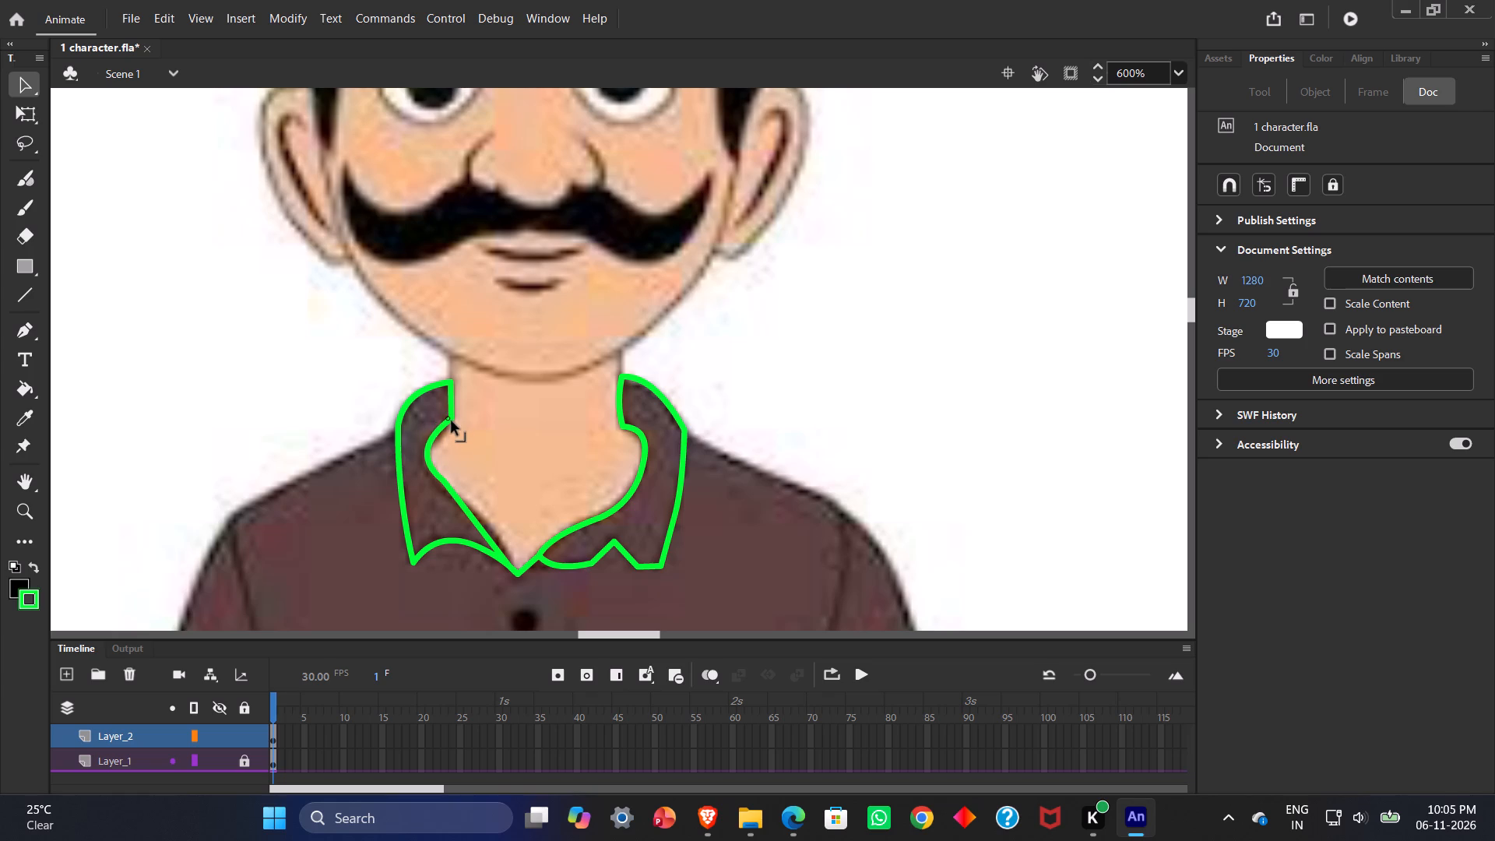
left_click_drag(452, 421, 452, 427)
Bow the left flap's lower inner segment to follow the neckline down to the V and smooth its upper corner.
left_click_drag(488, 535, 499, 532)
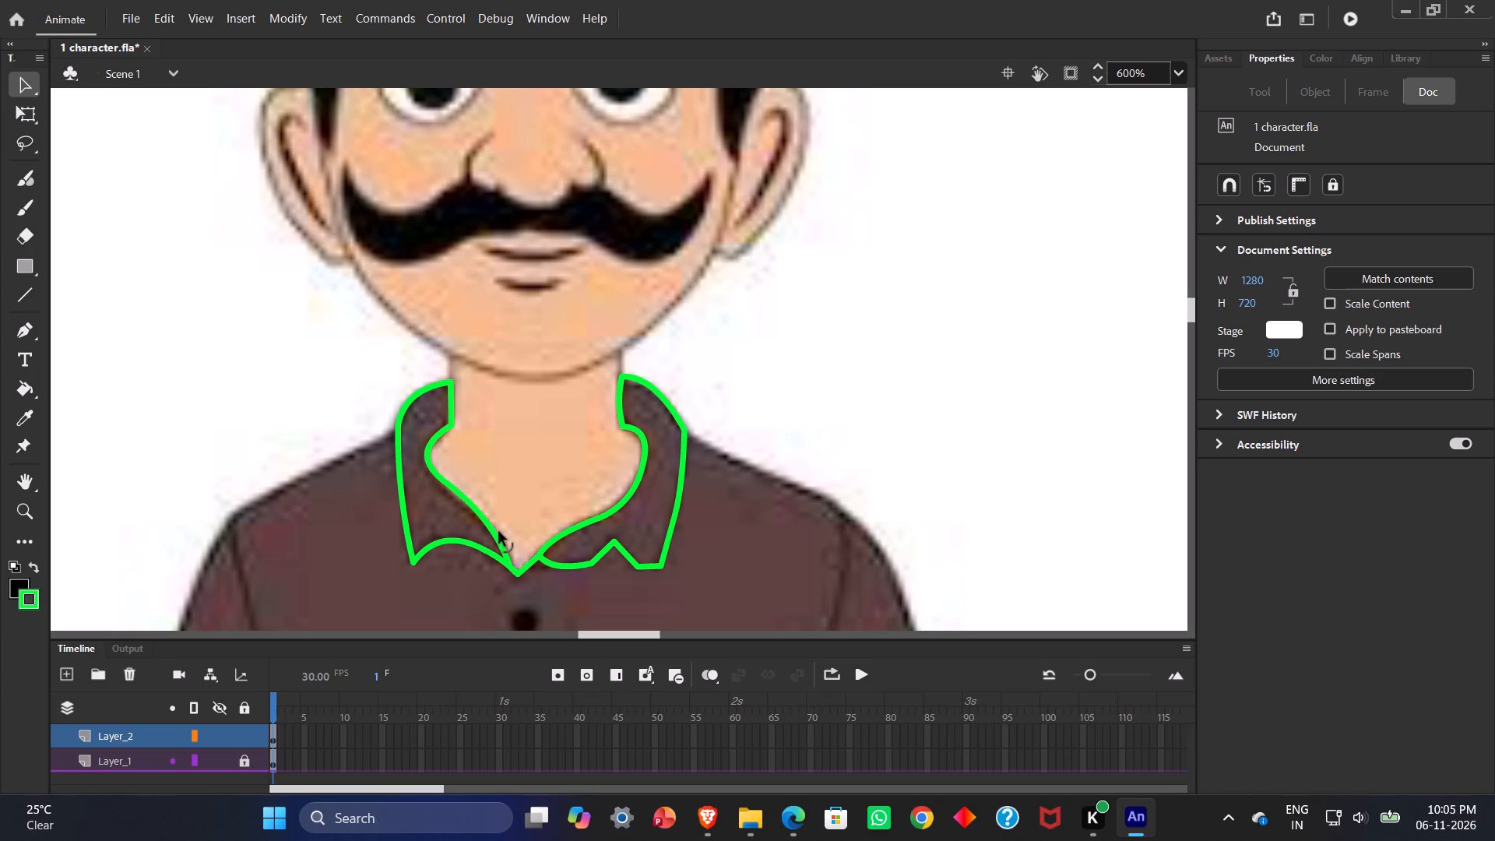
left_click_drag(499, 532, 501, 532)
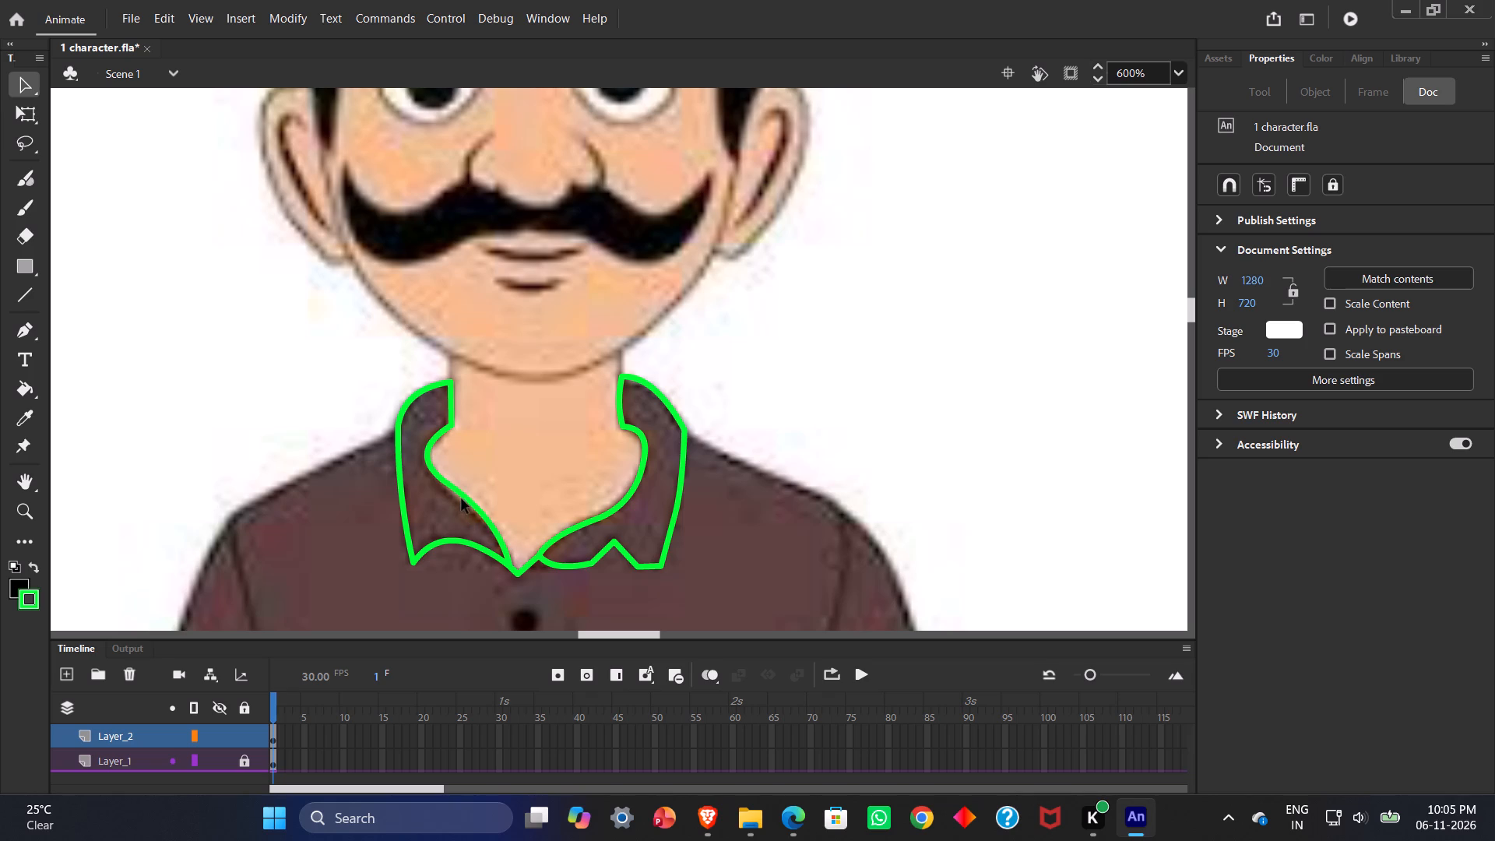
left_click(455, 490)
left_click_drag(448, 487, 459, 501)
left_click_drag(459, 501, 463, 503)
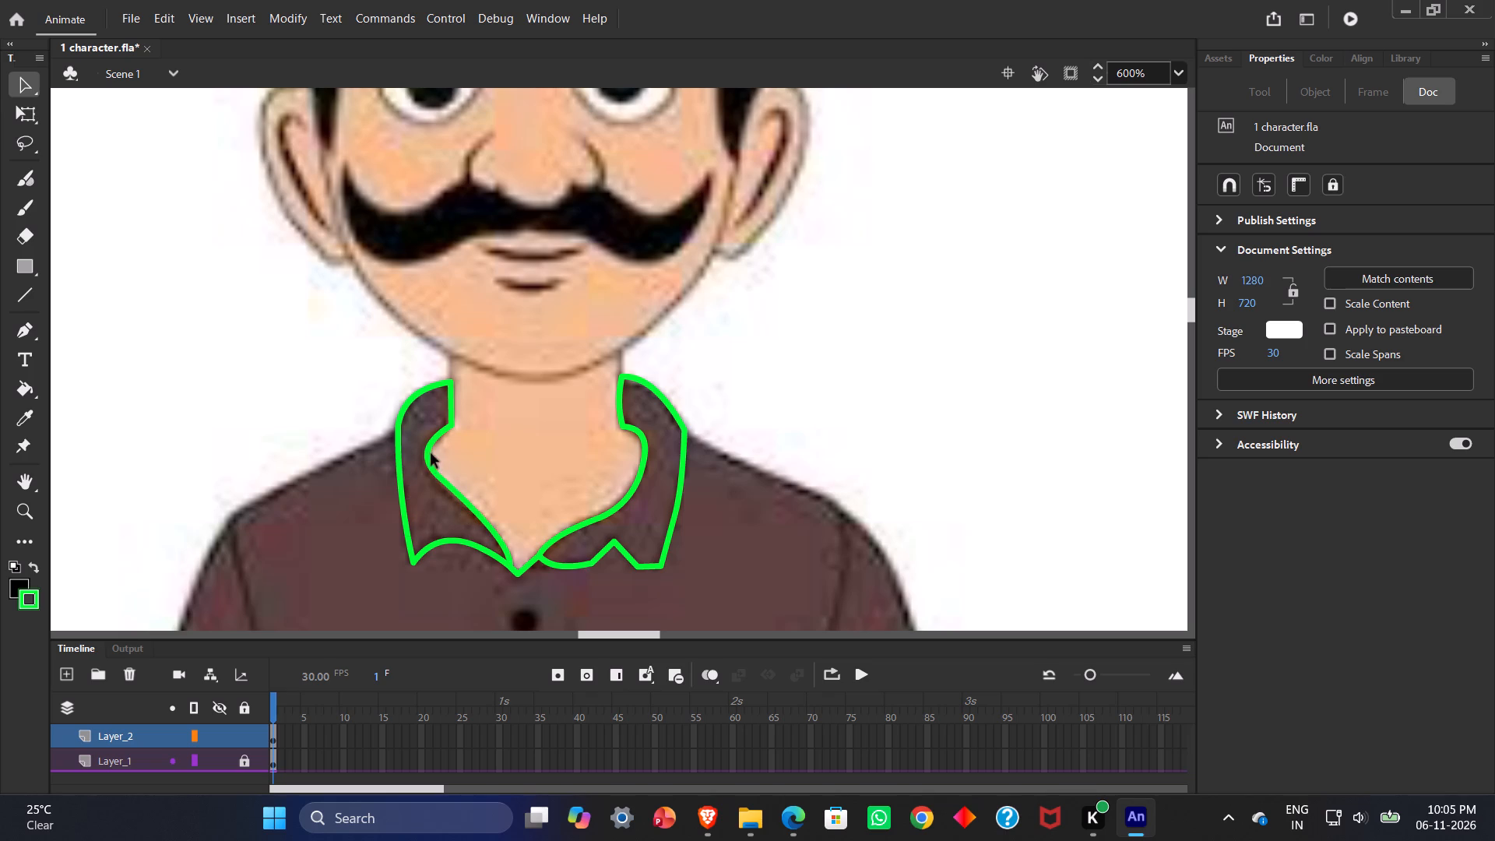
left_click(427, 451)
left_click(447, 483)
left_click(886, 420)
Draw a slanted green line across the shirt's button placket just below the top button, joining the placket's two edges.
scroll(783, 421, "down", 1)
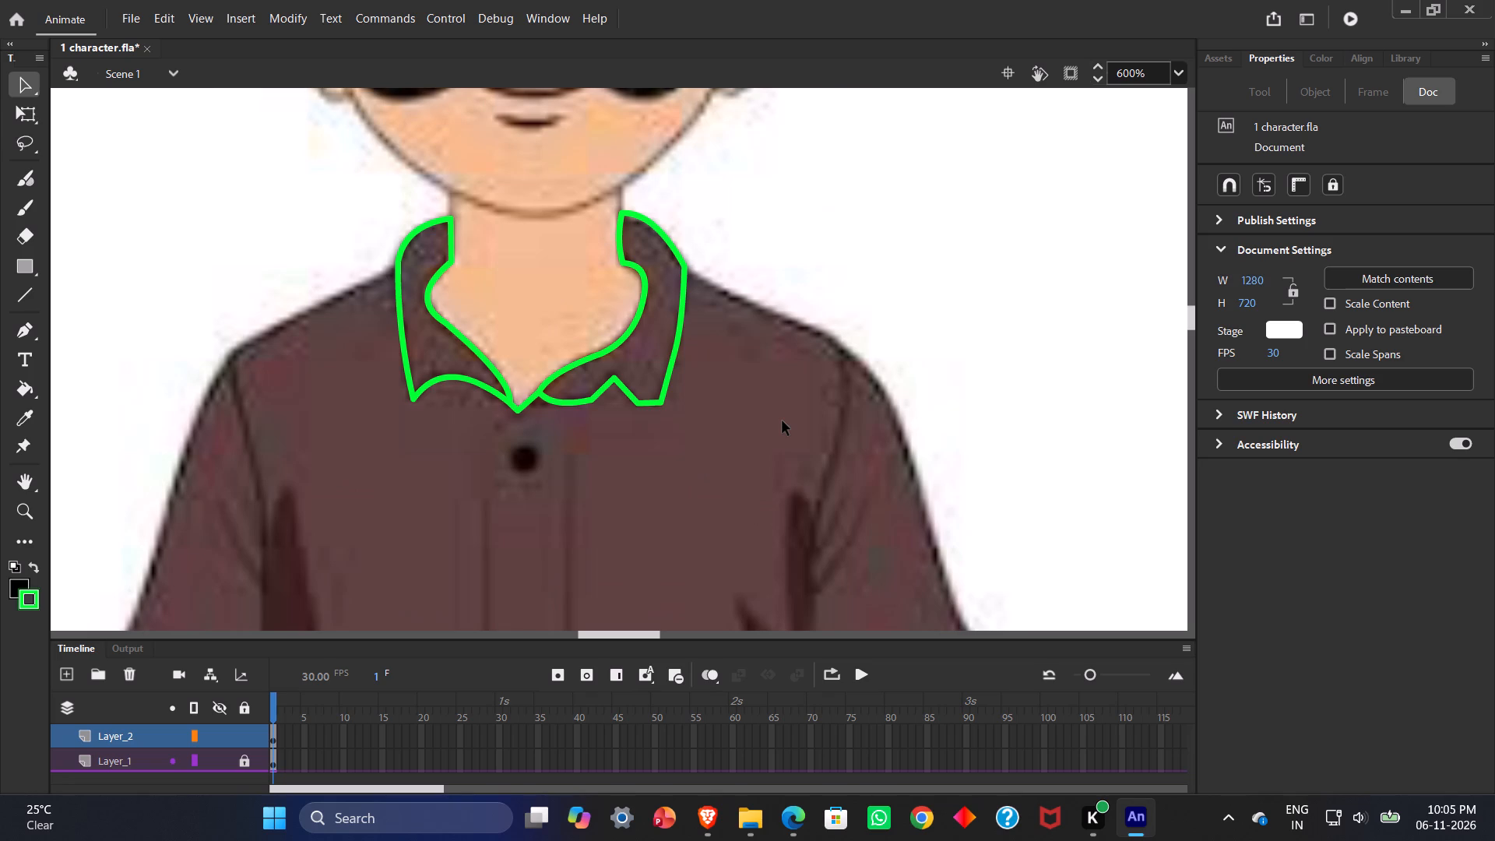
scroll(702, 448, "down", 1)
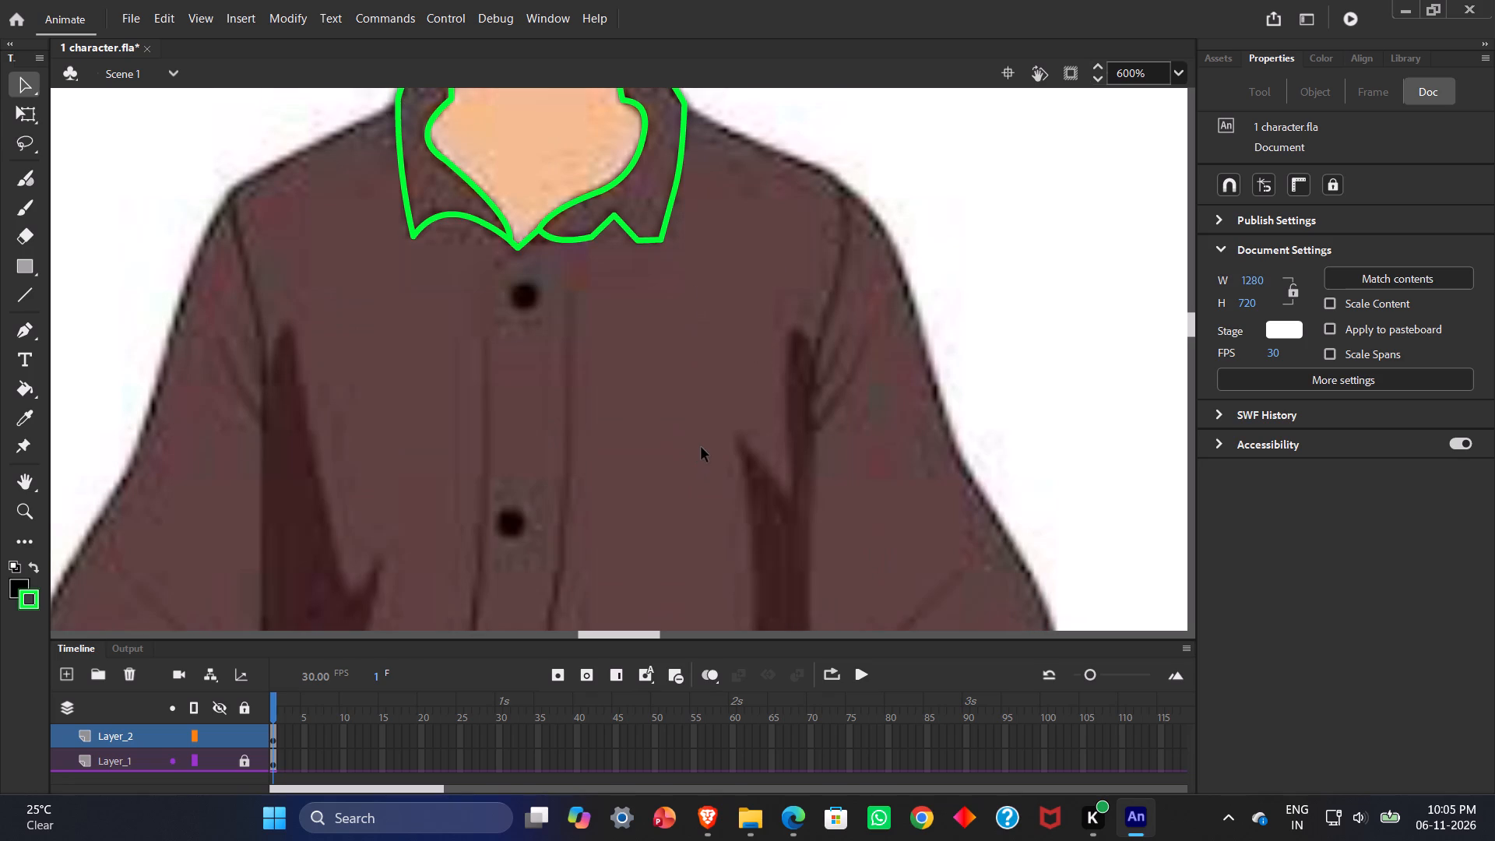
scroll(702, 448, "up", 1)
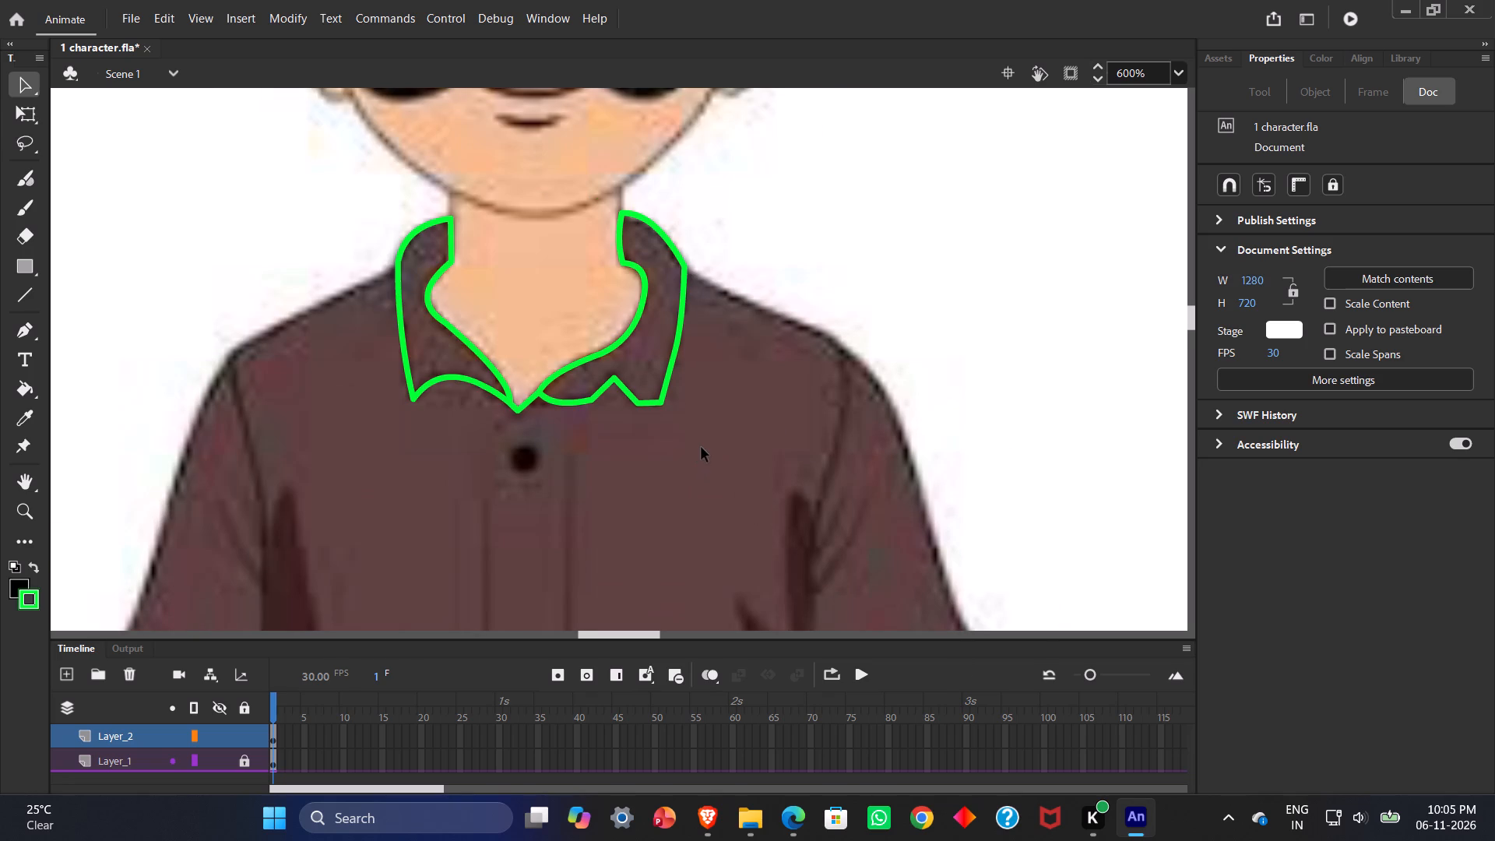
scroll(702, 448, "down", 1)
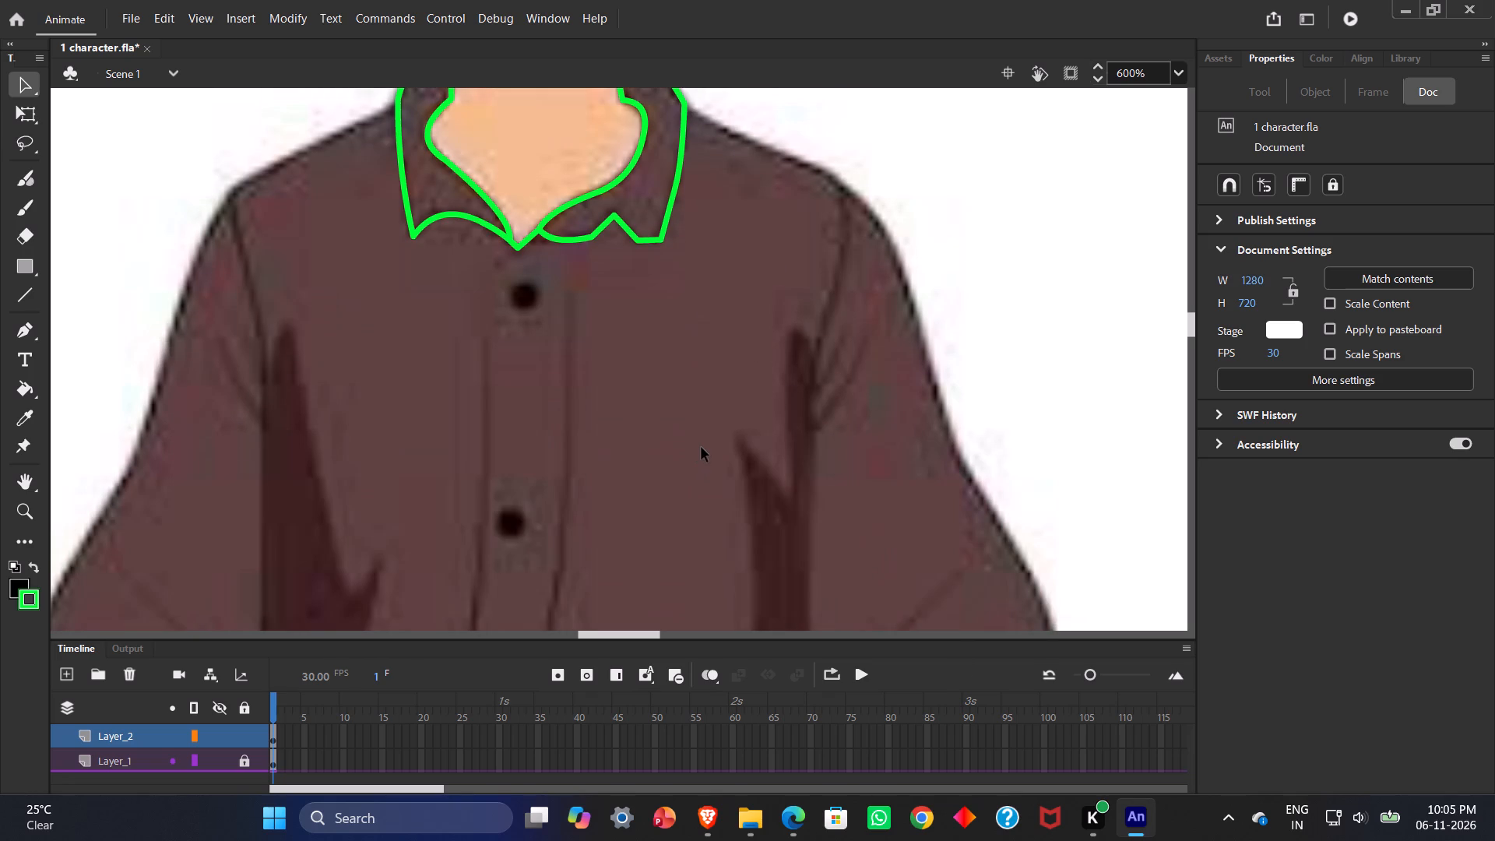
scroll(702, 448, "down", 2)
scroll(702, 448, "up", 1)
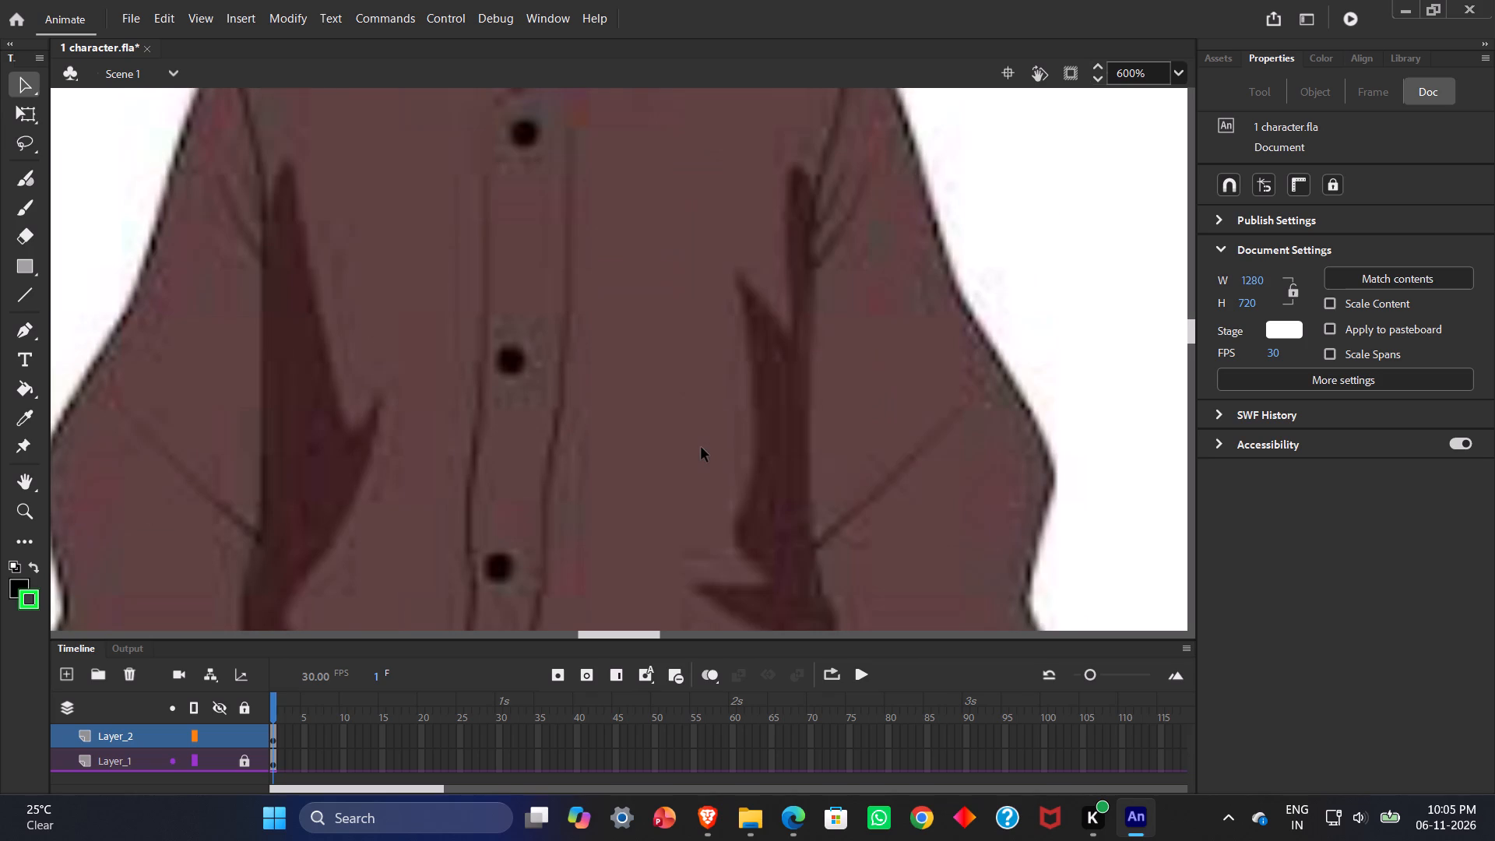
scroll(702, 448, "up", 1)
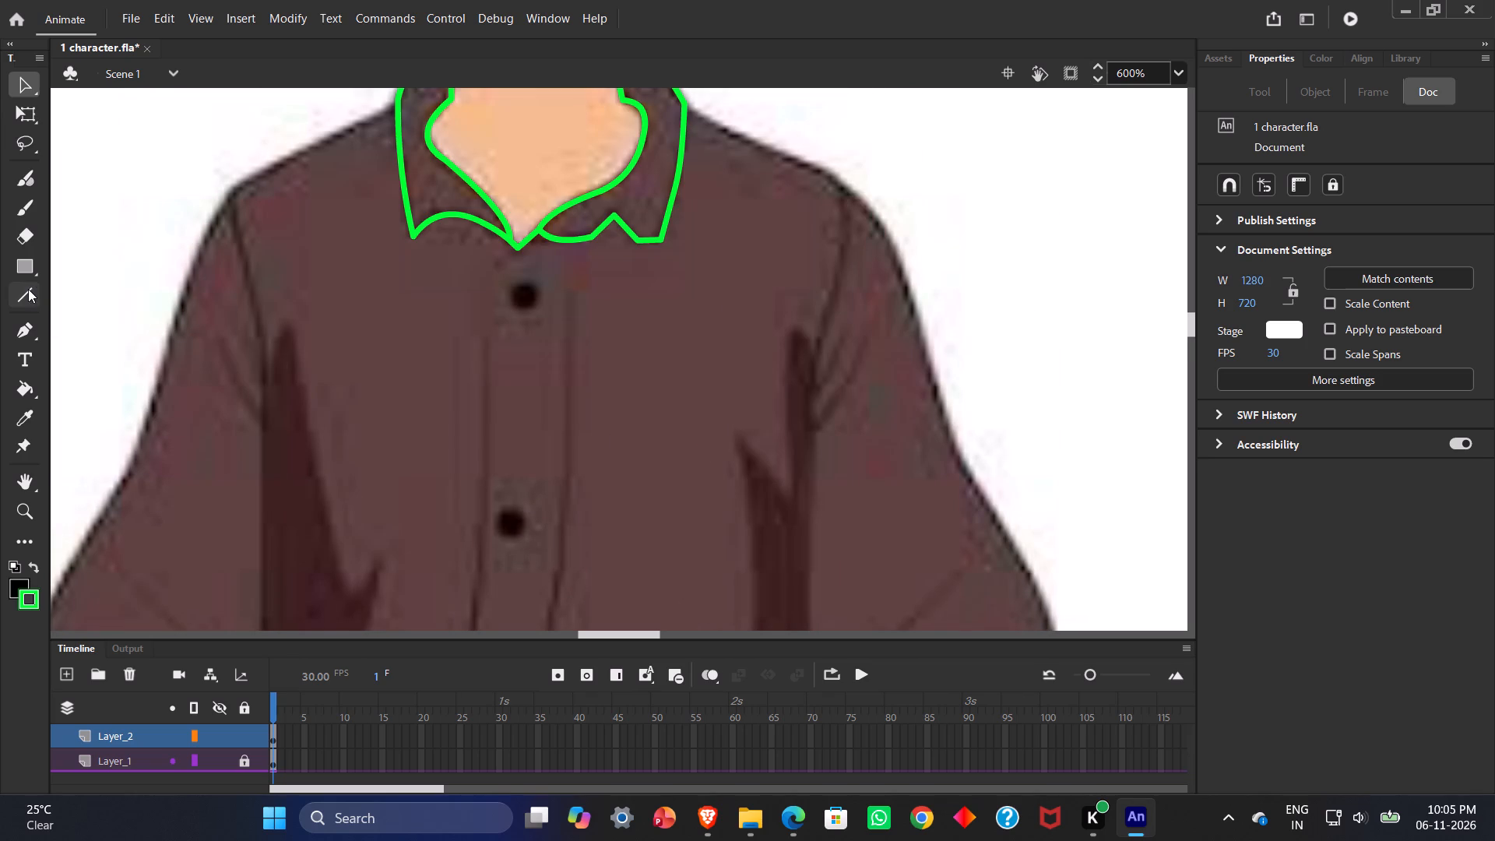
left_click(28, 289)
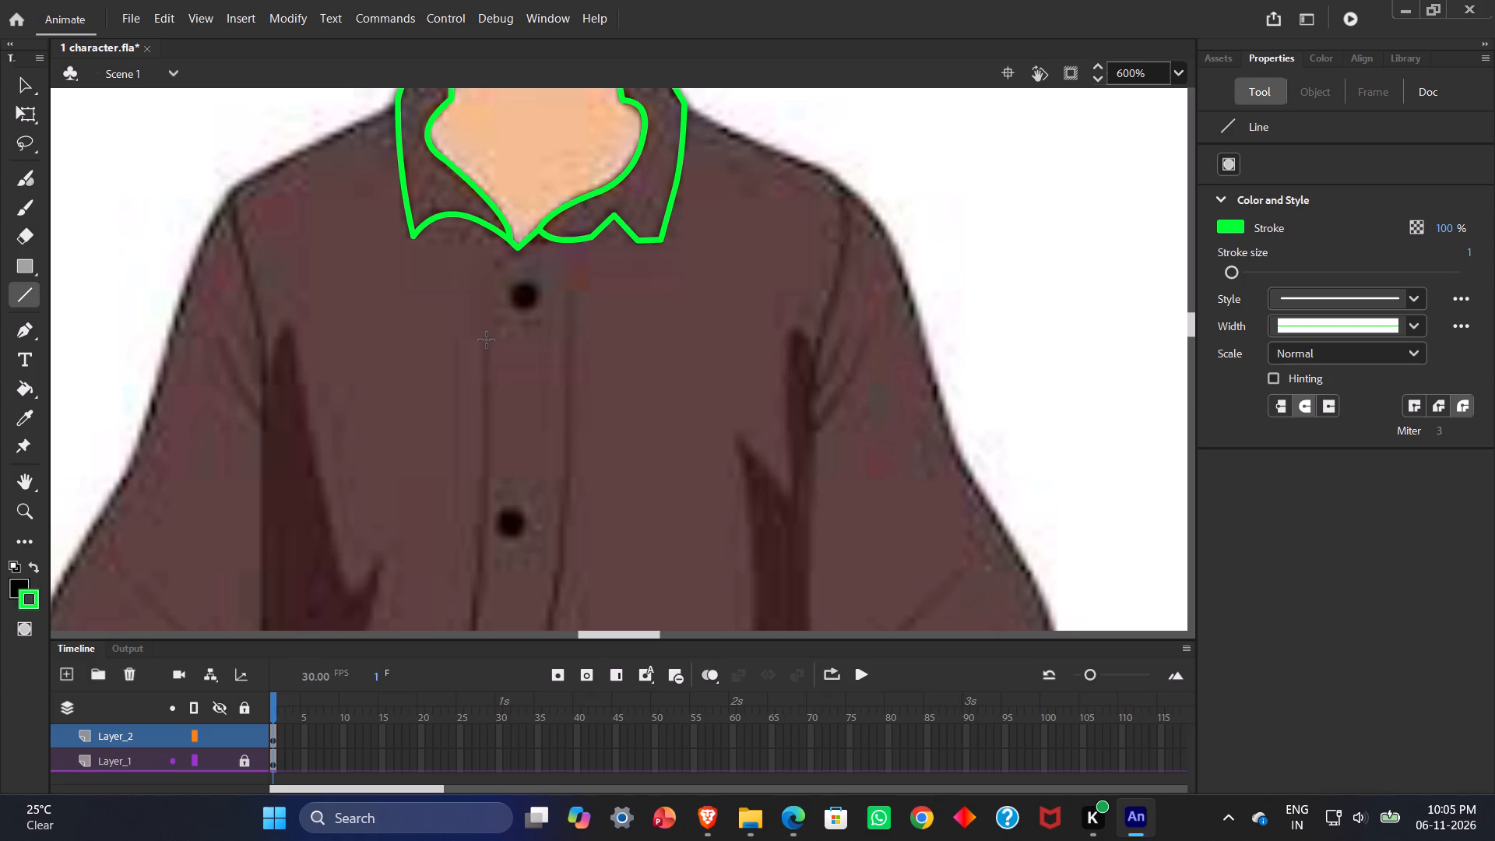
left_click_drag(487, 340, 570, 297)
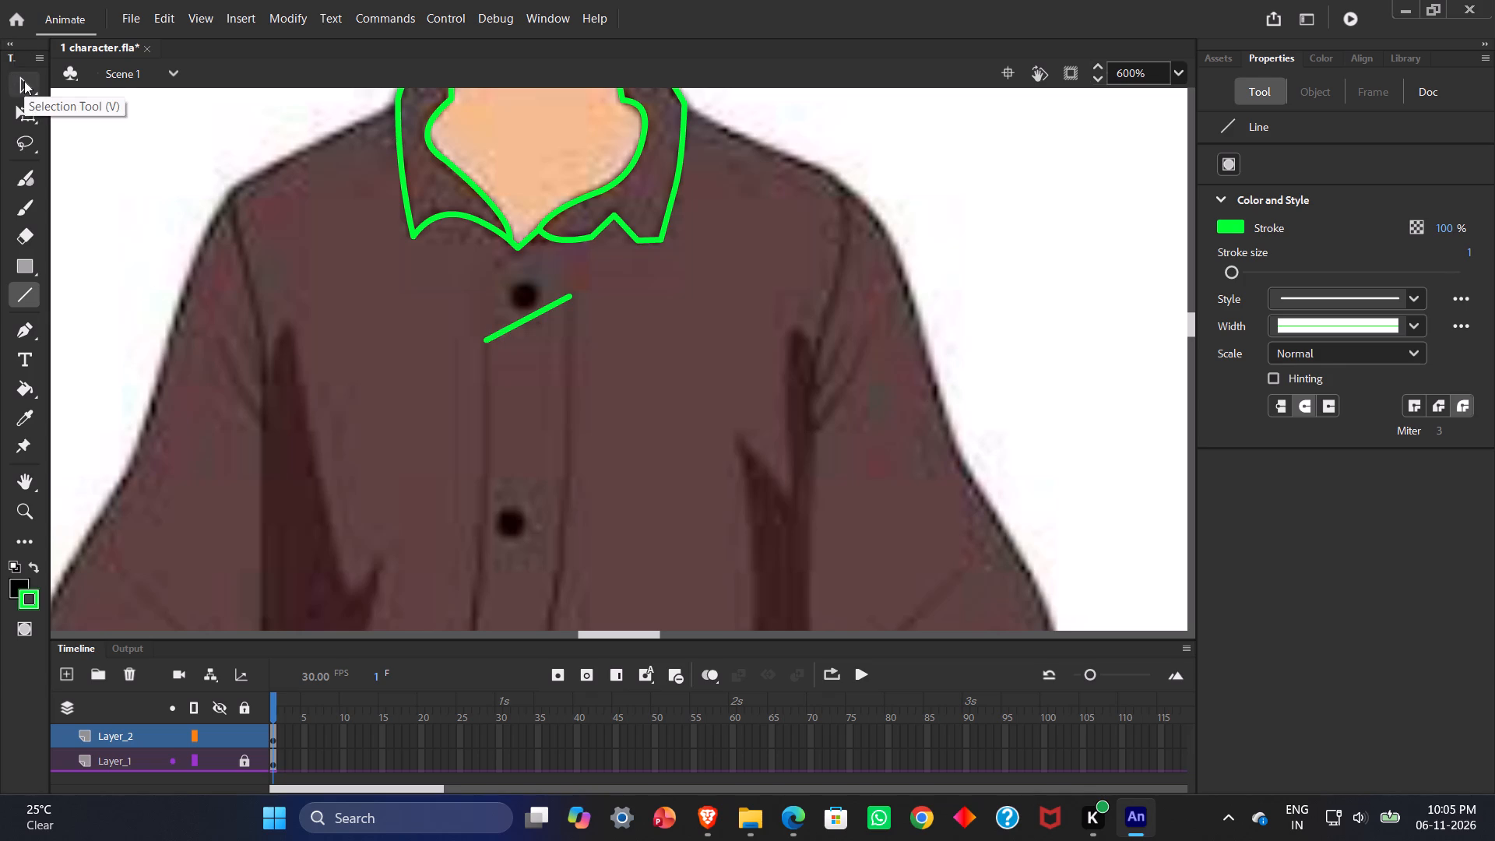
Add paired corners to the slanted line and stretch them down both placket edges, first above and then just below the second button.
key("v")
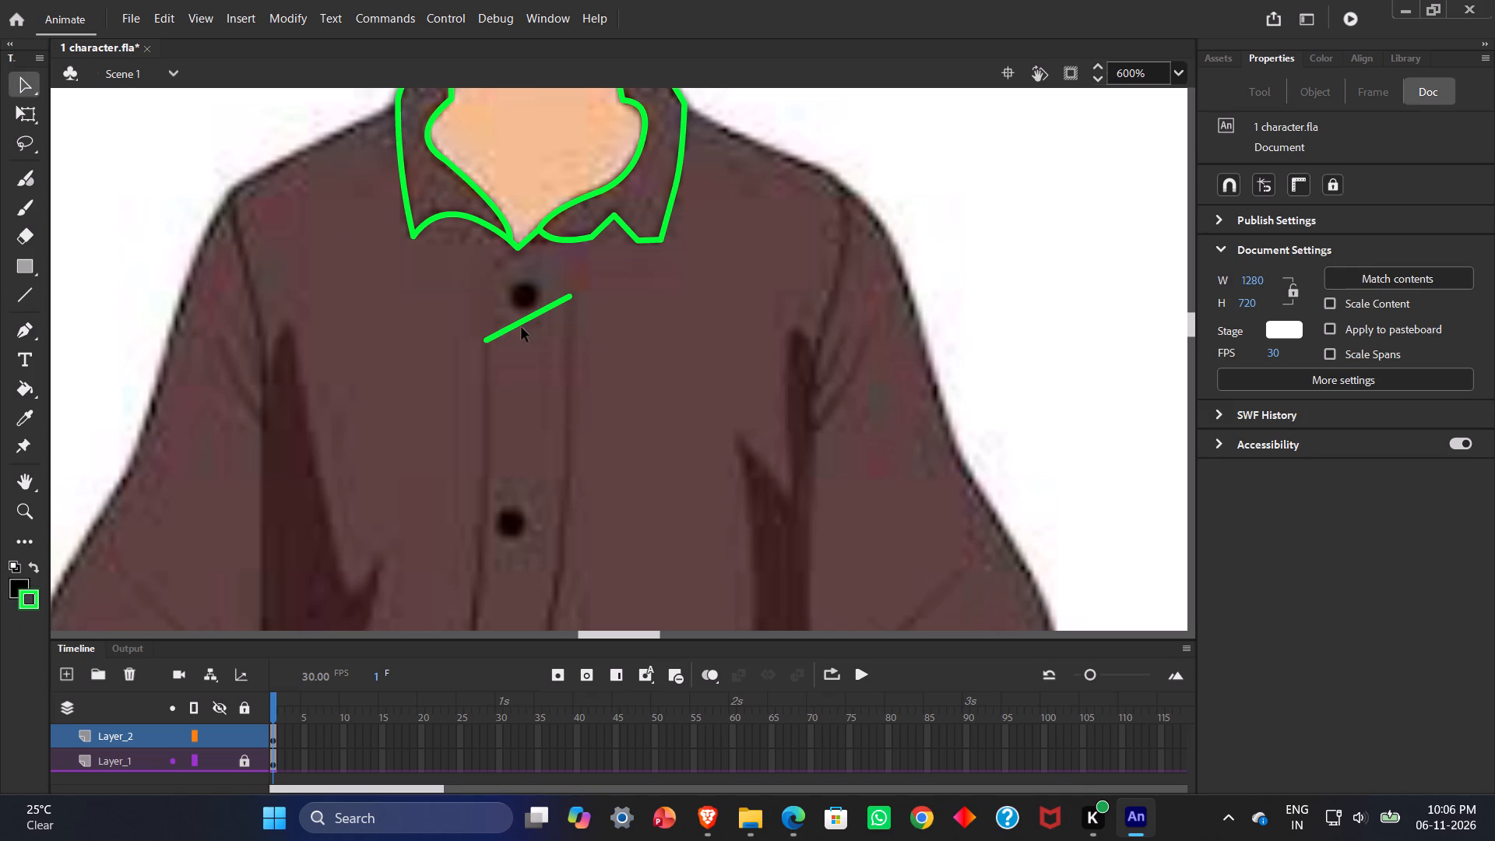
left_click_drag(520, 325, 491, 415, "ctrl")
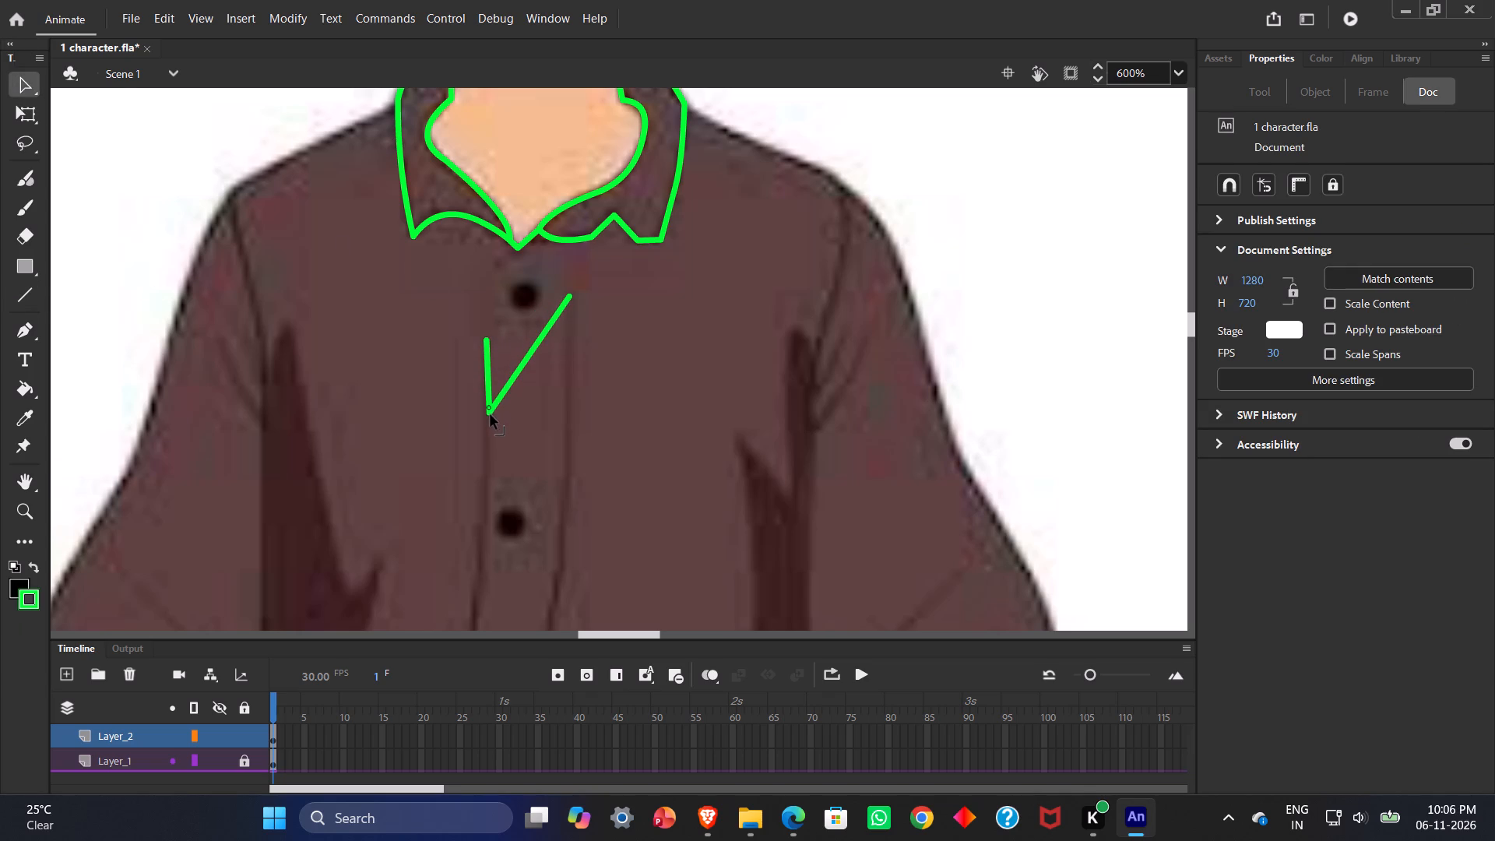
left_click_drag(491, 415, 490, 417, "ctrl")
left_click_drag(529, 357, 545, 399, "ctrl")
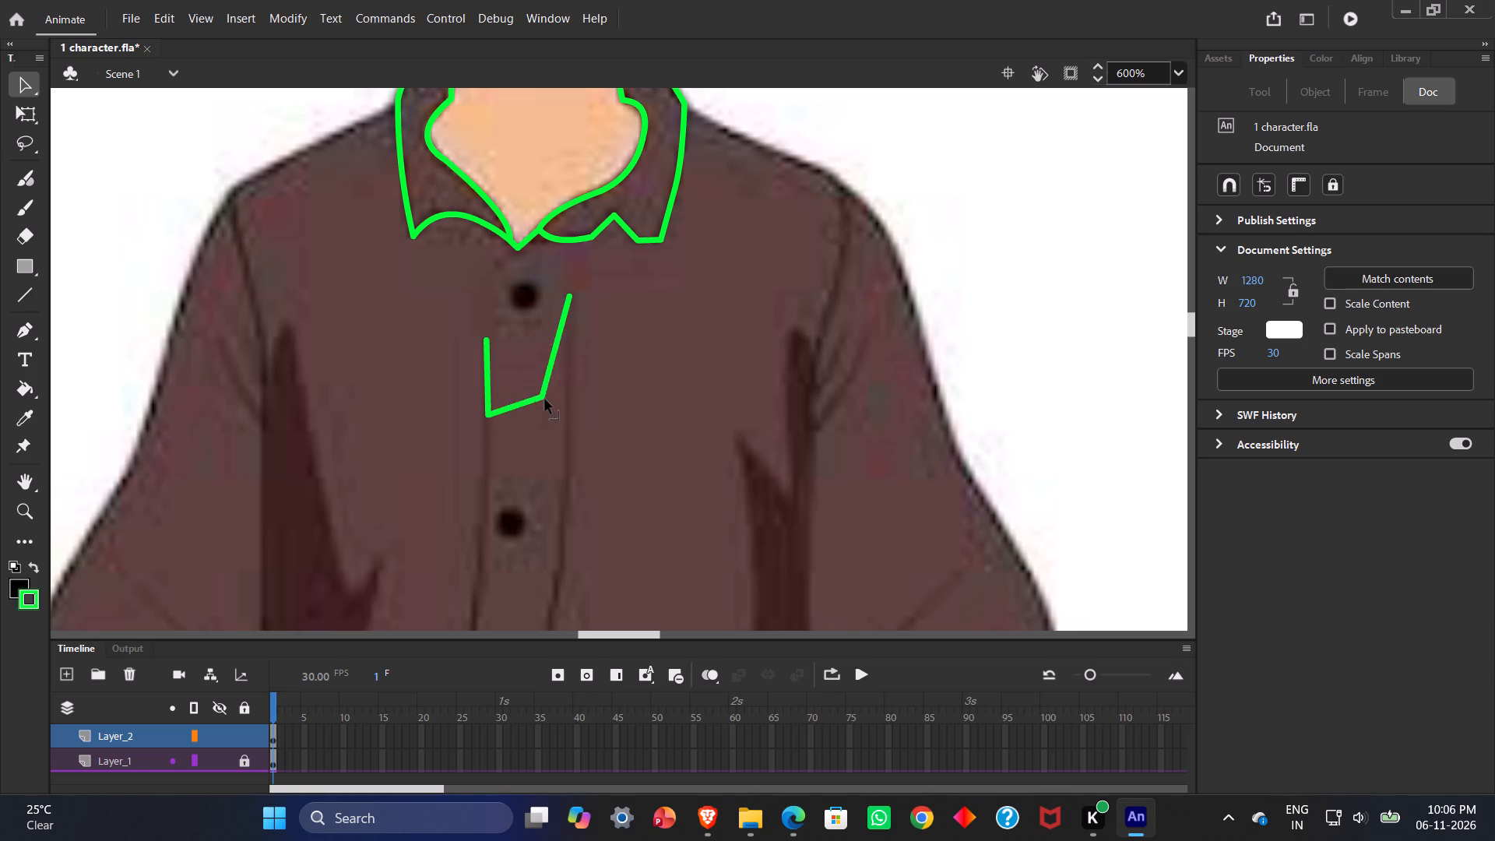
left_click_drag(545, 399, 567, 452, "ctrl")
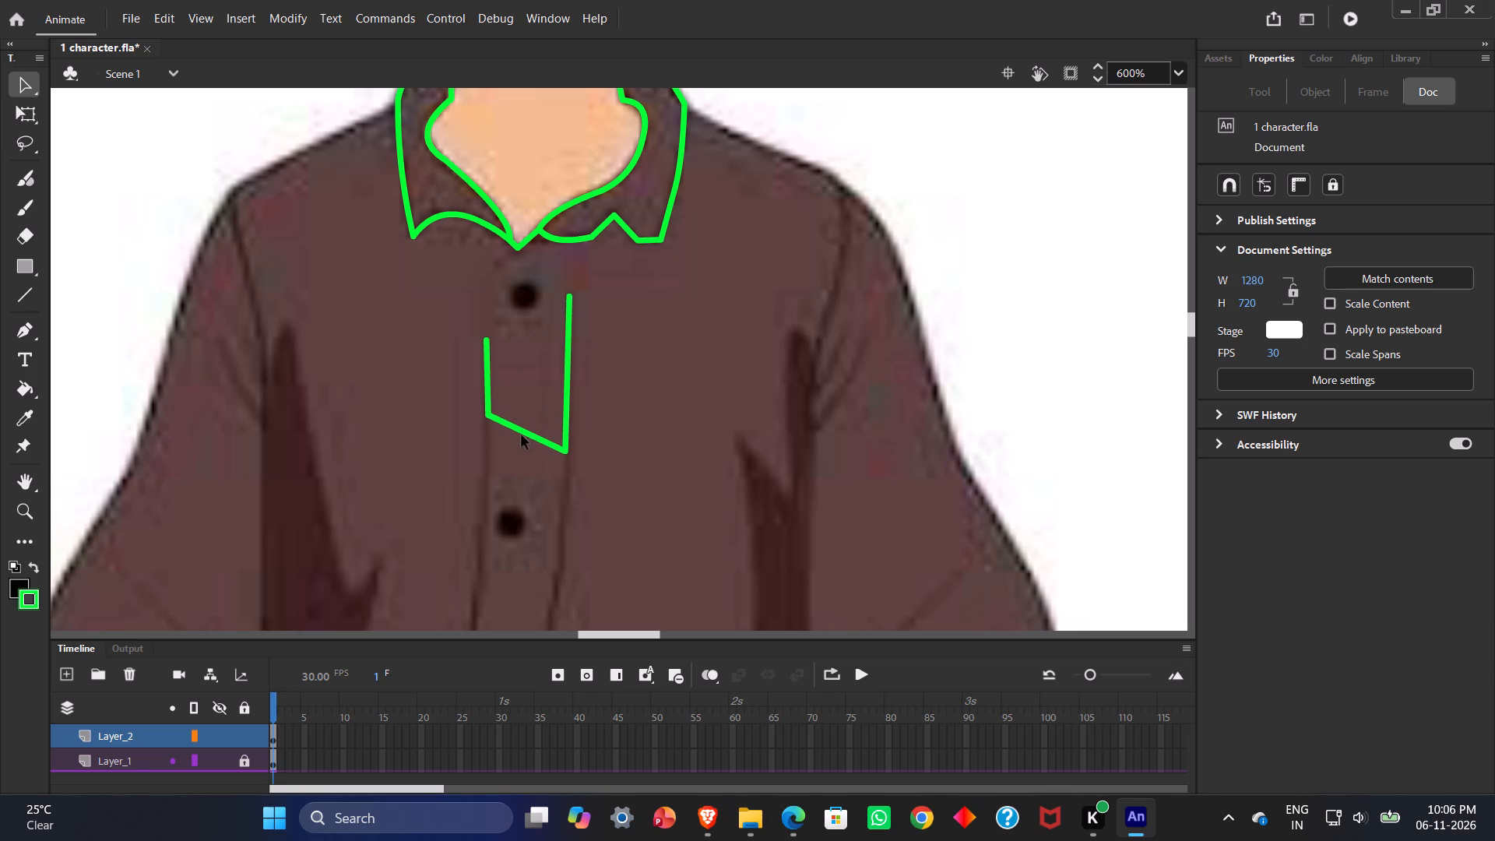
left_click_drag(528, 437, 480, 567, "ctrl")
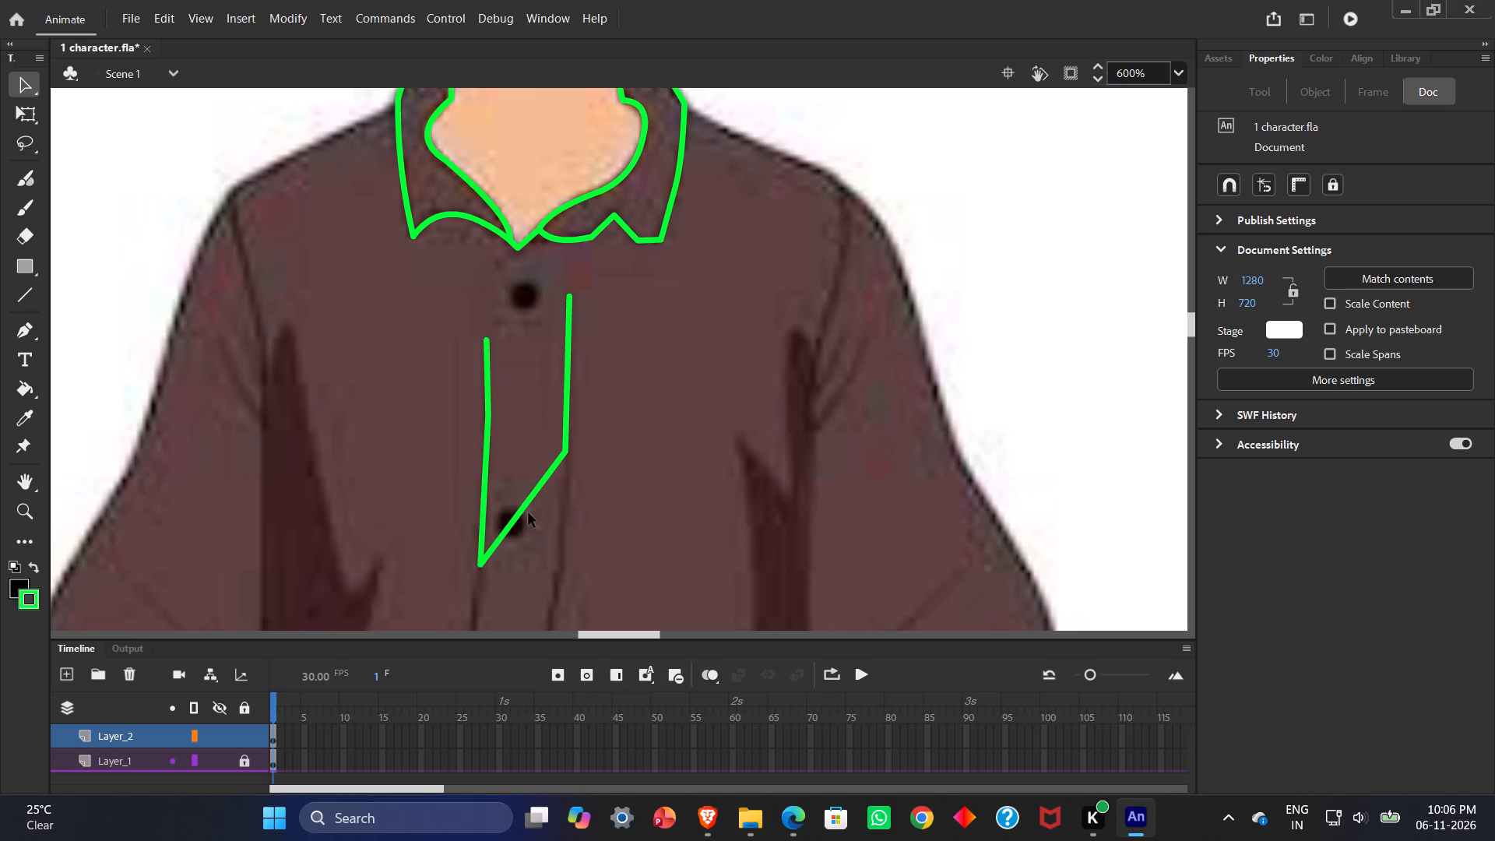
left_click_drag(520, 512, 554, 597, "ctrl")
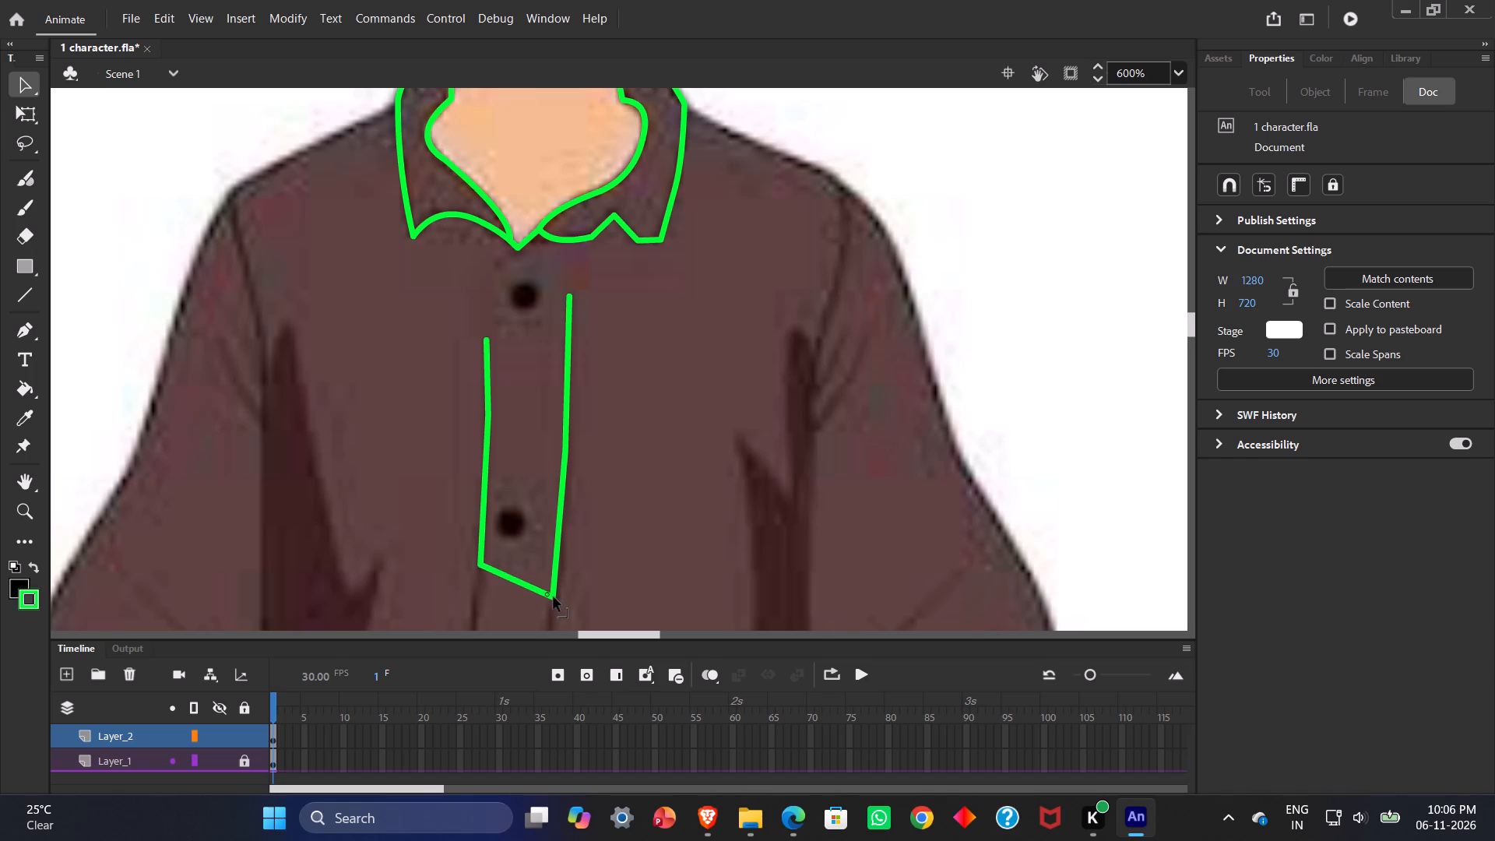
left_click_drag(554, 597, 556, 597, "ctrl")
Extend the placket outline's bottom segment down to the third button by pulling a new corner onto each placket edge.
scroll(709, 452, "down", 2, "ctrl")
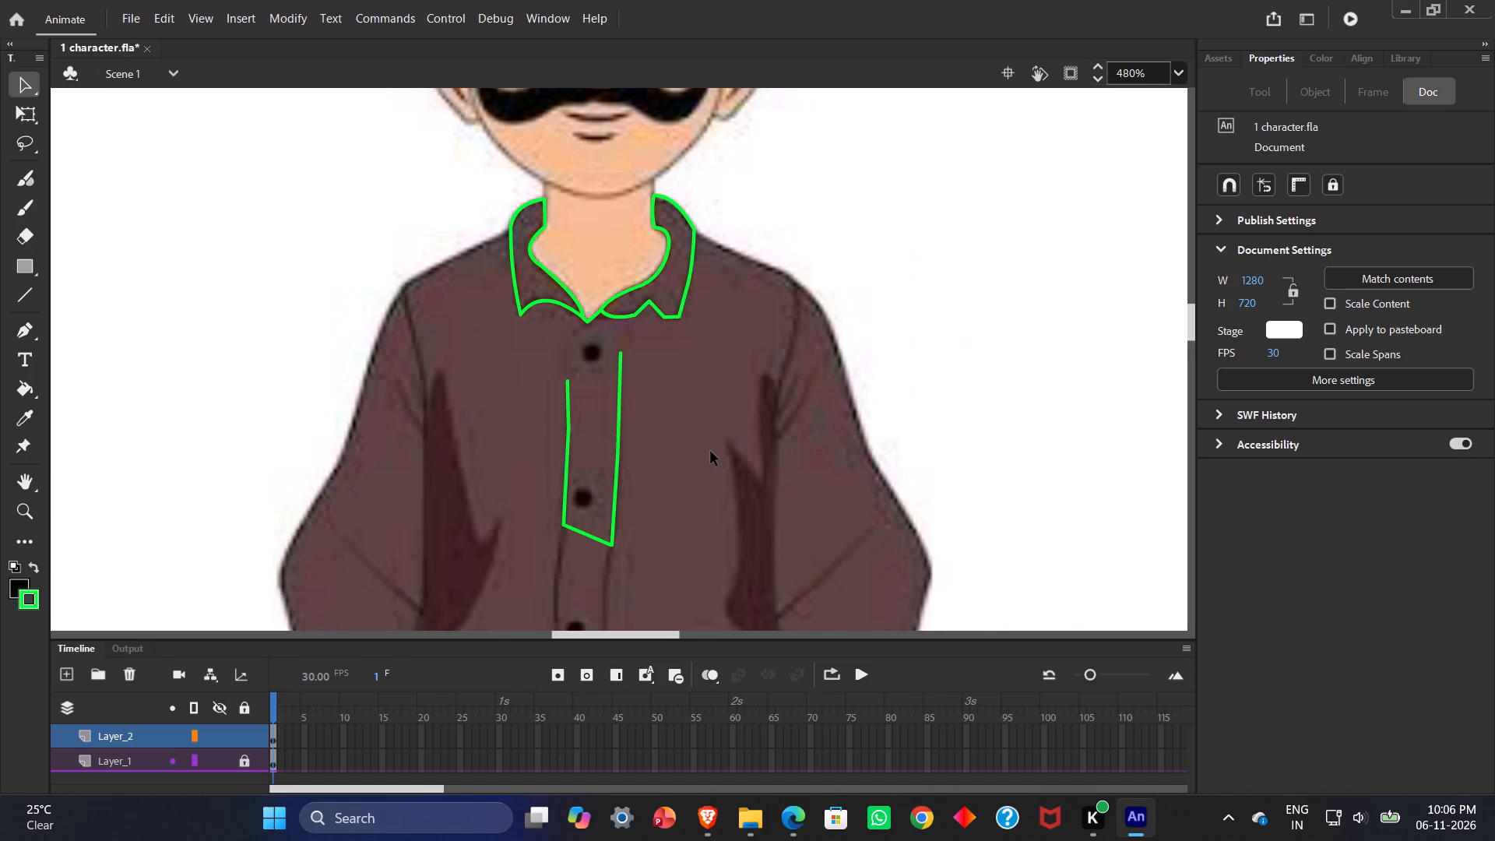
scroll(711, 452, "up", 3, "ctrl")
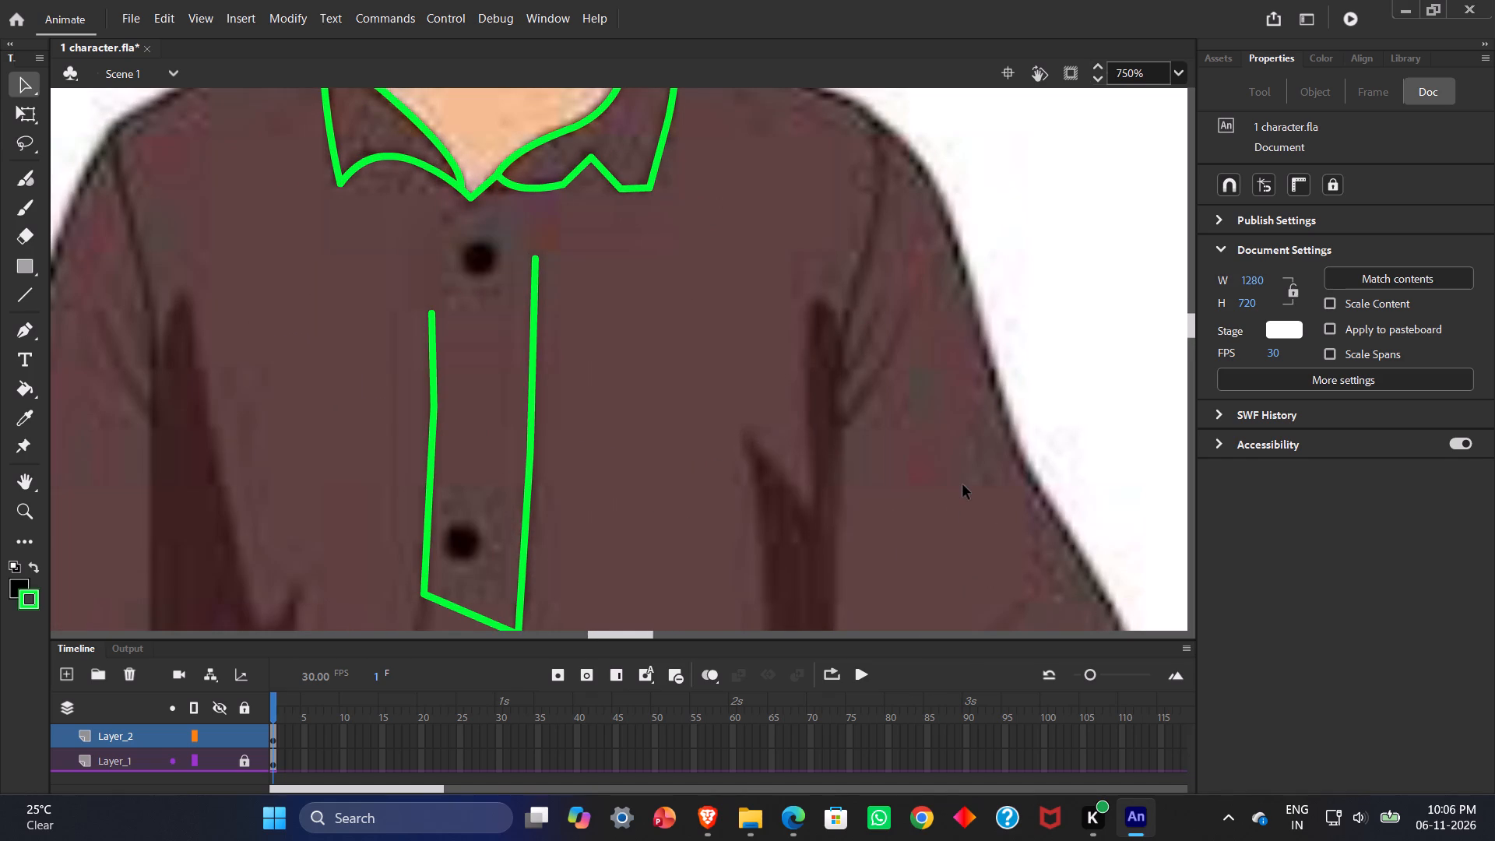
scroll(963, 485, "down", 2)
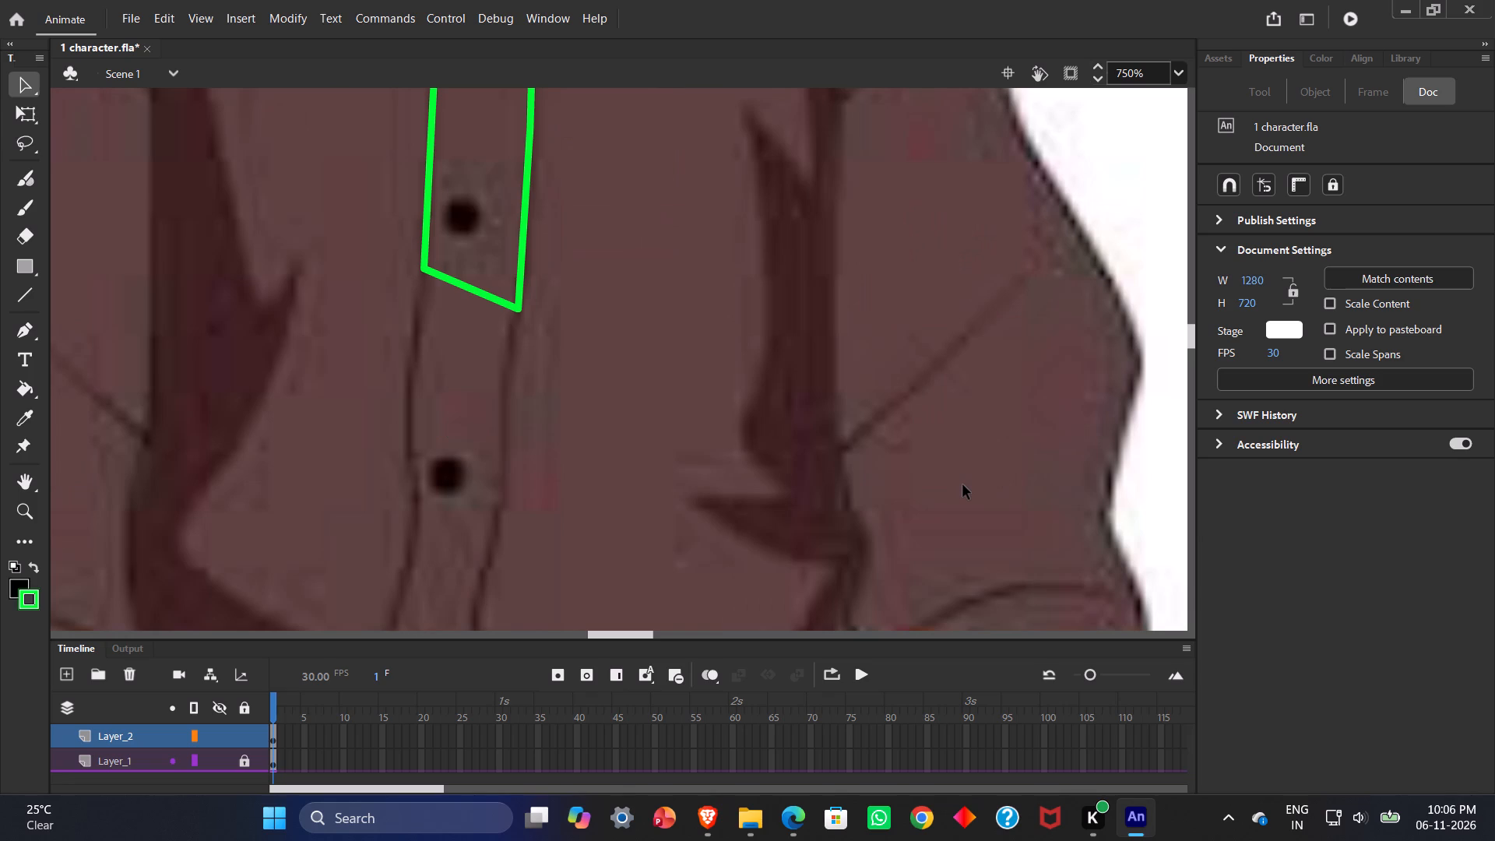
left_click_drag(475, 290, 474, 301, "ctrl")
left_click_drag(474, 301, 408, 449, "ctrl")
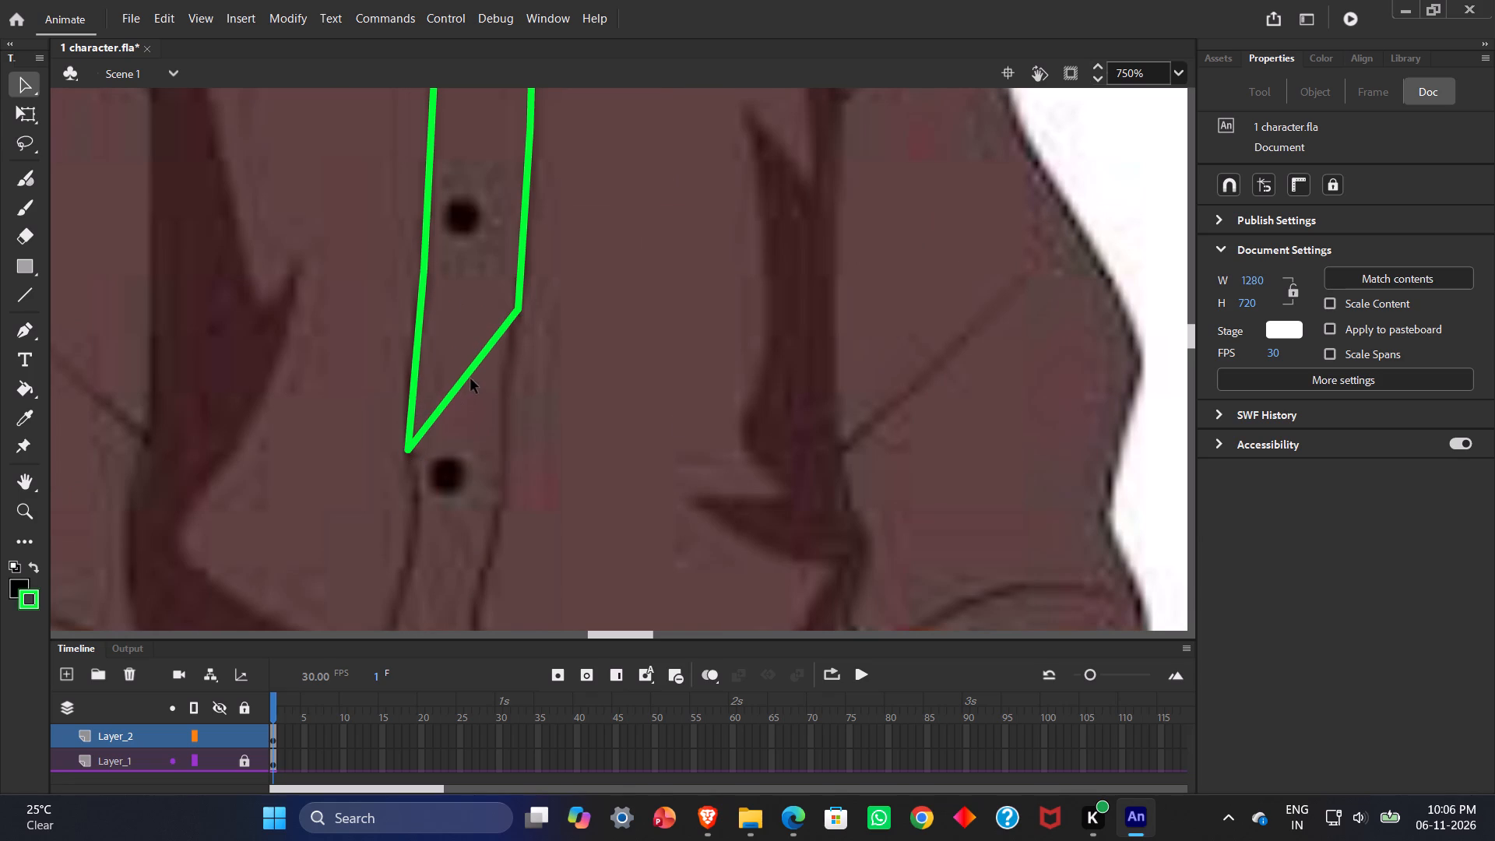
left_click_drag(471, 376, 501, 463, "ctrl")
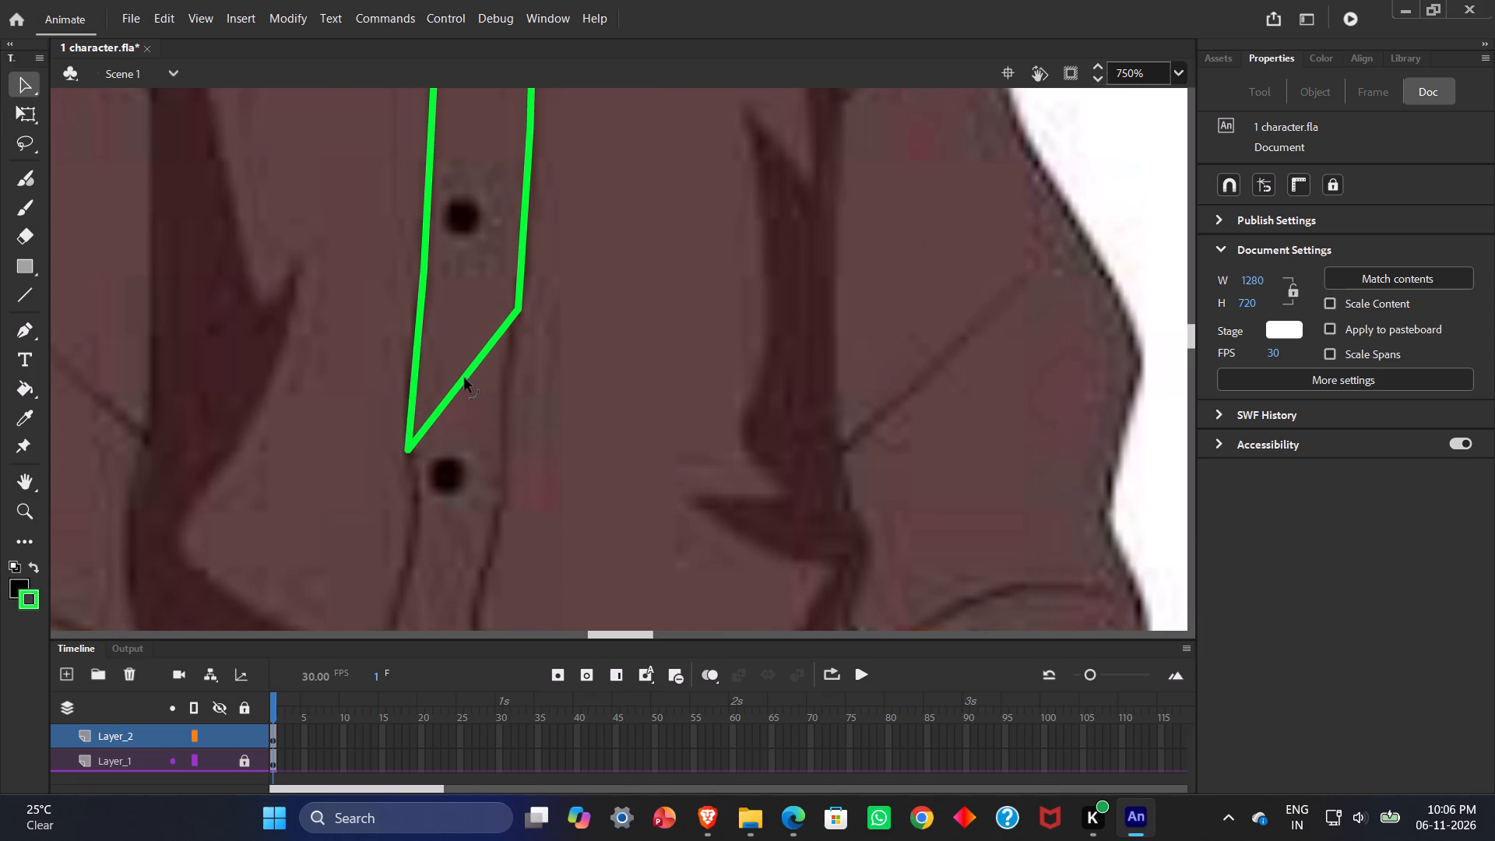
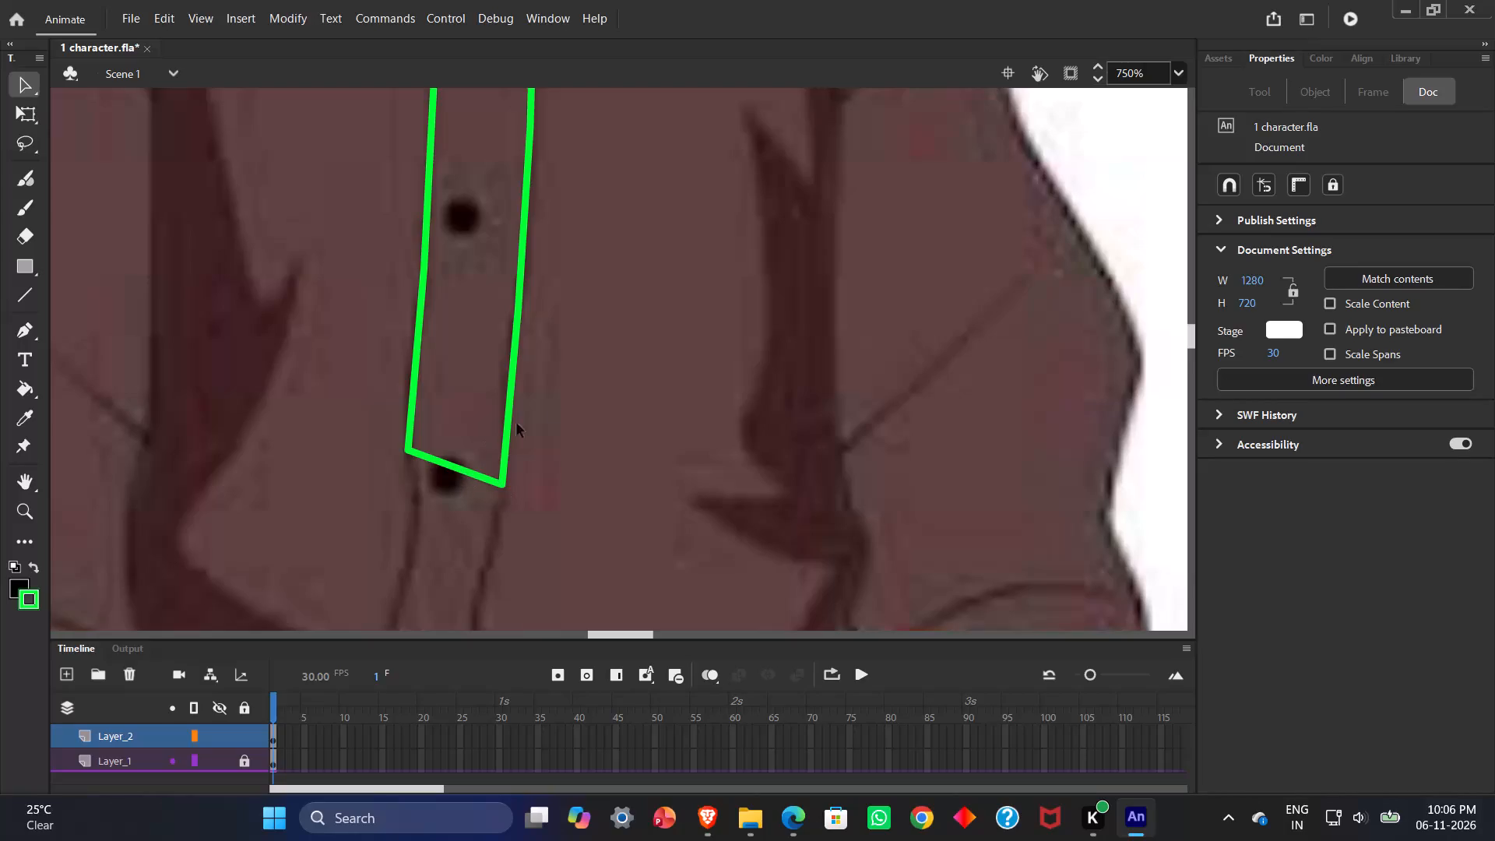
Extend the placket outline from the third button to the fourth, adding two pairs of corners that follow the placket edges.
scroll(690, 381, "down", 2)
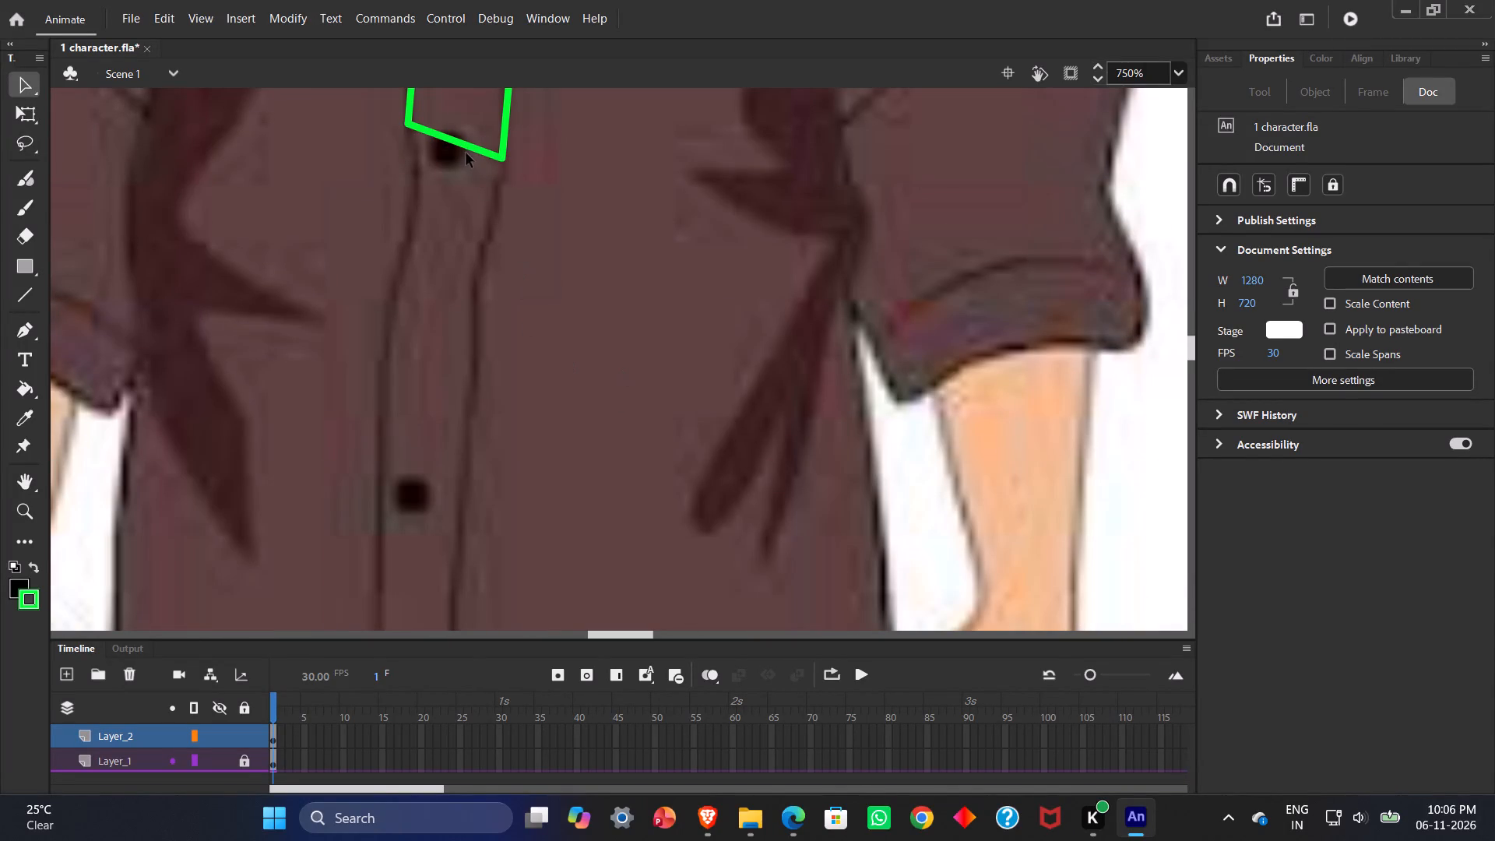
left_click_drag(462, 145, 389, 320, "ctrl")
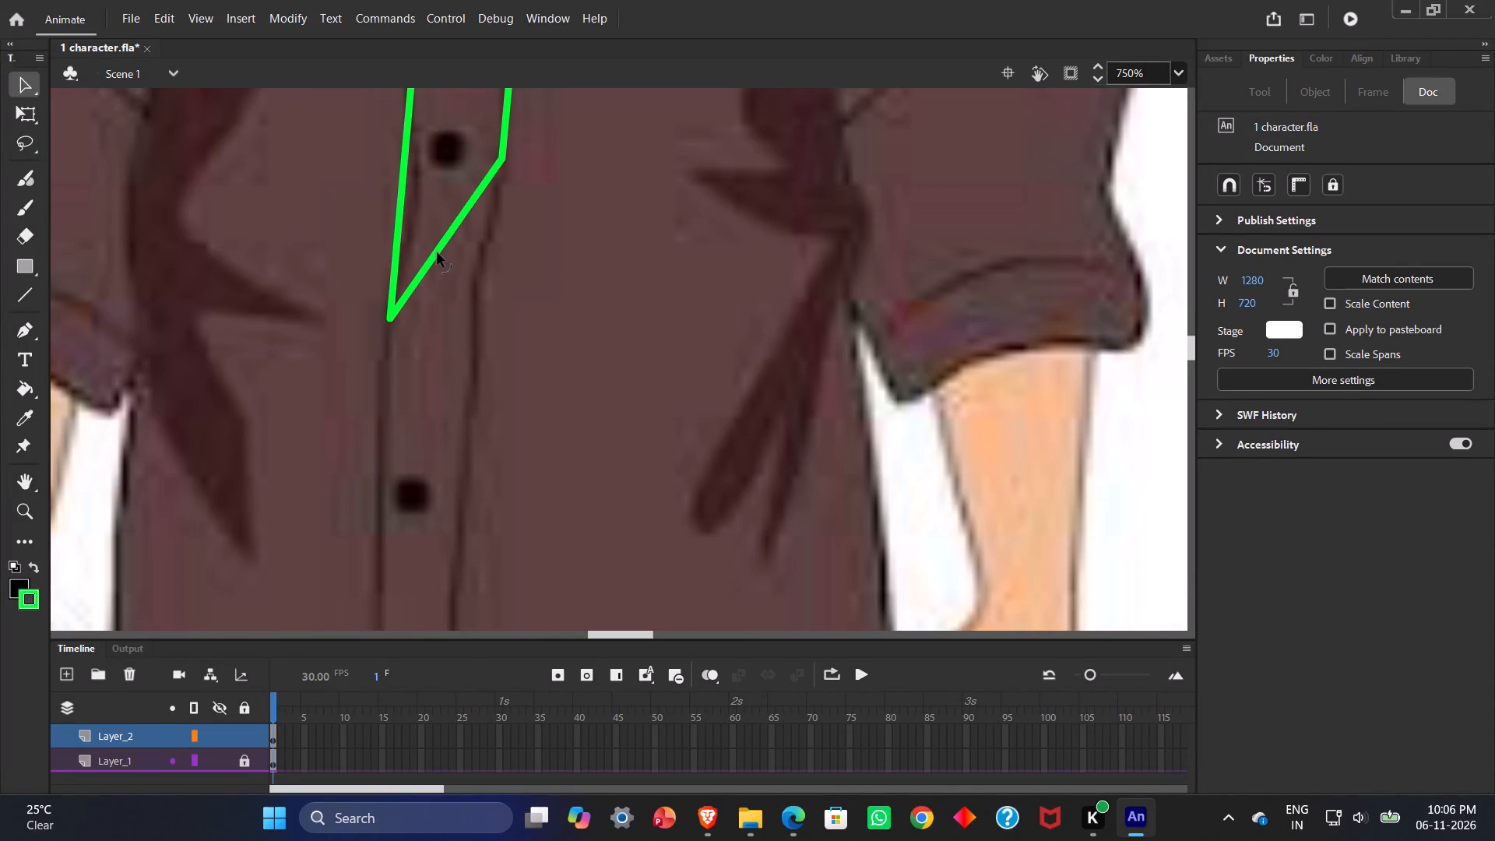
left_click_drag(437, 252, 479, 388, "ctrl")
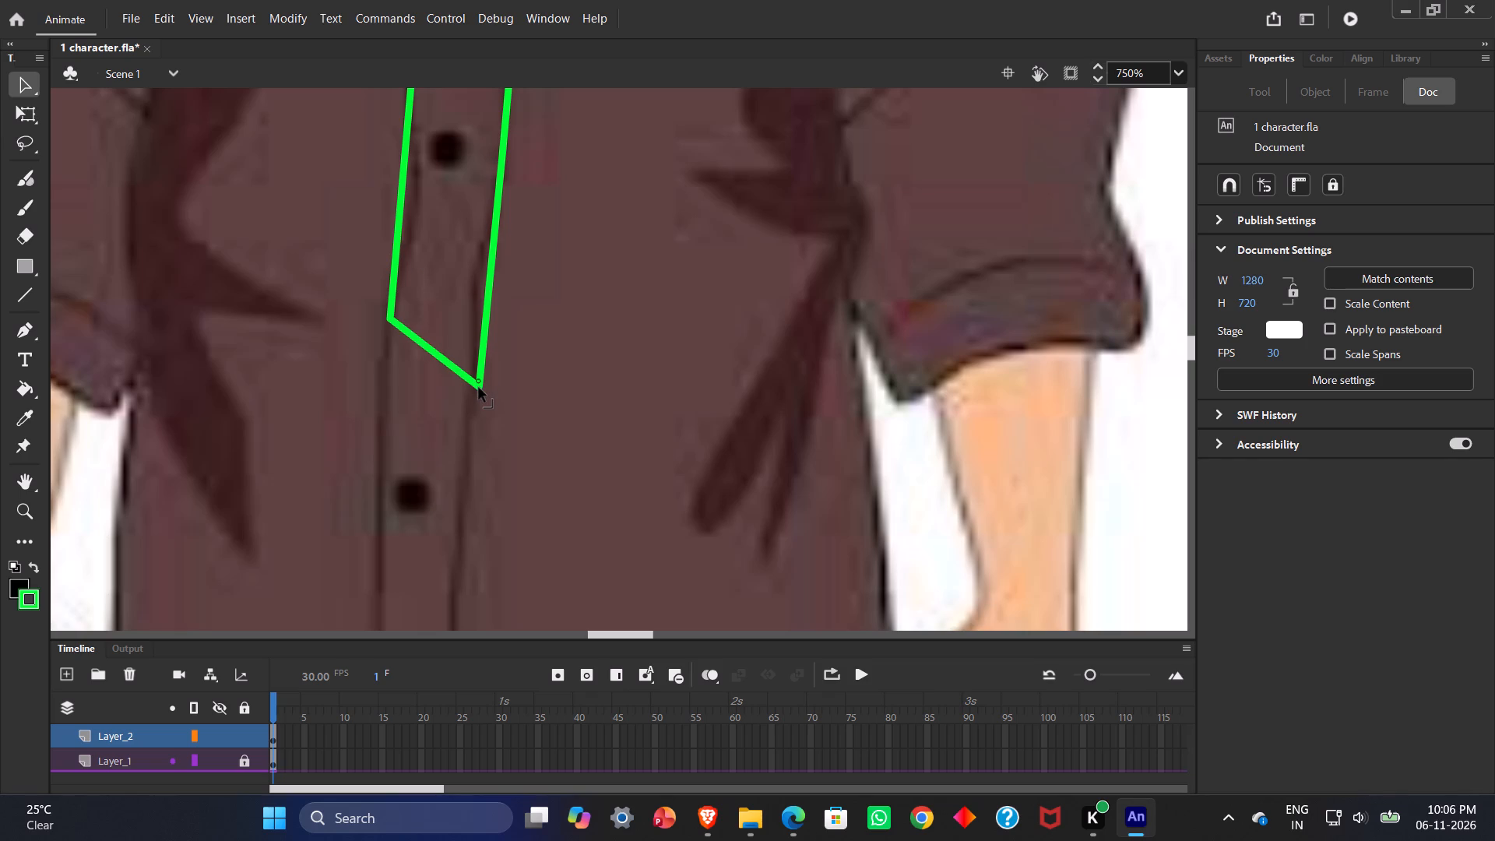
left_click_drag(479, 388, 488, 325, "ctrl")
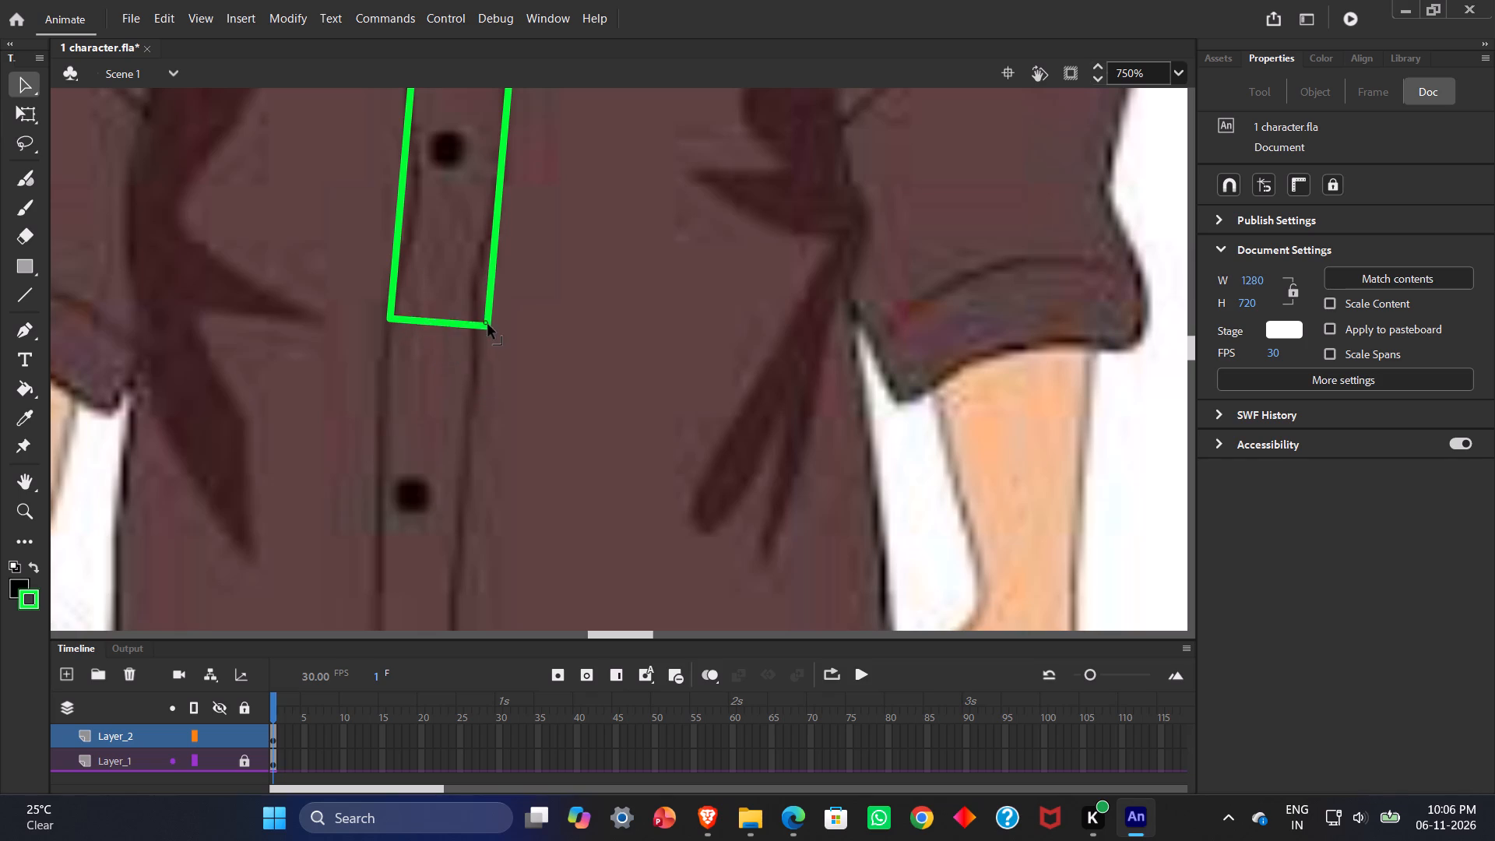
left_click_drag(488, 325, 477, 303, "ctrl")
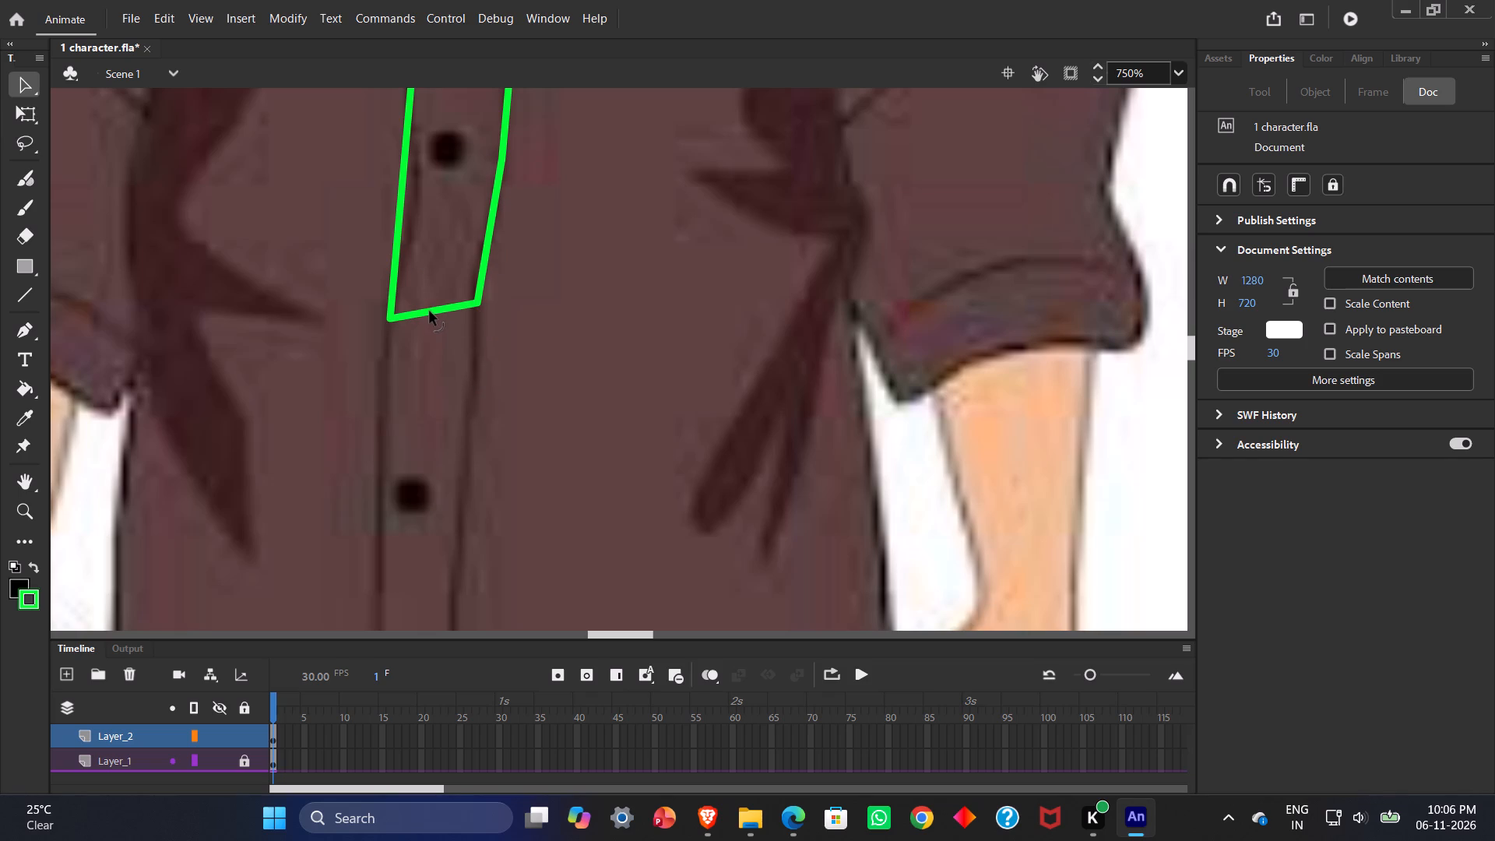
left_click_drag(430, 311, 463, 480, "ctrl")
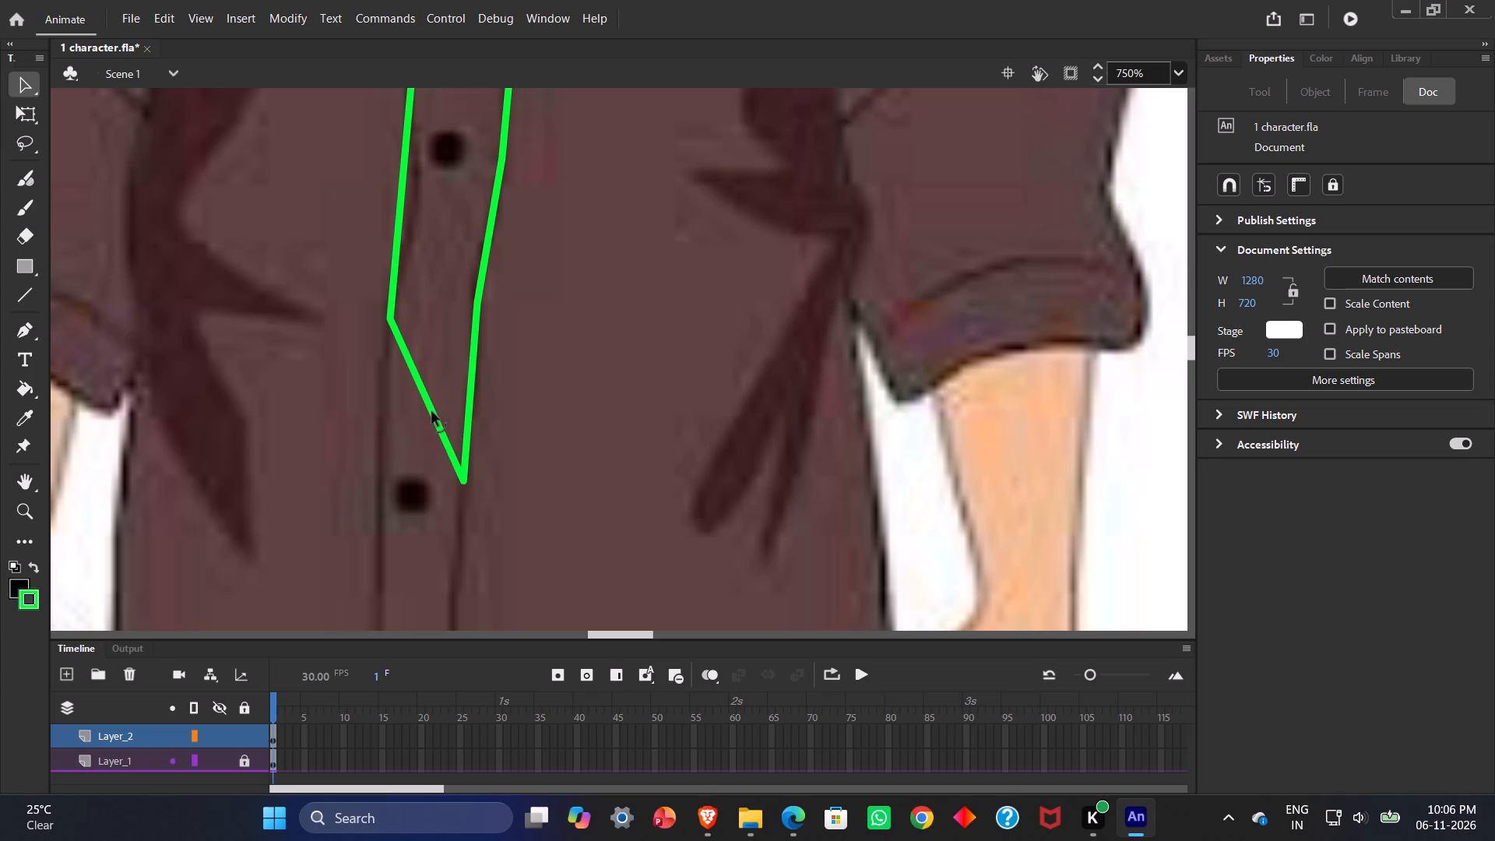
left_click_drag(432, 412, 378, 516, "ctrl")
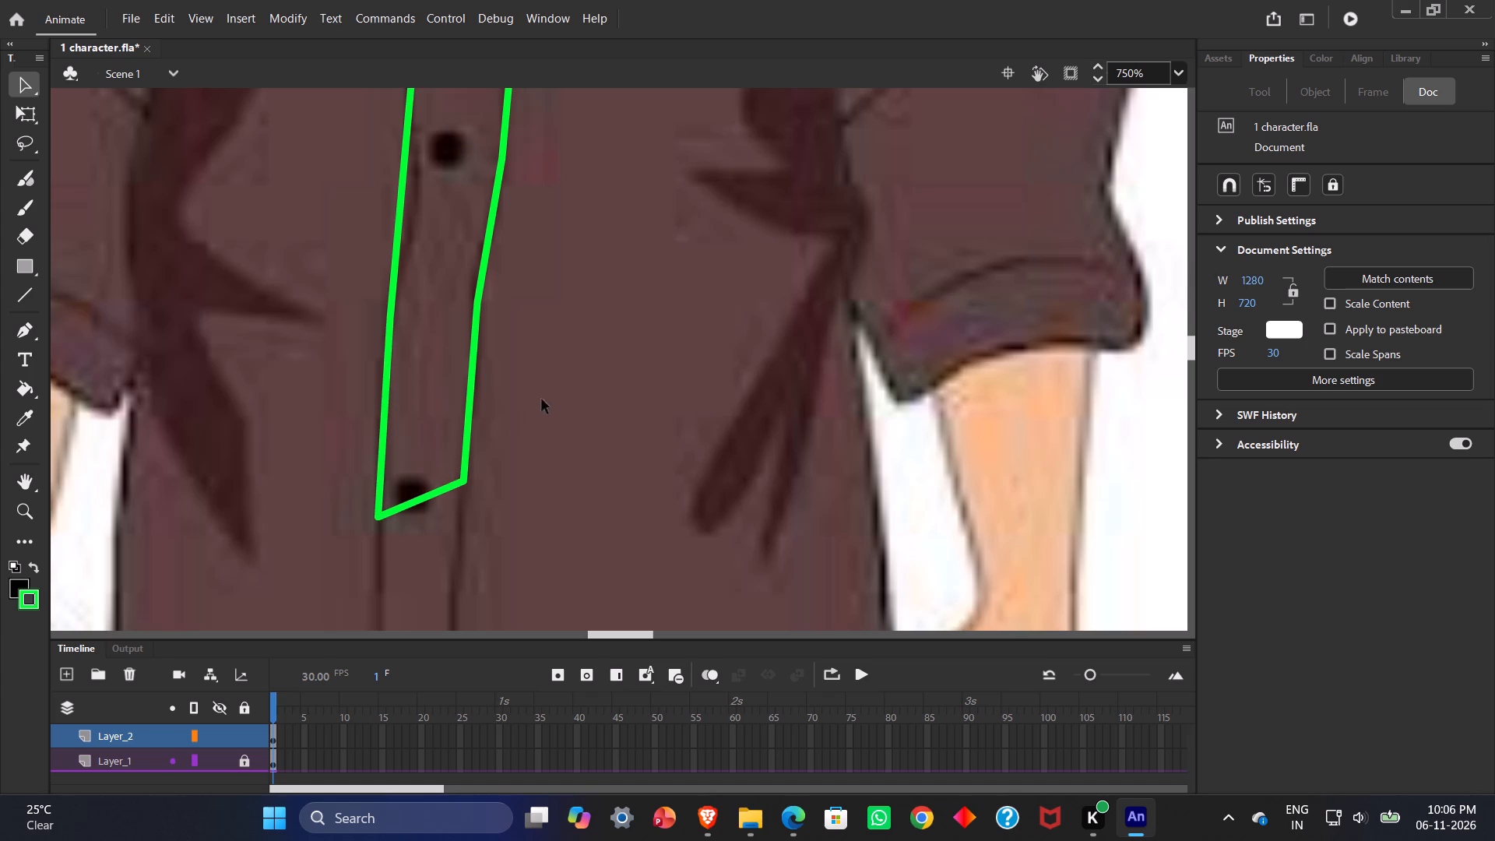
Extend the placket outline past the fifth button, adding paired corners on both placket edges just above and then below that button.
scroll(668, 396, "down", 5, "ctrl")
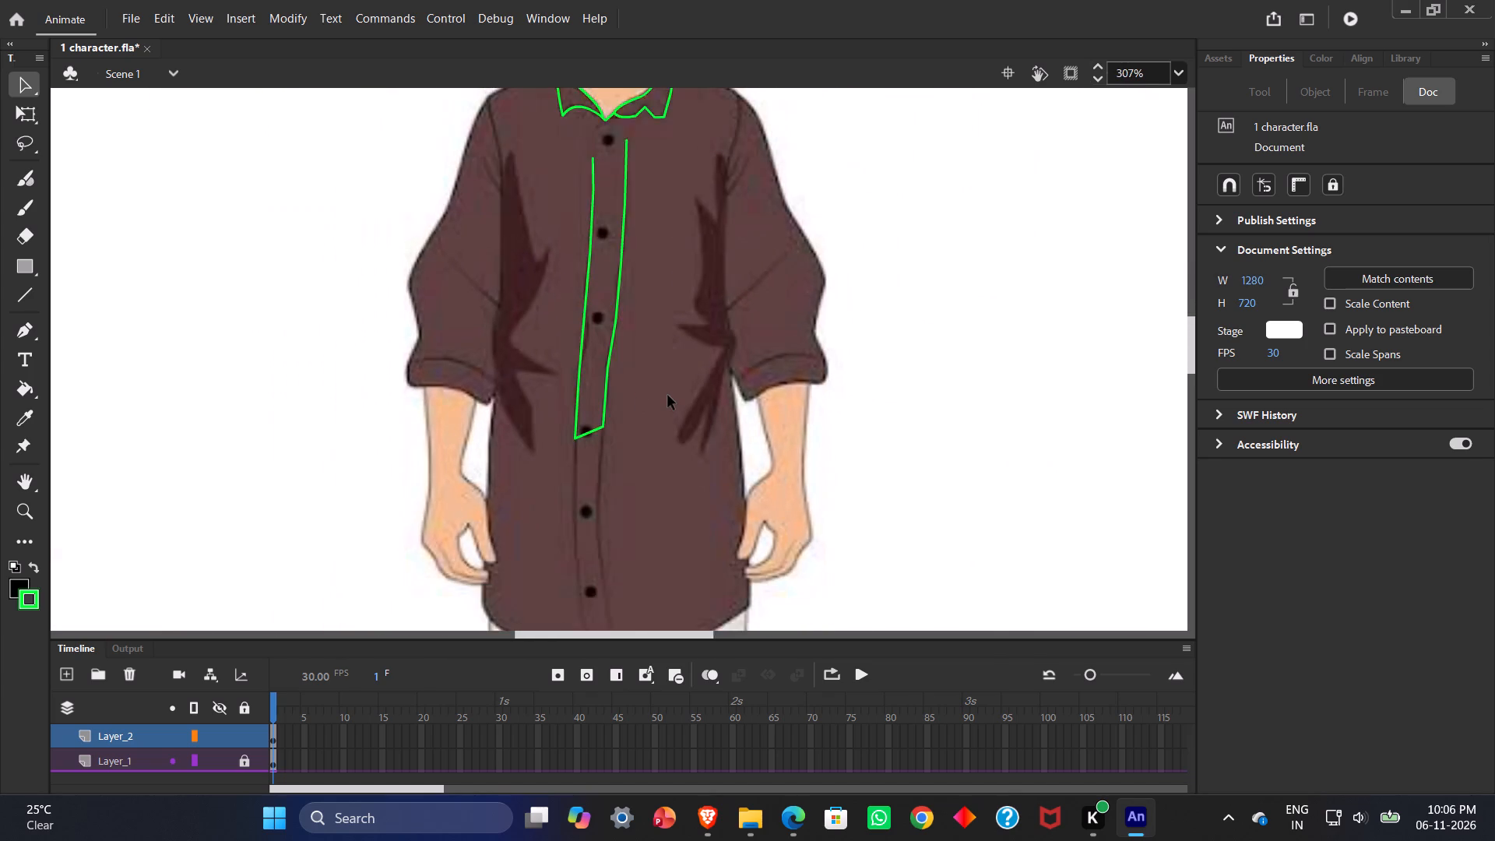
scroll(668, 396, "down", 1, "ctrl")
scroll(668, 396, "up", 3, "ctrl")
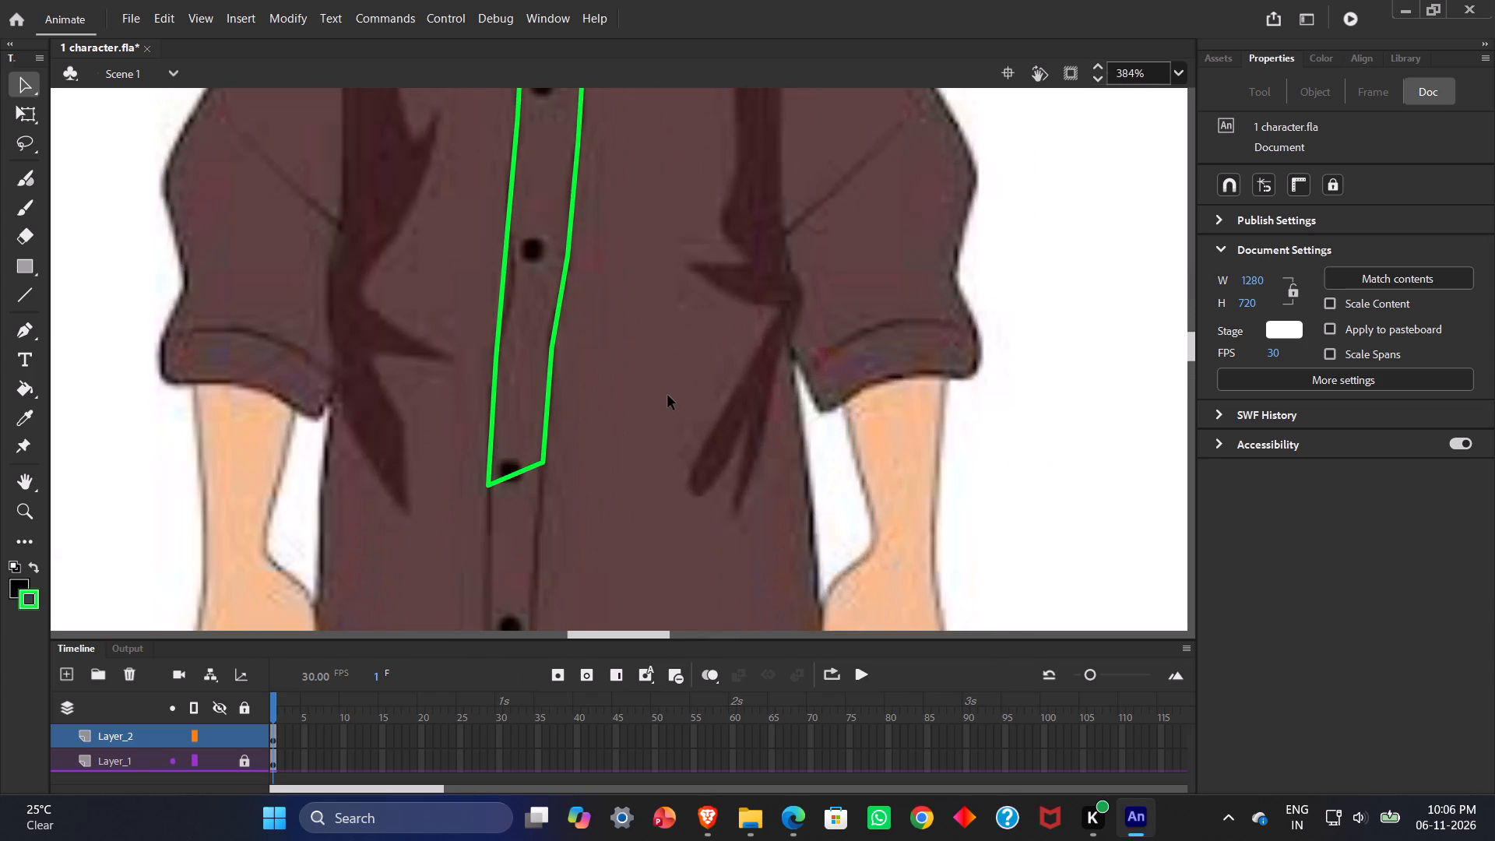
scroll(668, 396, "up", 3, "ctrl")
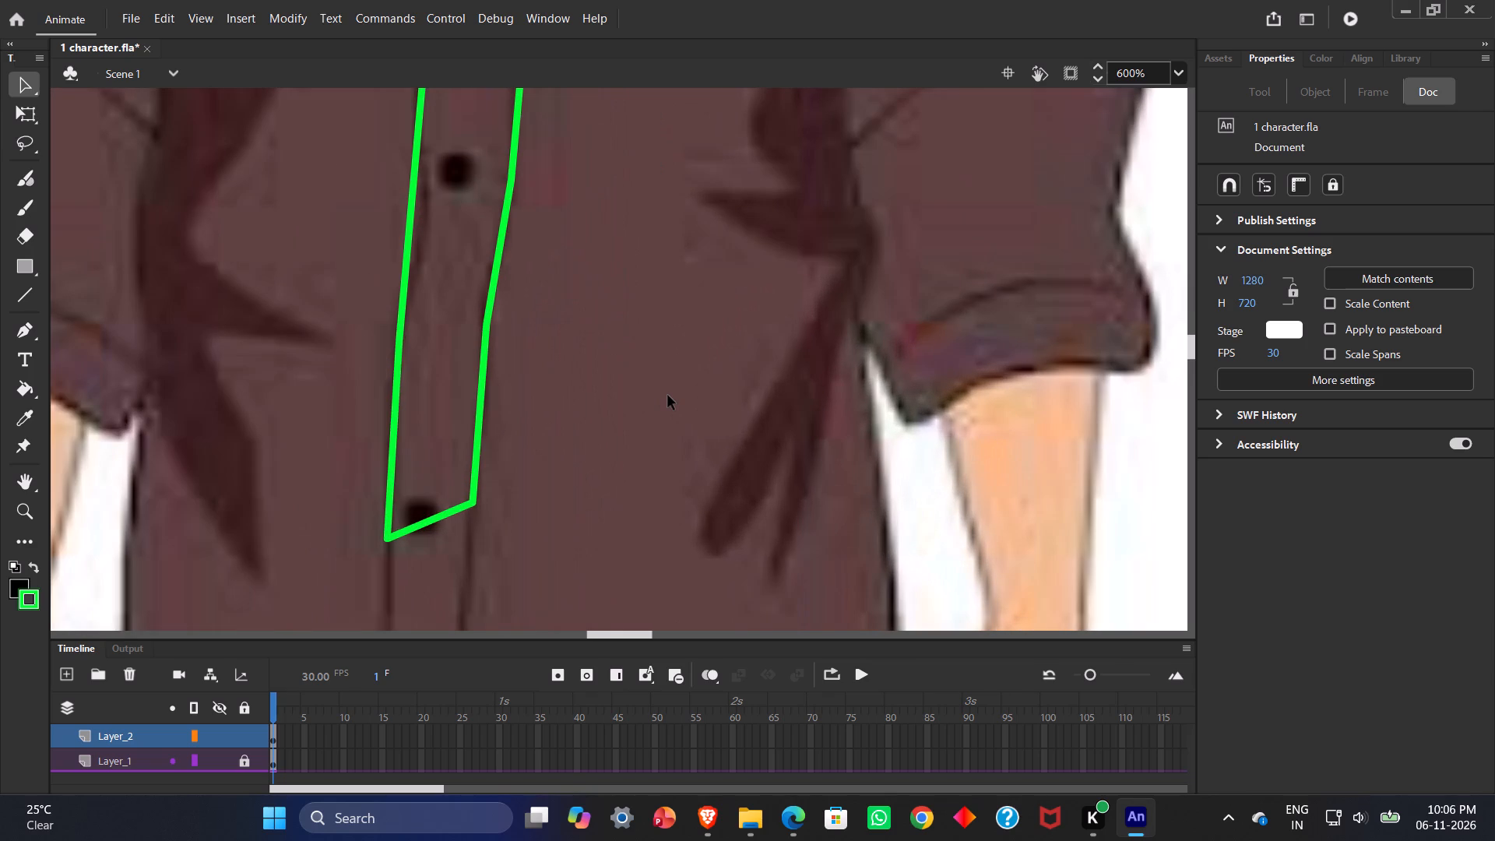
scroll(655, 383, "down", 2)
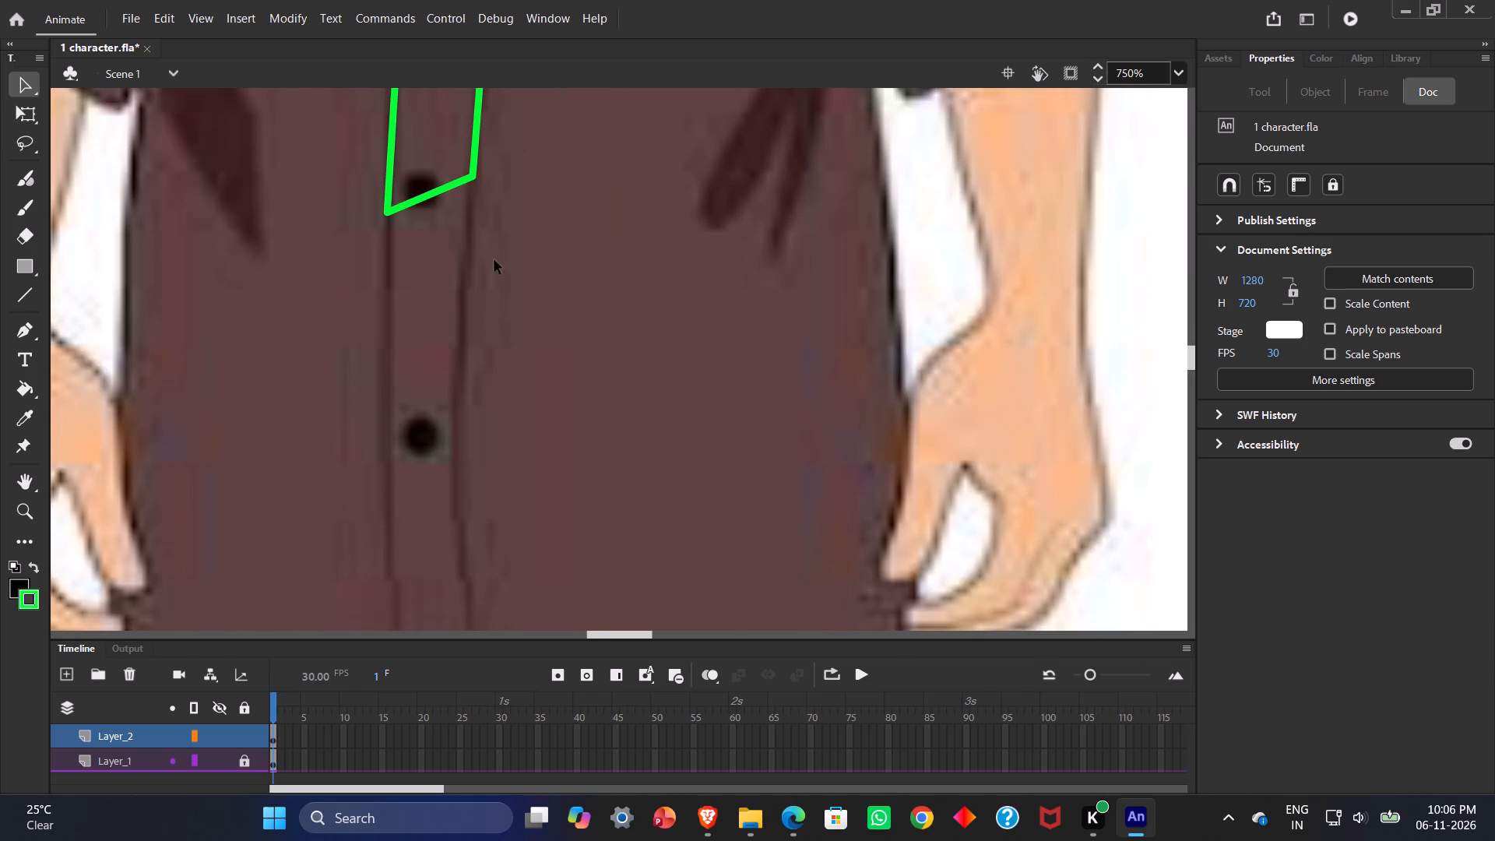
left_click_drag(440, 195, 456, 356, "ctrl")
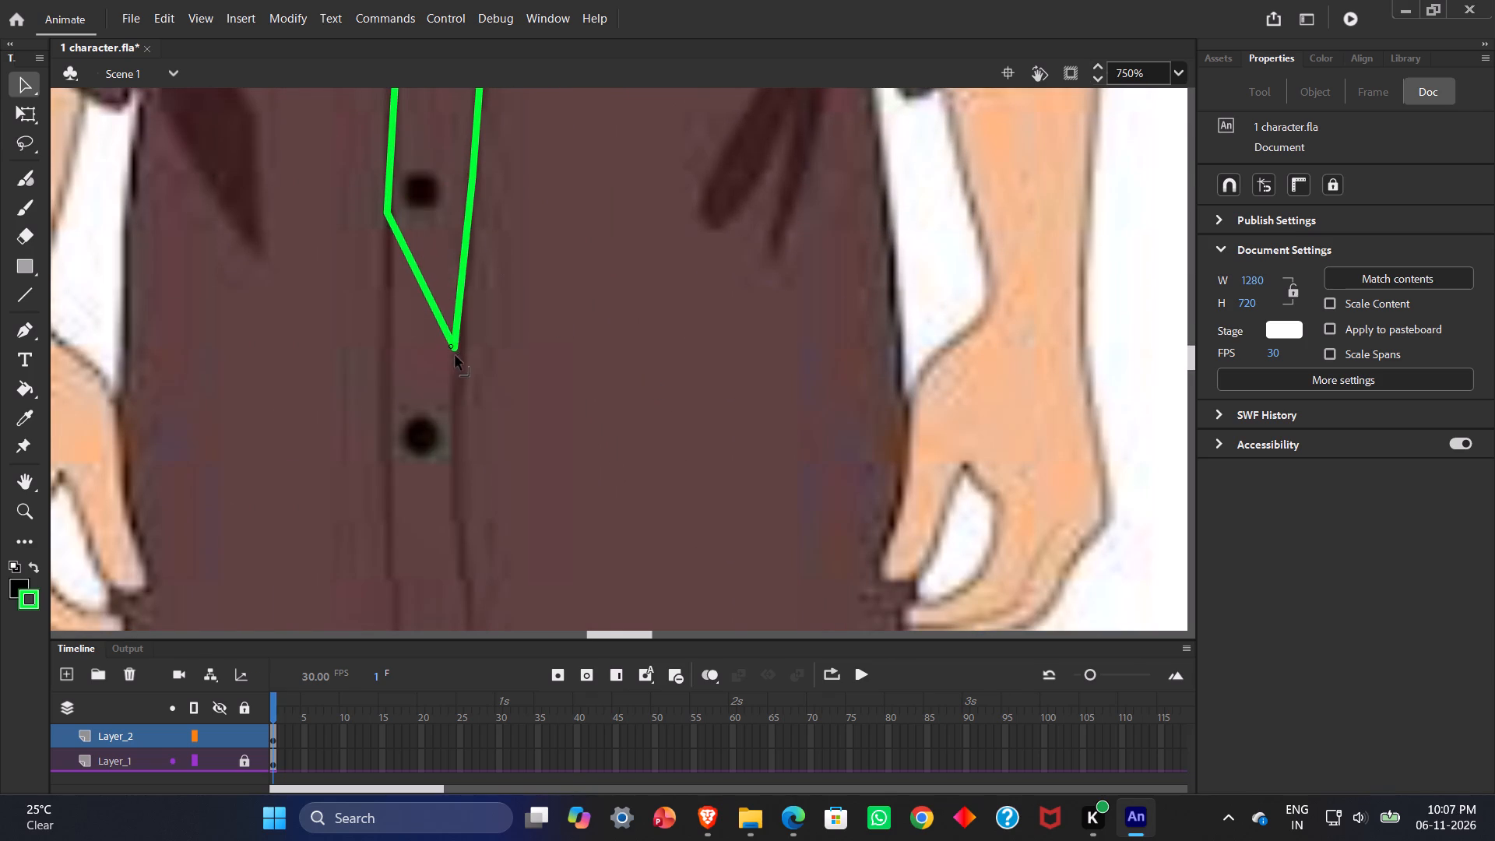
left_click_drag(456, 356, 463, 379, "ctrl")
left_click_drag(432, 313, 418, 330, "ctrl")
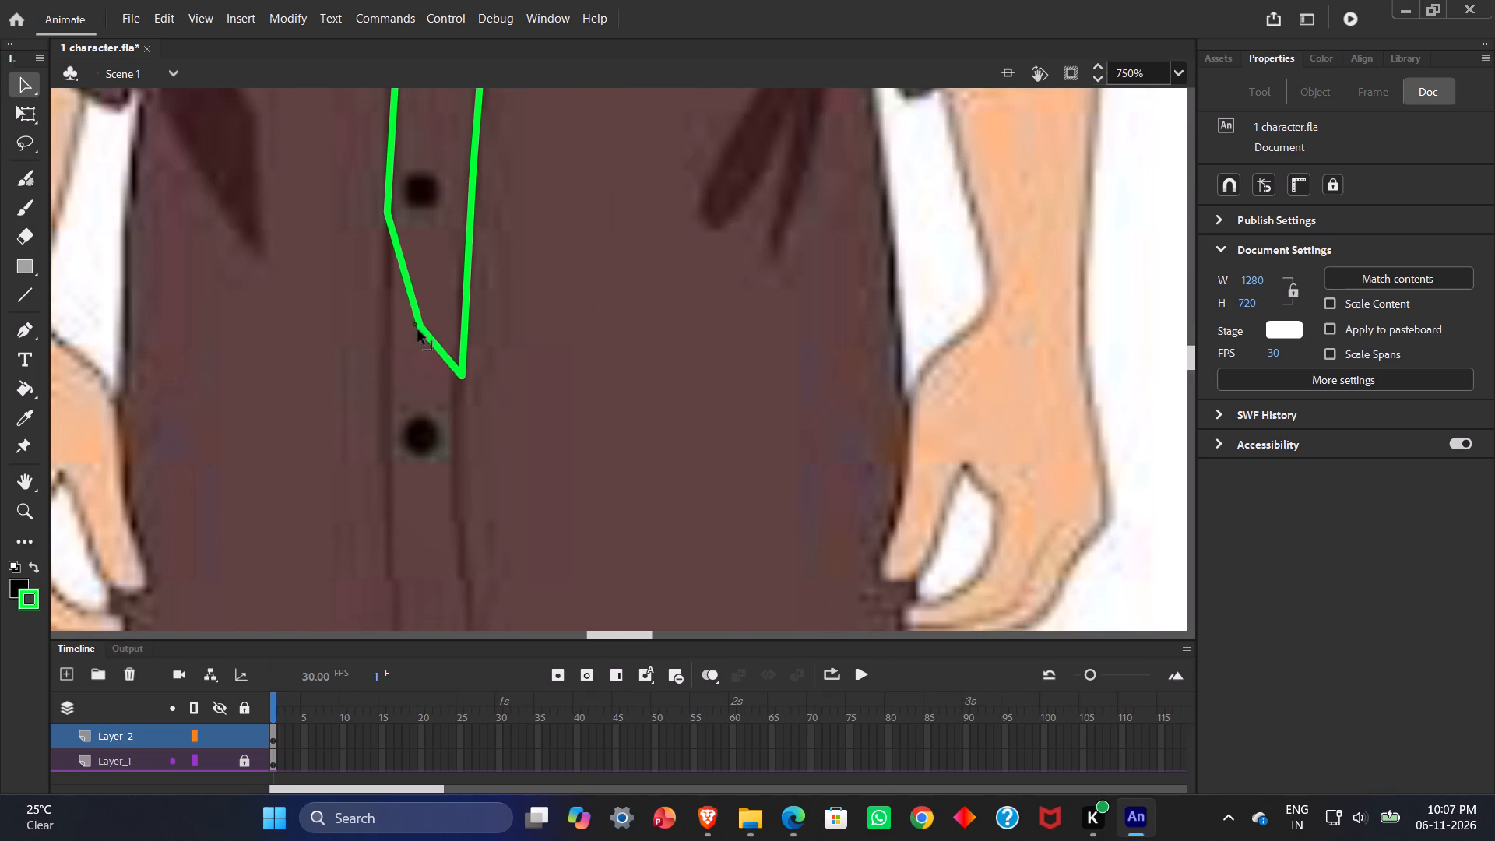
left_click_drag(418, 330, 382, 406, "ctrl")
left_click_drag(428, 389, 466, 568, "ctrl")
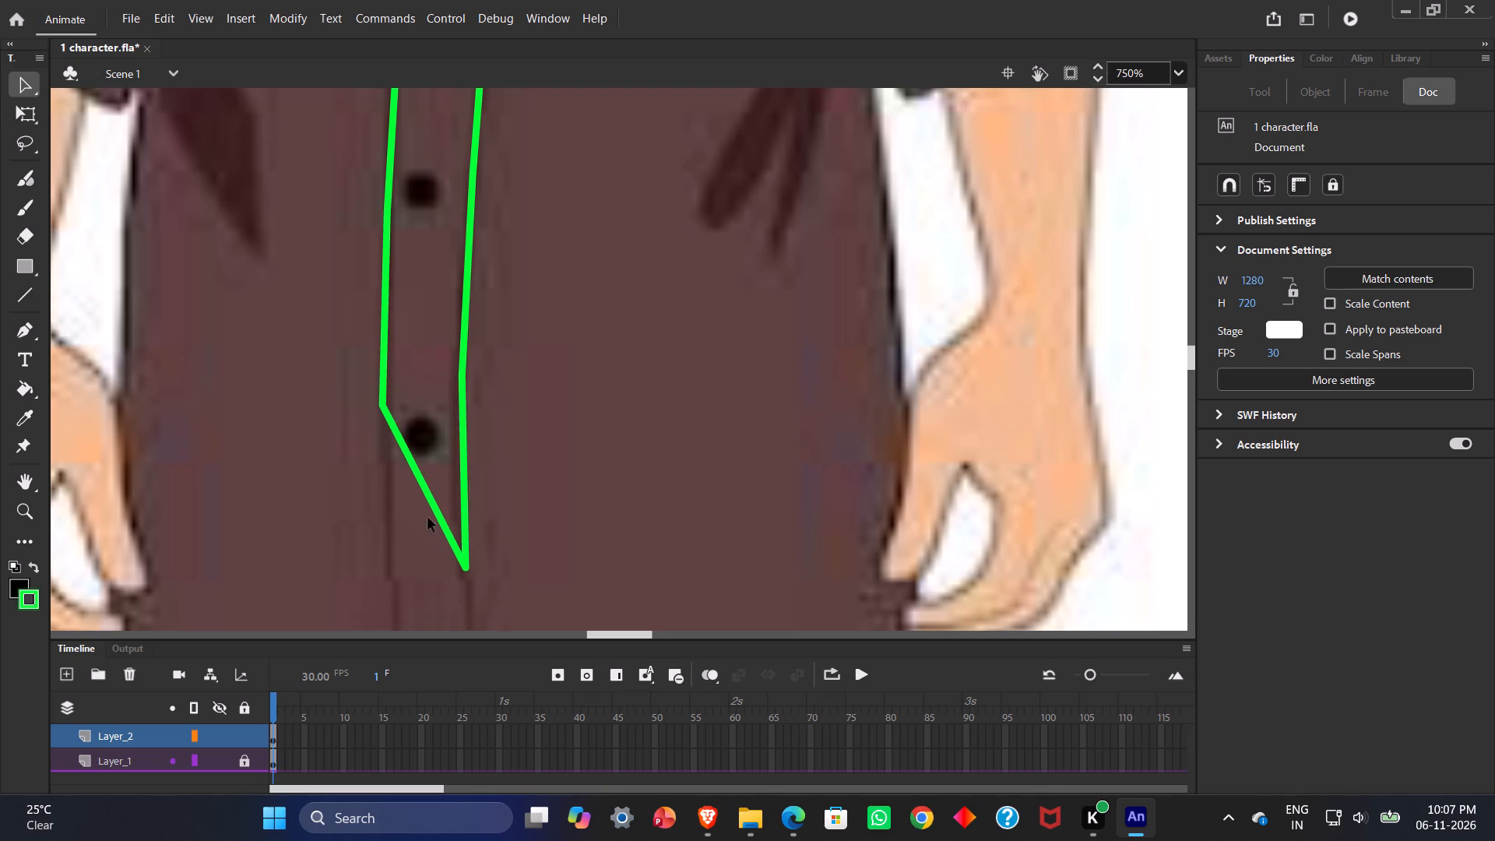
left_click_drag(431, 499, 423, 523, "ctrl")
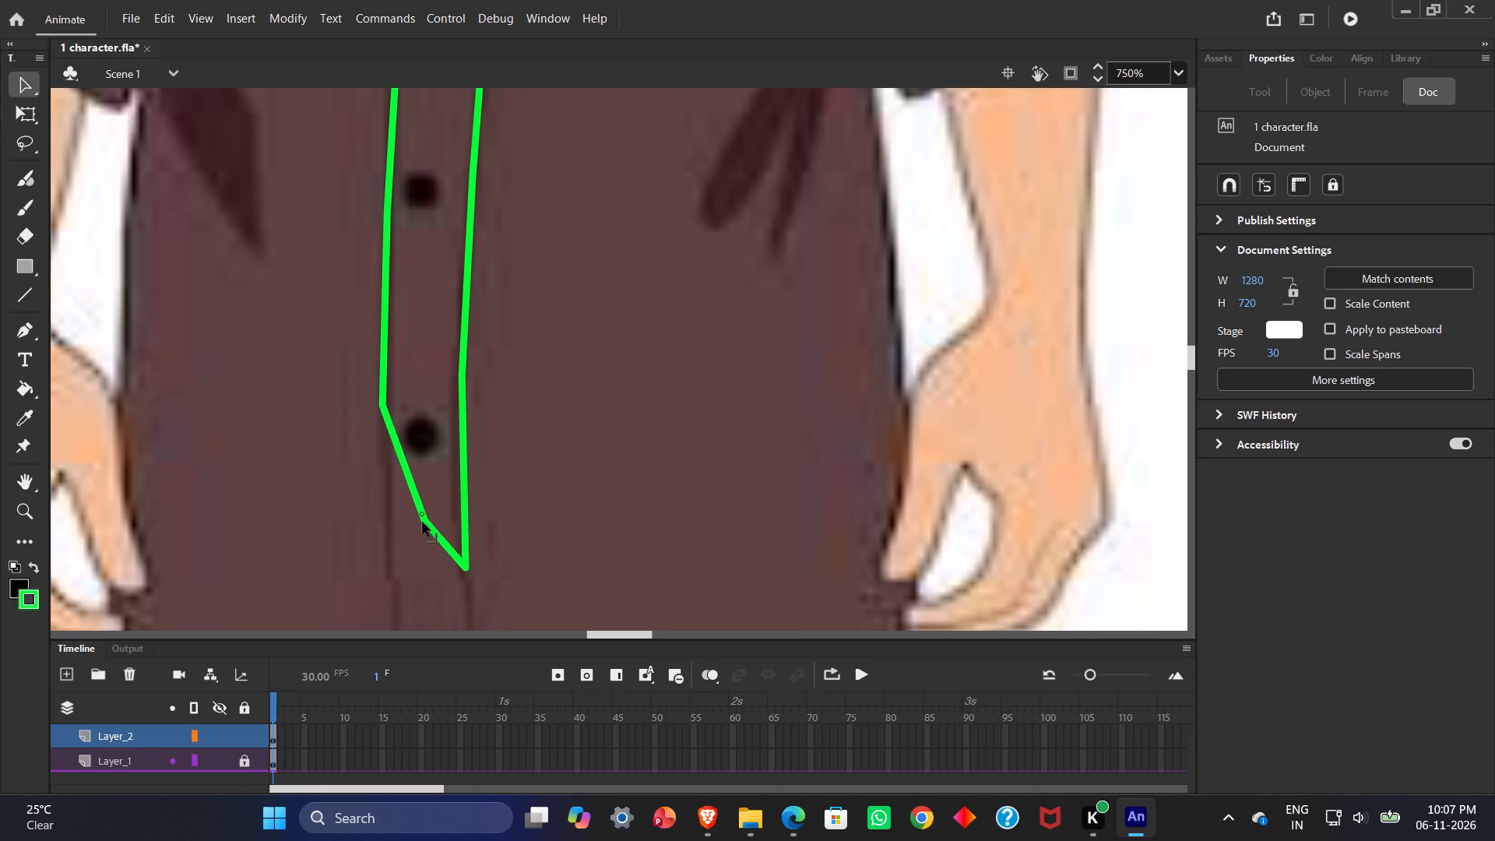
left_click_drag(423, 523, 387, 566, "ctrl")
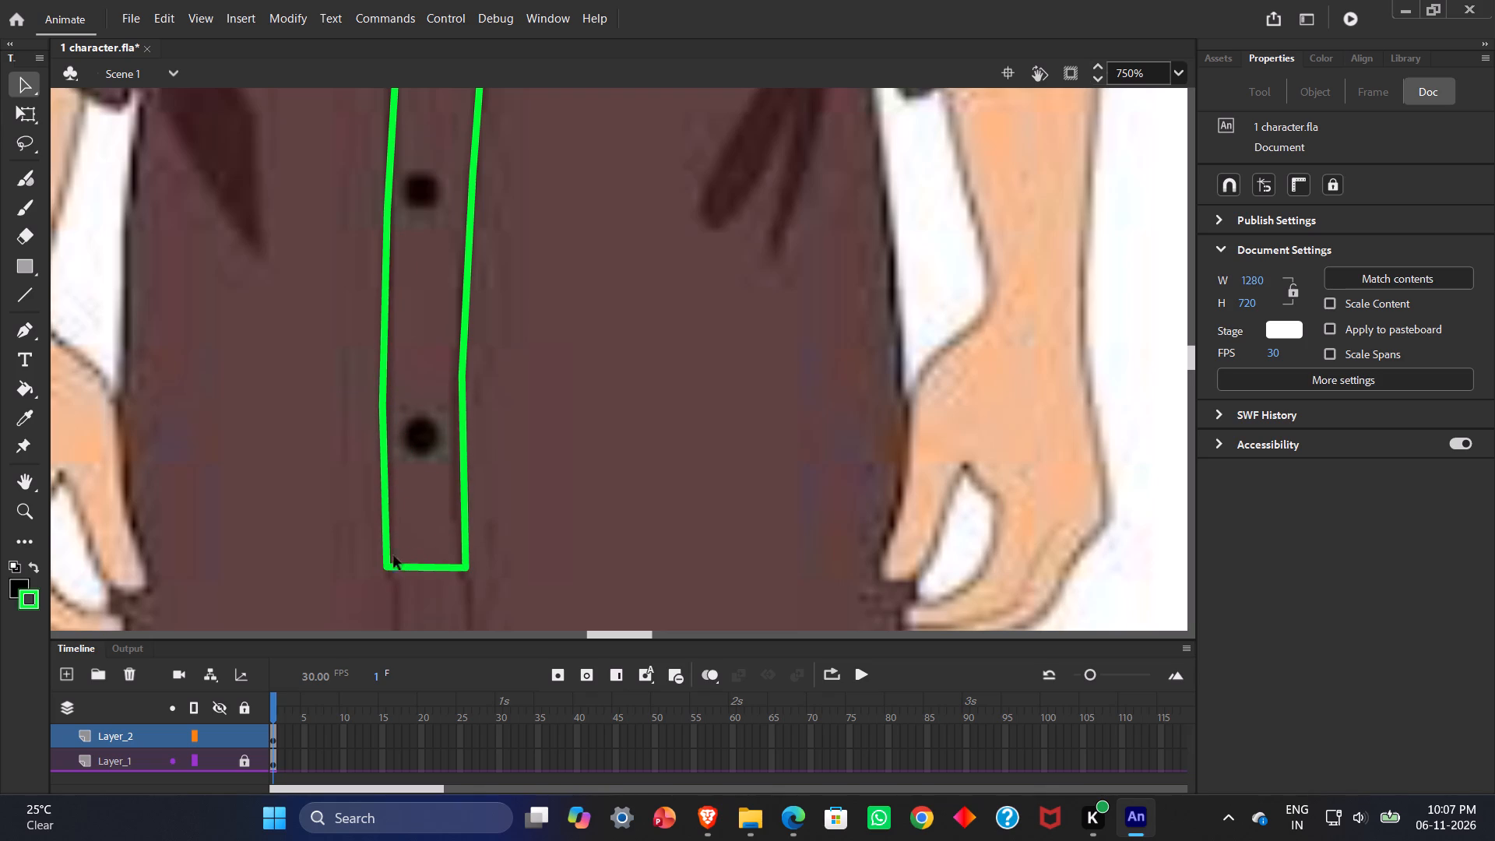
Stretch the outline's bottom segment to just below the lowest button by pulling a new corner onto each placket edge.
scroll(656, 389, "down", 2)
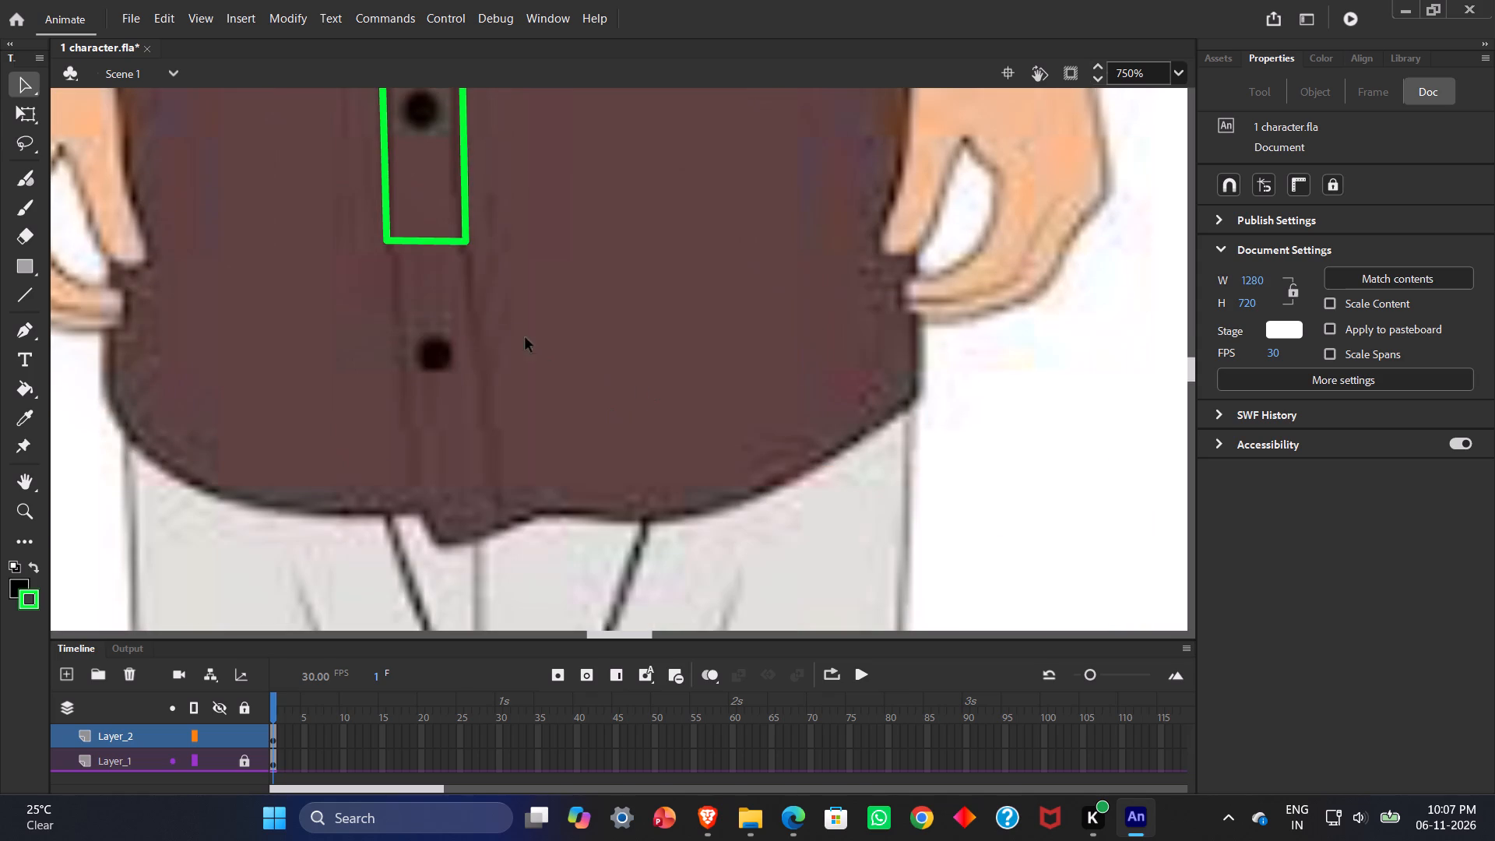
left_click_drag(438, 244, 405, 405, "ctrl")
left_click_drag(434, 329, 487, 420, "ctrl")
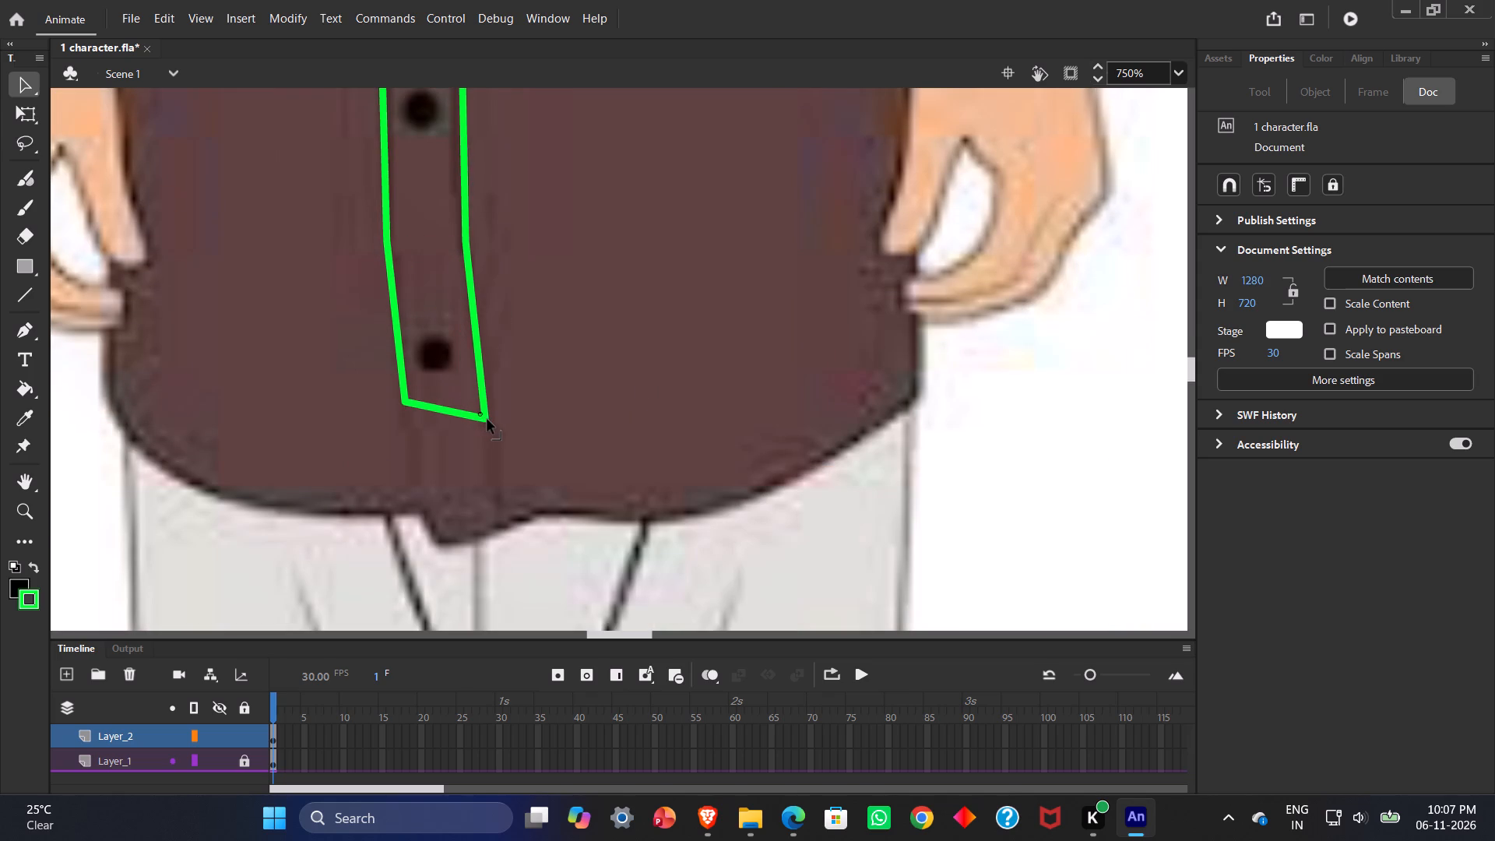
left_click_drag(487, 420, 488, 420, "ctrl")
Bring the placket outline down to the shirt hem, adding corners for the small notch, the lower tip and the right edge's end.
left_click_drag(431, 408, 416, 480, "ctrl")
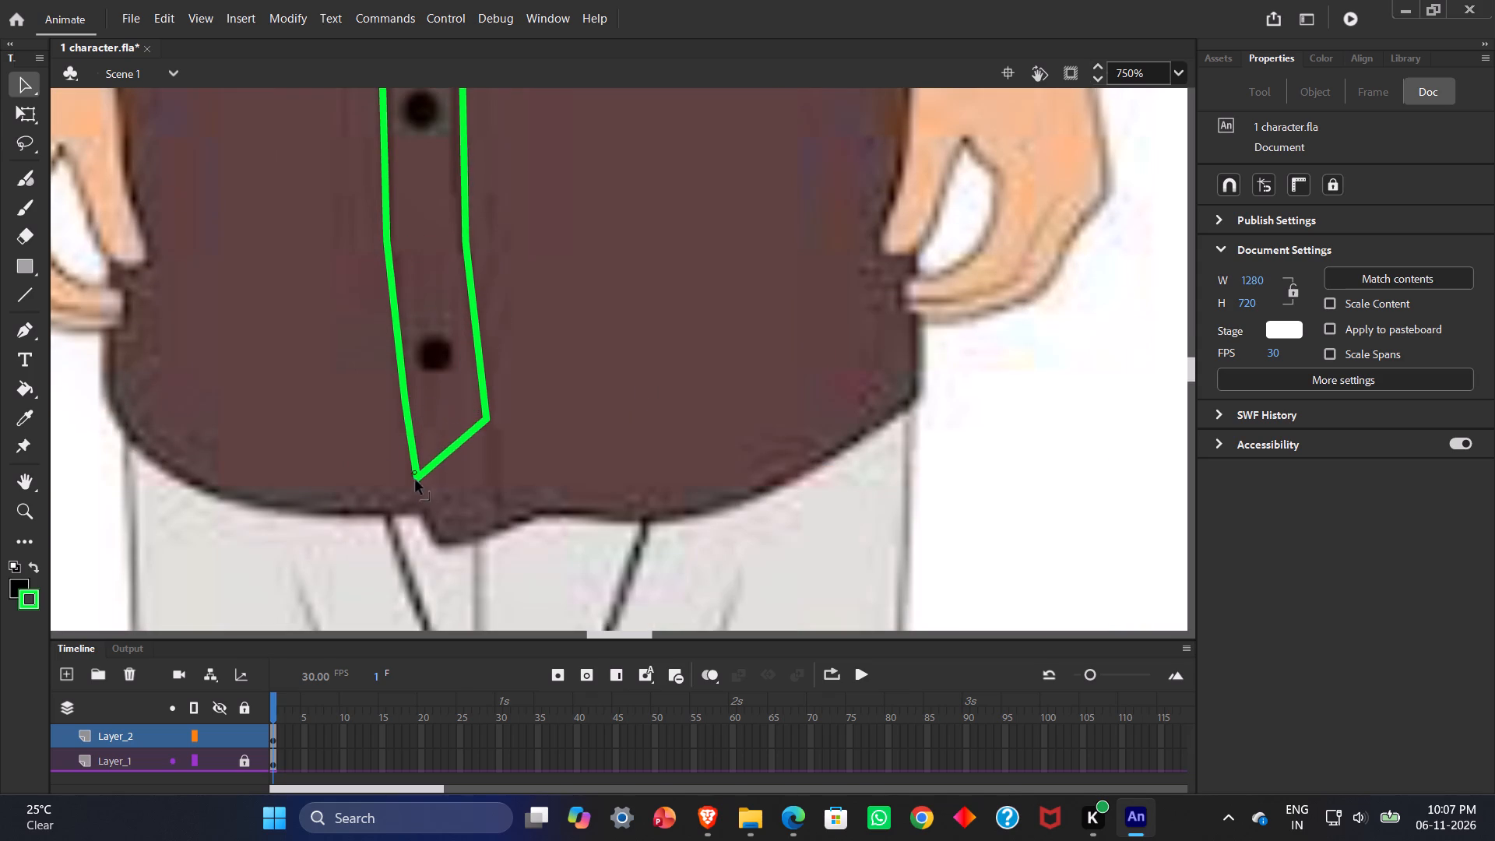
left_click_drag(416, 480, 410, 505, "ctrl")
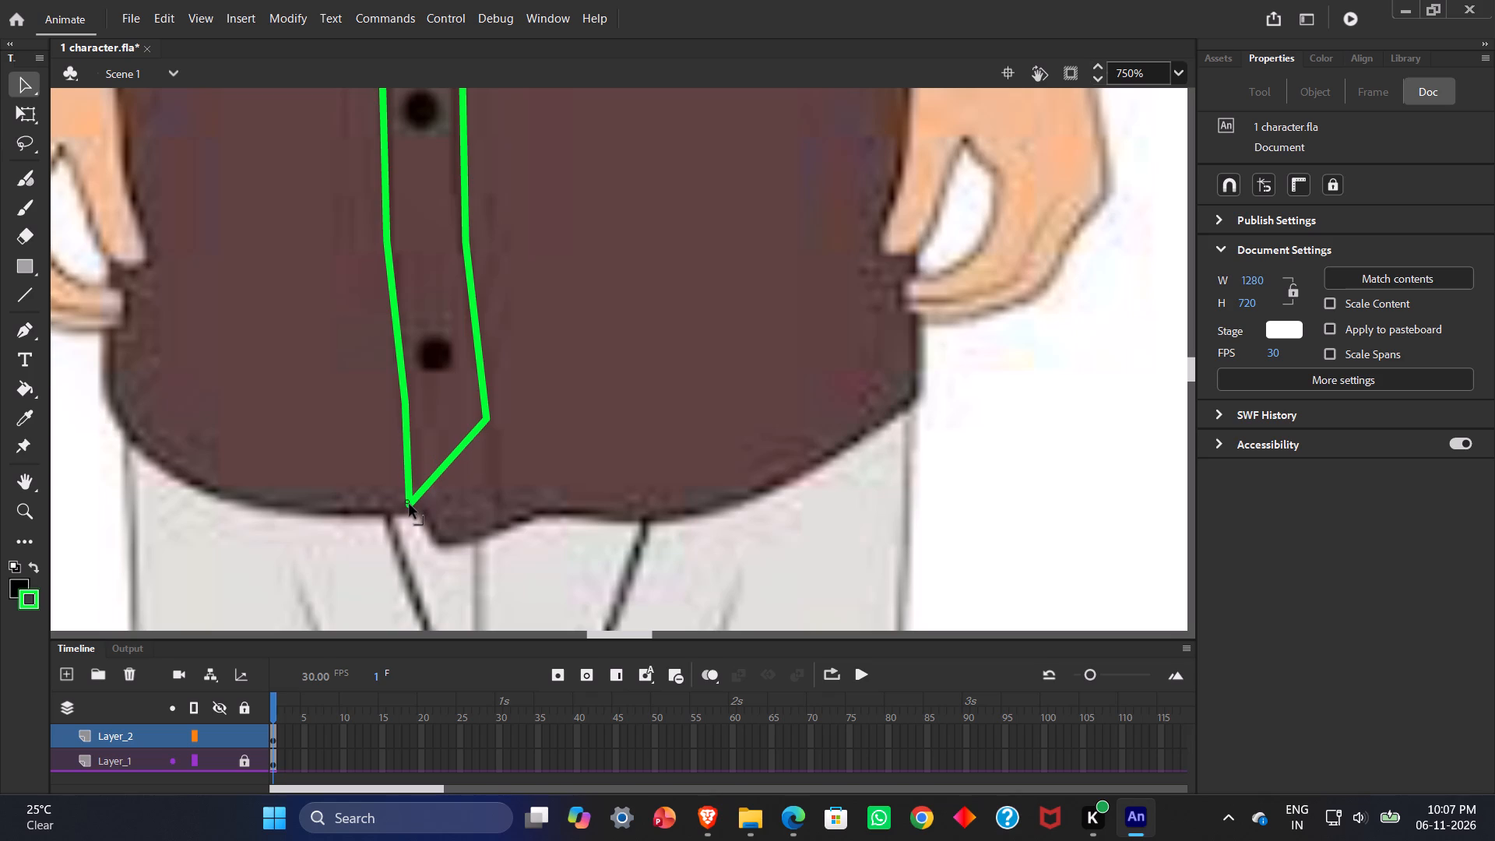
left_click_drag(410, 505, 409, 503, "ctrl")
left_click(409, 500, "ctrl")
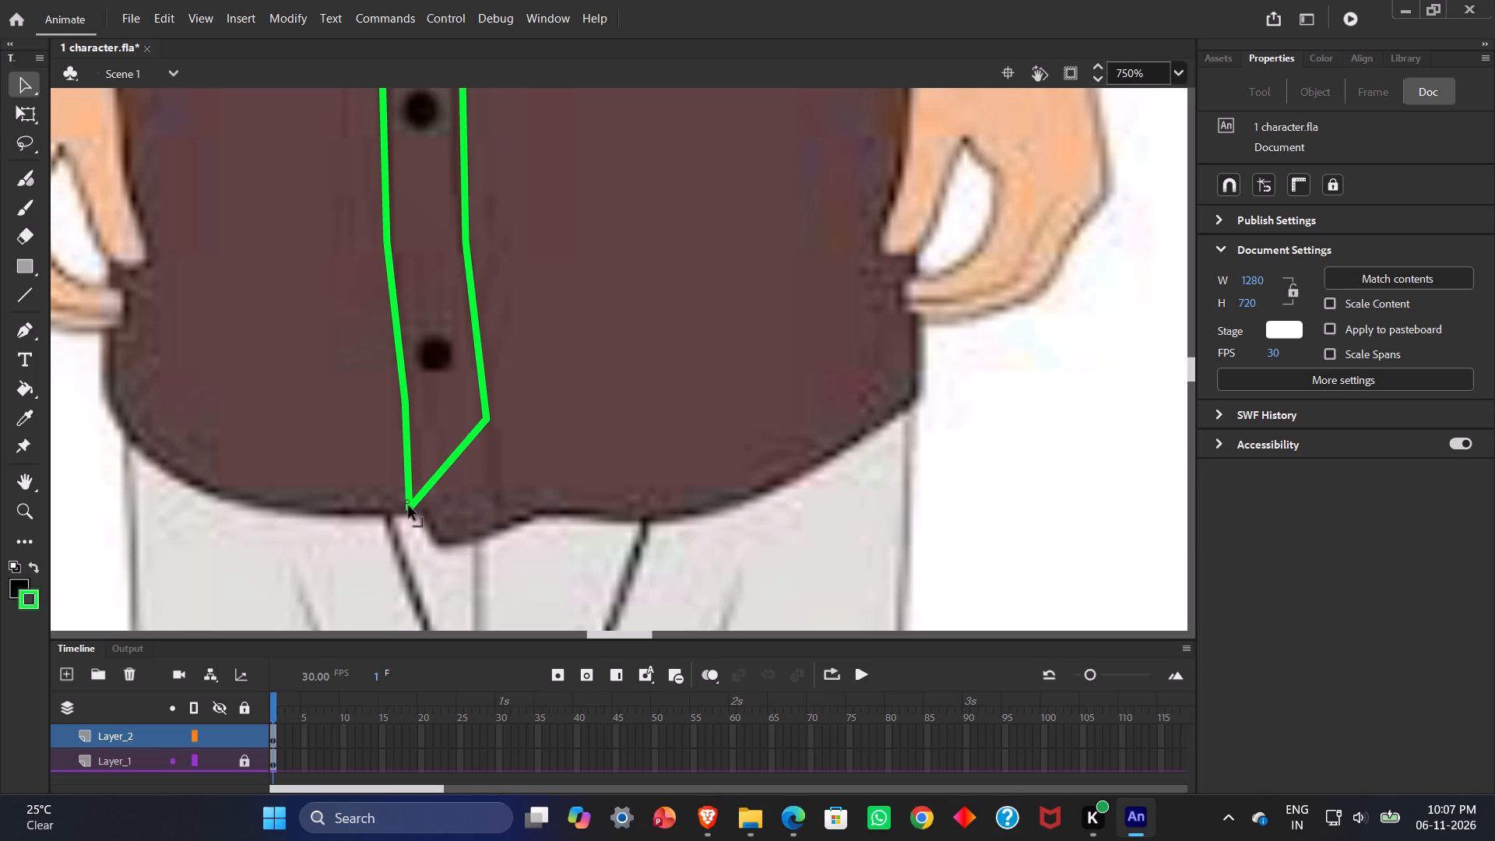
left_click_drag(434, 481, 437, 480, "ctrl")
left_click_drag(437, 480, 421, 508, "ctrl")
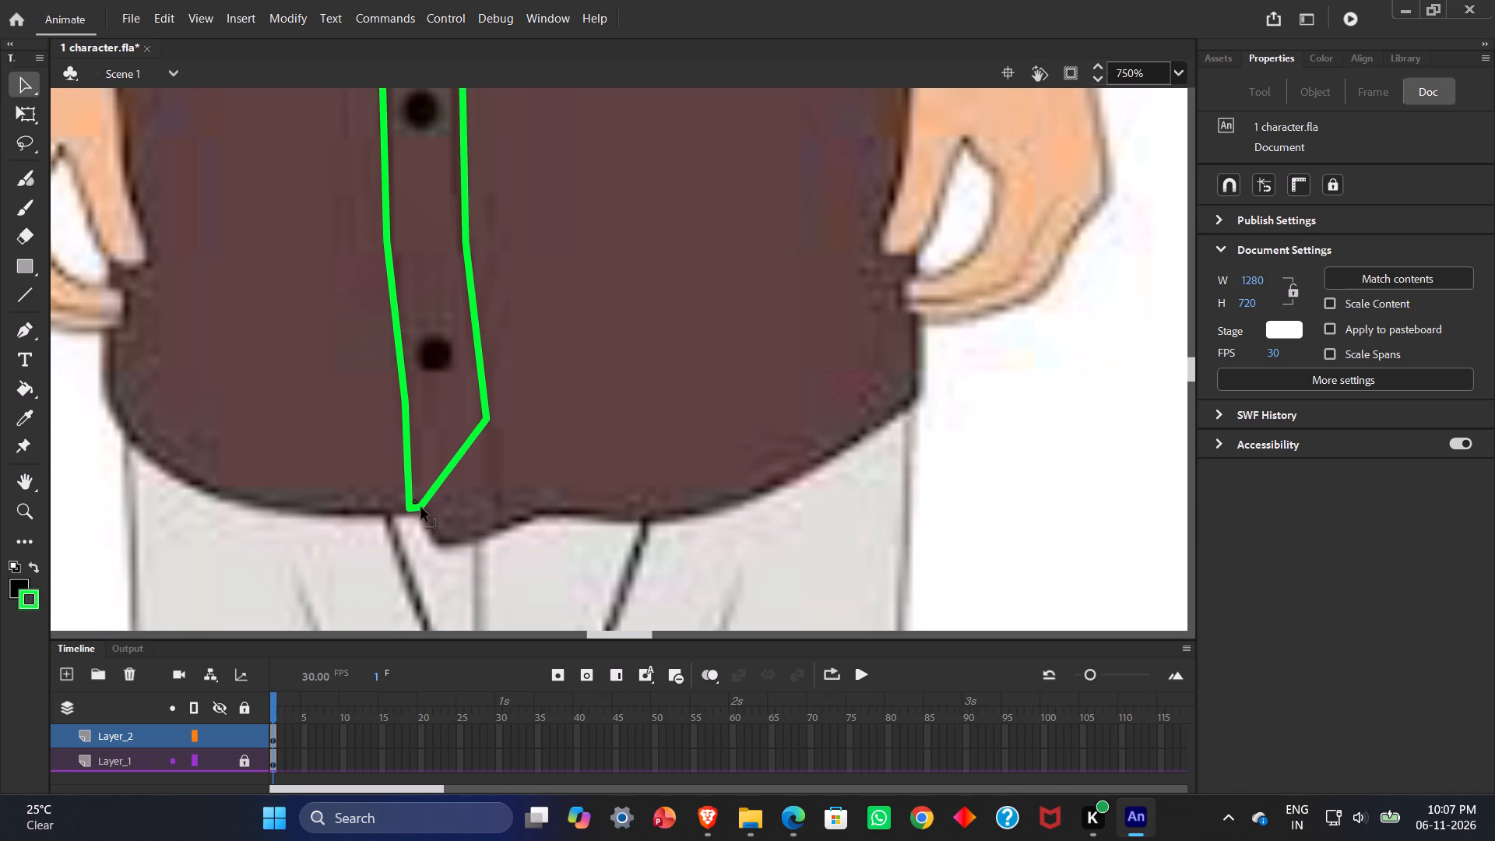
left_click_drag(421, 508, 421, 510, "ctrl")
left_click_drag(448, 469, 447, 533, "ctrl")
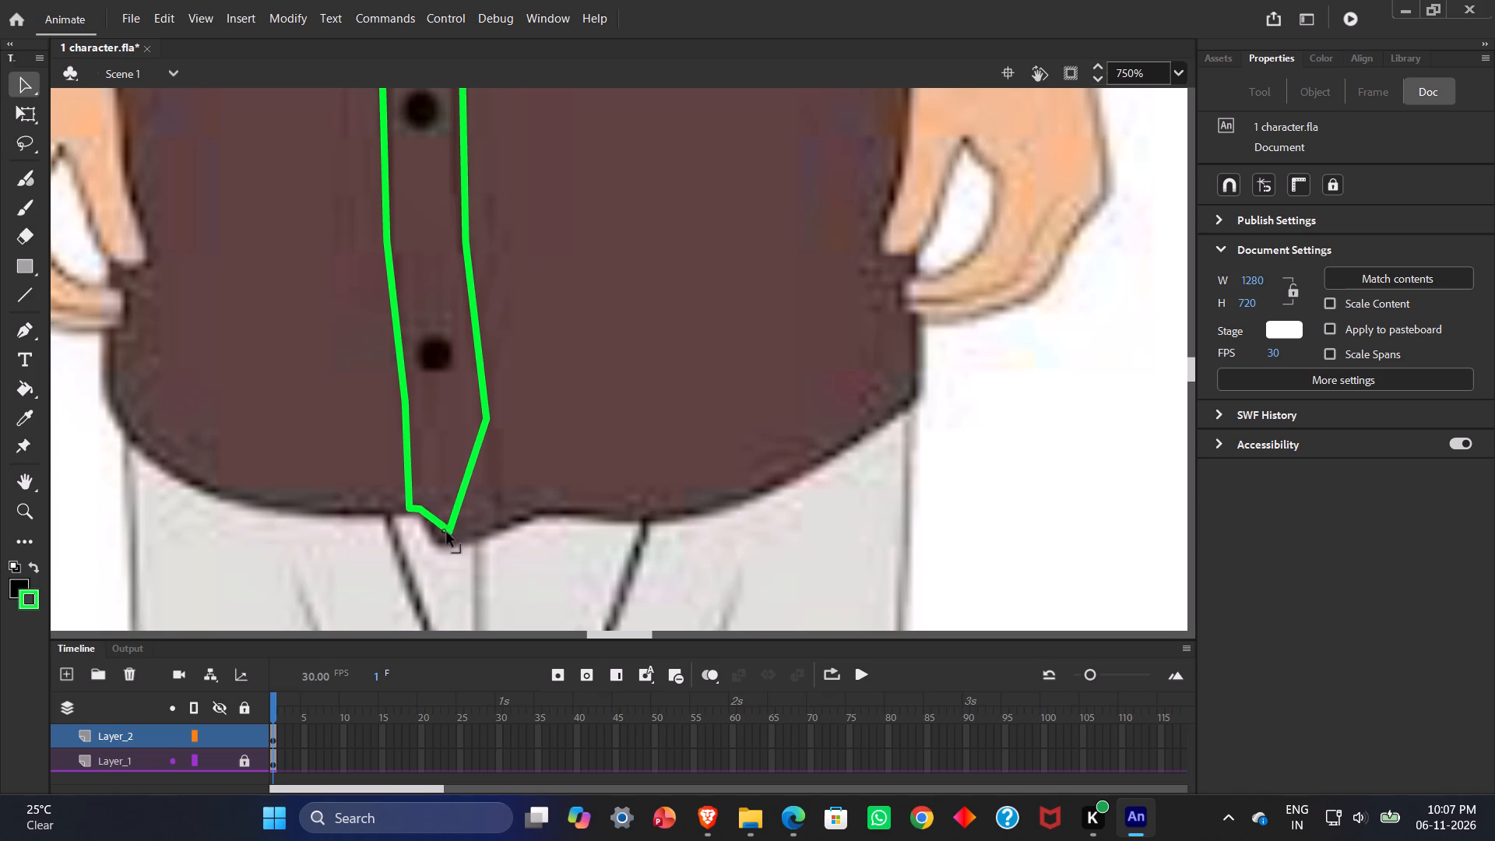
left_click_drag(447, 533, 436, 542, "ctrl")
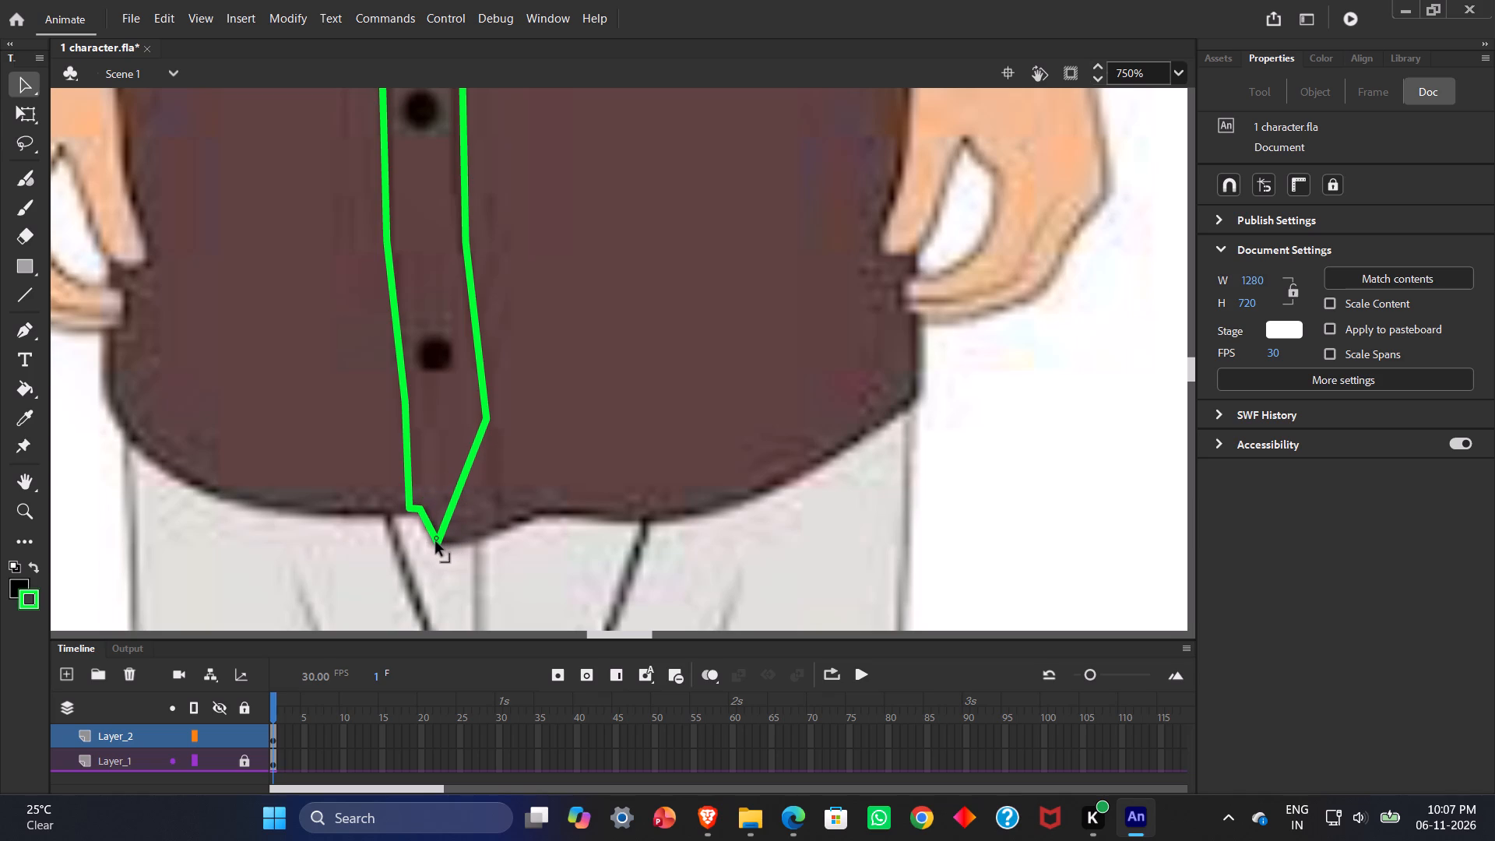
left_click_drag(436, 542, 434, 540, "ctrl")
left_click_drag(463, 476, 499, 519, "ctrl")
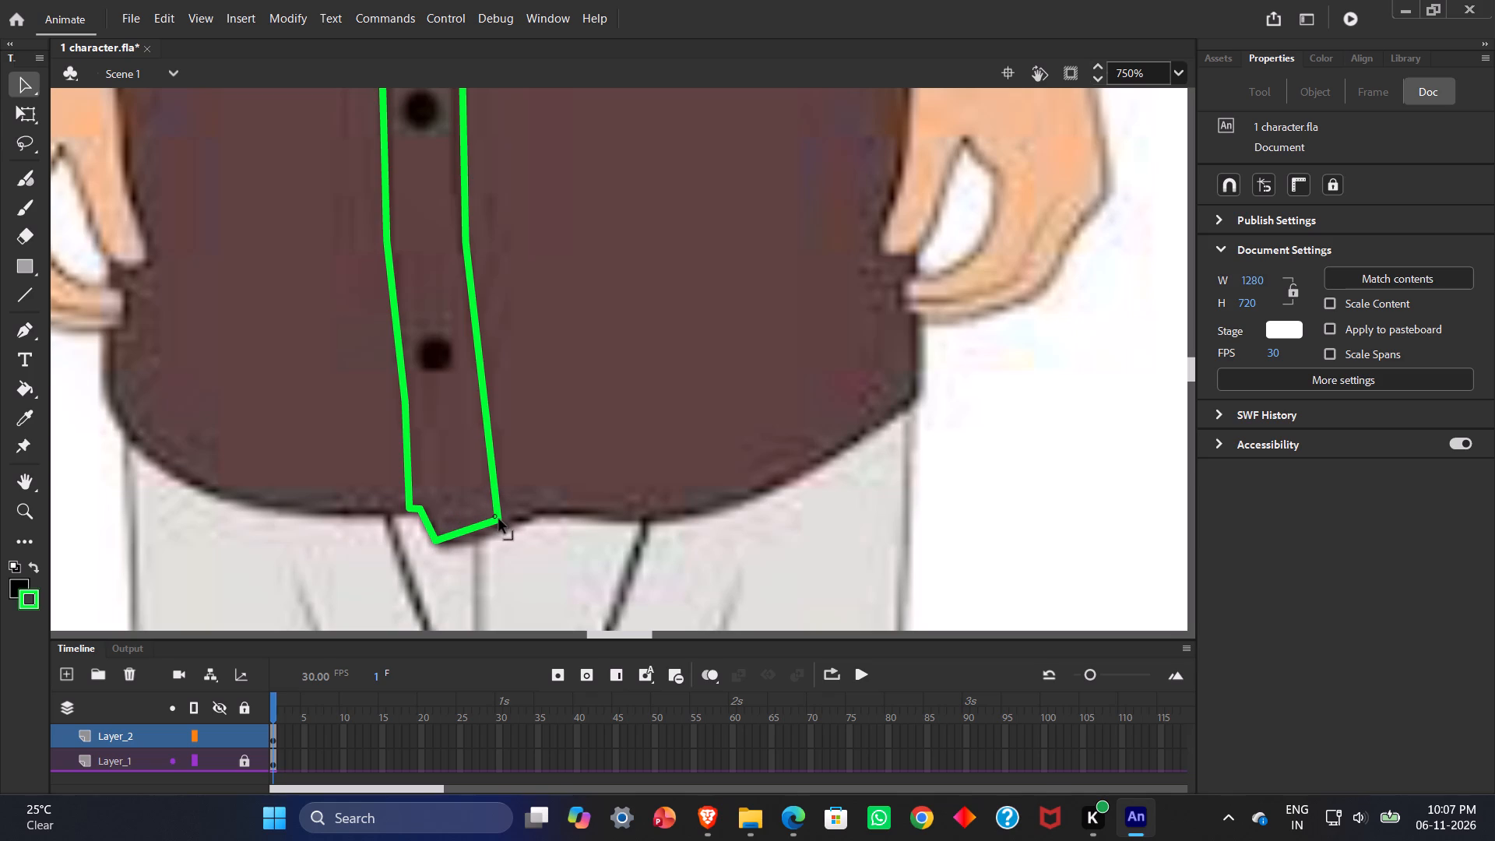
left_click_drag(499, 519, 500, 520, "ctrl")
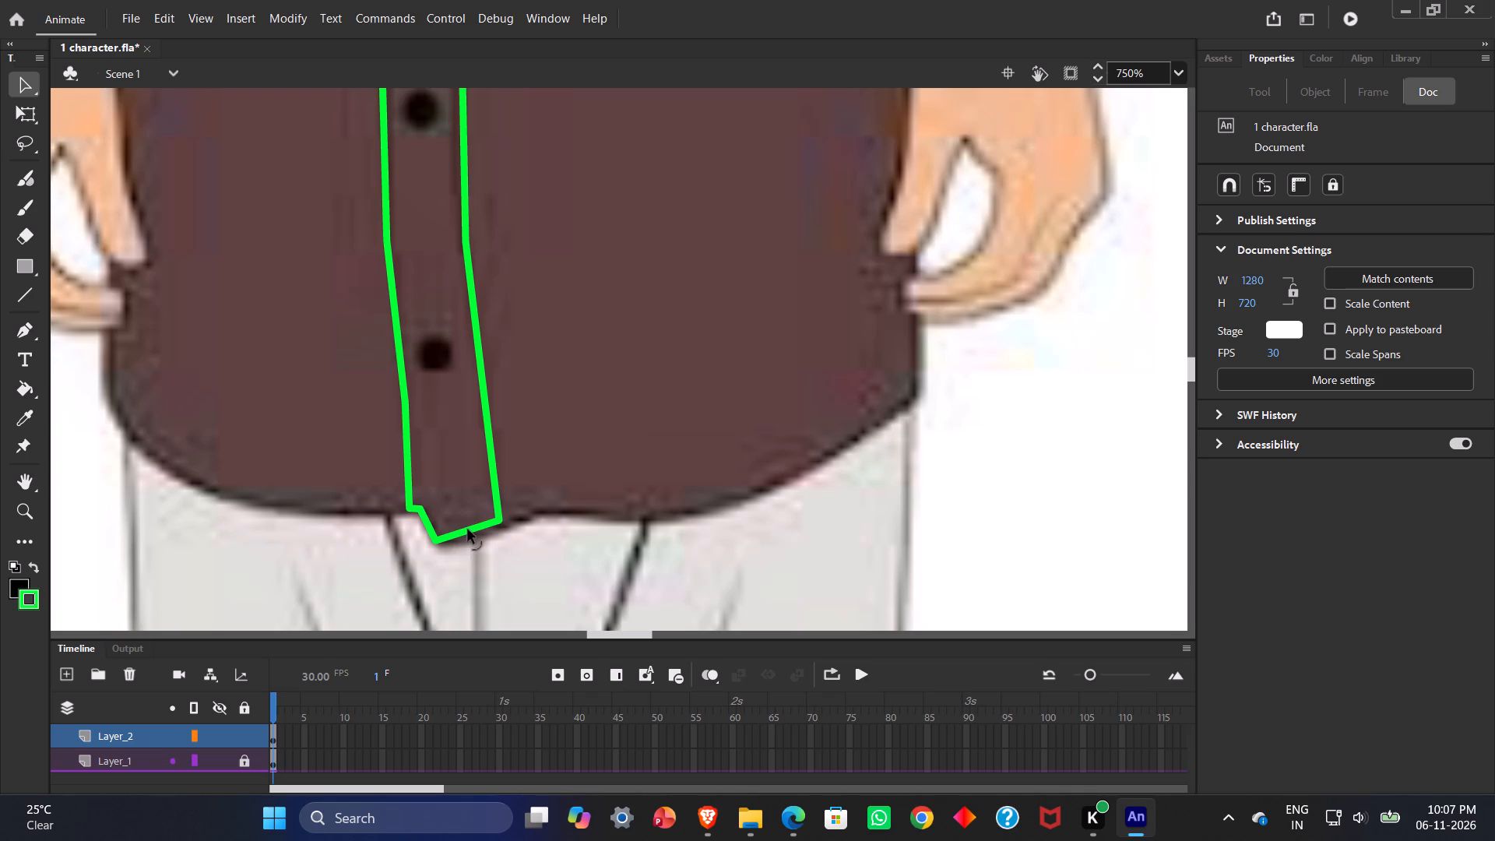
Bow the outline's bottom segment between the lower tip and the right placket edge to match the hem's curve.
left_click_drag(468, 530, 487, 530)
left_click_drag(487, 530, 482, 533)
left_click(435, 540)
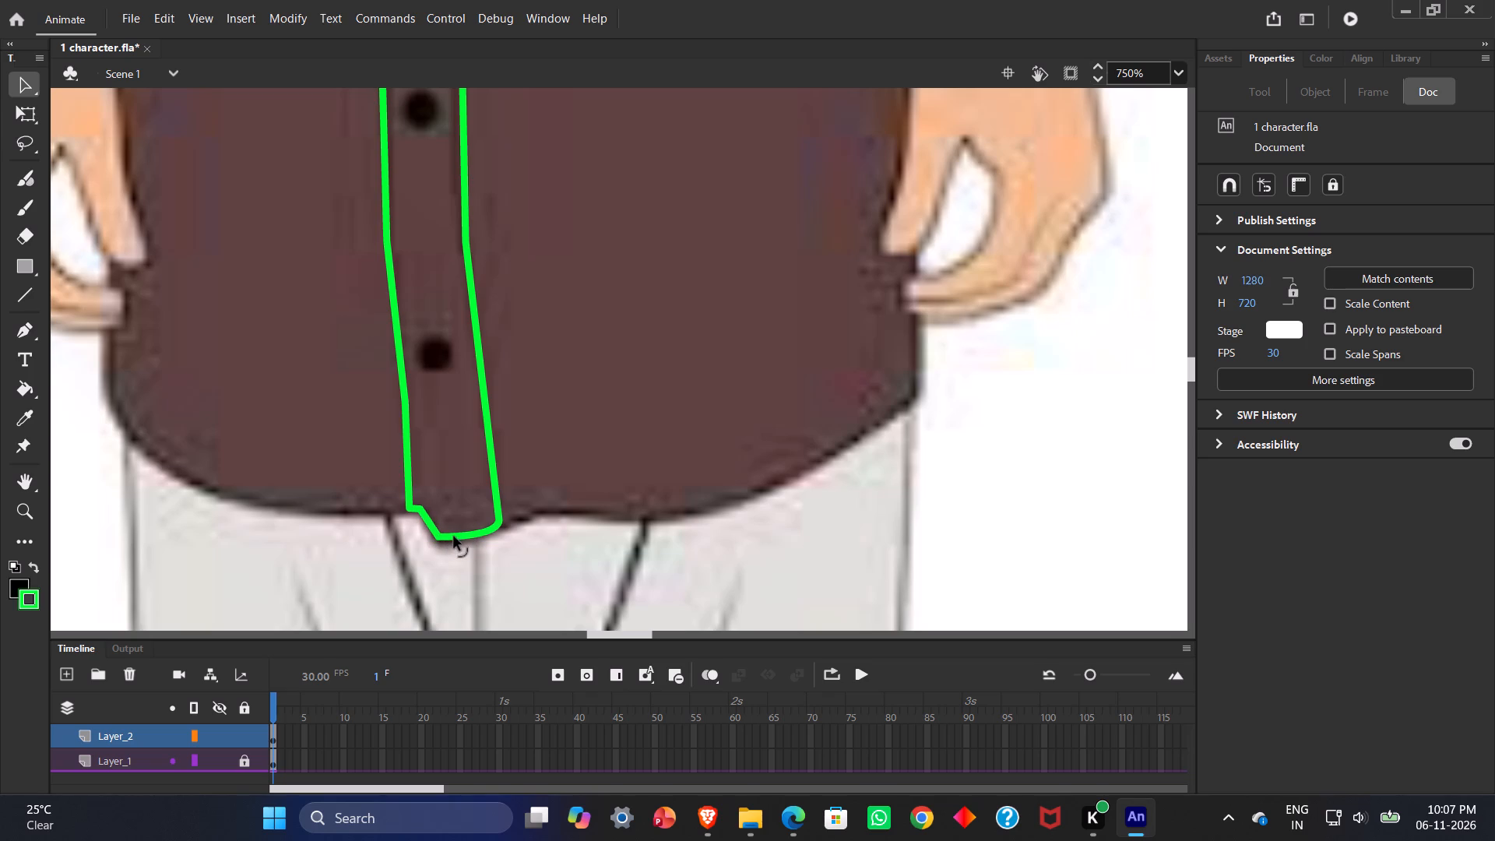
left_click_drag(454, 537, 447, 542)
left_click(441, 539)
left_click_drag(445, 540, 448, 541)
left_click_drag(448, 541, 455, 537)
Draw a straight green line from the collar's left outer edge diagonally down onto the left chest of the shirt.
scroll(552, 468, "up", 8)
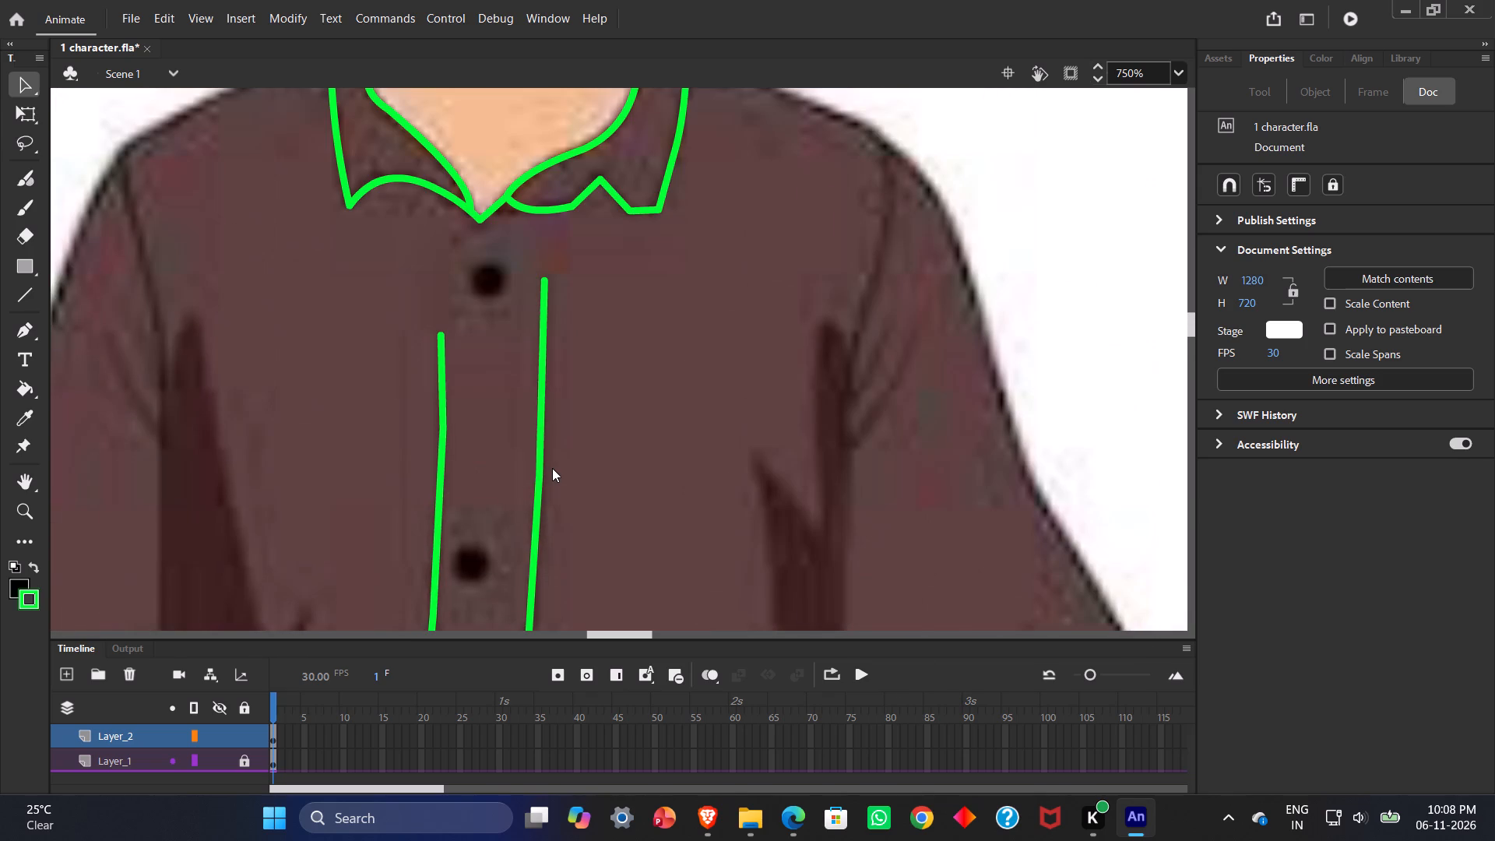
scroll(552, 468, "up", 2)
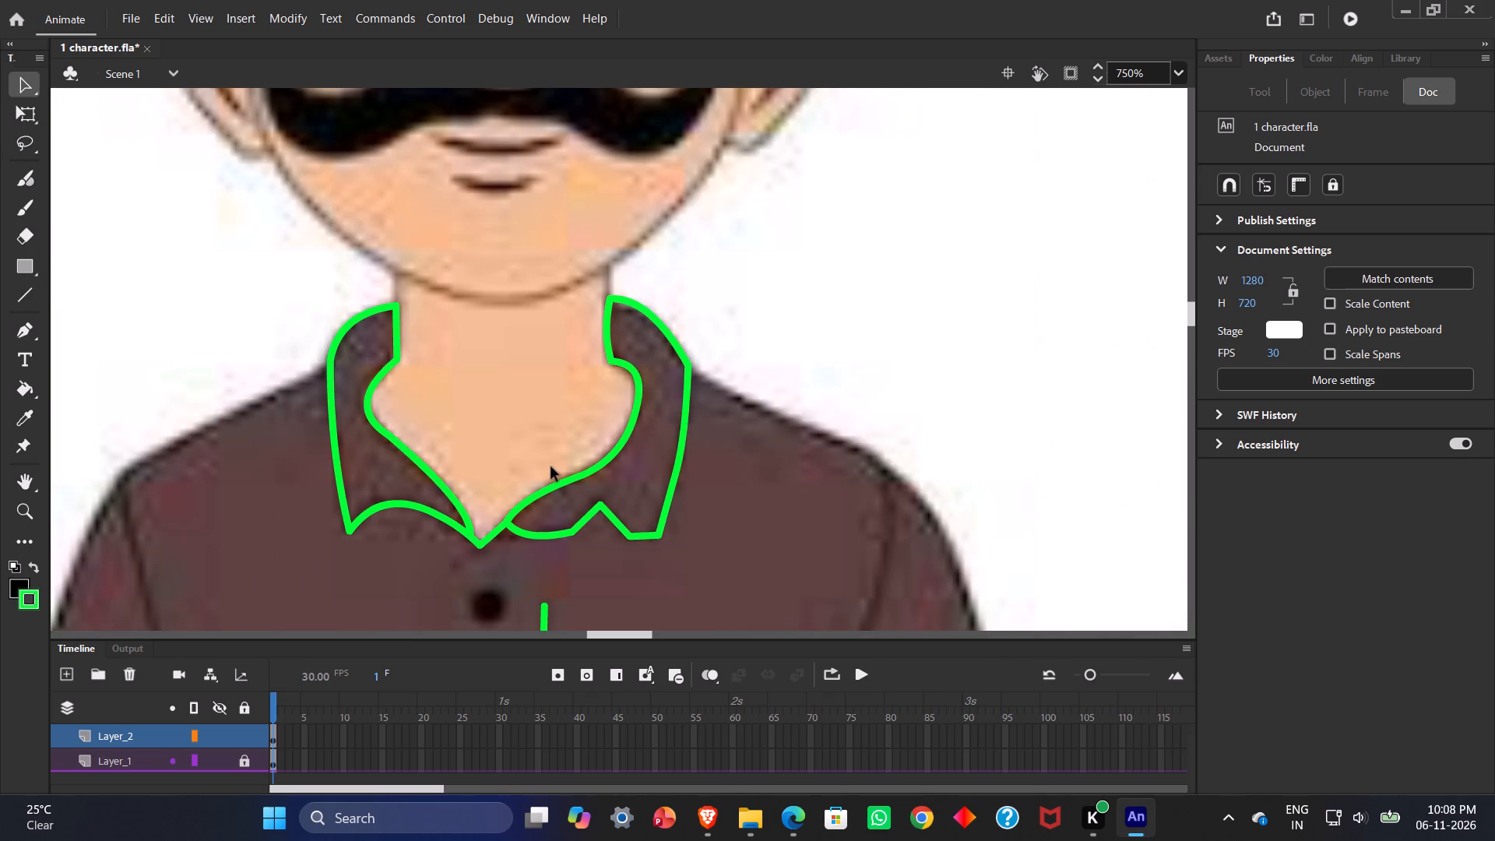
left_click(18, 301)
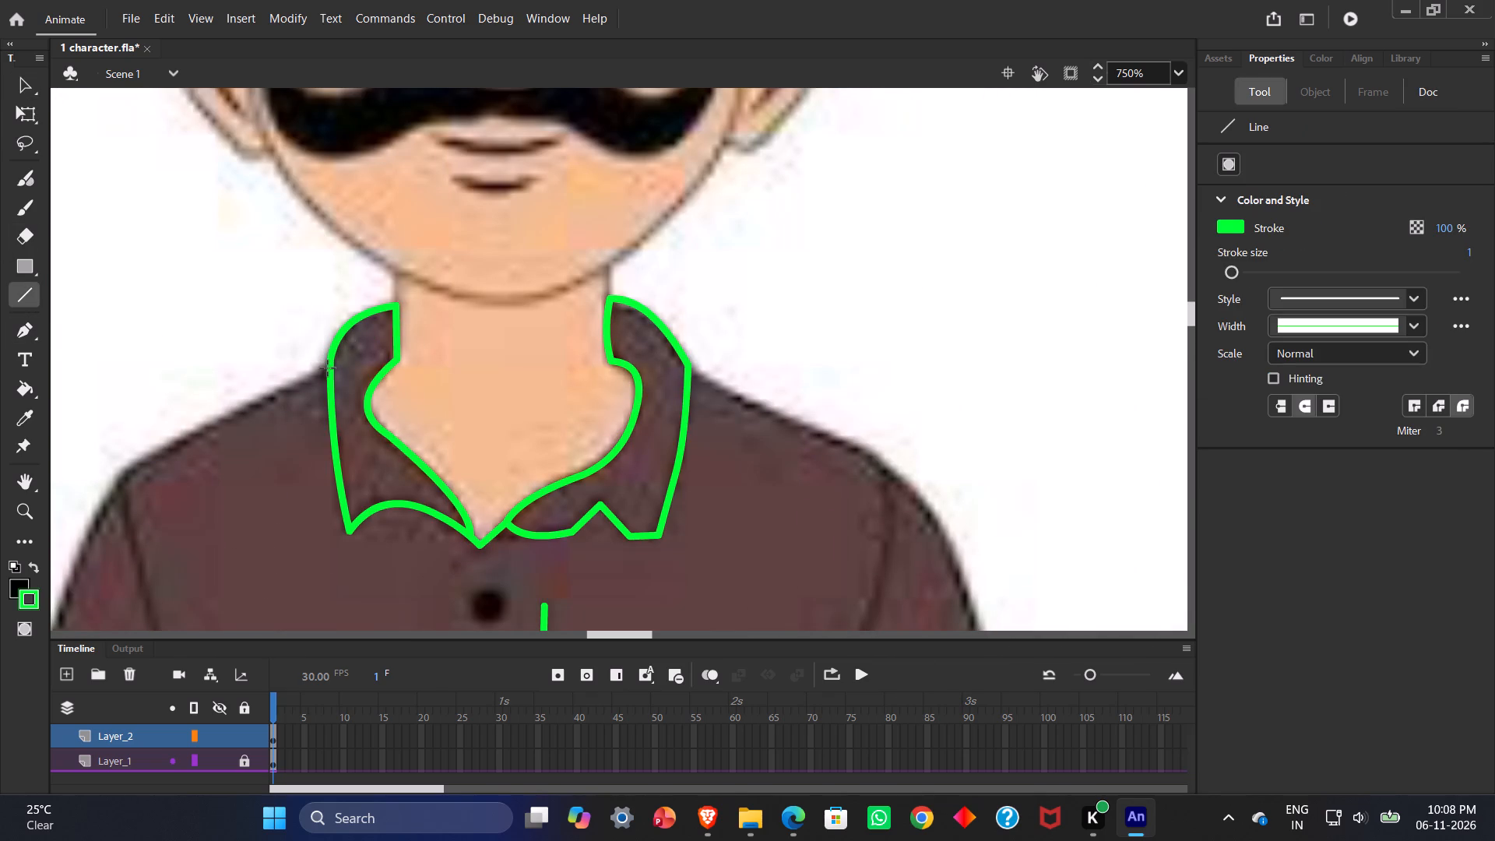
left_click_drag(328, 368, 219, 589)
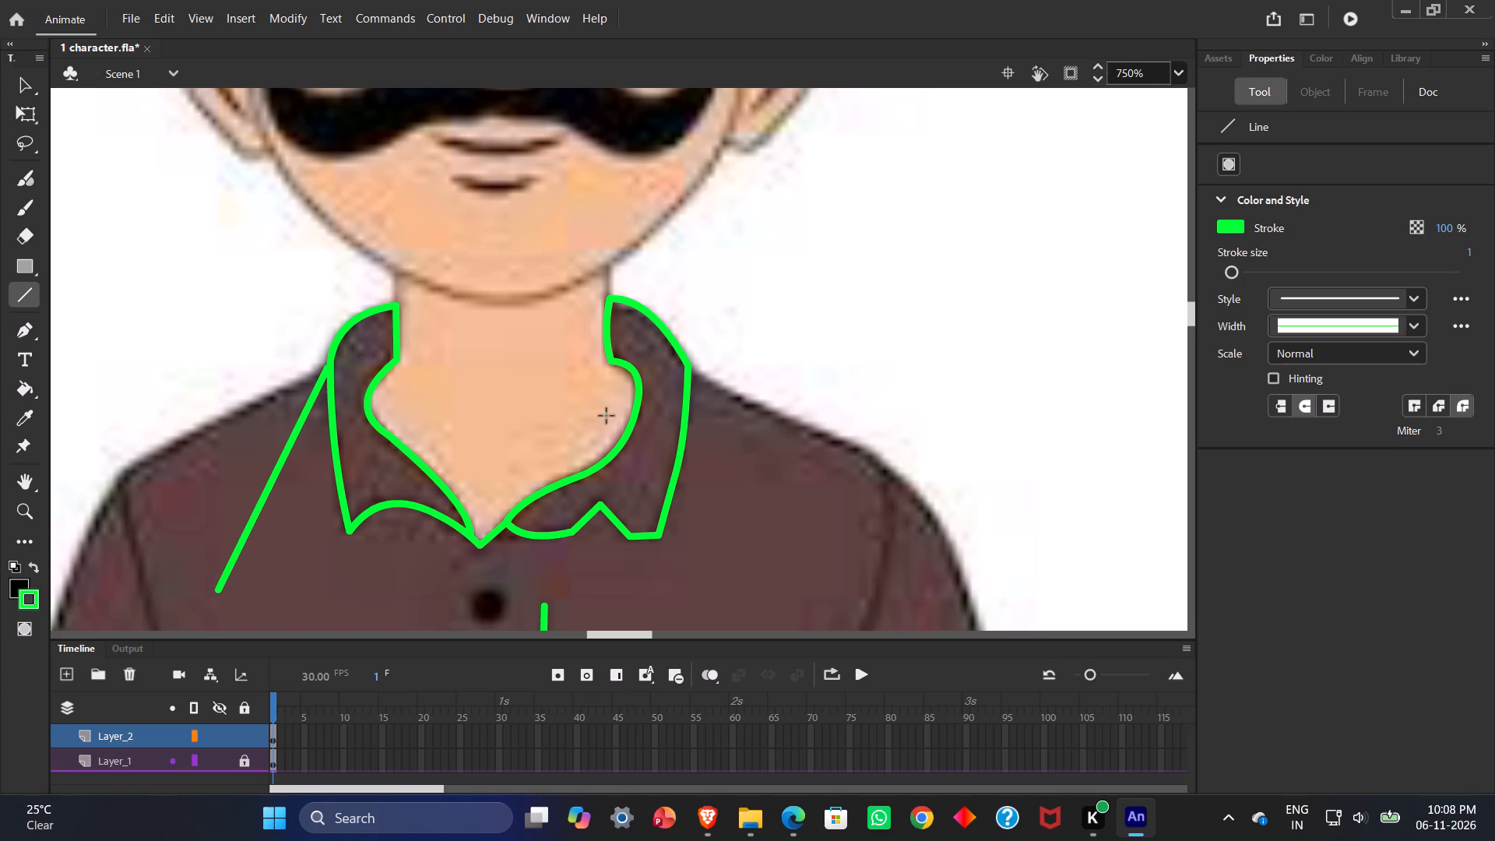
scroll(739, 382, "down", 1)
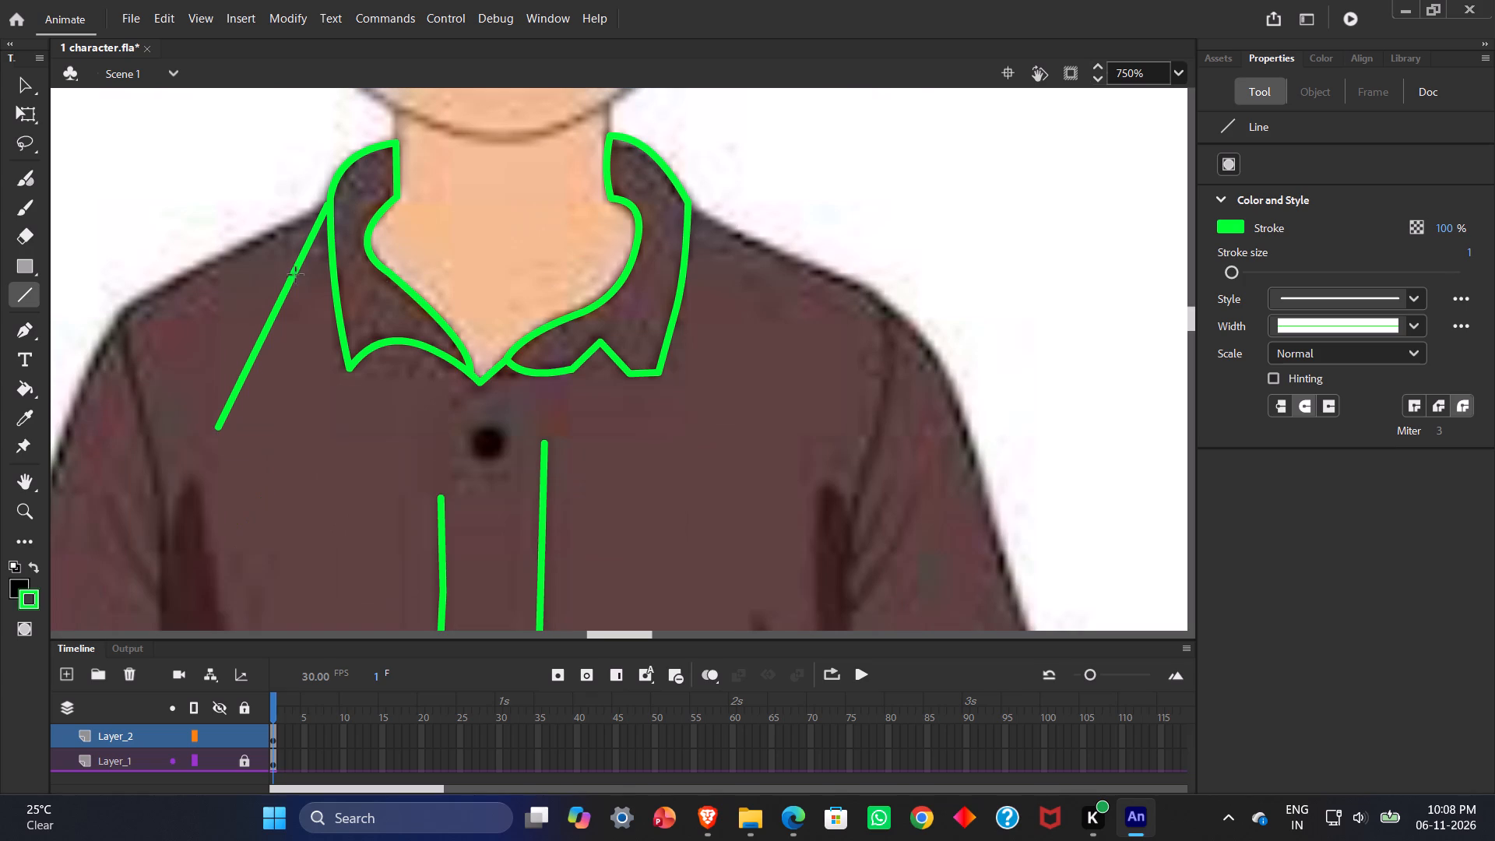
left_click(26, 79)
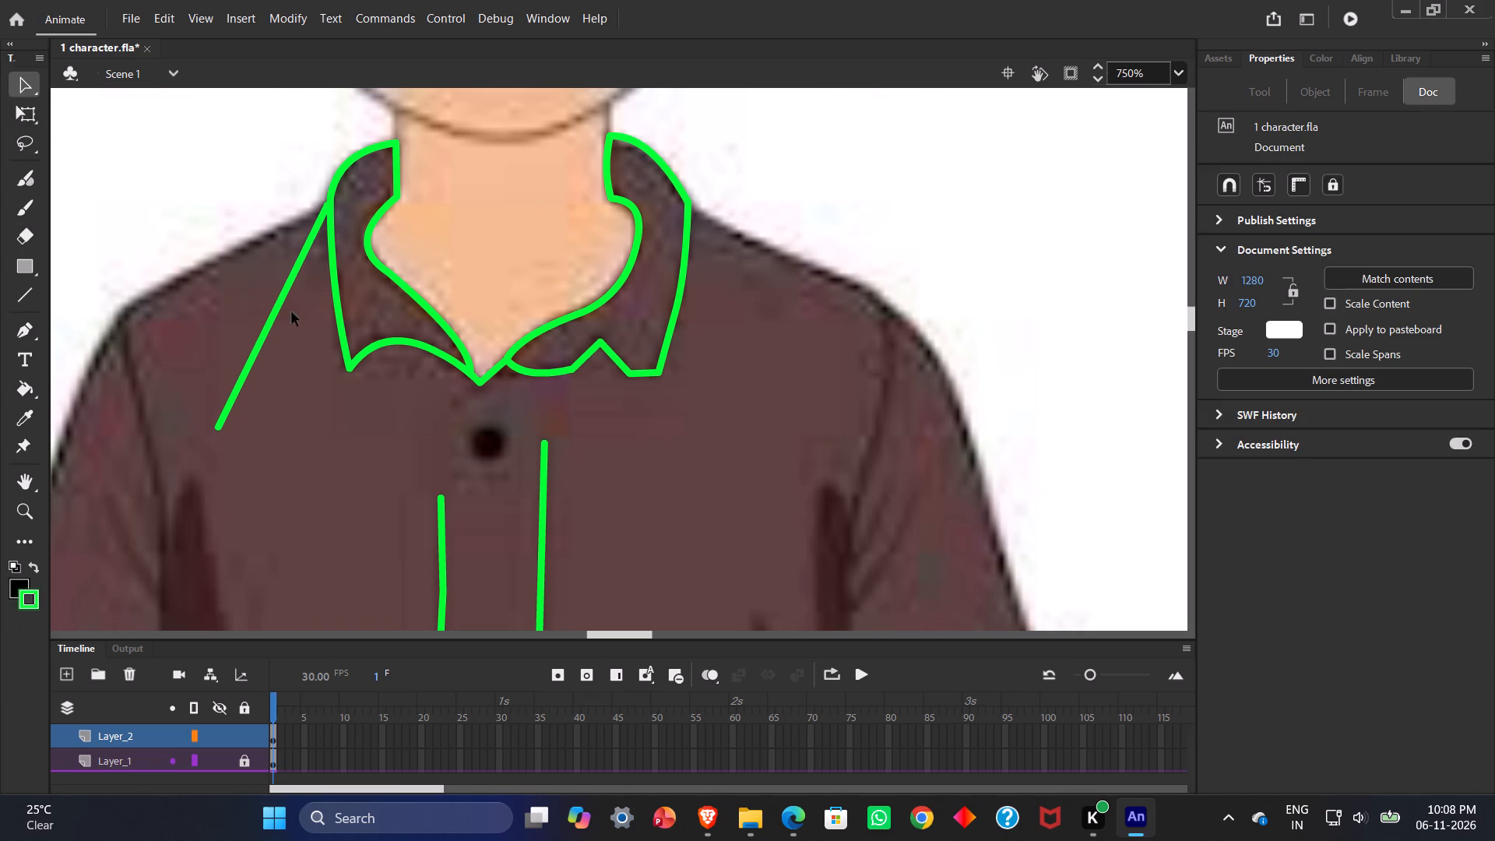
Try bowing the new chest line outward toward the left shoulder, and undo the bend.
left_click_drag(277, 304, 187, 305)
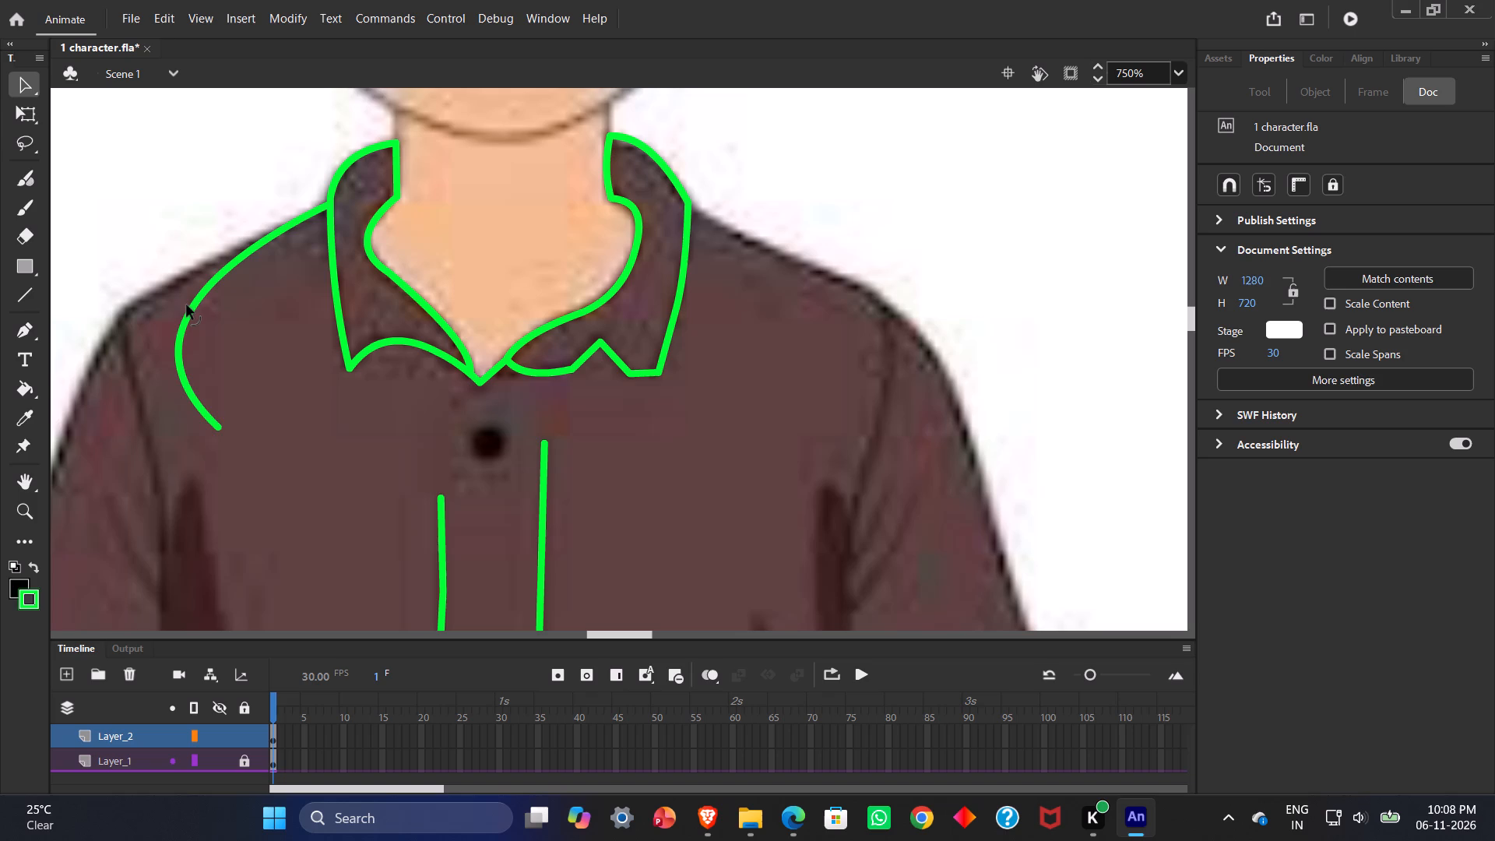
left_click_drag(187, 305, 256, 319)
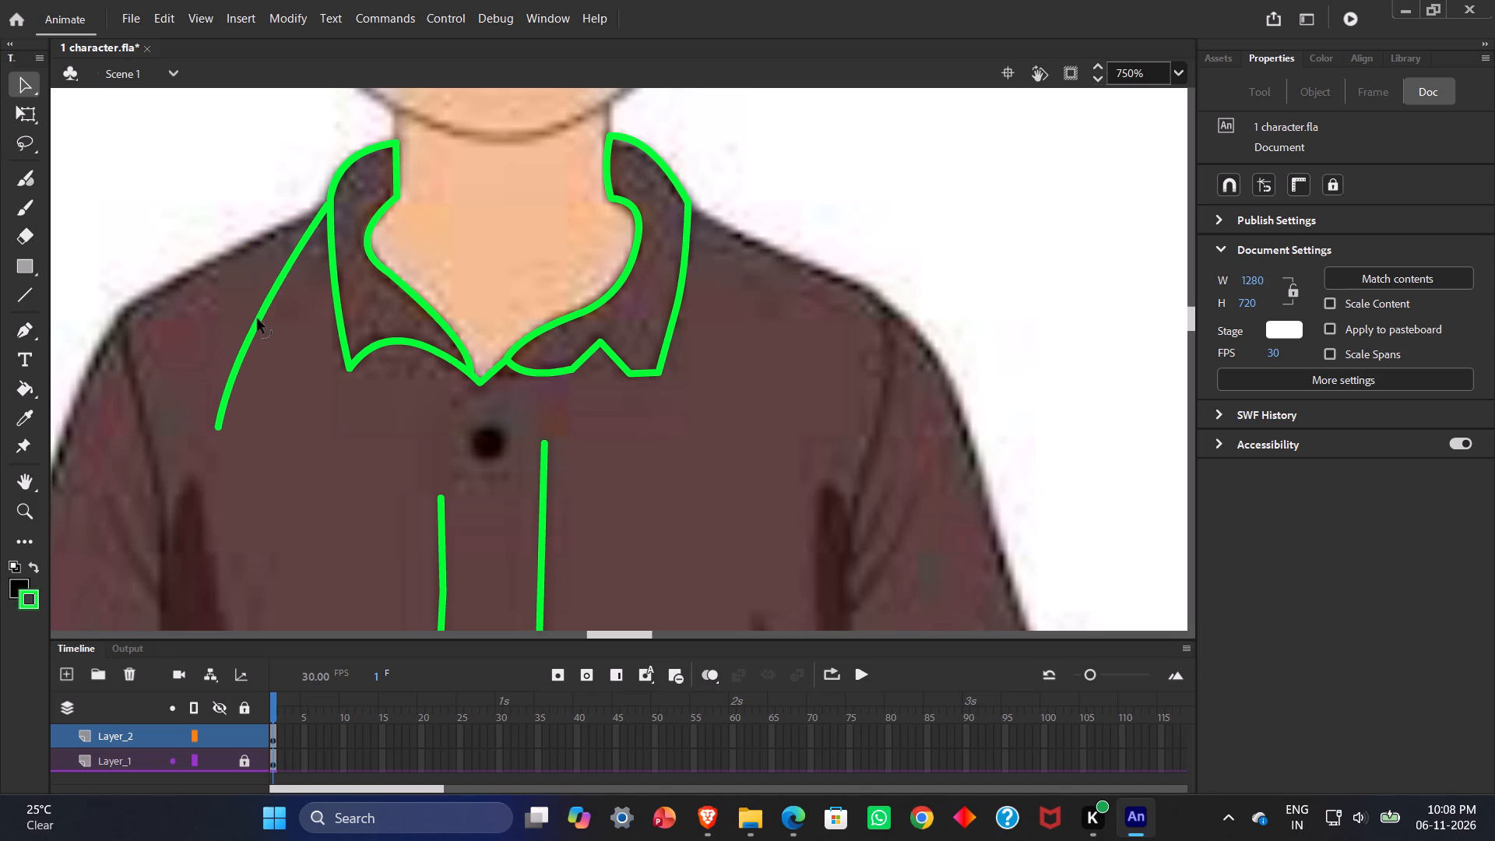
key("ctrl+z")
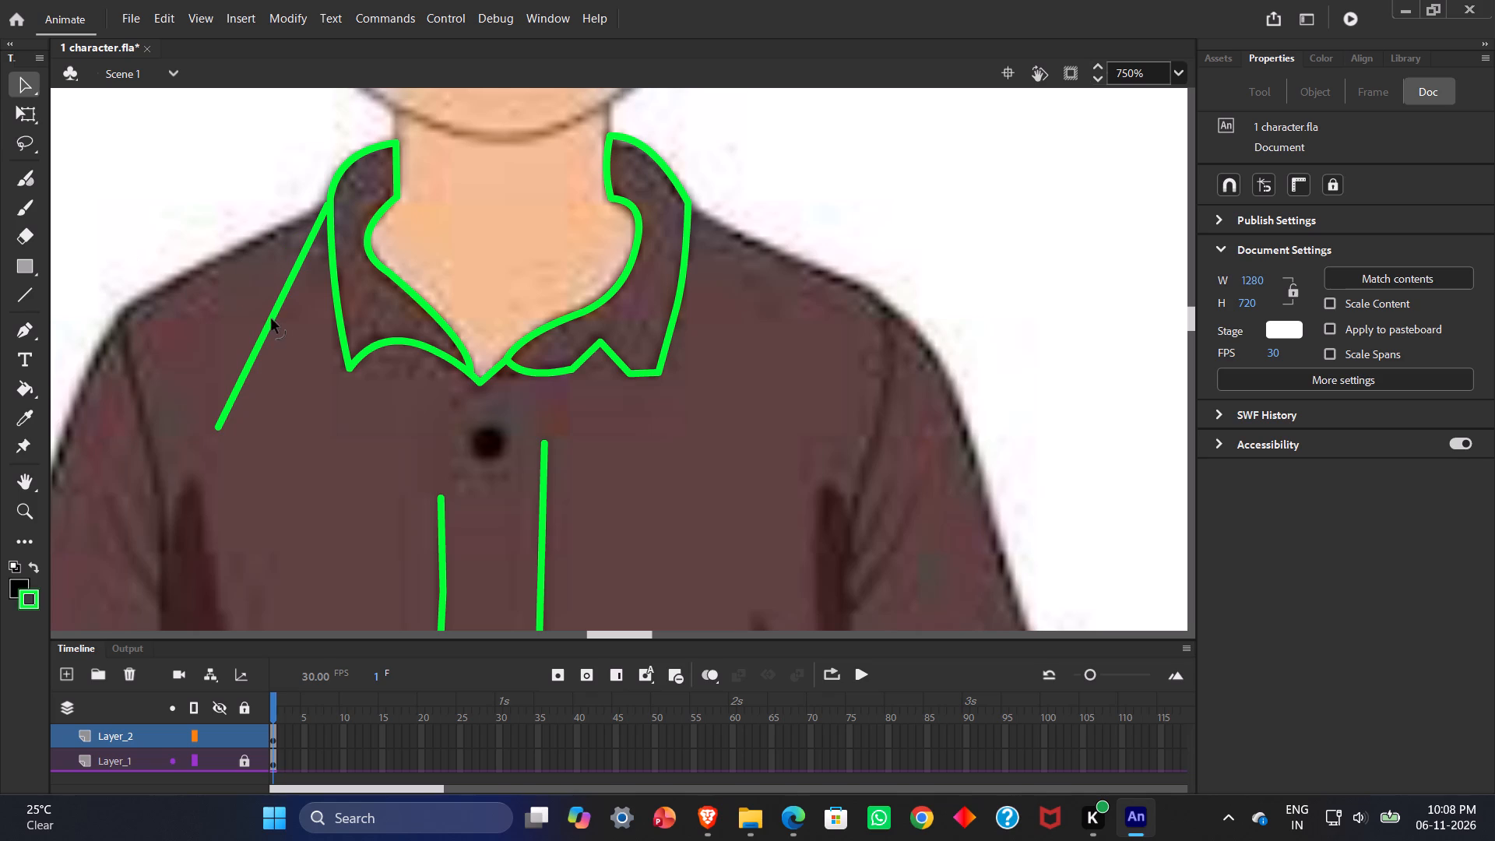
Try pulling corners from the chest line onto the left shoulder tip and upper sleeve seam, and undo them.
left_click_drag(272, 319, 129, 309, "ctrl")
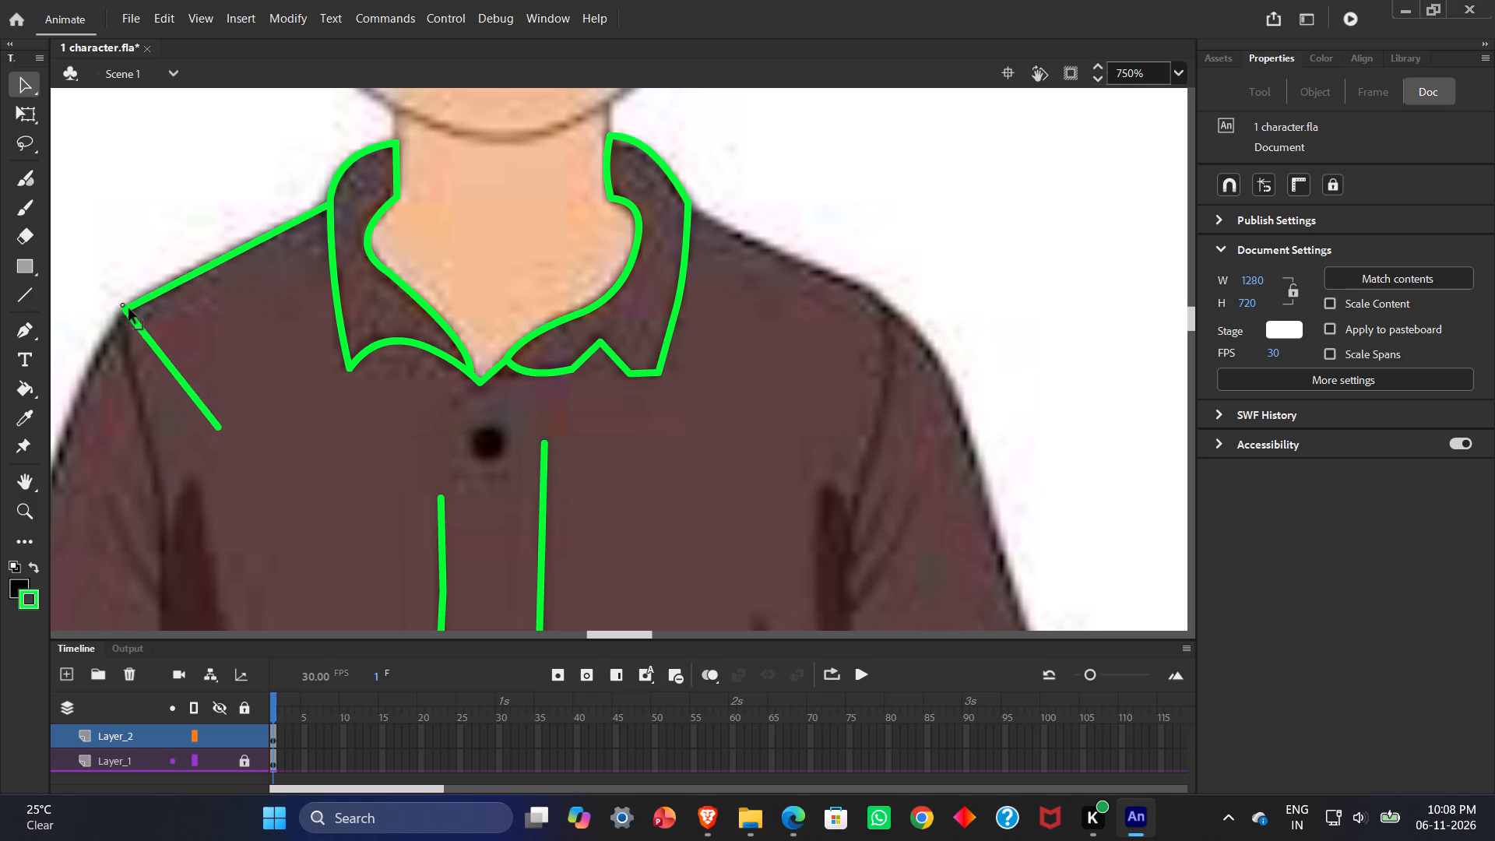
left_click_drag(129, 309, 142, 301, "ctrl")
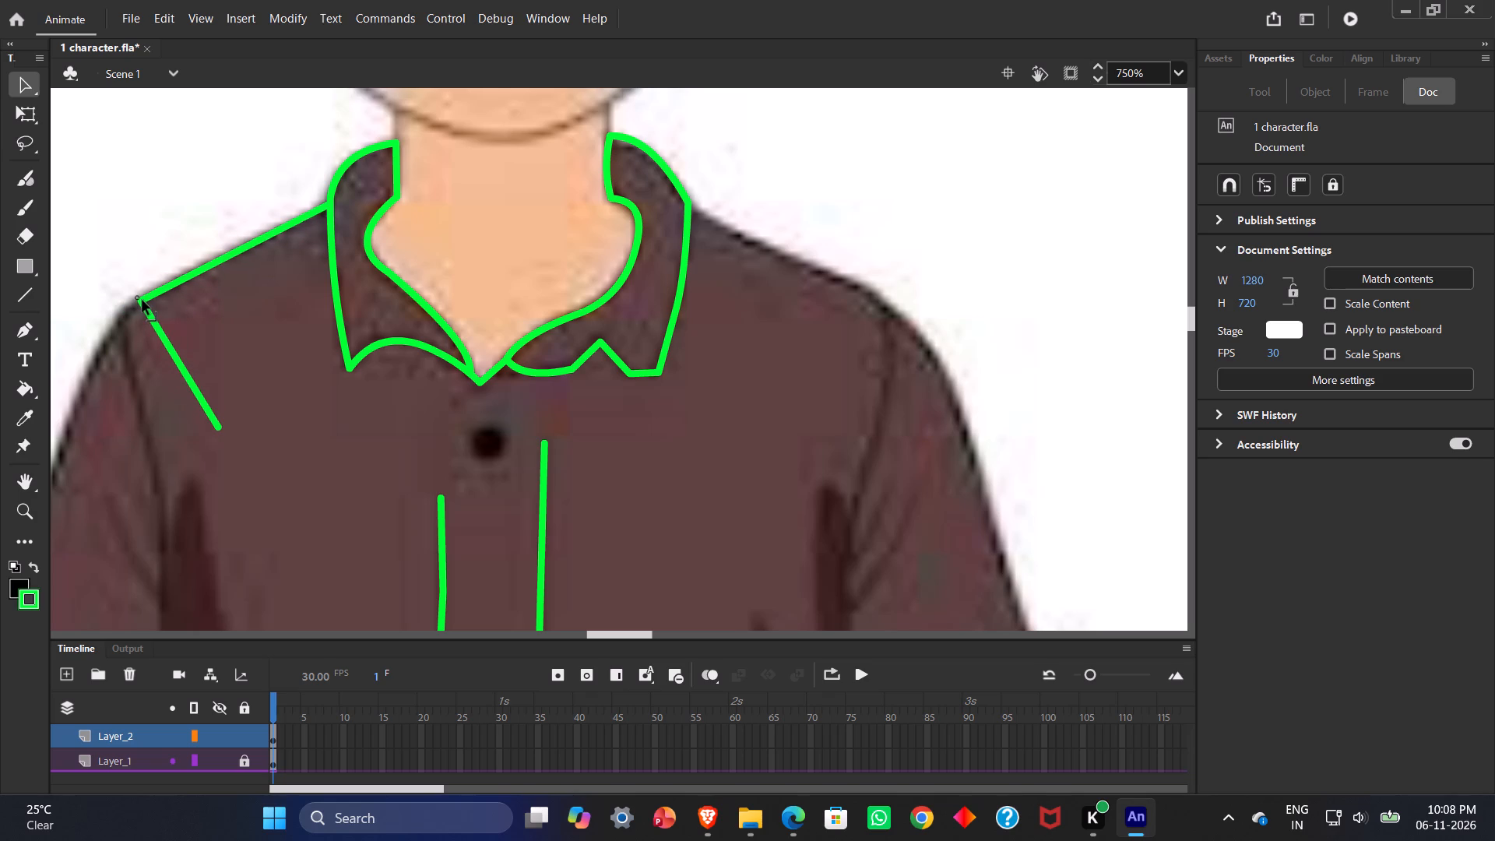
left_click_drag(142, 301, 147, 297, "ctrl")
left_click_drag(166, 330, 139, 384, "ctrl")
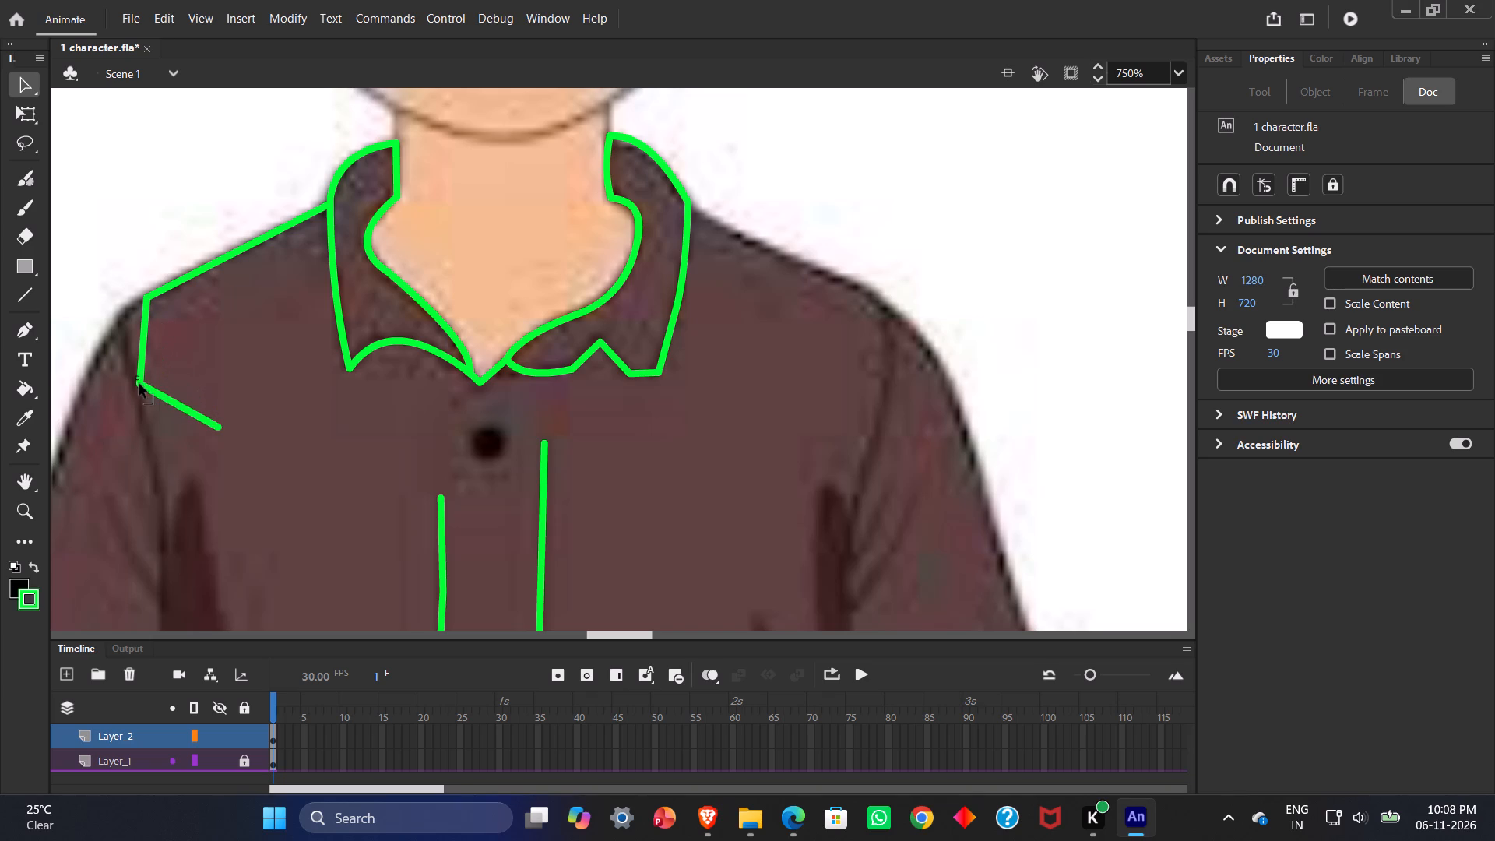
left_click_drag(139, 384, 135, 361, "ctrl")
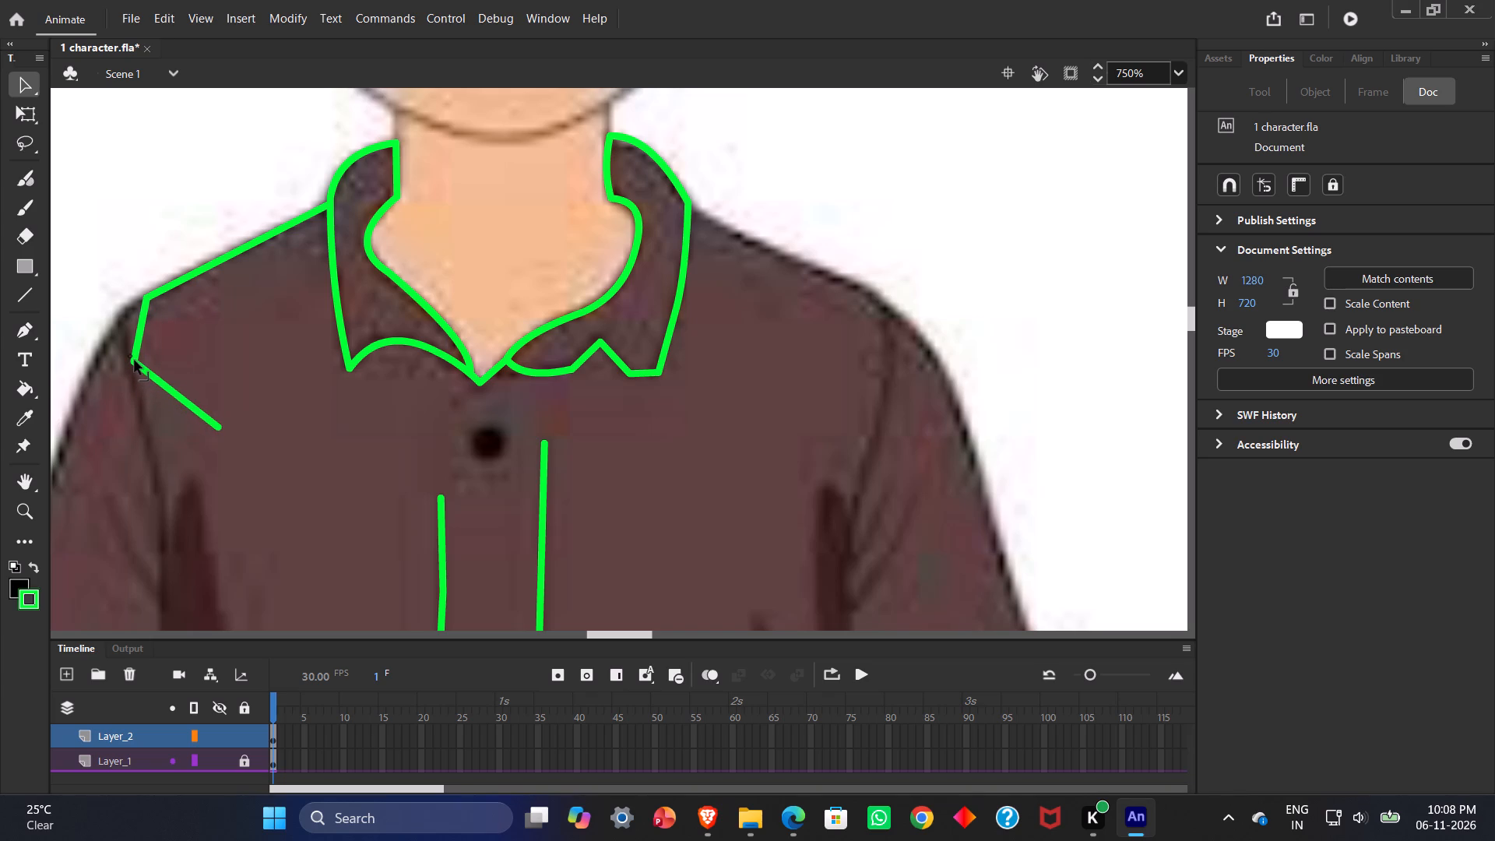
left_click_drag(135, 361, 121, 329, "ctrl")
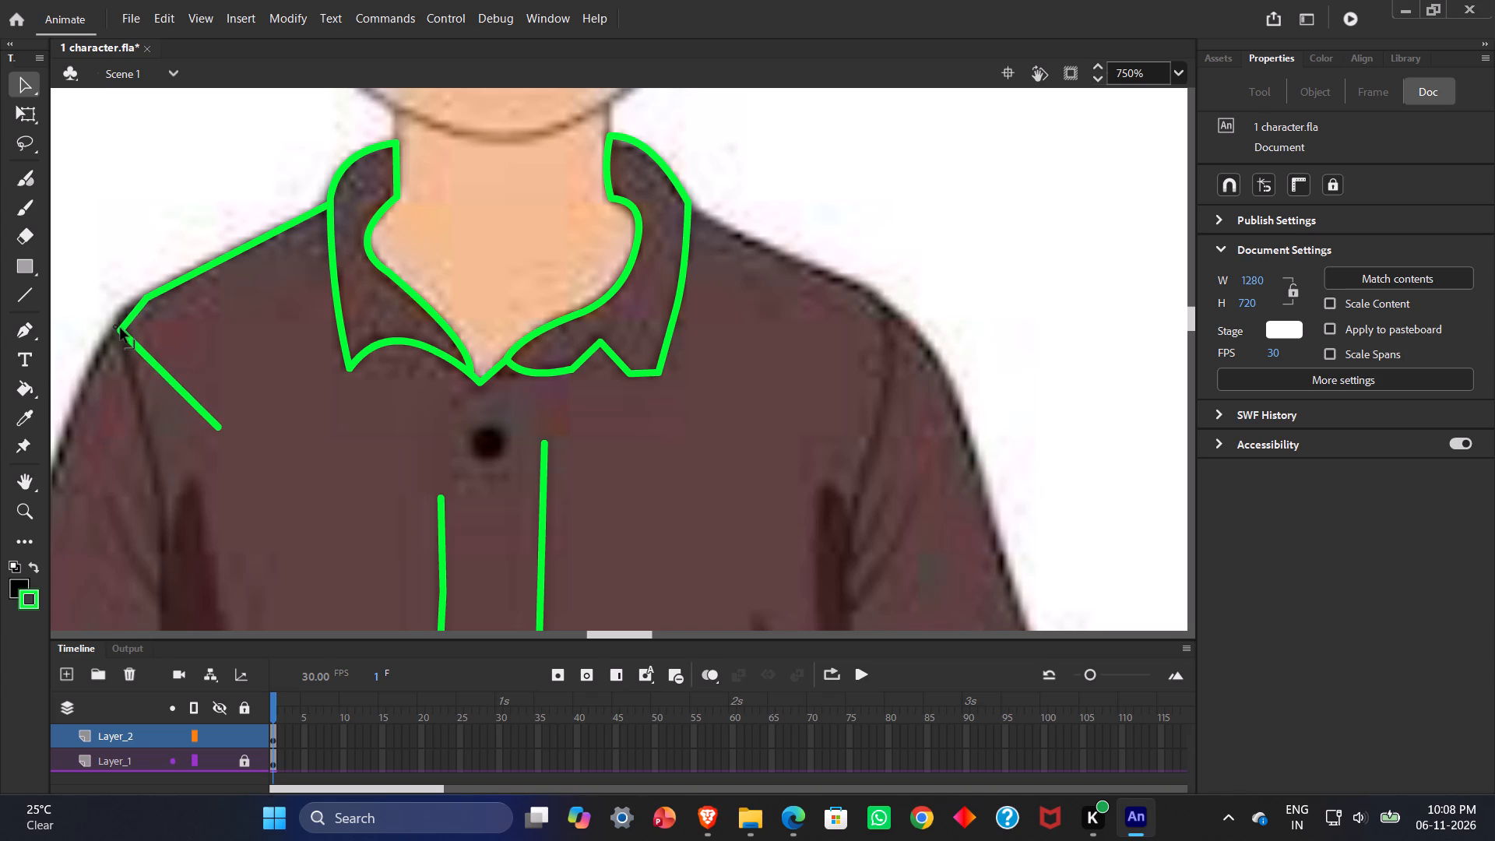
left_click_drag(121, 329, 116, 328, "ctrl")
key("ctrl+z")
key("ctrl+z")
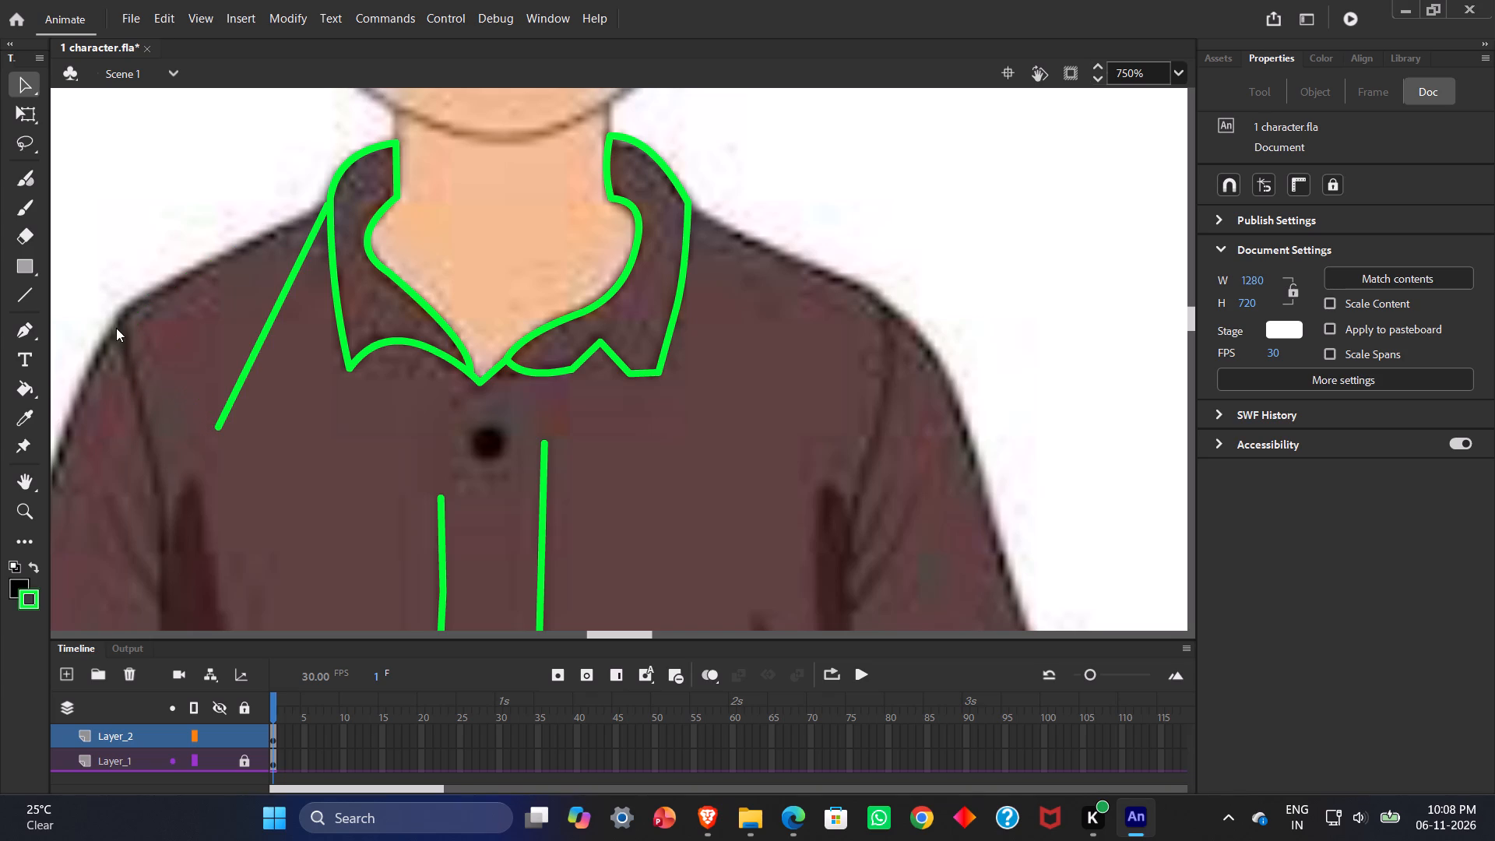
Shape the line along the left shoulder with a corner at the shoulder tip and another on the sleeve seam, lowering its free end.
left_click_drag(267, 327, 243, 330, "ctrl")
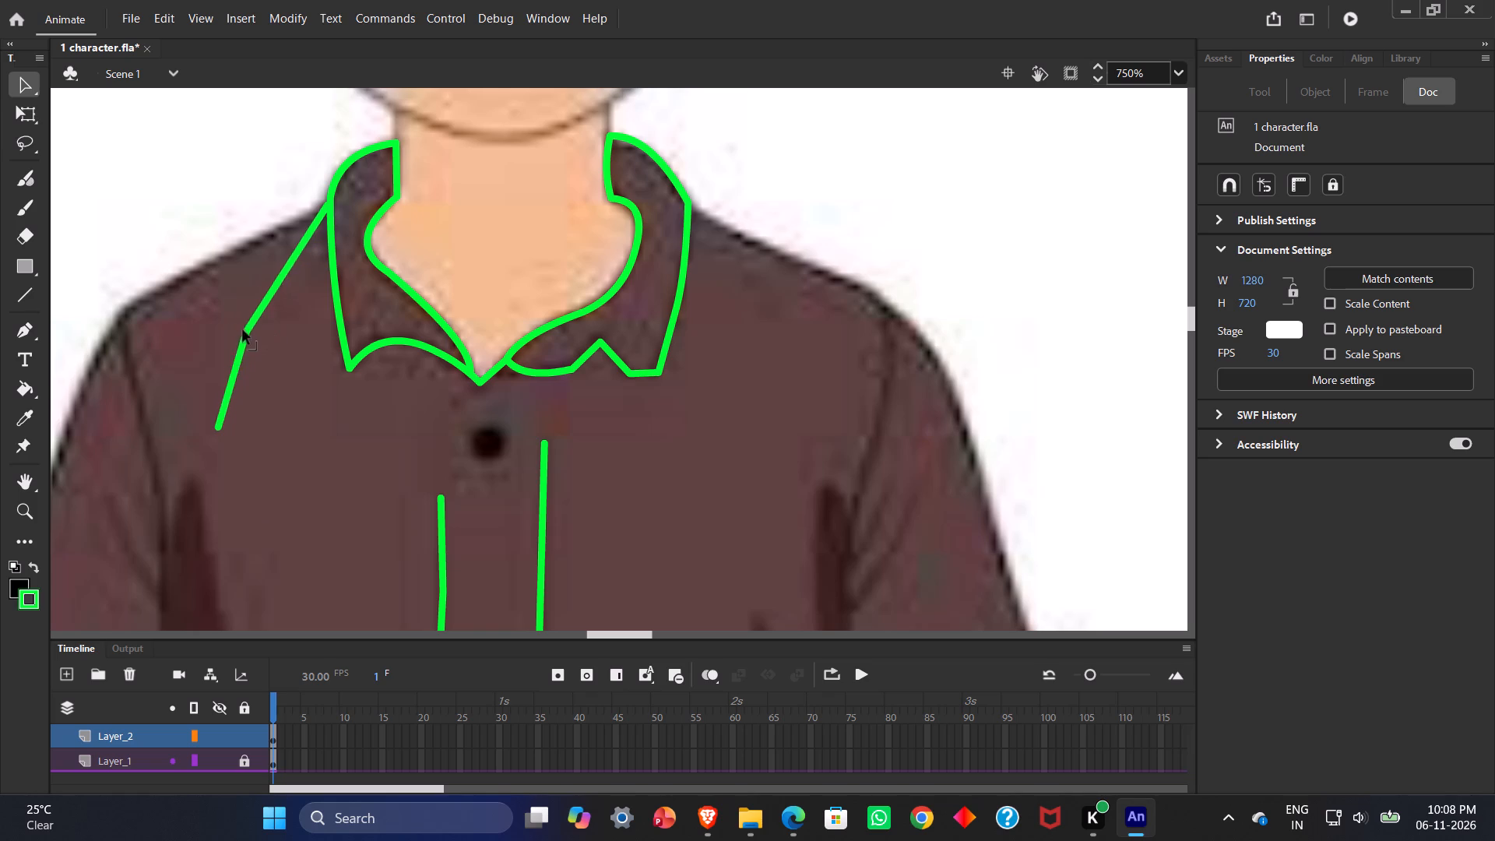
left_click_drag(243, 330, 133, 316, "ctrl")
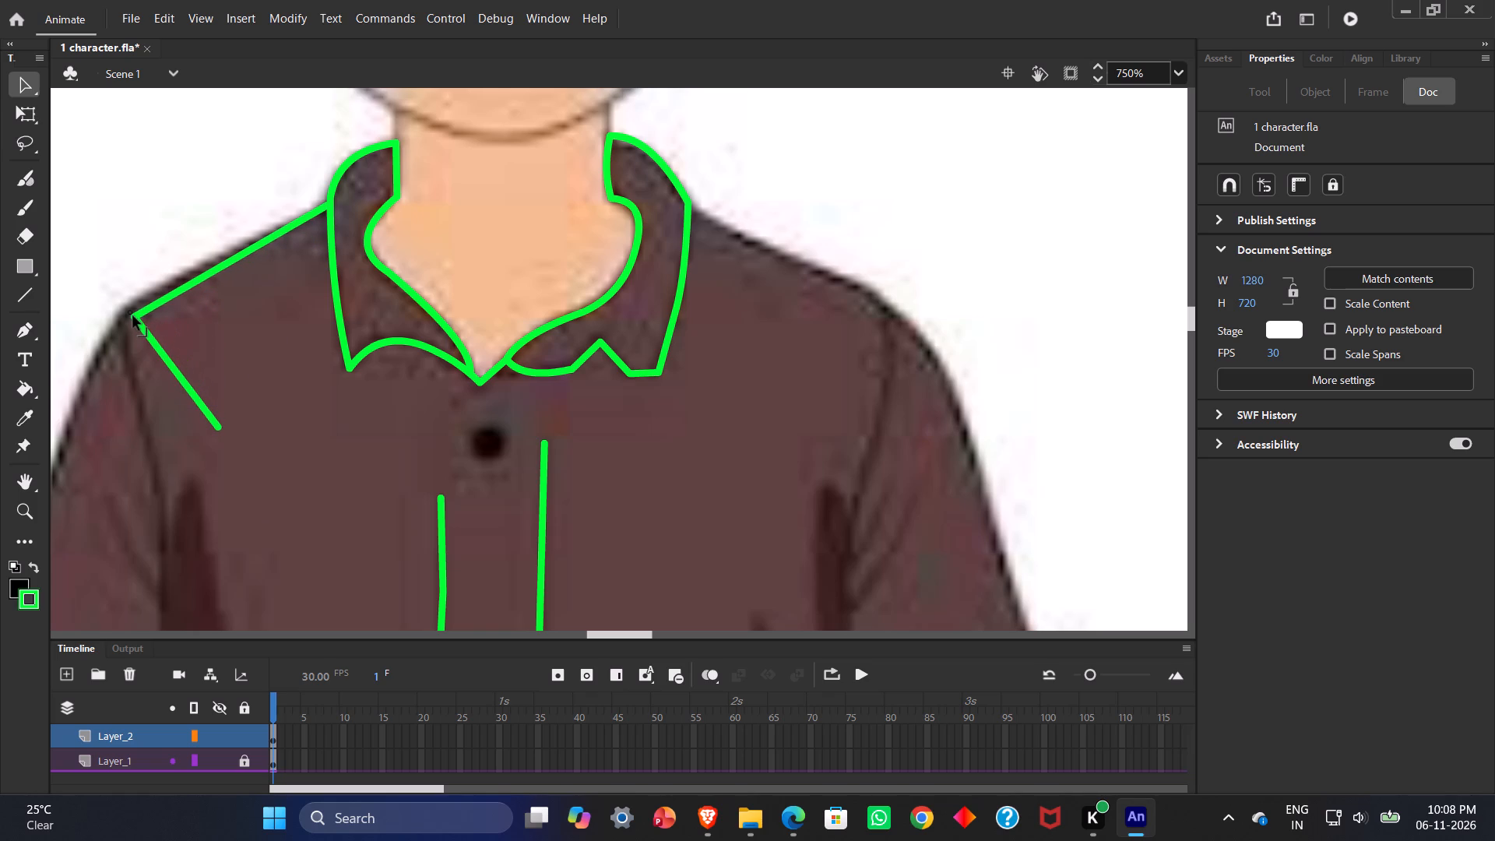
left_click_drag(133, 316, 125, 312, "ctrl")
left_click_drag(164, 358, 156, 474, "ctrl")
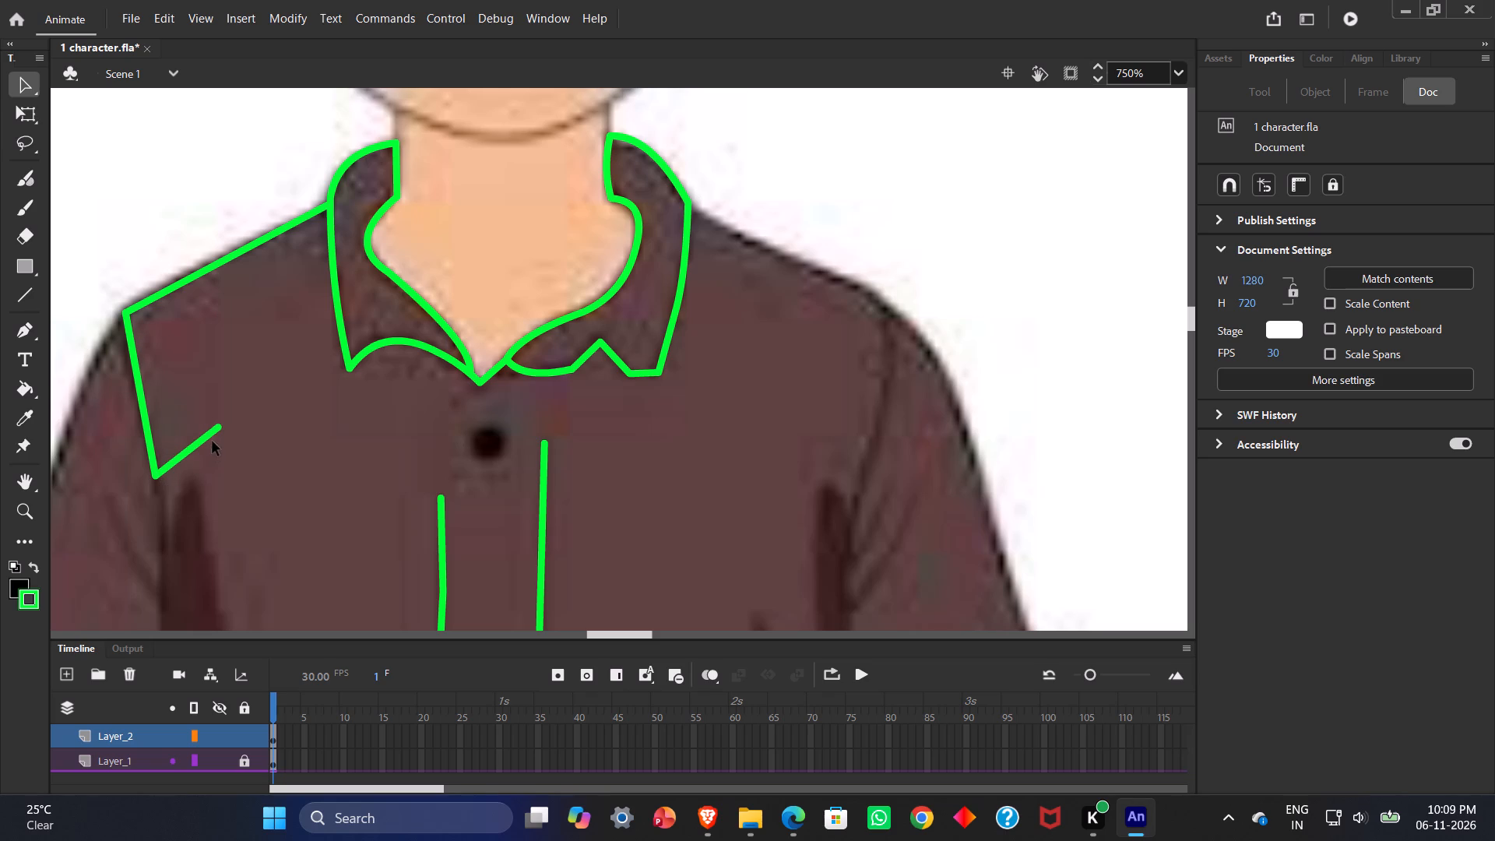
left_click_drag(220, 427, 222, 544)
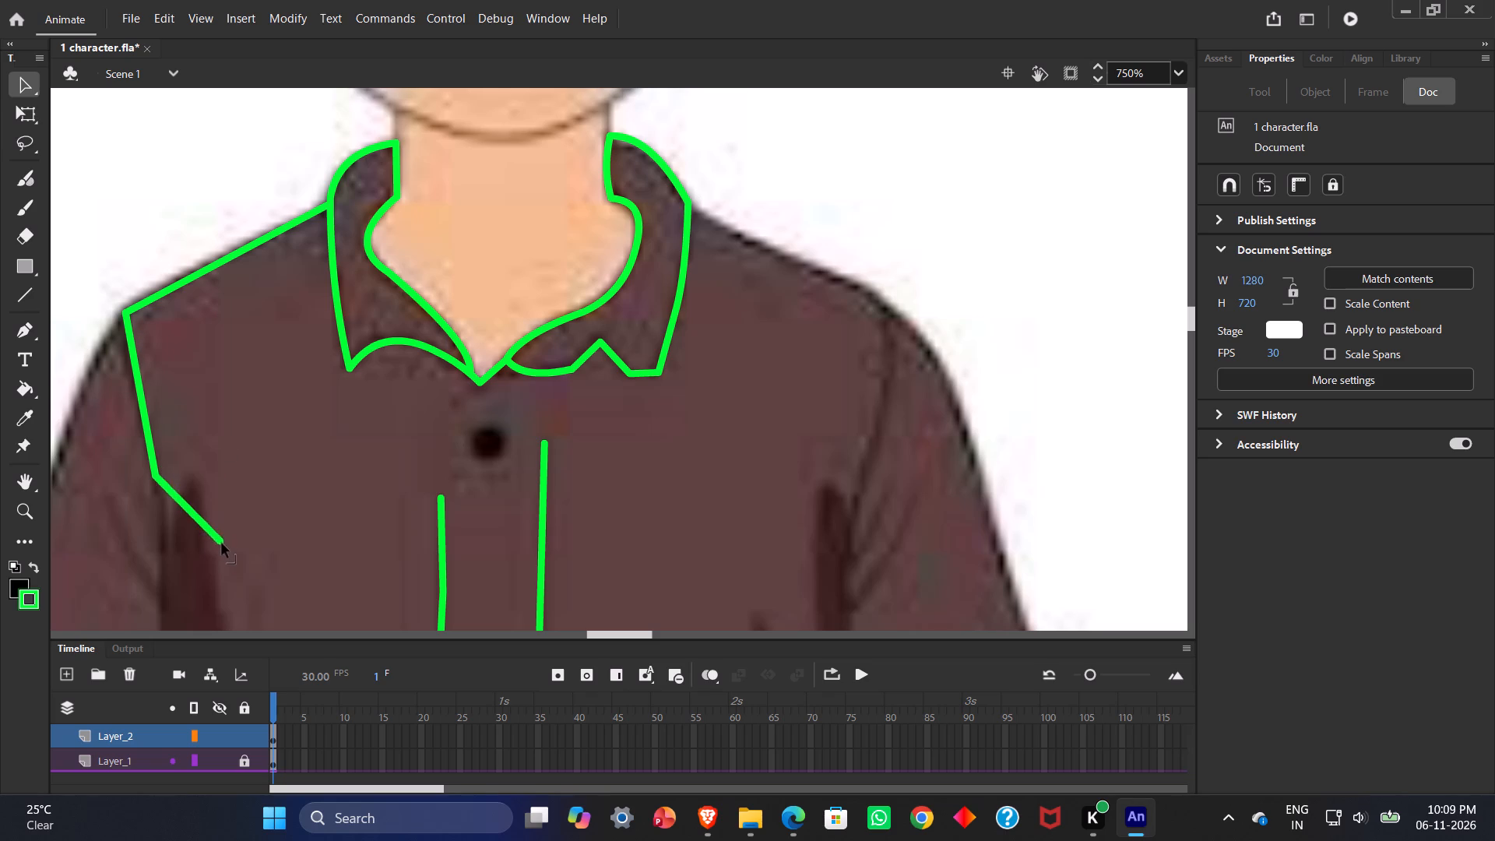
left_click_drag(222, 544, 232, 586)
Extend the line down the left sleeve seam, adding a corner level with the gap between the second and third buttons.
scroll(586, 430, "down", 3)
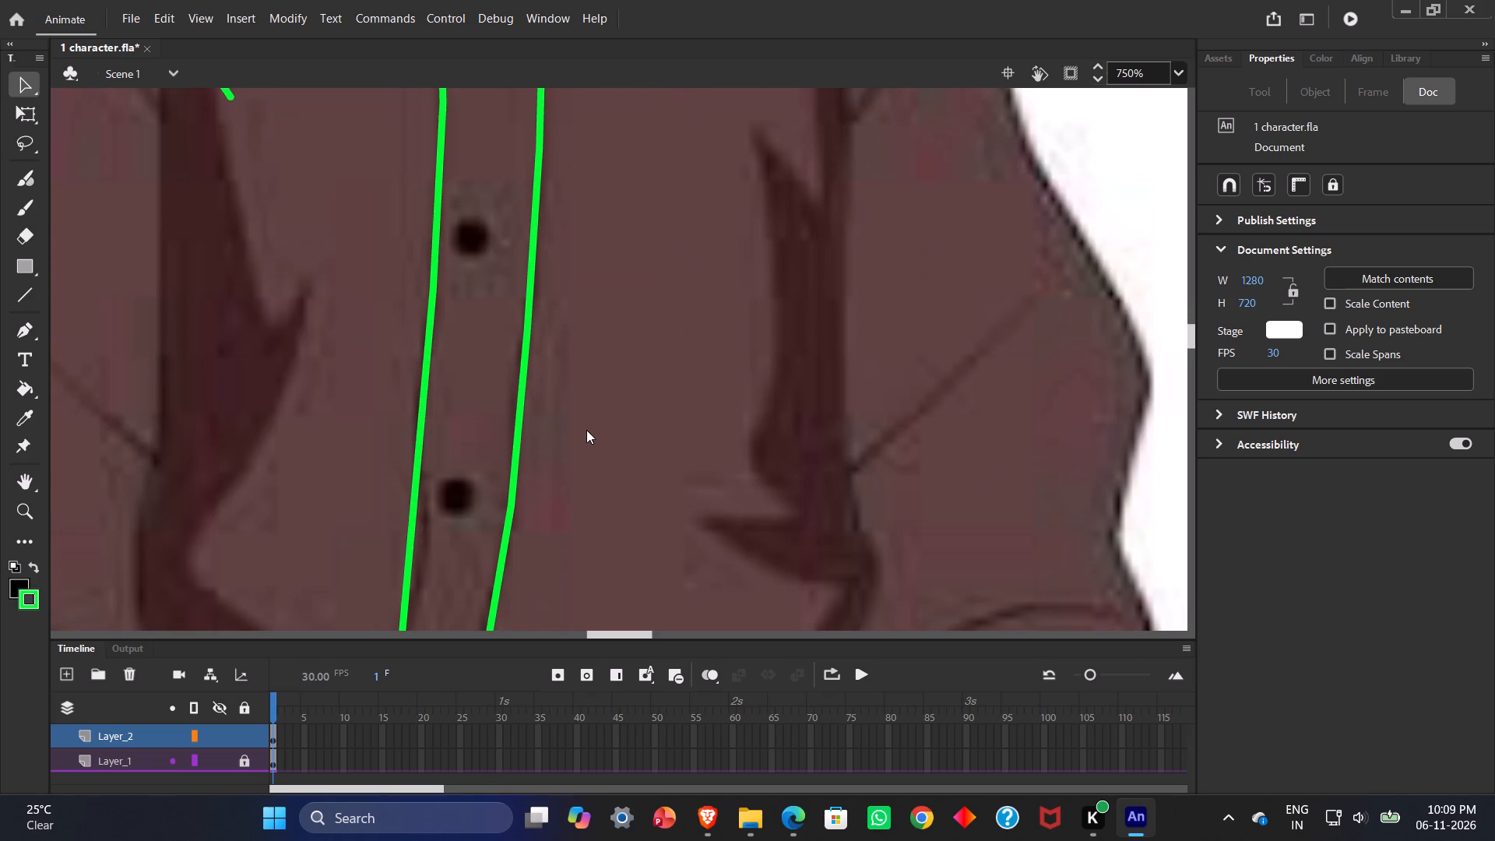
scroll(388, 359, "up", 1)
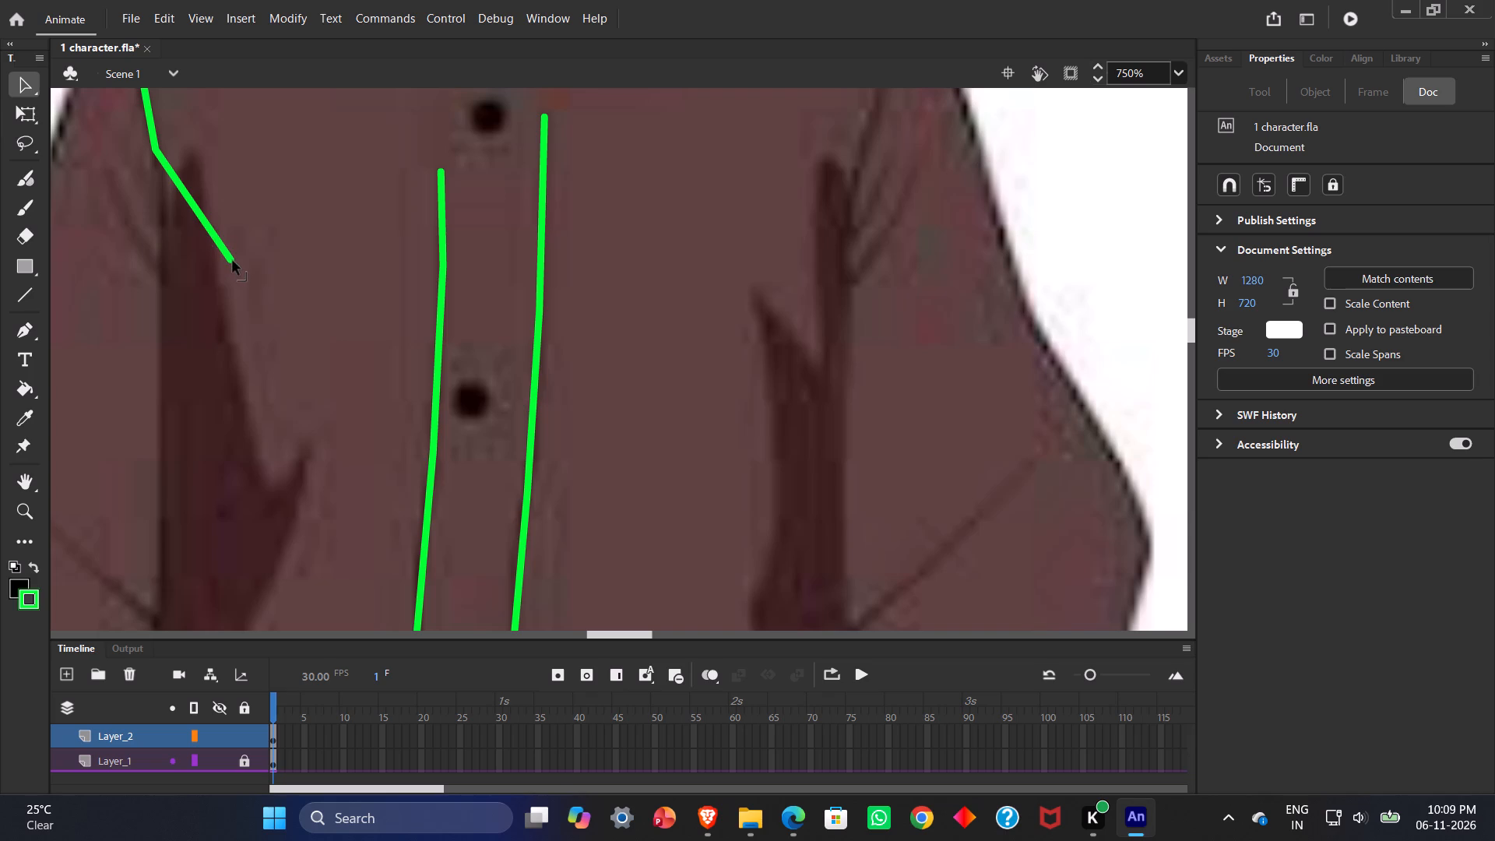
left_click_drag(233, 261, 316, 508)
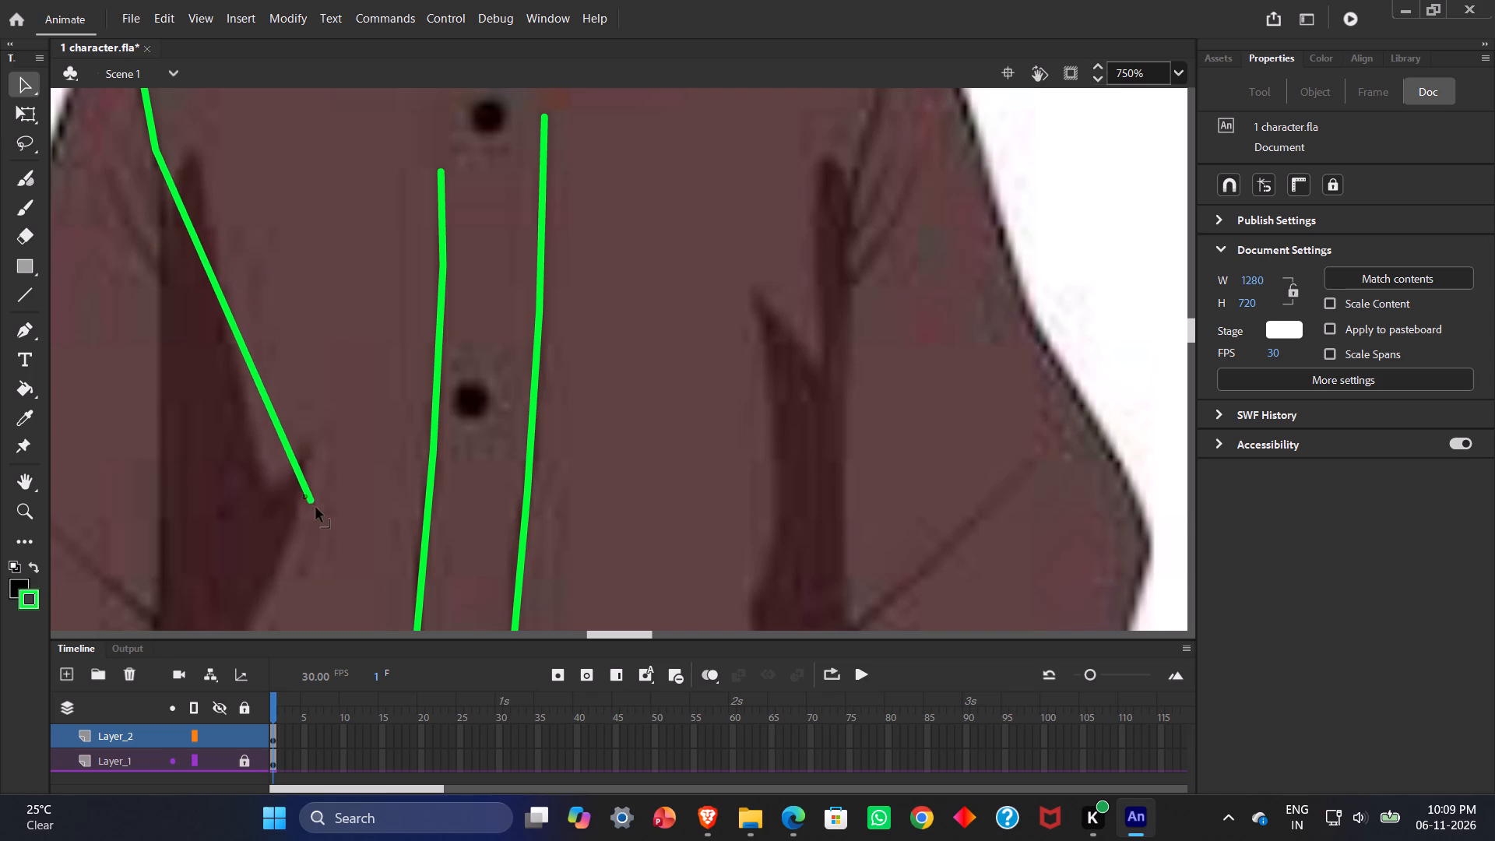
left_click_drag(316, 508, 339, 575)
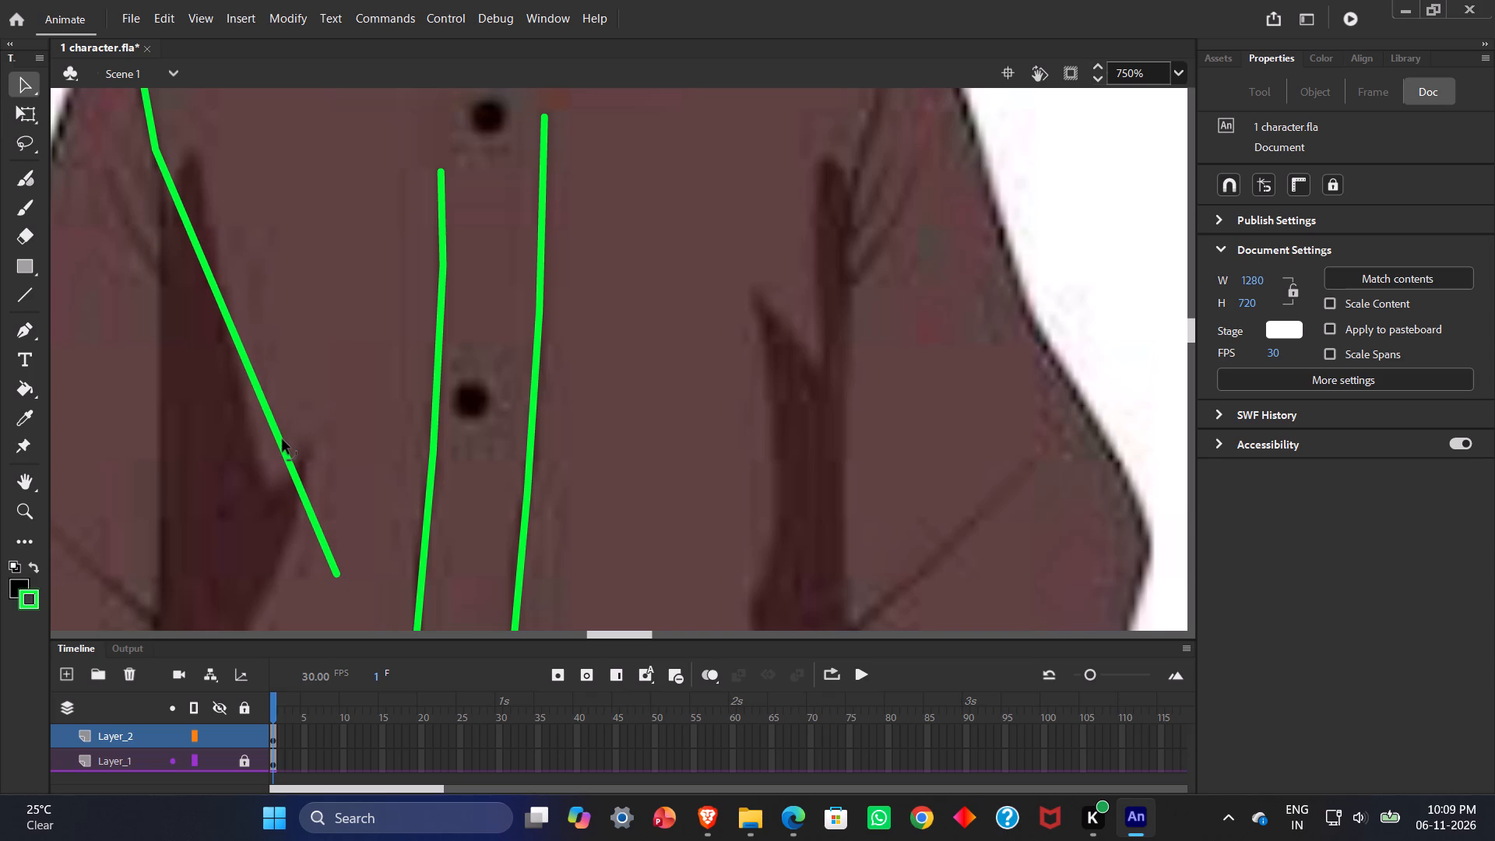
left_click_drag(280, 444, 151, 530, "ctrl")
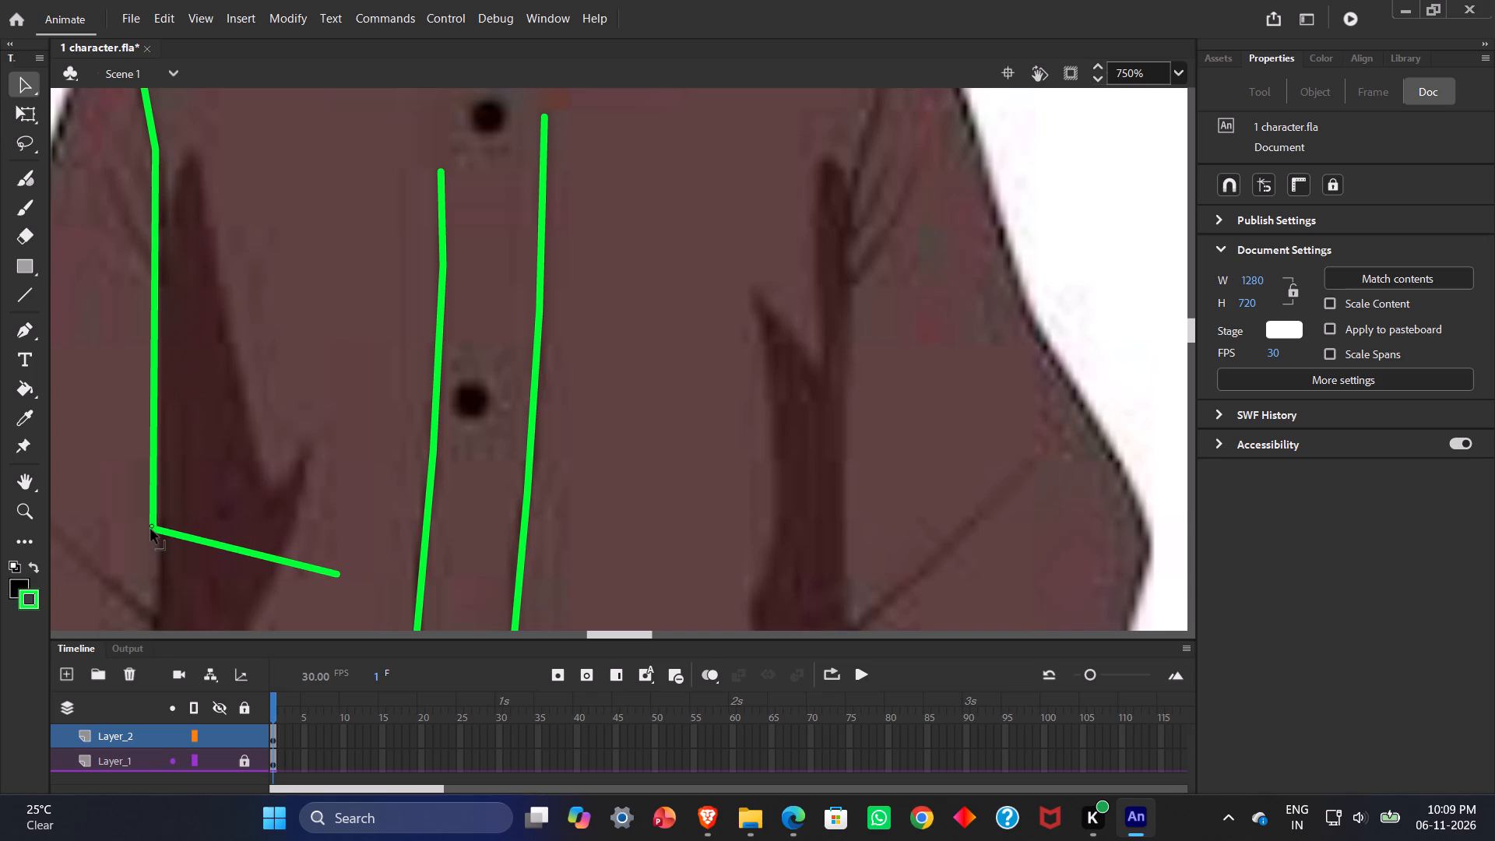
left_click_drag(151, 530, 157, 531, "ctrl")
Continue the left side outline to a new corner beside the rolled sleeve cuff, just below the third button's height, and lower its free end.
scroll(356, 398, "down", 1)
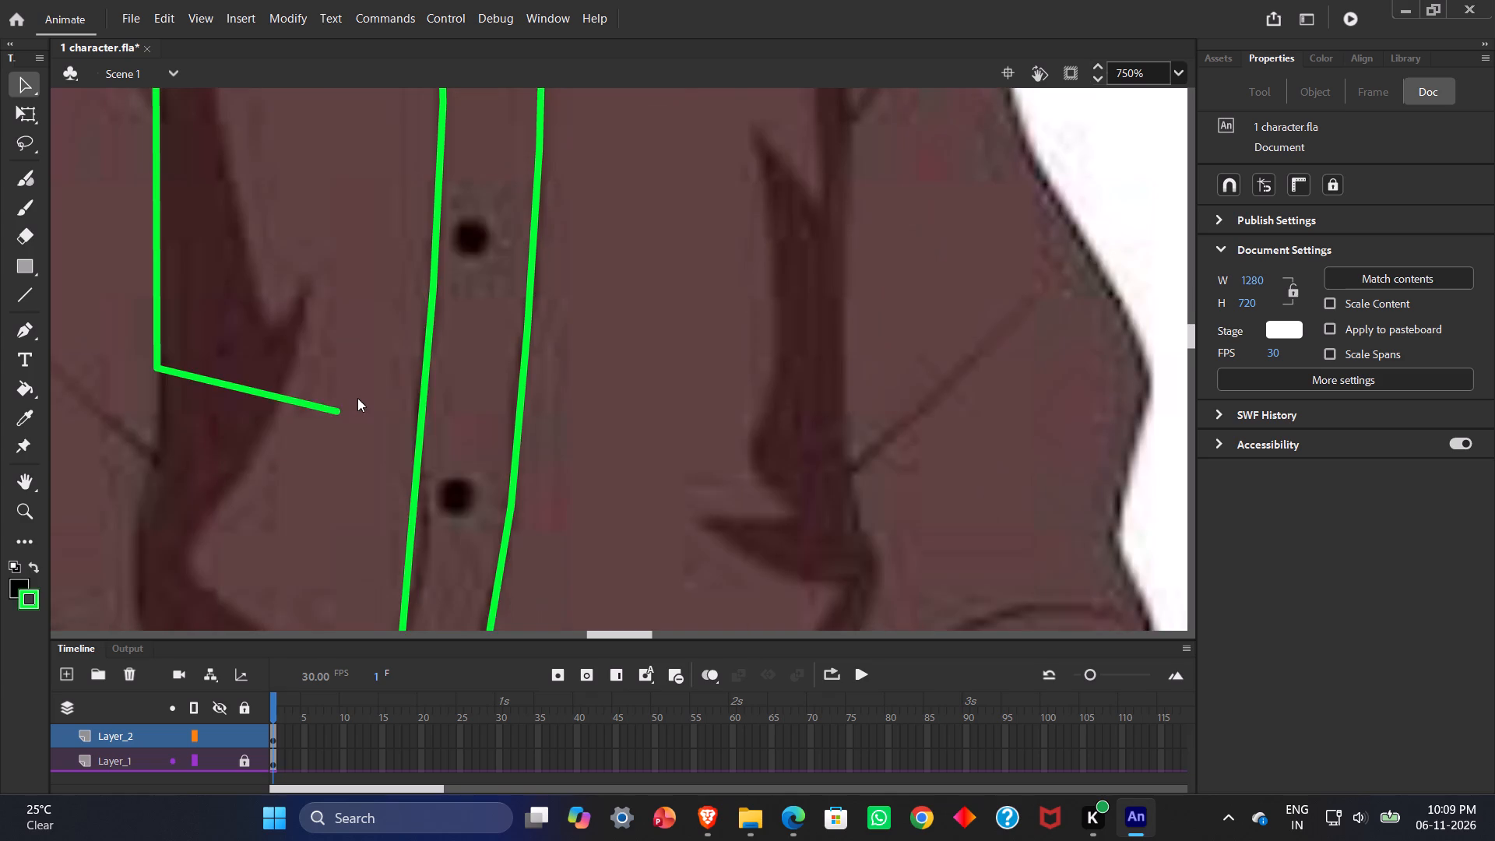
scroll(358, 399, "down", 1)
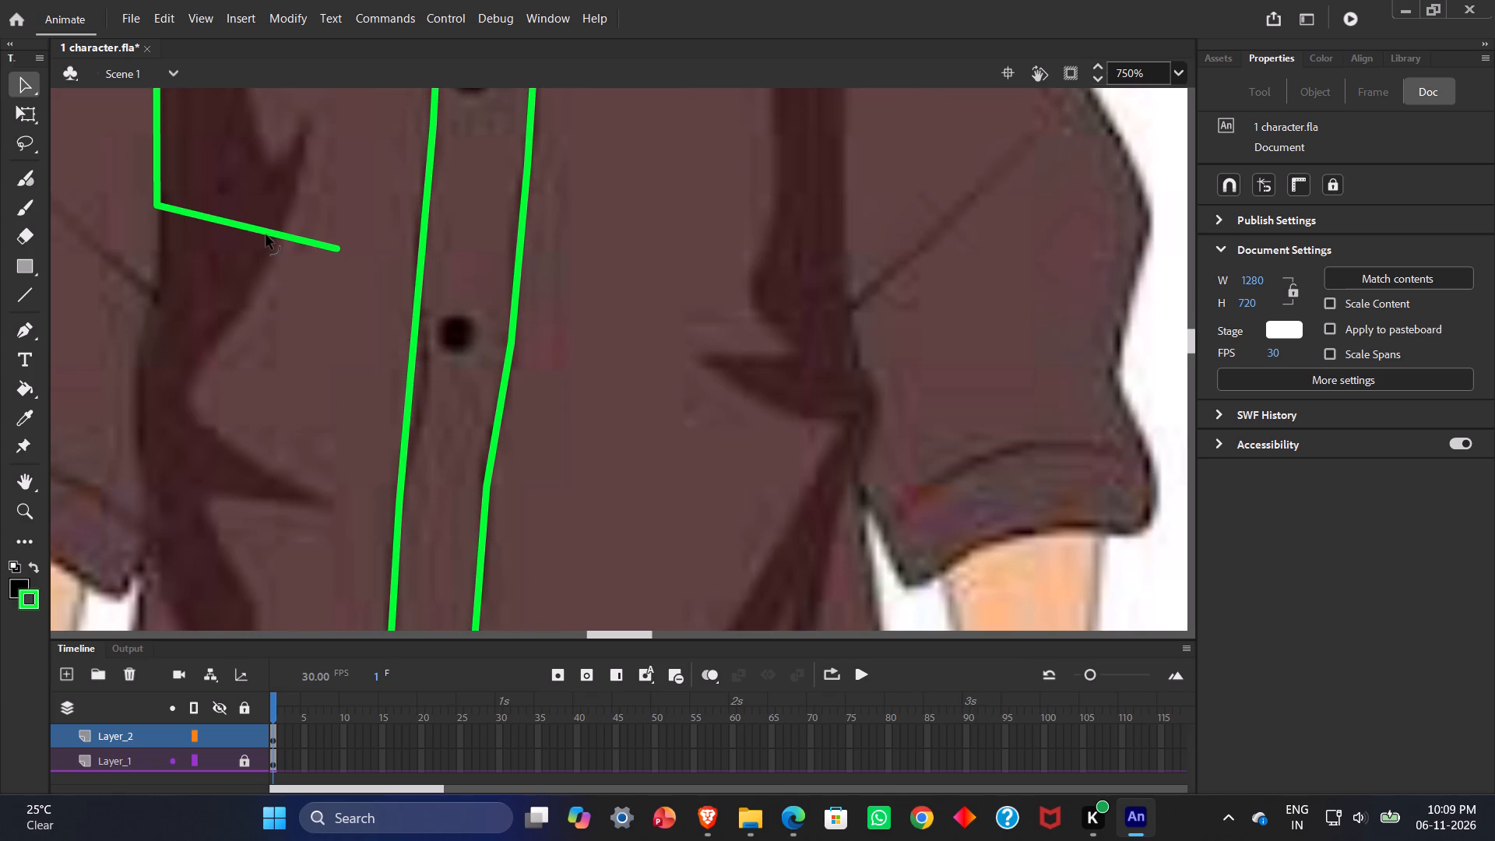
left_click_drag(269, 234, 138, 442, "ctrl")
left_click_drag(339, 248, 286, 431)
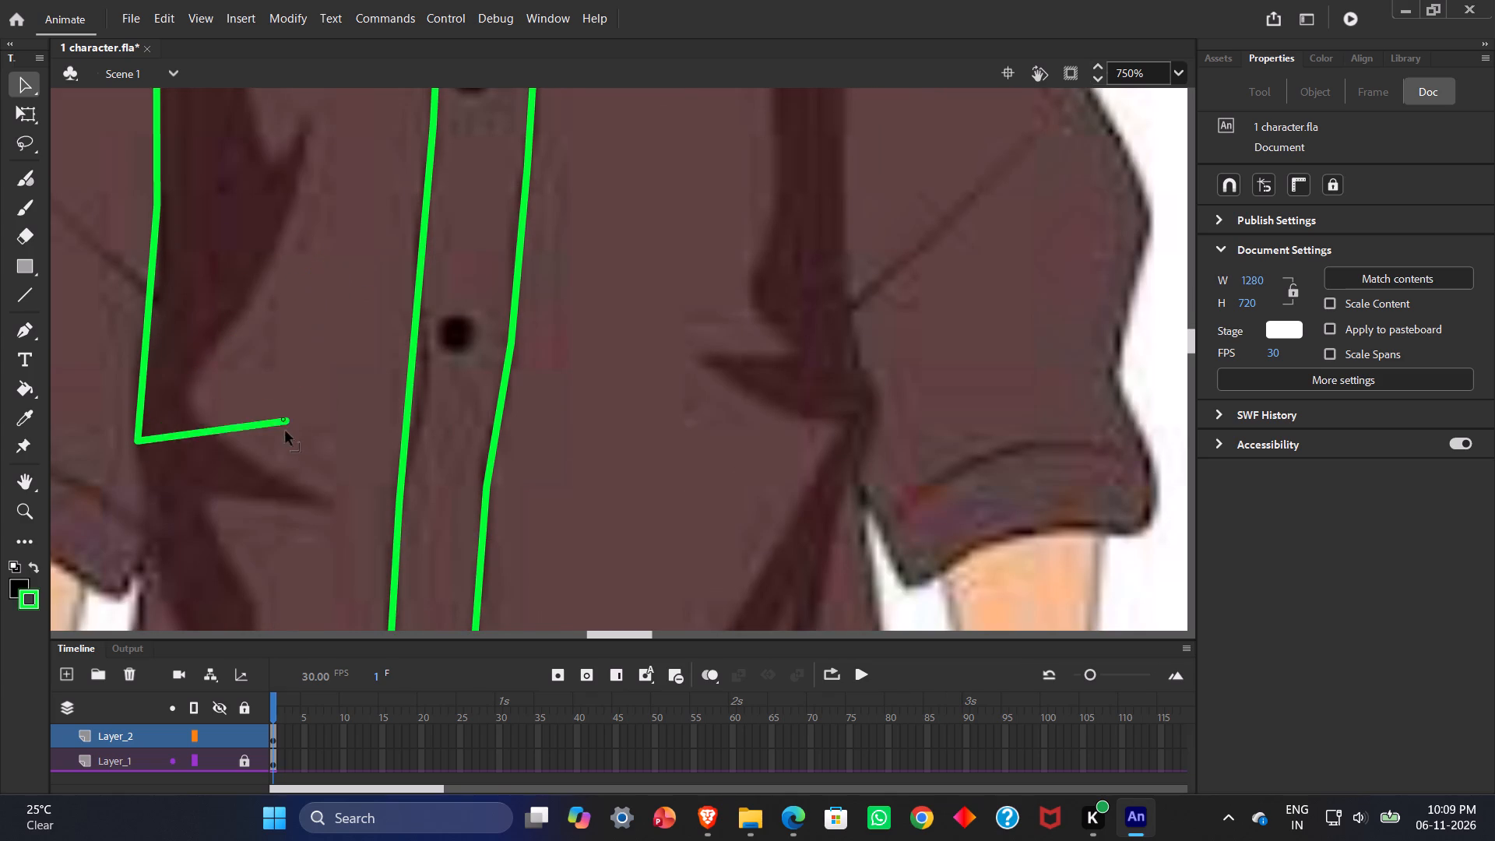
left_click_drag(286, 431, 288, 541)
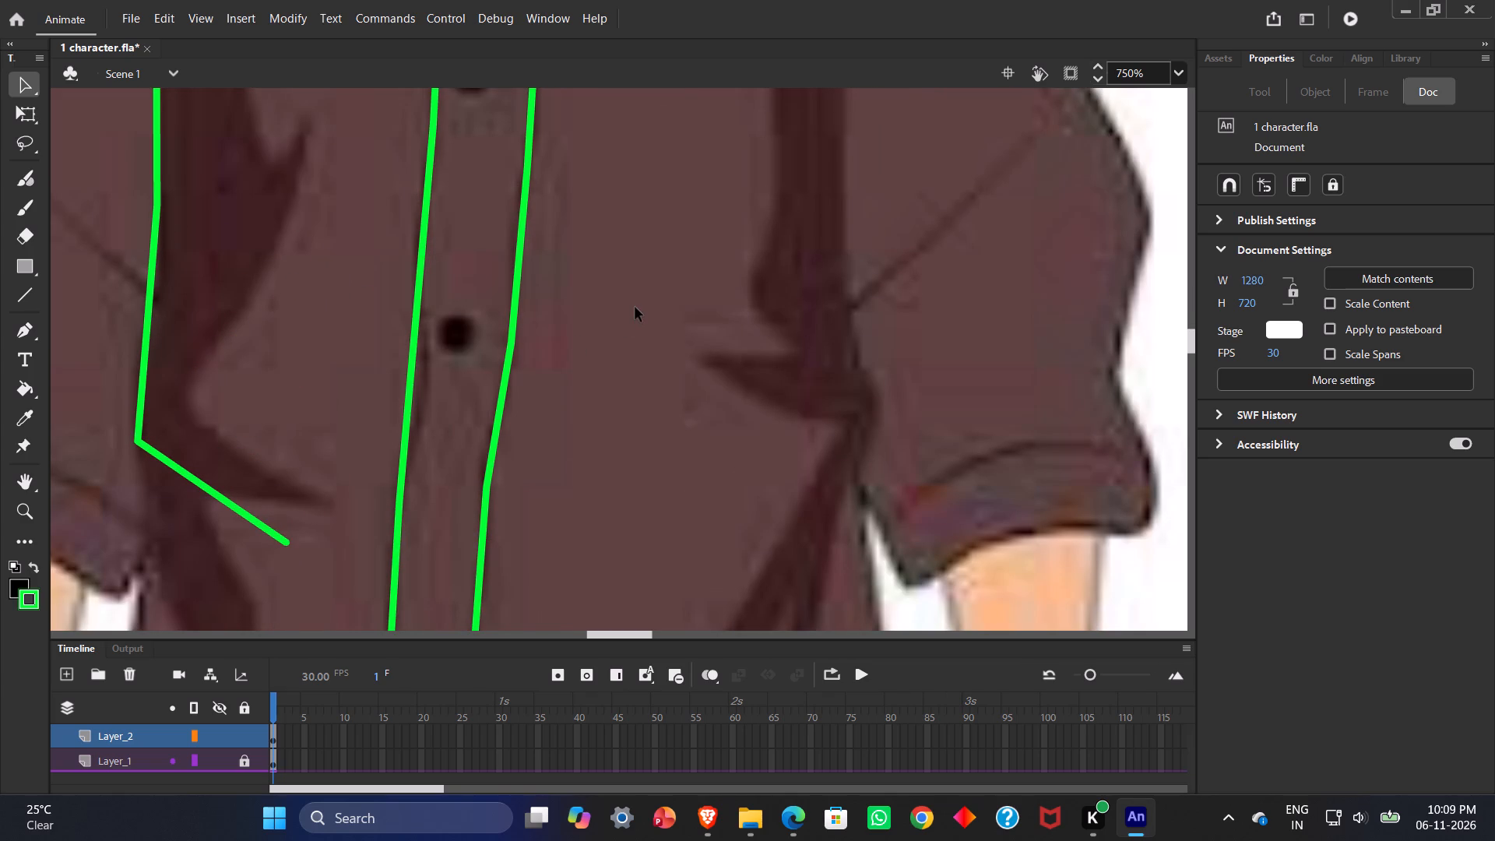
Extend the outline down the shirt's left side to a new corner beside the hand, just above the fifth button's height.
scroll(635, 308, "down", 1, "ctrl")
scroll(635, 308, "down", 2)
scroll(635, 308, "up", 1)
scroll(640, 299, "down", 1, "ctrl")
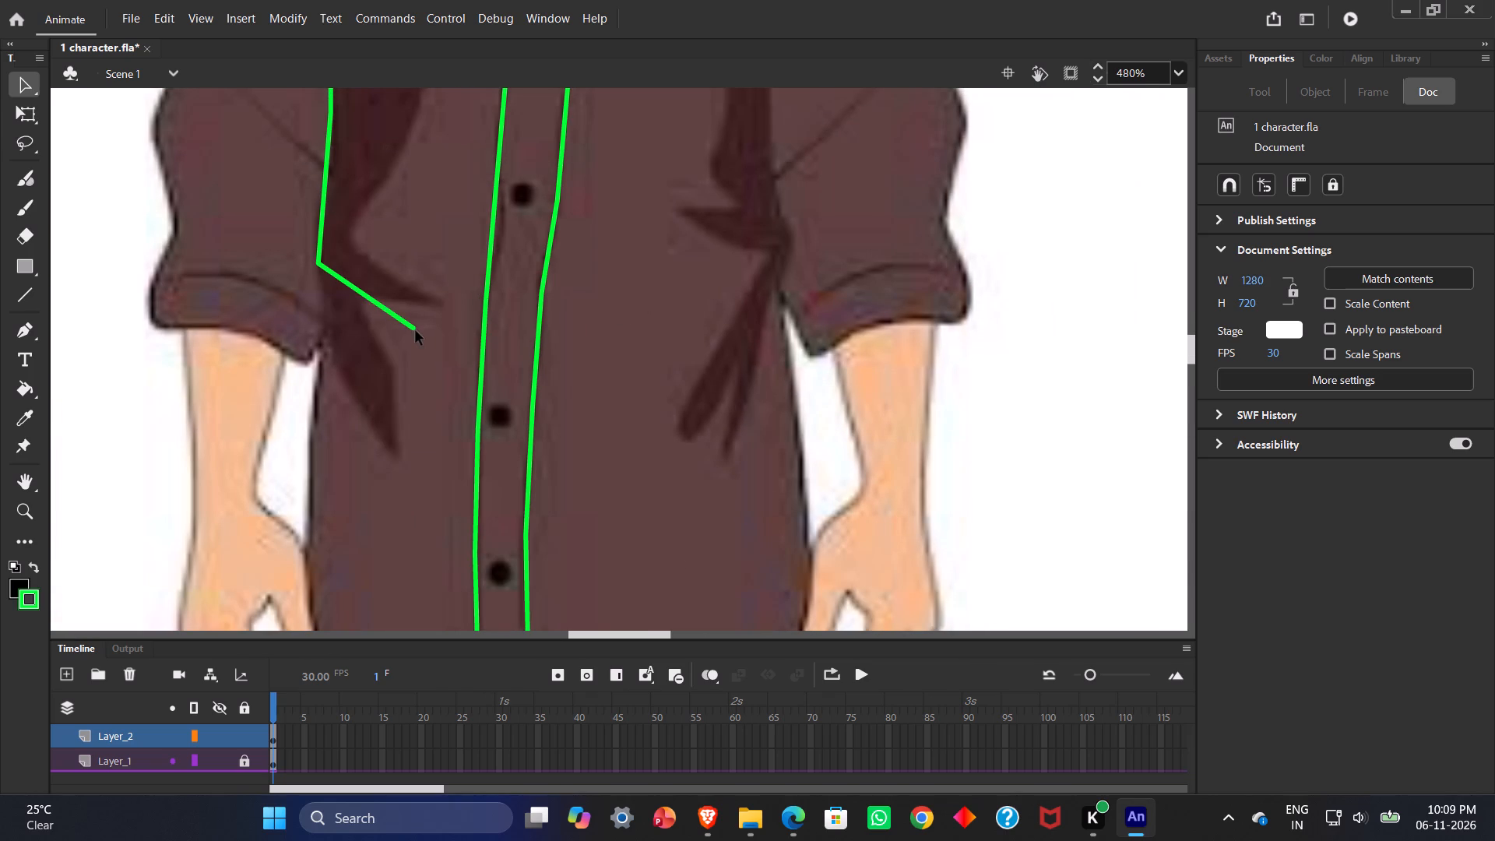
left_click_drag(410, 327, 403, 439, "ctrl")
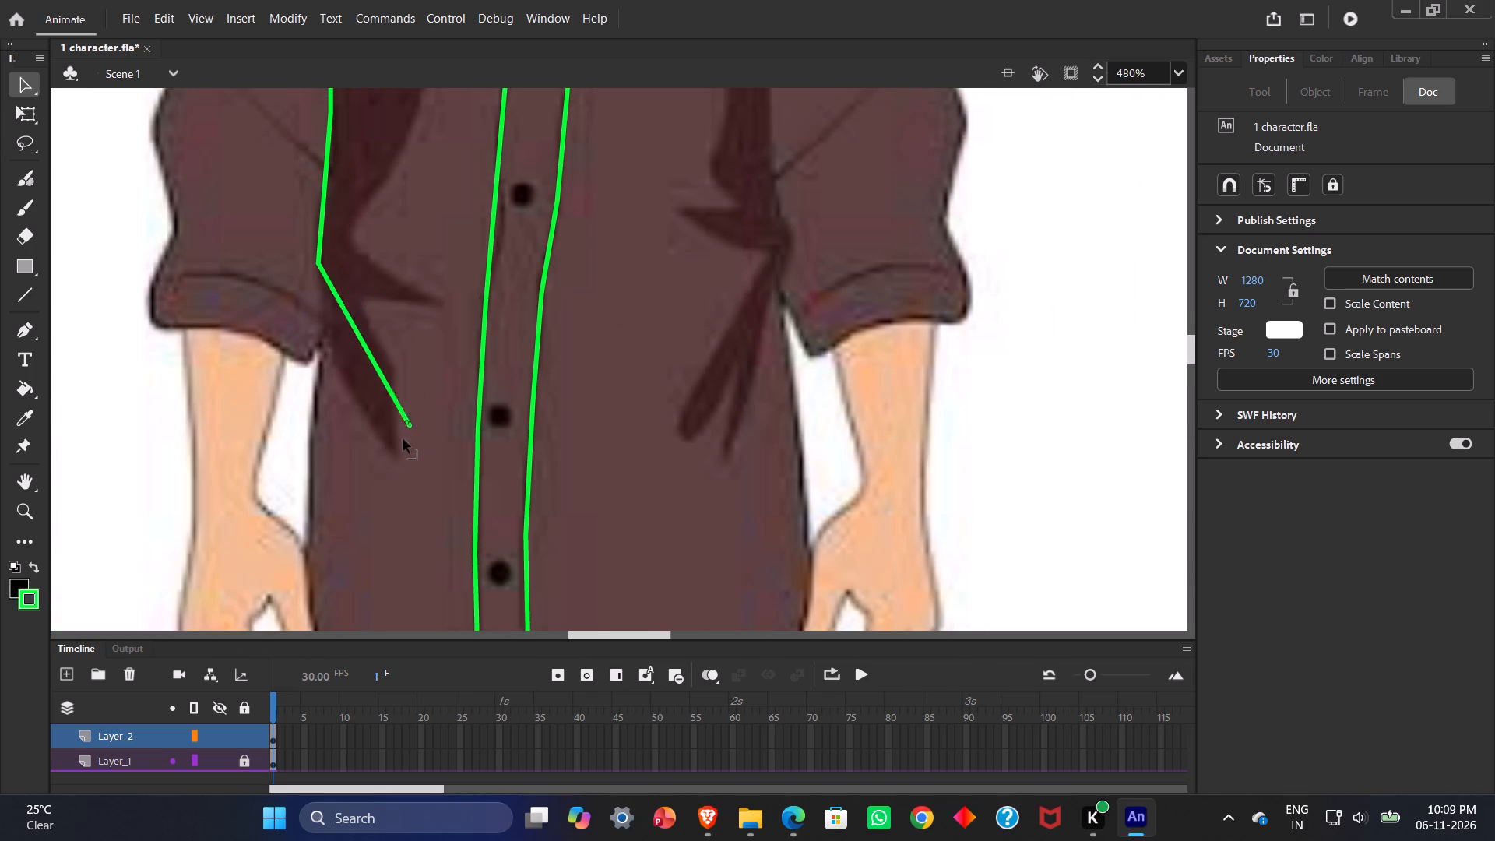
left_click_drag(403, 439, 434, 587, "ctrl")
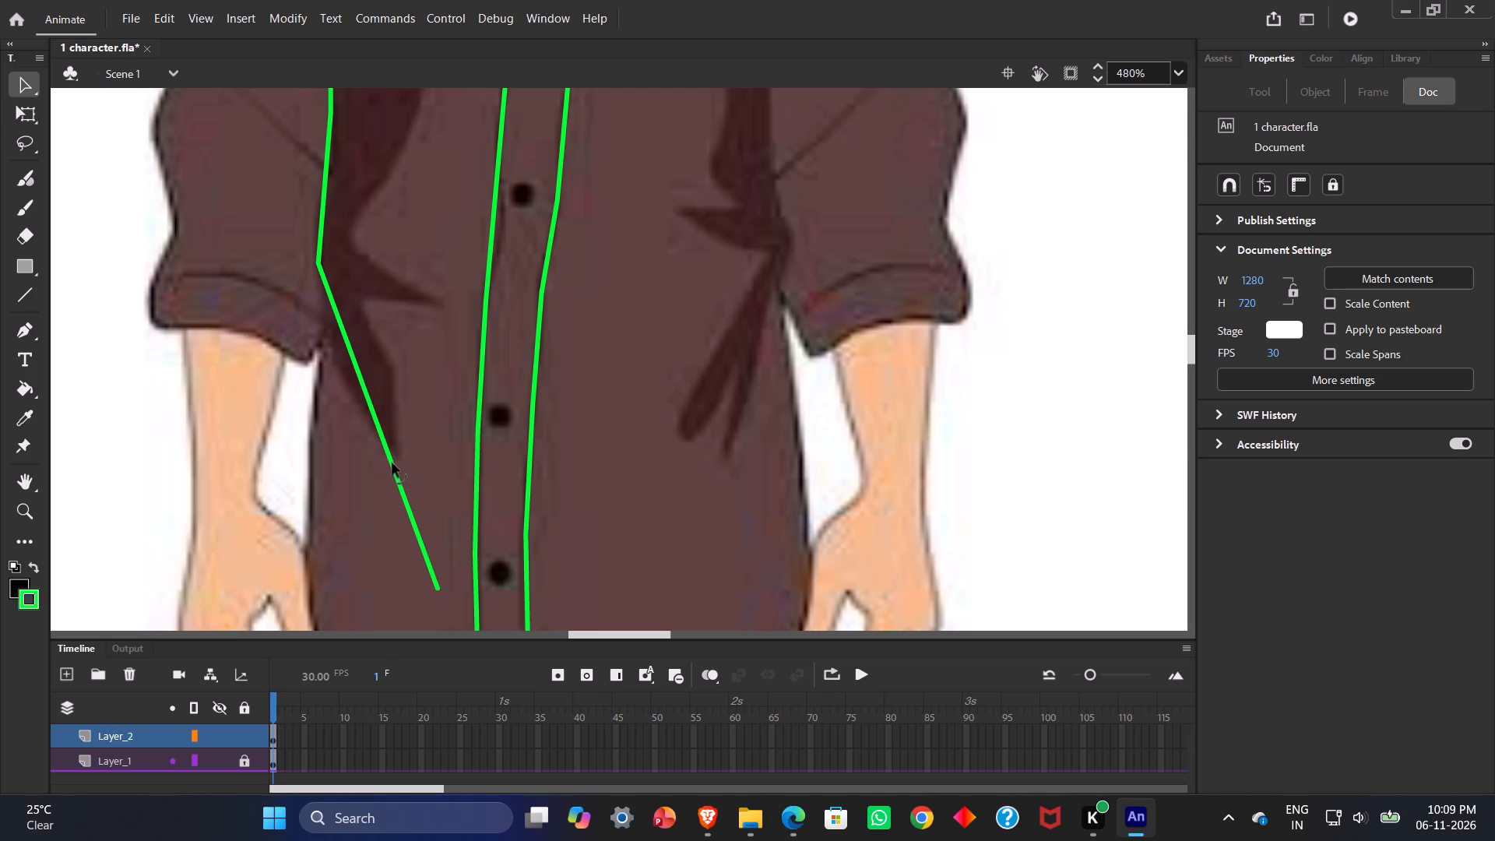
left_click_drag(390, 458, 301, 523, "ctrl")
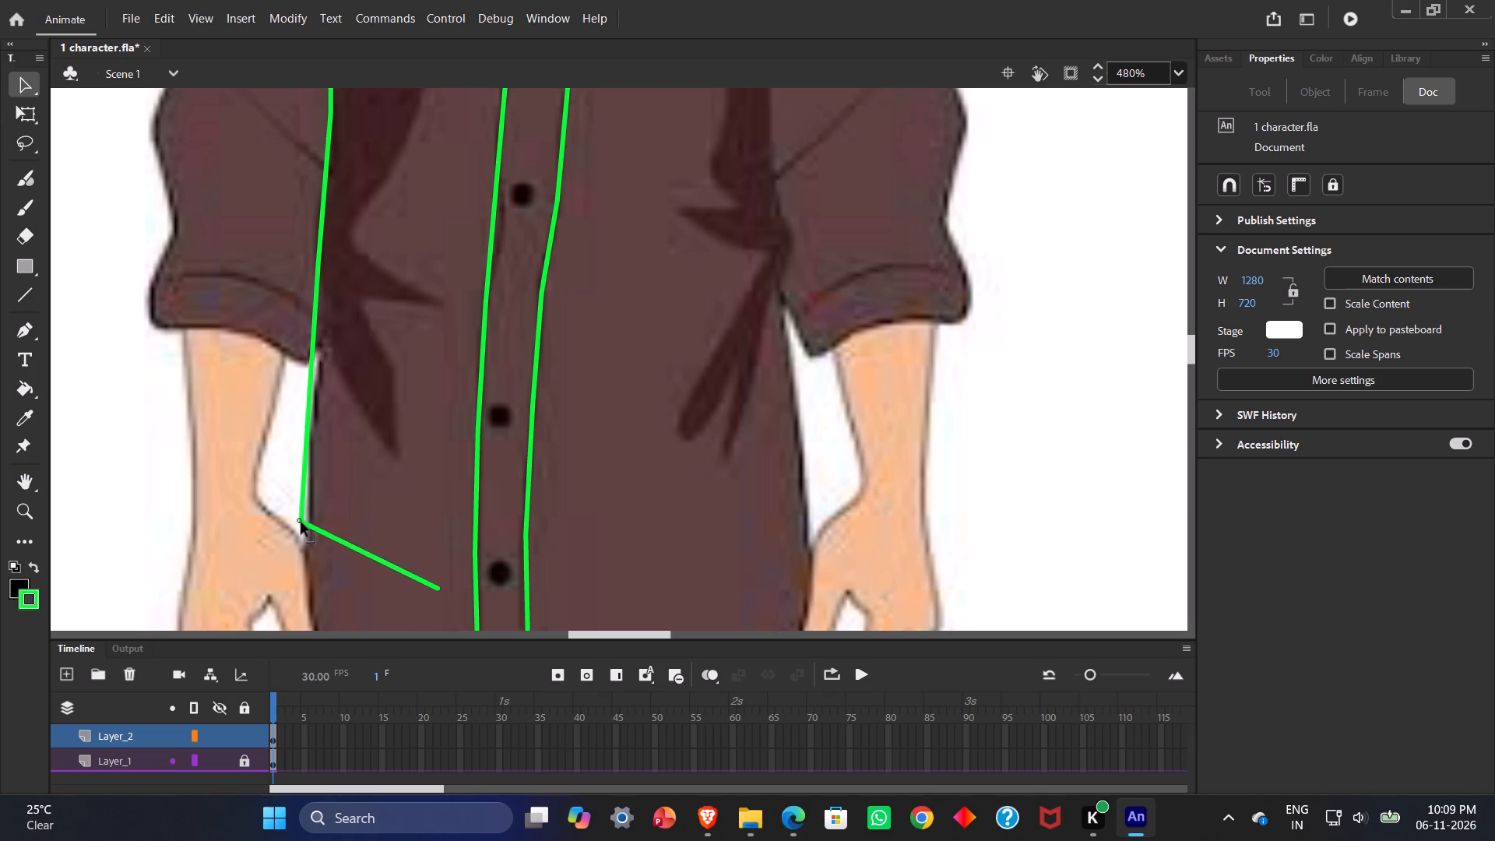
left_click_drag(301, 523, 304, 534, "ctrl")
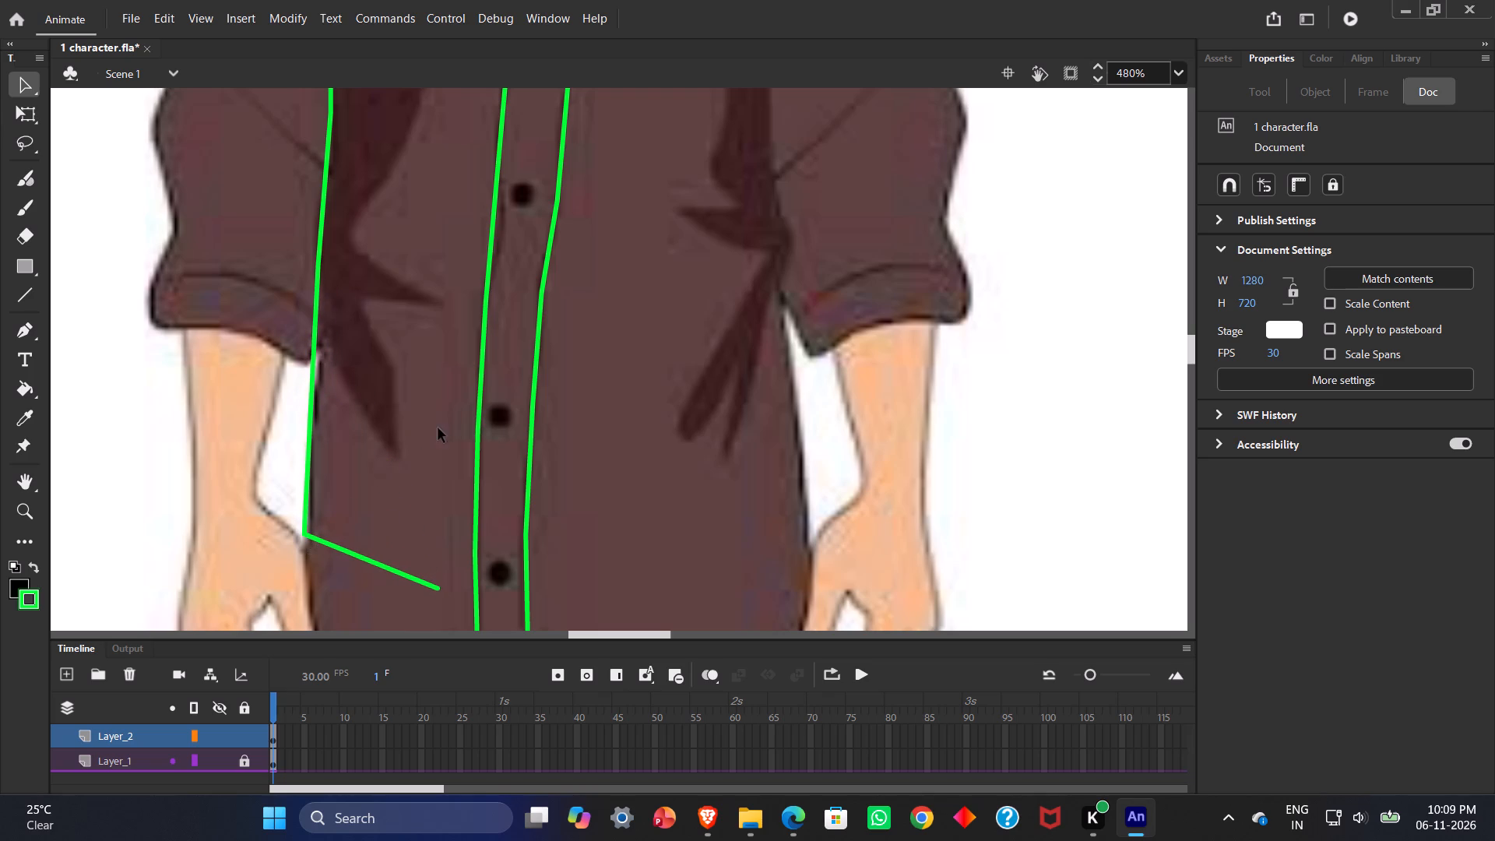
scroll(652, 392, "down", 2)
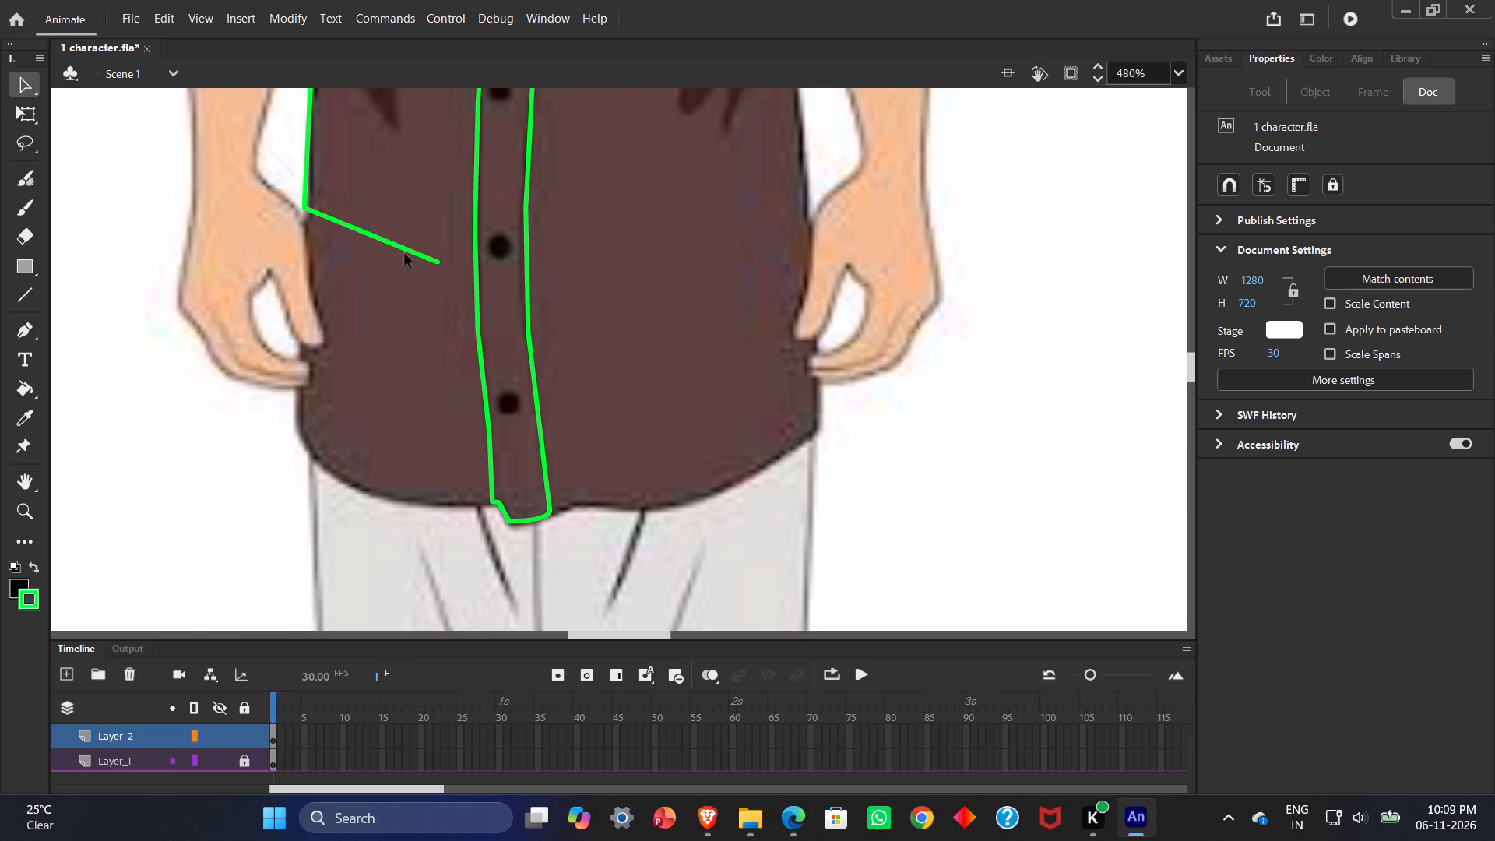
Extend the left side outline to a corner where the shirt's side meets the hem, and swing its free end toward the placket's bottom.
left_click_drag(407, 252, 311, 397, "ctrl")
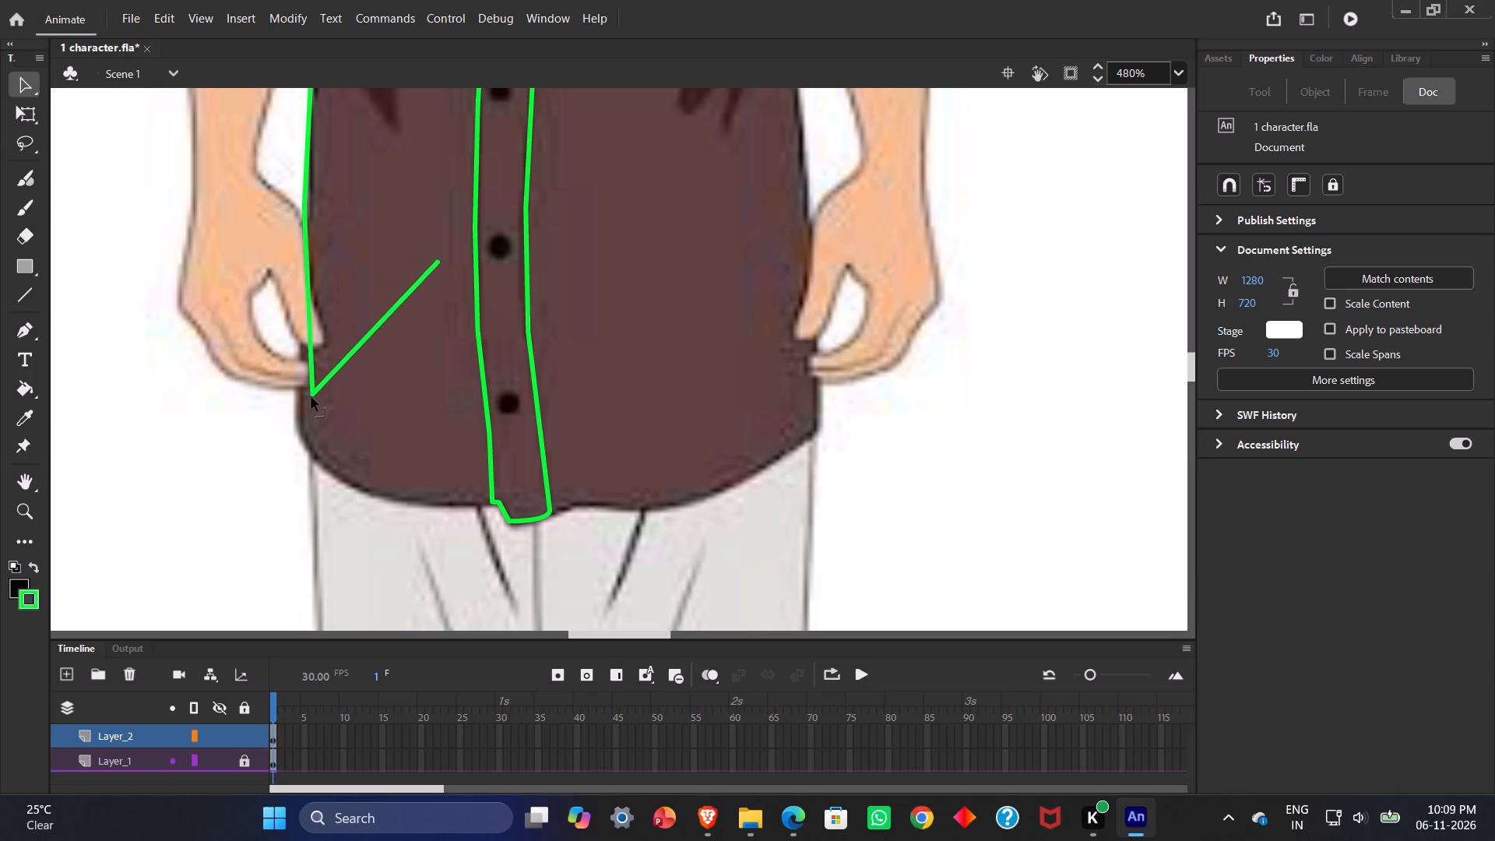
left_click_drag(311, 397, 296, 429, "ctrl")
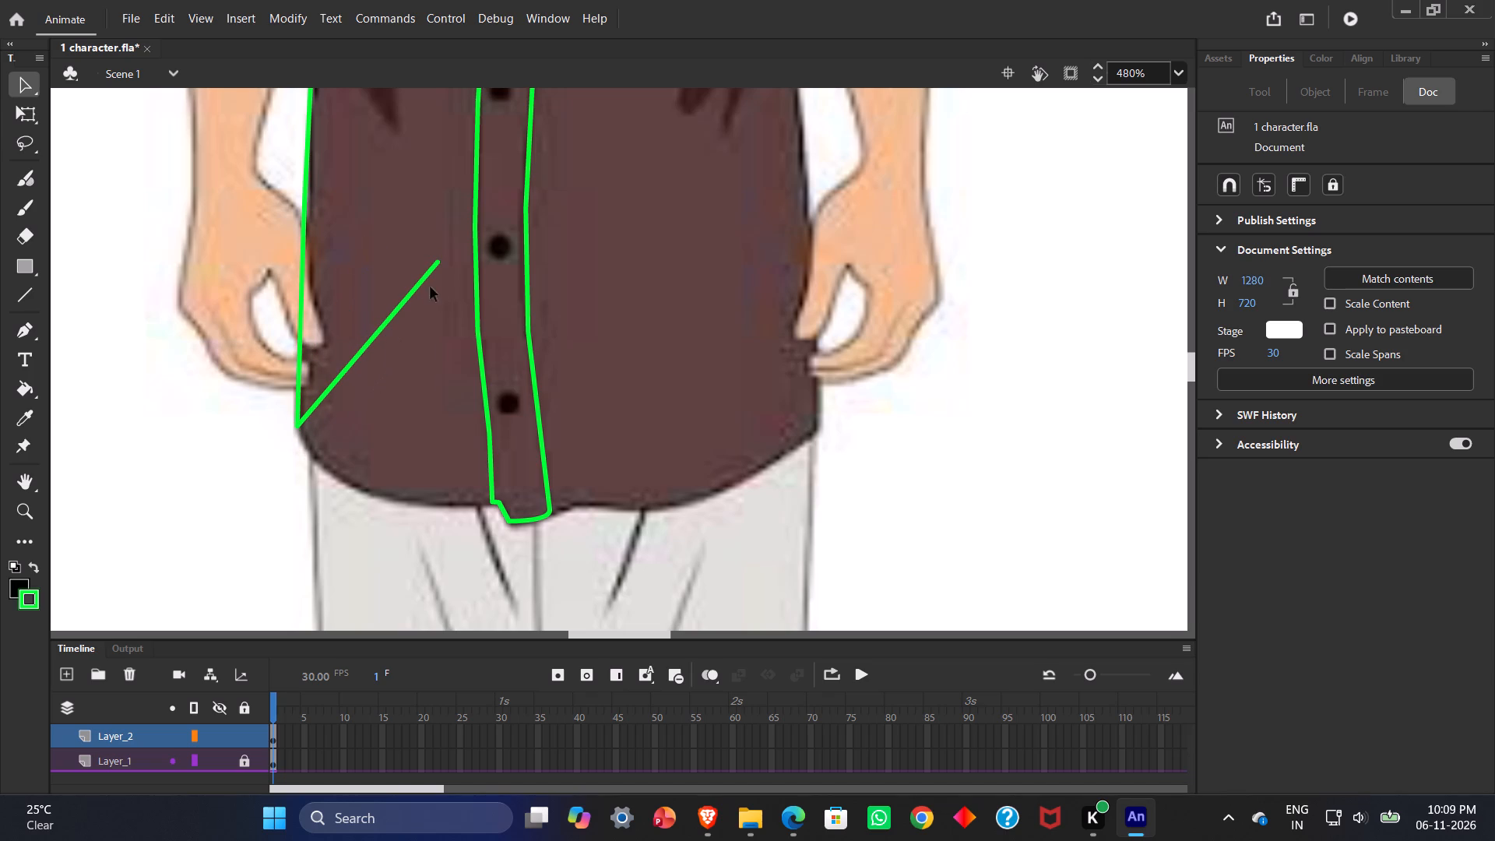
left_click_drag(439, 262, 474, 481, "ctrl")
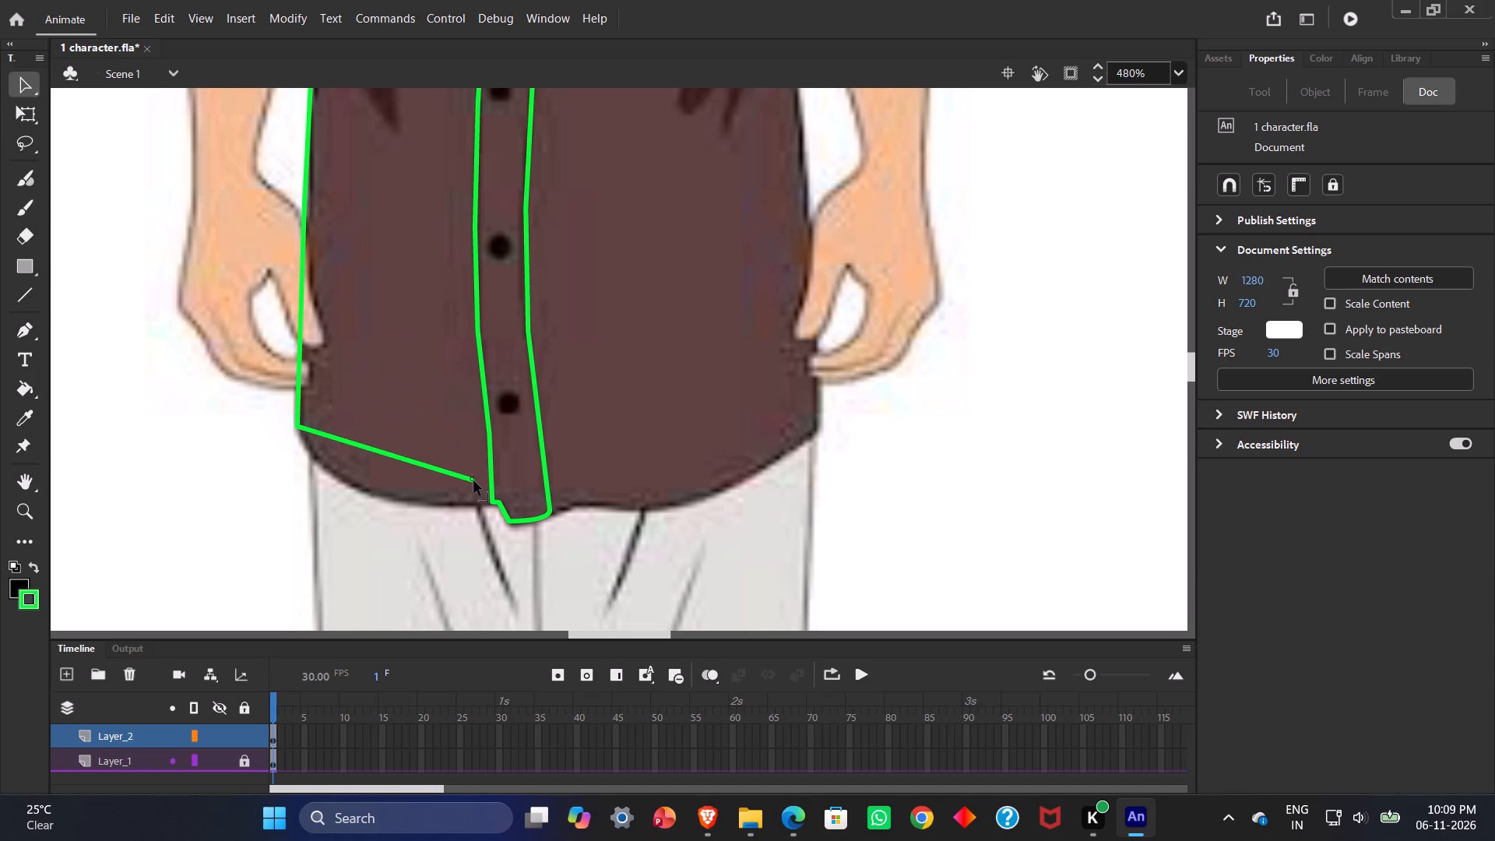
left_click_drag(474, 481, 491, 502, "ctrl")
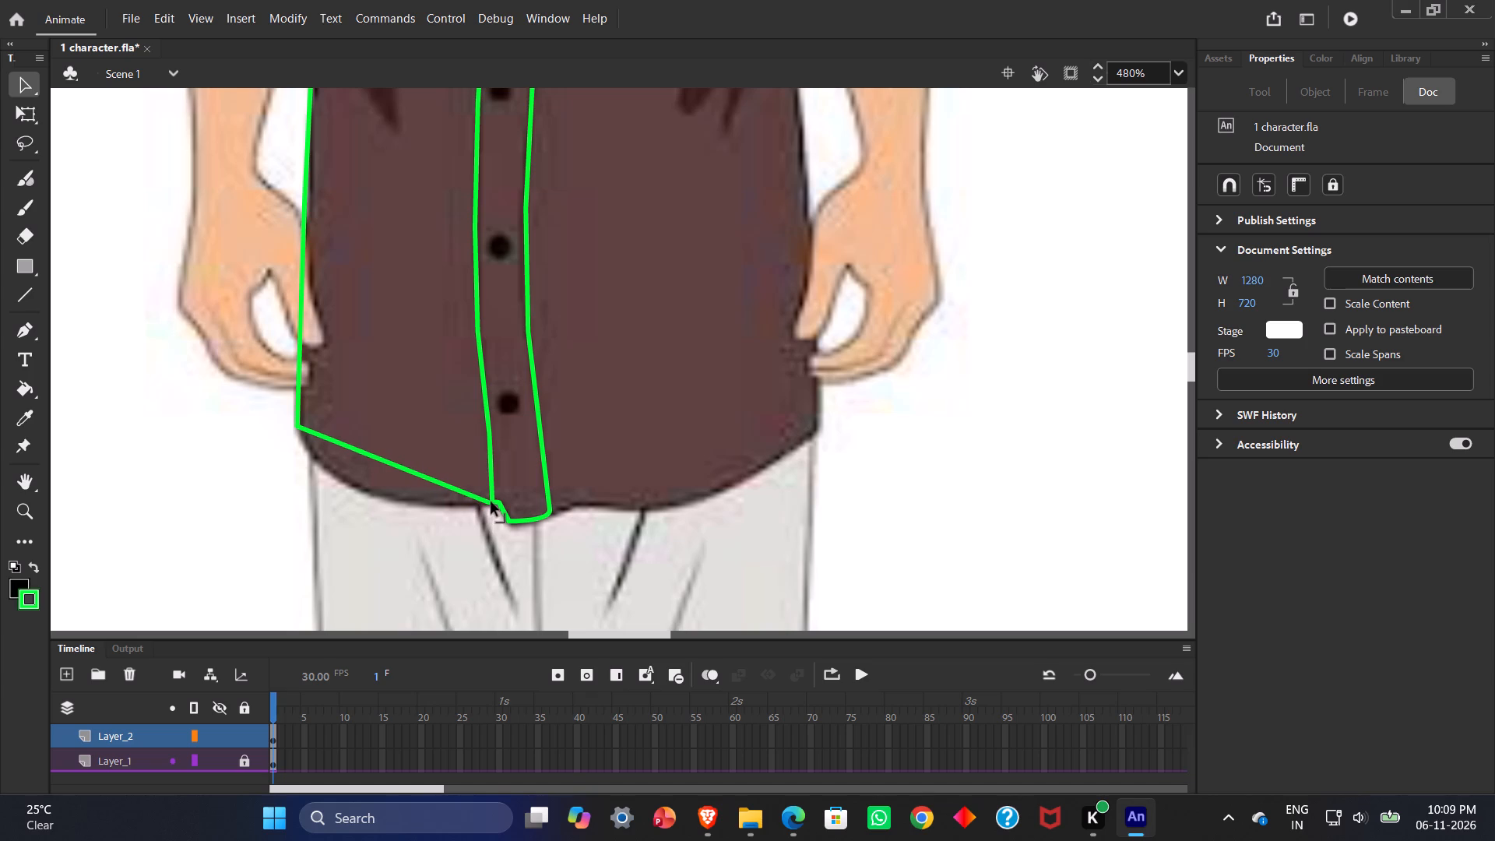
left_click_drag(491, 502, 470, 458, "ctrl")
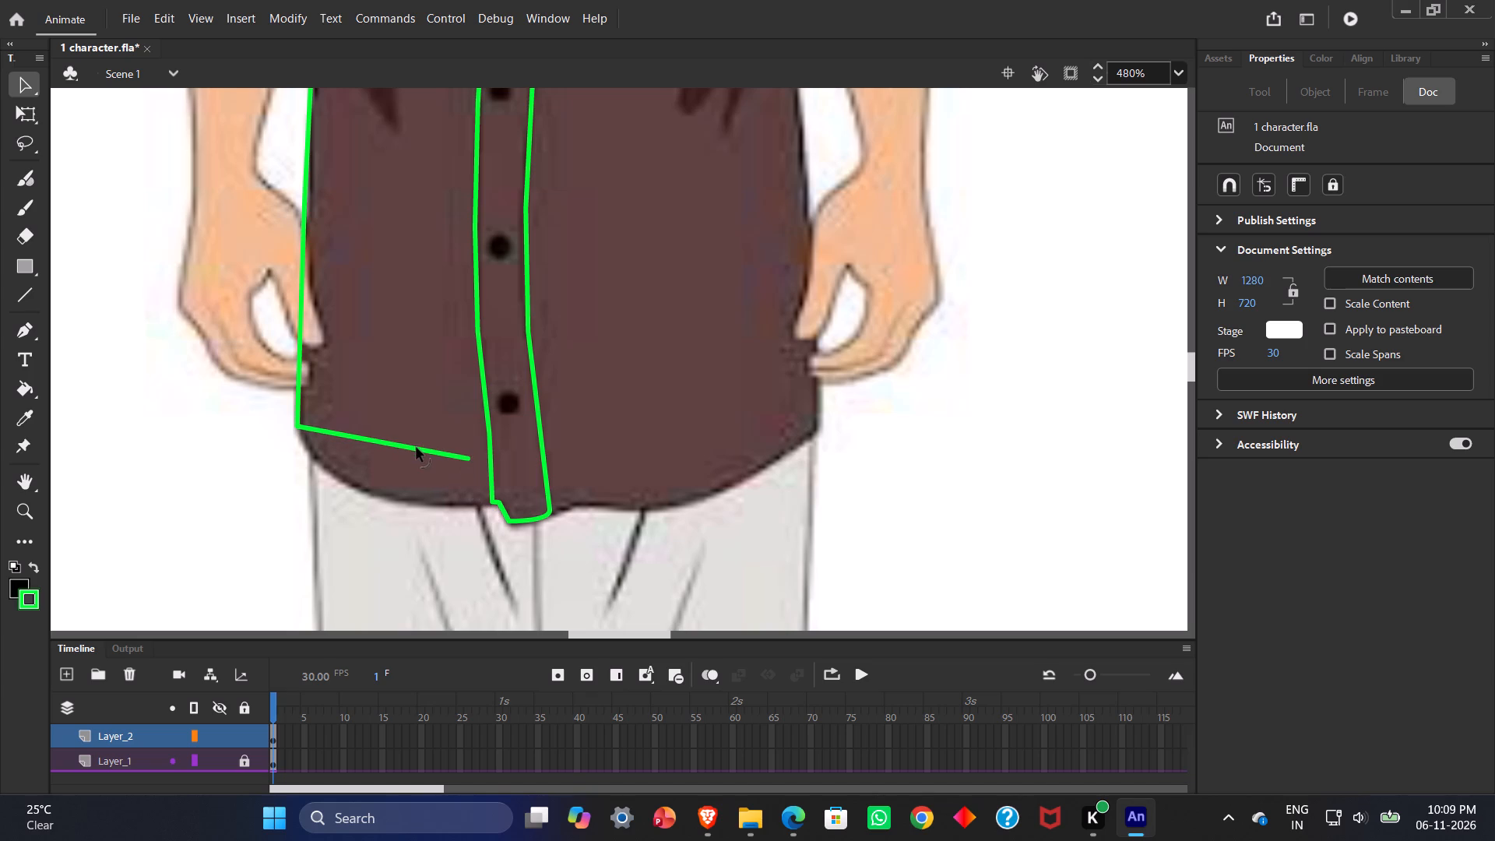
Add a corner on the curved left hem and join the line's free end to the placket outline's lower-left corner.
left_click_drag(410, 449, 406, 507, "ctrl")
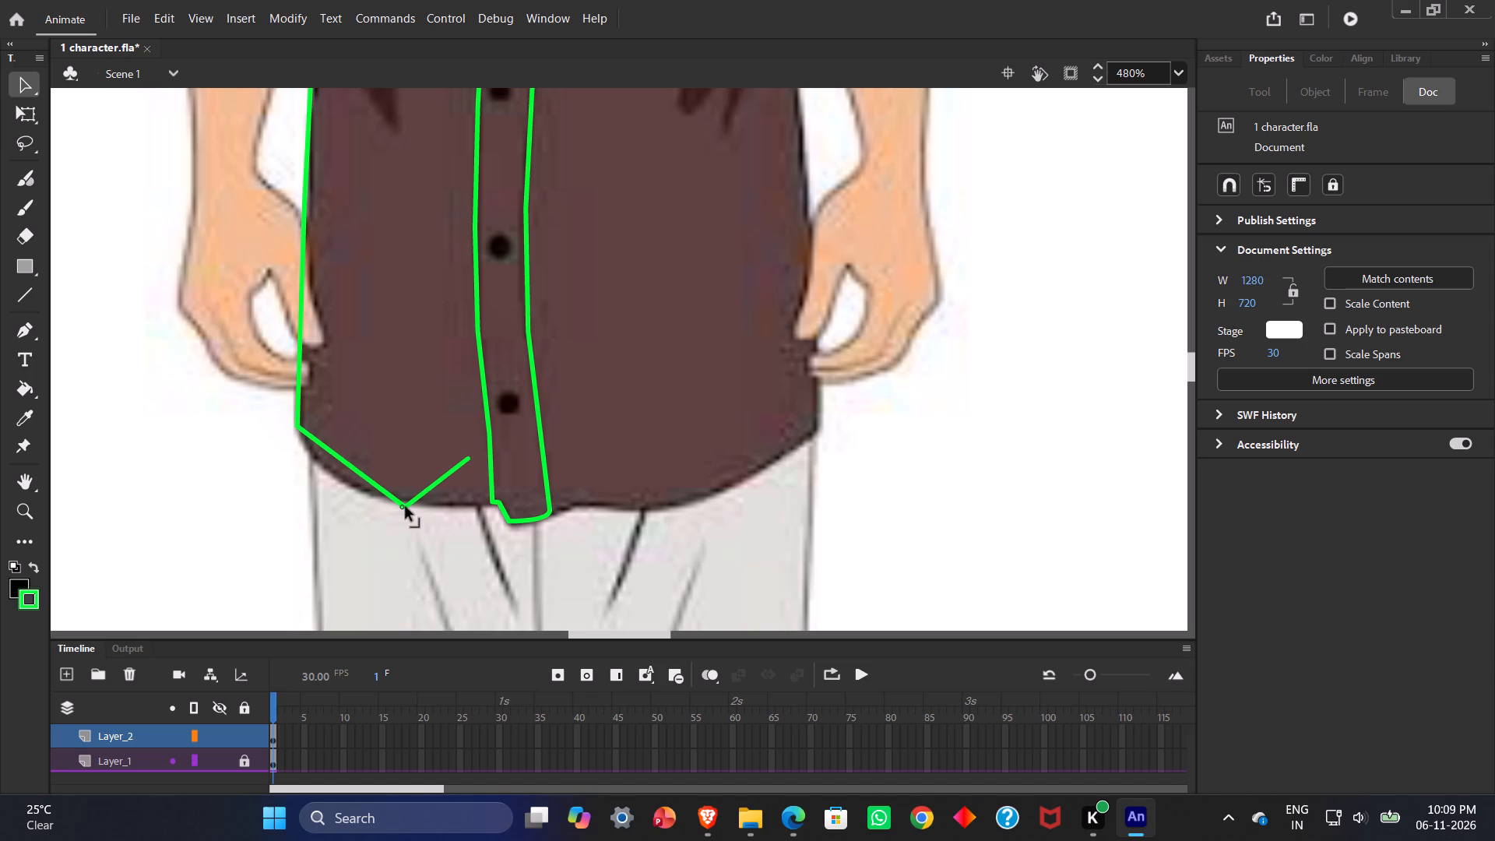
left_click_drag(406, 507, 406, 503, "ctrl")
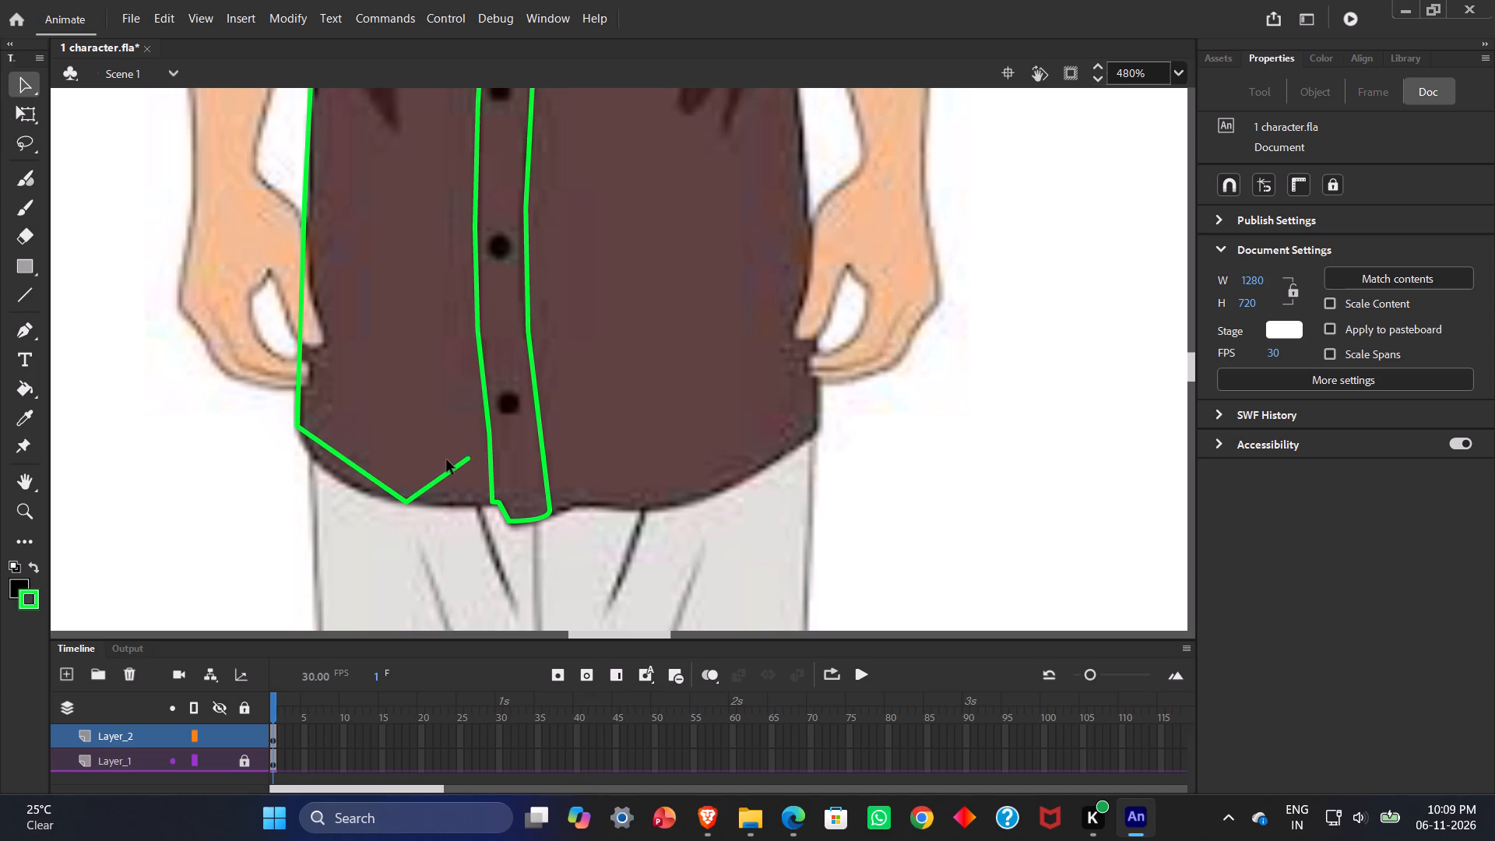
left_click_drag(470, 459, 477, 476, "ctrl")
left_click_drag(477, 476, 494, 505, "ctrl")
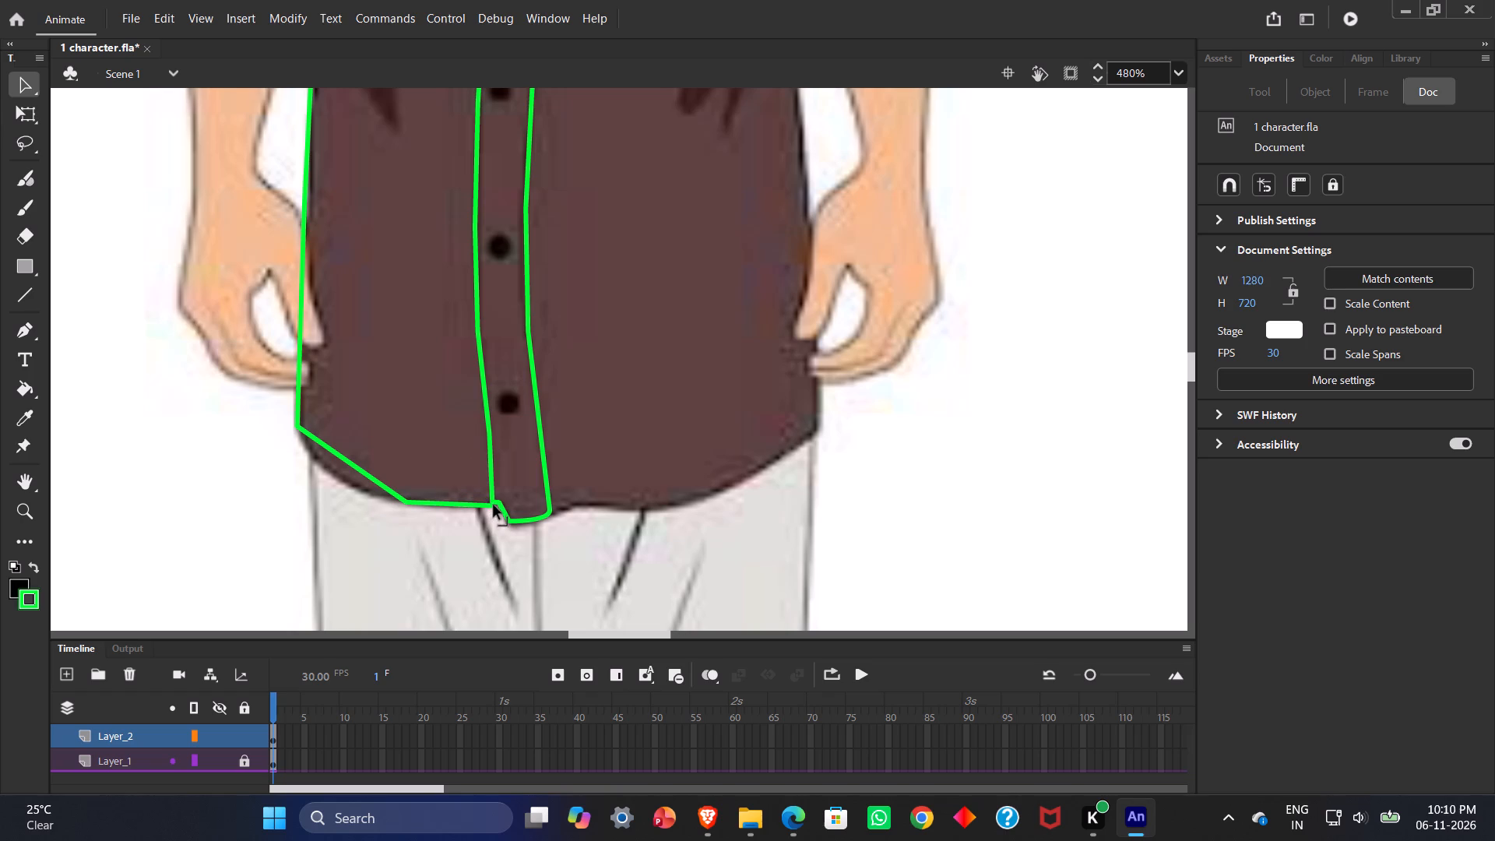
left_click_drag(494, 505, 495, 502, "ctrl")
left_click_drag(495, 502, 494, 503, "ctrl")
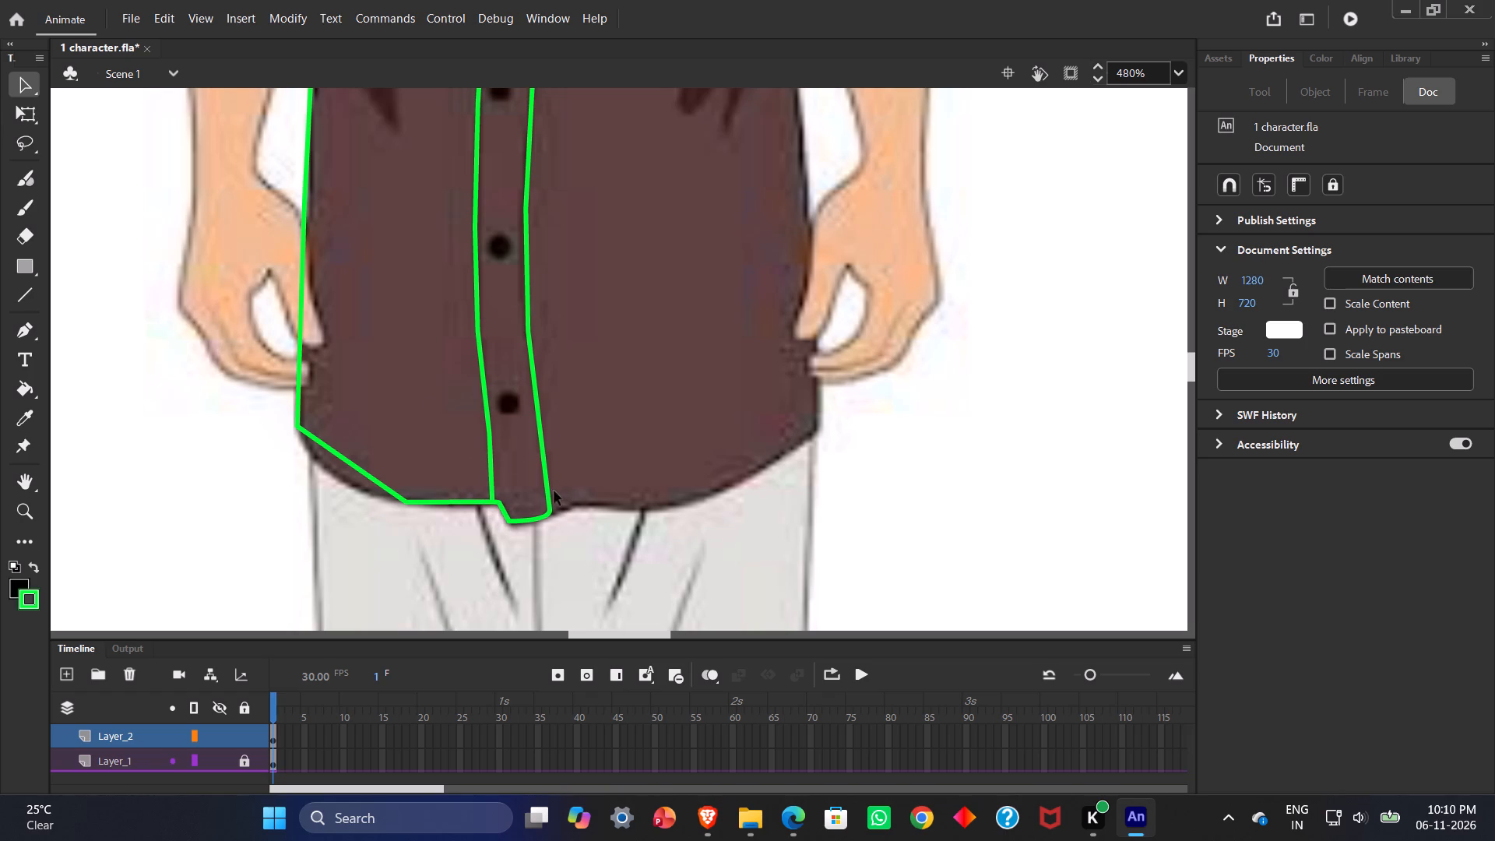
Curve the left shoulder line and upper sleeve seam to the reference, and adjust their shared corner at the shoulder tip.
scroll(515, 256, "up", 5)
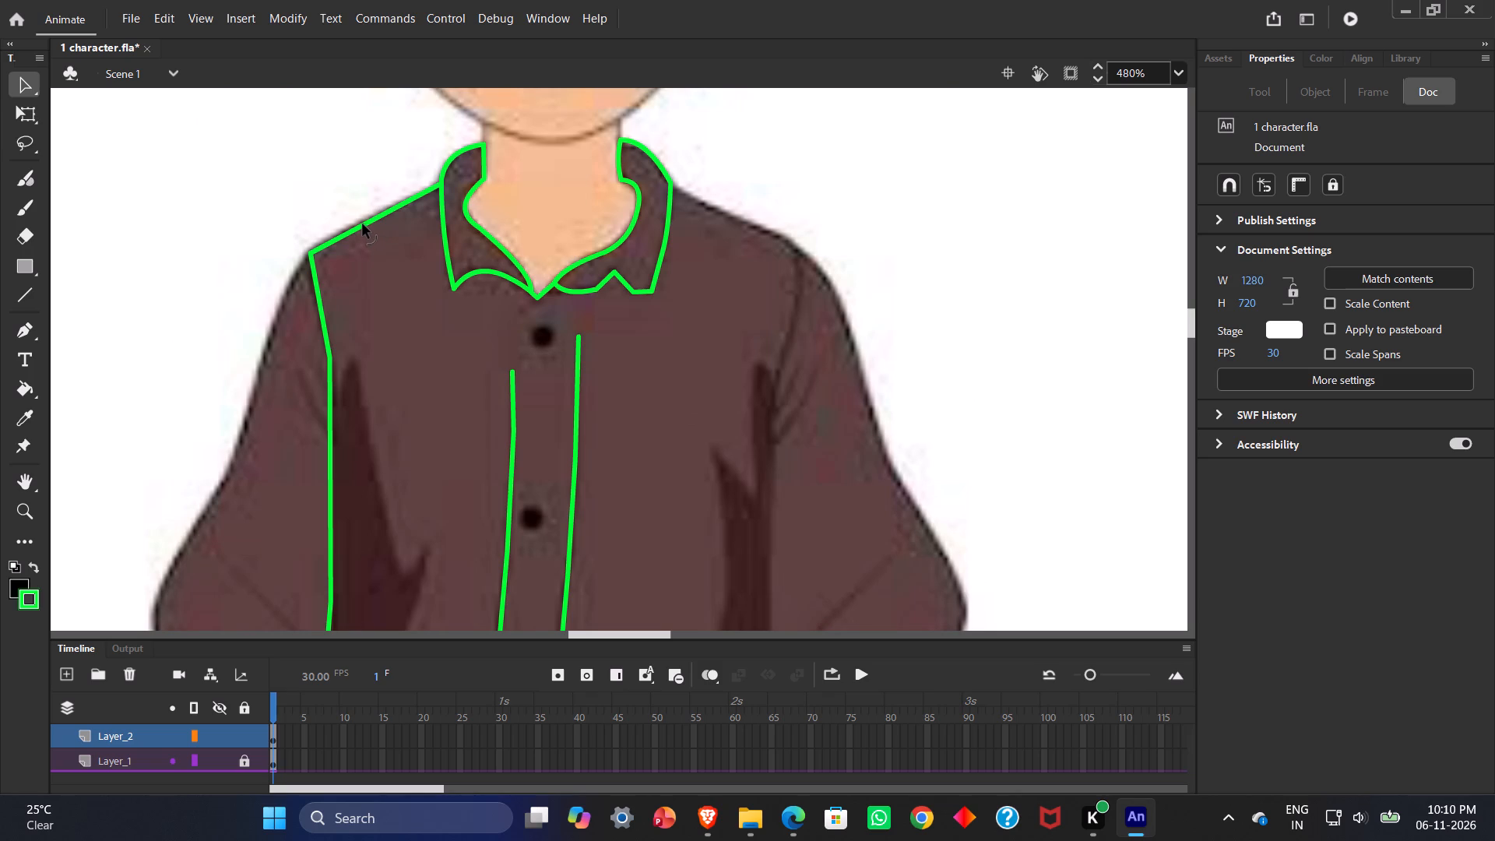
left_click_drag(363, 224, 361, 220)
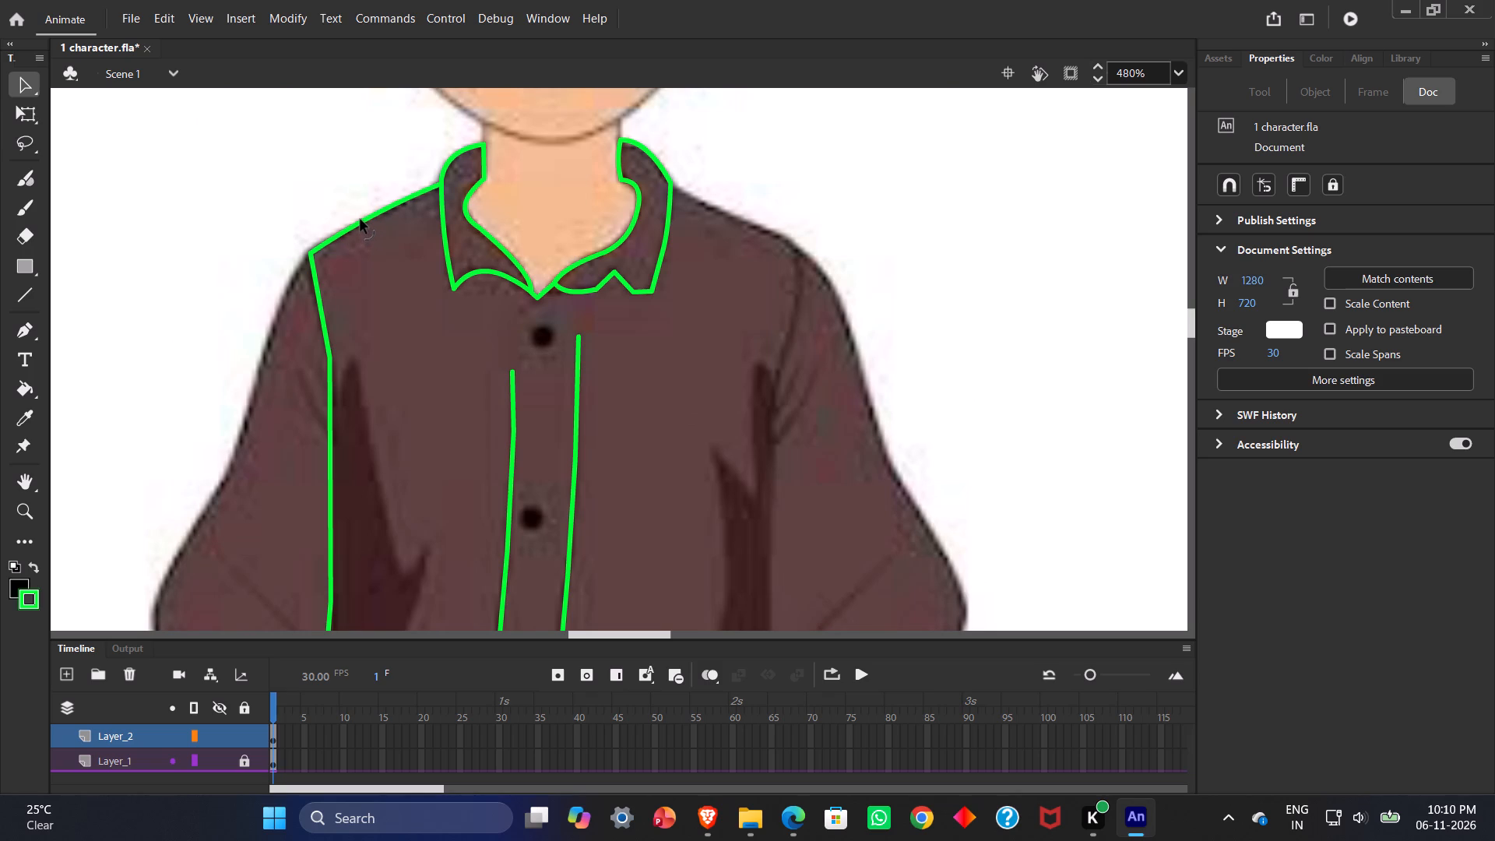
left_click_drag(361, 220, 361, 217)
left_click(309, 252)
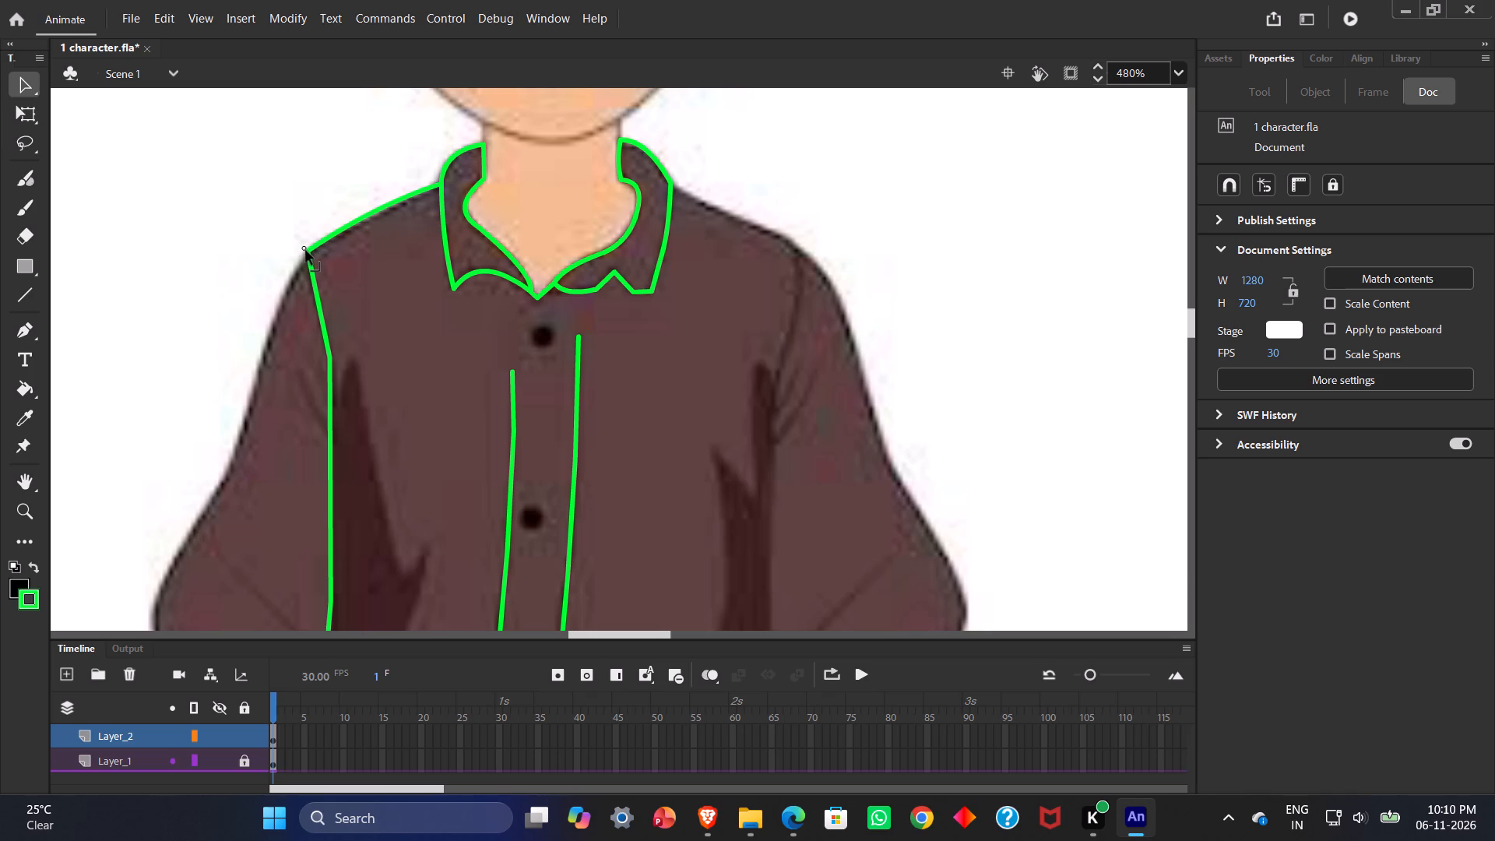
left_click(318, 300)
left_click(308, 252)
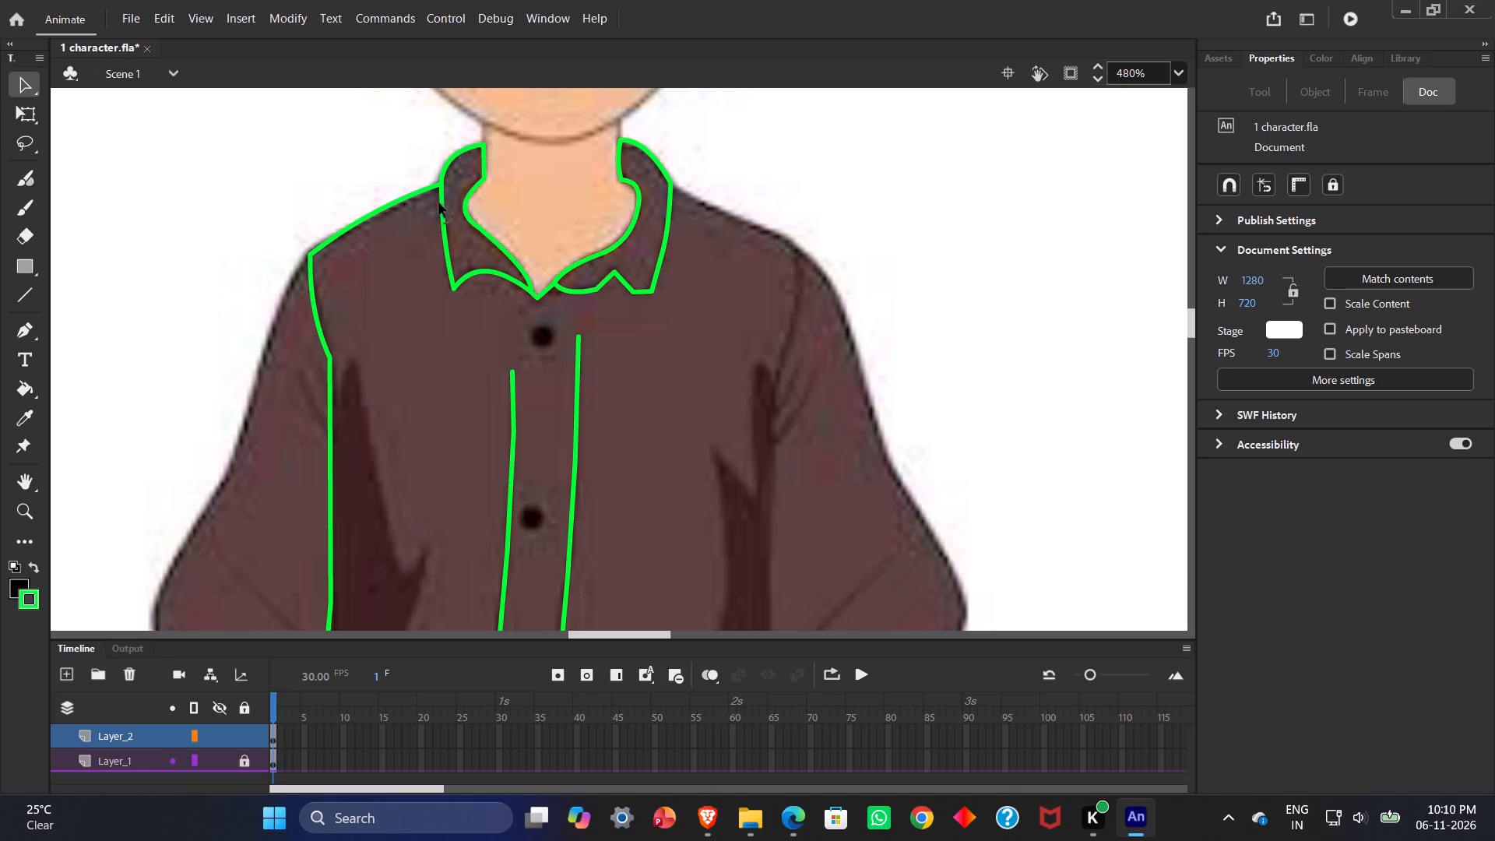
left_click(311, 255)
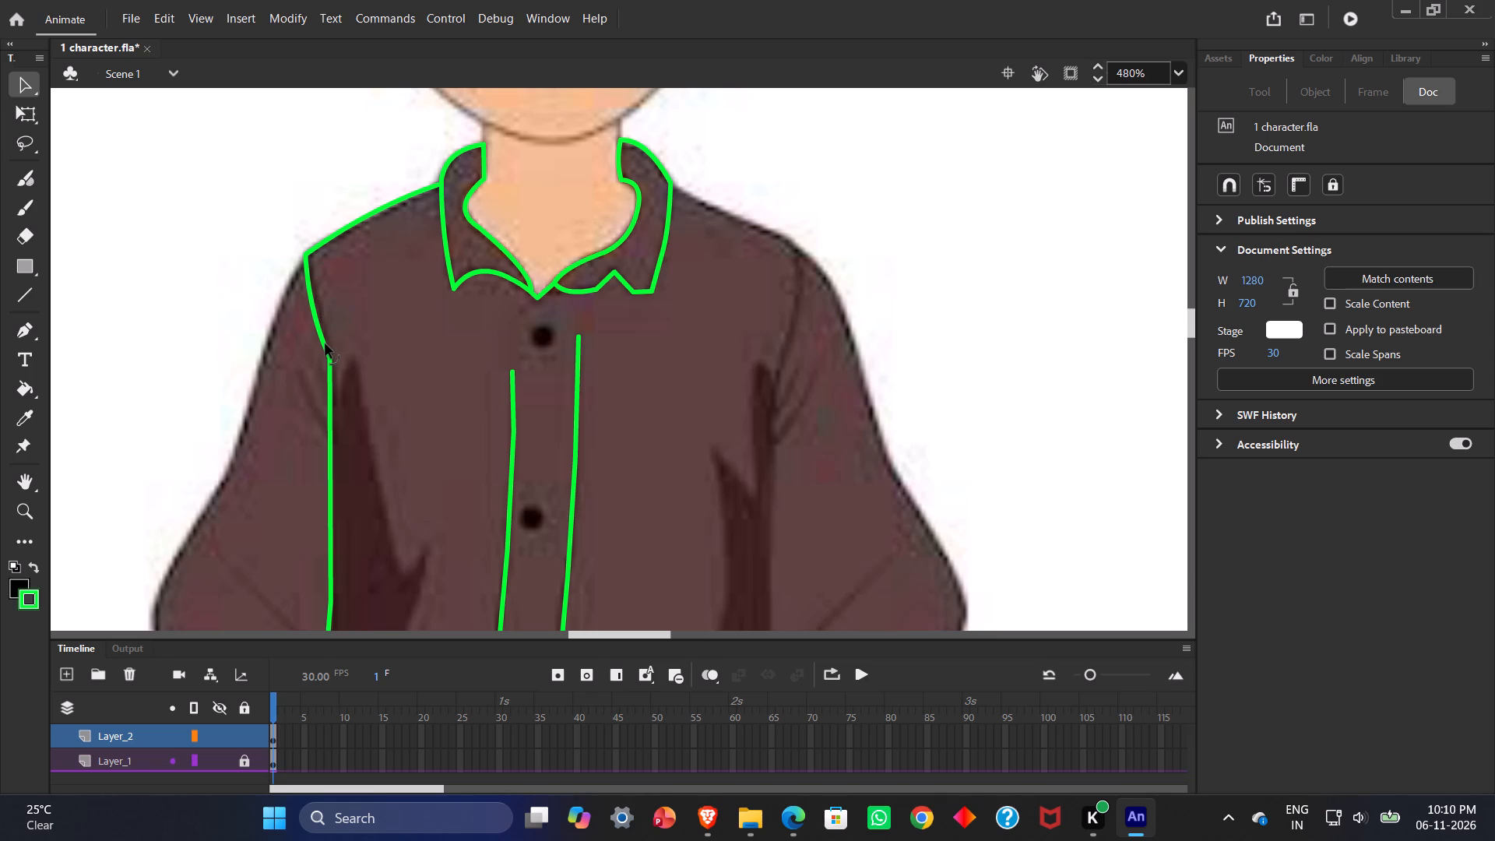
Delete the upper sleeve seam segment and the left shoulder line running to the collar.
left_click(311, 303)
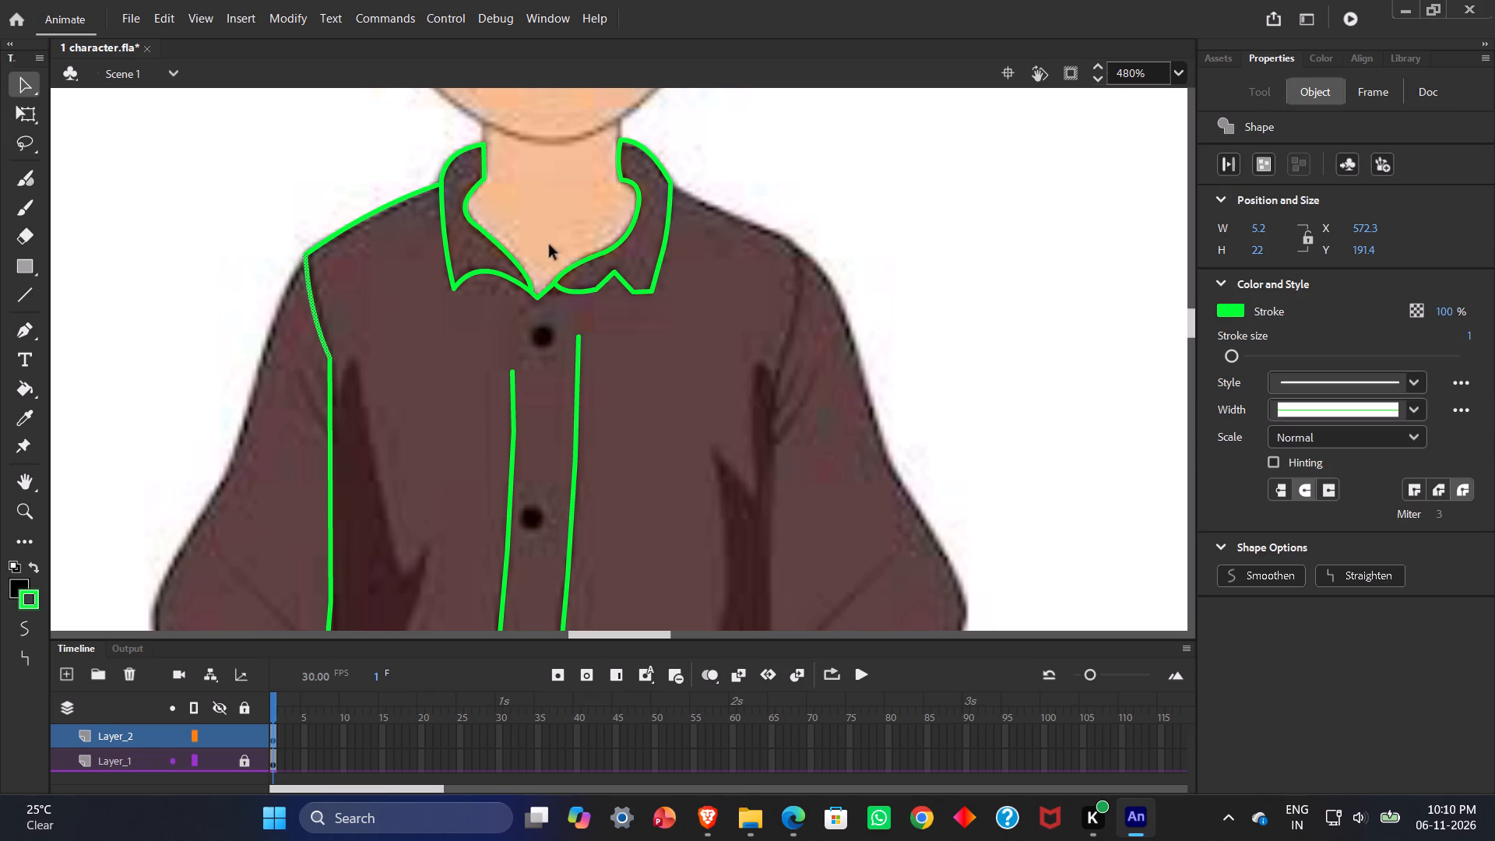
key("BackSpace")
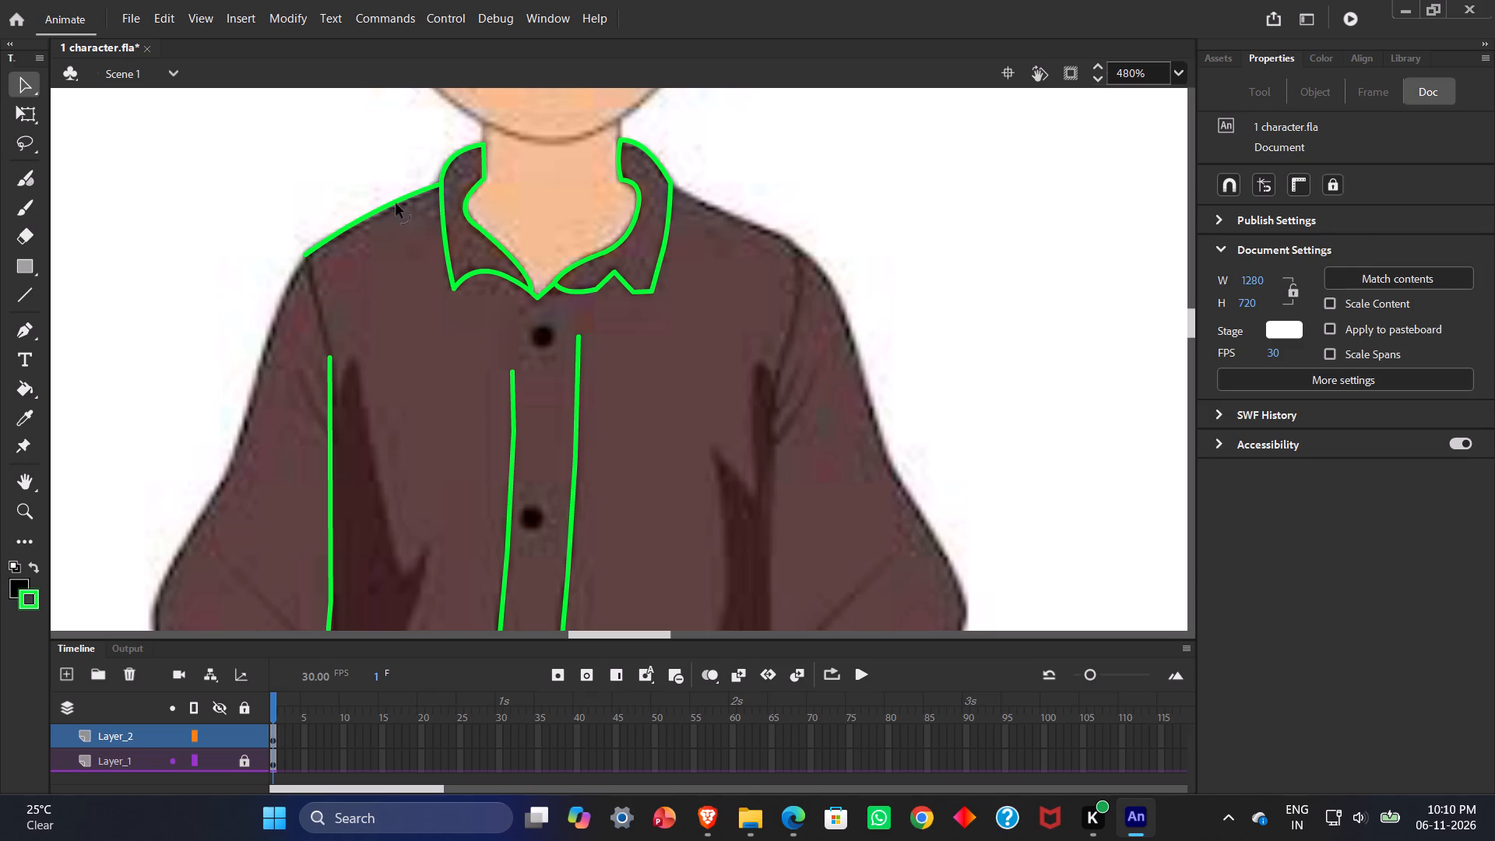
left_click(356, 221)
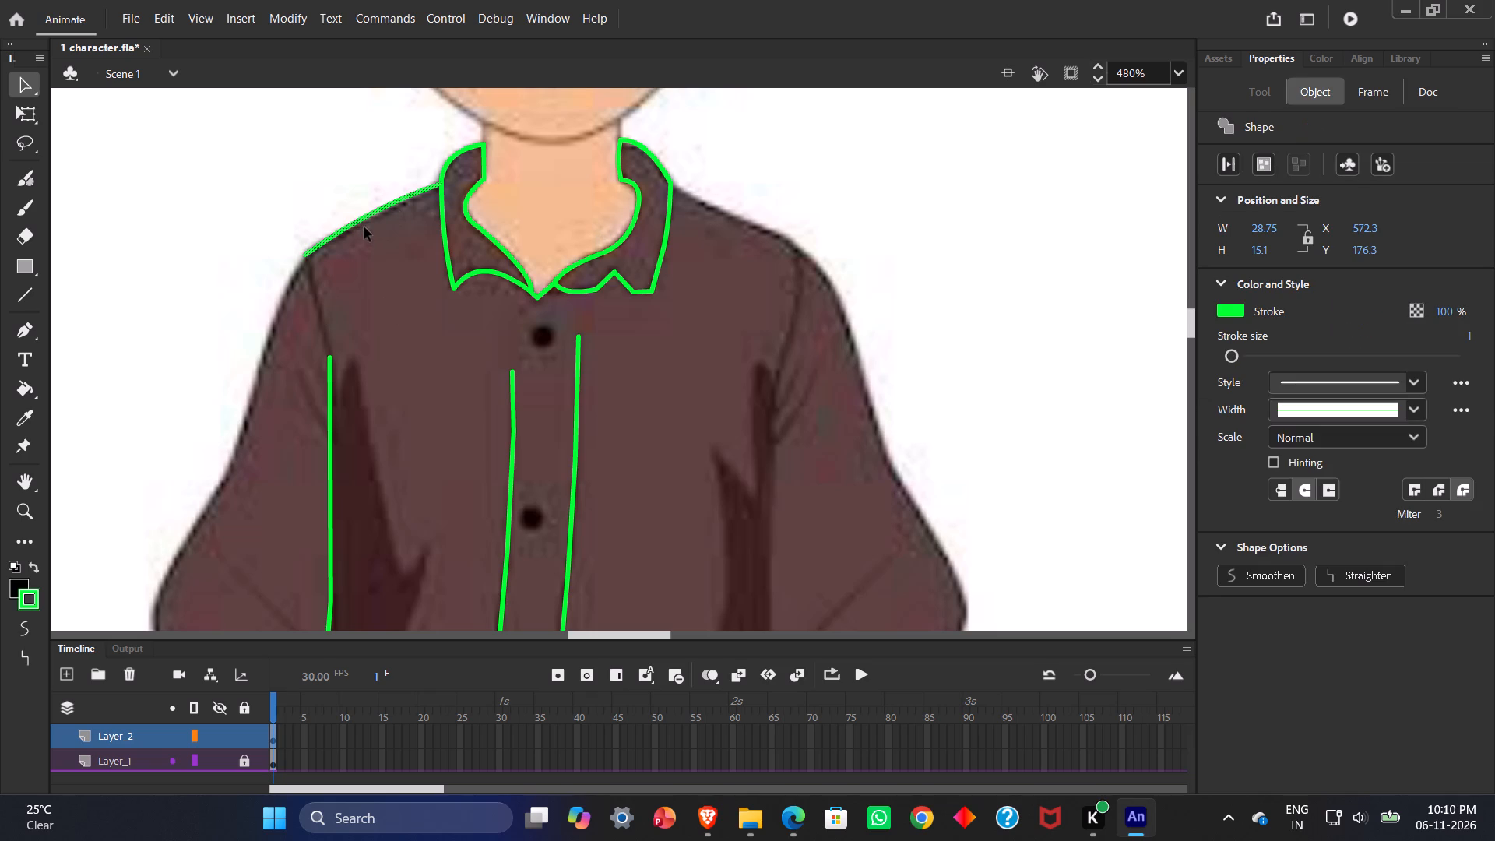
double_click(363, 217)
key("BackSpace")
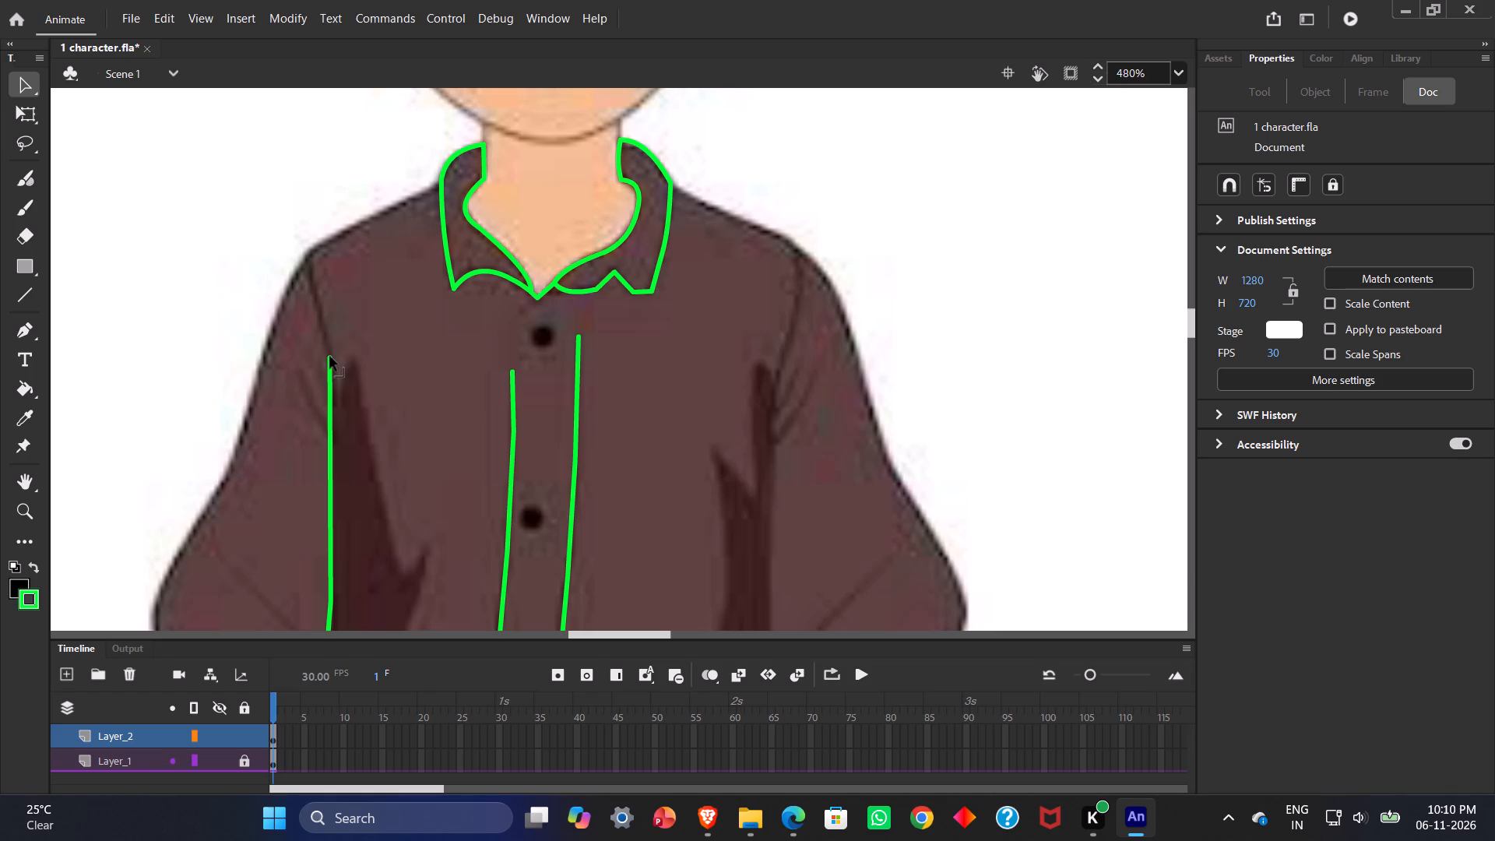
Attach the free upper end of the left side line to the collar's outer left edge where the shoulder begins.
left_click_drag(330, 357, 377, 281, "ctrl")
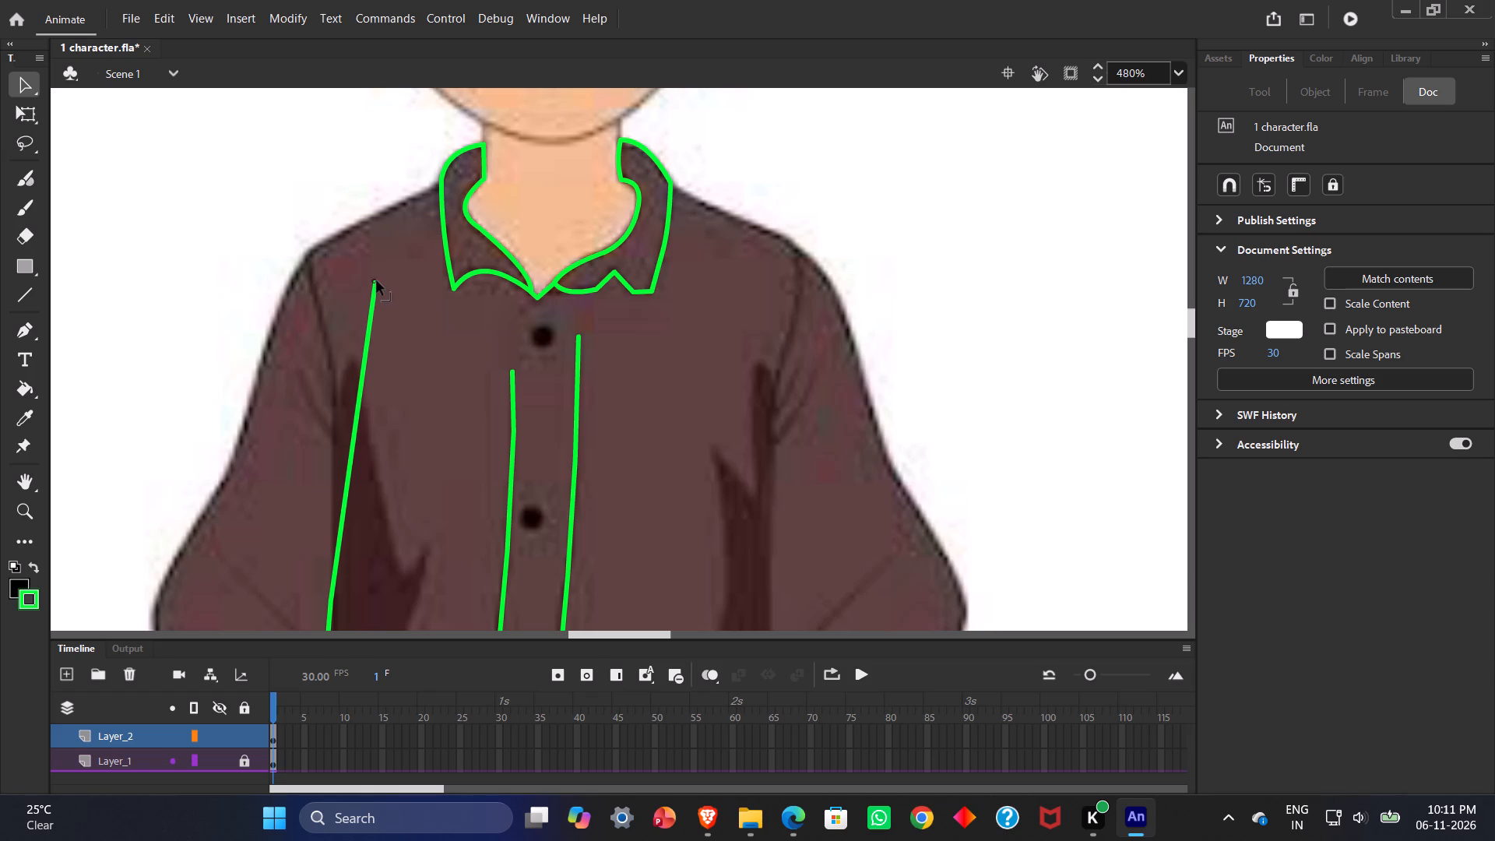
left_click_drag(377, 281, 441, 184, "ctrl")
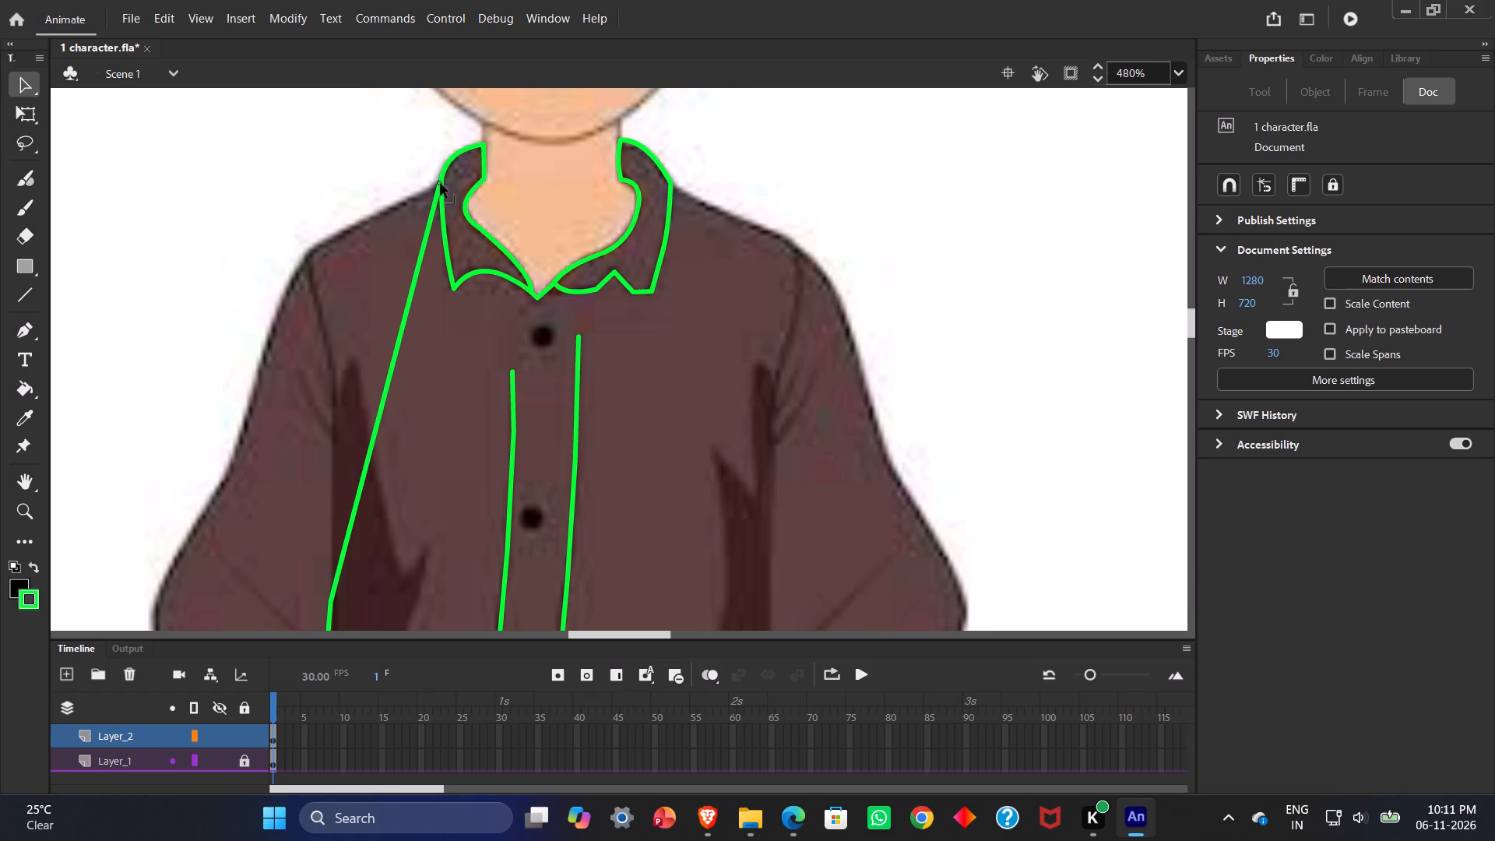
left_click_drag(441, 184, 441, 183, "ctrl")
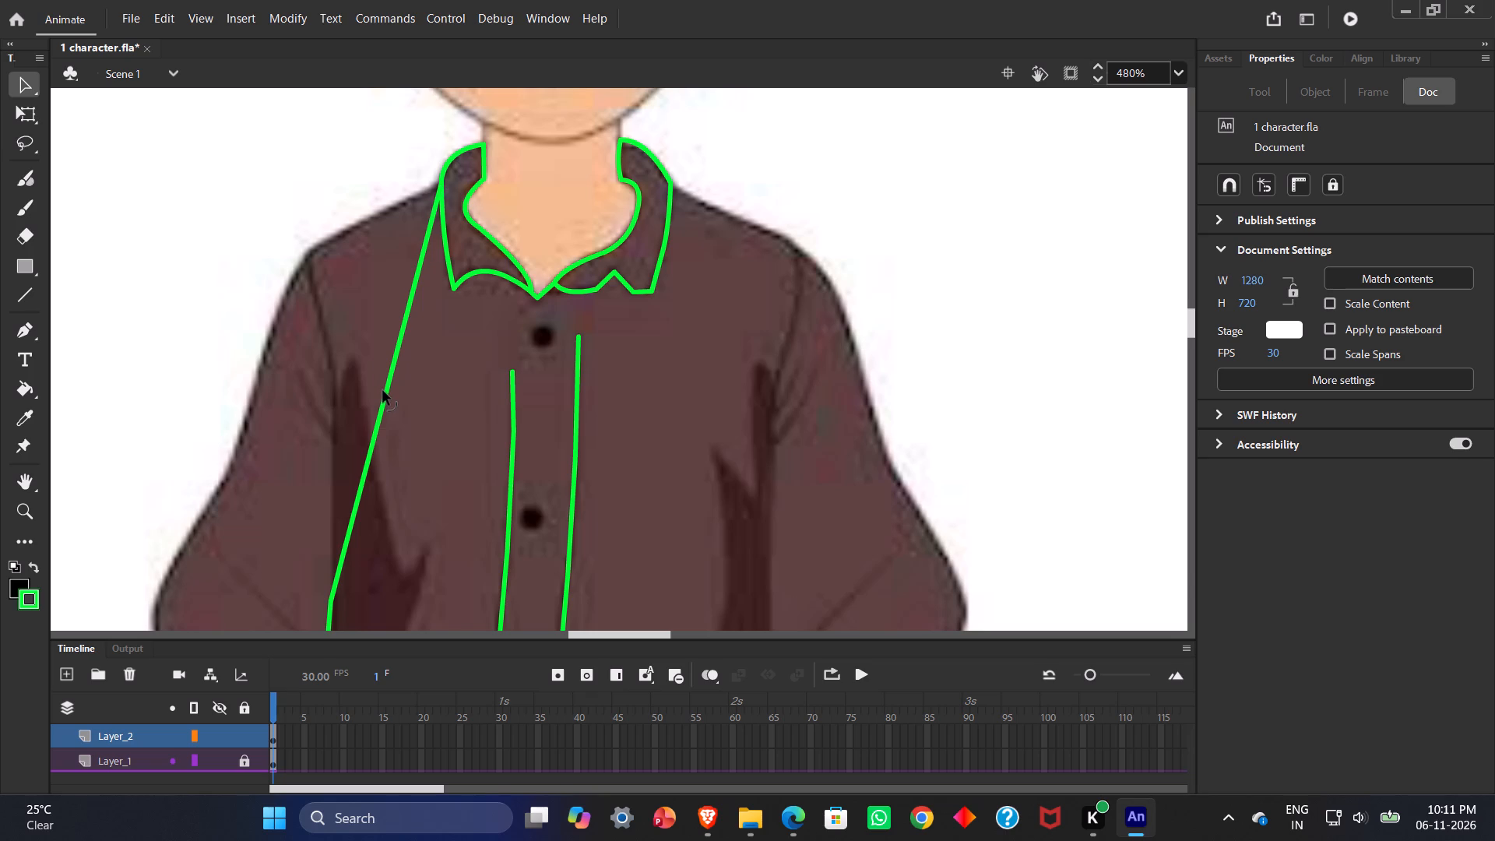
Bend the new line with a corner at the top of the dark underarm fold and another on the shoulder edge just inside its tip.
left_click_drag(385, 394, 333, 354, "ctrl")
left_click_drag(373, 294, 364, 282, "ctrl")
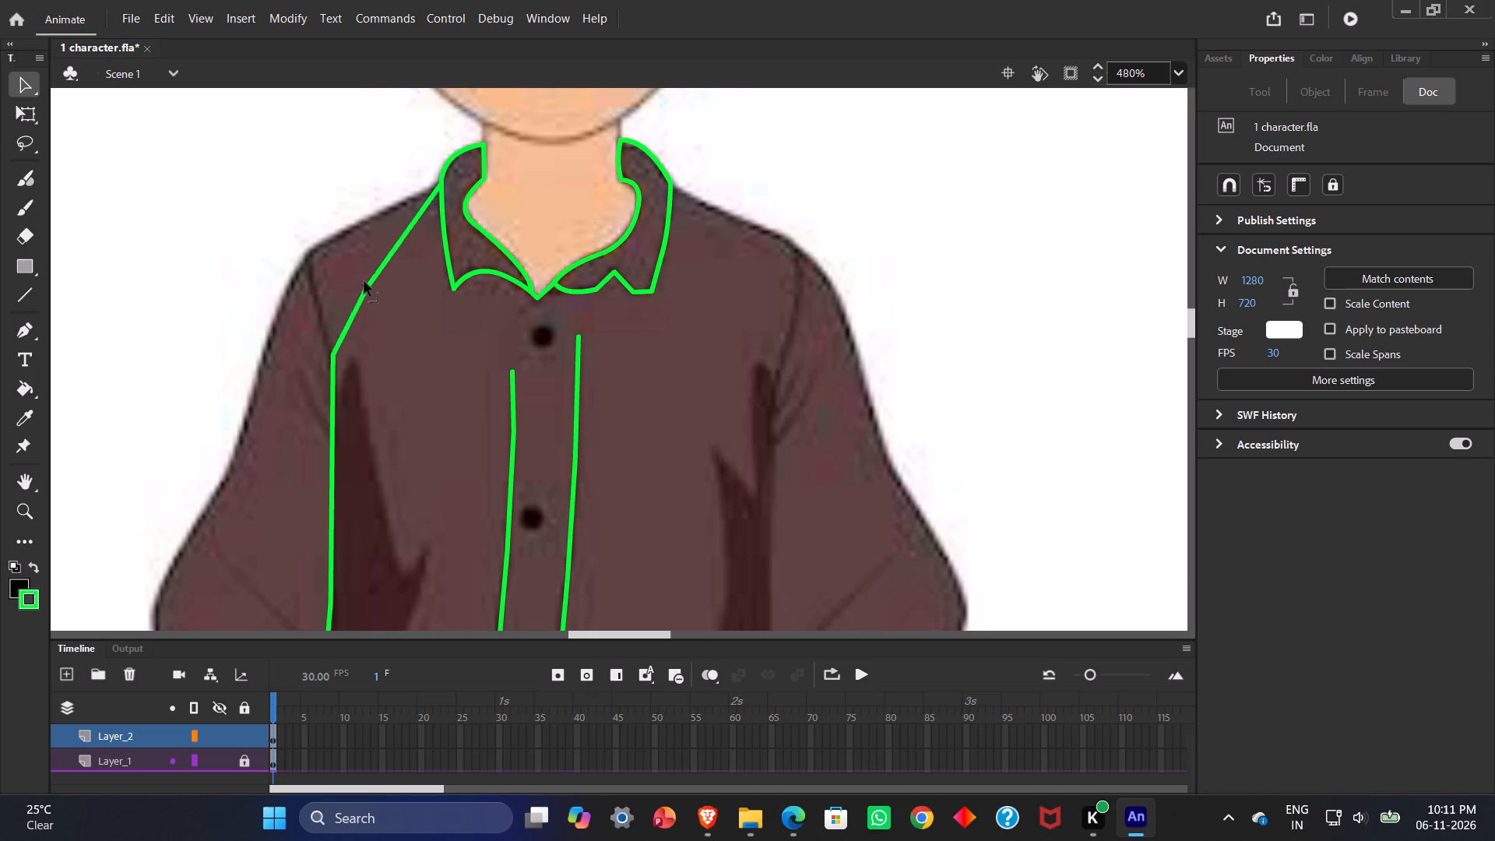
left_click_drag(364, 282, 334, 240, "ctrl")
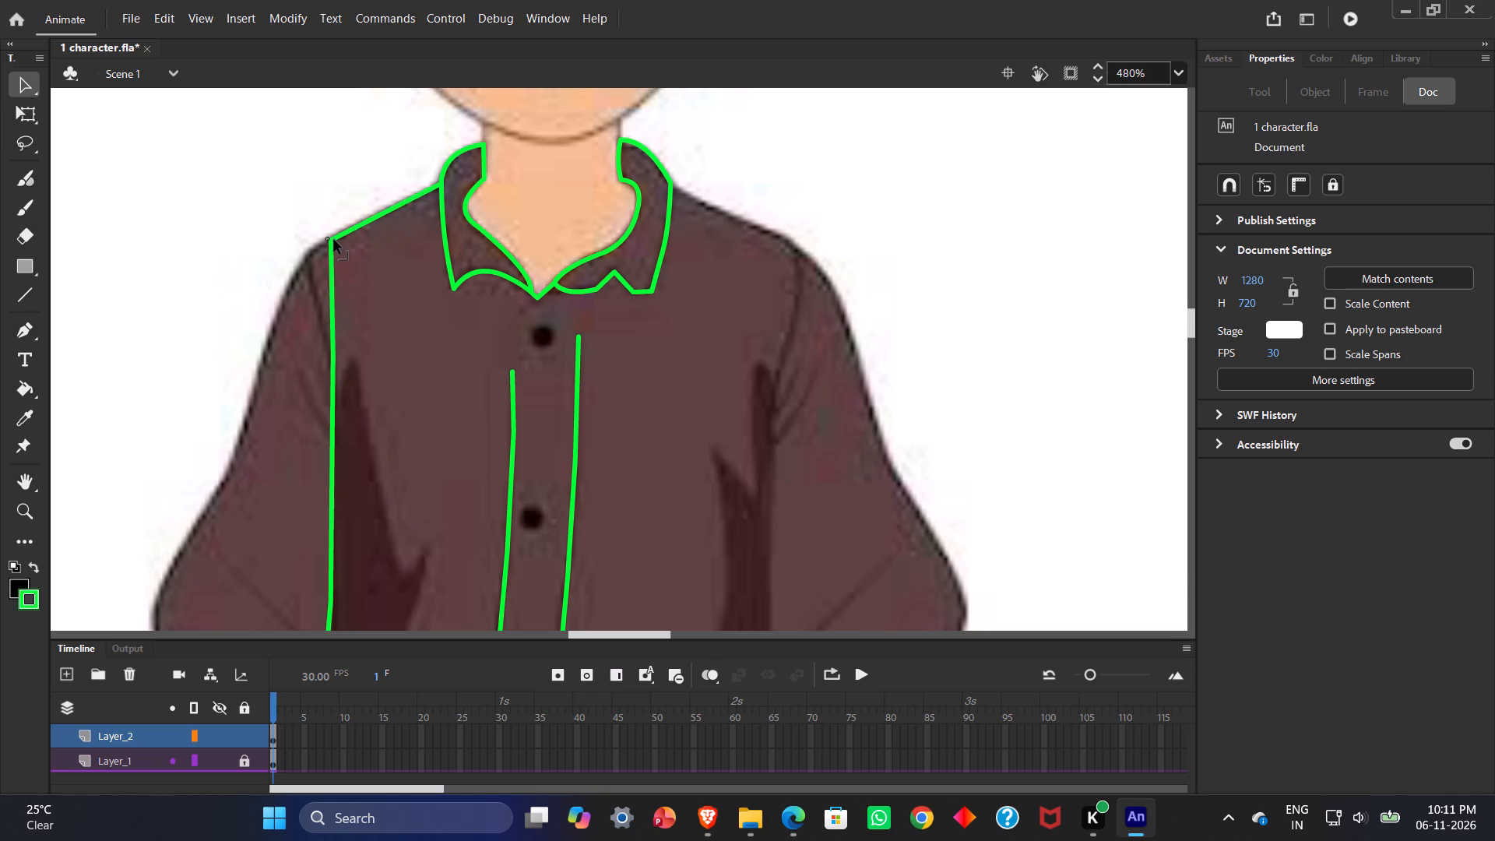
left_click_drag(334, 240, 337, 238, "ctrl")
Add a seam corner just below the left shoulder tip, round the segment above it around the tip, and nudge that corner outward.
left_click_drag(336, 307, 322, 294, "ctrl")
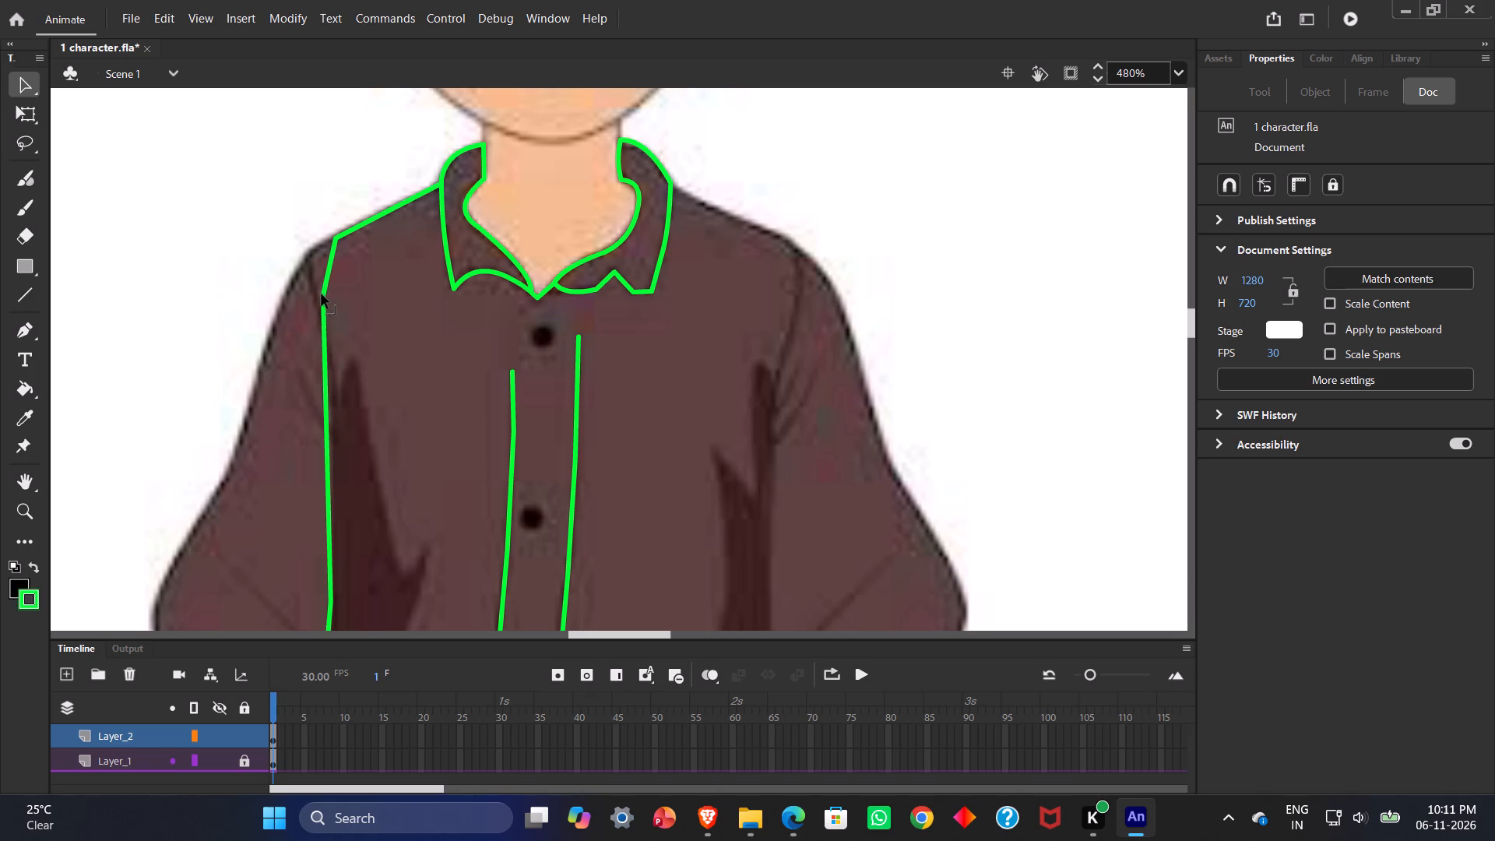
left_click_drag(322, 294, 318, 283, "ctrl")
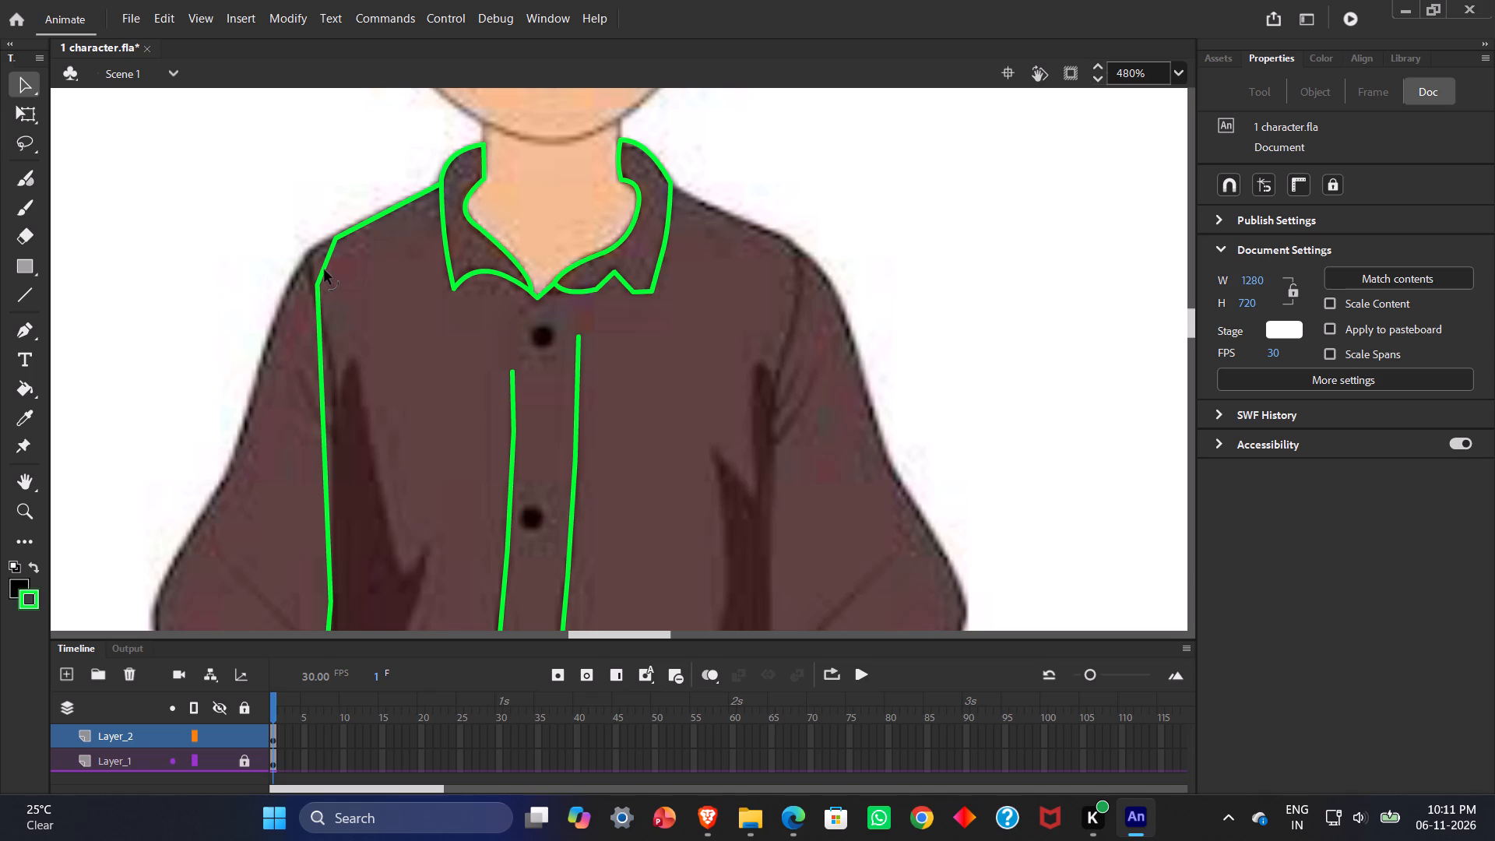
left_click_drag(325, 270, 304, 260)
left_click_drag(304, 260, 301, 265)
left_click_drag(301, 265, 301, 266)
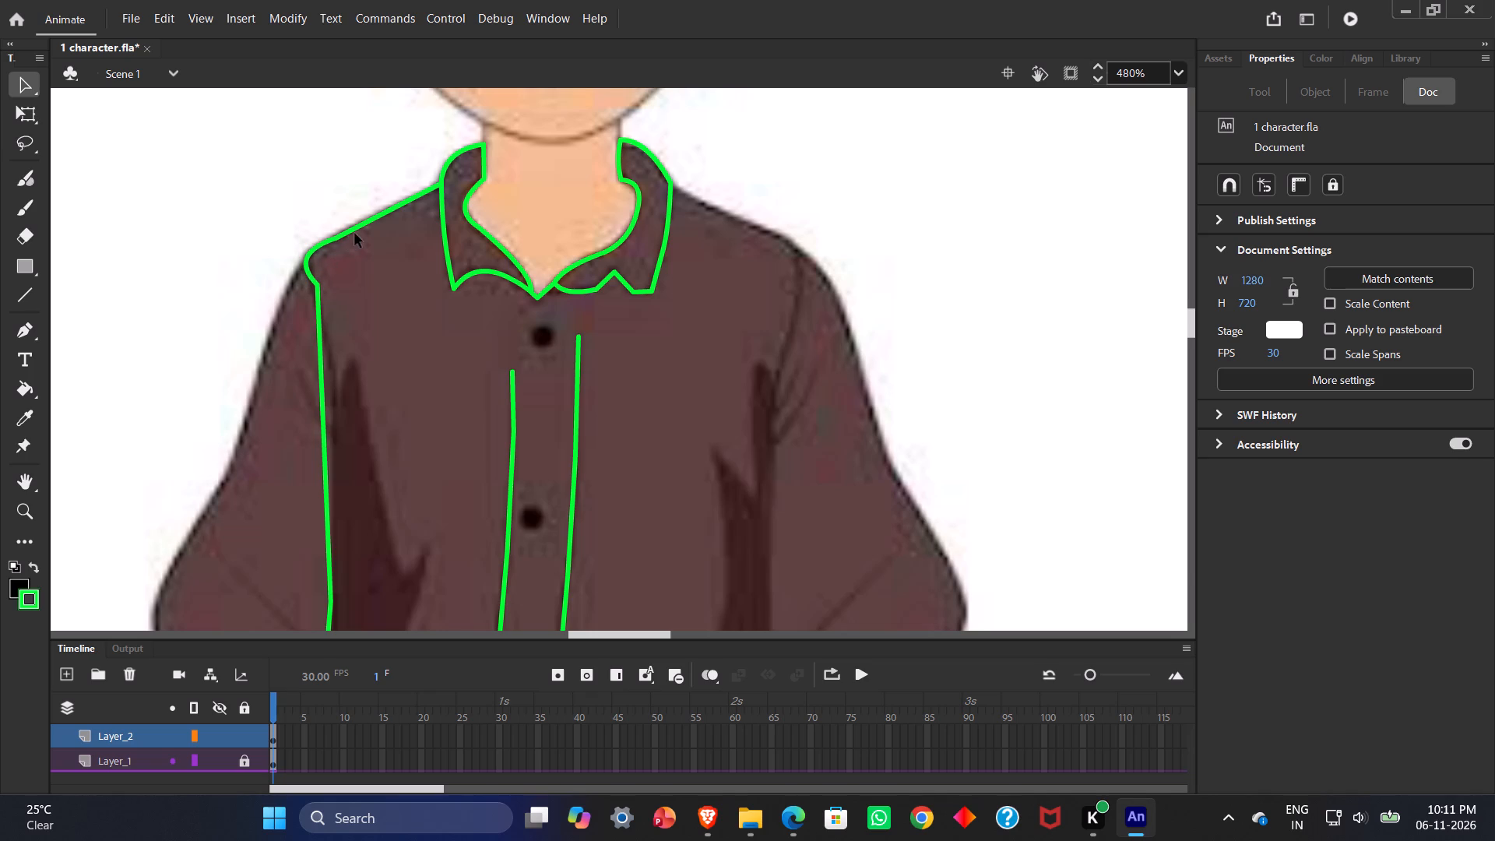
left_click(339, 239)
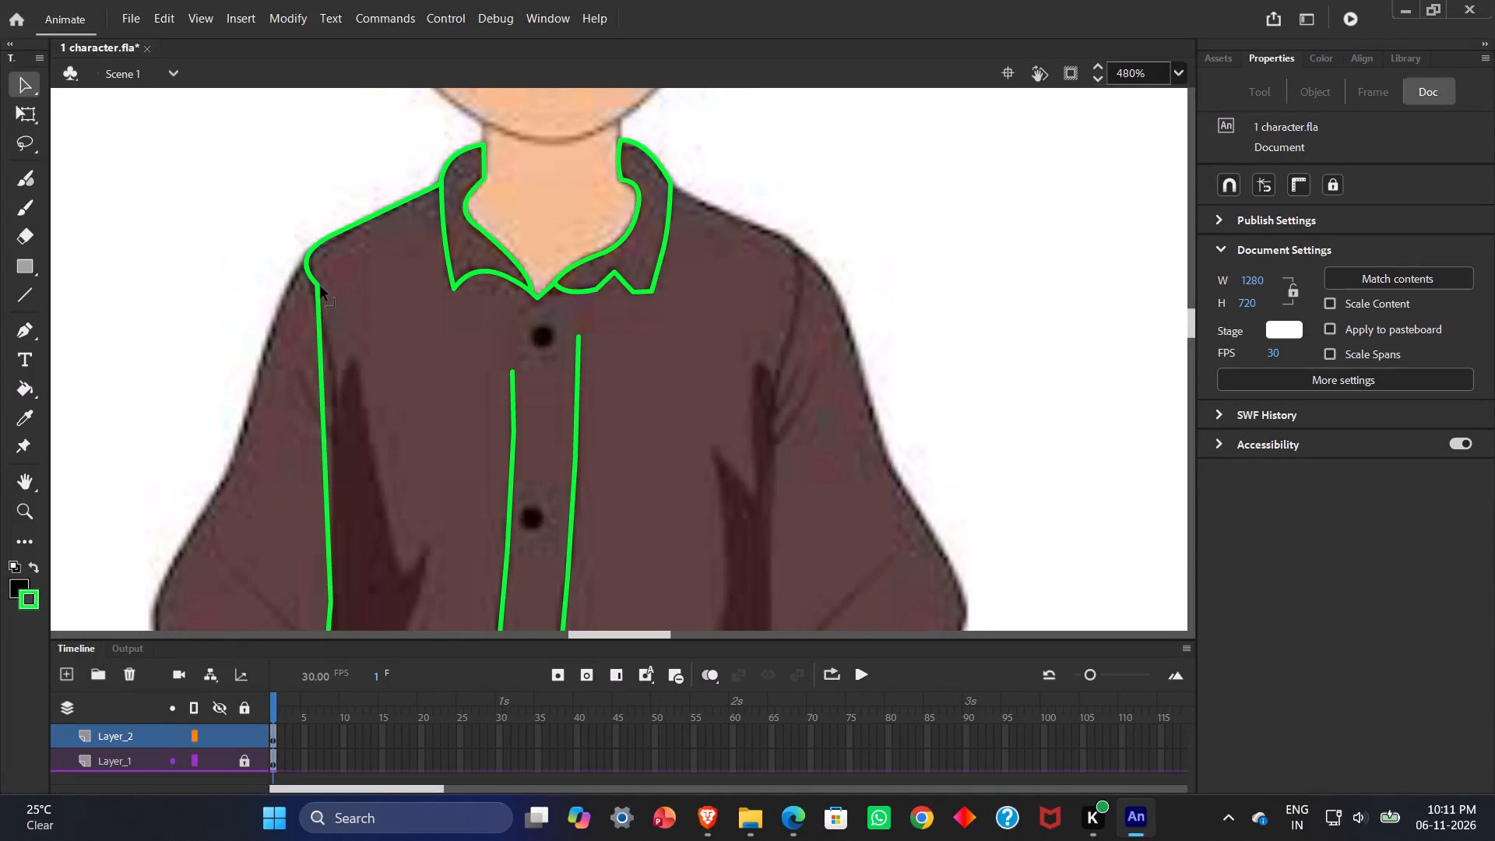
left_click_drag(318, 283, 315, 284)
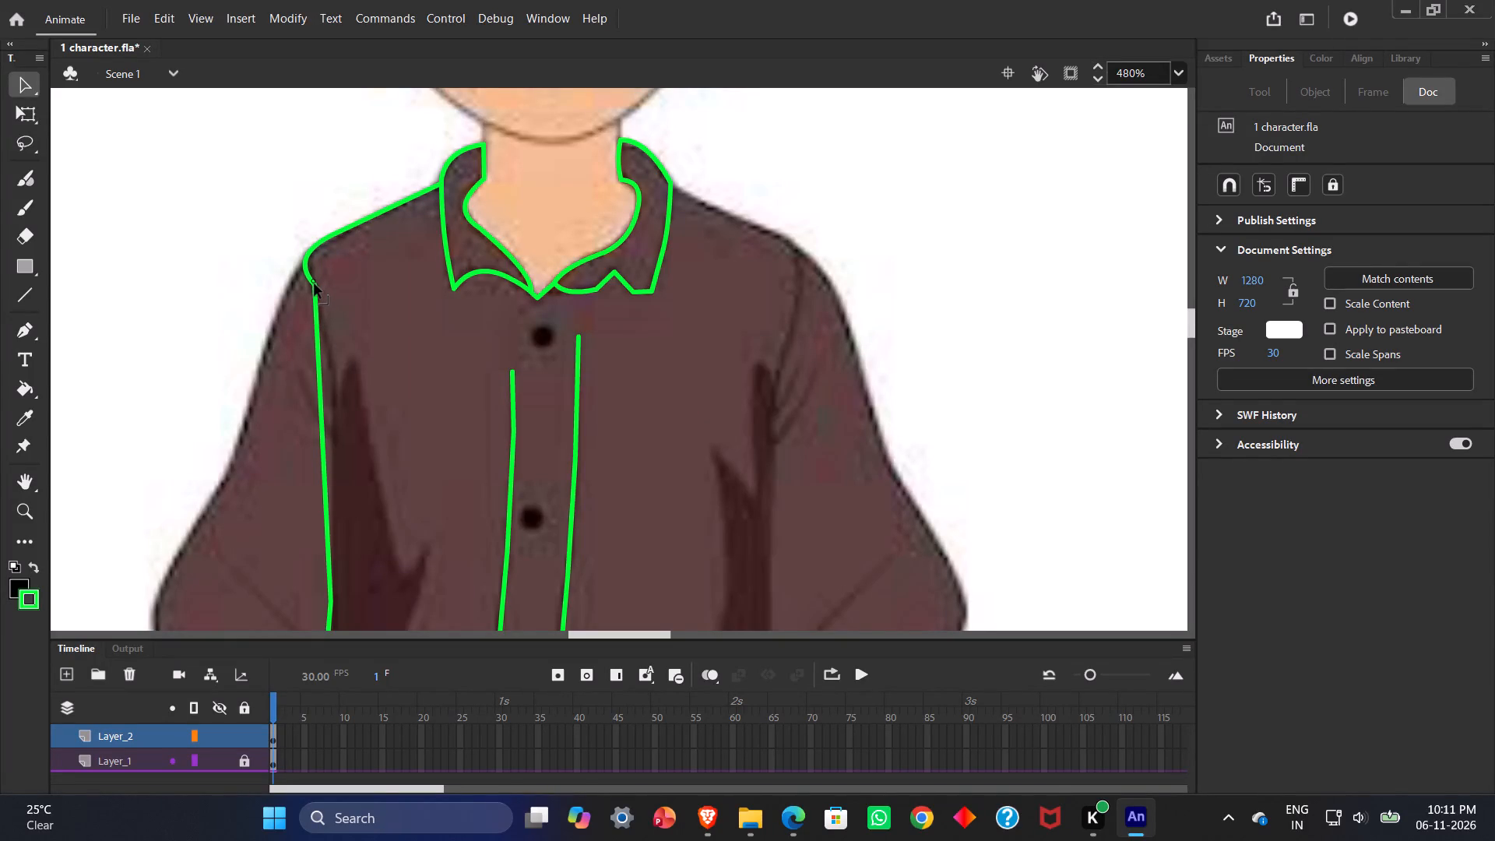
left_click_drag(315, 284, 313, 287)
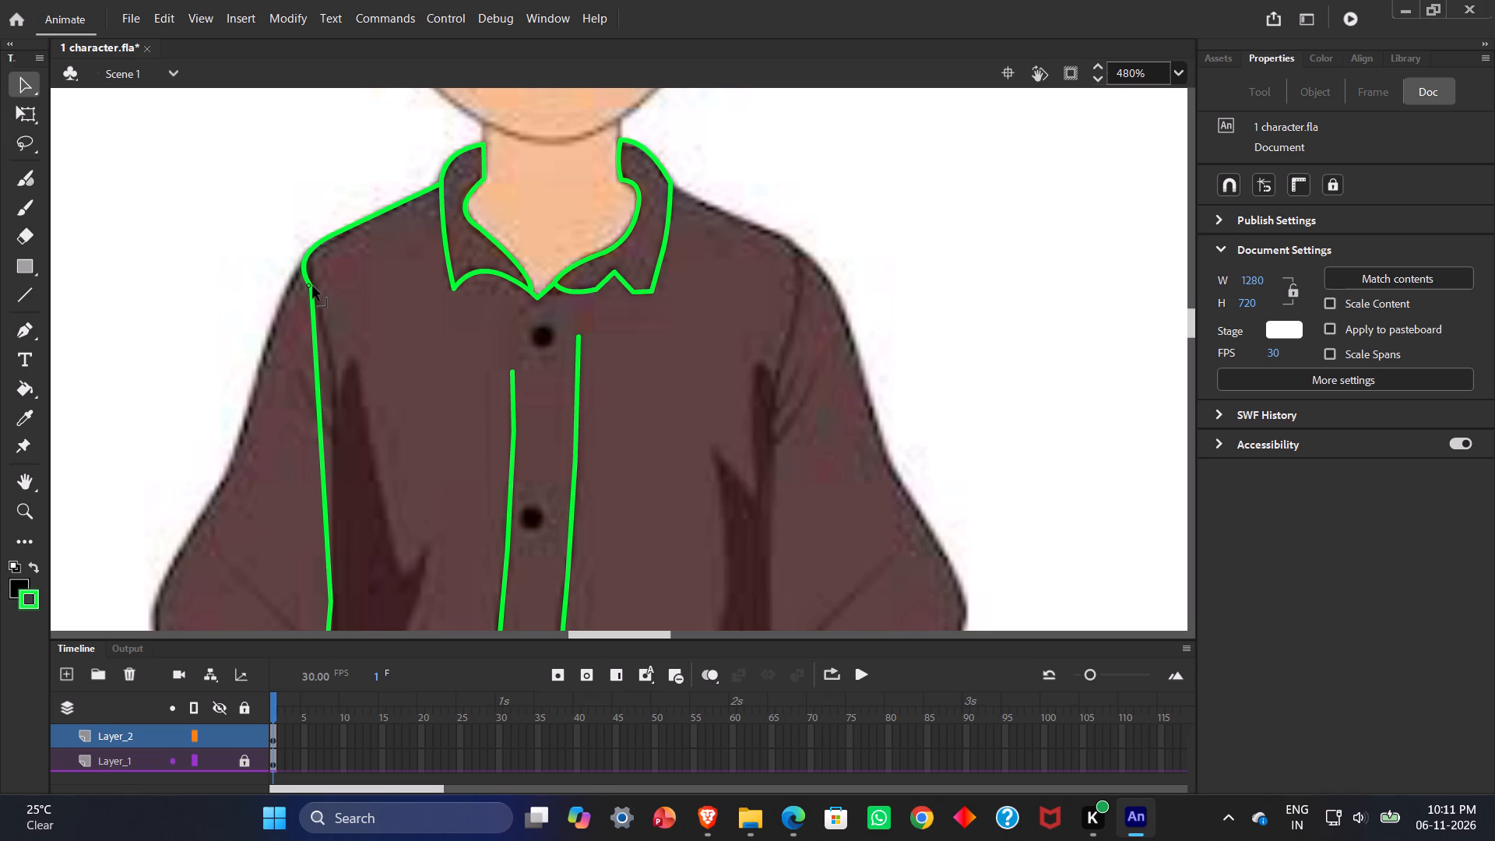
Lower the seam corner below the left shoulder tip and bow the side line beneath it inward along the sleeve seam.
left_click_drag(313, 287, 318, 298)
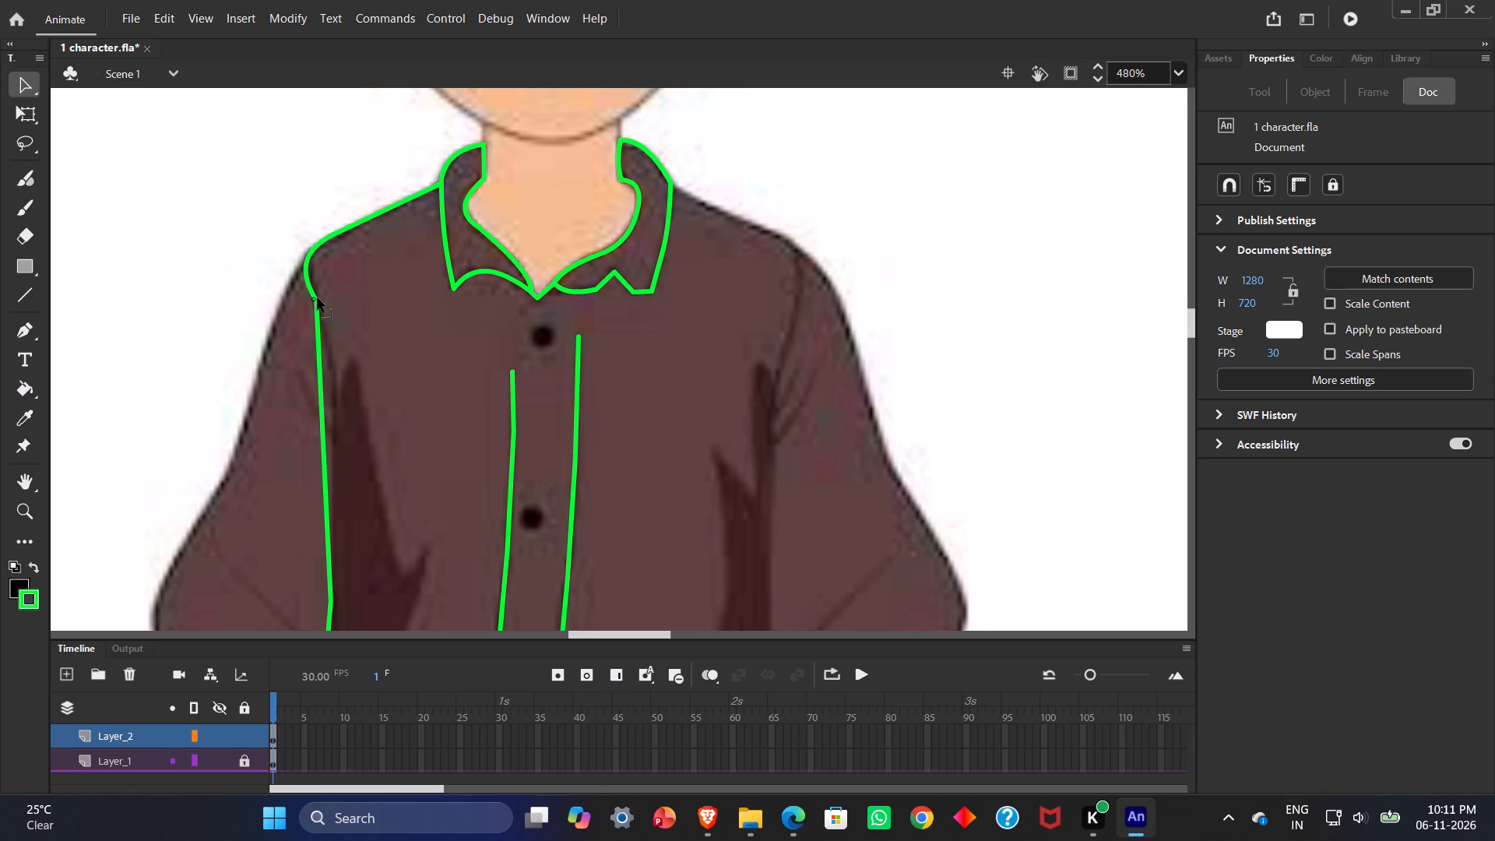
left_click_drag(318, 298, 318, 305)
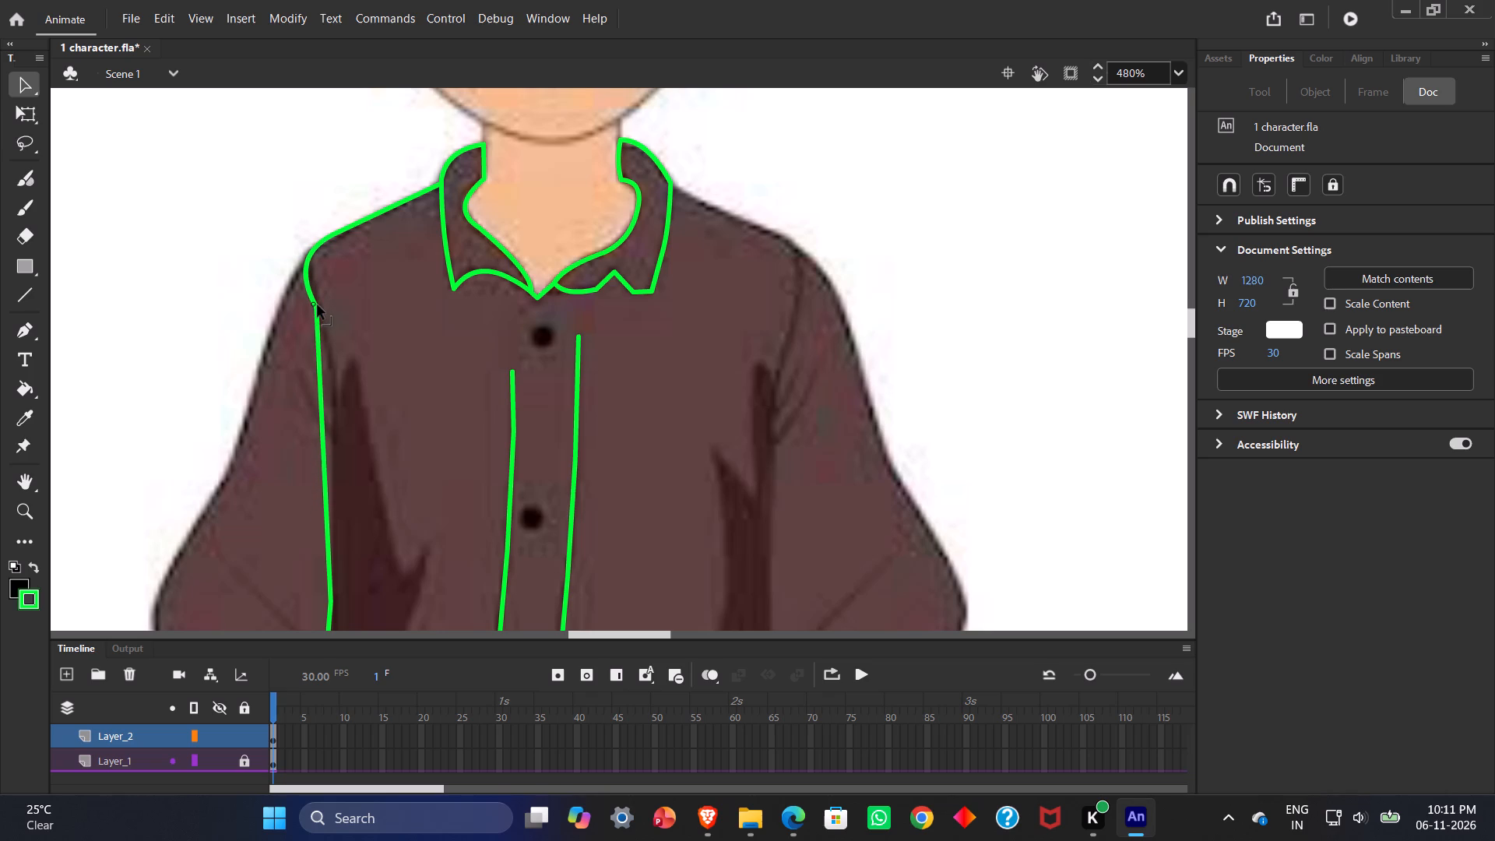
left_click_drag(318, 305, 318, 306)
left_click_drag(321, 399, 329, 409)
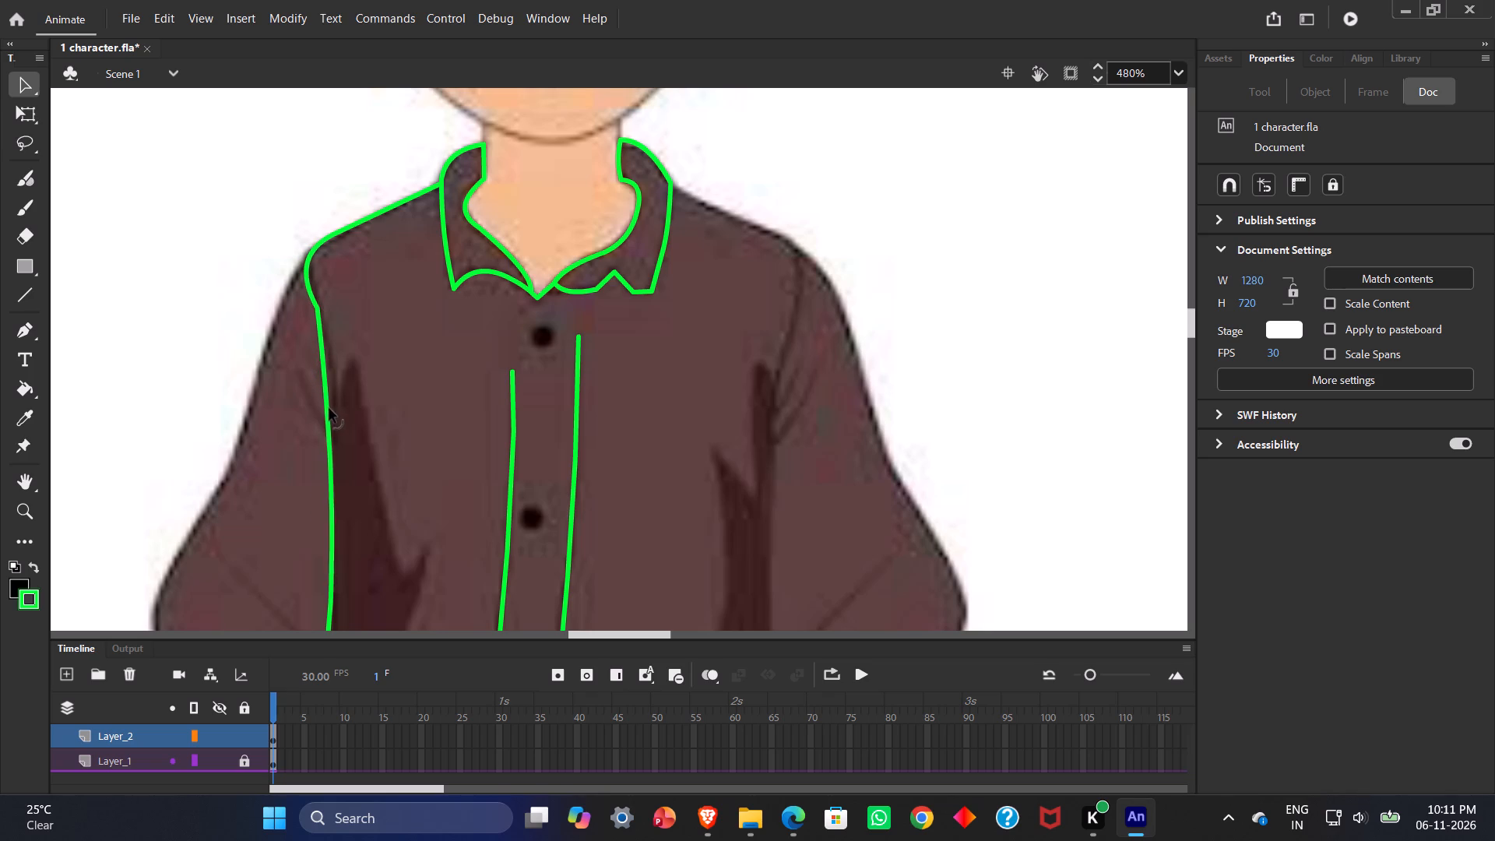
left_click_drag(329, 409, 336, 415)
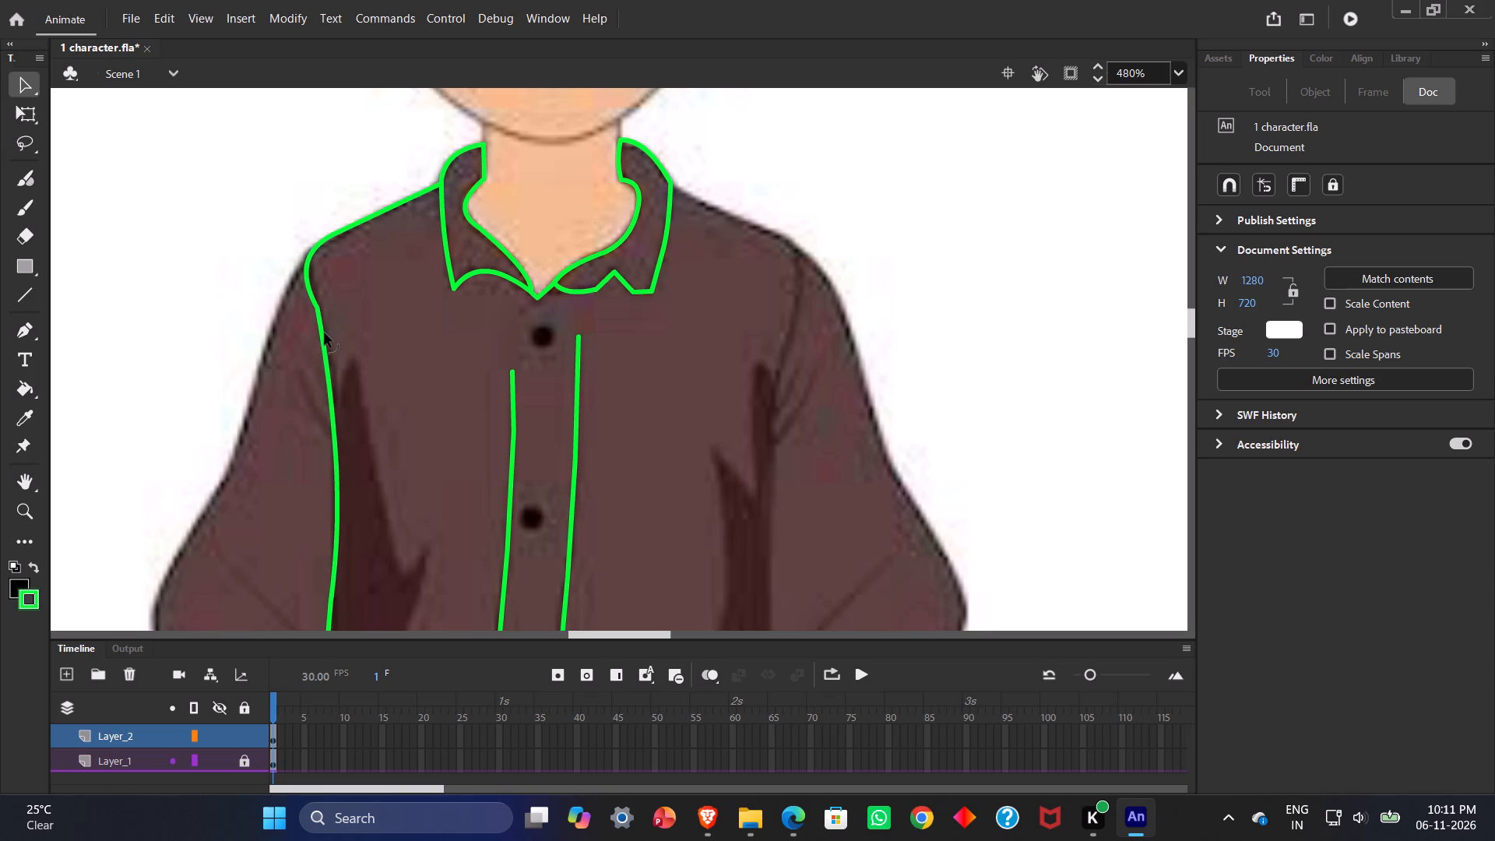
left_click(323, 335)
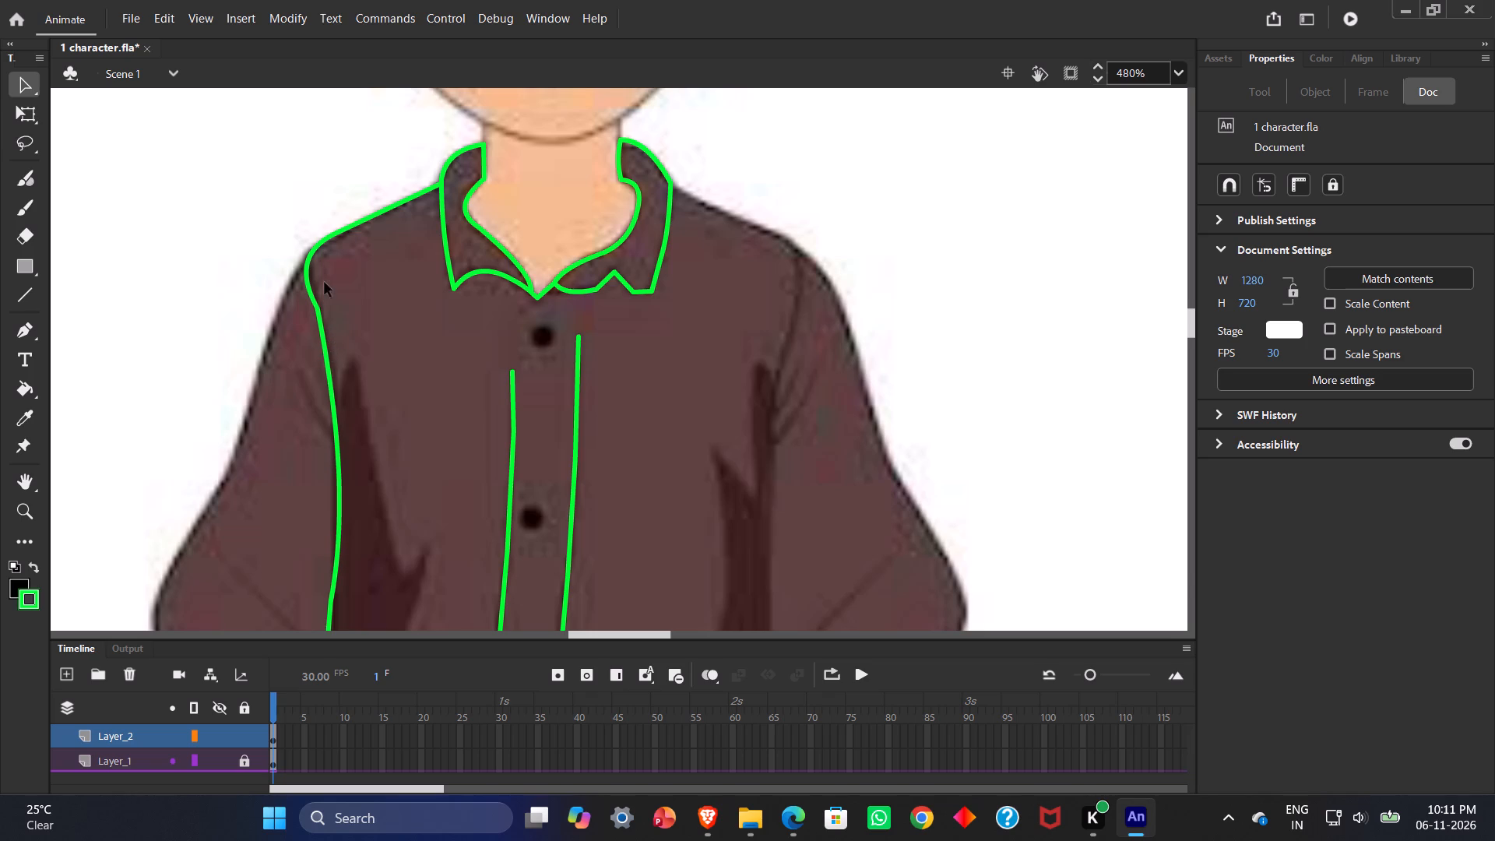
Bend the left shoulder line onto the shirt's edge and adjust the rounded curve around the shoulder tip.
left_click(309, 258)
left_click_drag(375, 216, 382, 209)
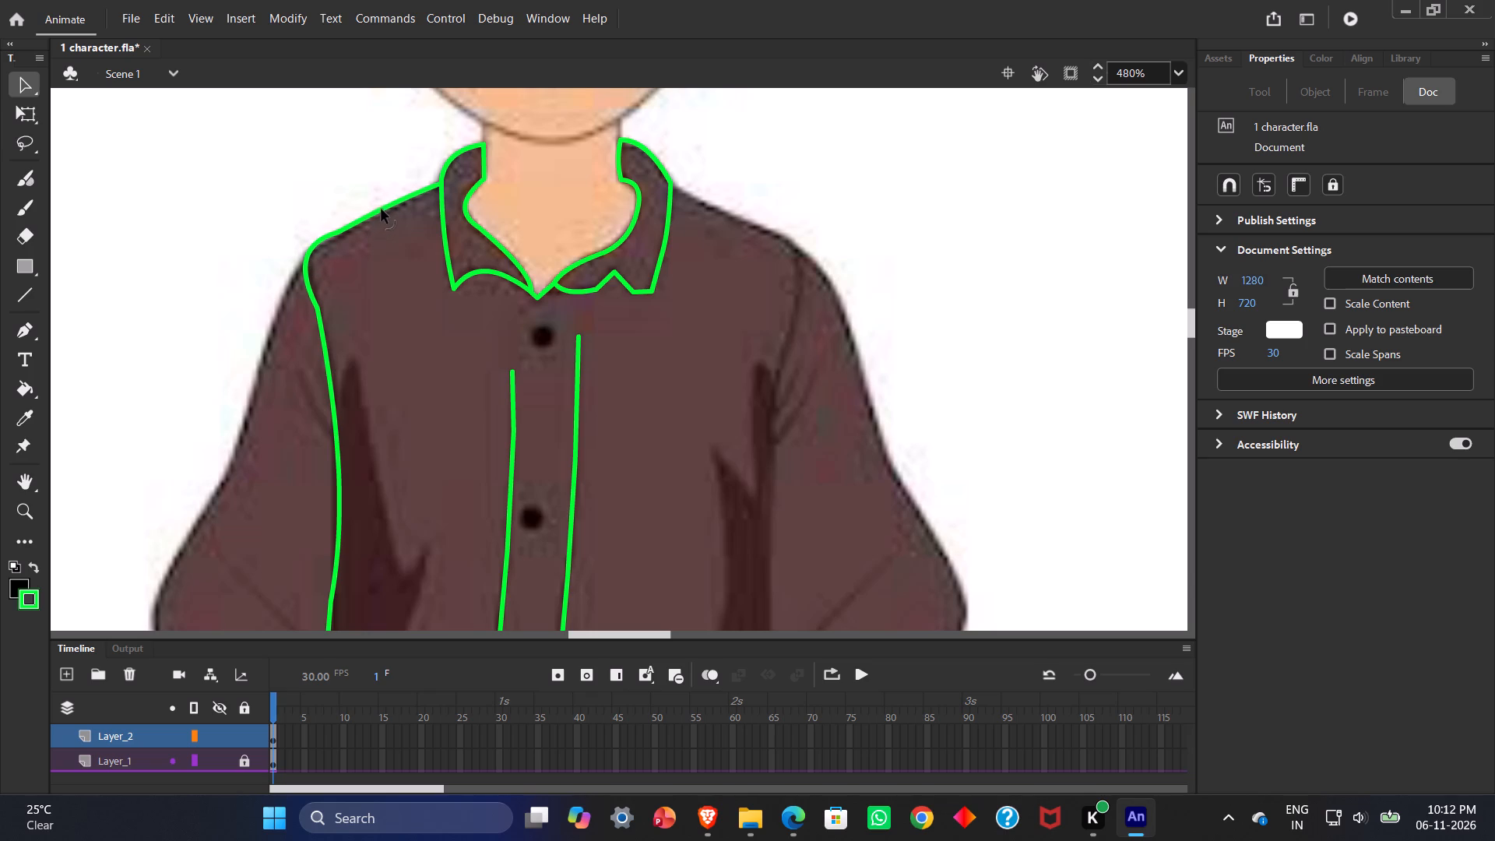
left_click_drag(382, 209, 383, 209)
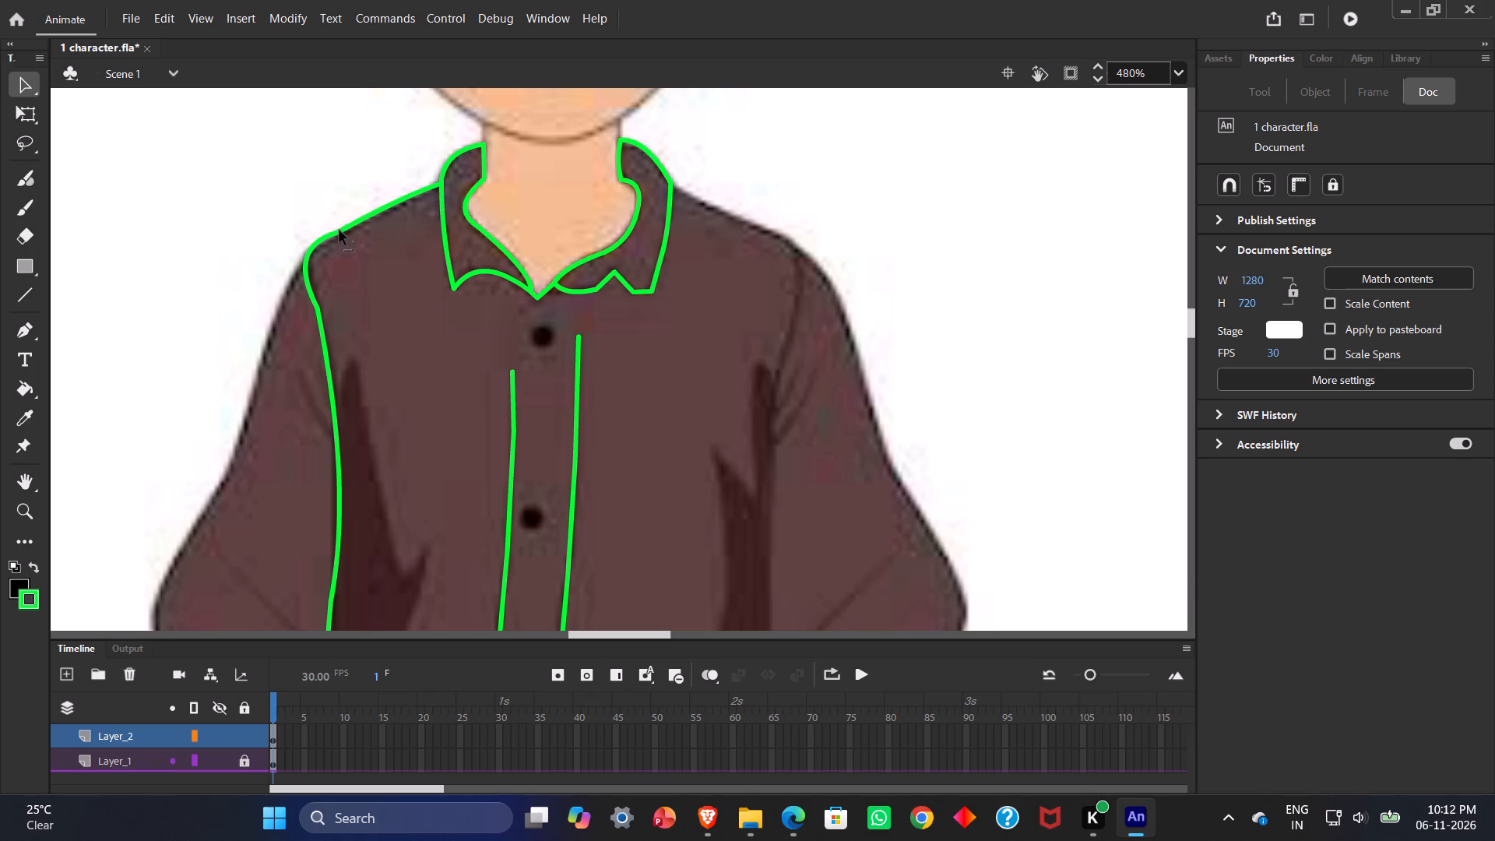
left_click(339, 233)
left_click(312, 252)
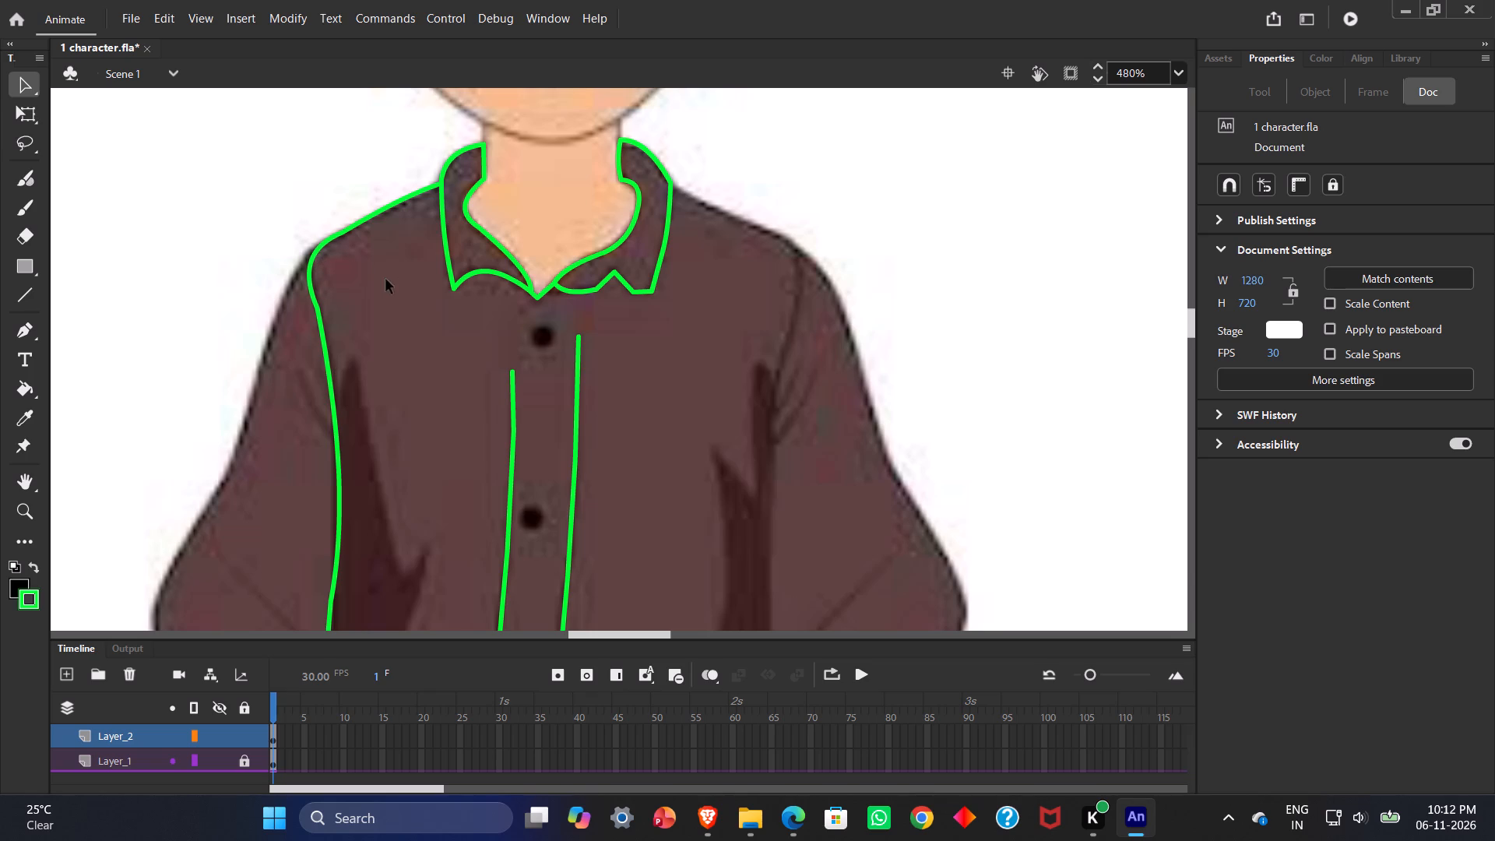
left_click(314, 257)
Reposition the seam corner at the side line's upper end, setting it back on the sleeve seam just below the shoulder tip.
left_click_drag(318, 307, 315, 313)
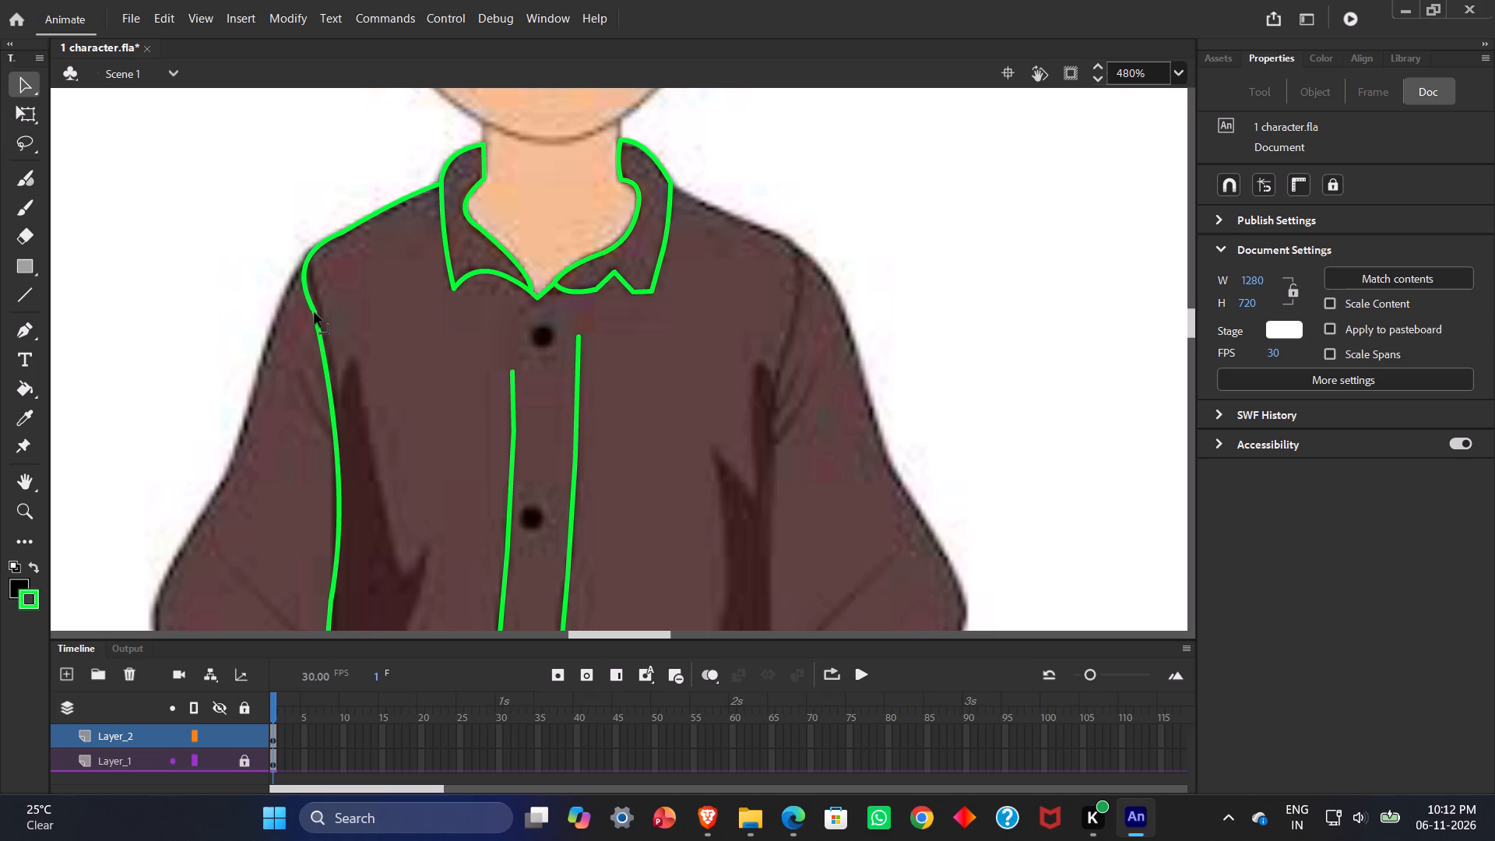
left_click_drag(315, 313, 320, 296)
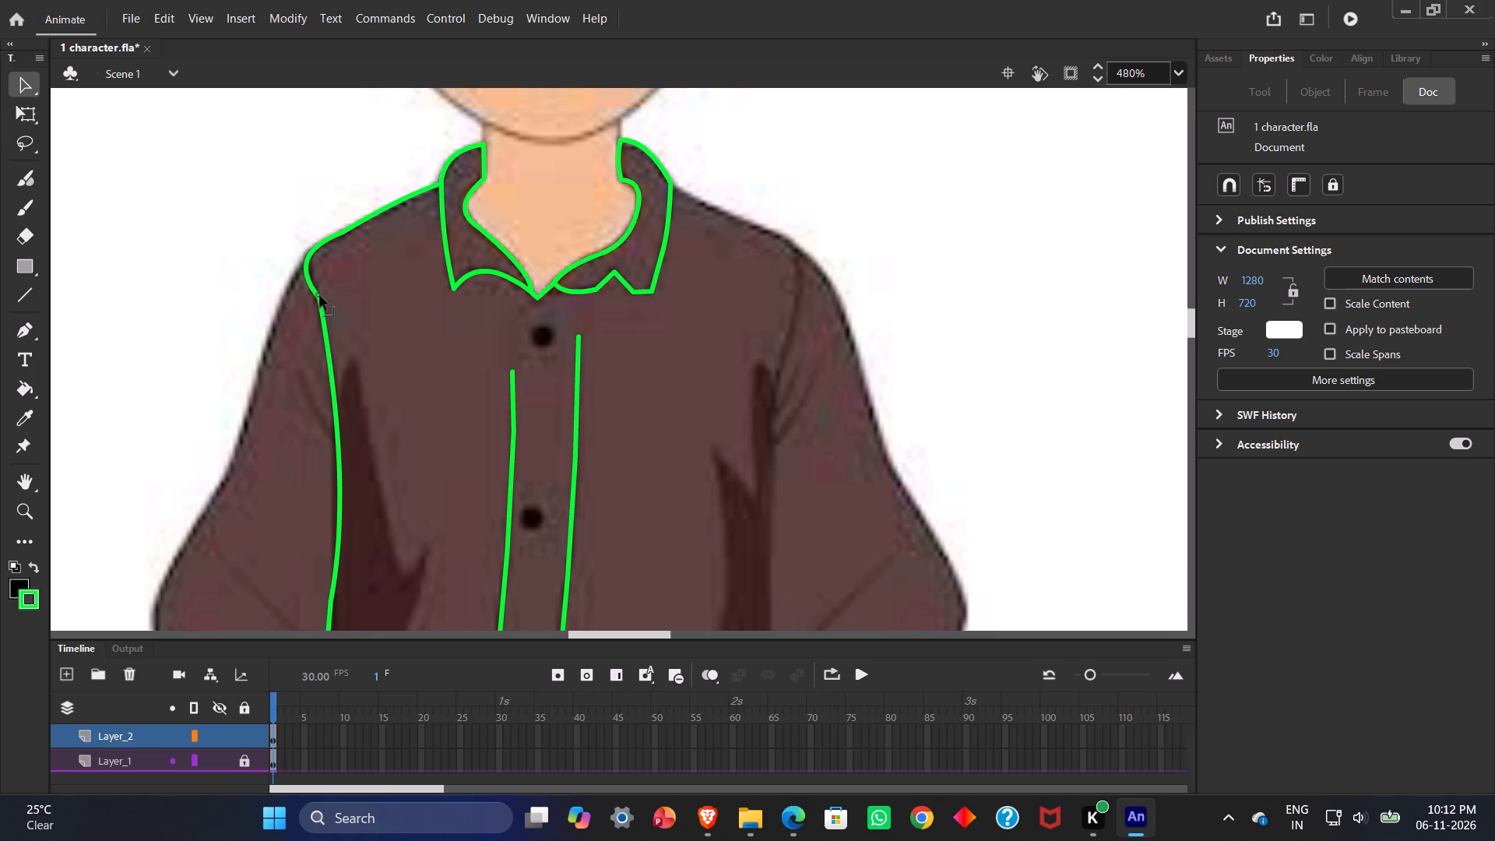
left_click_drag(320, 296, 310, 248)
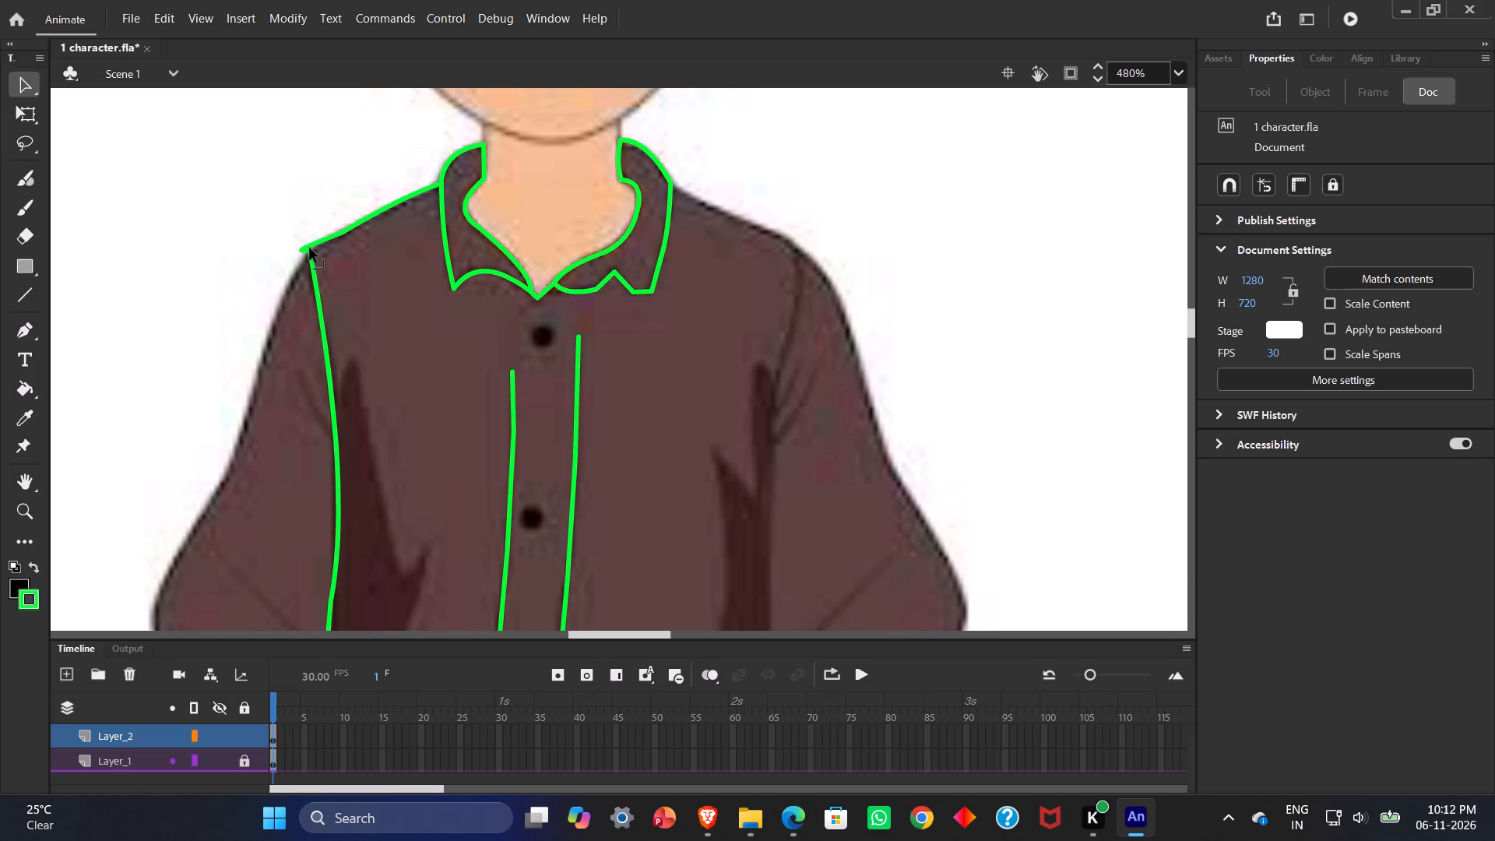
left_click_drag(310, 248, 307, 259)
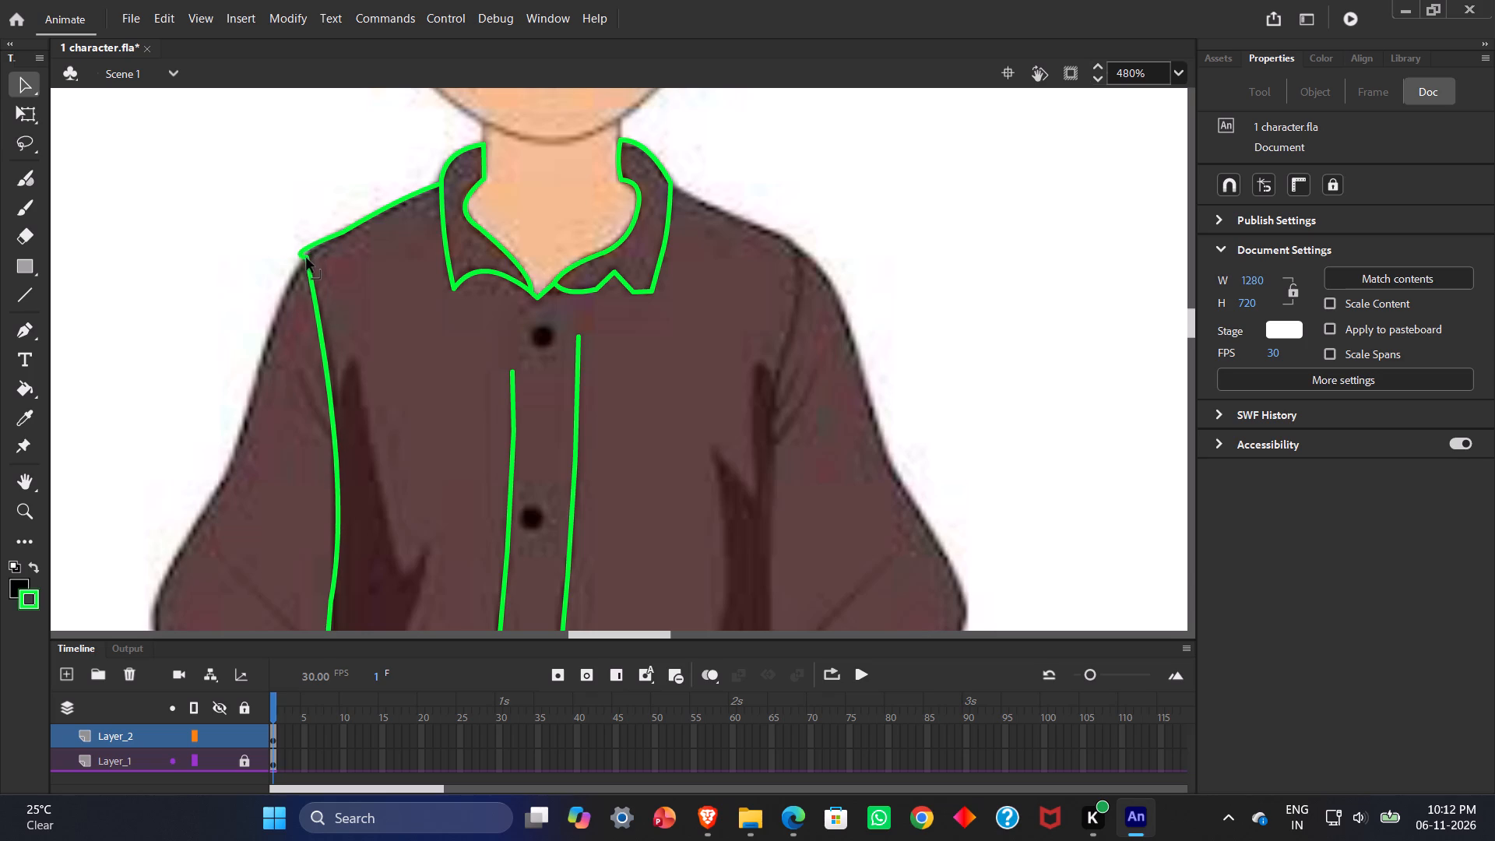
left_click_drag(307, 259, 315, 288)
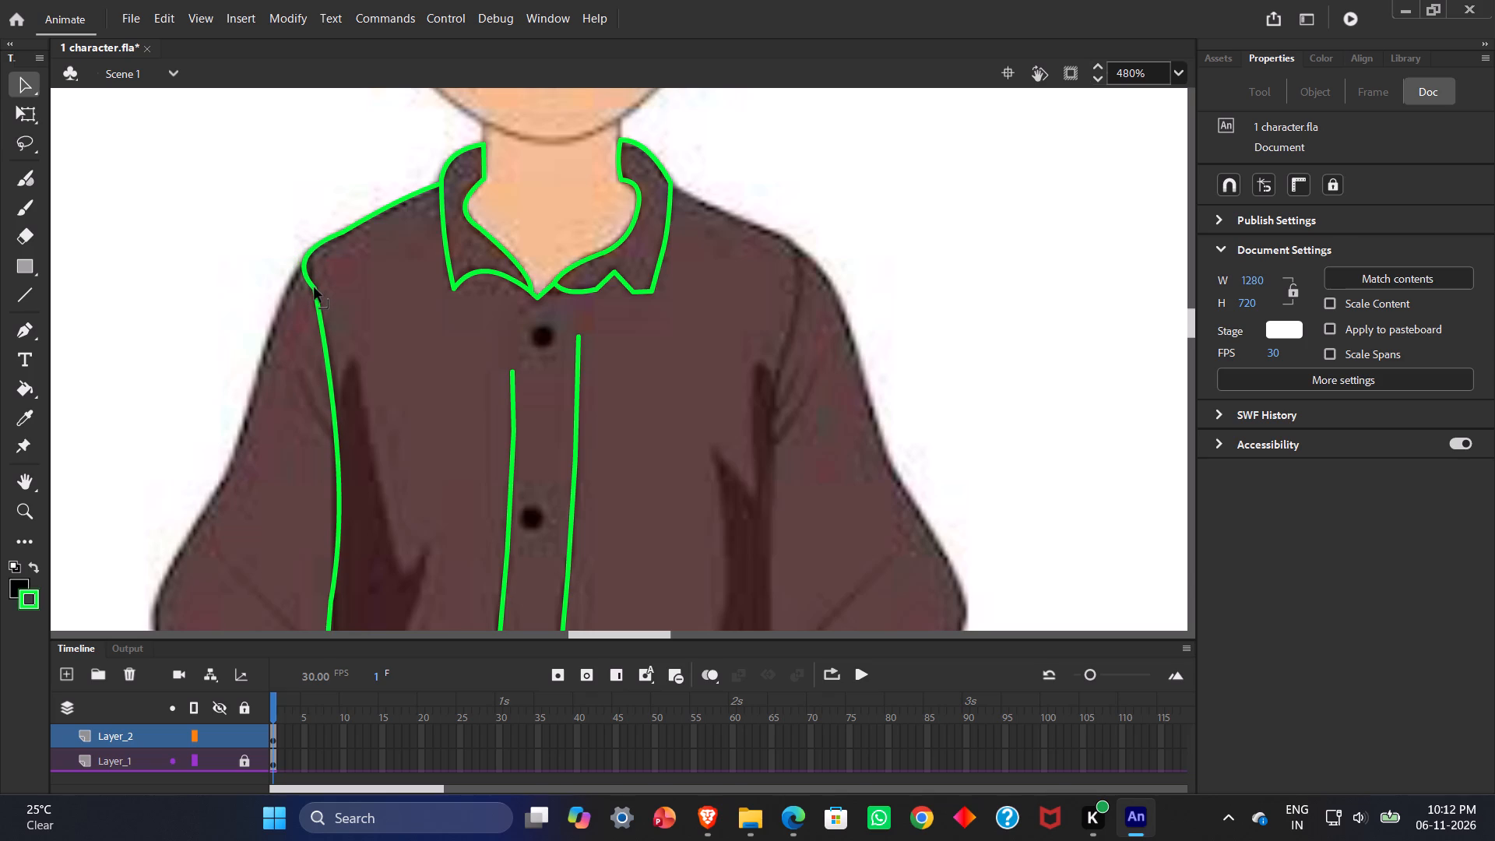
left_click_drag(315, 288, 315, 290)
Delete the rounded segment around the left shoulder tip.
left_click(305, 269)
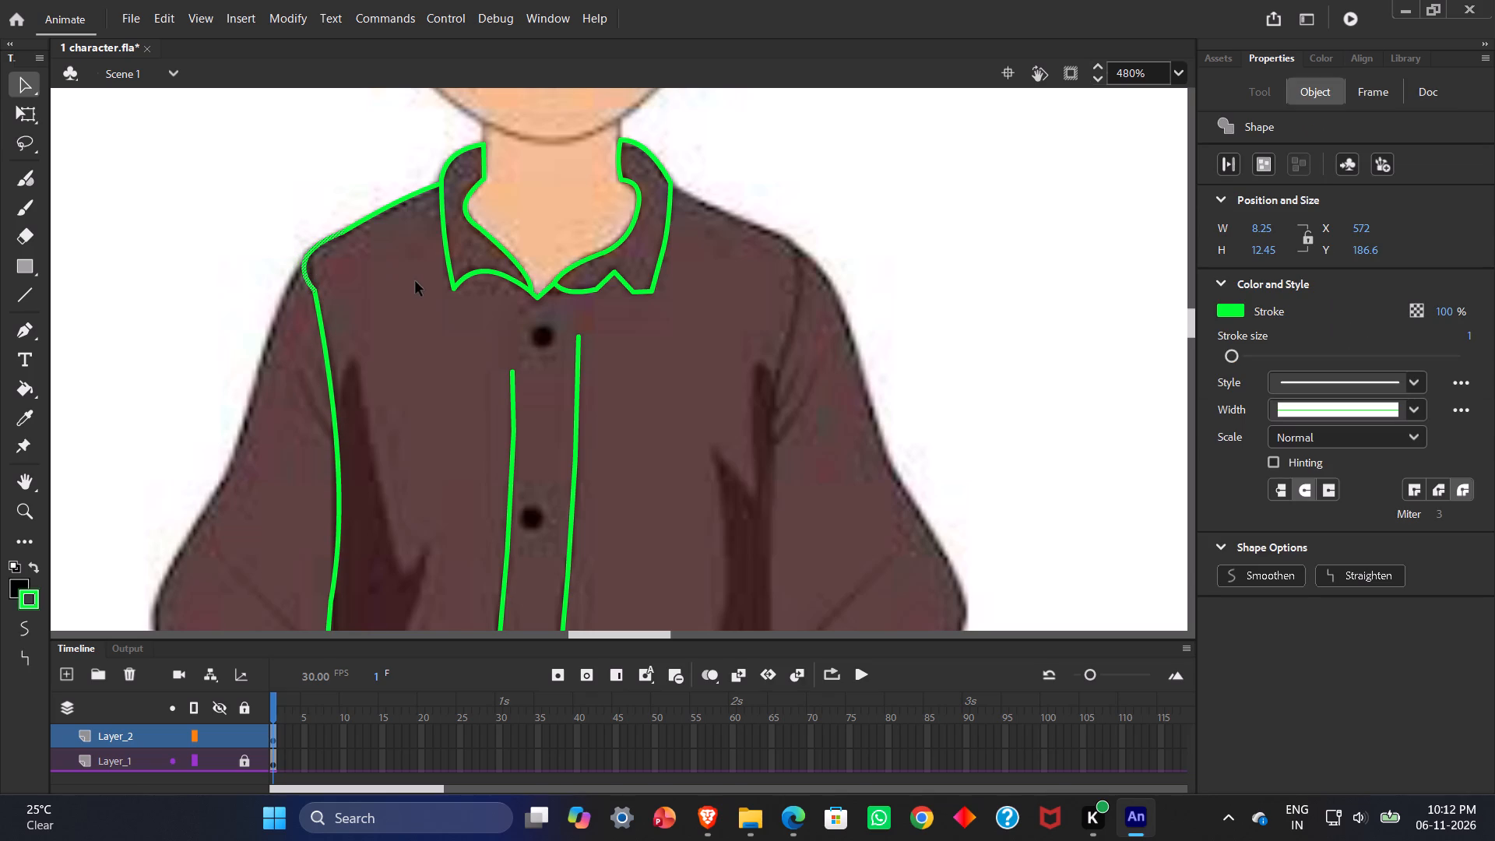
key("BackSpace")
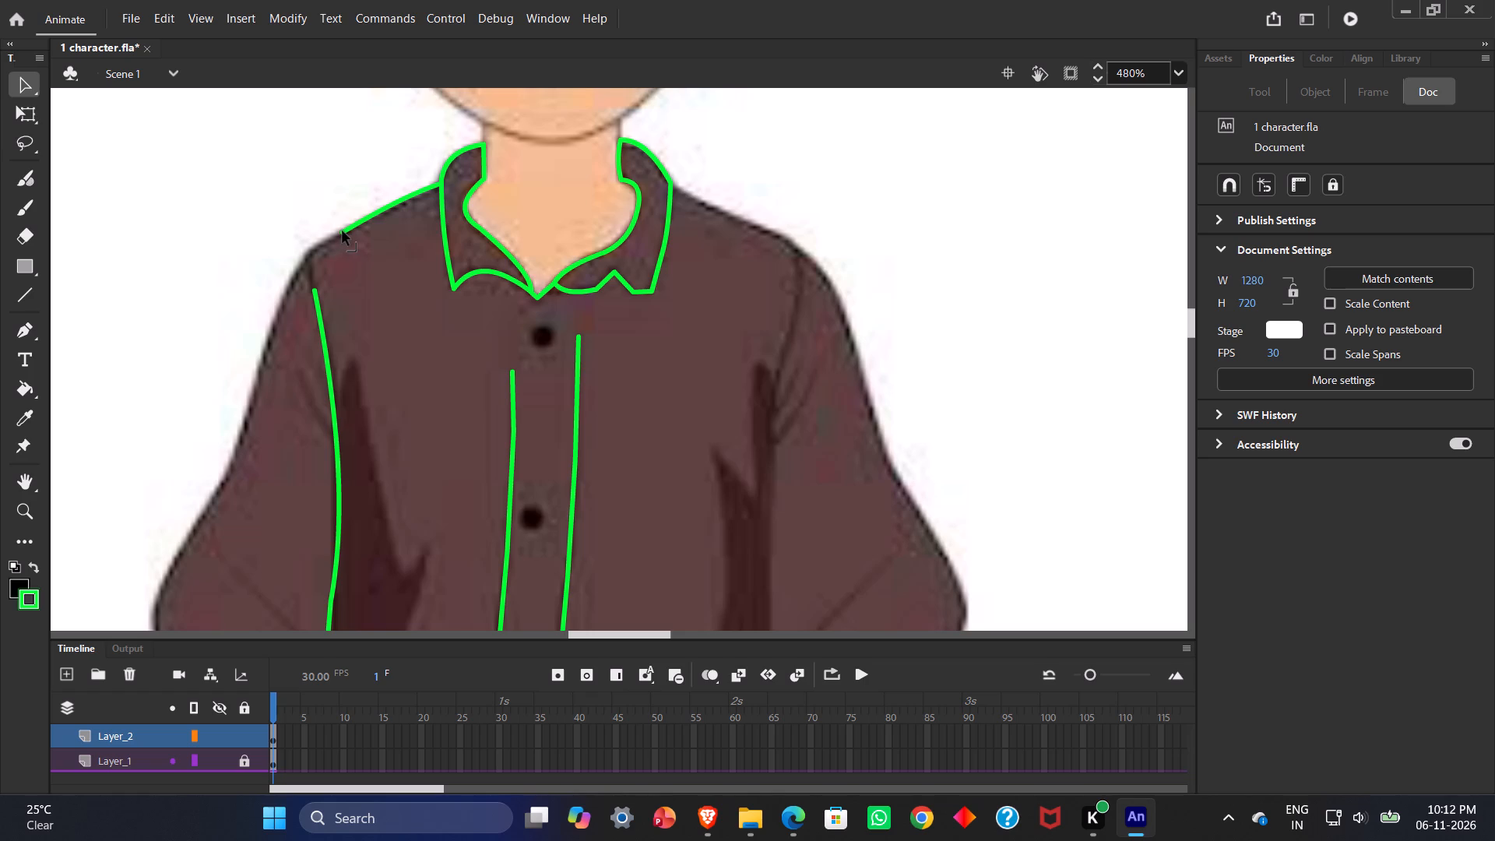
Join the shoulder line's free end to the upper end of the left side line on the sleeve seam.
left_click_drag(343, 231, 311, 252)
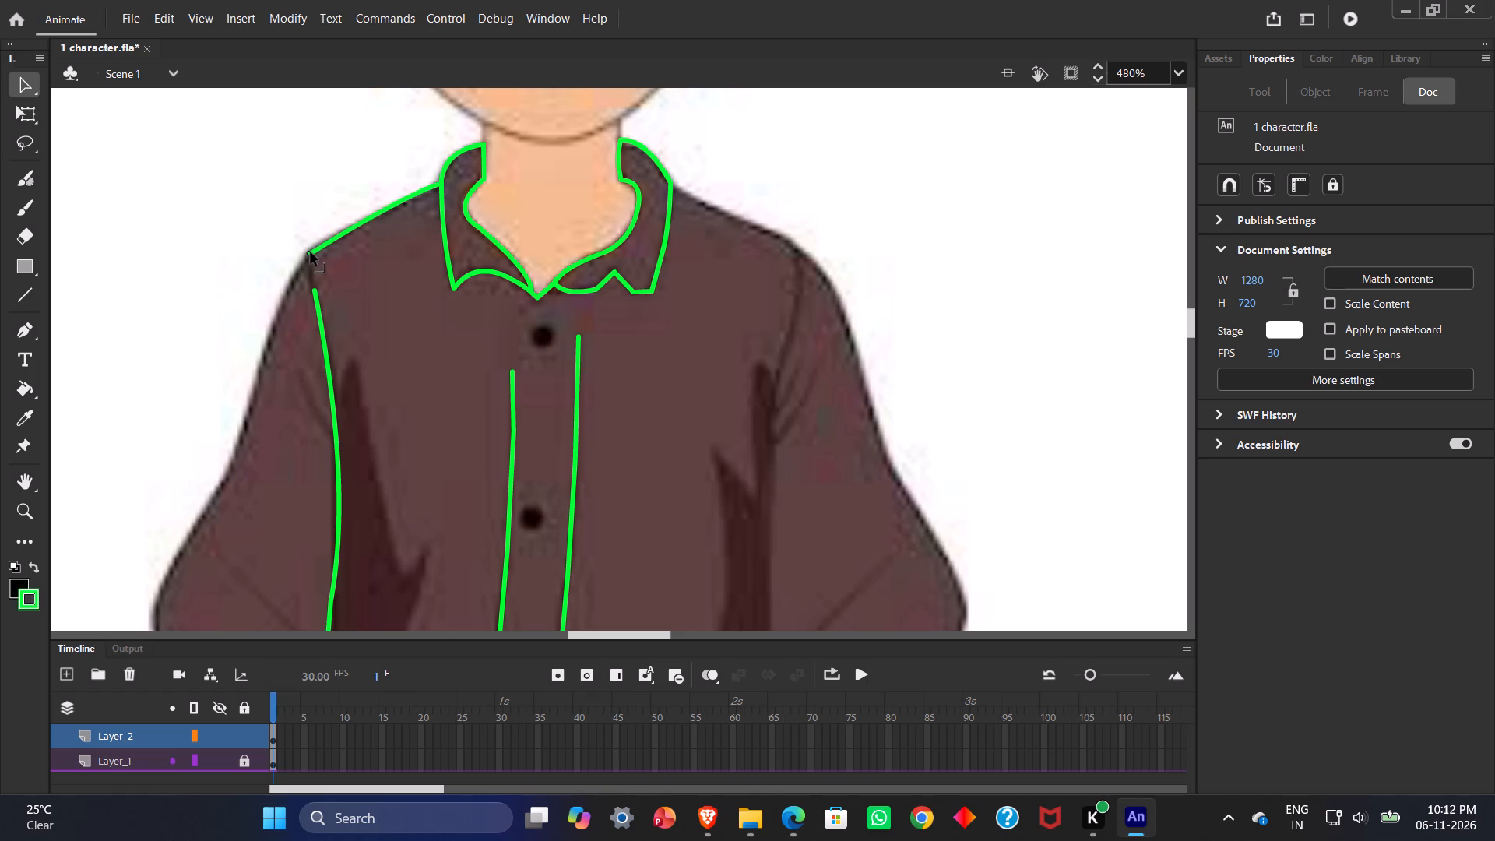
left_click_drag(311, 252, 316, 283)
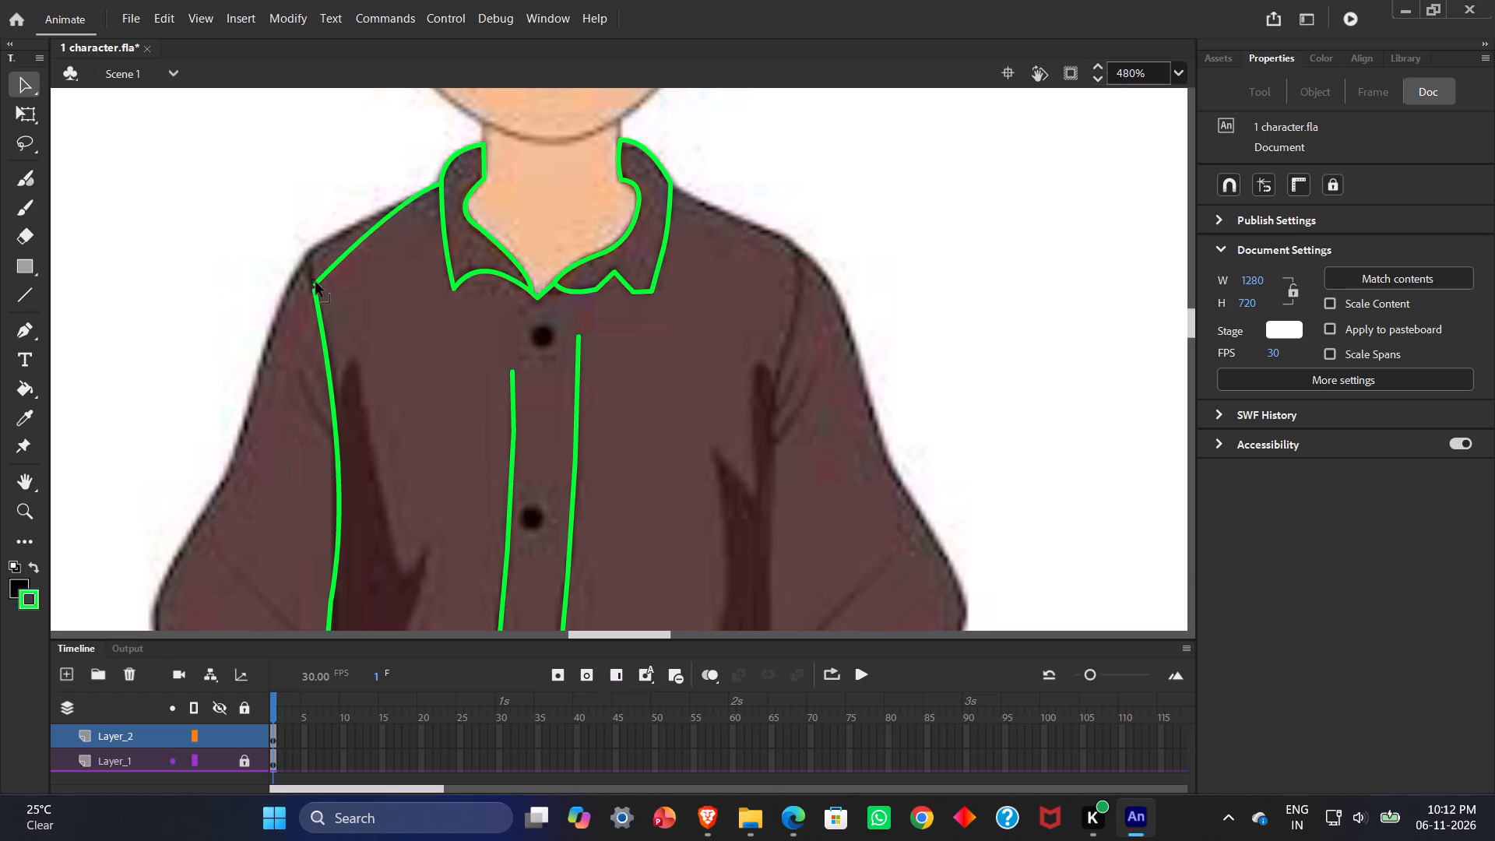
left_click_drag(316, 283, 315, 288)
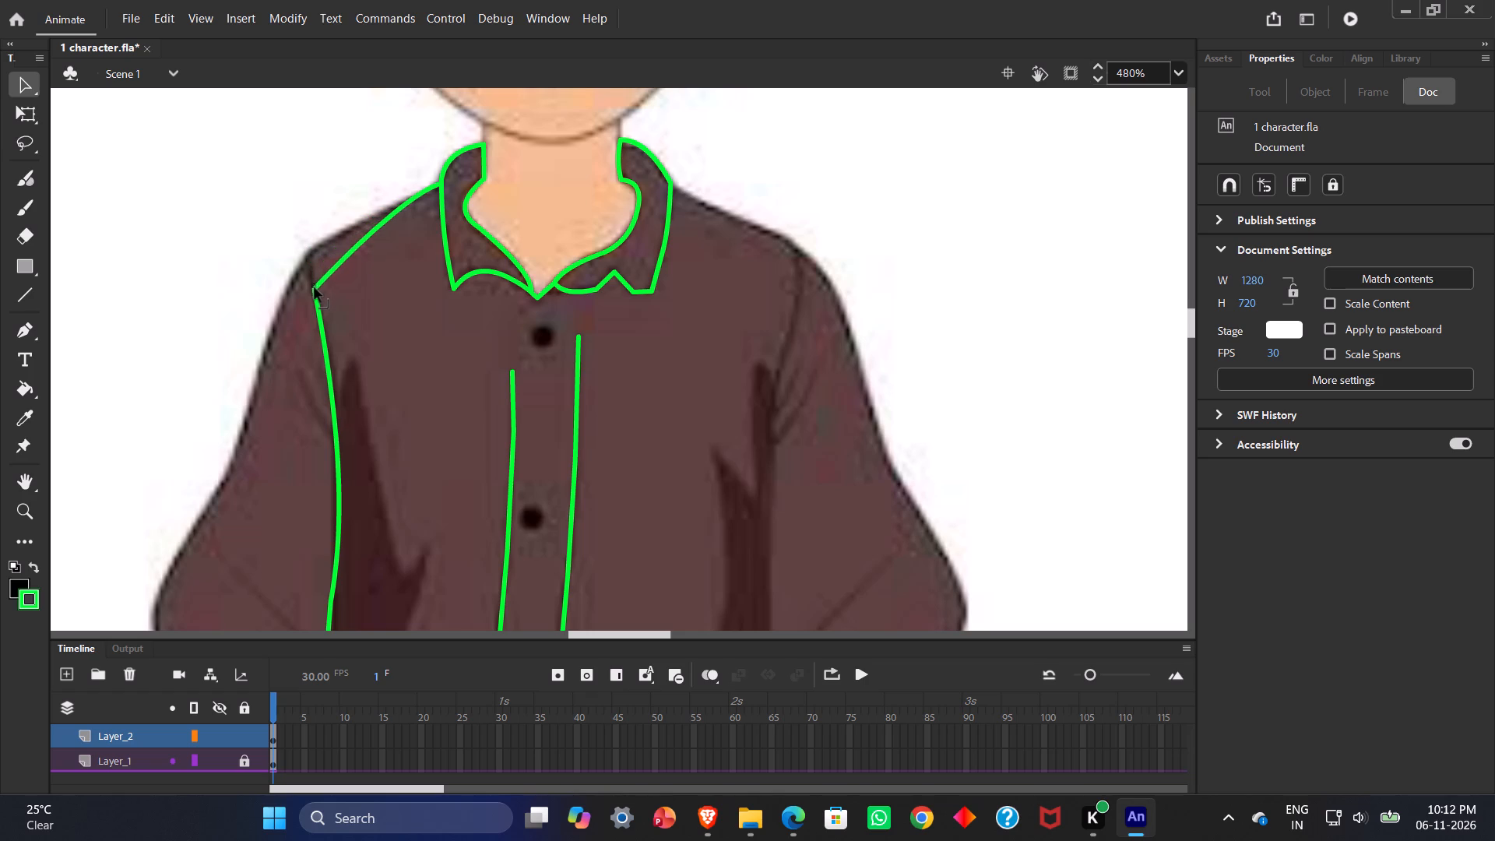
left_click_drag(315, 288, 318, 292)
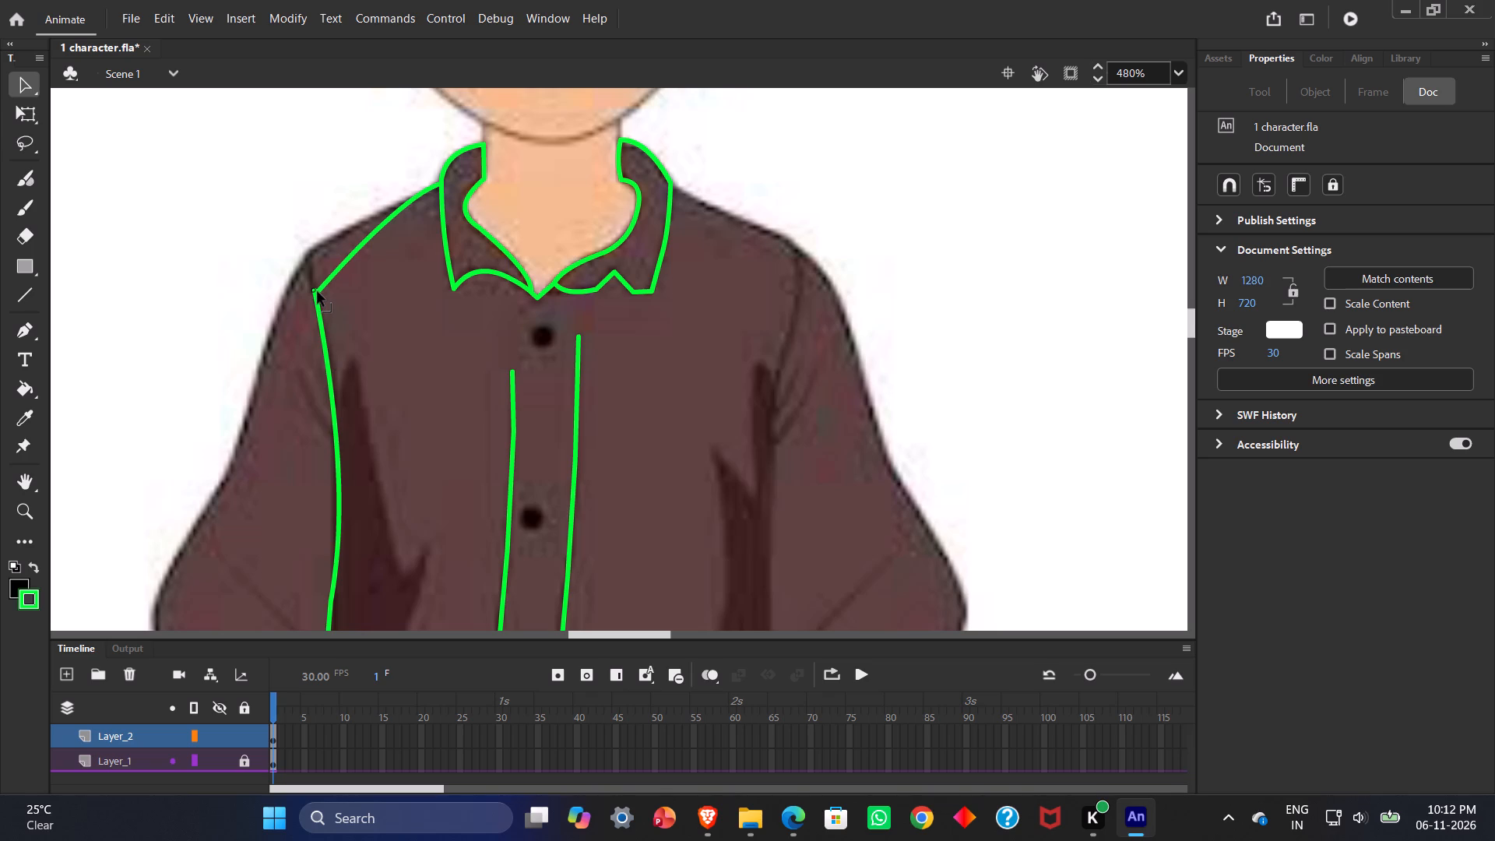
left_click_drag(318, 292, 315, 292)
Pull a corner out of the joined line onto the left shoulder tip and align the short segment below it with the seam.
left_click_drag(336, 270, 322, 254, "ctrl")
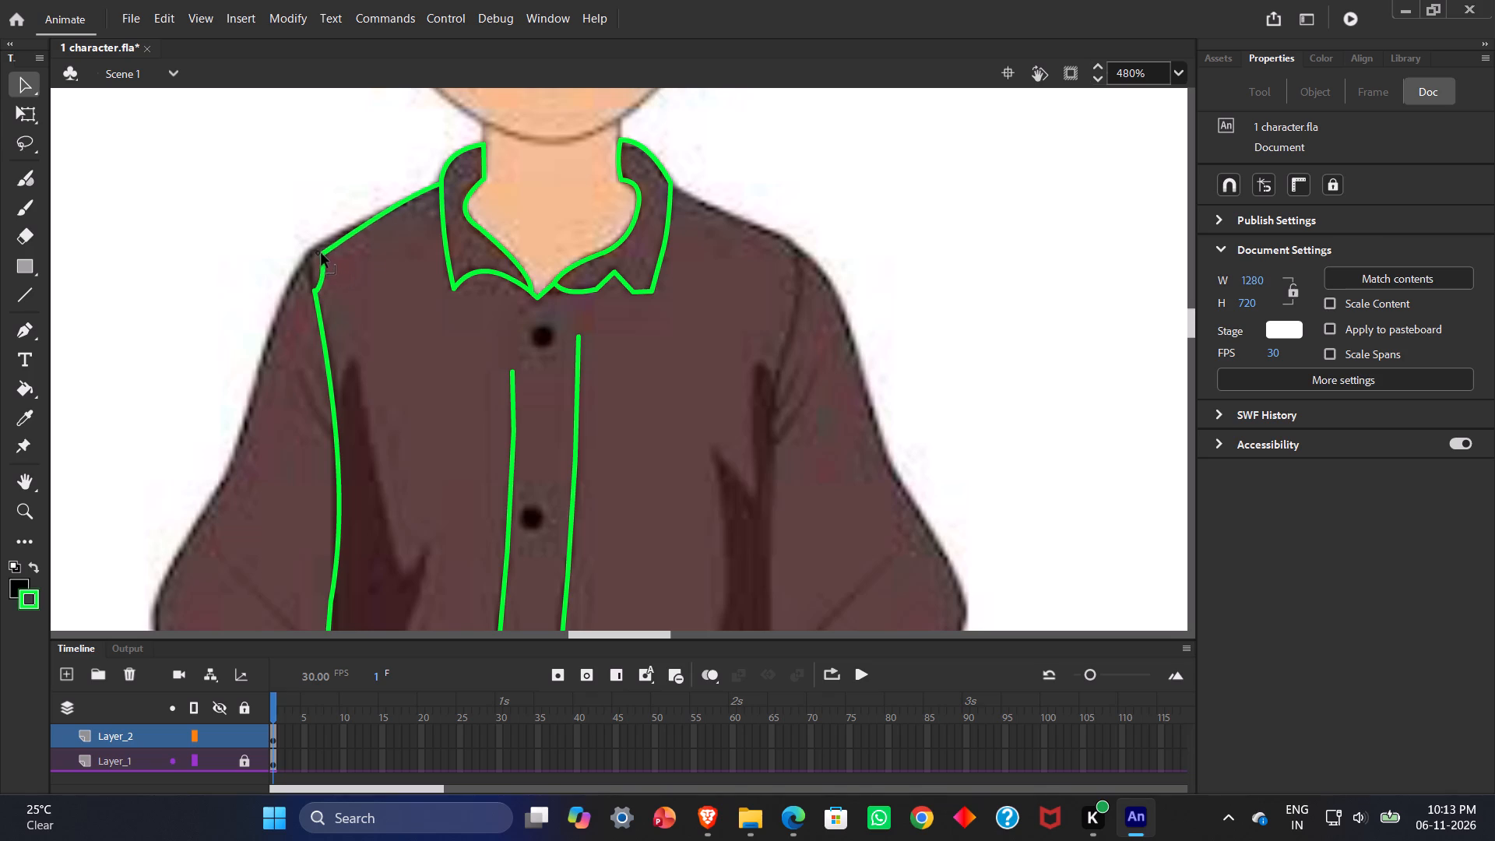
left_click_drag(322, 254, 311, 254, "ctrl")
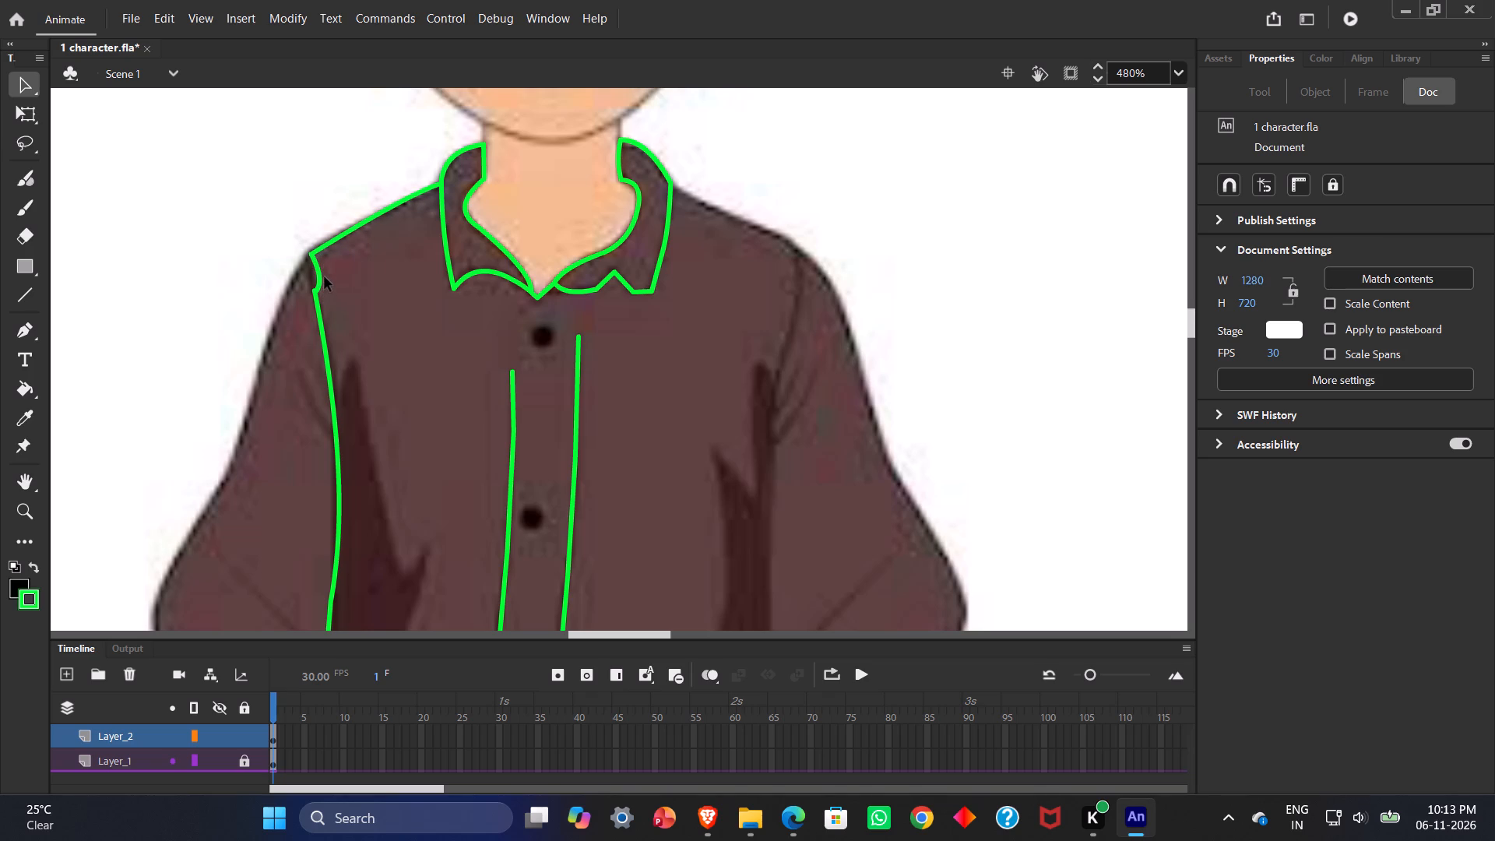
left_click_drag(321, 279, 315, 280)
left_click_drag(315, 280, 313, 280)
left_click(312, 257, "ctrl")
Bow the line between the collar and the left shoulder tip outward so it follows the shirt's shoulder edge.
left_click_drag(324, 246, 322, 242)
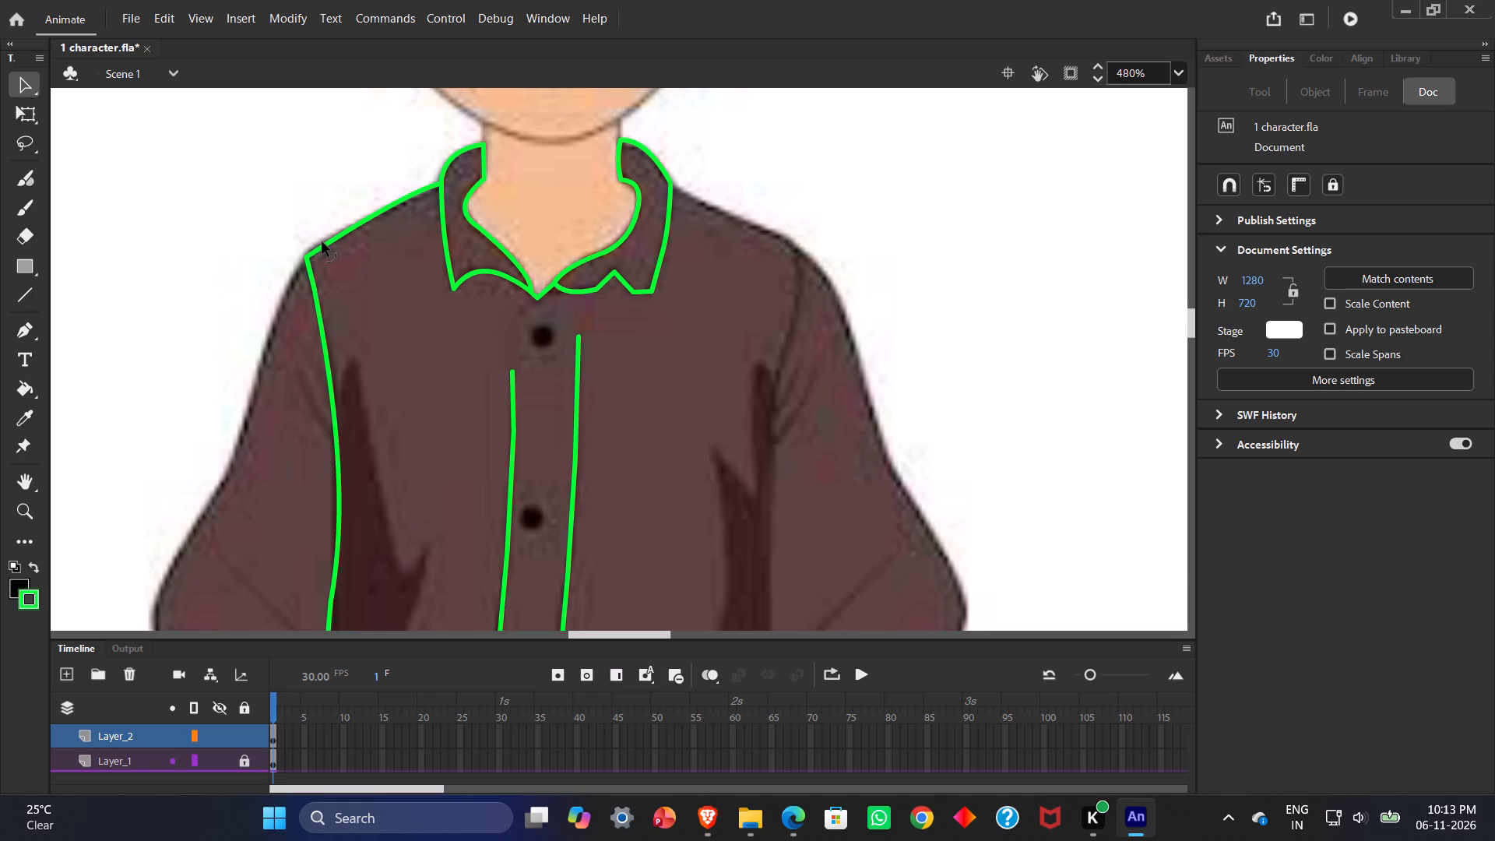
left_click_drag(322, 242, 316, 247)
left_click(407, 198)
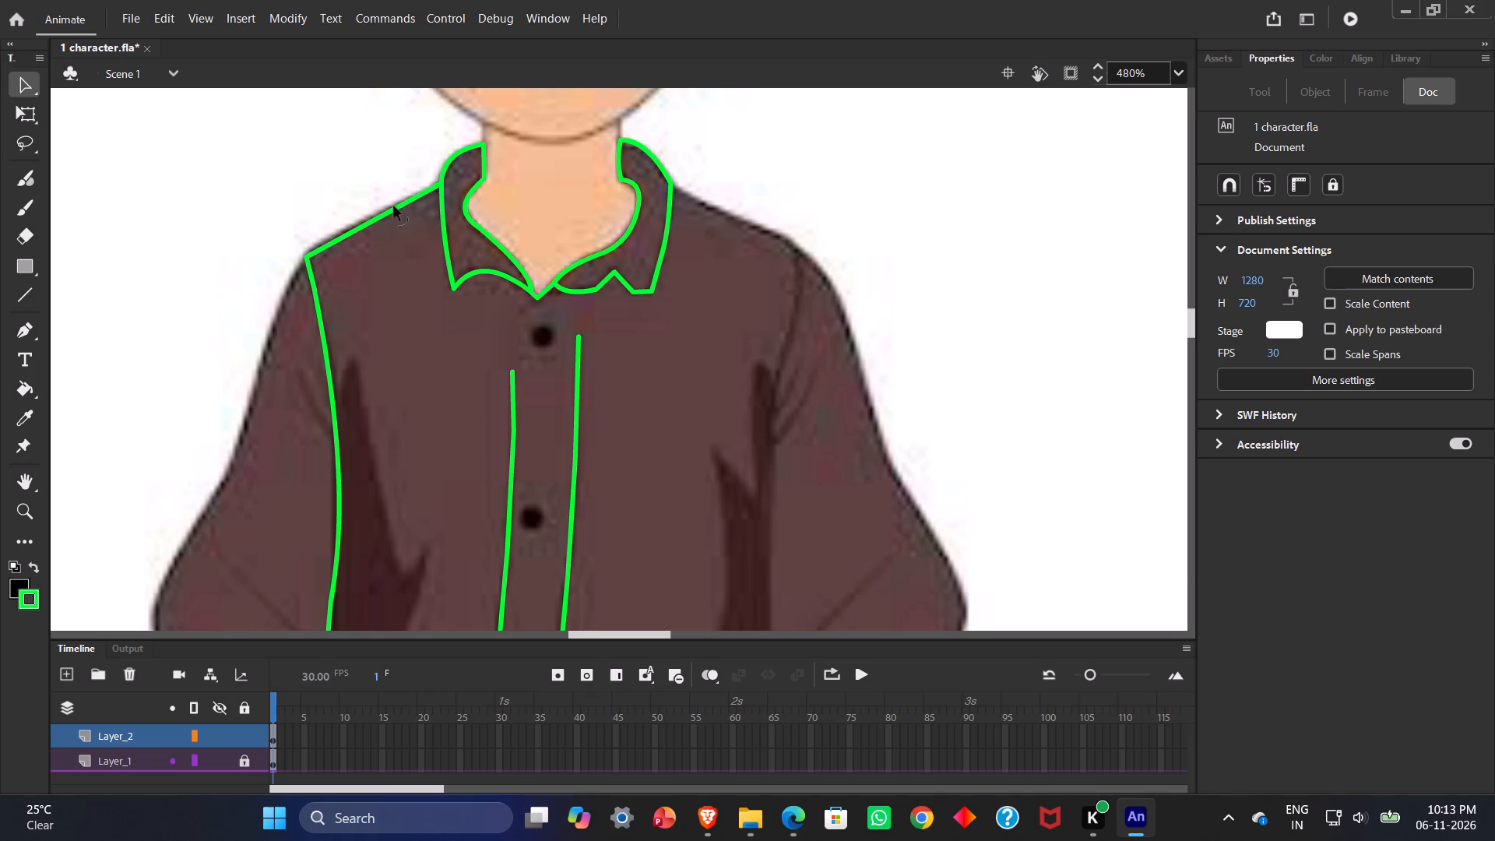
left_click_drag(335, 243, 333, 241)
left_click_drag(333, 241, 329, 239)
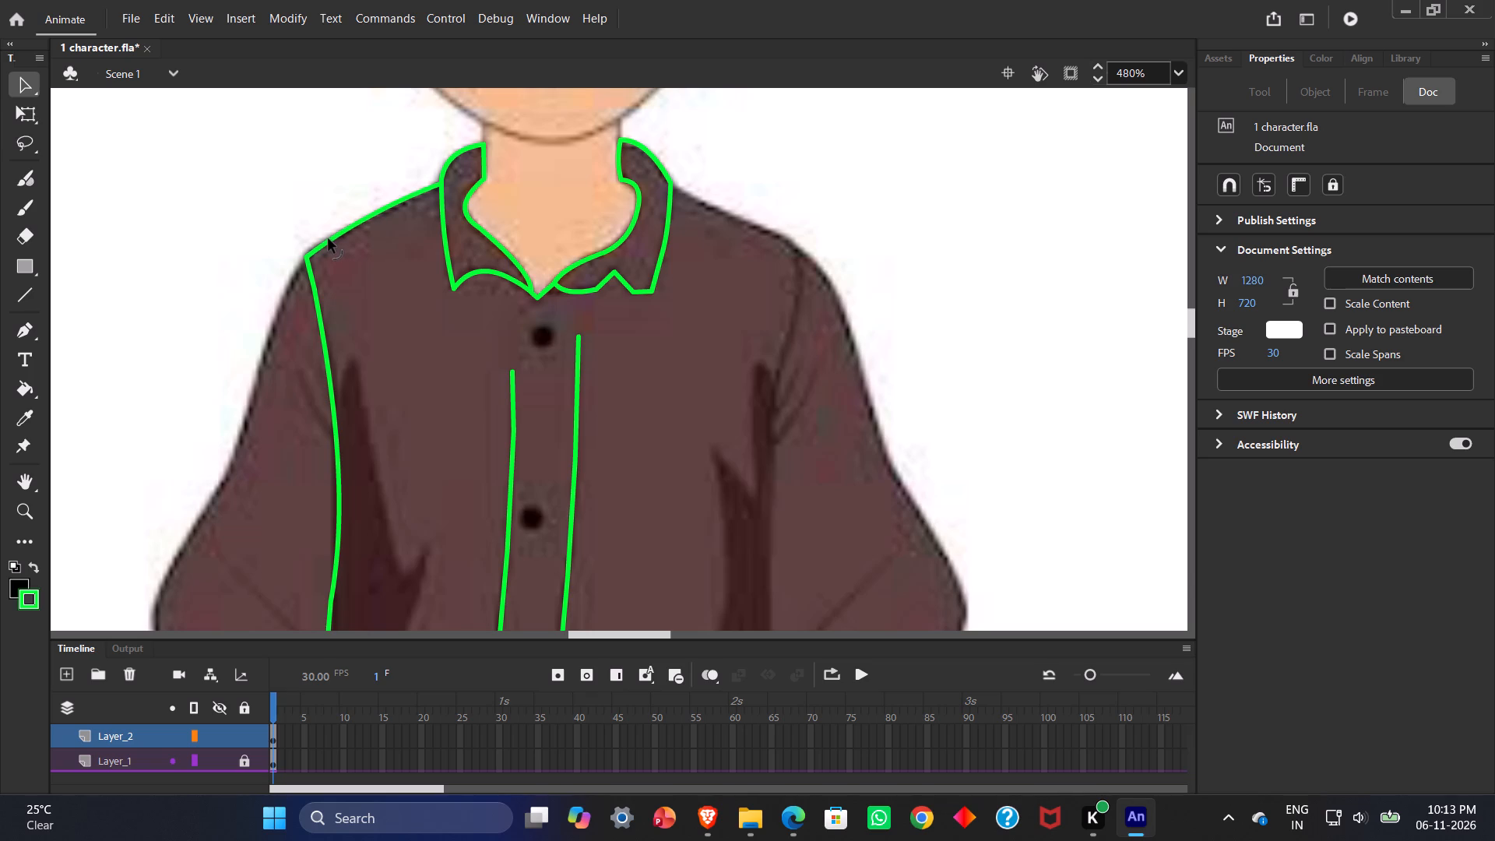
left_click_drag(329, 239, 316, 240)
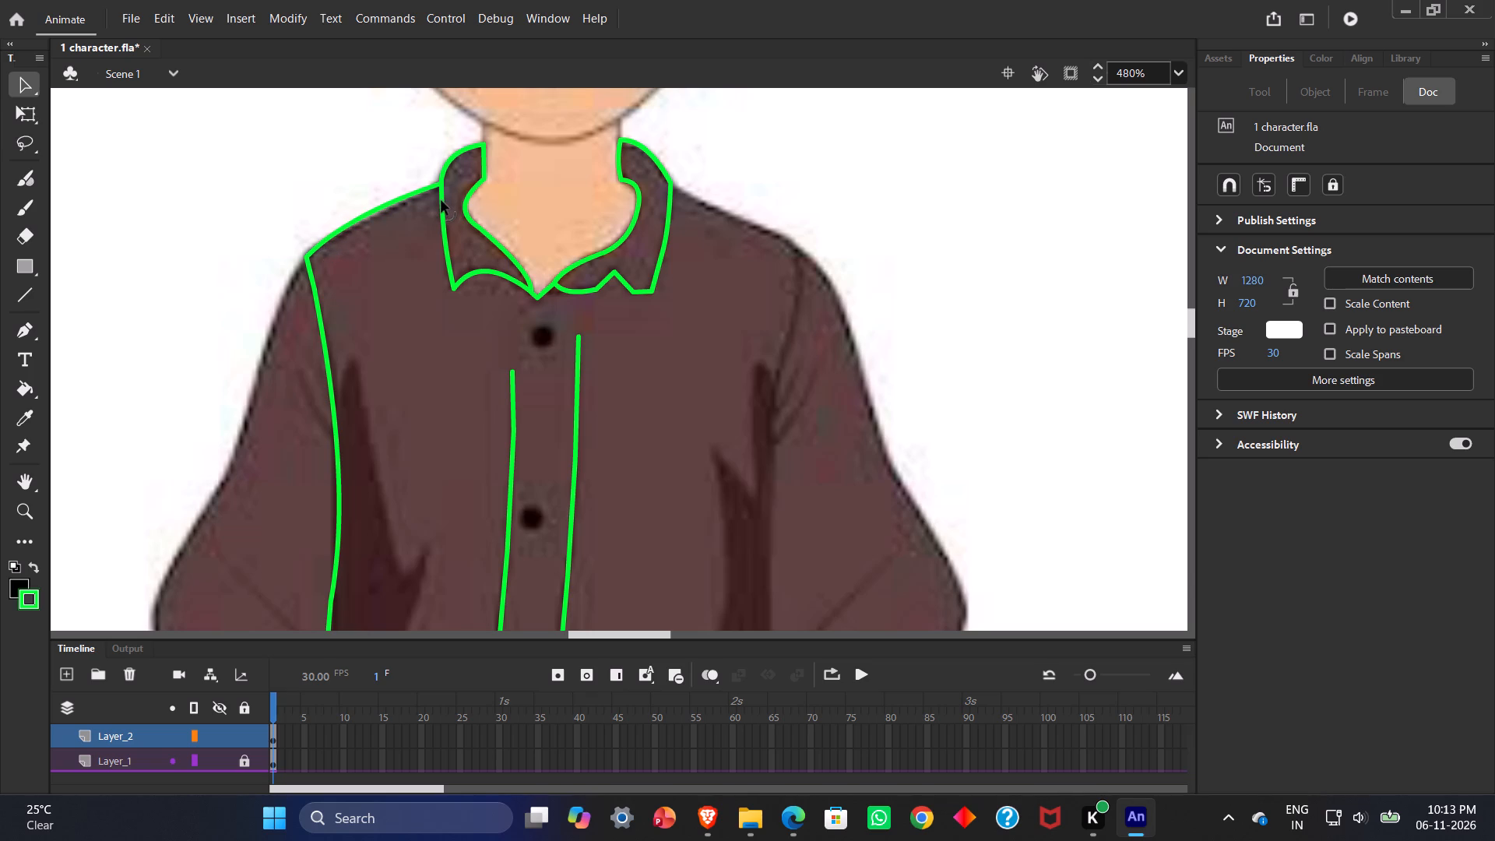
Curve the left front panel's hem segments along the shirt's rounded hem and lower the left hem corner slightly onto the shirt's corner.
scroll(475, 301, "down", 4)
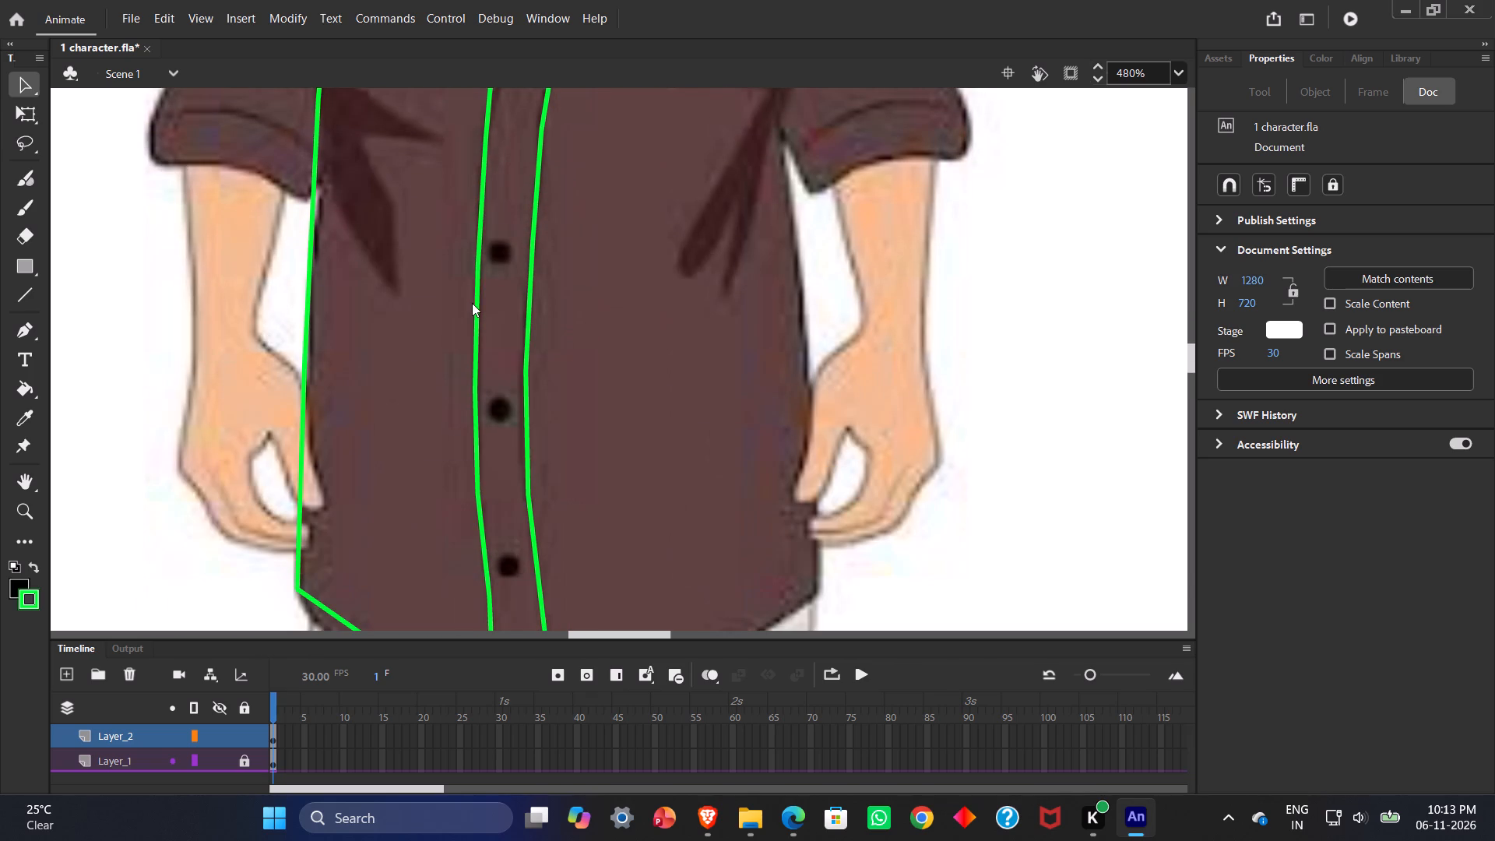
scroll(340, 428, "down", 1)
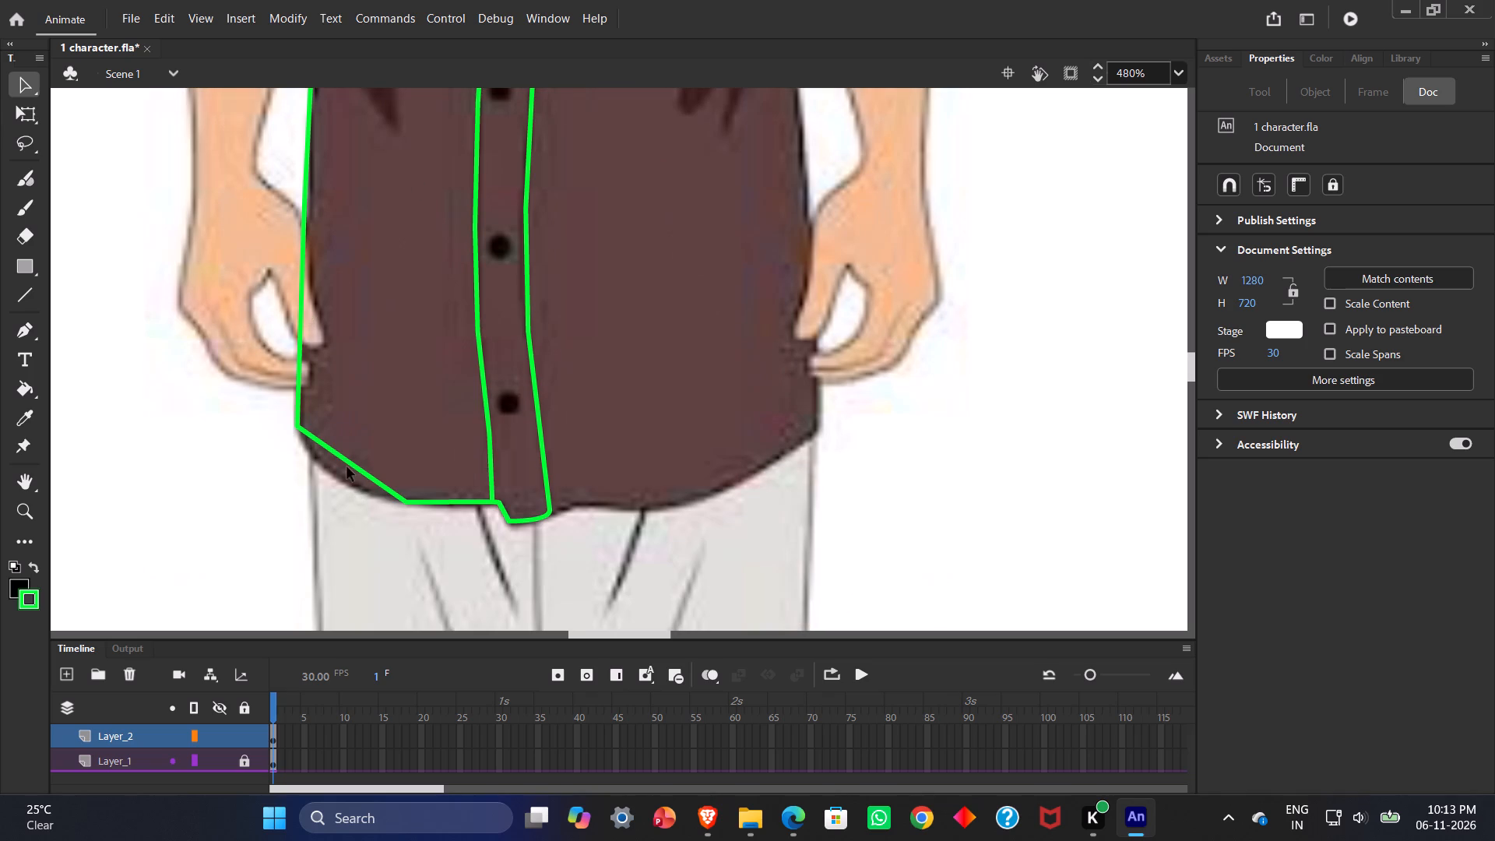
left_click_drag(345, 462, 340, 481)
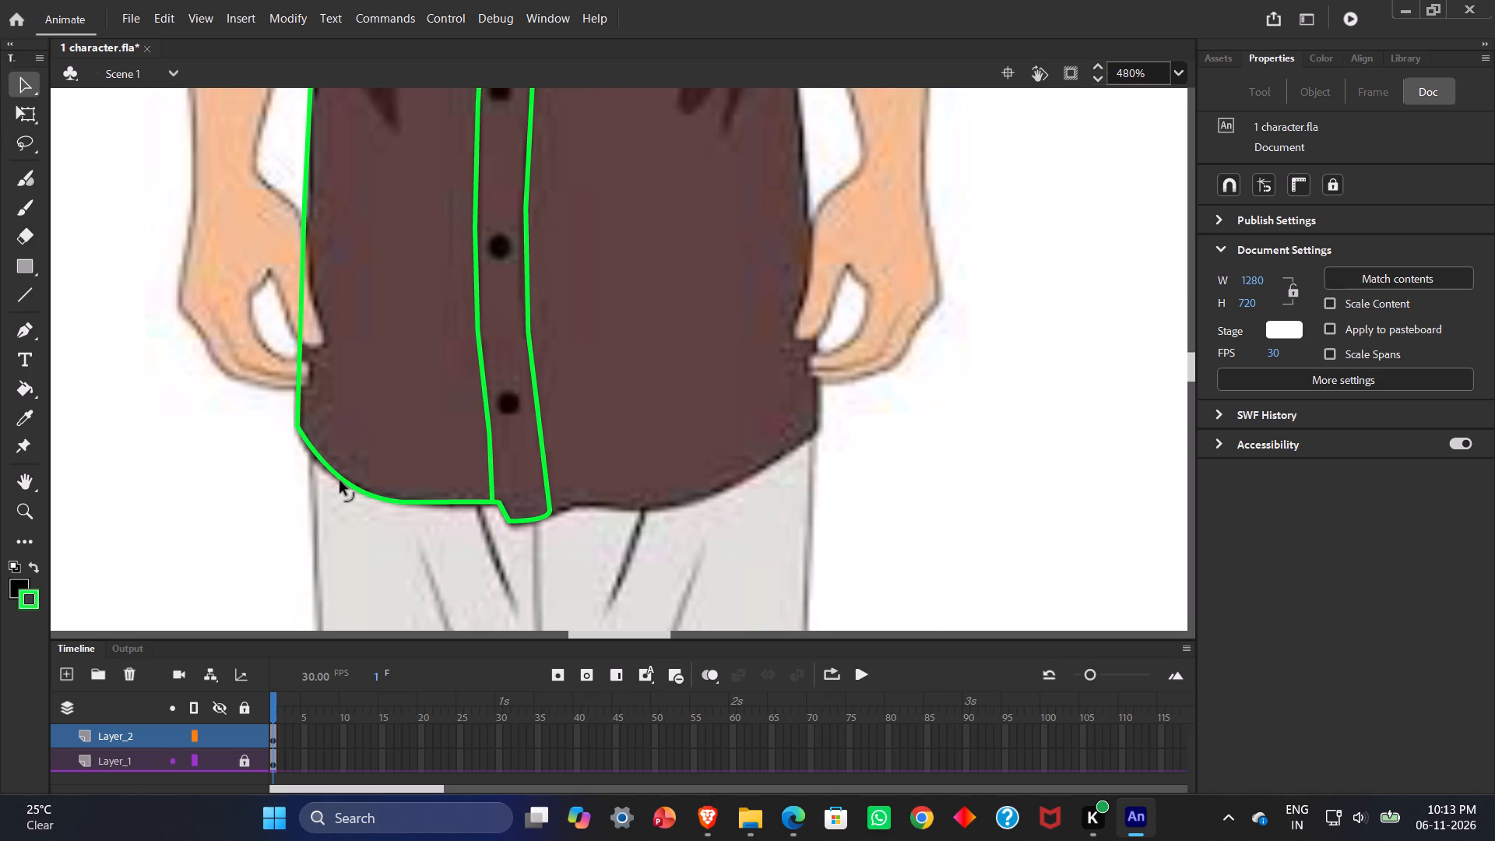
left_click_drag(340, 481, 343, 482)
left_click_drag(295, 426, 295, 438)
left_click_drag(295, 438, 296, 438)
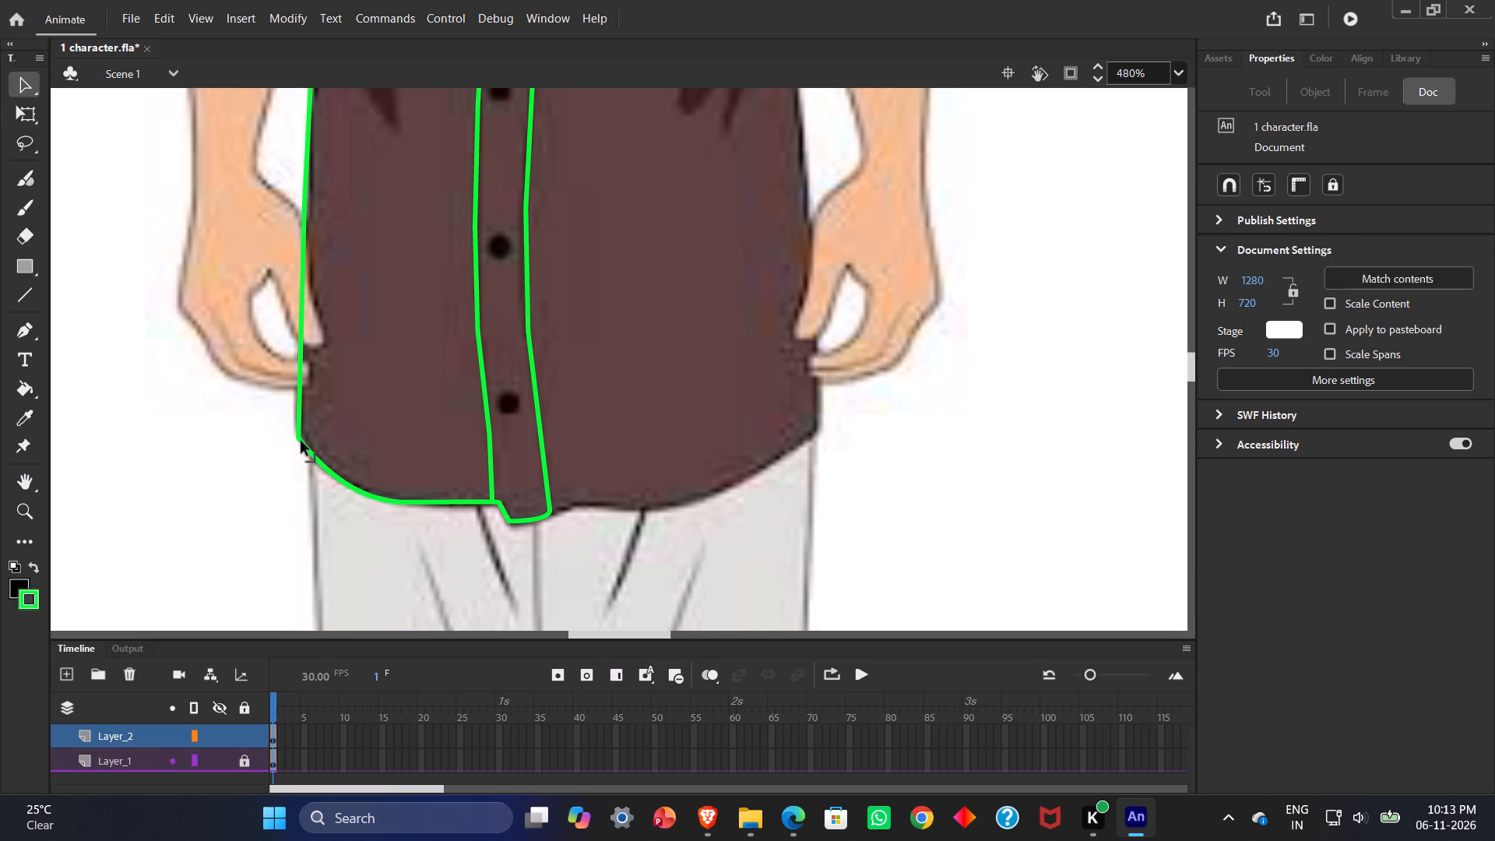
left_click(446, 502)
left_click(405, 501)
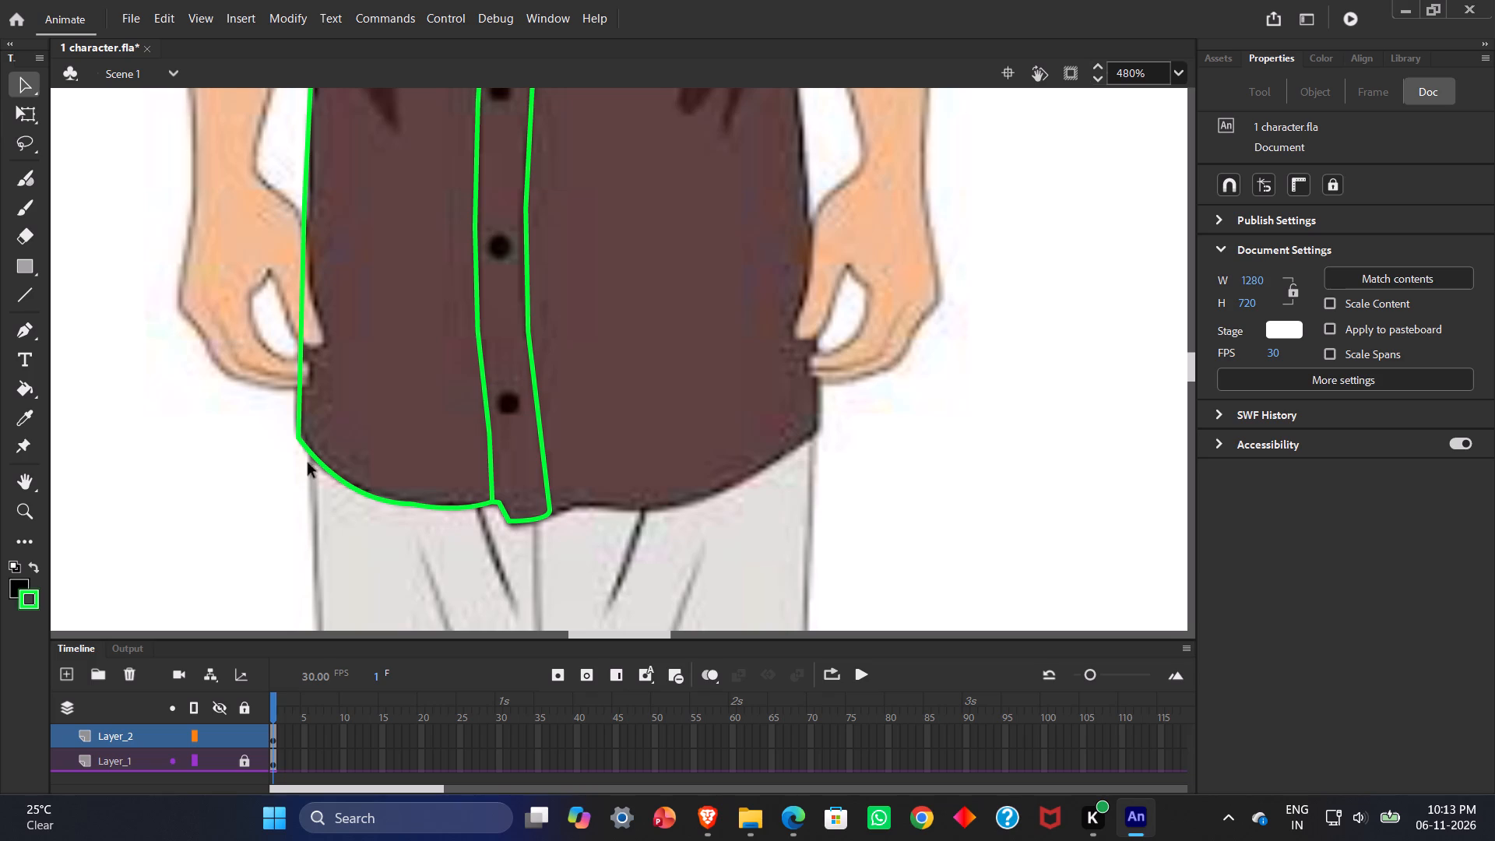
Bow the left side line slightly inward below the sleeve cuff so it follows the shirt's side edge.
scroll(368, 403, "up", 2)
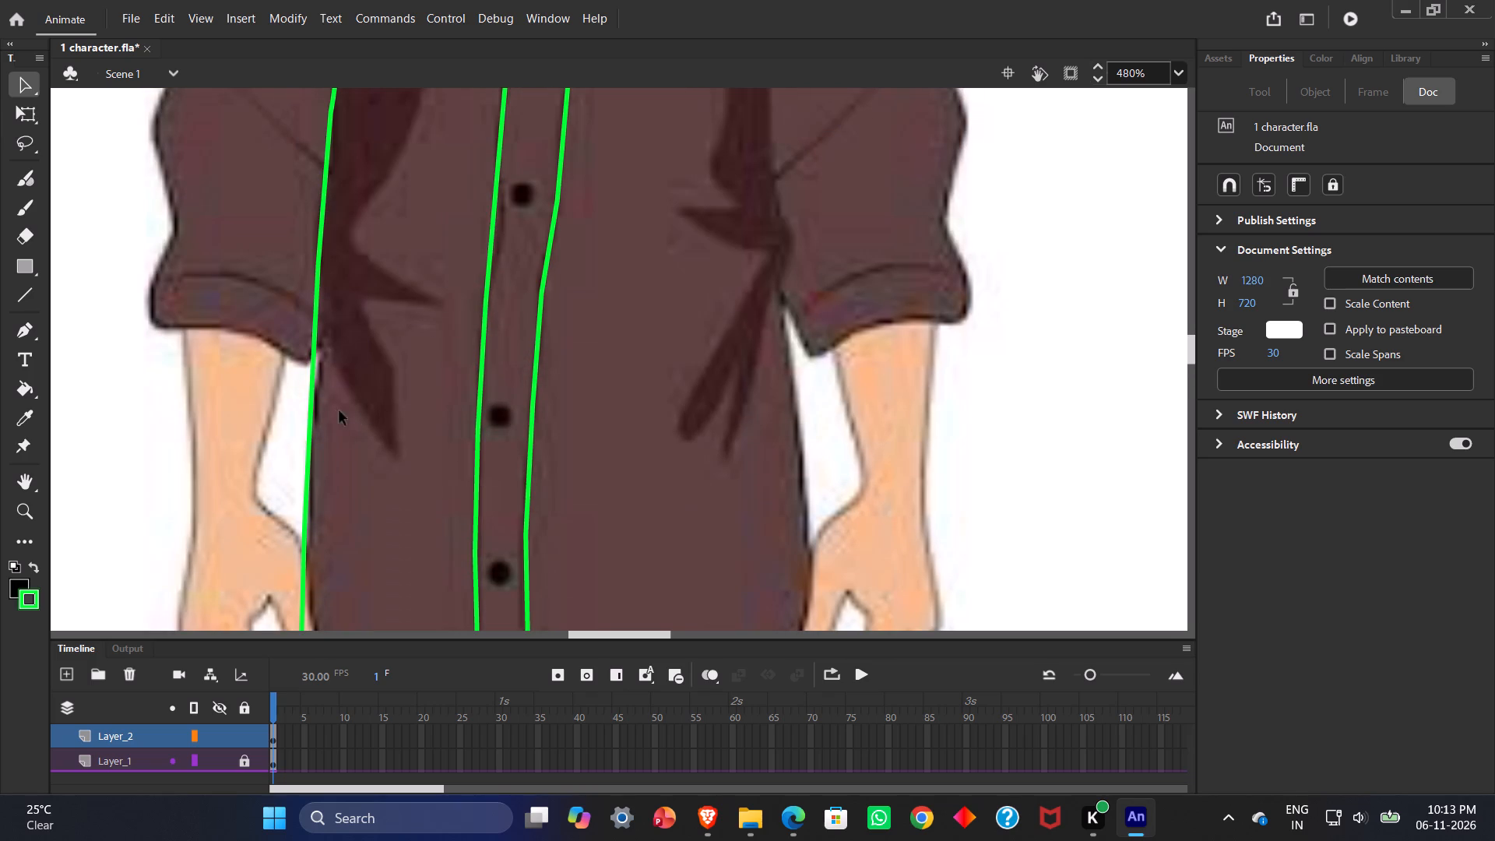
left_click_drag(311, 407, 314, 418)
Draw a straight line from the button placket's lower right corner up to the shirt's right side edge beside the hand.
scroll(403, 270, "down", 2)
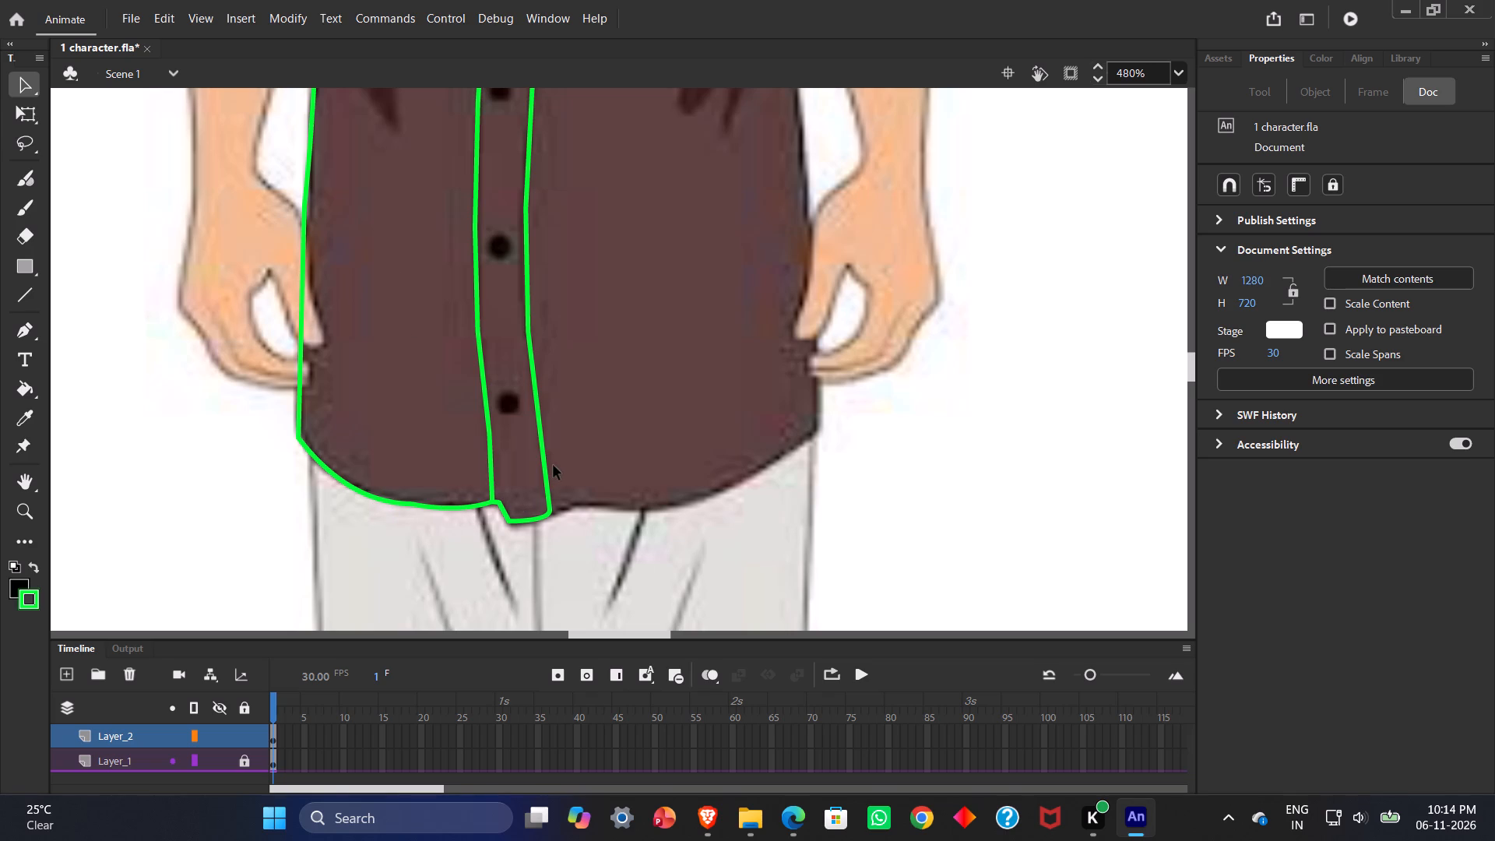
scroll(554, 466, "up", 5)
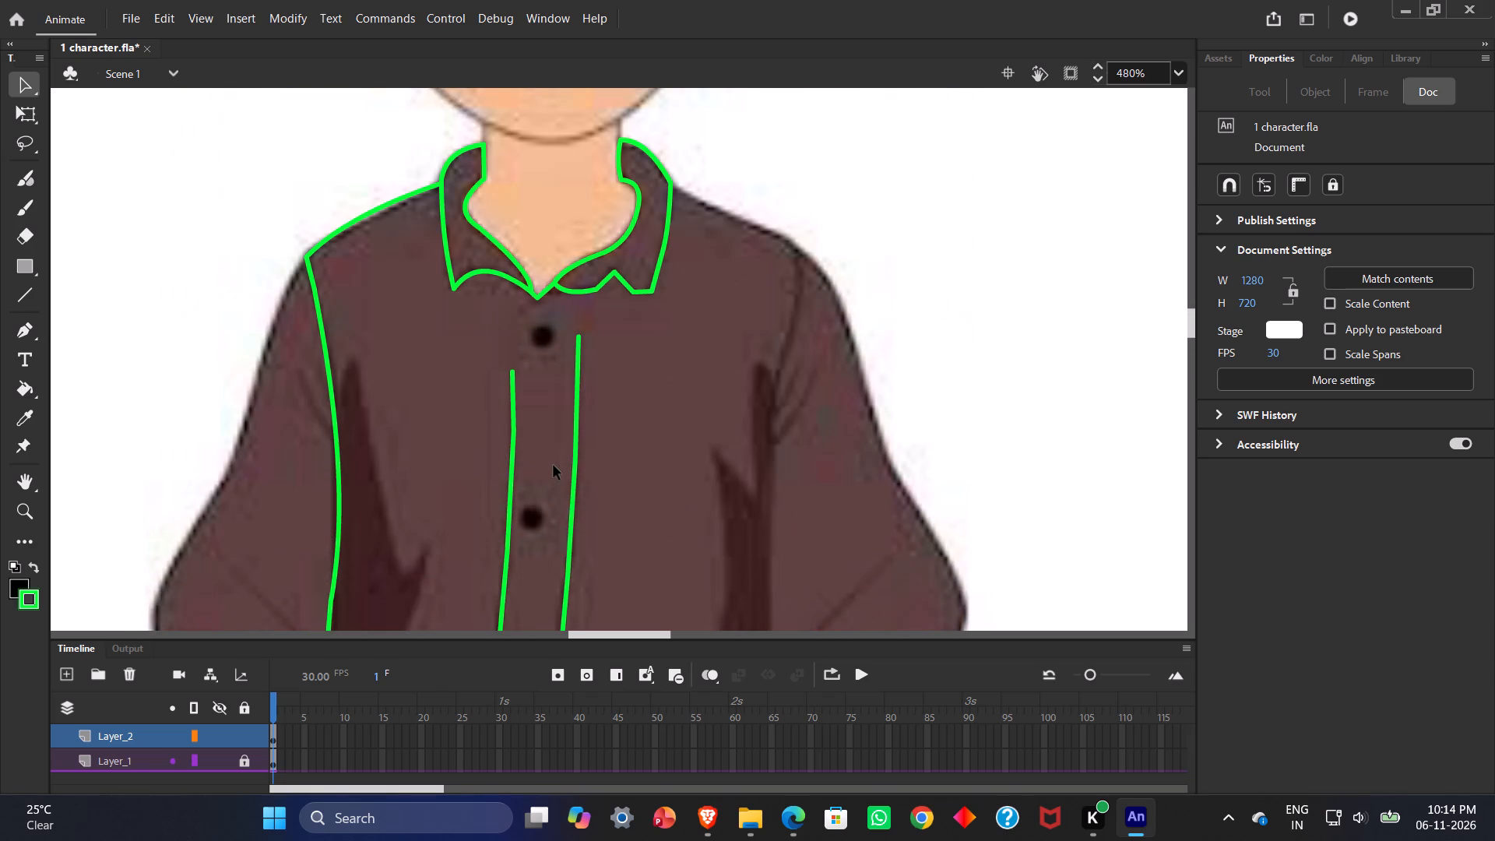
scroll(554, 466, "up", 1)
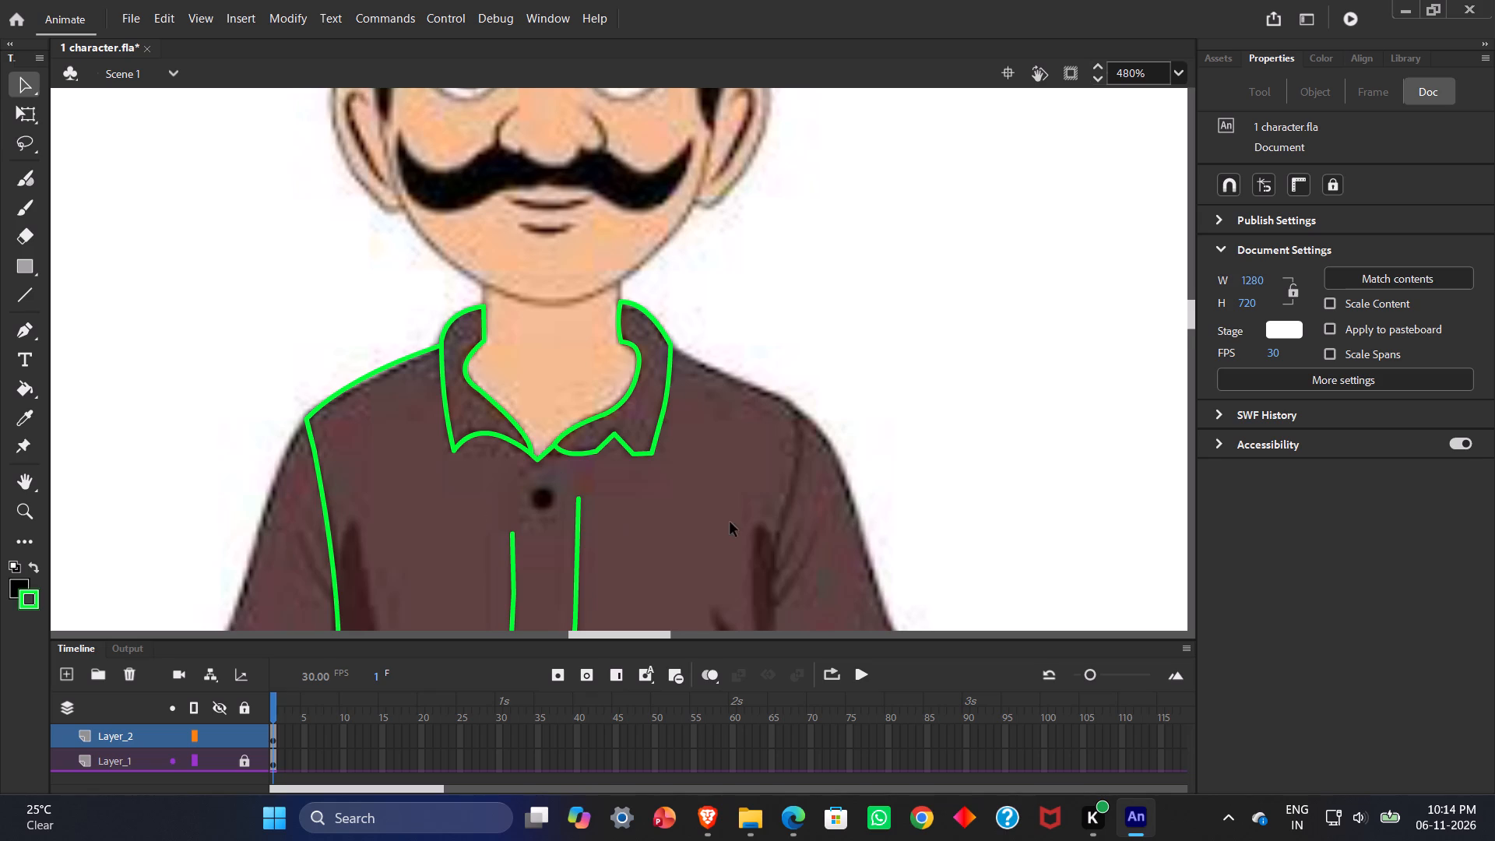
scroll(730, 523, "down", 8)
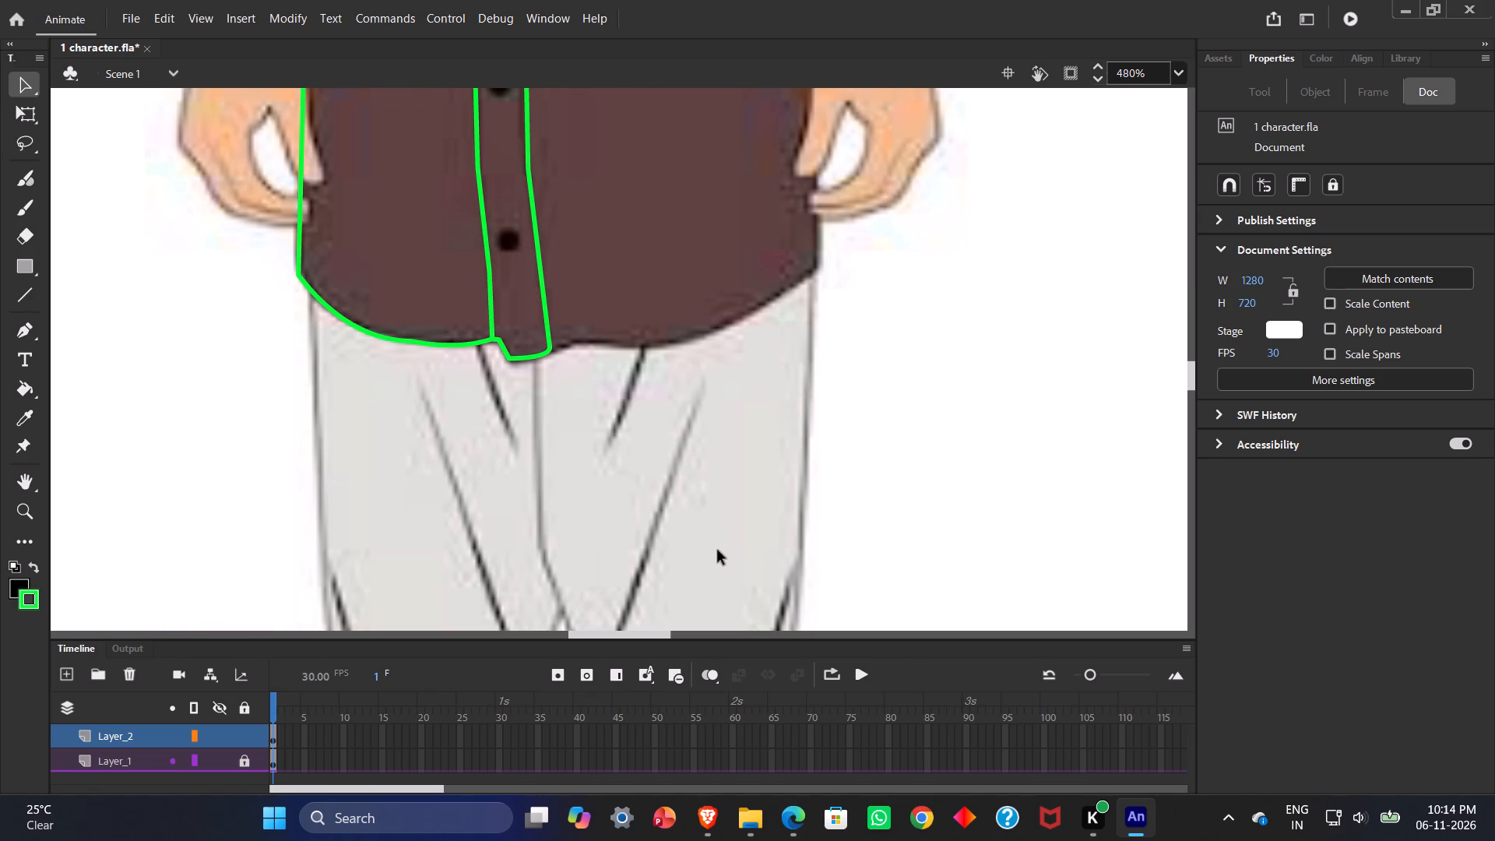
scroll(705, 563, "up", 4)
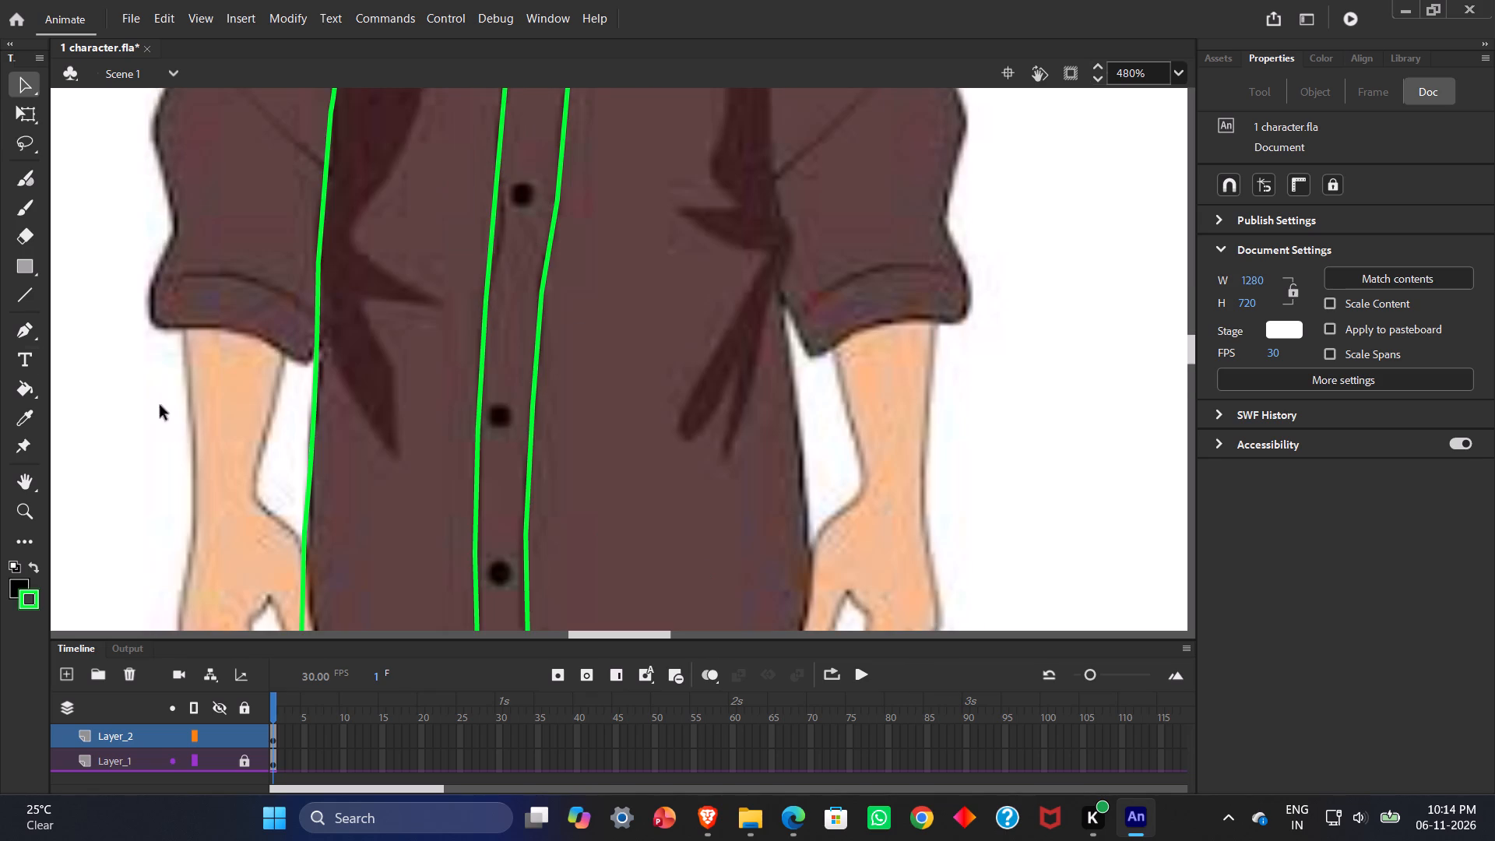
left_click(29, 292)
scroll(536, 334, "down", 1)
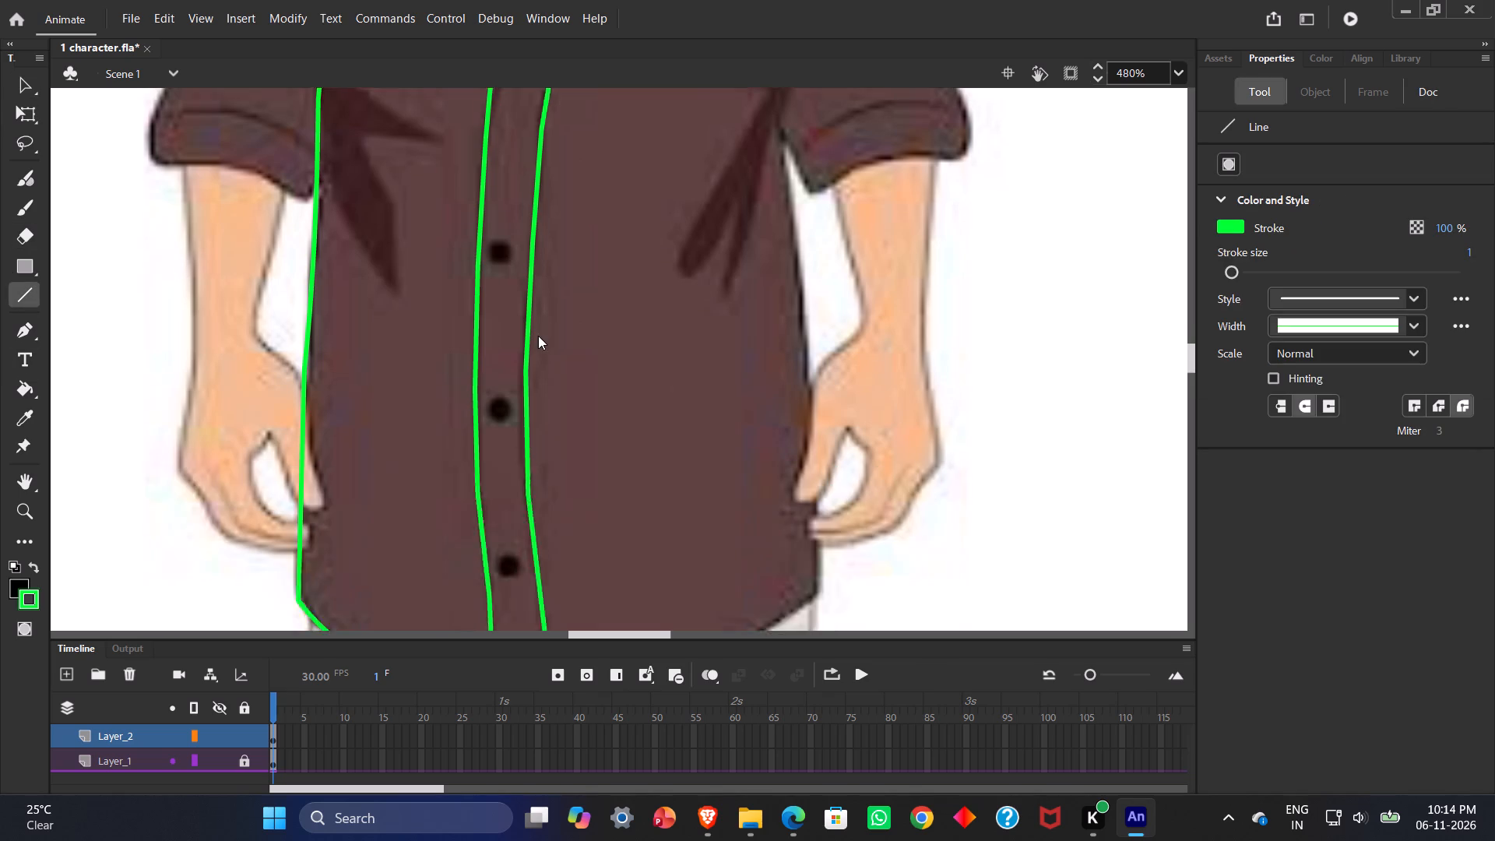
scroll(538, 336, "down", 2)
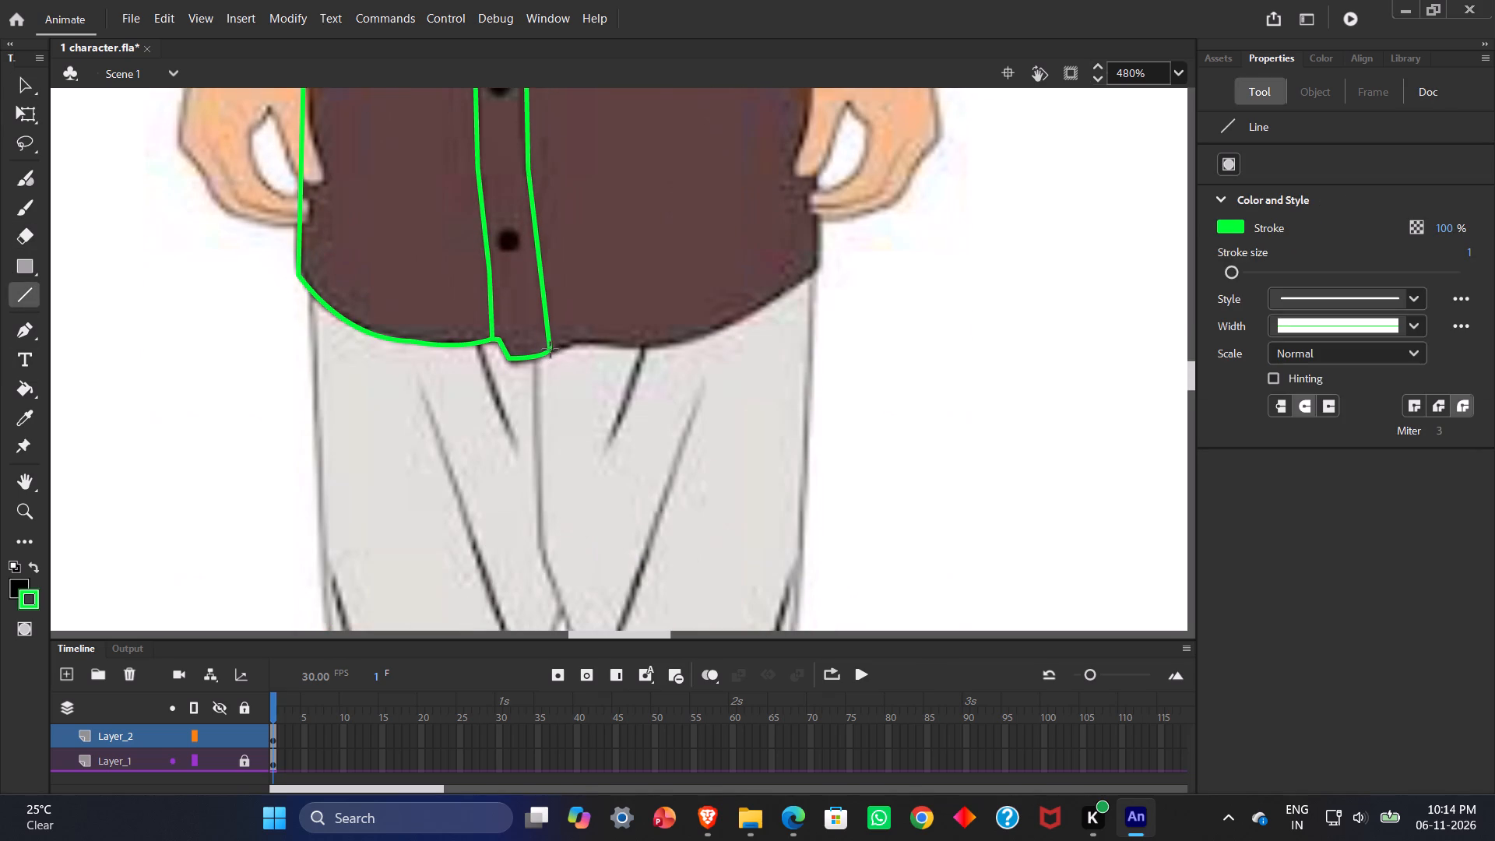
left_click_drag(548, 354, 625, 297)
left_click_drag(625, 297, 806, 111)
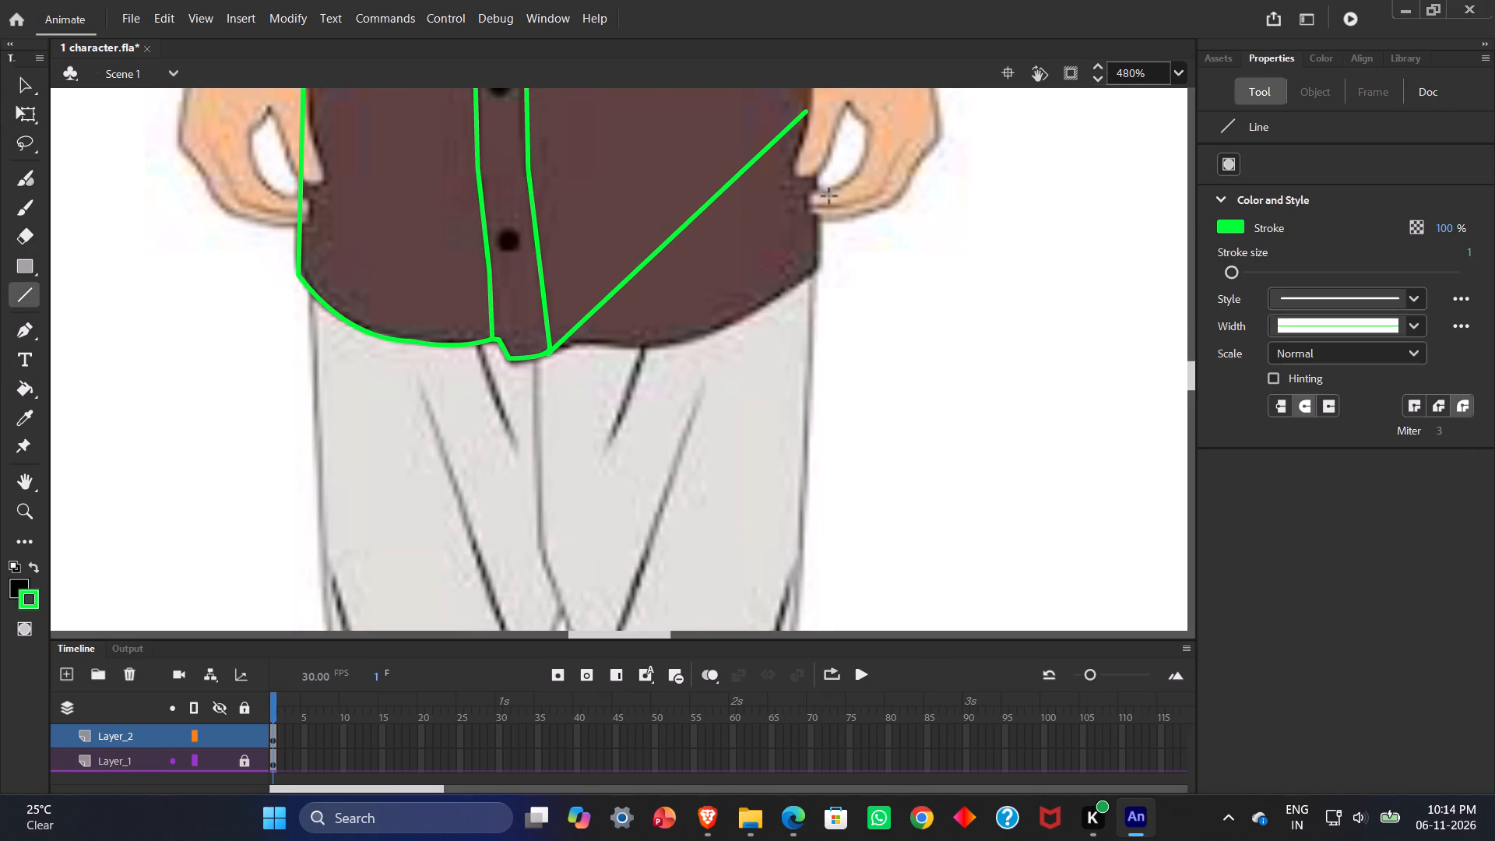
Shift the new diagonal line slightly upward at the button placket's lower right corner.
scroll(871, 338, "up", 2, "ctrl")
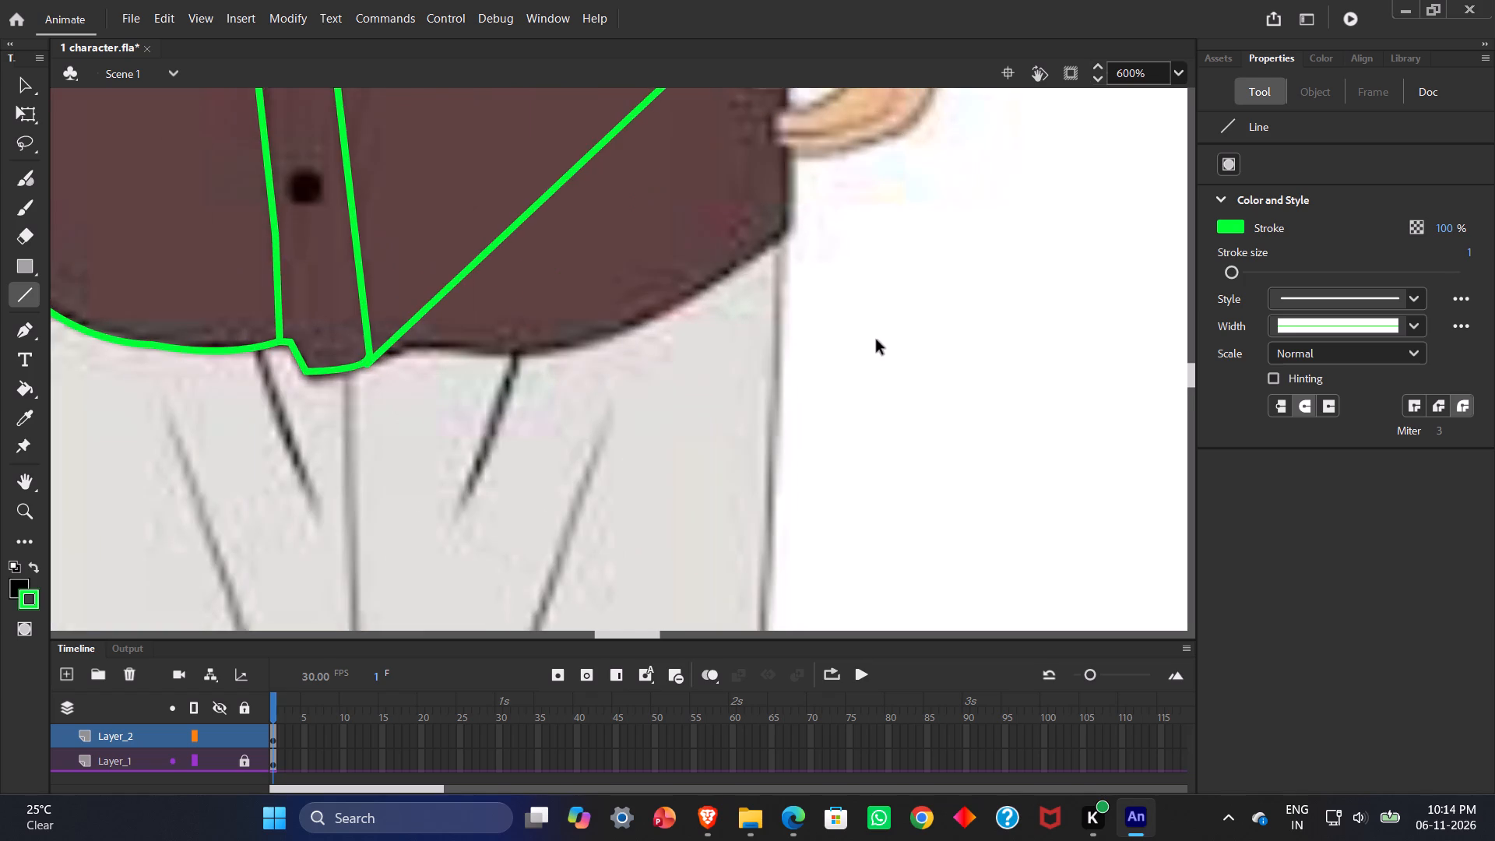
scroll(877, 340, "down", 5, "ctrl")
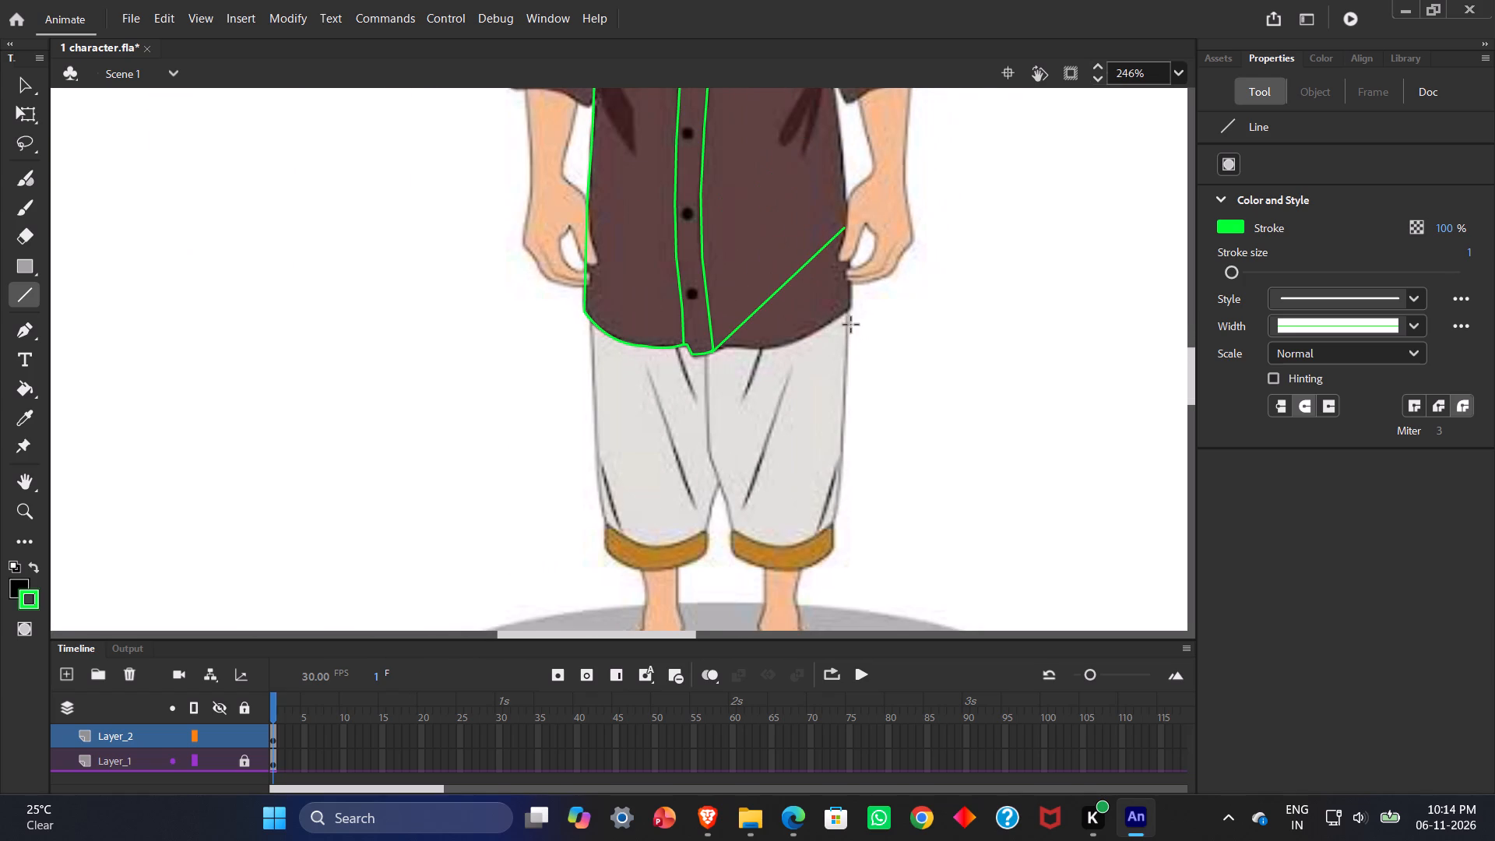
scroll(852, 330, "up", 1)
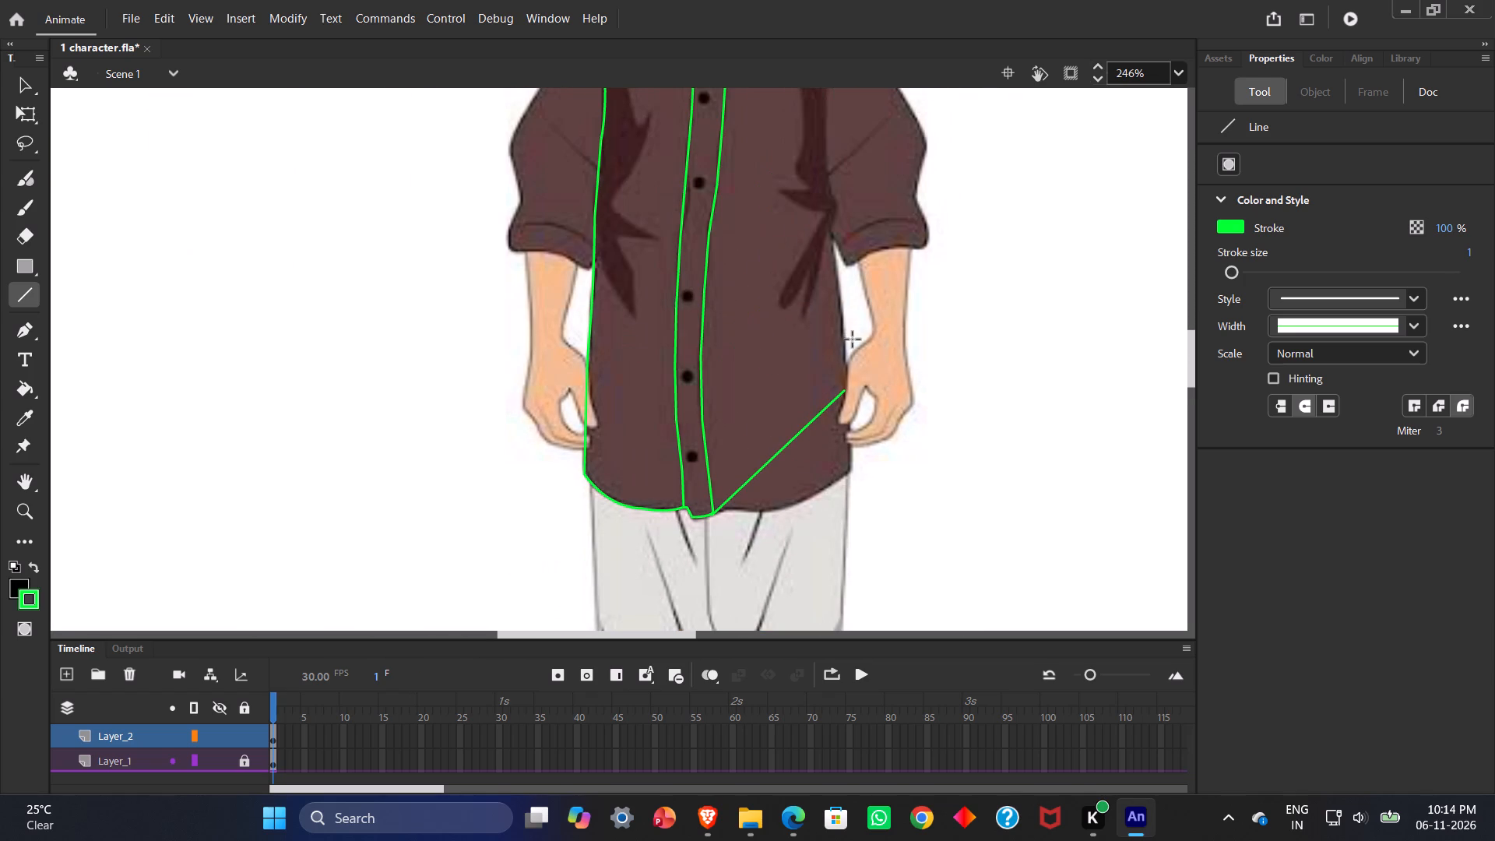
scroll(853, 340, "down", 2)
scroll(853, 340, "up", 2)
scroll(698, 352, "down", 2, "ctrl")
scroll(698, 352, "up", 3, "ctrl")
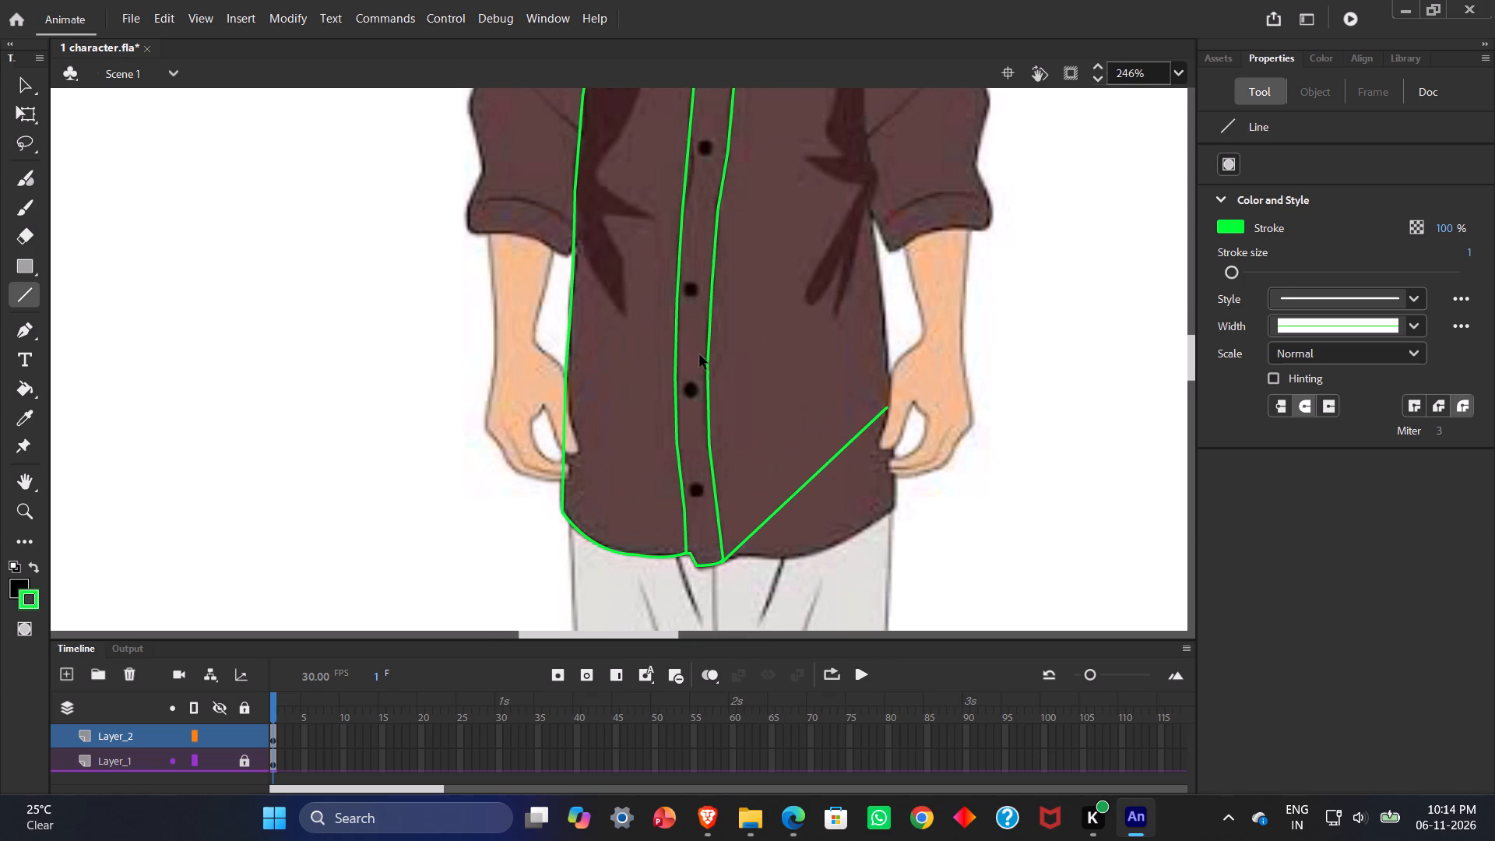
scroll(832, 556, "up", 4, "ctrl")
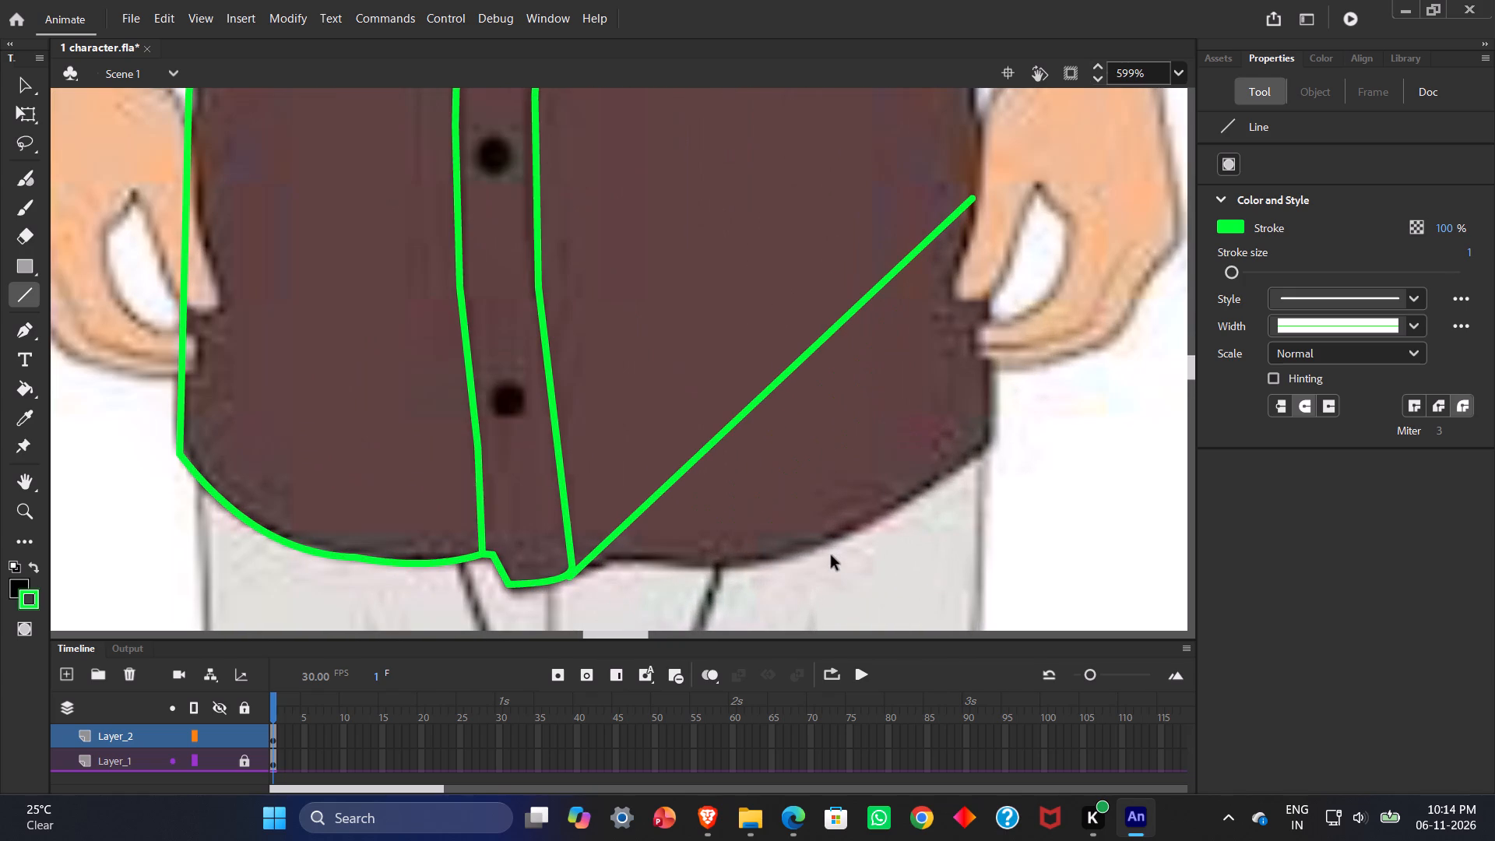
scroll(832, 556, "up", 1, "ctrl")
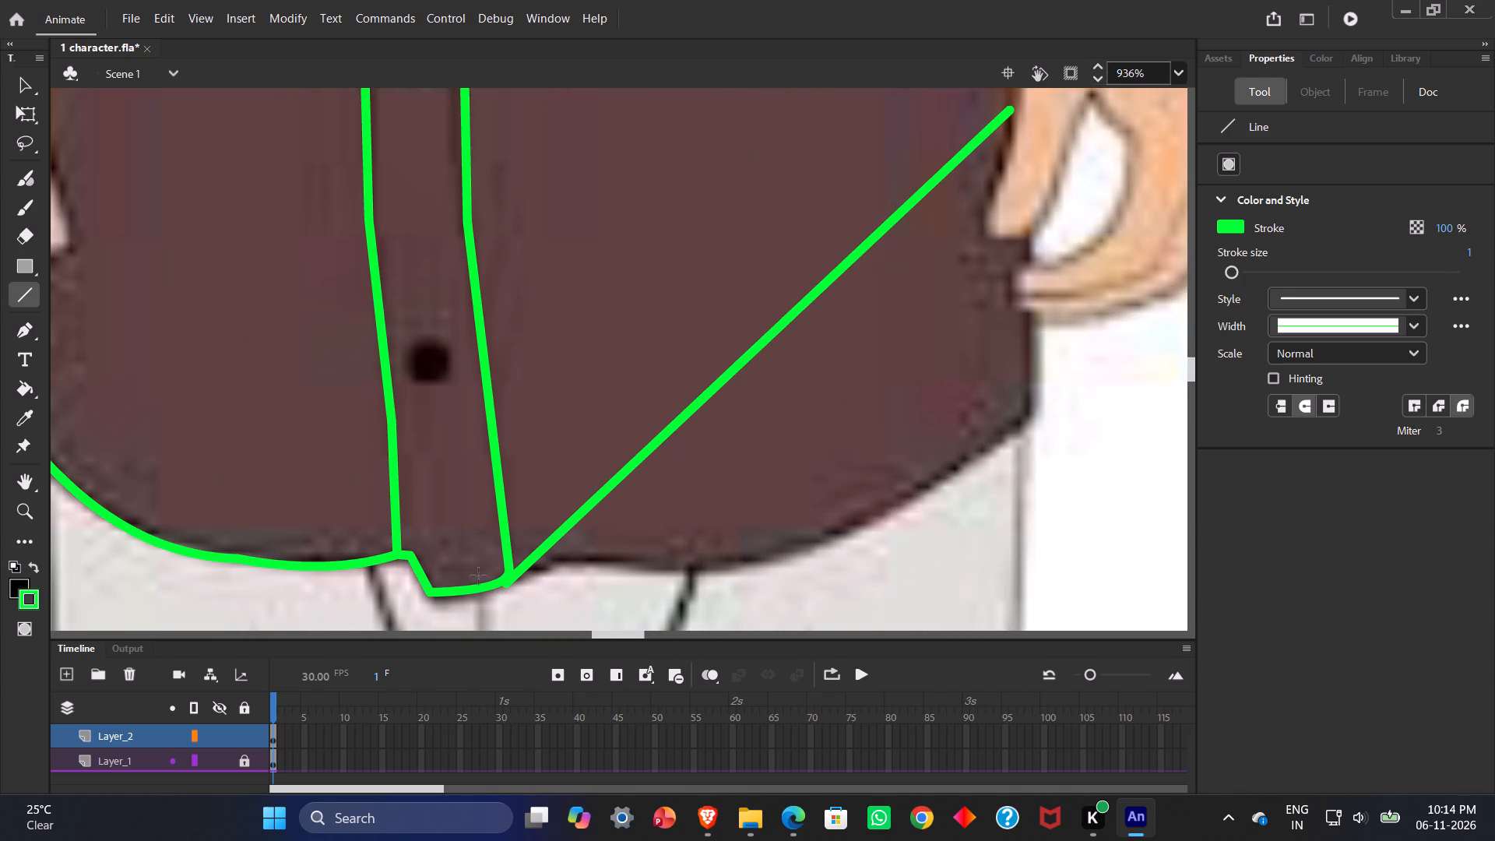
left_click(16, 94)
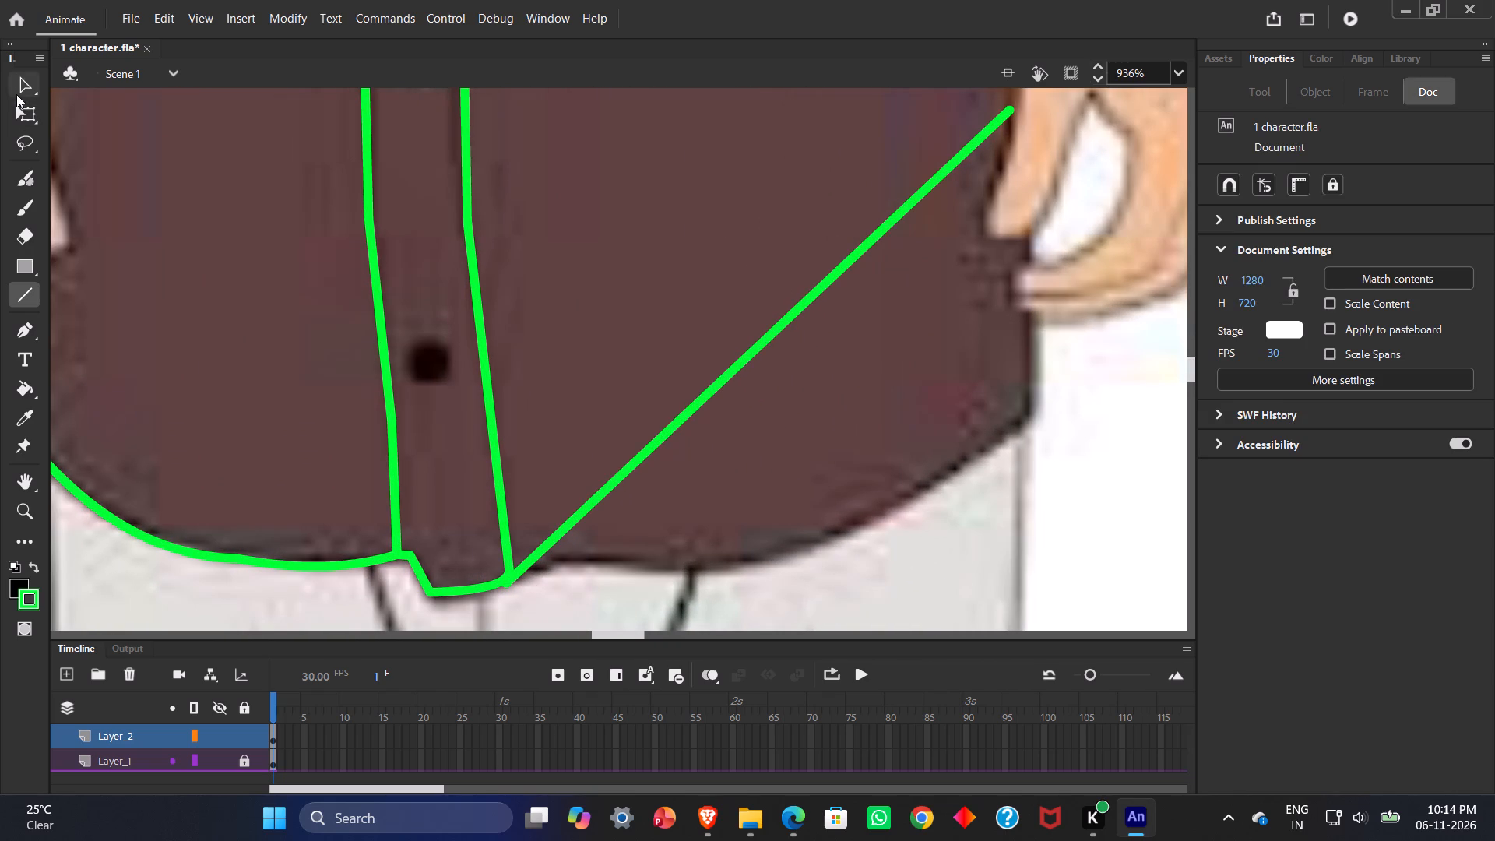
left_click(508, 579)
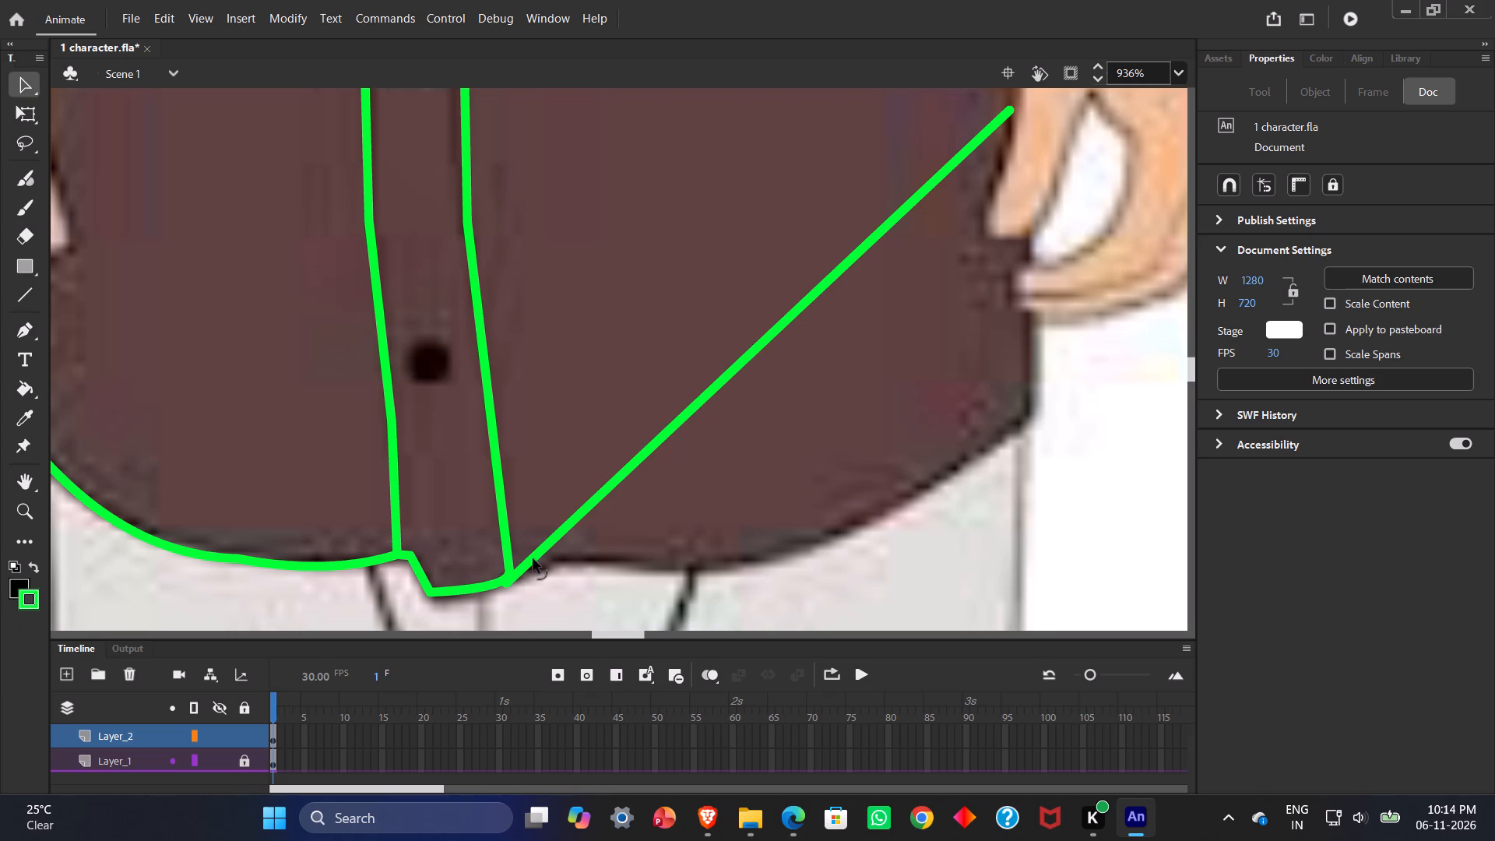
left_click(533, 559)
left_click_drag(526, 565, 527, 556)
left_click(637, 537)
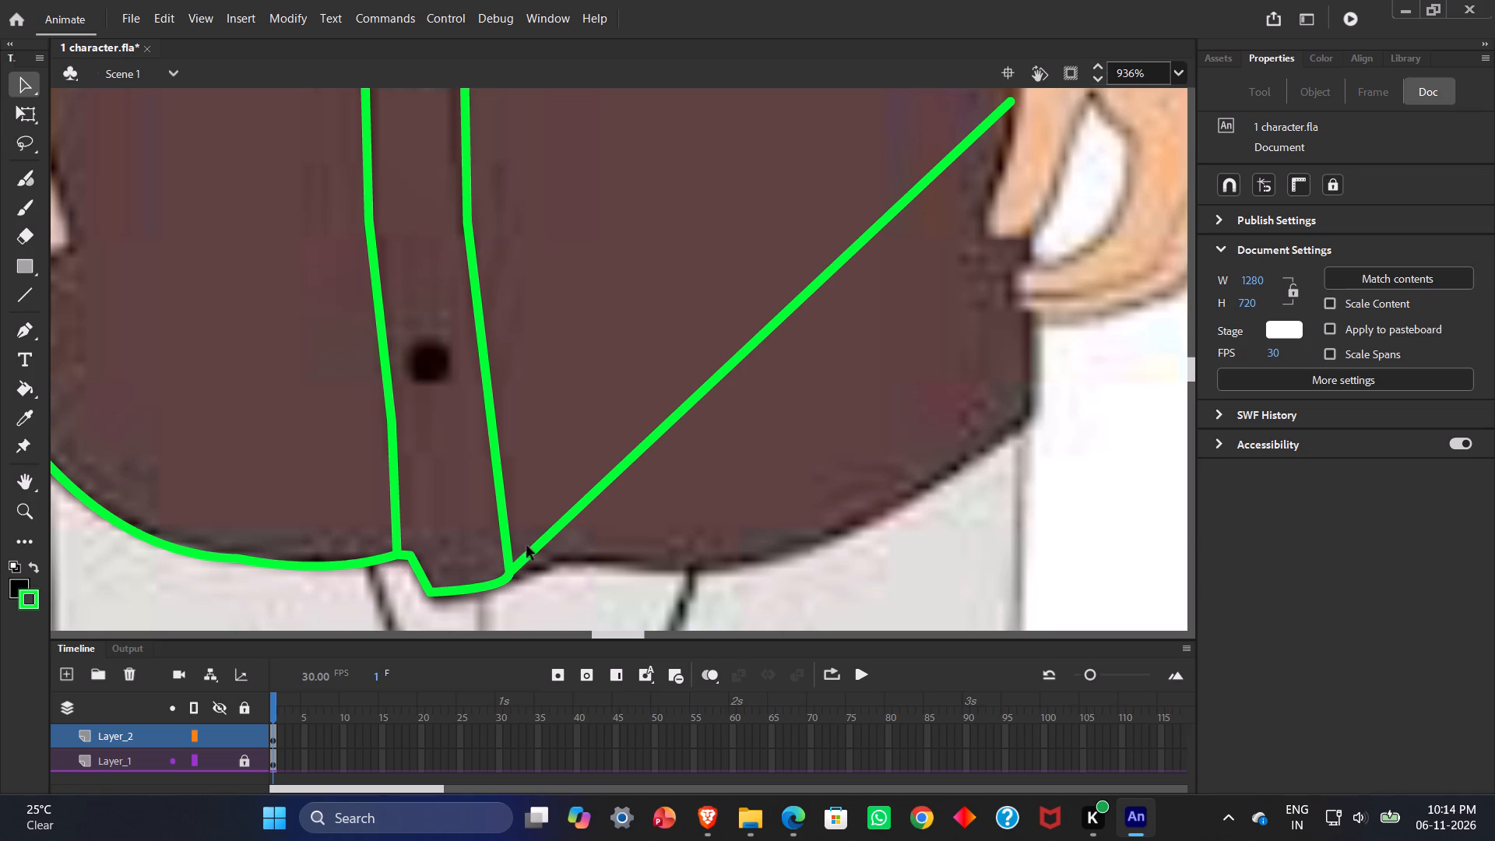
Pull corners out of the diagonal line onto the hem beside the placket, at the trouser crease and at the shirt's right hem corner.
left_click_drag(545, 542, 549, 568, "ctrl")
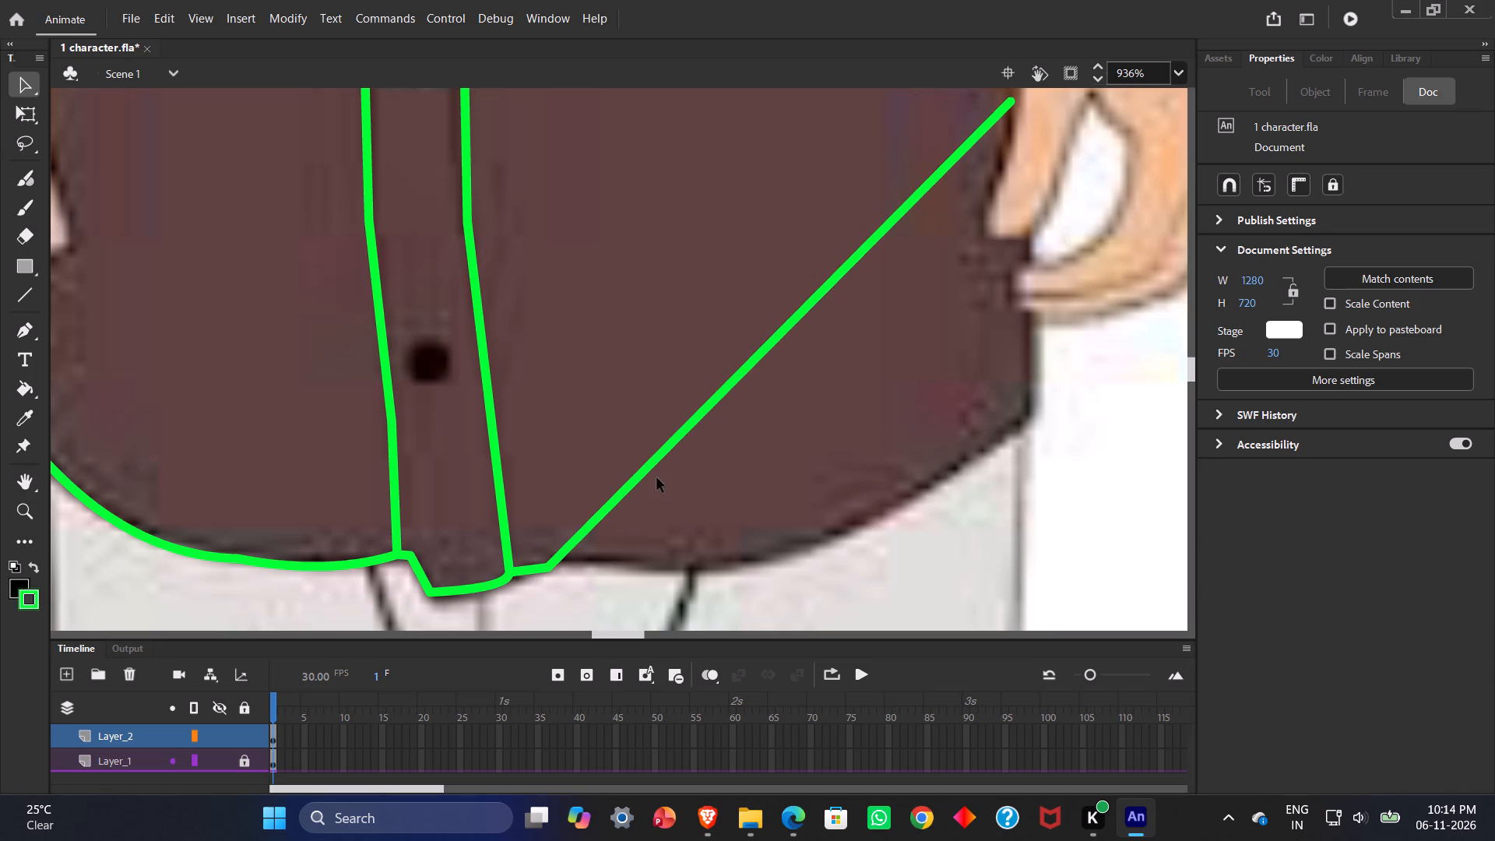
left_click_drag(648, 464, 689, 569, "ctrl")
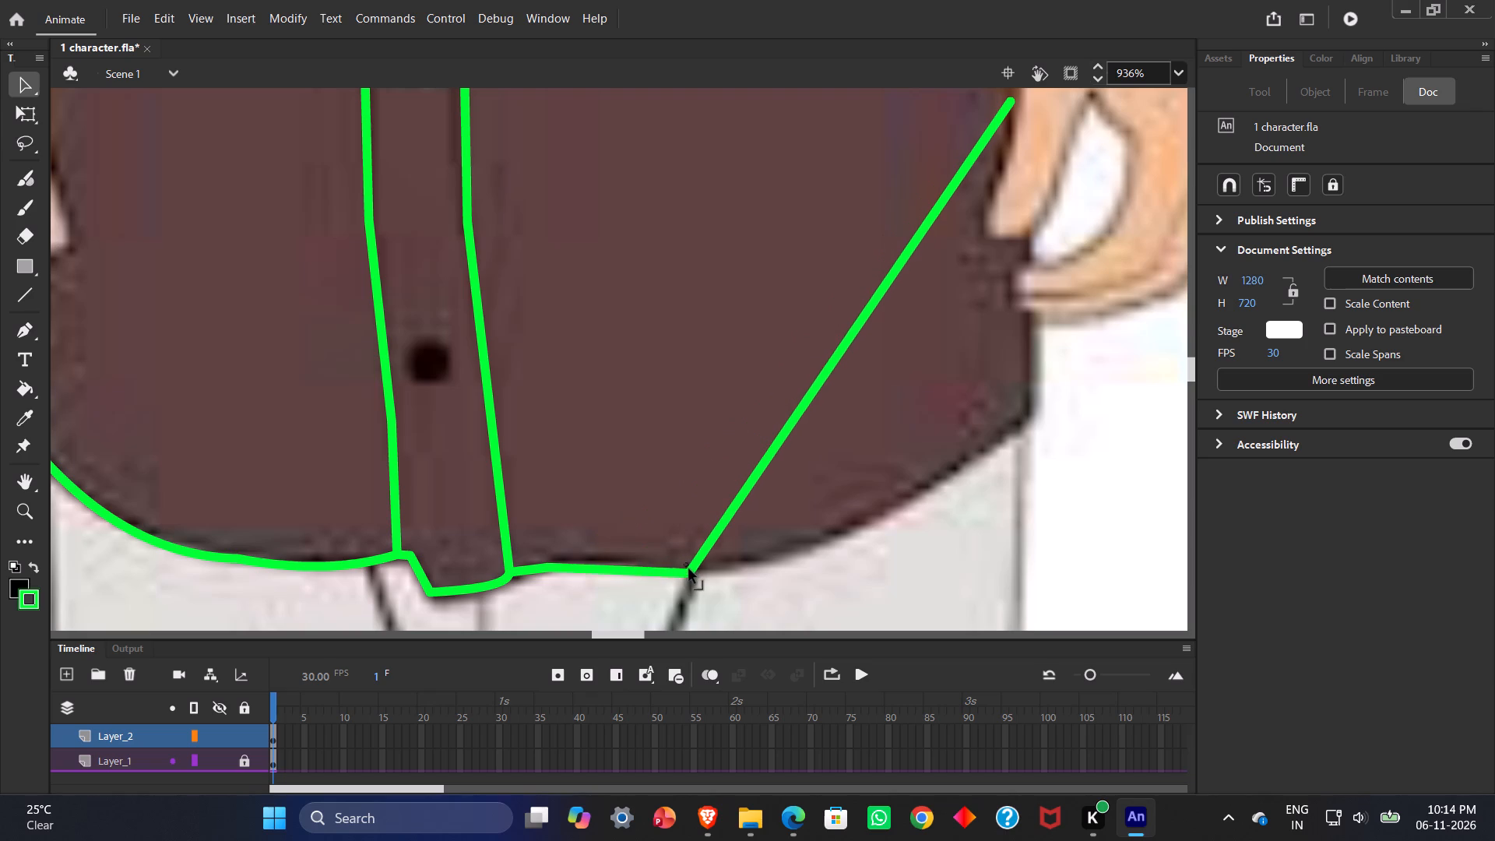
left_click_drag(689, 569, 691, 569, "ctrl")
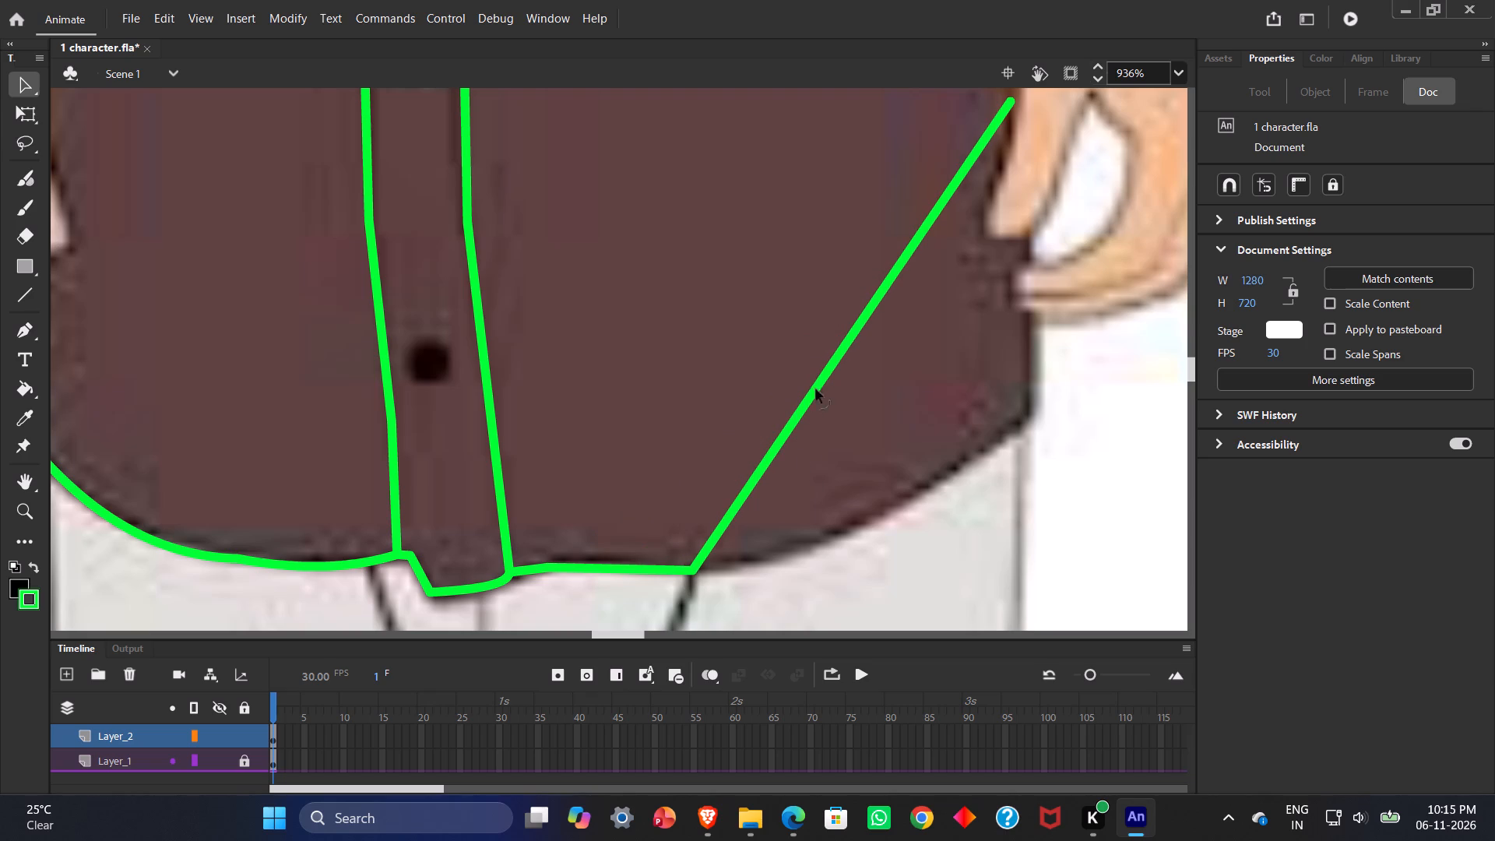
left_click_drag(821, 379, 1024, 420, "ctrl")
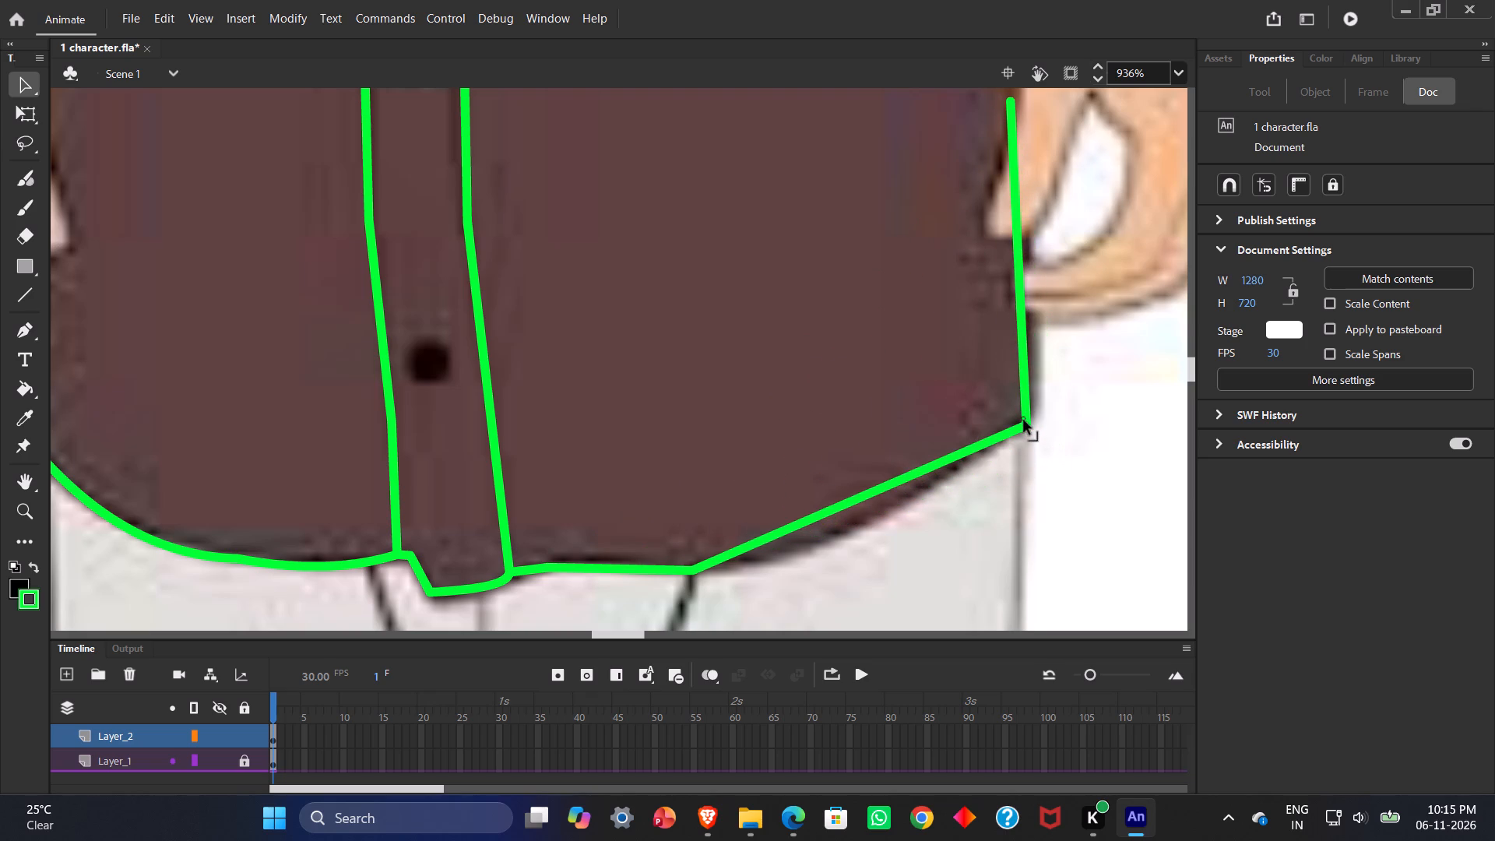
left_click_drag(1024, 420, 1031, 415, "ctrl")
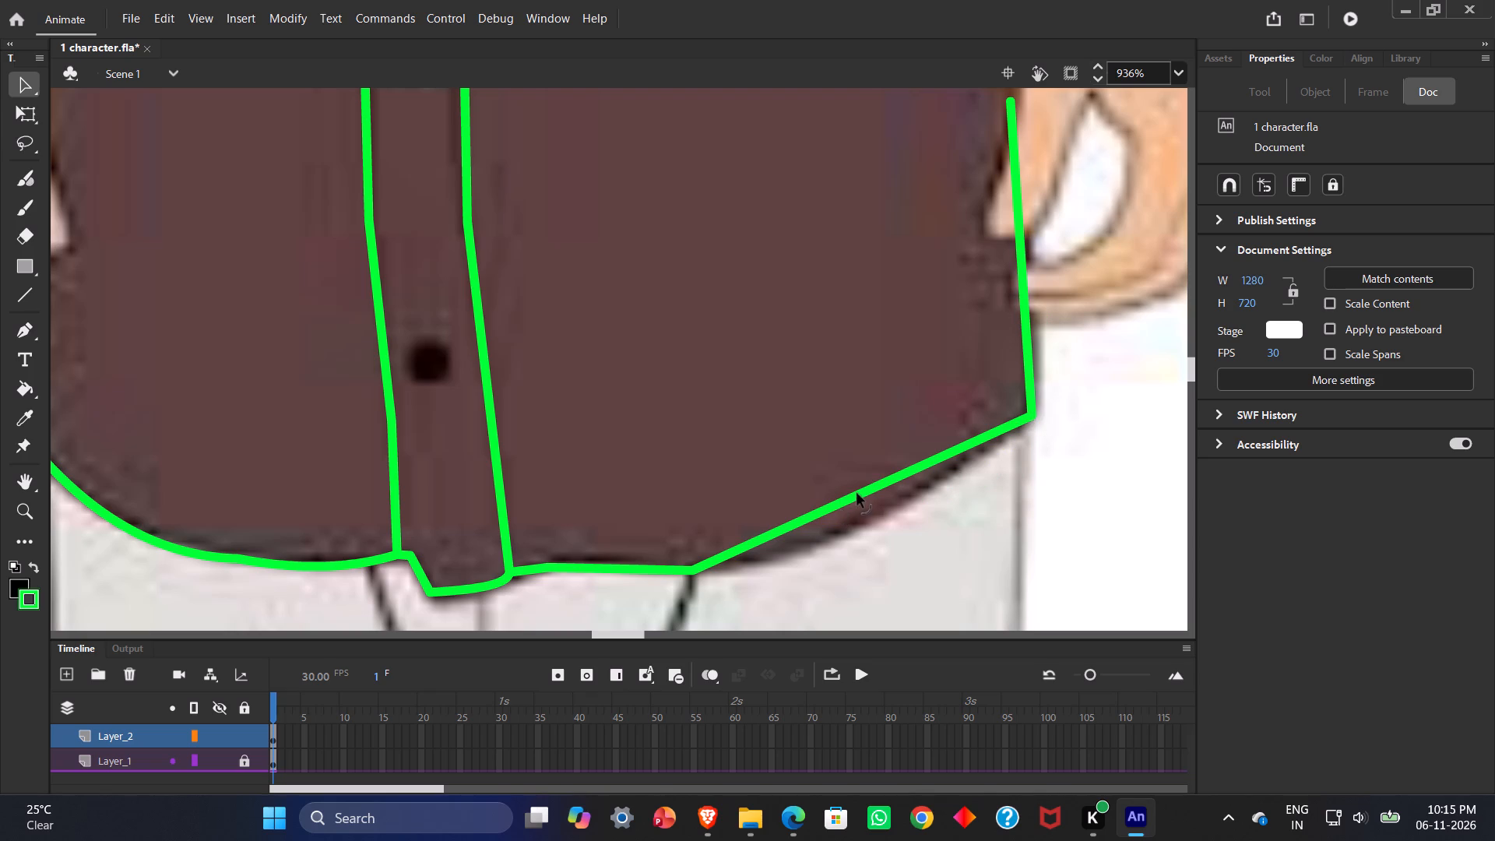
Bow the right panel's long hem segment downward and the segment beside the placket slightly upward to follow the shirt's hem.
left_click_drag(858, 494, 872, 516)
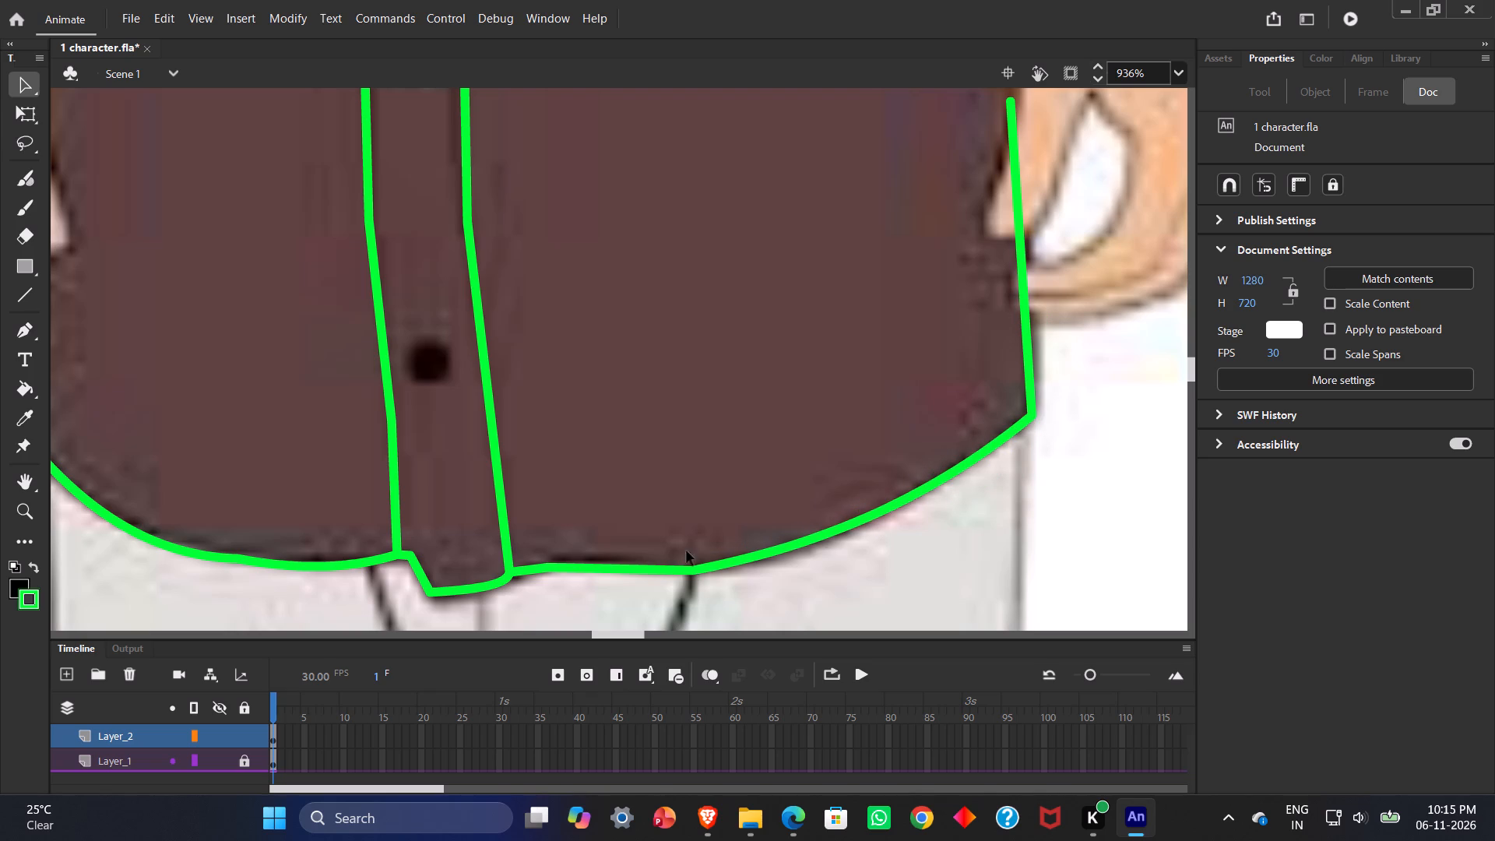
left_click_drag(628, 567, 632, 559)
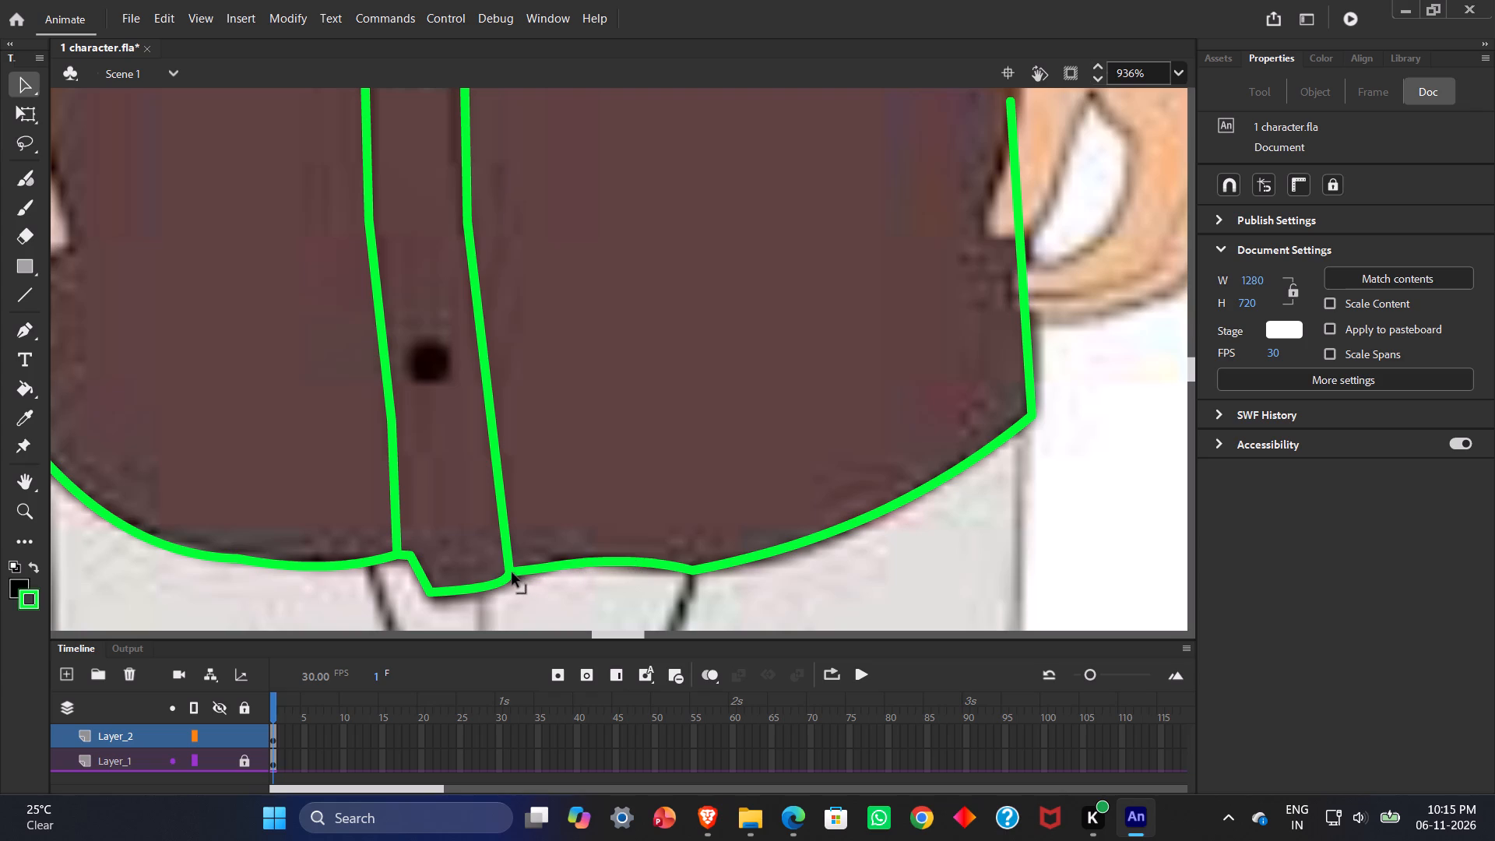
Join the right hem line's end to the button placket's lower right corner.
left_click(514, 572)
Extend the right side line's free upper end up the shirt edge past the hand and nudge its hem corner into place.
scroll(790, 514, "down", 2)
scroll(790, 514, "up", 5)
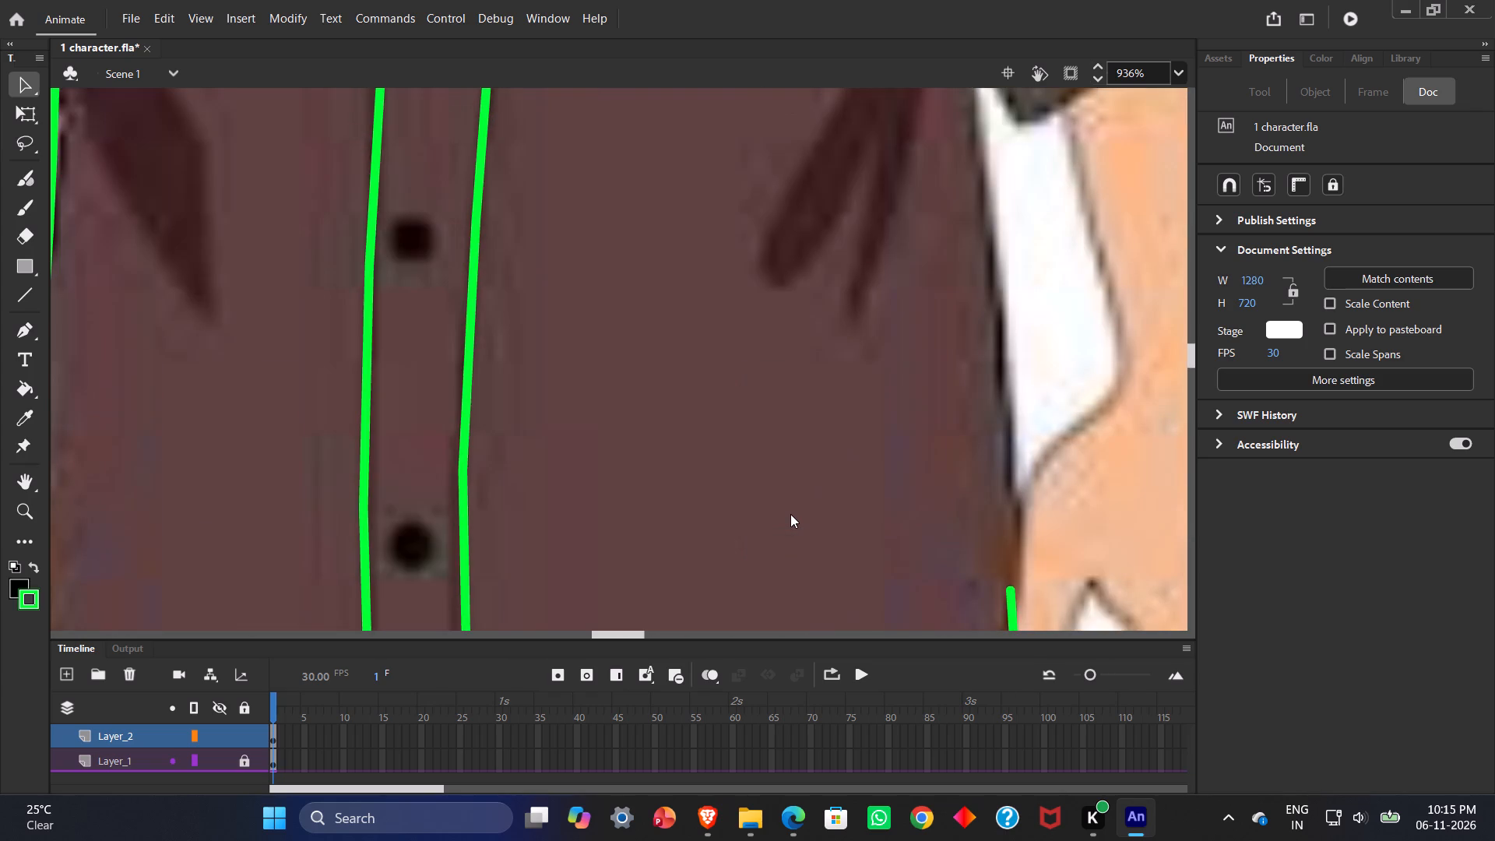
scroll(790, 514, "down", 2)
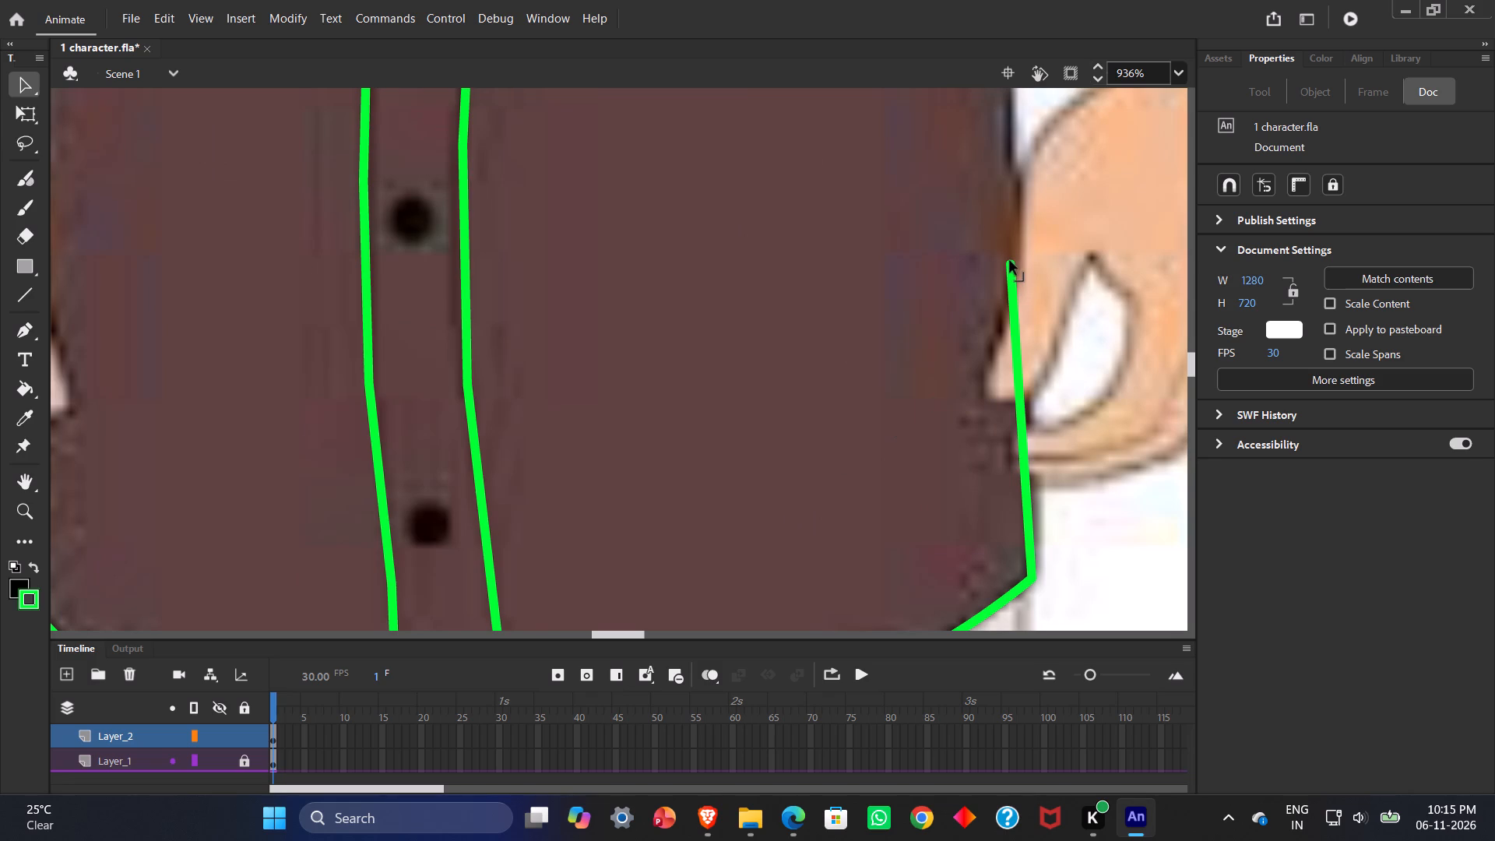
left_click_drag(1011, 265, 1015, 120)
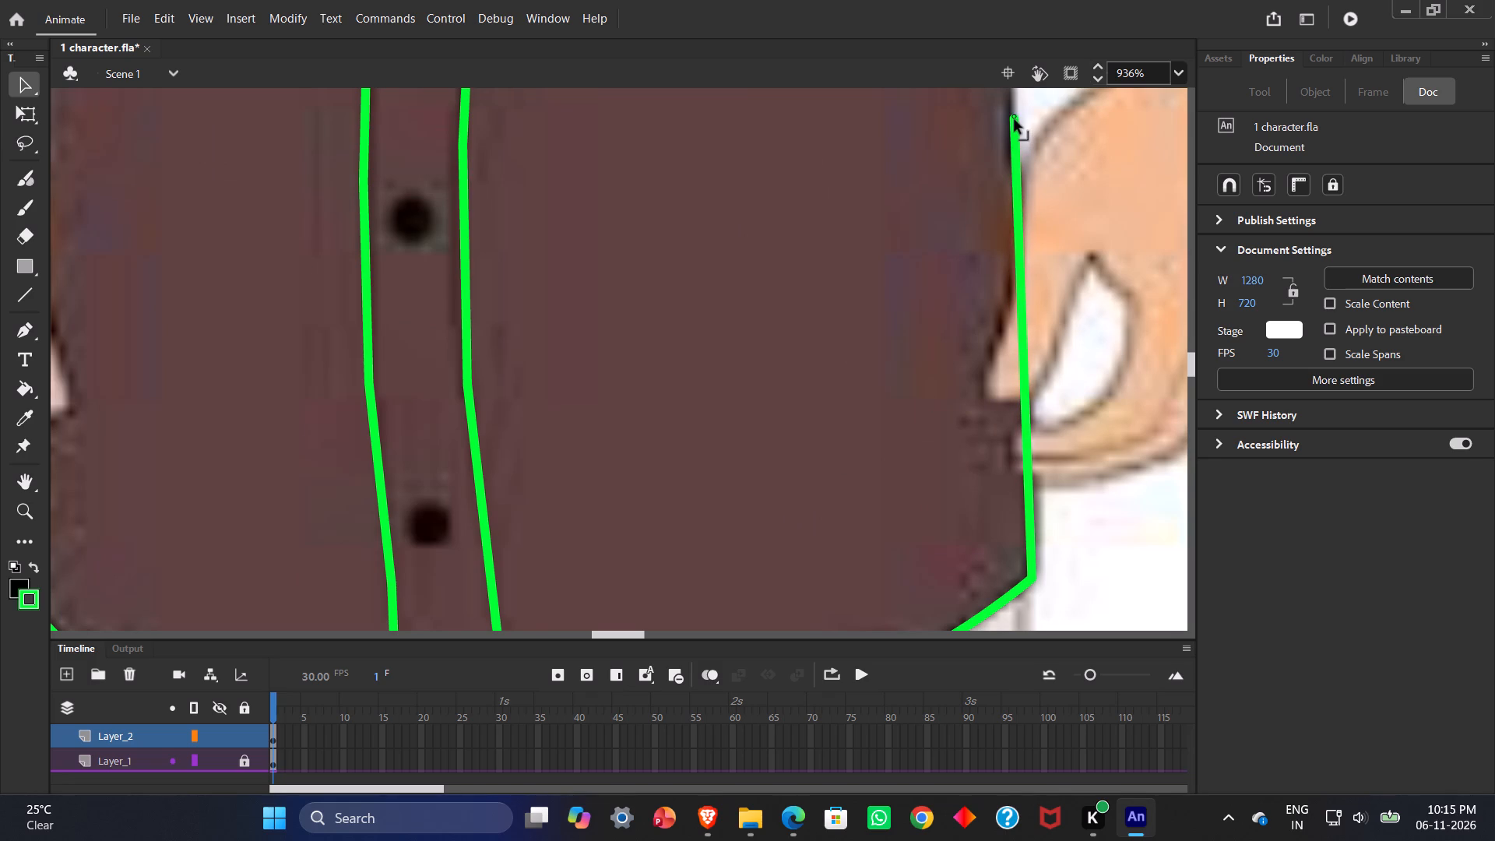
left_click_drag(1015, 120, 1015, 111)
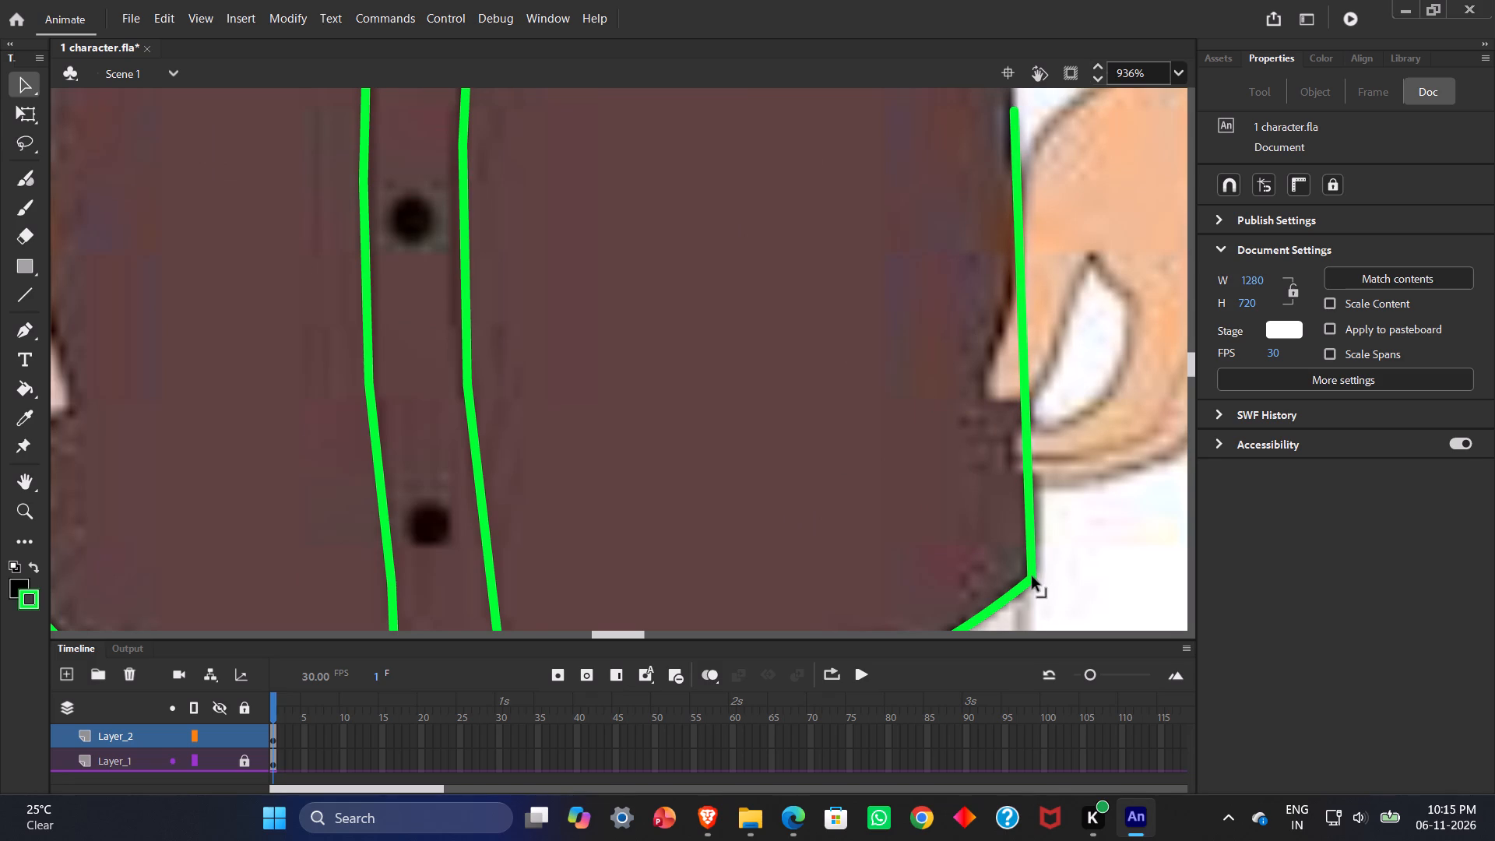
left_click(1032, 577)
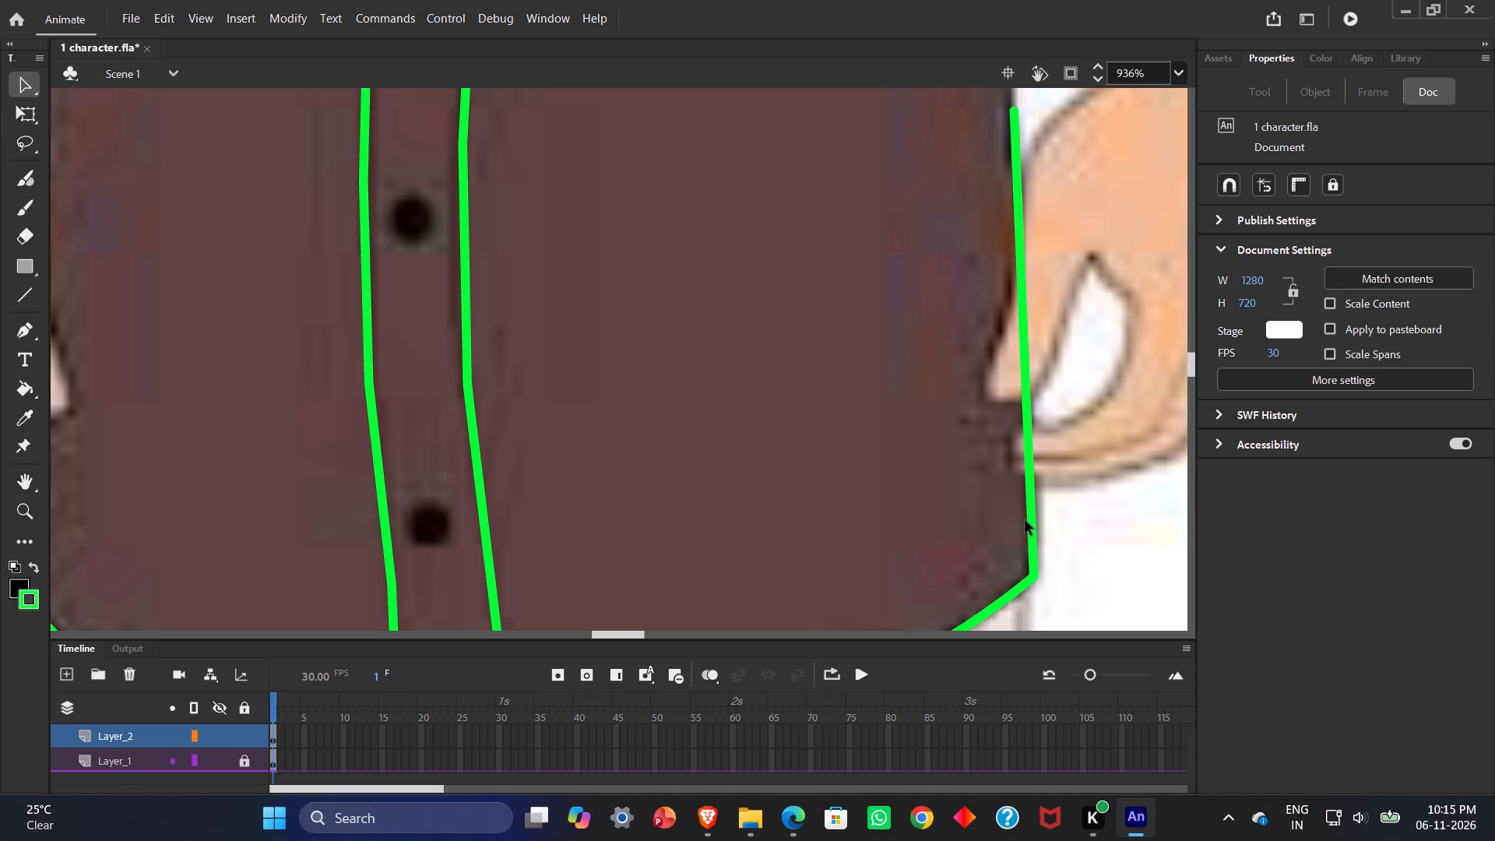
Extend the right side line's upper end past the sleeve cuff to the top of the dark chest fold beside the sleeve.
scroll(1025, 521, "up", 1)
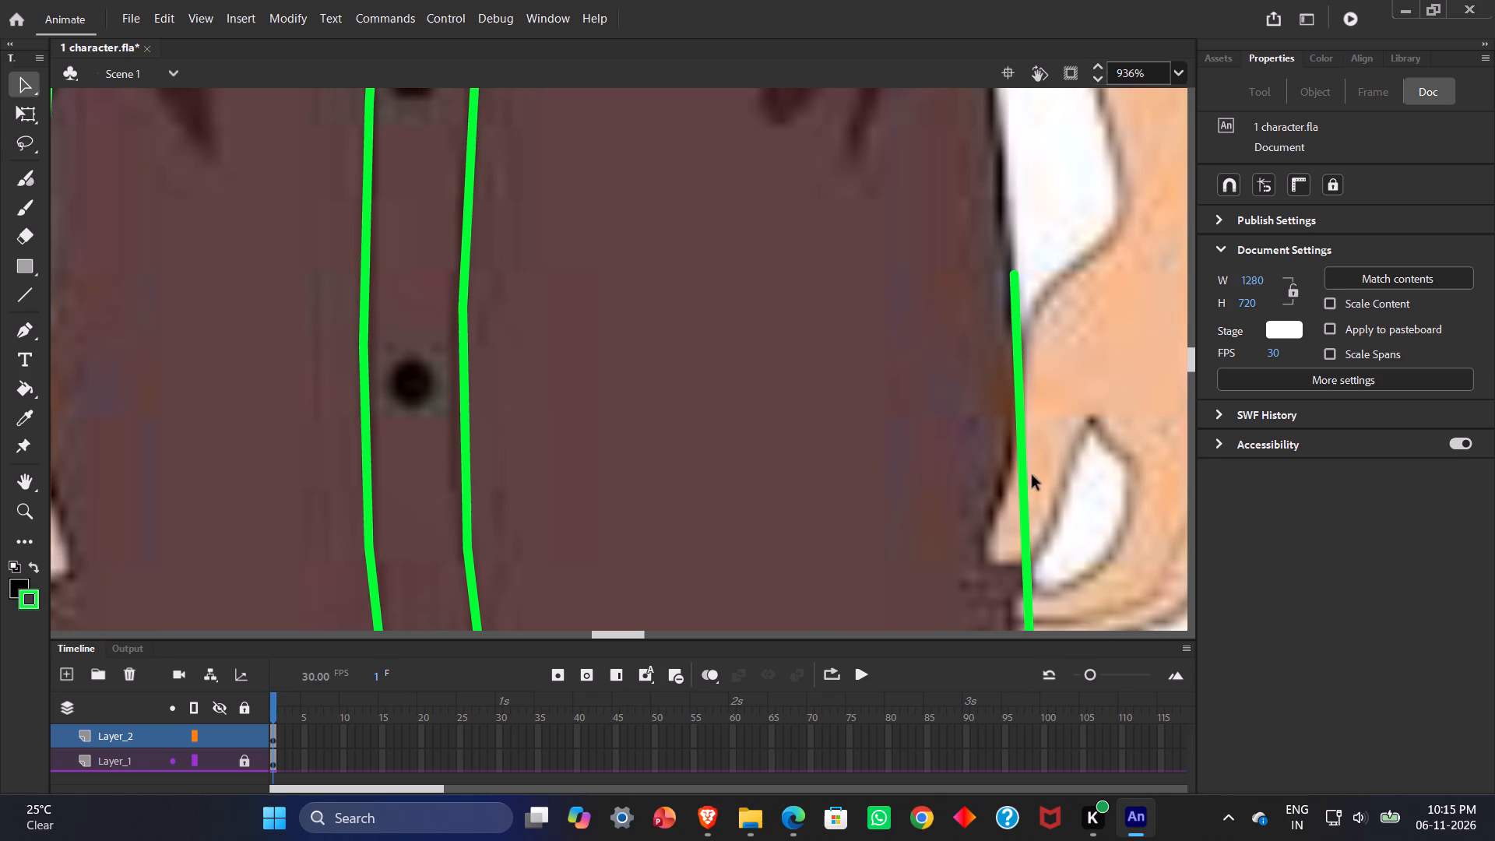
scroll(1032, 478, "up", 2, "ctrl")
scroll(1032, 478, "down", 4, "ctrl")
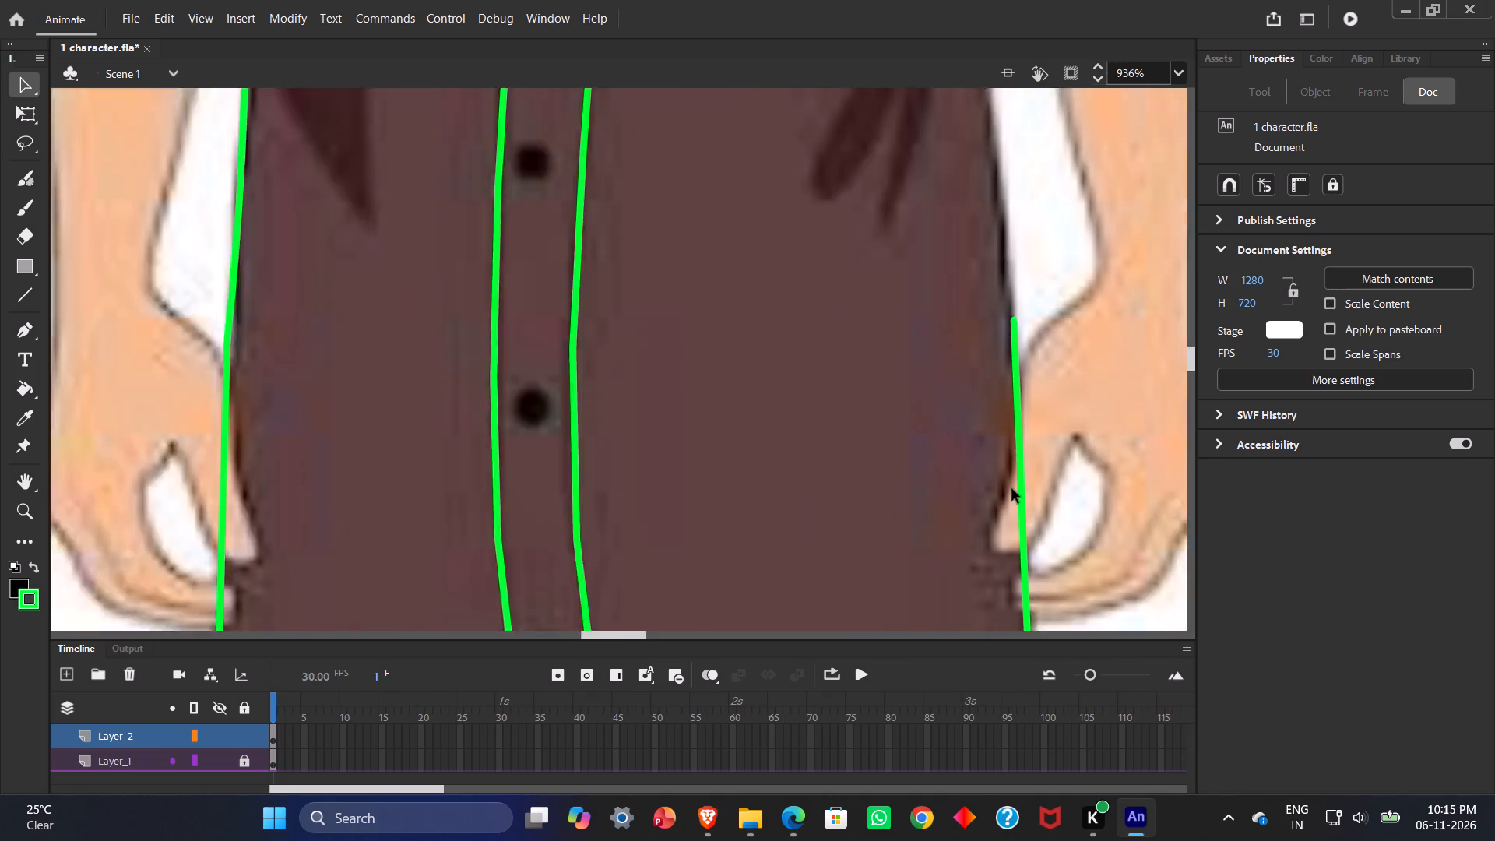
scroll(1012, 489, "down", 1, "ctrl")
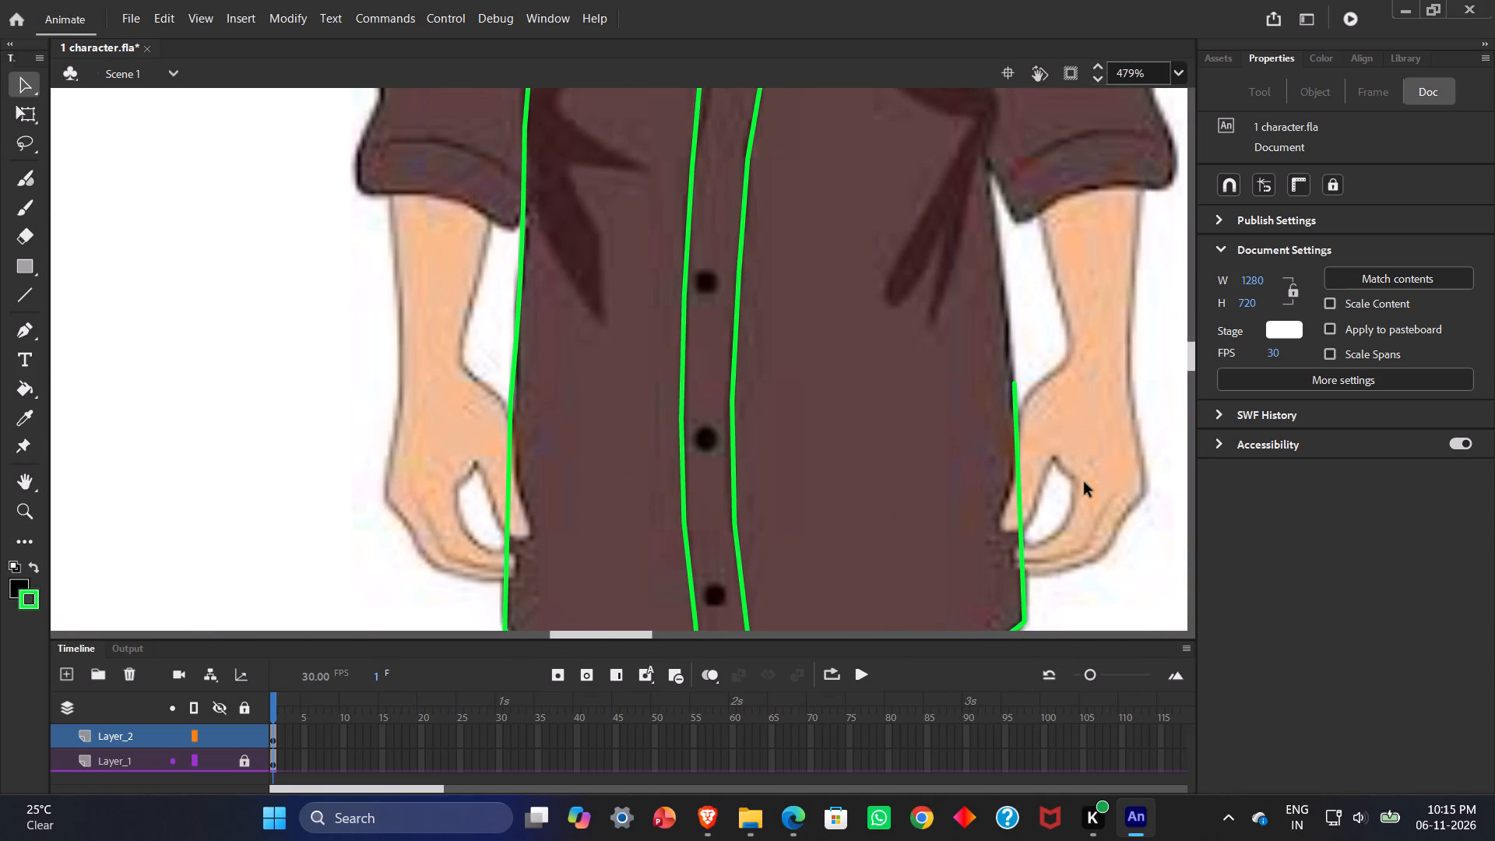
scroll(1108, 494, "up", 1, "ctrl")
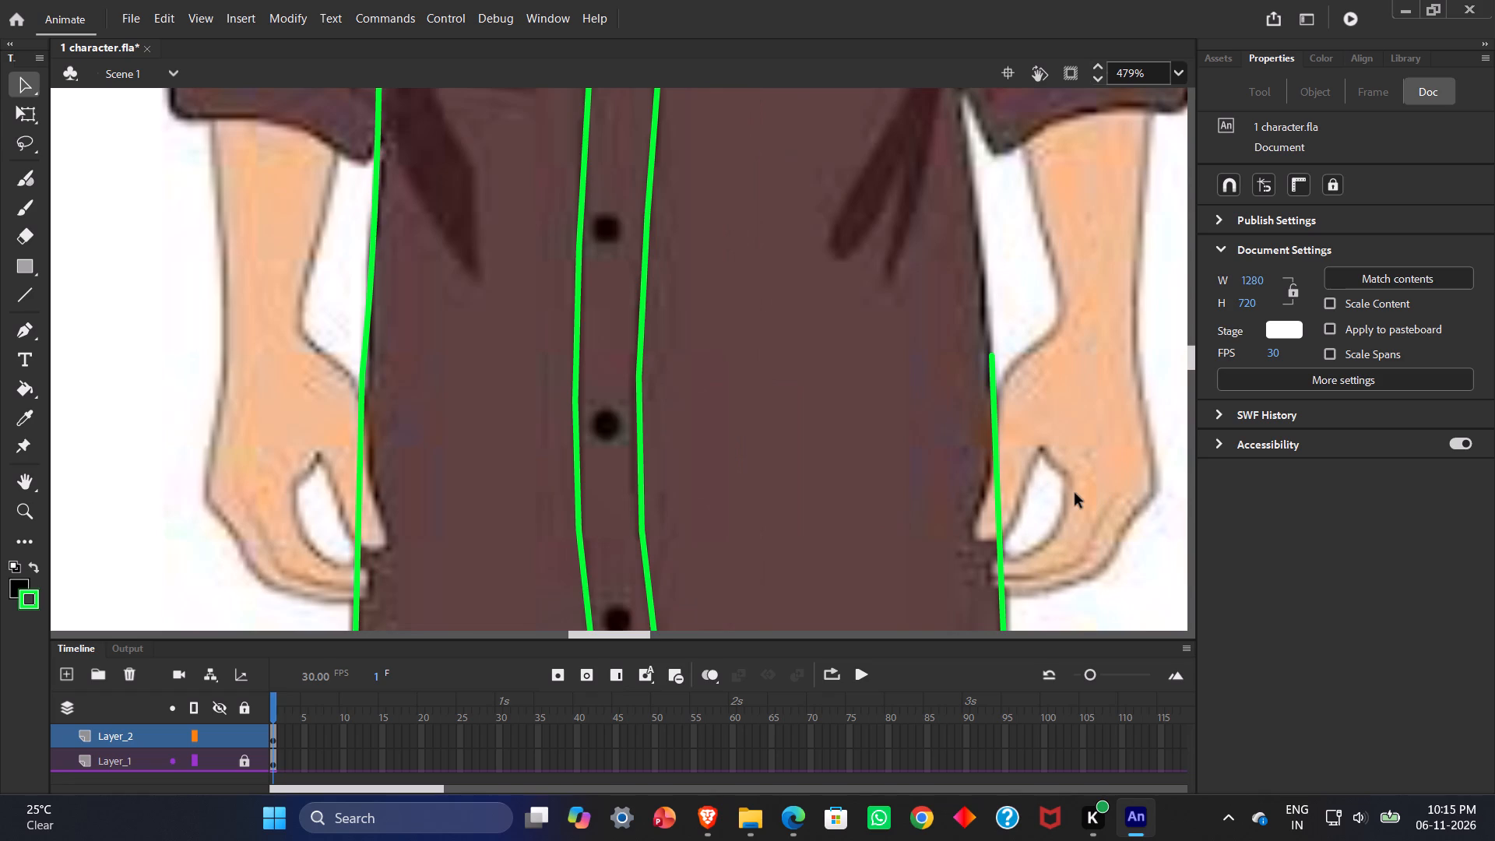
scroll(1075, 494, "up", 2, "ctrl")
scroll(684, 429, "down", 3, "ctrl")
scroll(610, 432, "down", 2, "ctrl")
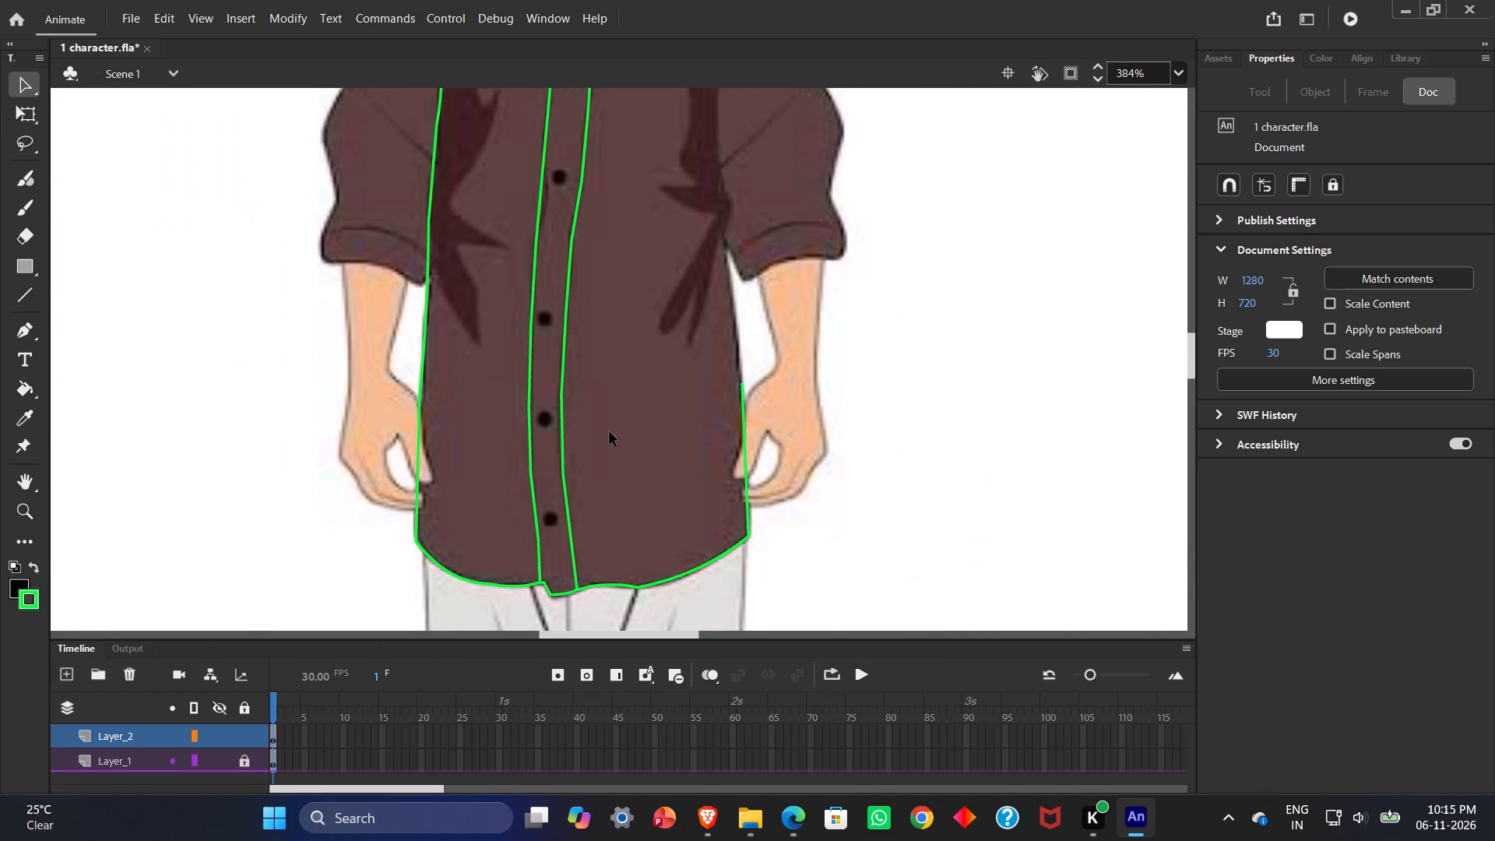
scroll(847, 434, "up", 1)
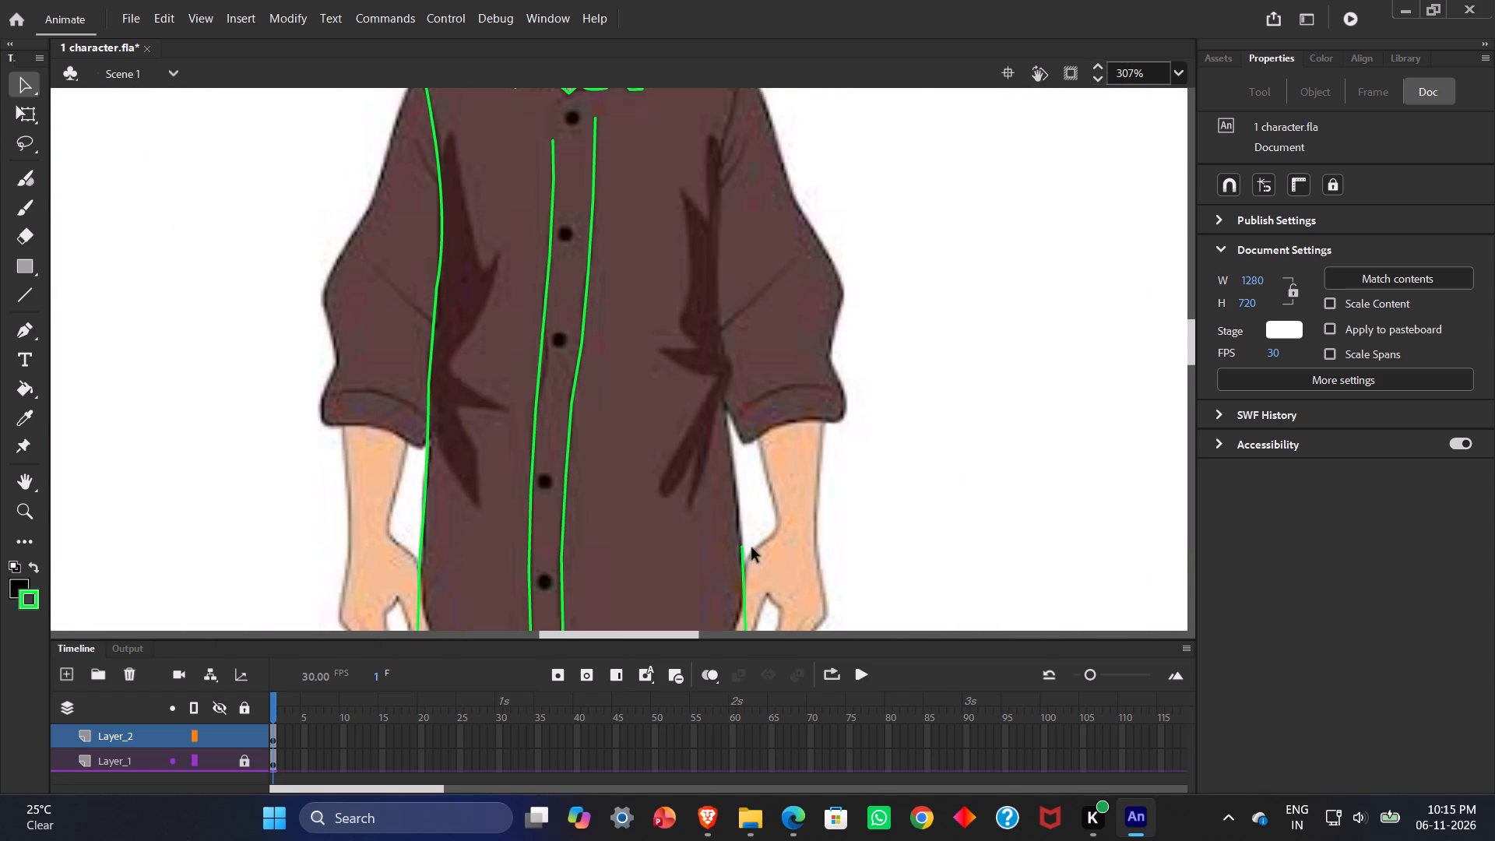
left_click_drag(743, 551, 737, 376)
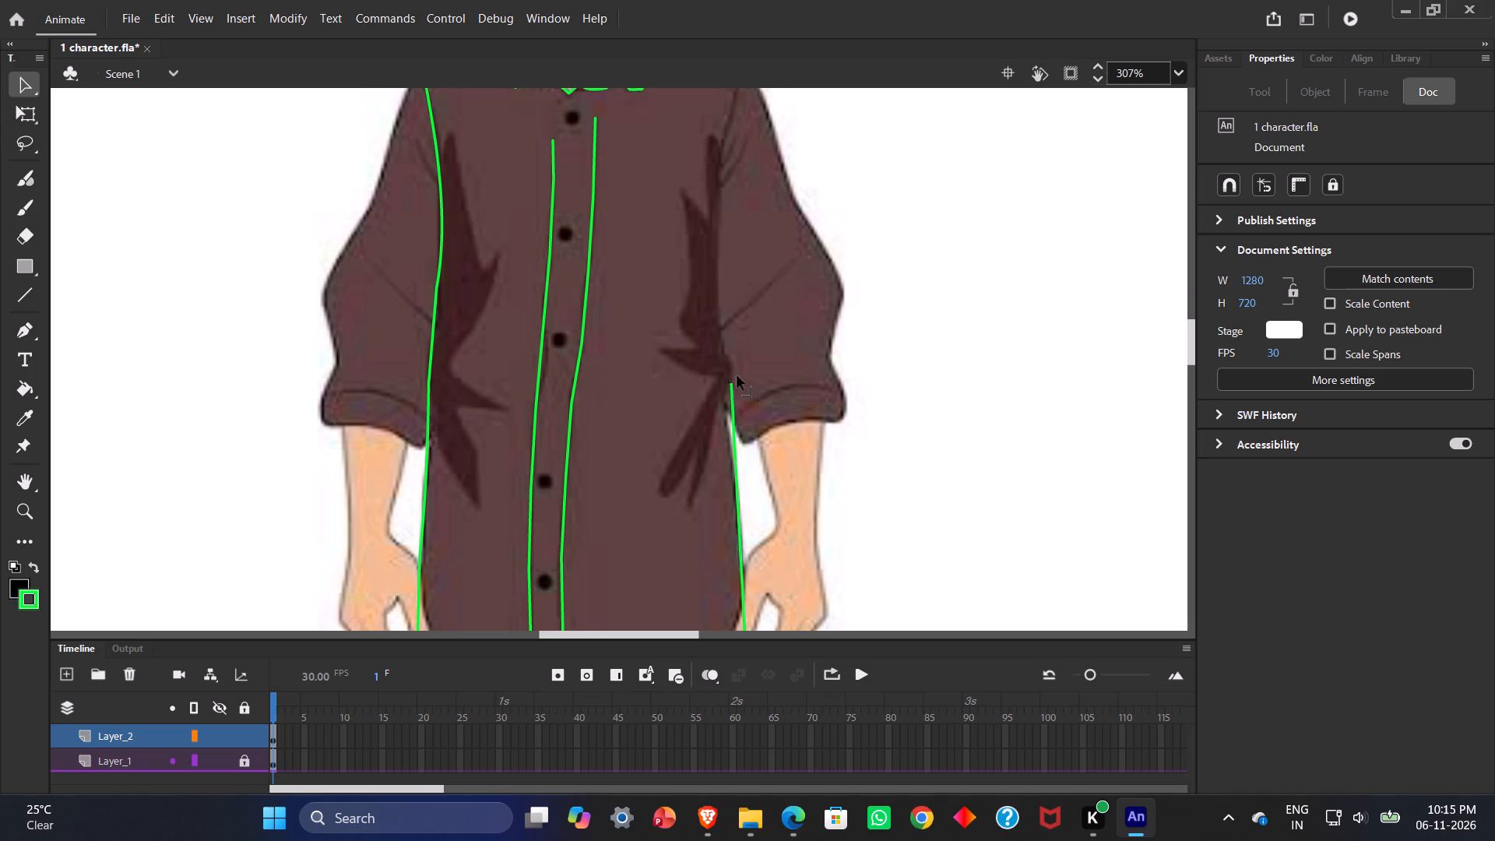
left_click_drag(737, 376, 720, 160)
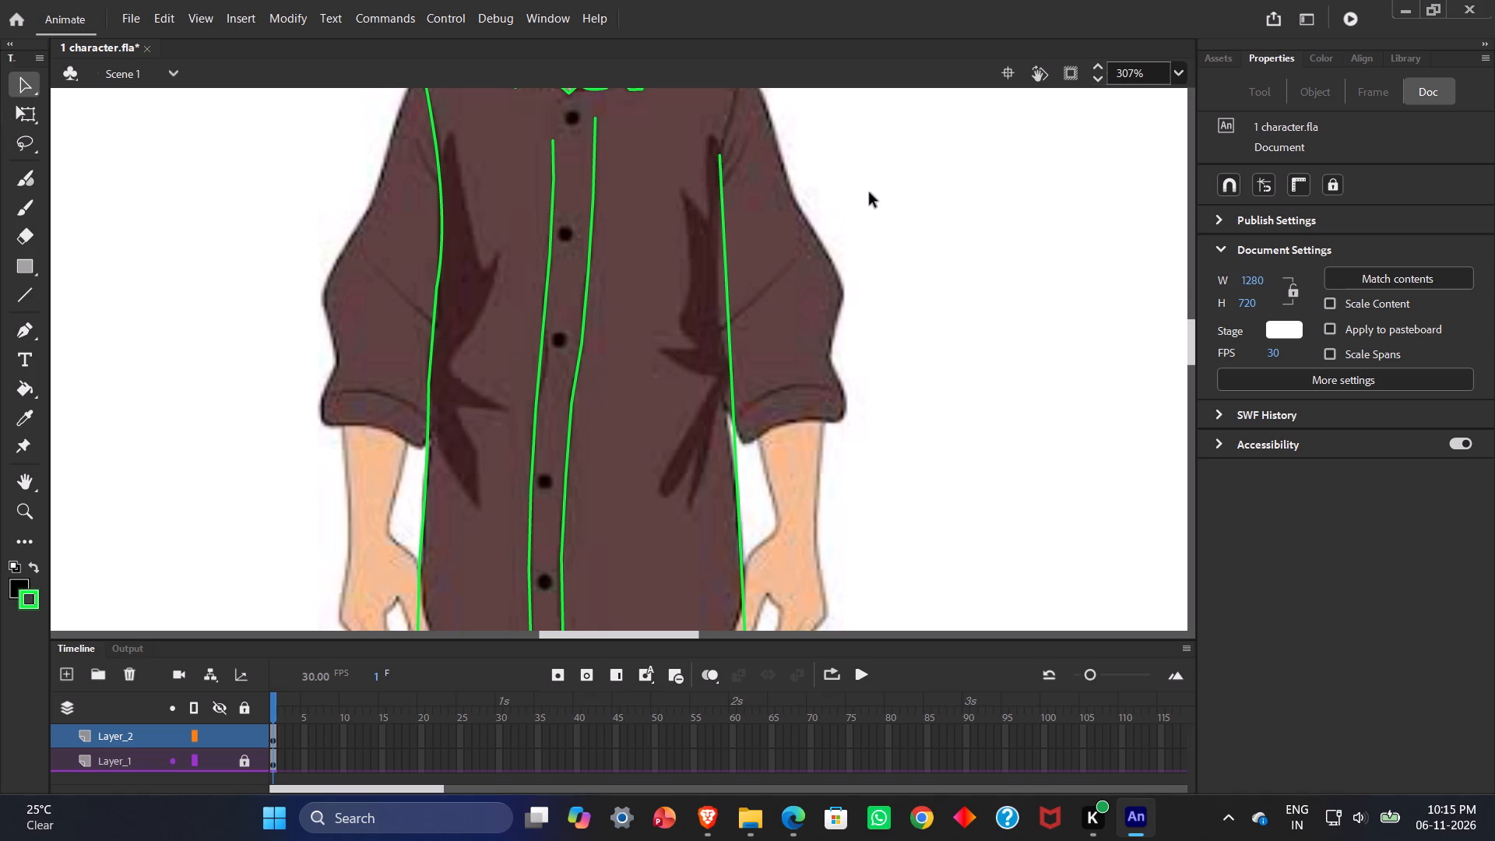
Pull a corner out of the right side line slightly inward, where the shirt's side meets the sleeve just above the cuff.
scroll(871, 194, "up", 4, "ctrl")
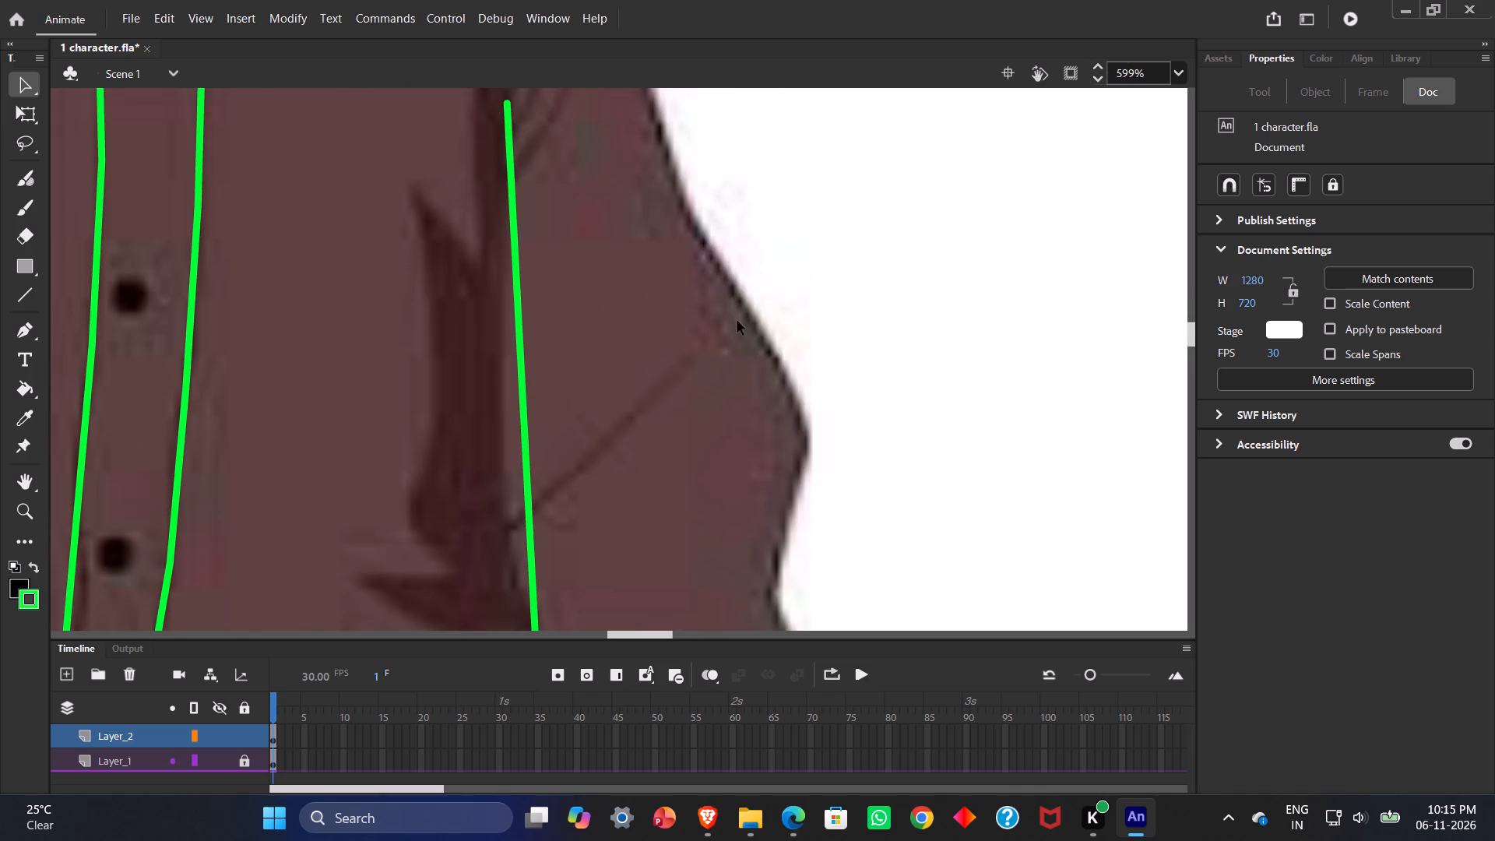
scroll(658, 348, "down", 3, "ctrl")
scroll(658, 348, "up", 2, "ctrl")
scroll(766, 306, "down", 4)
scroll(766, 306, "up", 2)
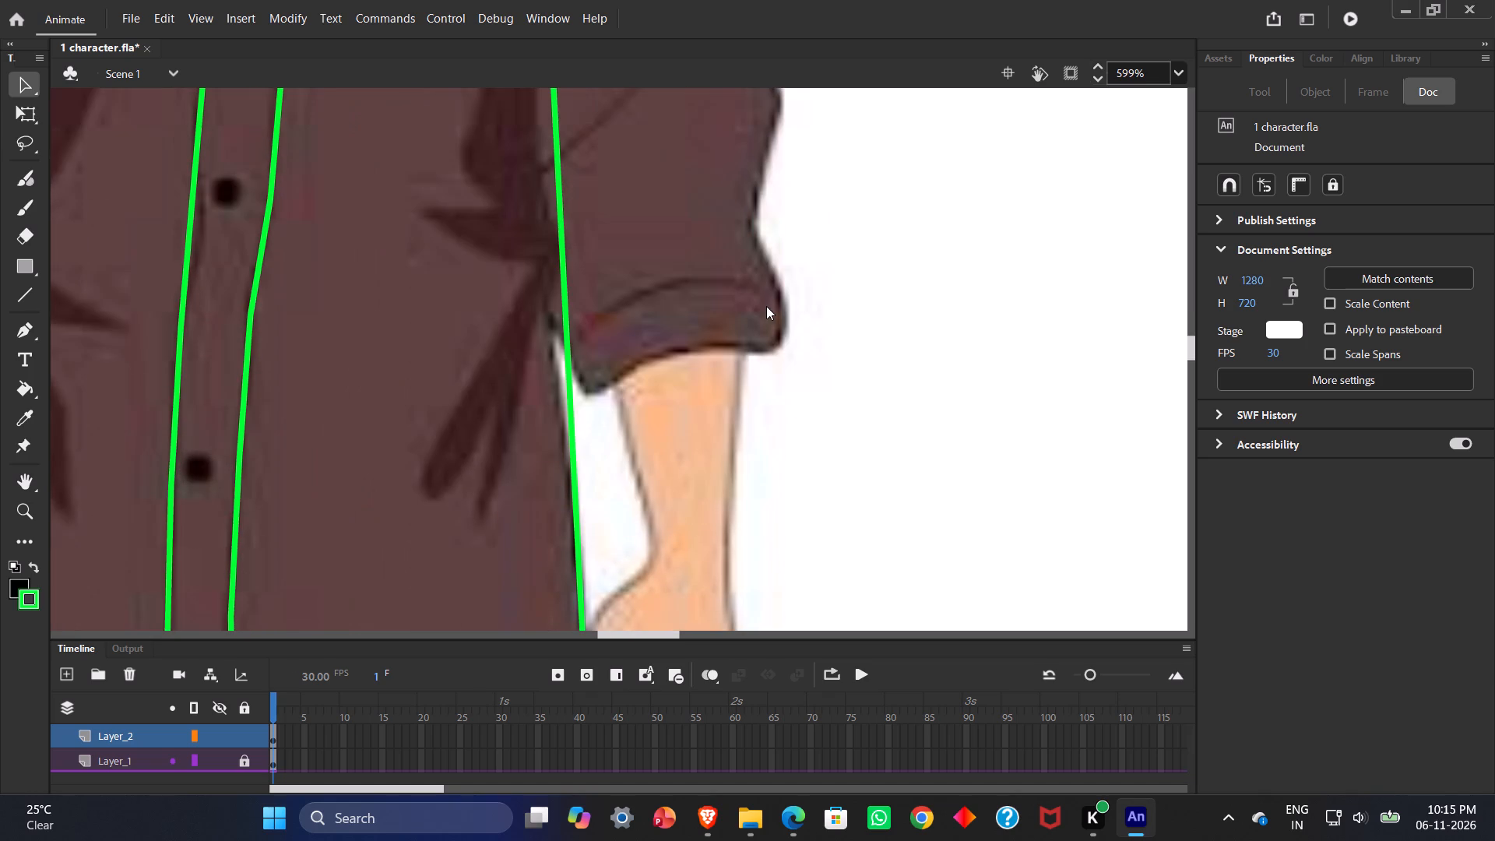
left_click_drag(561, 255, 558, 254, "ctrl")
left_click_drag(558, 254, 547, 259, "ctrl")
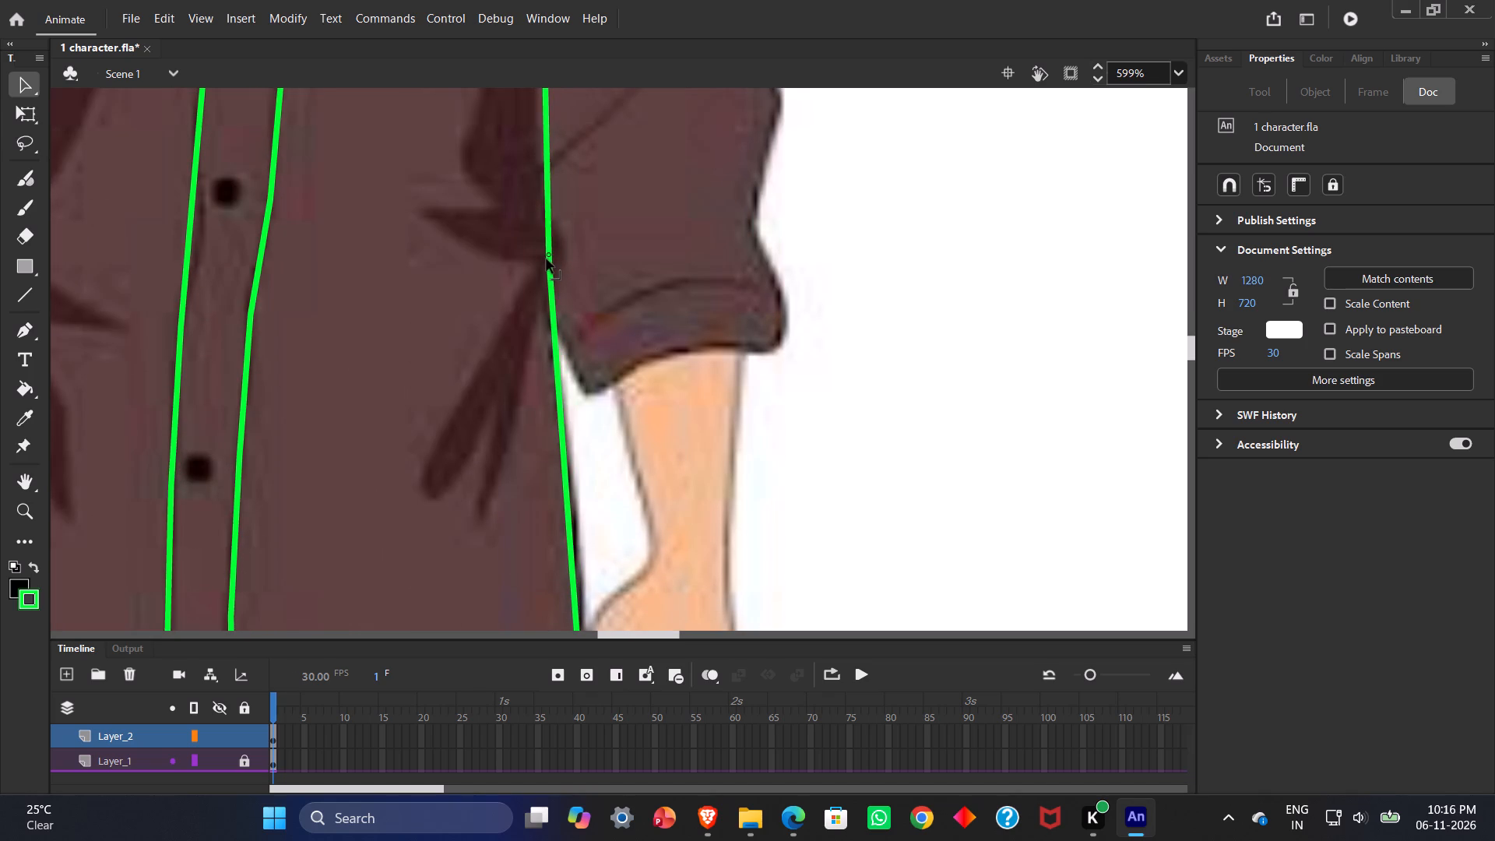
left_click_drag(547, 259, 544, 260, "ctrl")
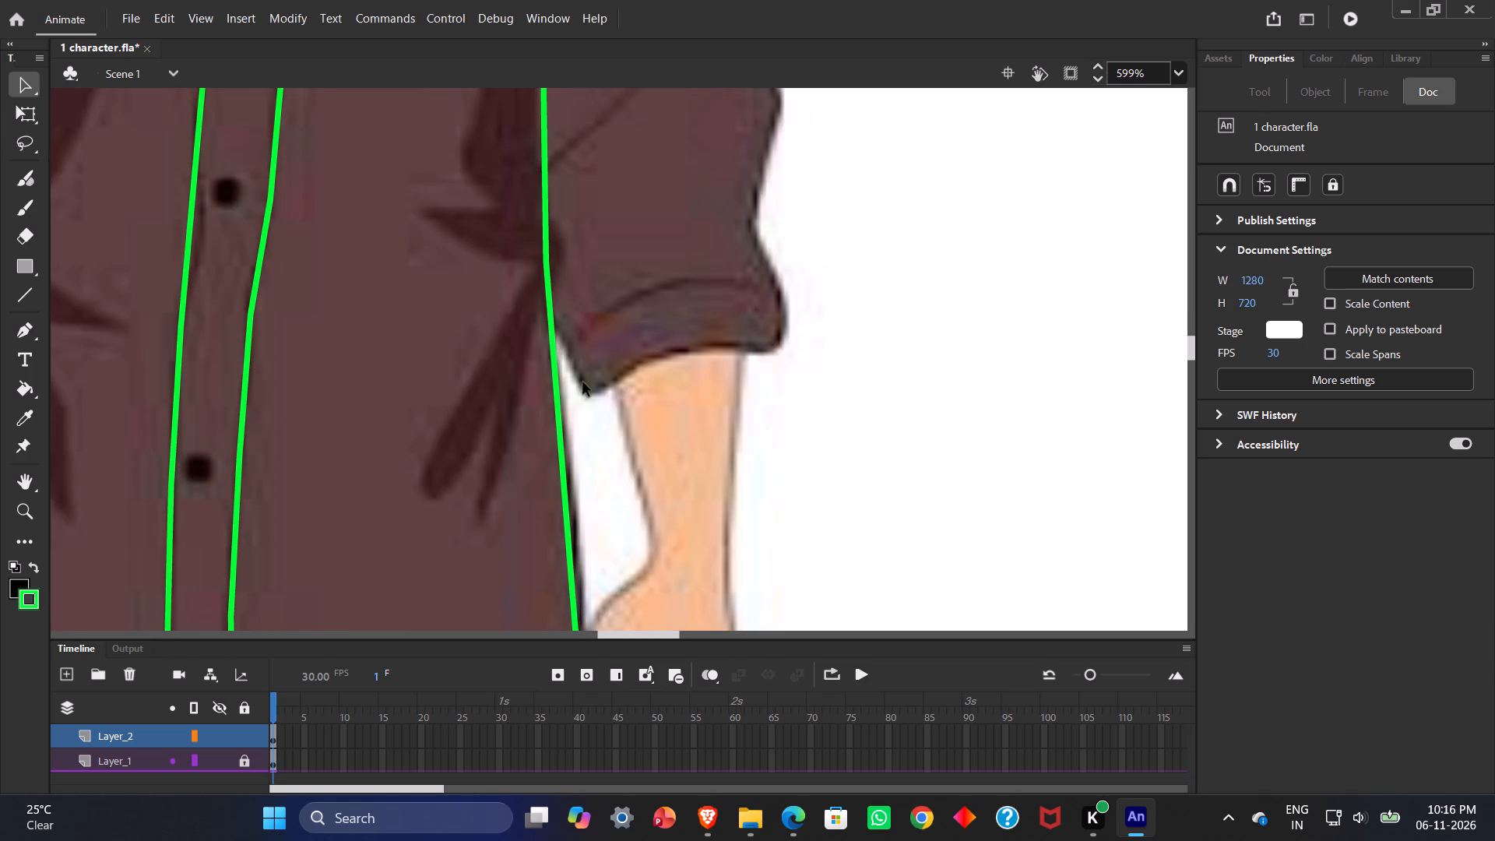
Extend the right side line's upper end straight up to the top edge of the right shoulder.
scroll(584, 382, "up", 3)
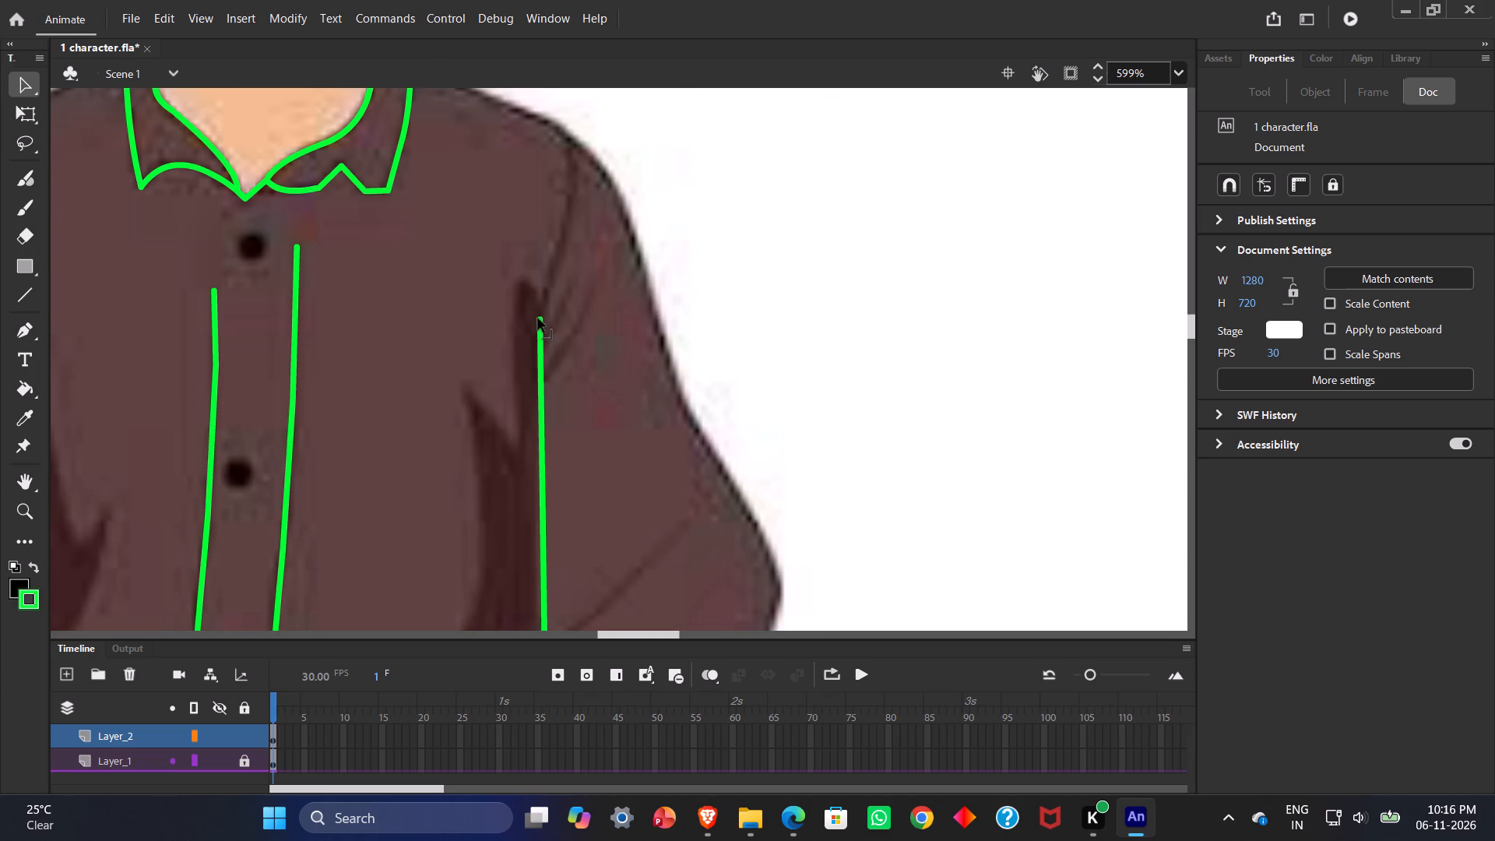
left_click_drag(538, 318, 536, 108, "ctrl")
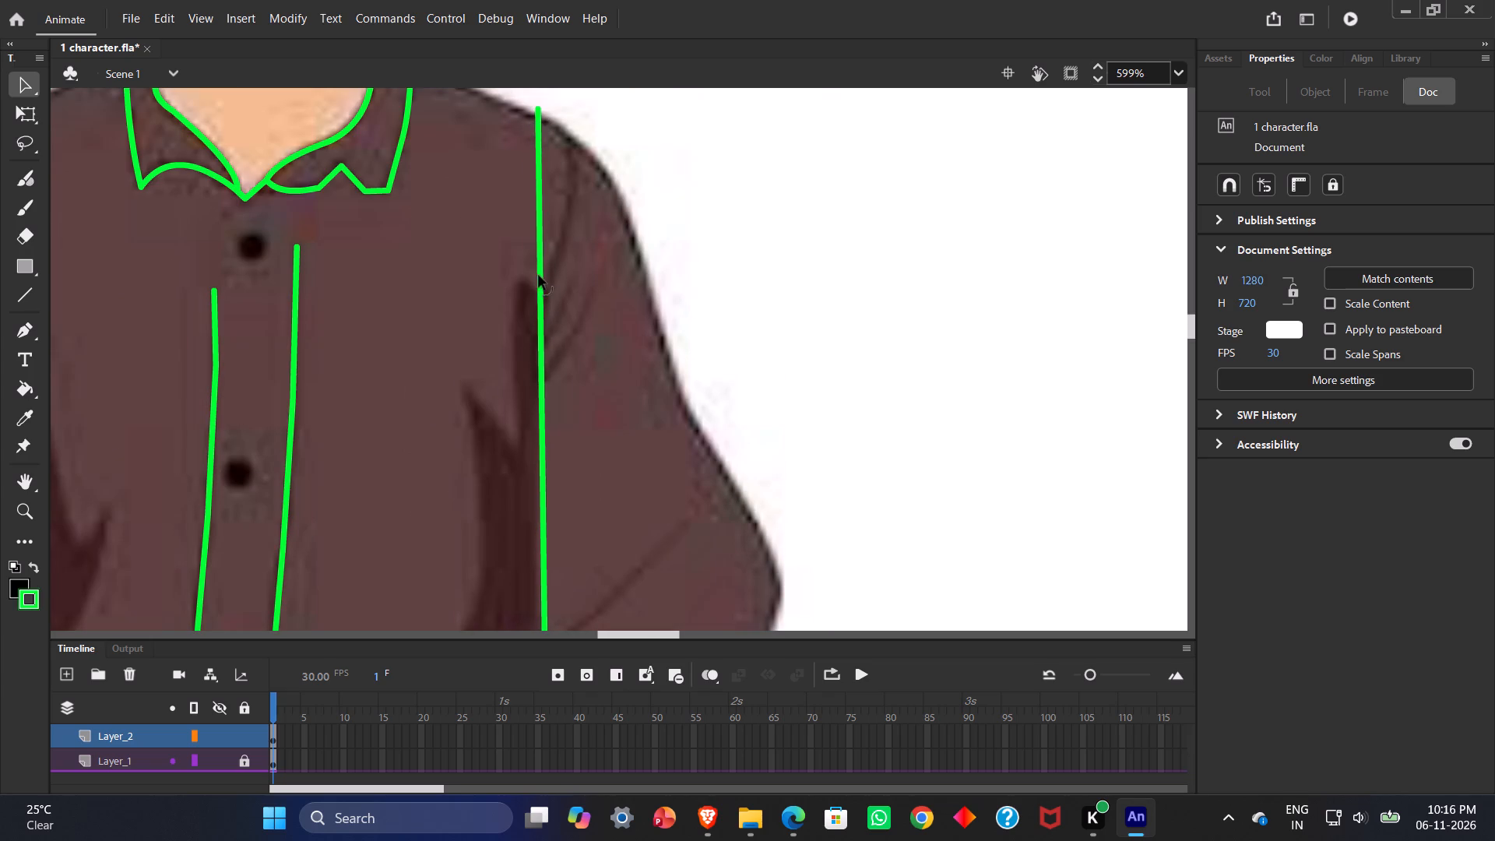
Pull two corners out of the line along the right sleeve seam, at the chest fold's top and at the shoulder edge.
left_click_drag(540, 301, 547, 304, "ctrl")
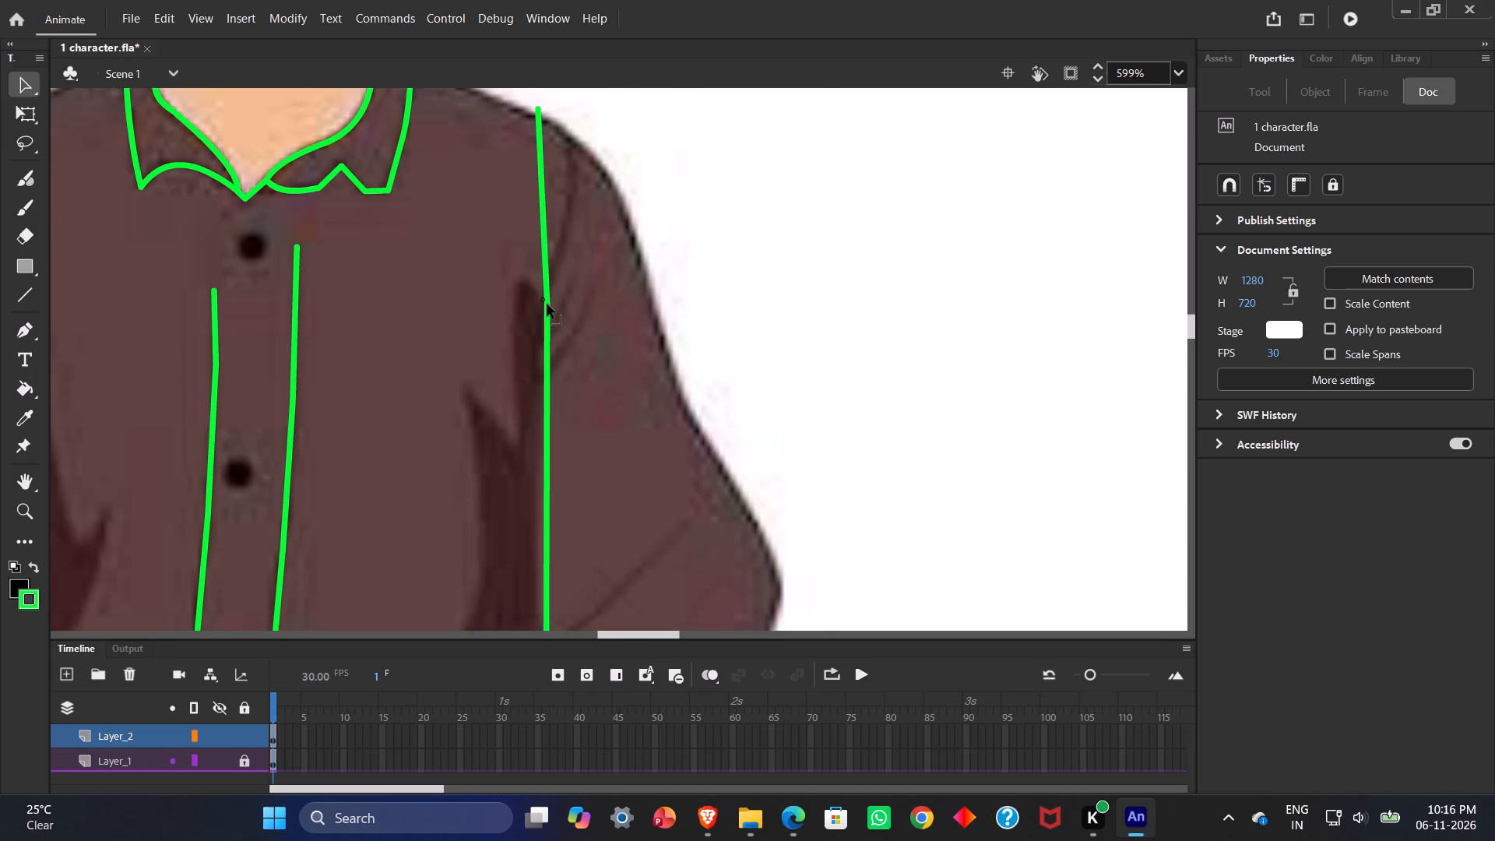
left_click_drag(547, 304, 546, 298, "ctrl")
left_click_drag(546, 298, 548, 278, "ctrl")
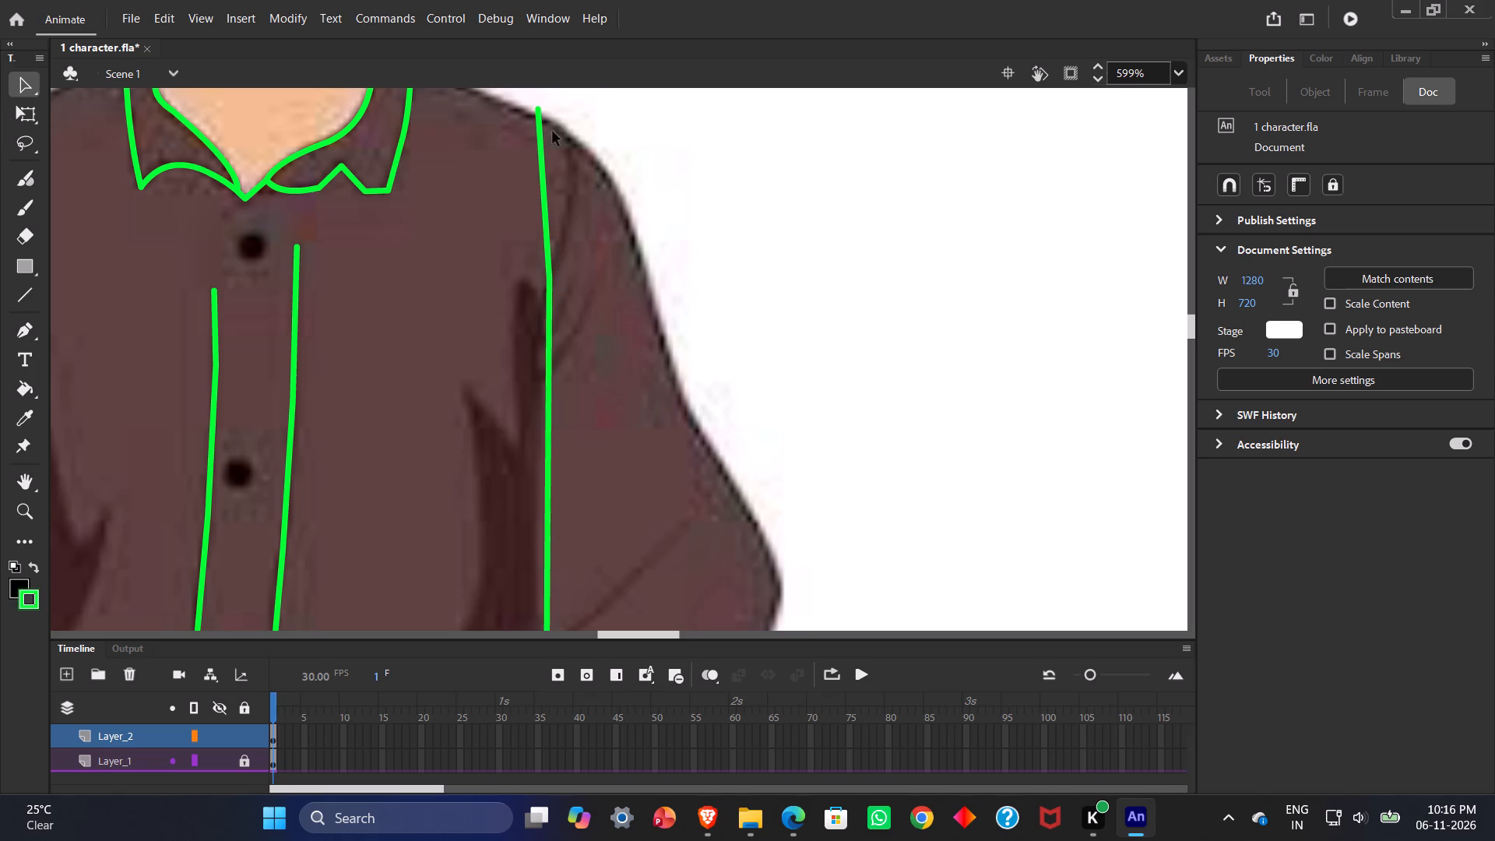
left_click_drag(540, 135, 565, 136, "ctrl")
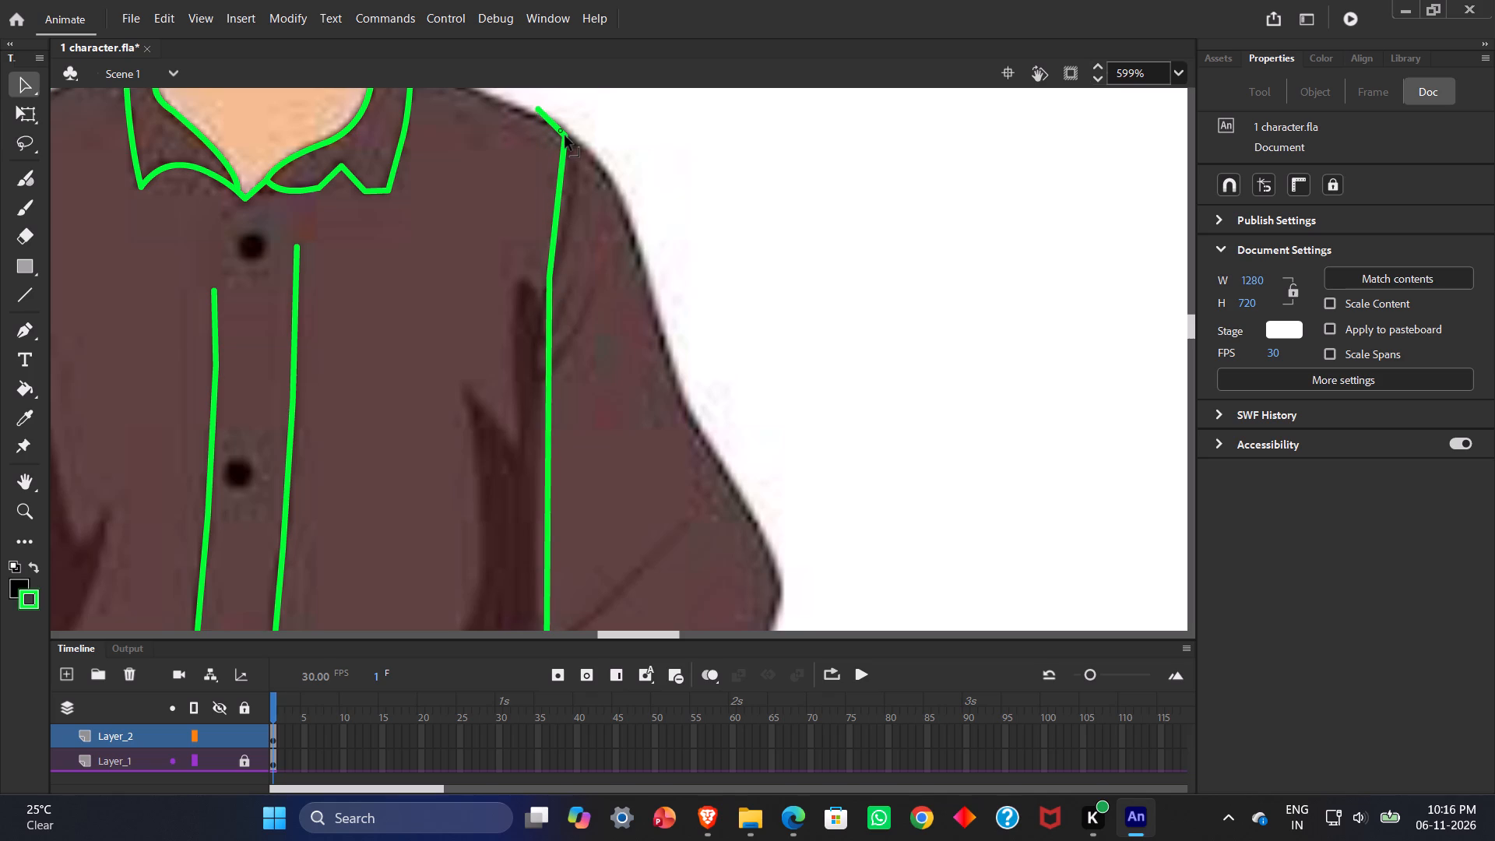
left_click_drag(565, 136, 569, 146, "ctrl")
Bow the upper sleeve seam outward, shift the corner at the chest fold, and curve the segment below it inward.
left_click_drag(561, 207, 568, 213)
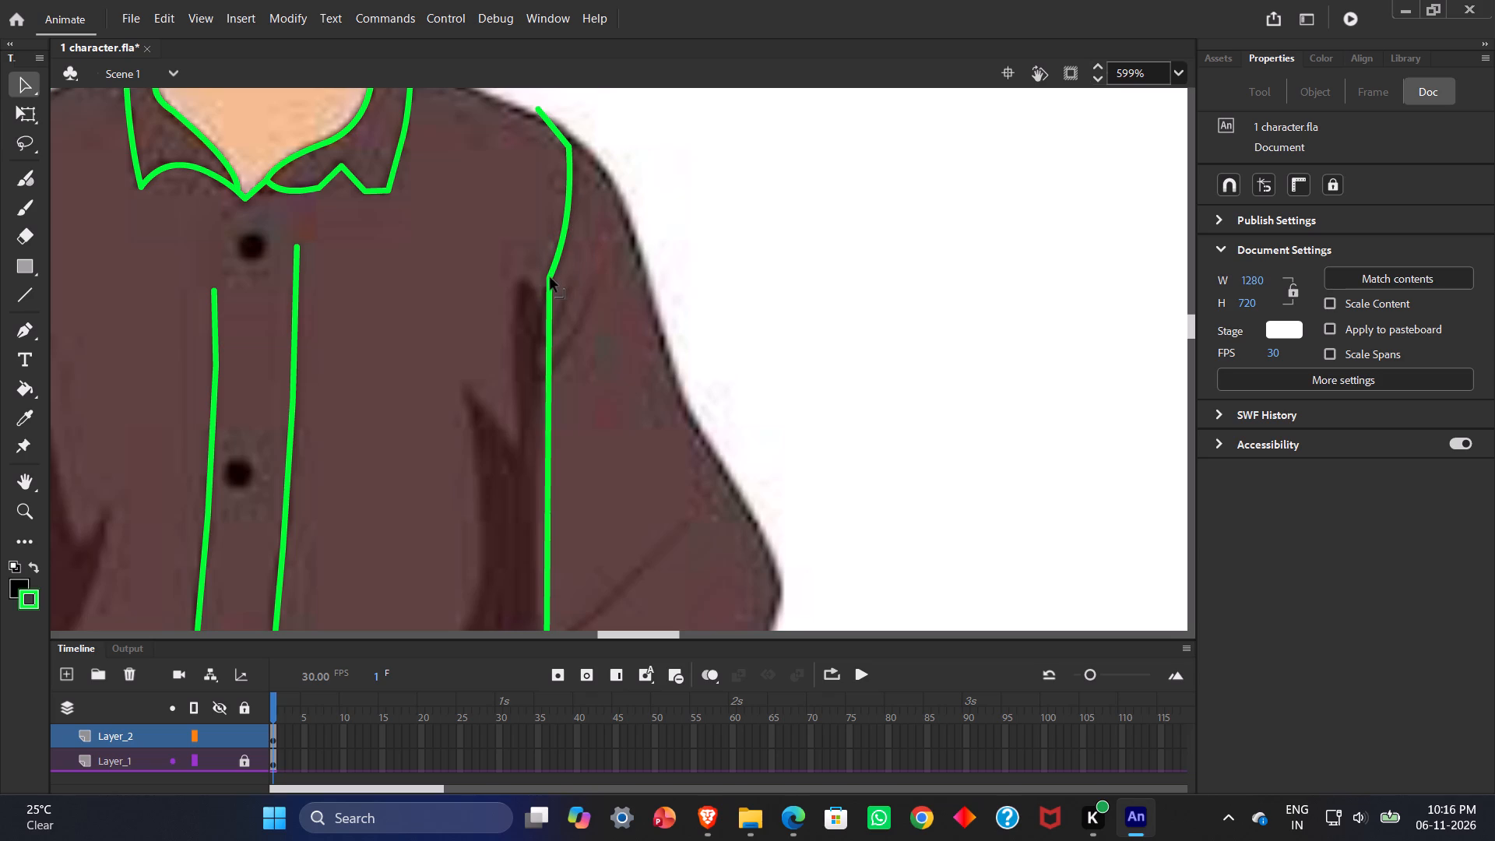
left_click_drag(551, 278, 554, 287)
left_click_drag(551, 417, 542, 419)
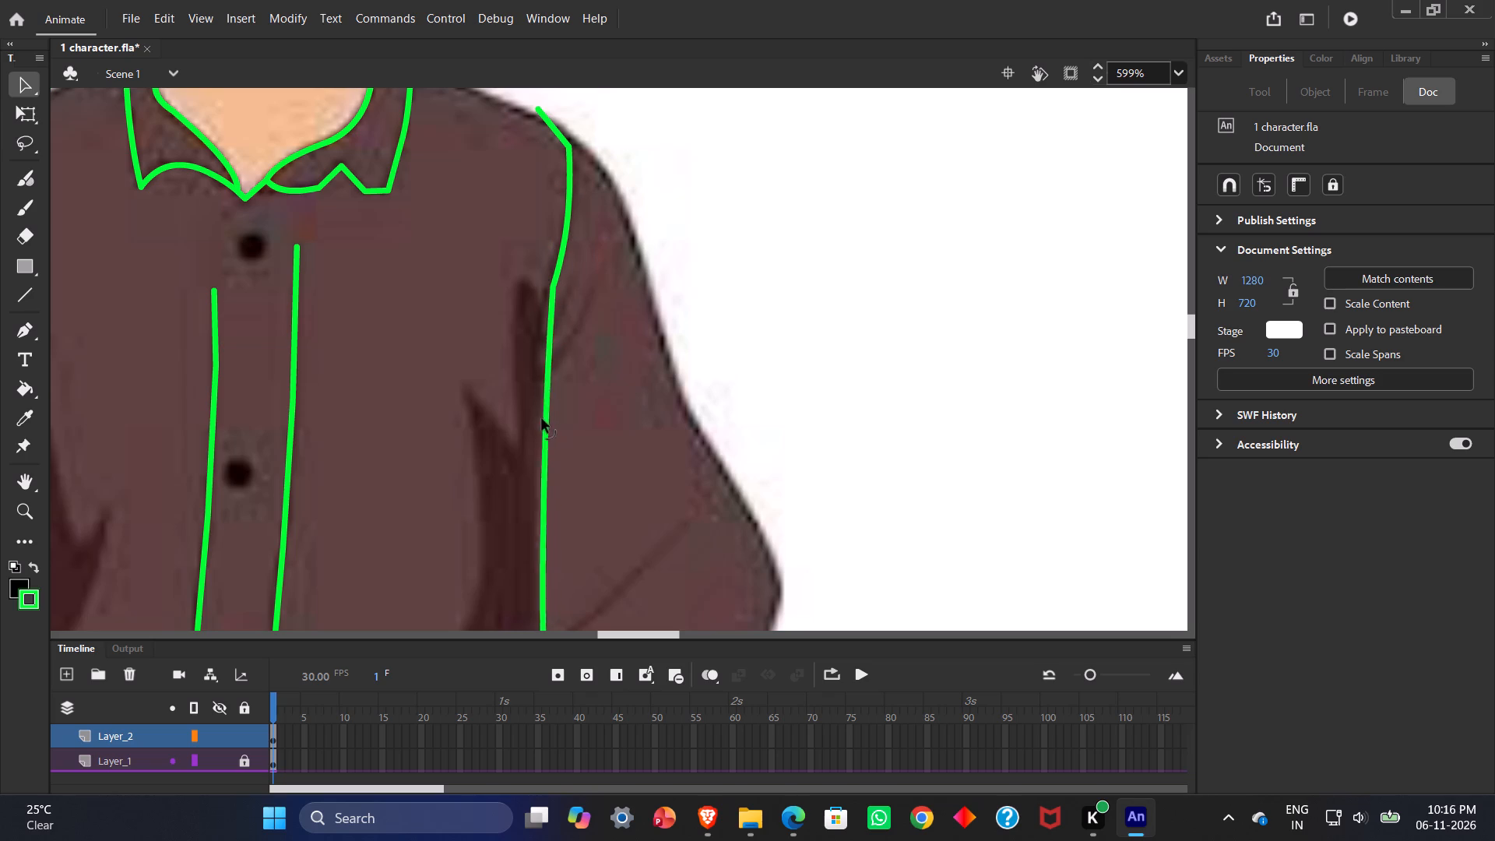
left_click_drag(542, 419, 520, 426)
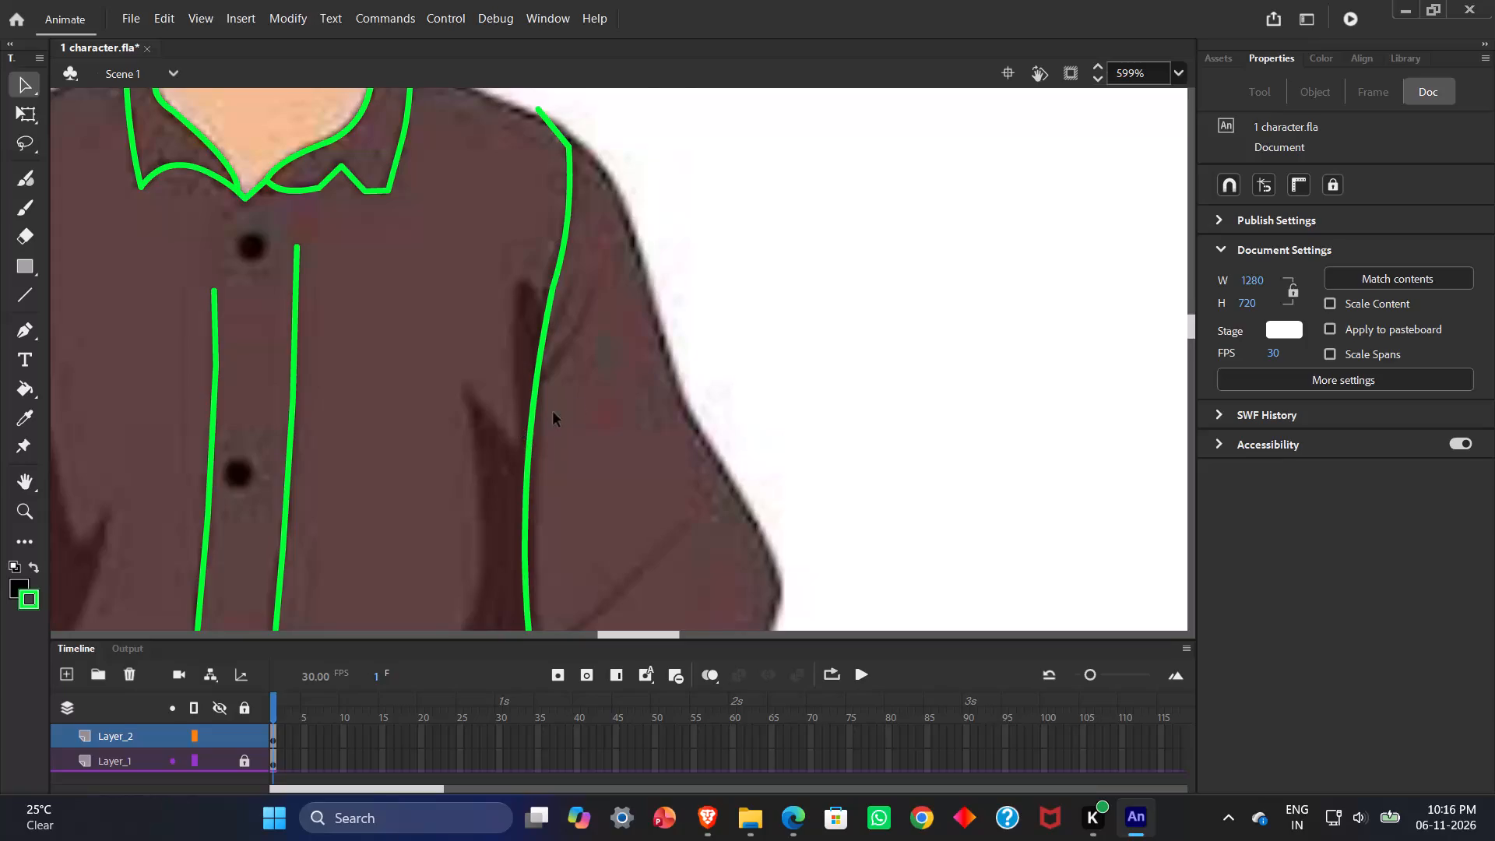
Shift the corner above the cuff slightly inward and bow the side segment below it outward to follow the shirt's edge.
scroll(622, 379, "down", 2)
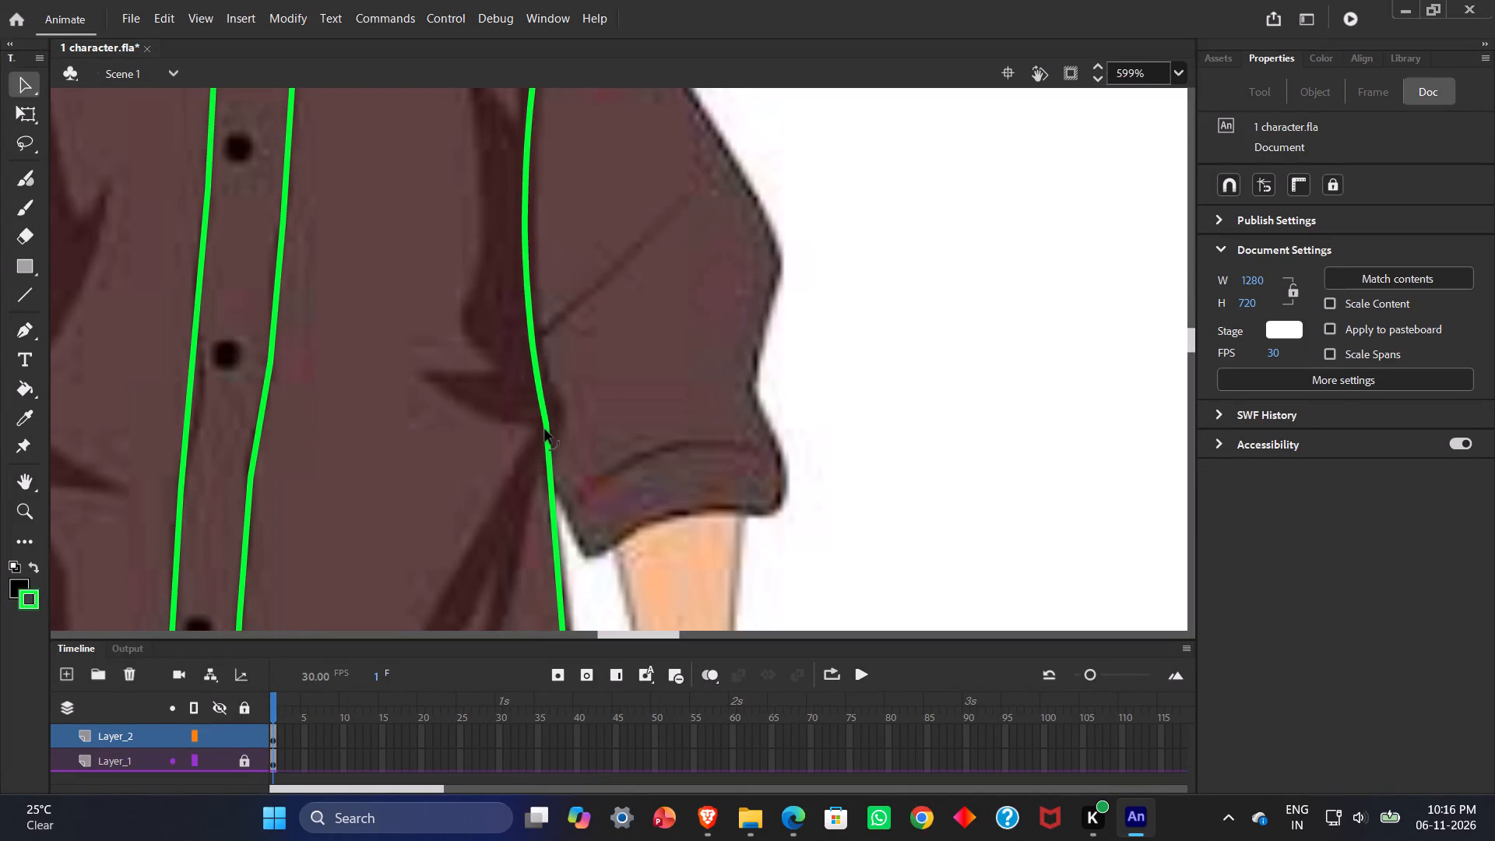
left_click_drag(547, 426, 540, 431, "ctrl")
scroll(616, 410, "down", 3)
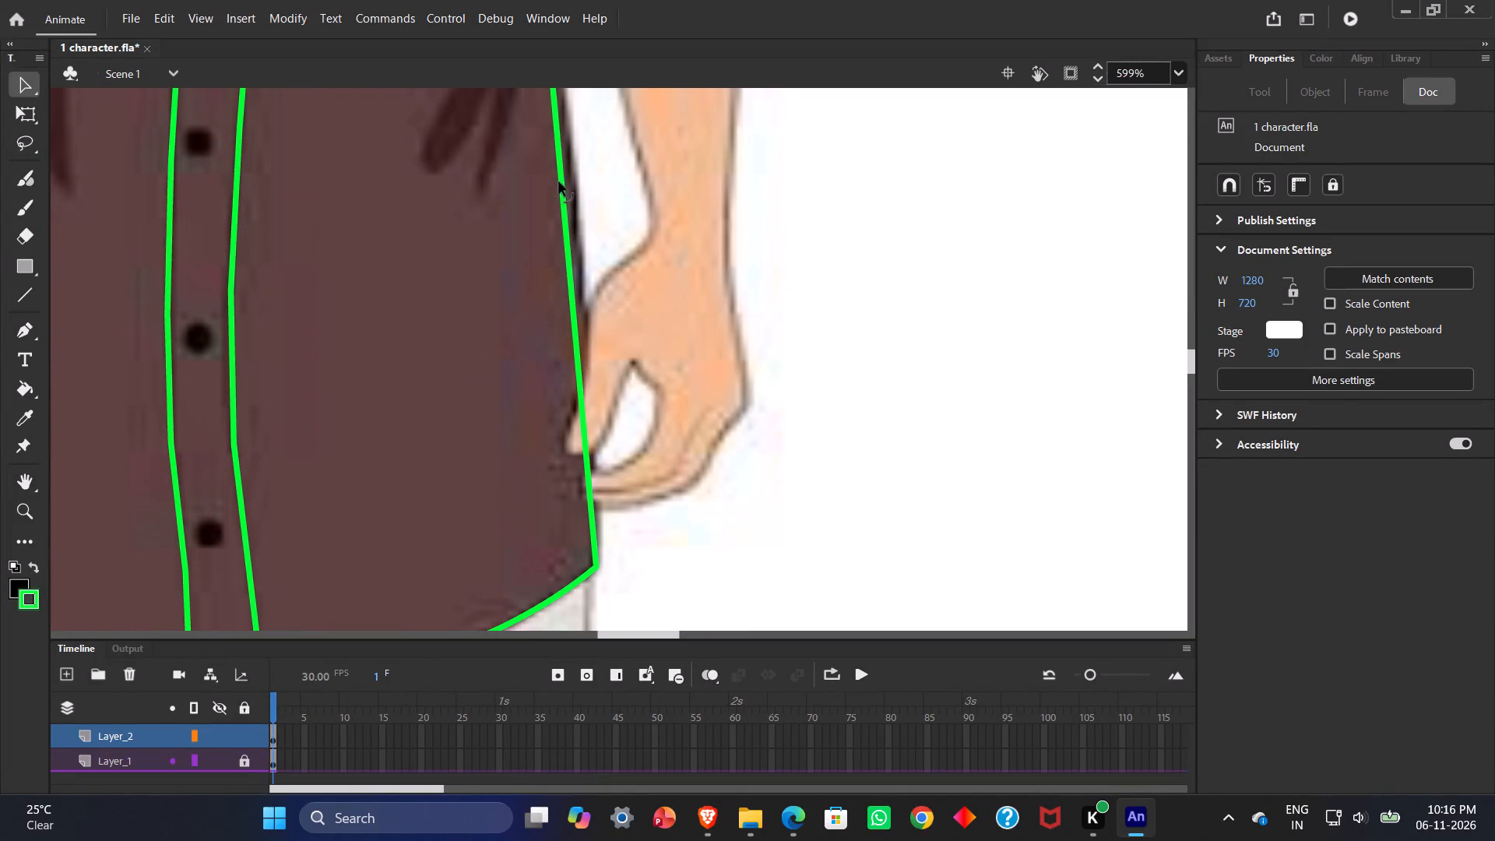
left_click_drag(561, 181, 577, 195)
scroll(581, 296, "up", 1)
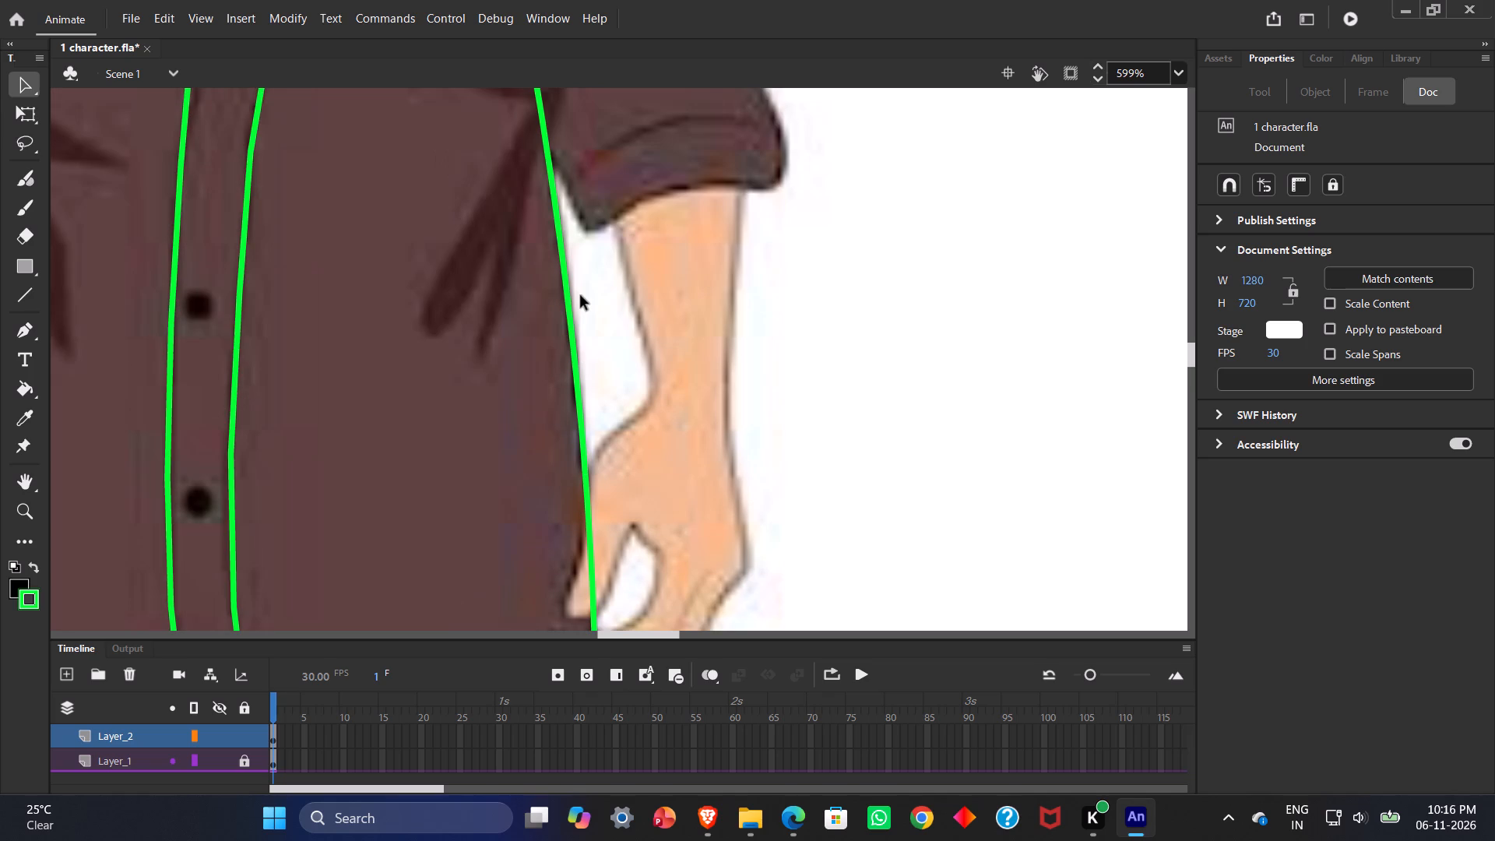
Extend the line's free end from the right shoulder to the collar's outer corner.
scroll(581, 296, "up", 4)
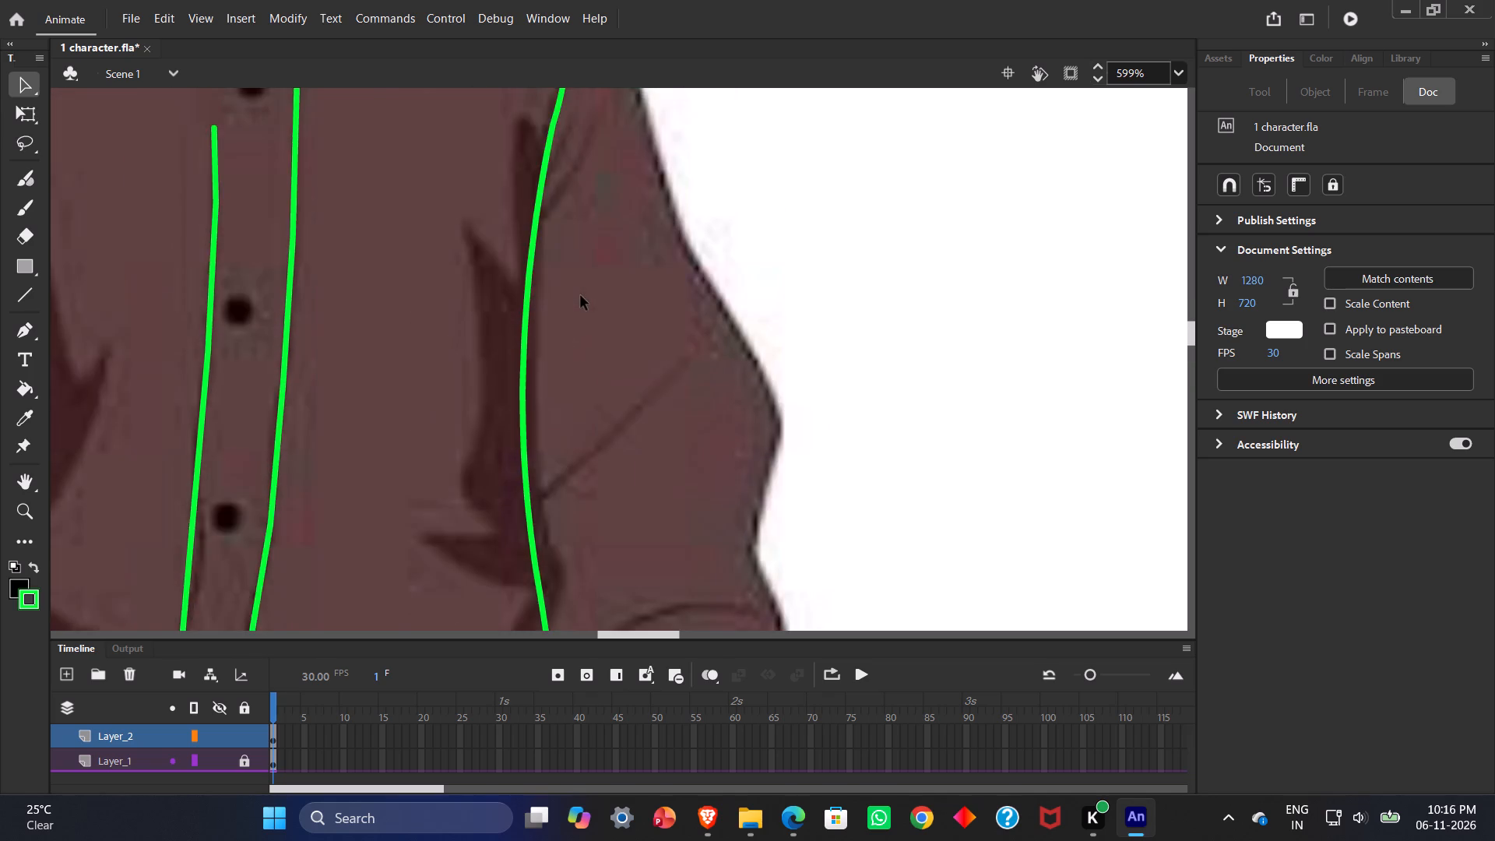
scroll(581, 296, "up", 1)
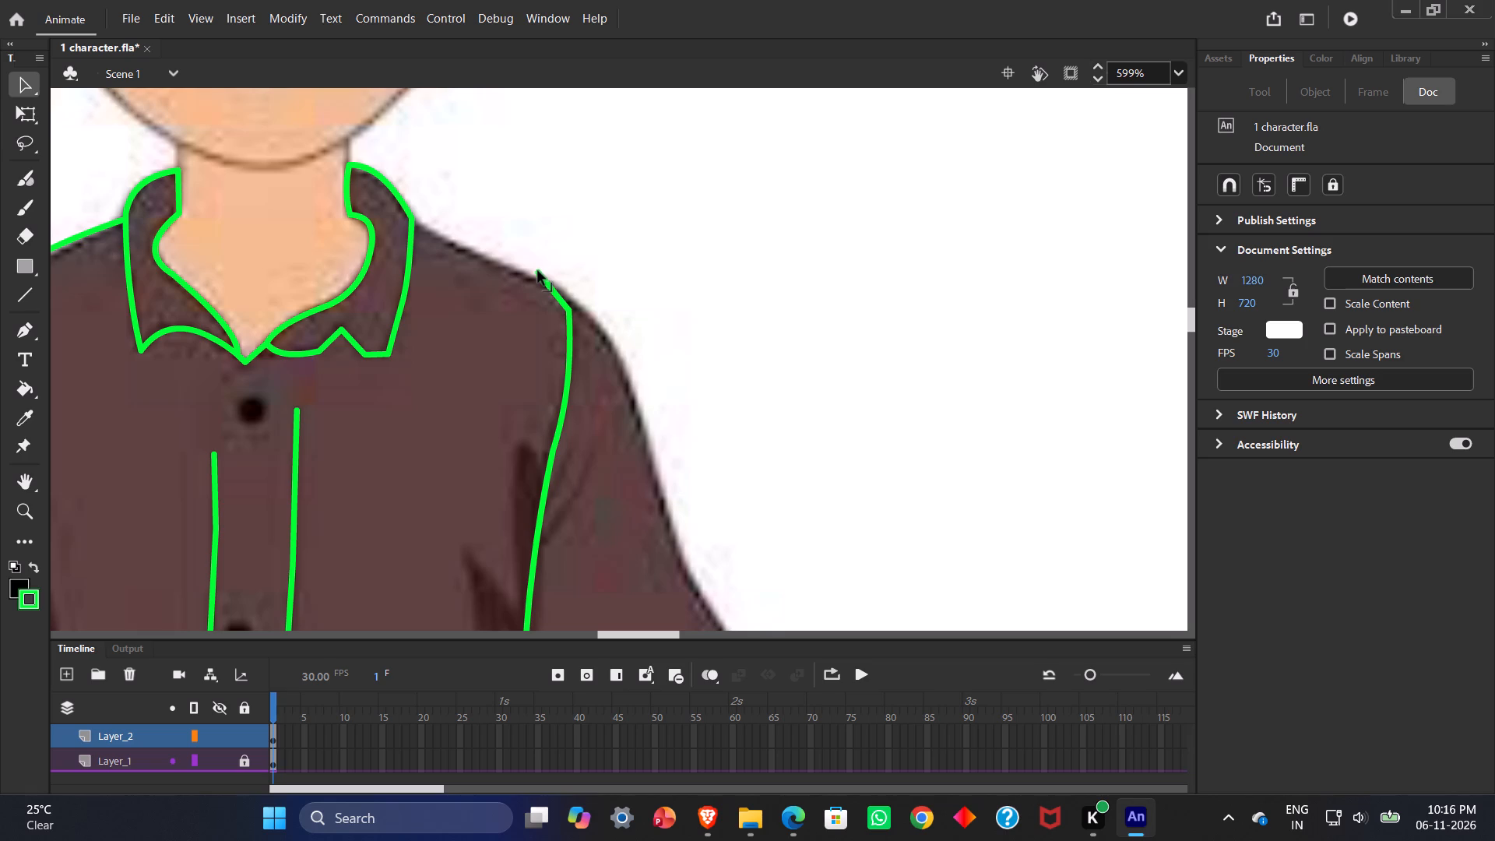
left_click_drag(538, 272, 410, 221)
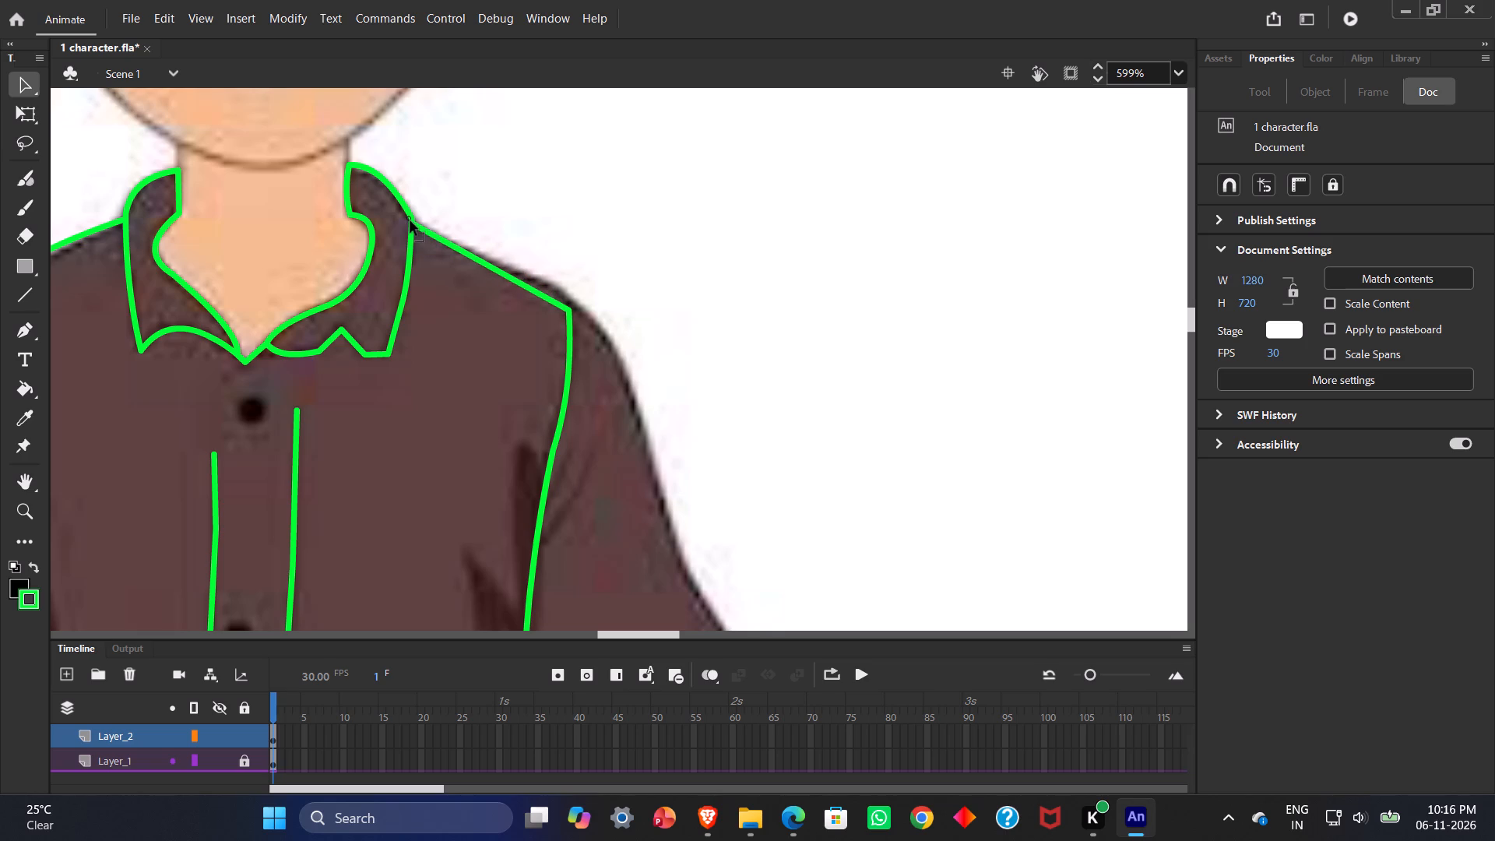
left_click_drag(410, 221, 412, 220)
Pull a corner out of the right shoulder line midway to the collar and bow the outer segment upward along the shirt's edge.
left_click(546, 299)
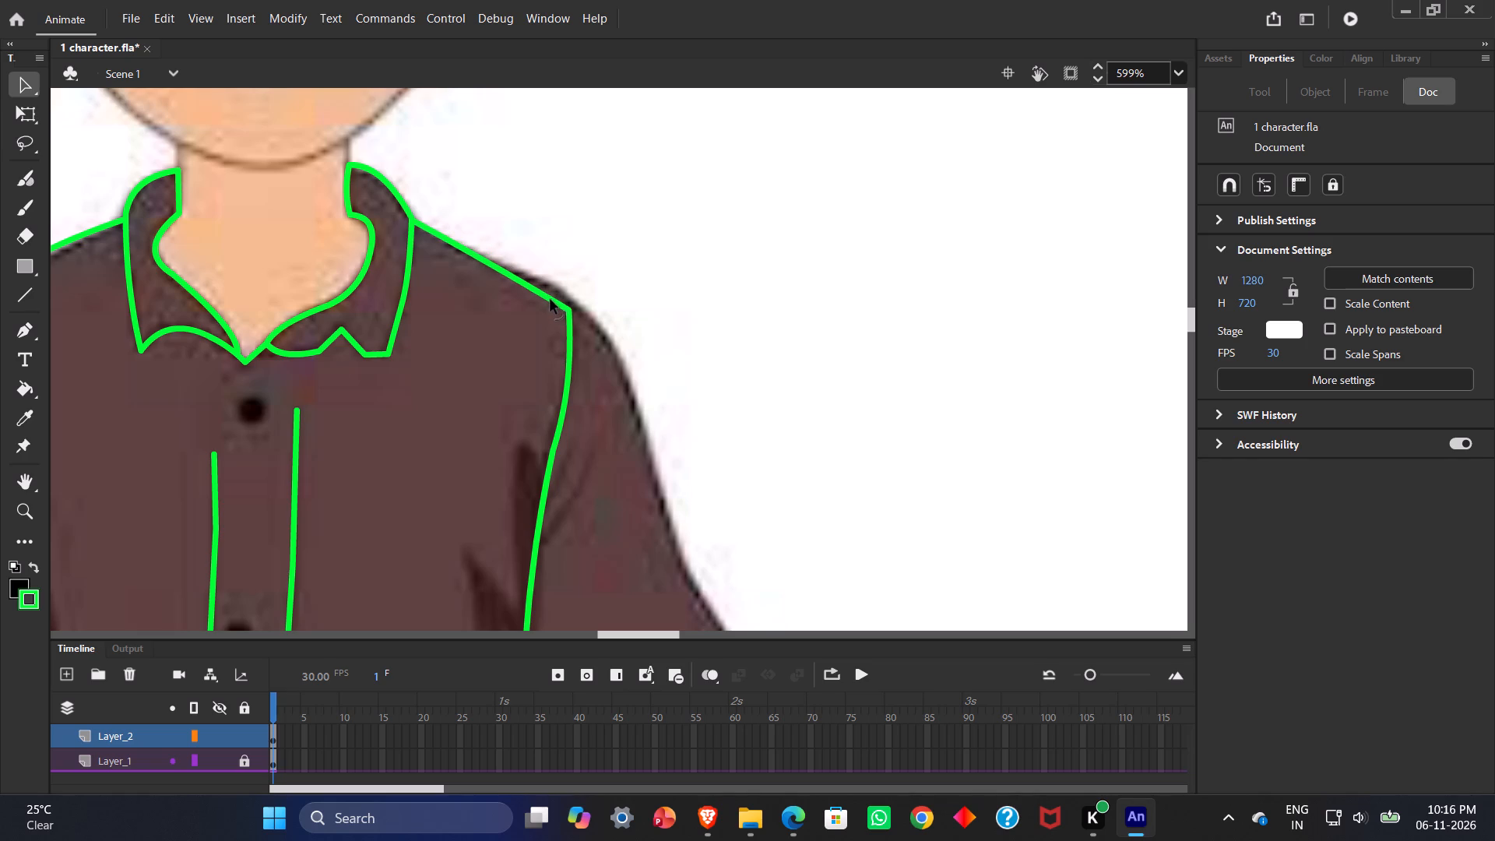
left_click(510, 276, "ctrl")
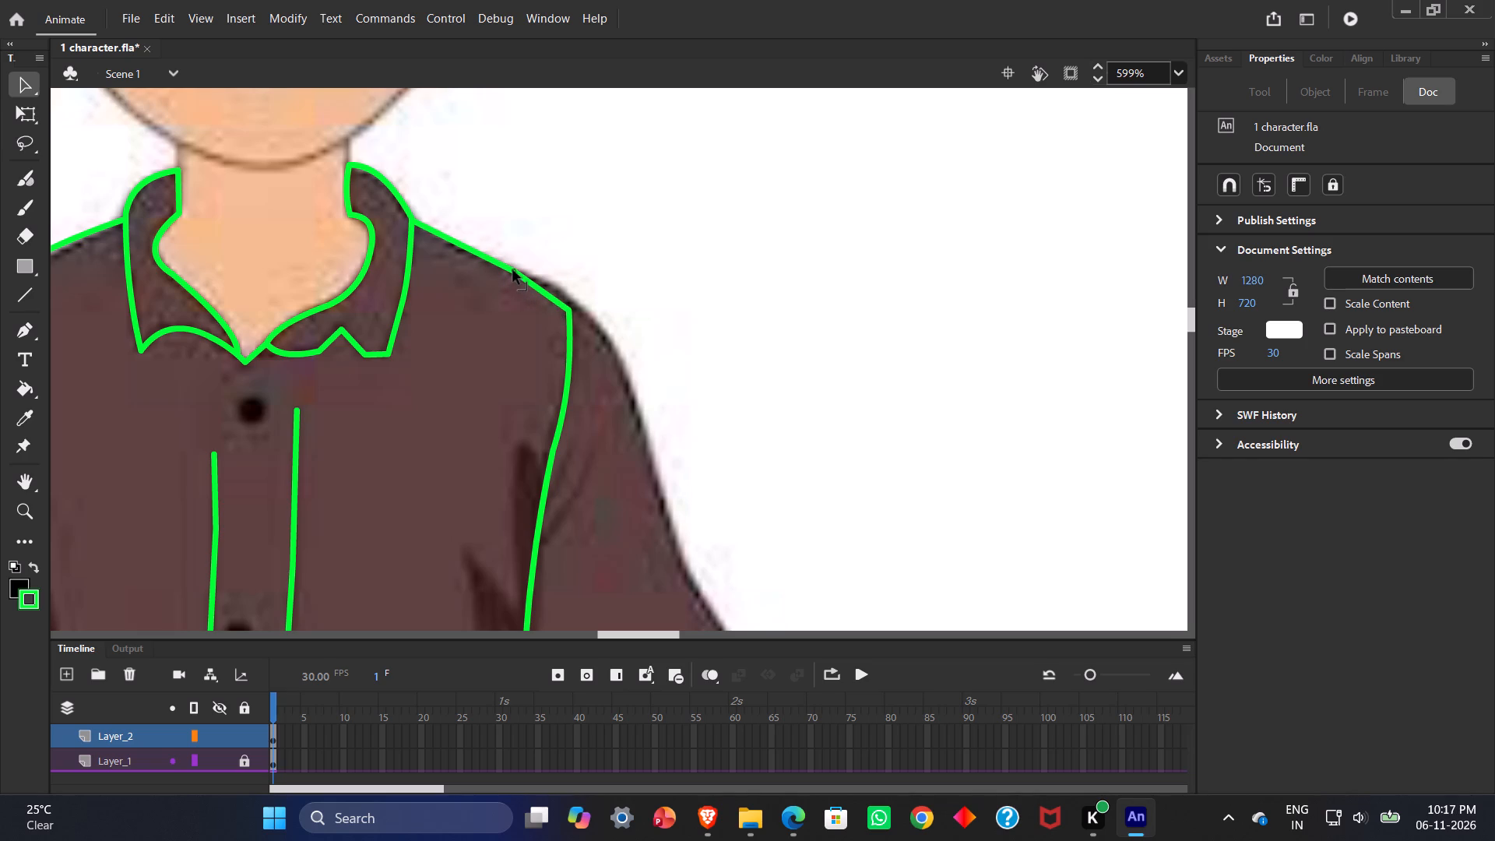
left_click_drag(547, 296, 553, 290)
left_click_drag(553, 290, 558, 294)
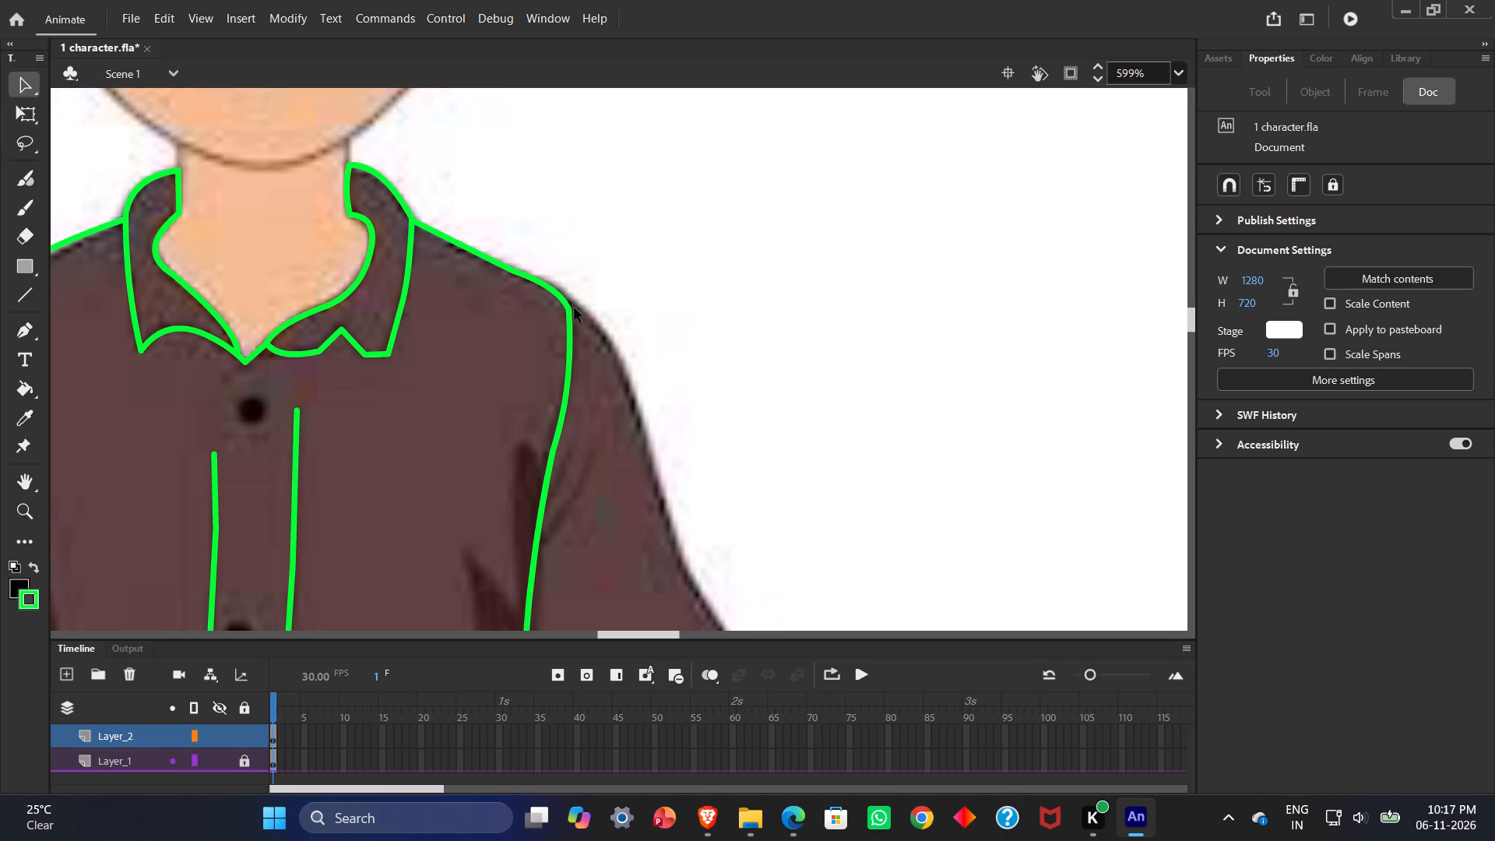
Fine-tune the right shoulder line by nudging its outer corner slightly outward and adjusting the midway corner to follow the shoulder edge.
left_click(570, 311)
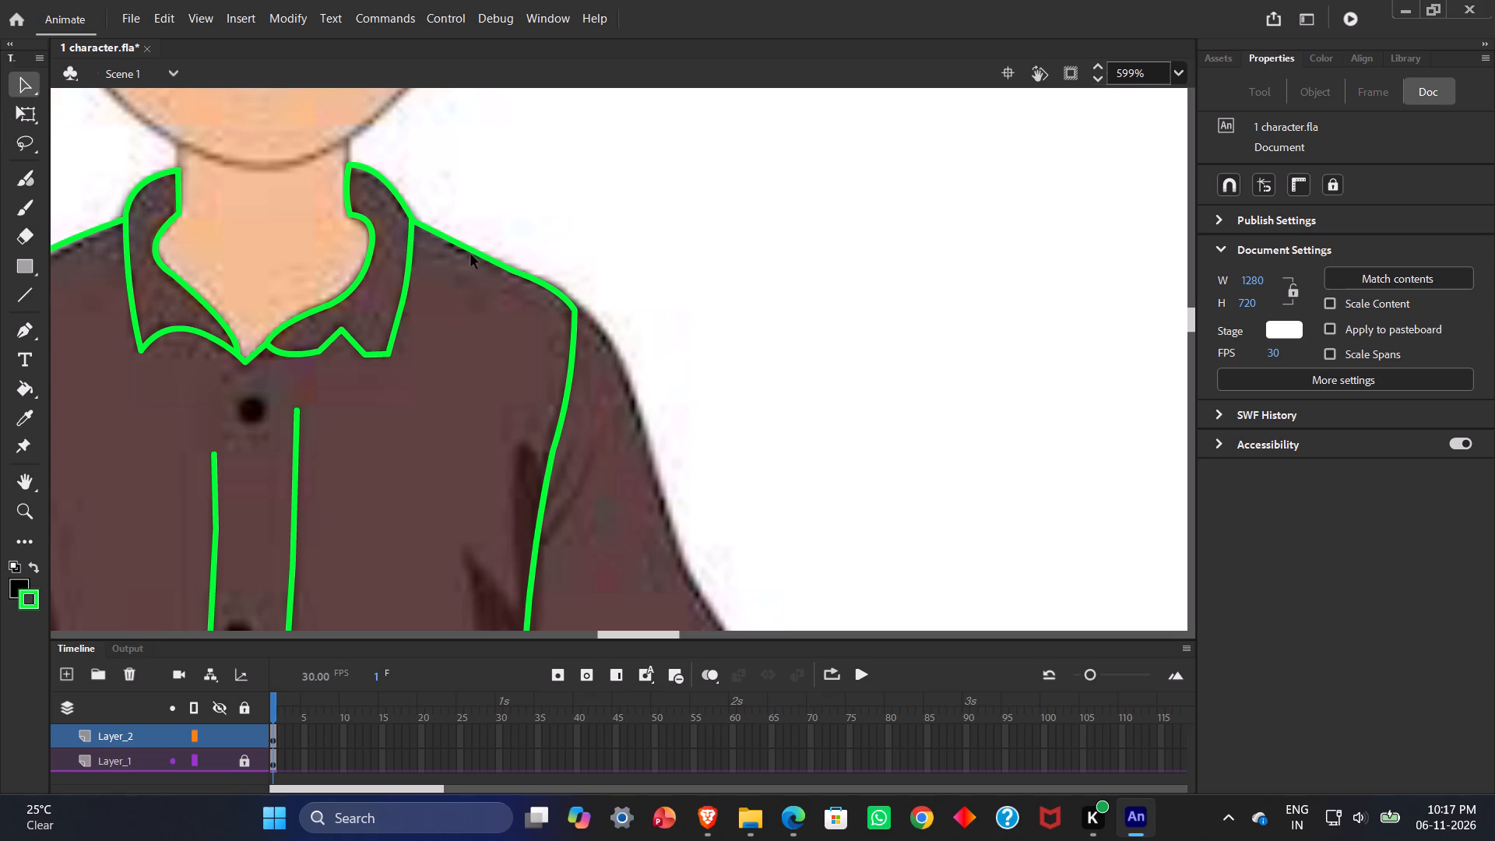
left_click(512, 271)
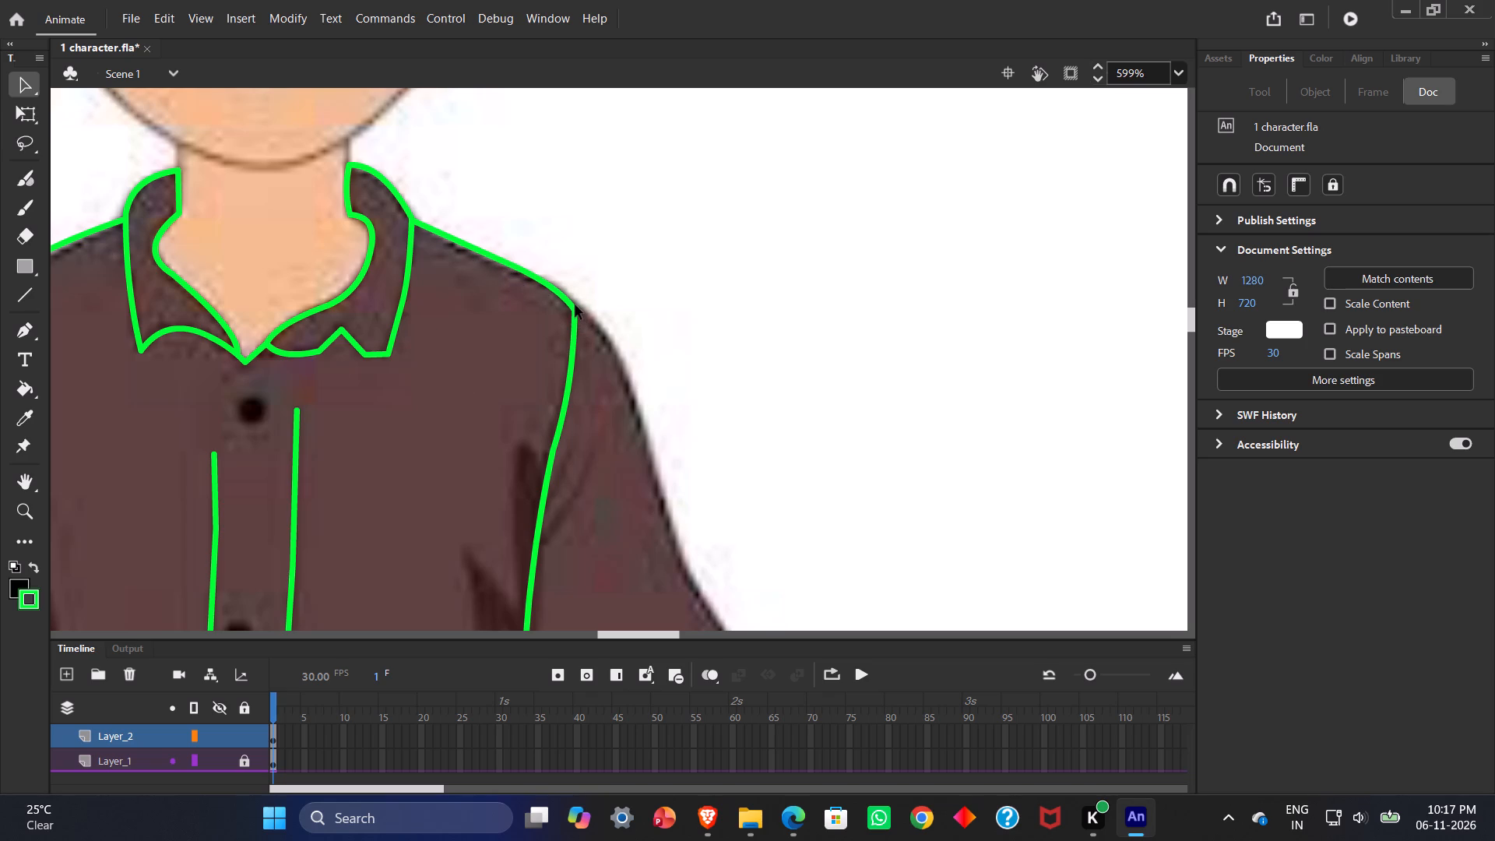
left_click_drag(575, 306, 575, 315)
left_click_drag(574, 318, 577, 308)
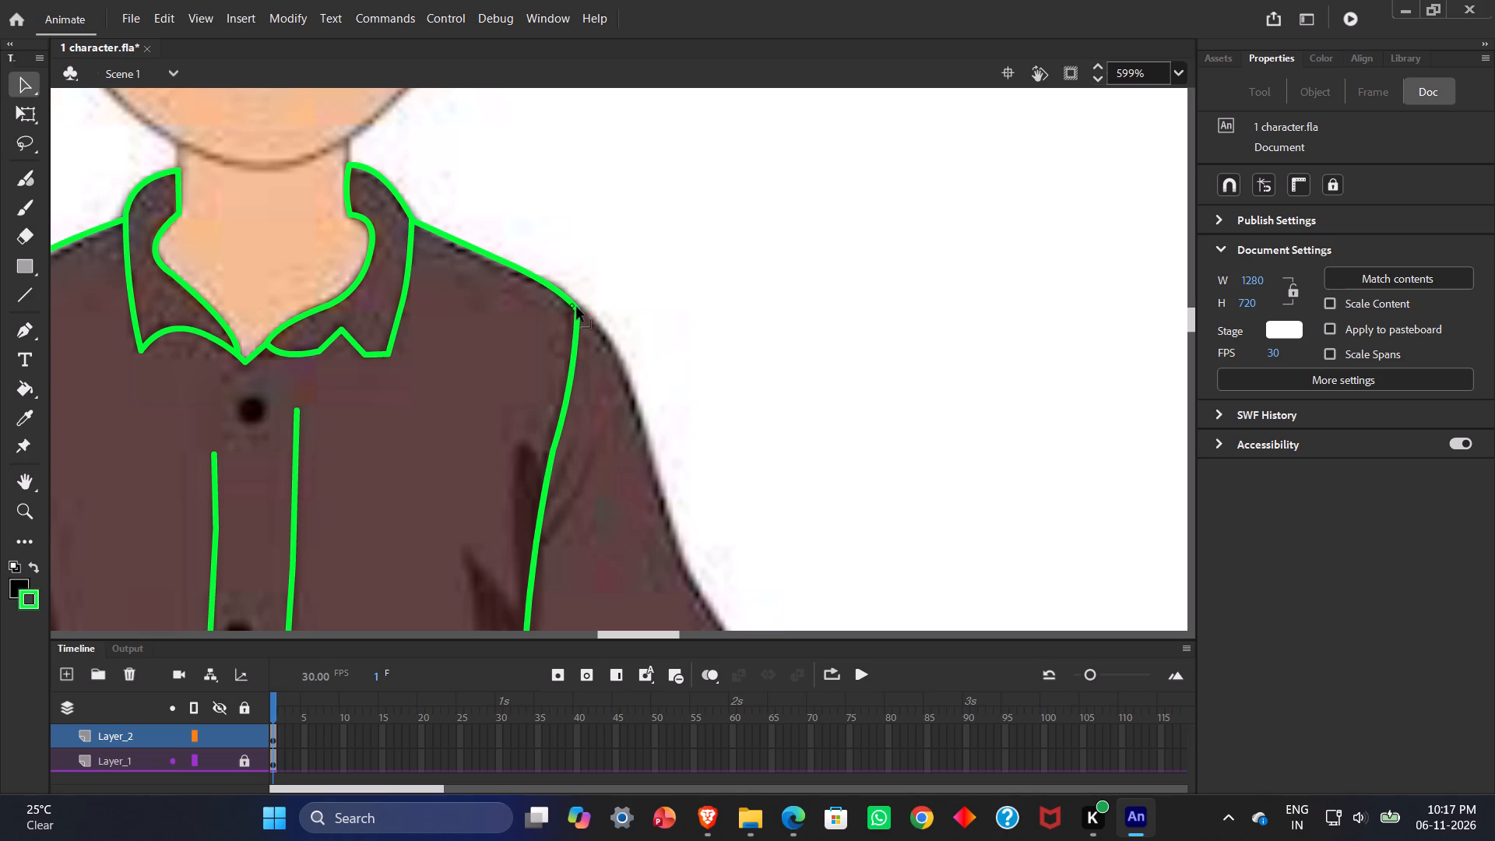
left_click_drag(577, 308, 573, 306)
left_click_drag(573, 306, 573, 308)
Reshape the upper sleeve seam below the right shoulder into a gentle curve and nudge its top corner onto the shoulder edge.
left_click_drag(570, 369, 567, 374)
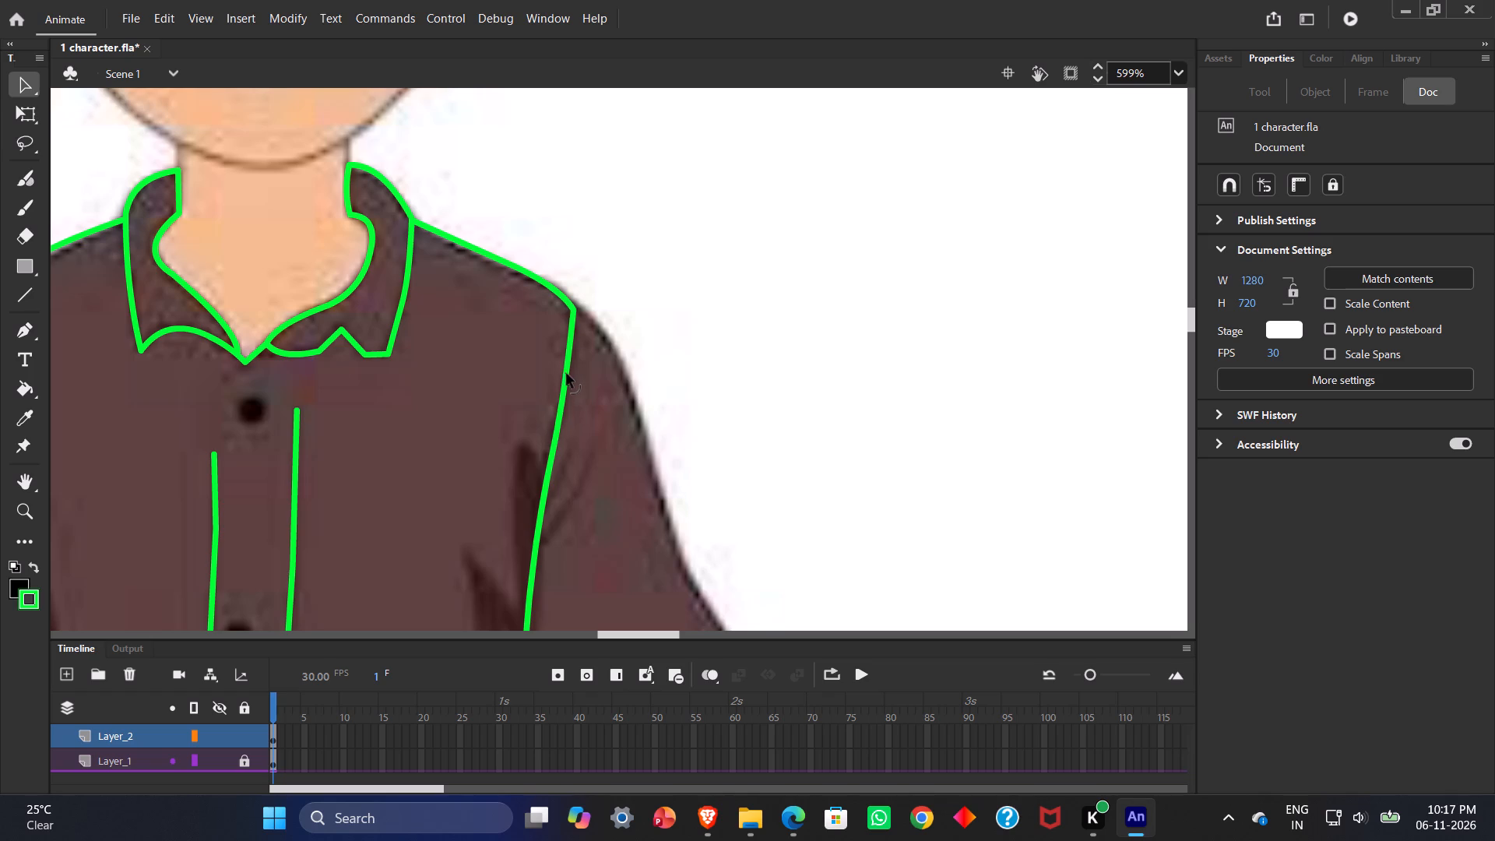
left_click_drag(567, 374, 570, 376)
left_click(572, 343)
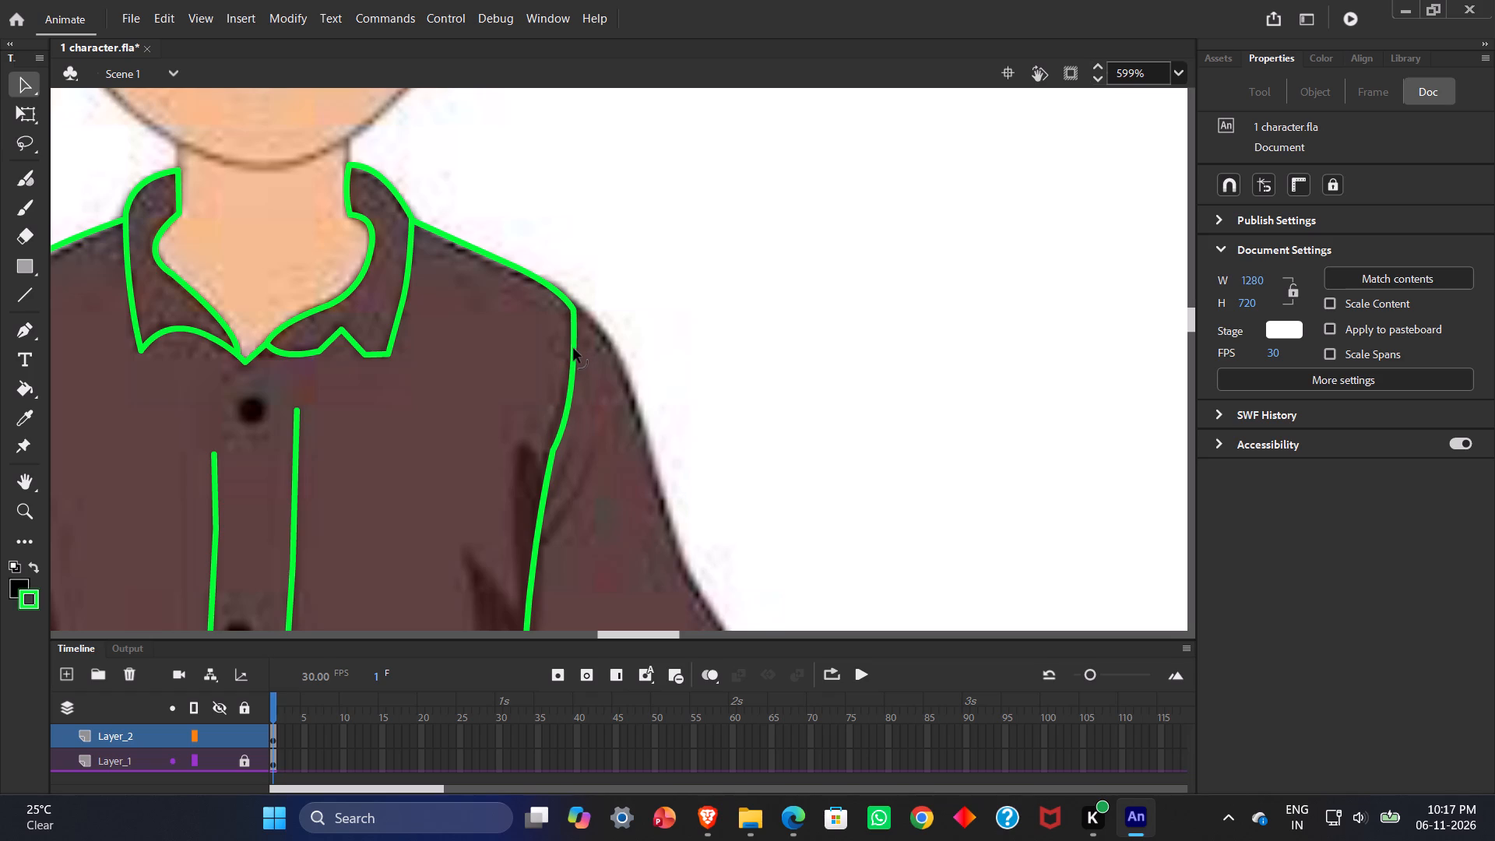
left_click(564, 418)
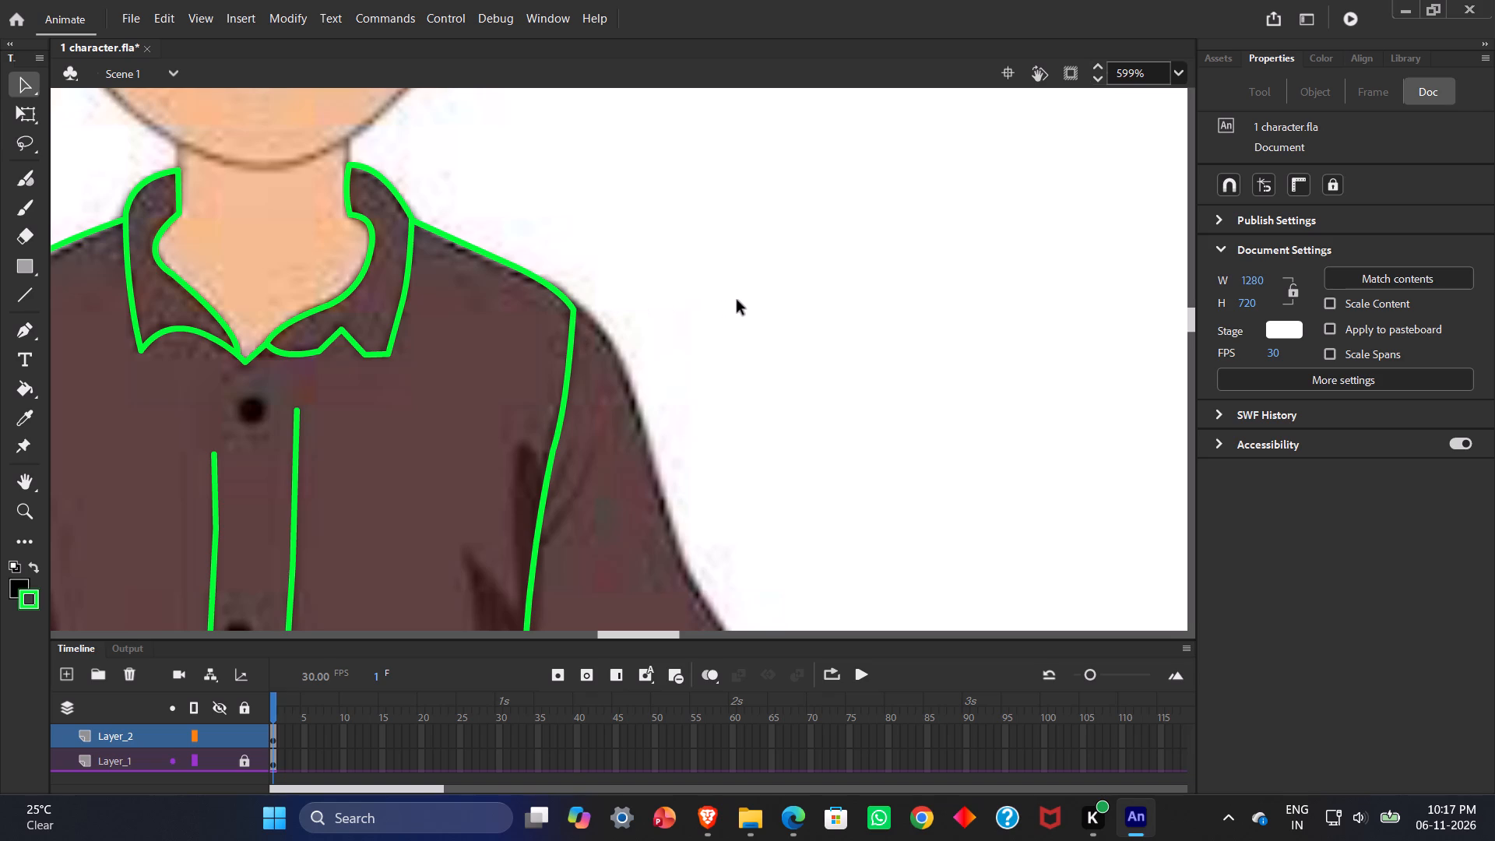
left_click(574, 308)
Look over the traced shirt outline from the hem up to the collar.
scroll(781, 255, "up", 1)
scroll(781, 255, "down", 9)
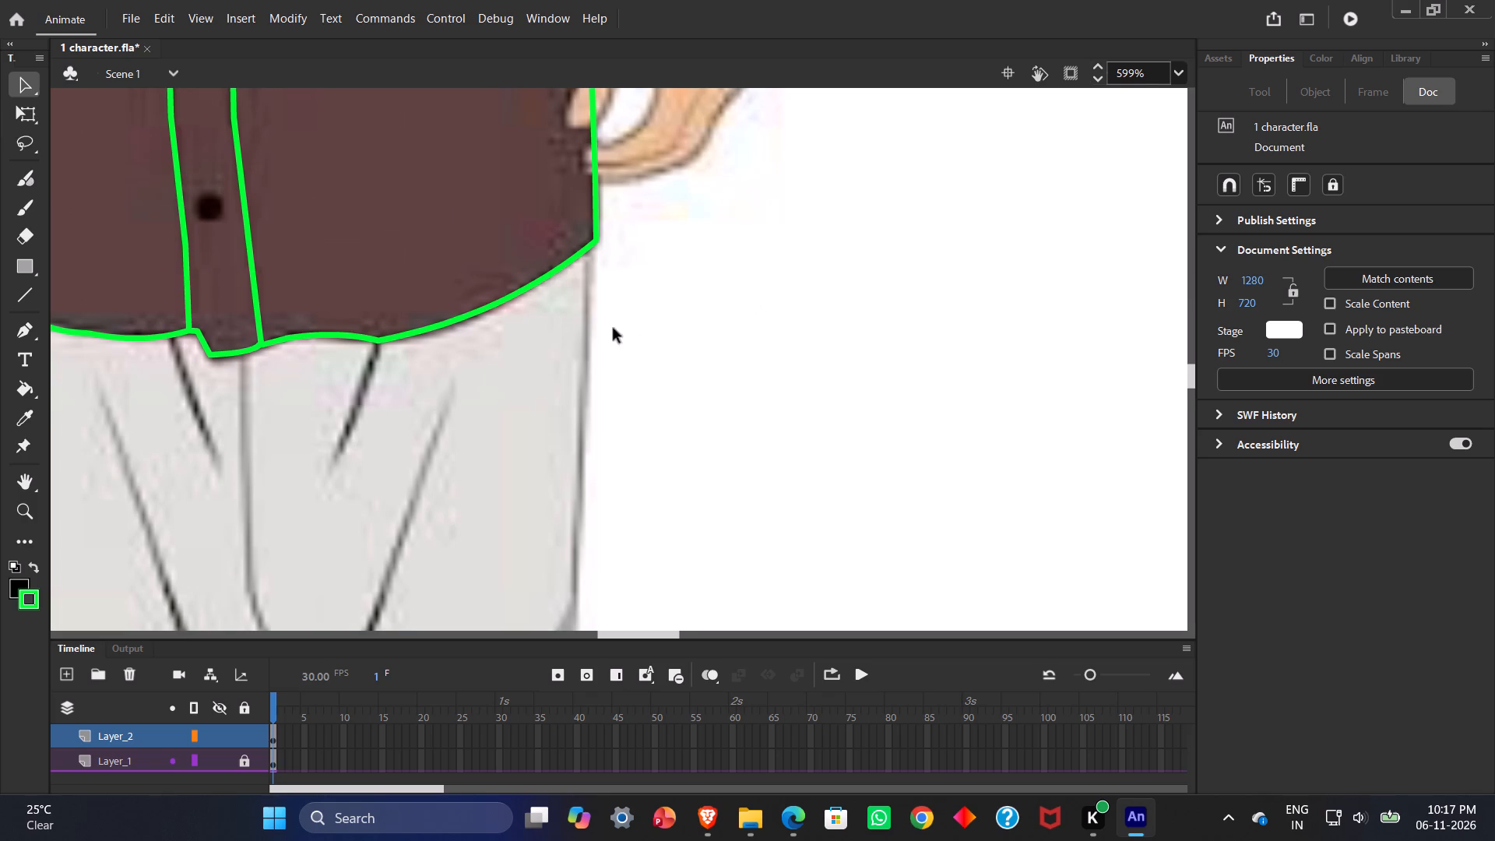
scroll(595, 335, "up", 4, "ctrl")
scroll(586, 337, "down", 12, "ctrl")
scroll(458, 280, "up", 2, "ctrl")
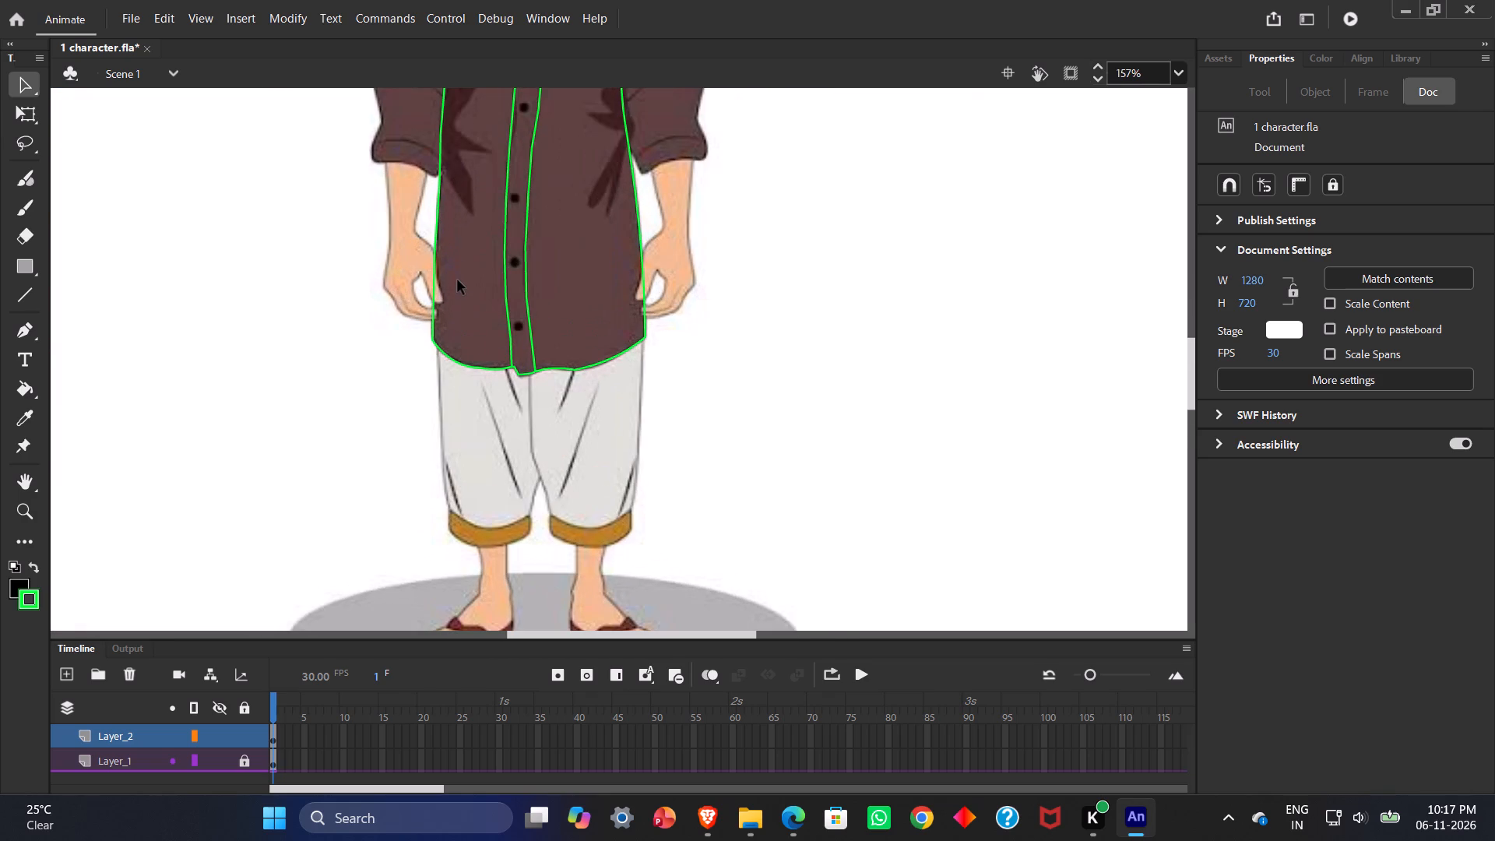
scroll(569, 308, "up", 2)
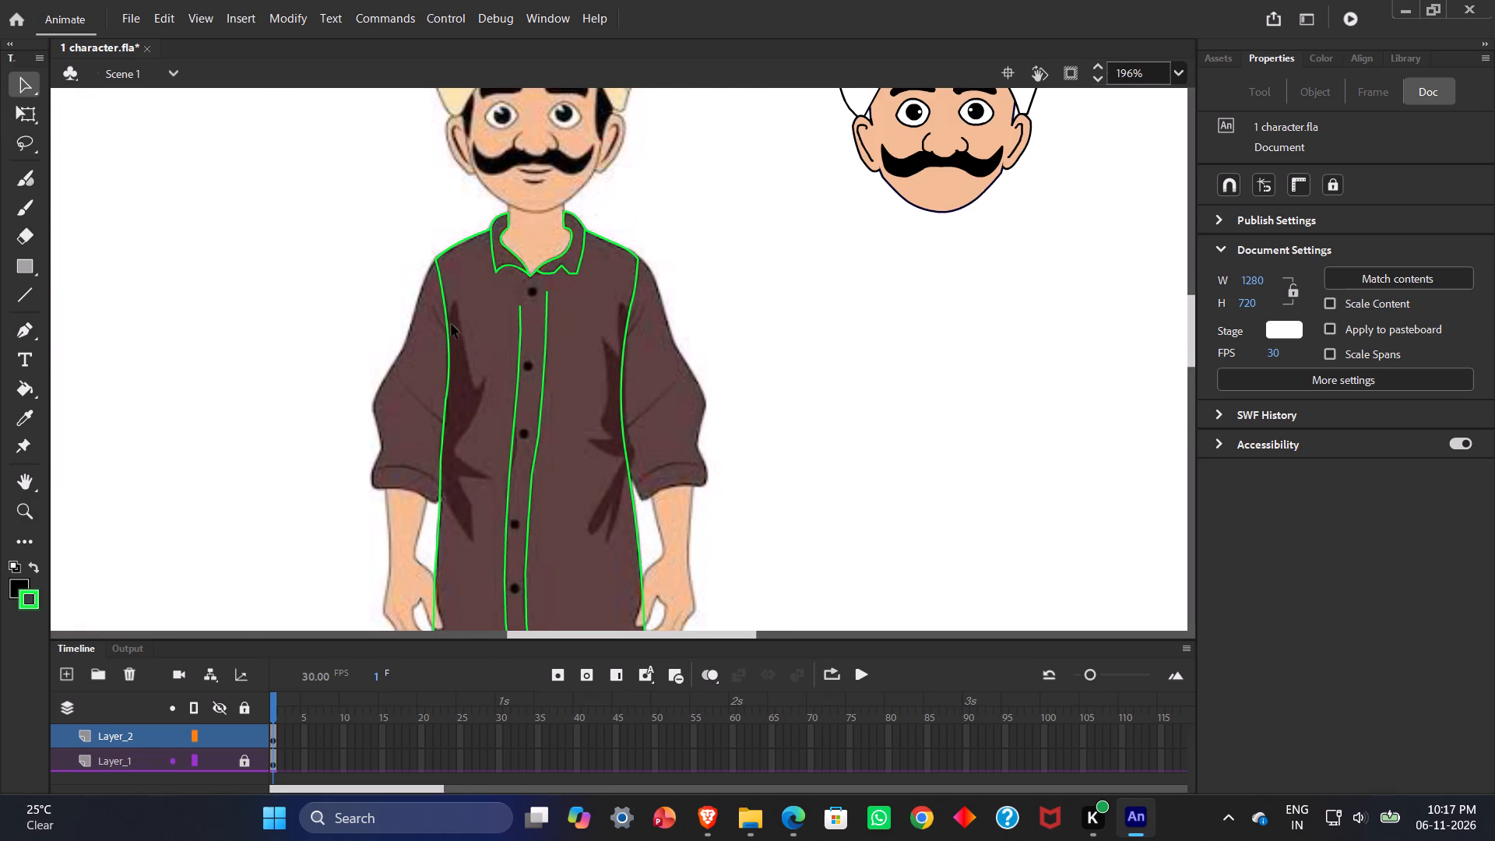
Switch to the Oval tool for drawing a shirt button.
left_click(34, 267)
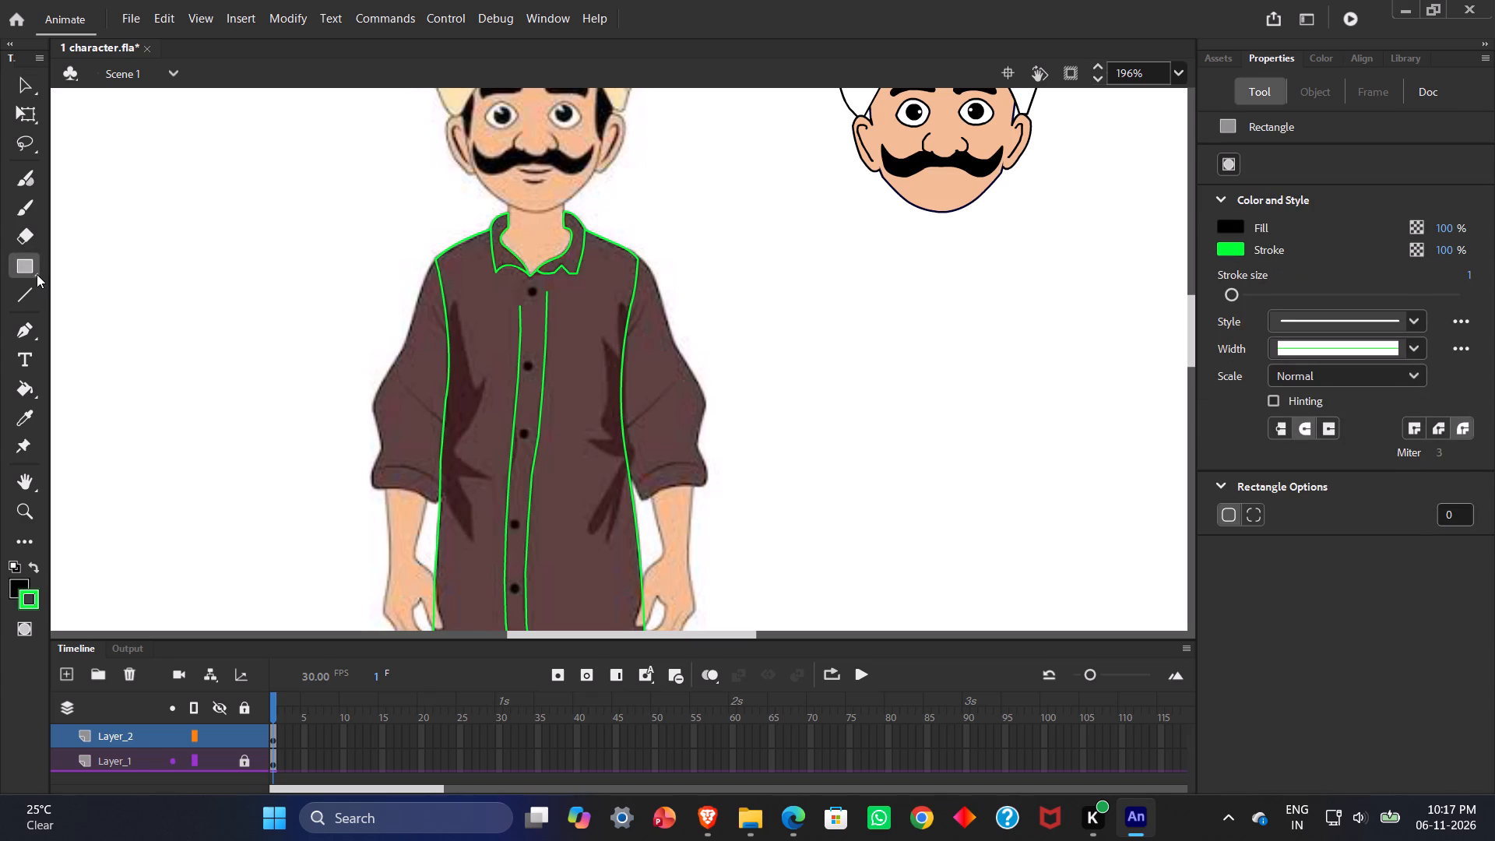
left_click(37, 274)
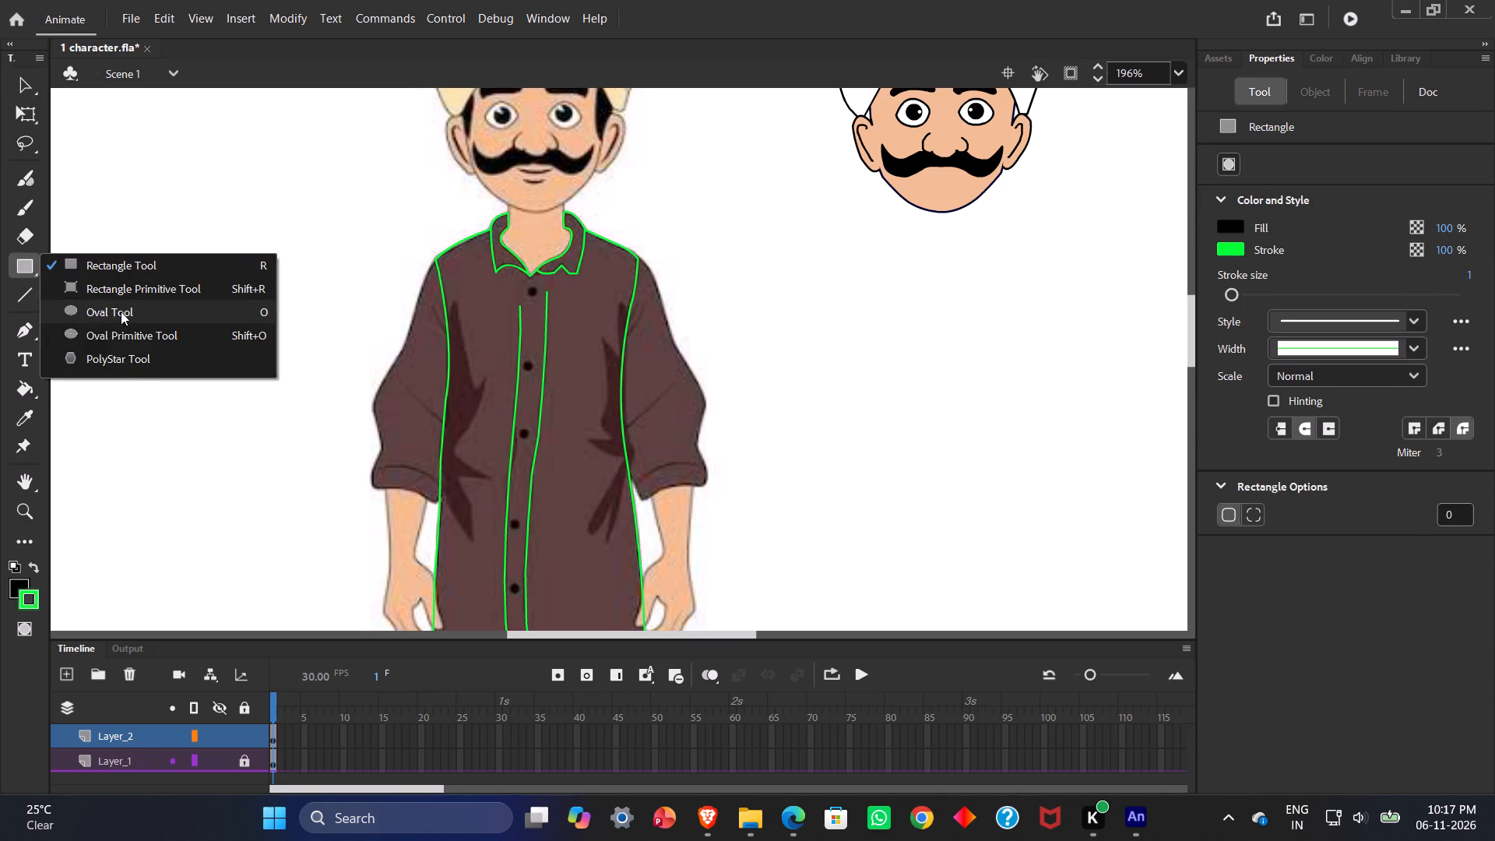
left_click(122, 311)
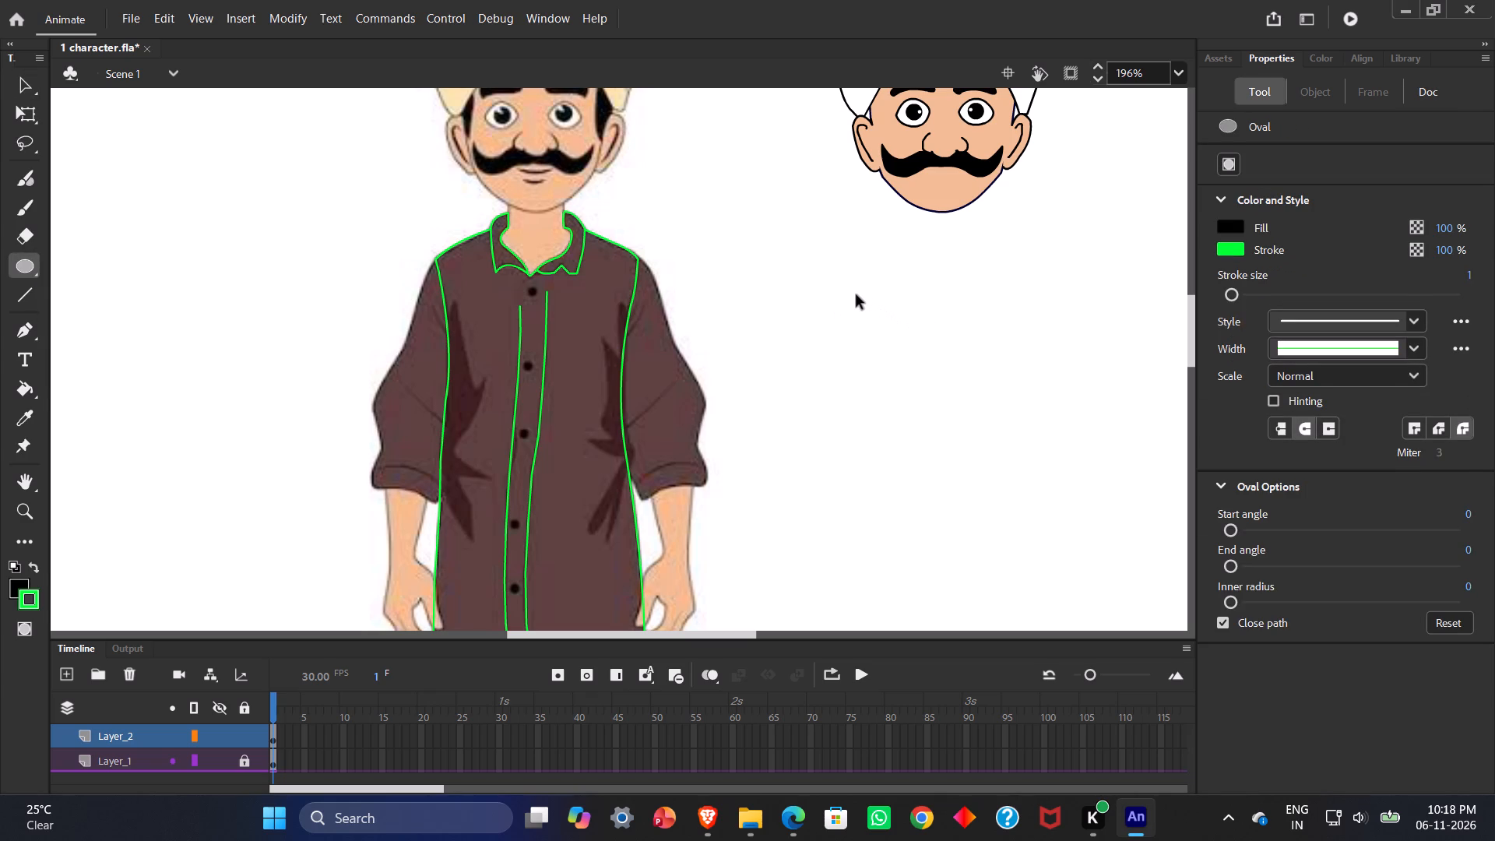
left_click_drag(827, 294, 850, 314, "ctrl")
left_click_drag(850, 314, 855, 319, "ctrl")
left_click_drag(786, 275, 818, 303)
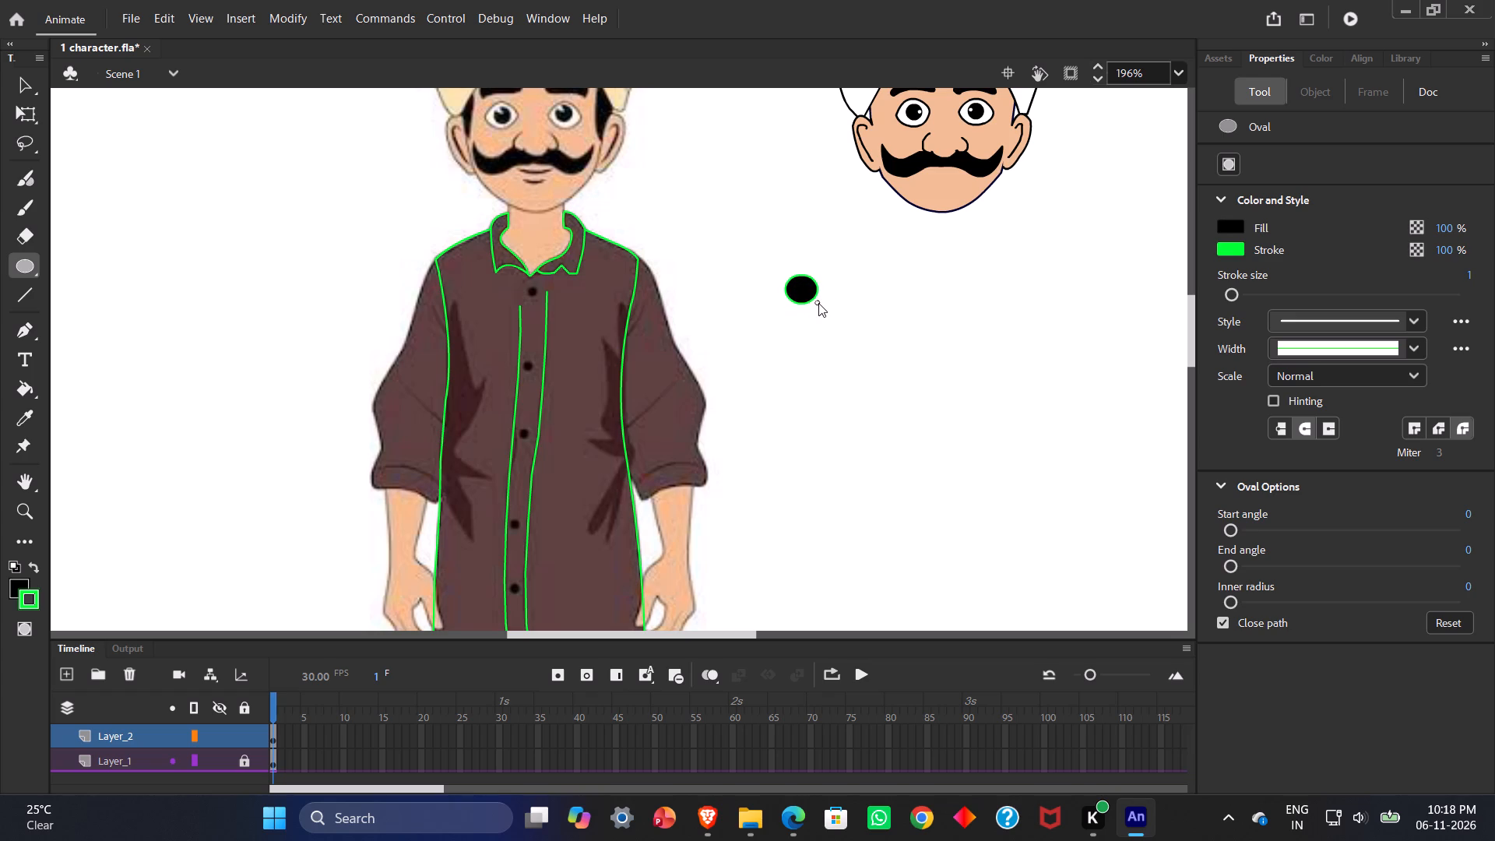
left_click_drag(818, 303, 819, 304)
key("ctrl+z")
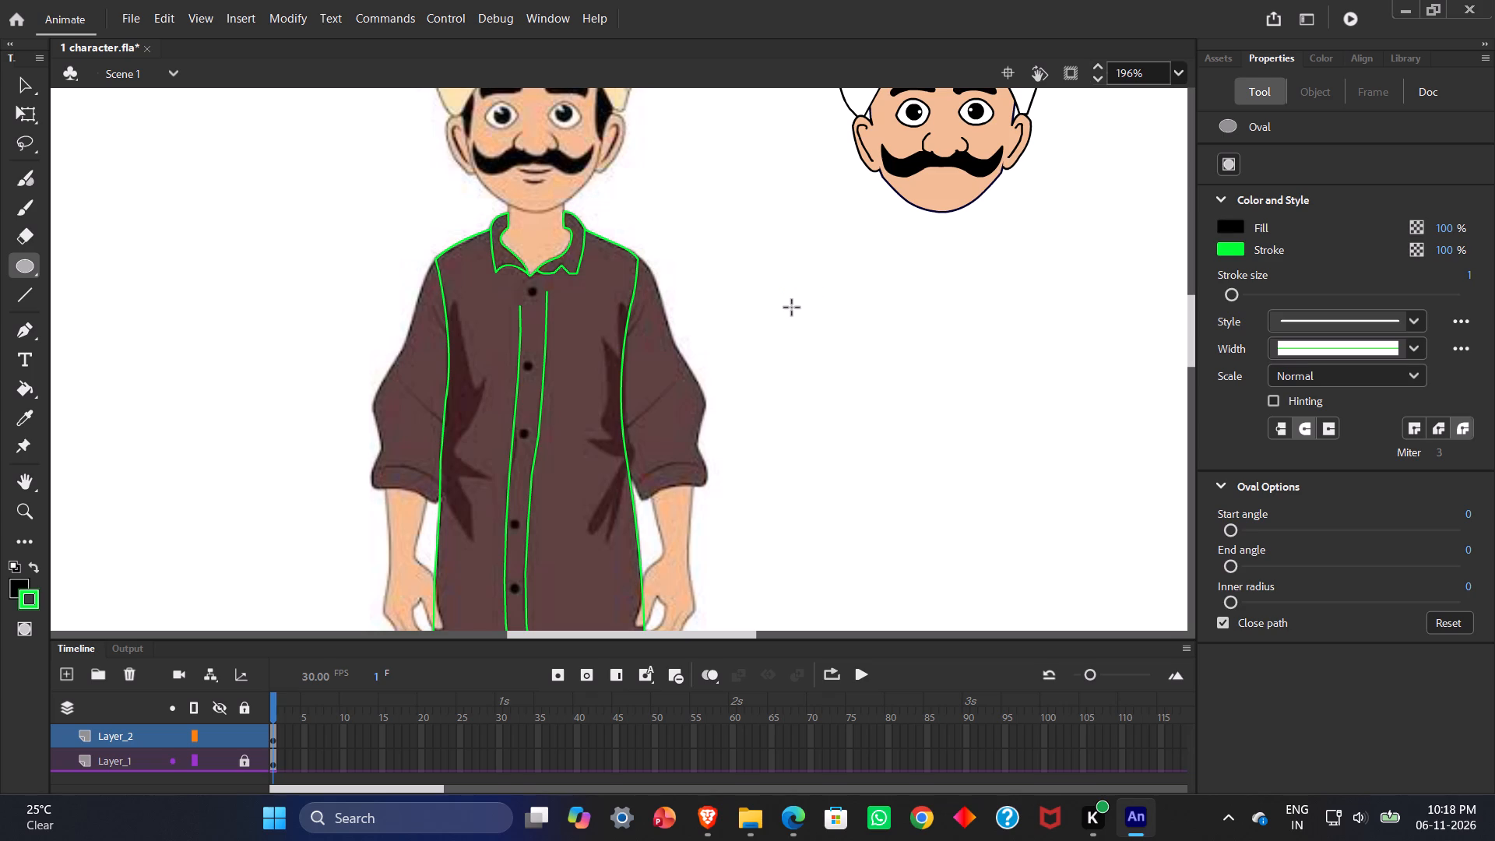
Draw a black-filled circle with a green stroke, about 8 px across, on the empty stage beside the shirt.
left_click_drag(790, 296, 819, 326, "shift")
left_click_drag(819, 326, 814, 301, "shift")
left_click_drag(814, 301, 810, 289, "shift")
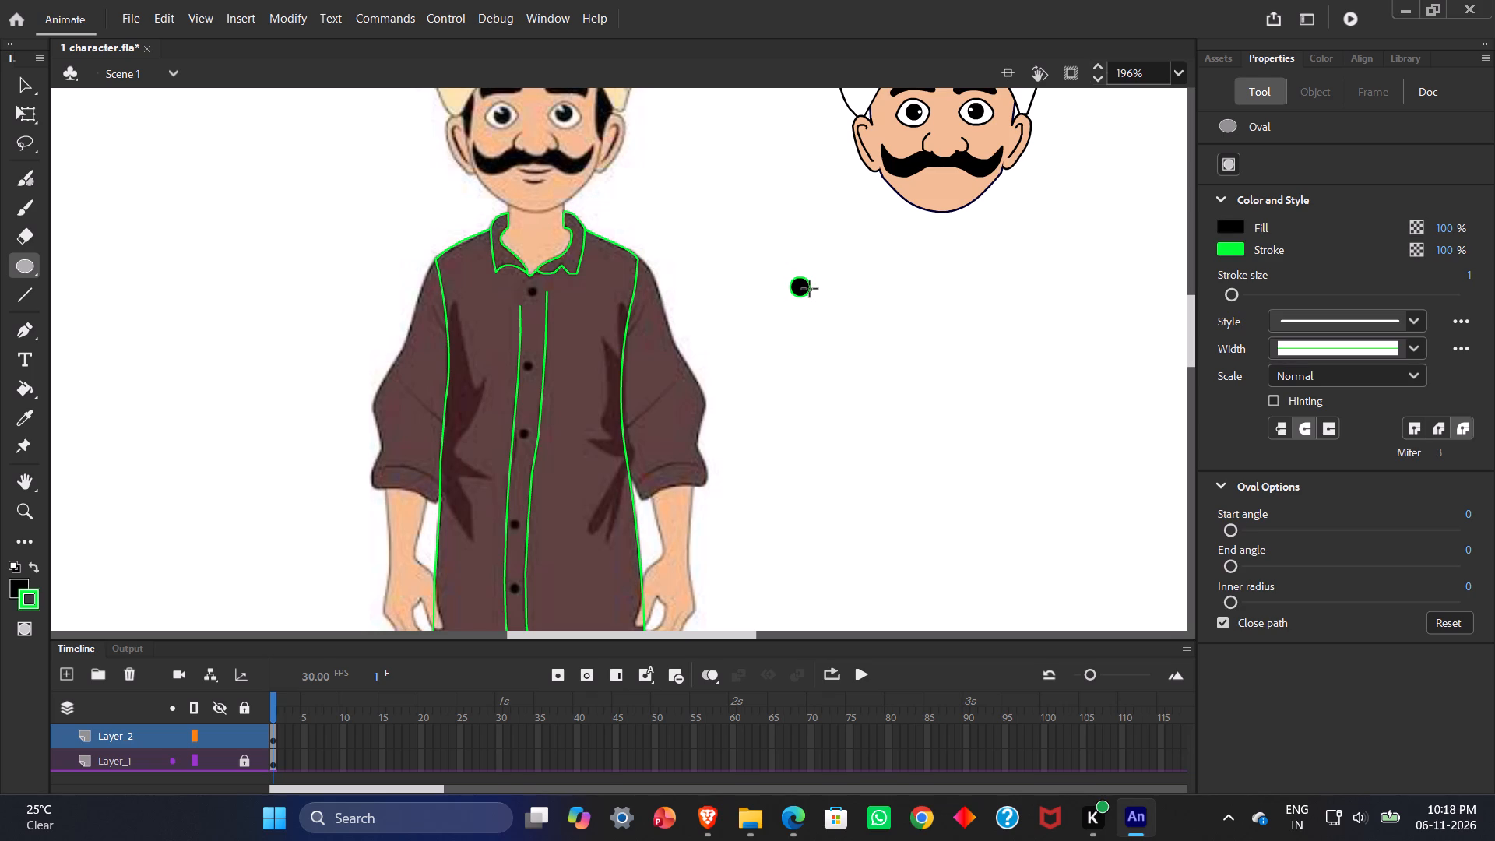
left_click_drag(810, 289, 807, 283, "shift")
Delete the green outline of the small circle beside the shirt, keeping only its black fill.
left_click(28, 93)
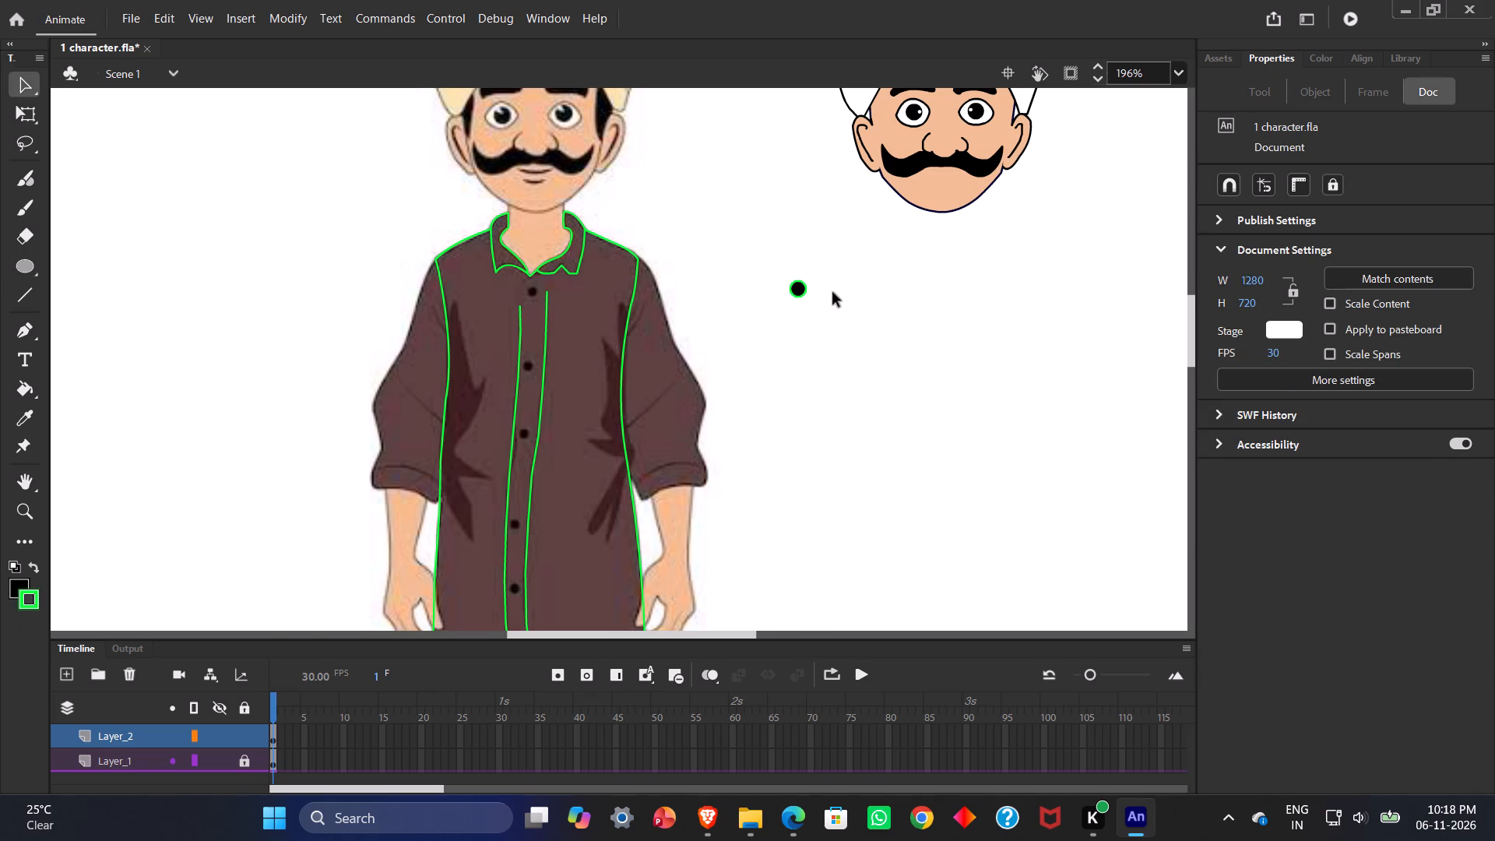
scroll(837, 291, "up", 4, "ctrl")
scroll(637, 227, "up", 2, "ctrl")
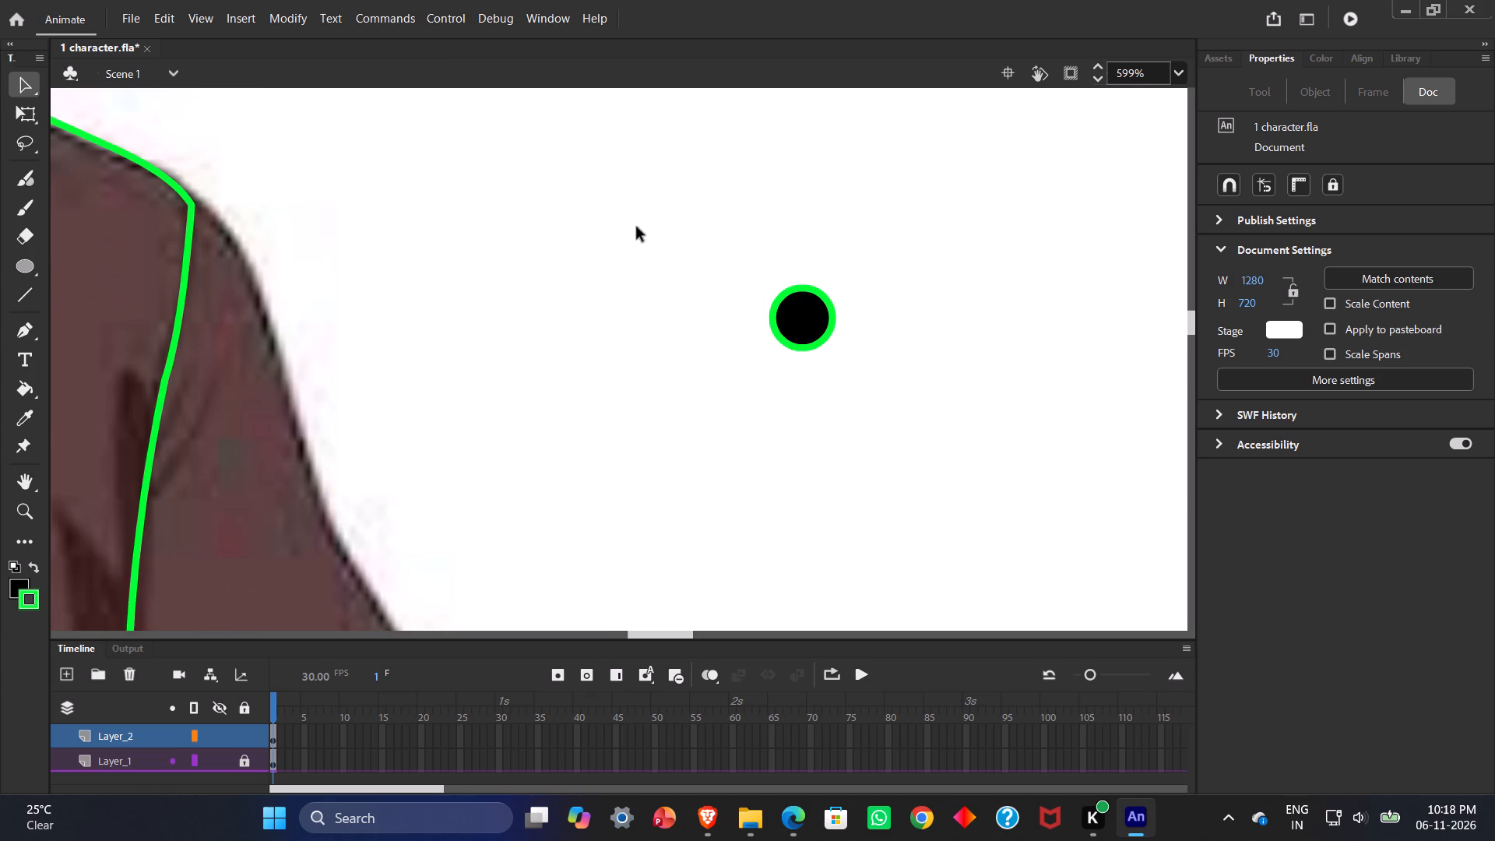
scroll(637, 227, "up", 2, "ctrl")
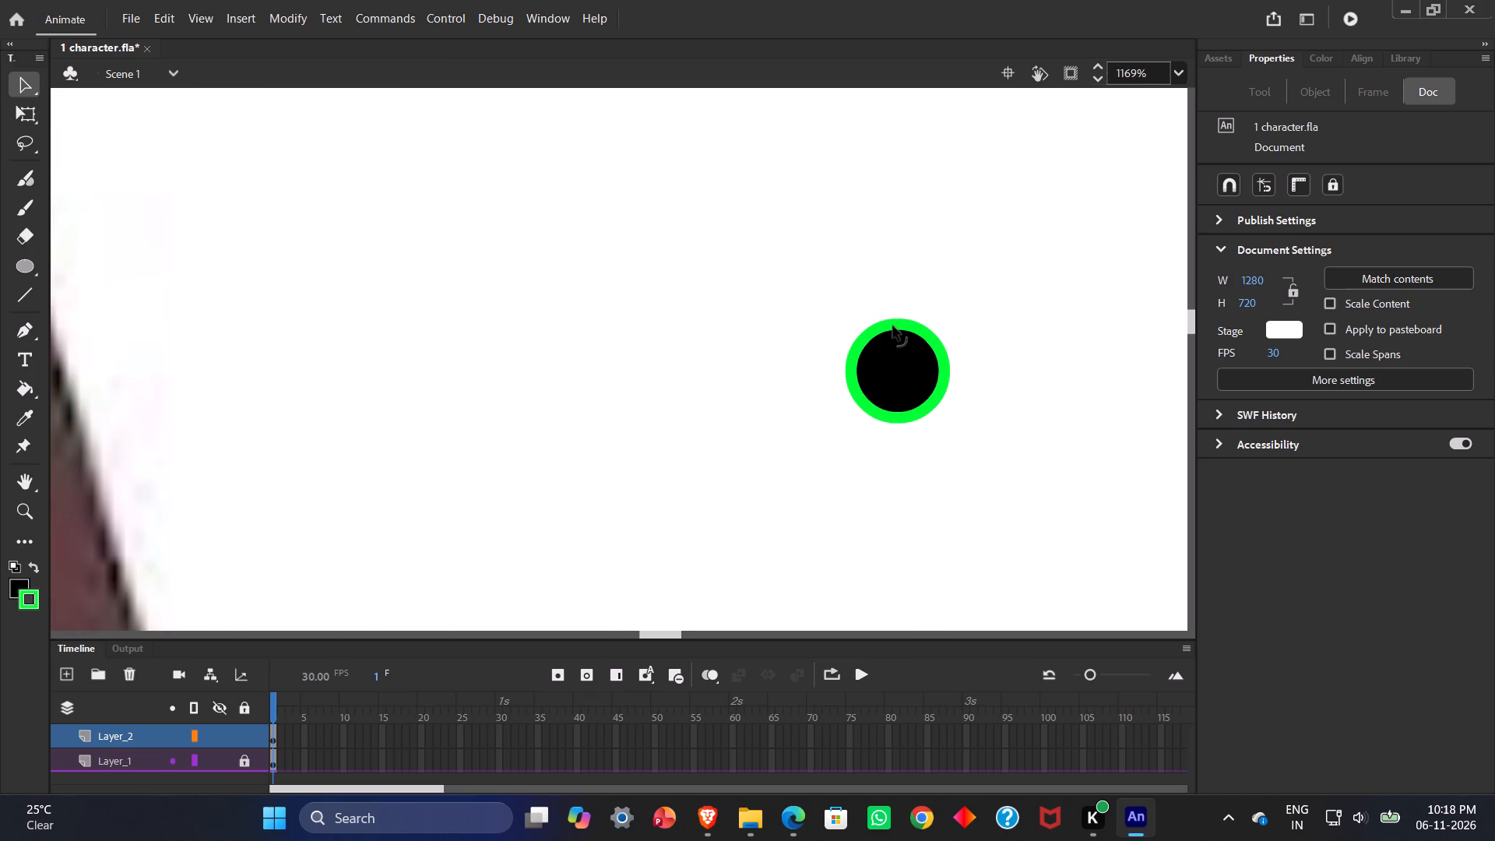
left_click(893, 325)
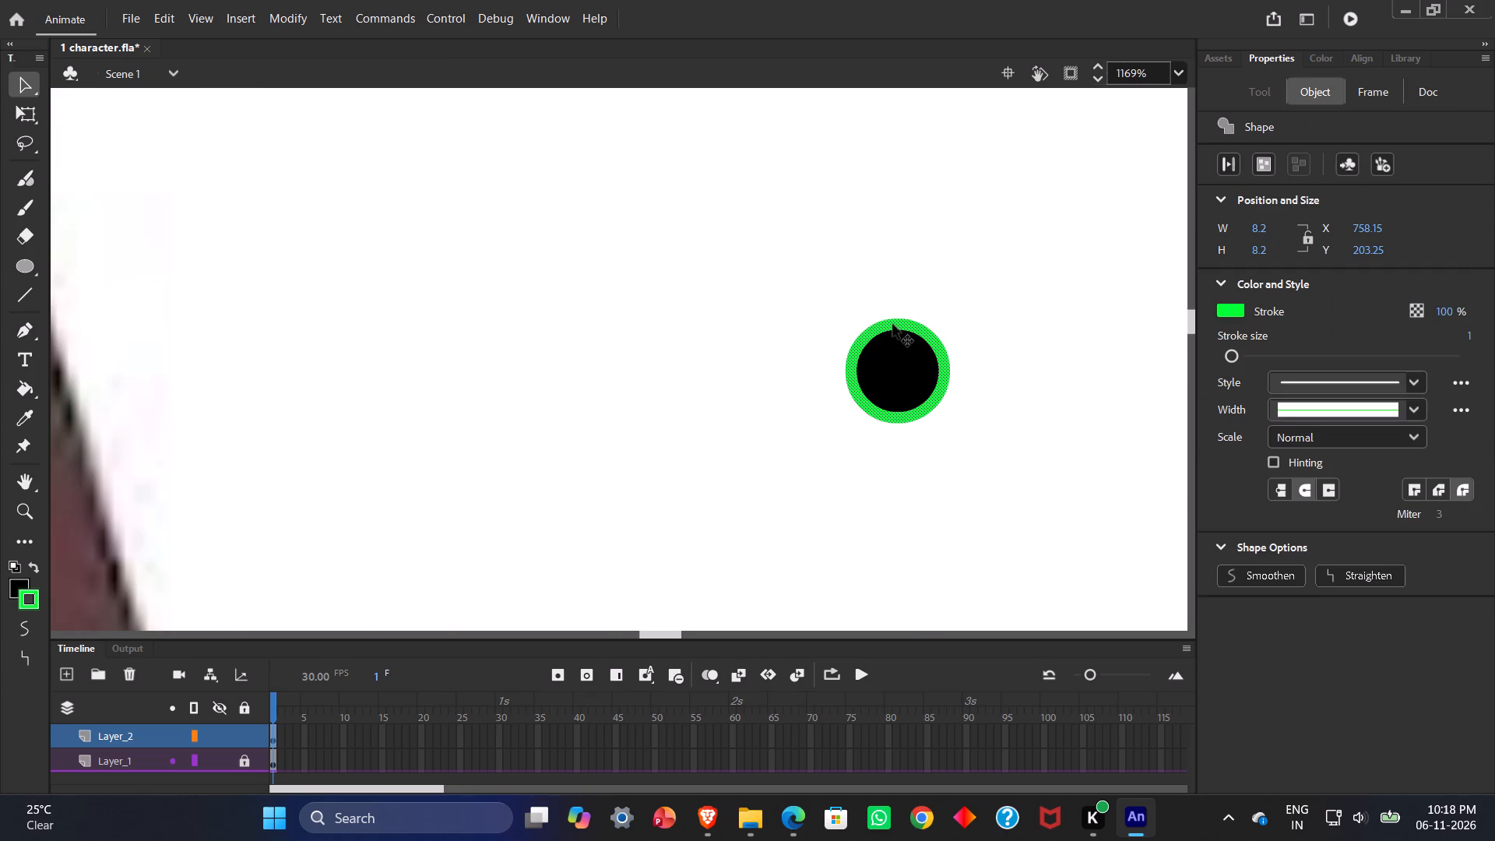
key("BackSpace")
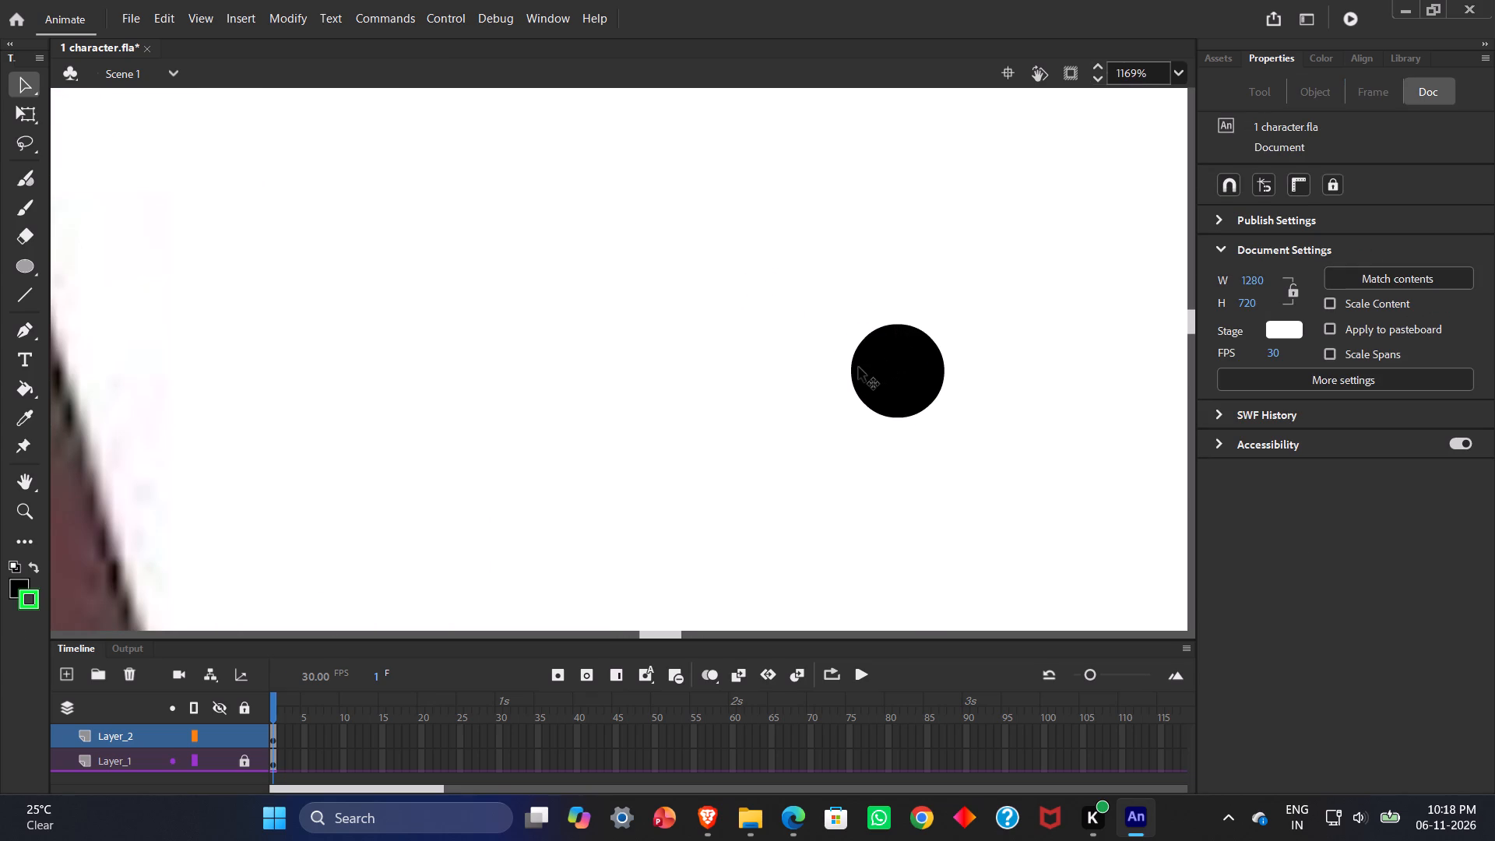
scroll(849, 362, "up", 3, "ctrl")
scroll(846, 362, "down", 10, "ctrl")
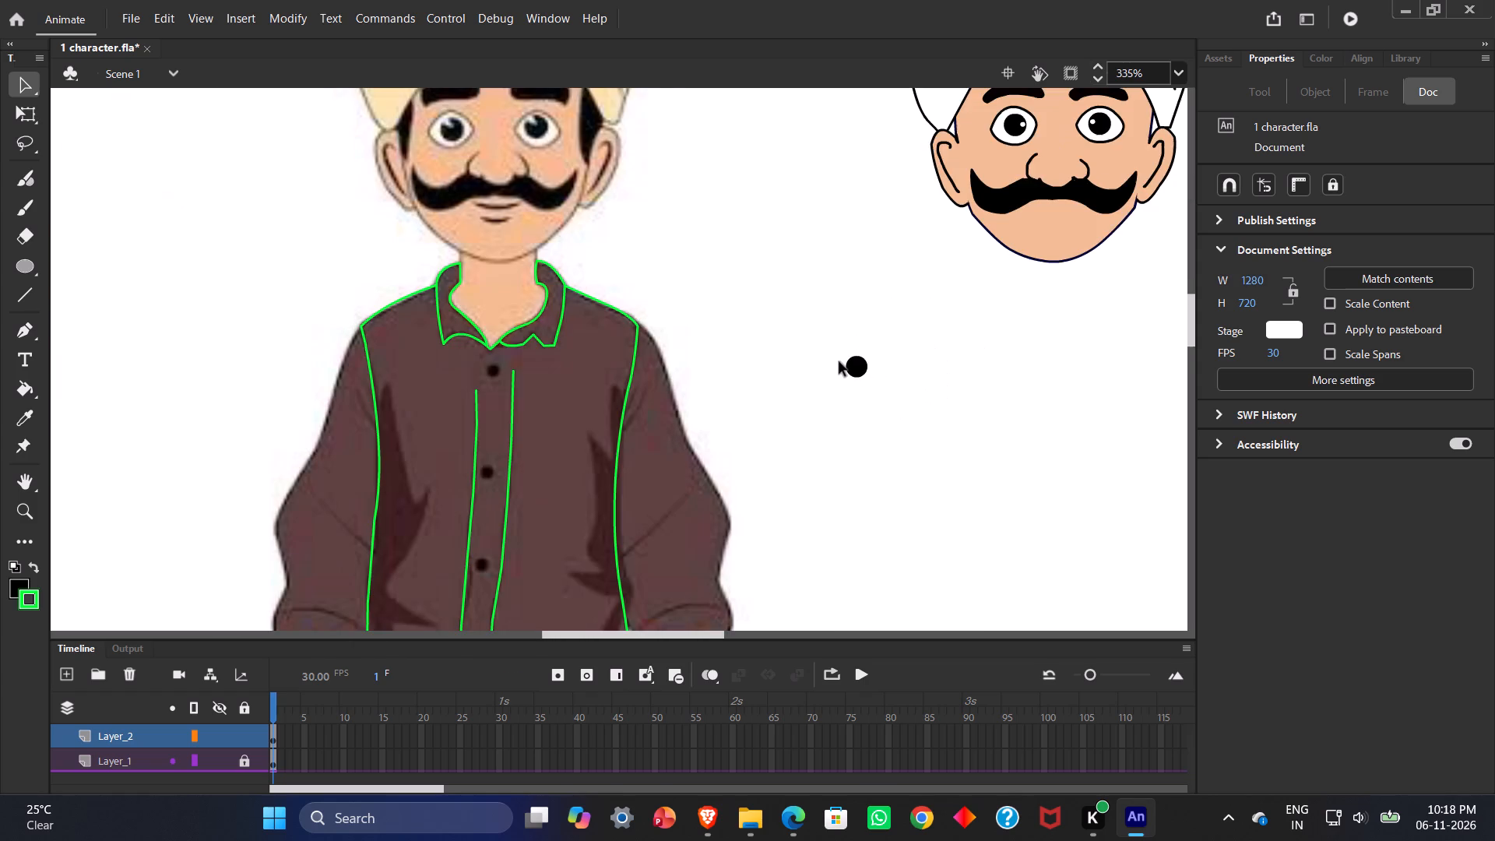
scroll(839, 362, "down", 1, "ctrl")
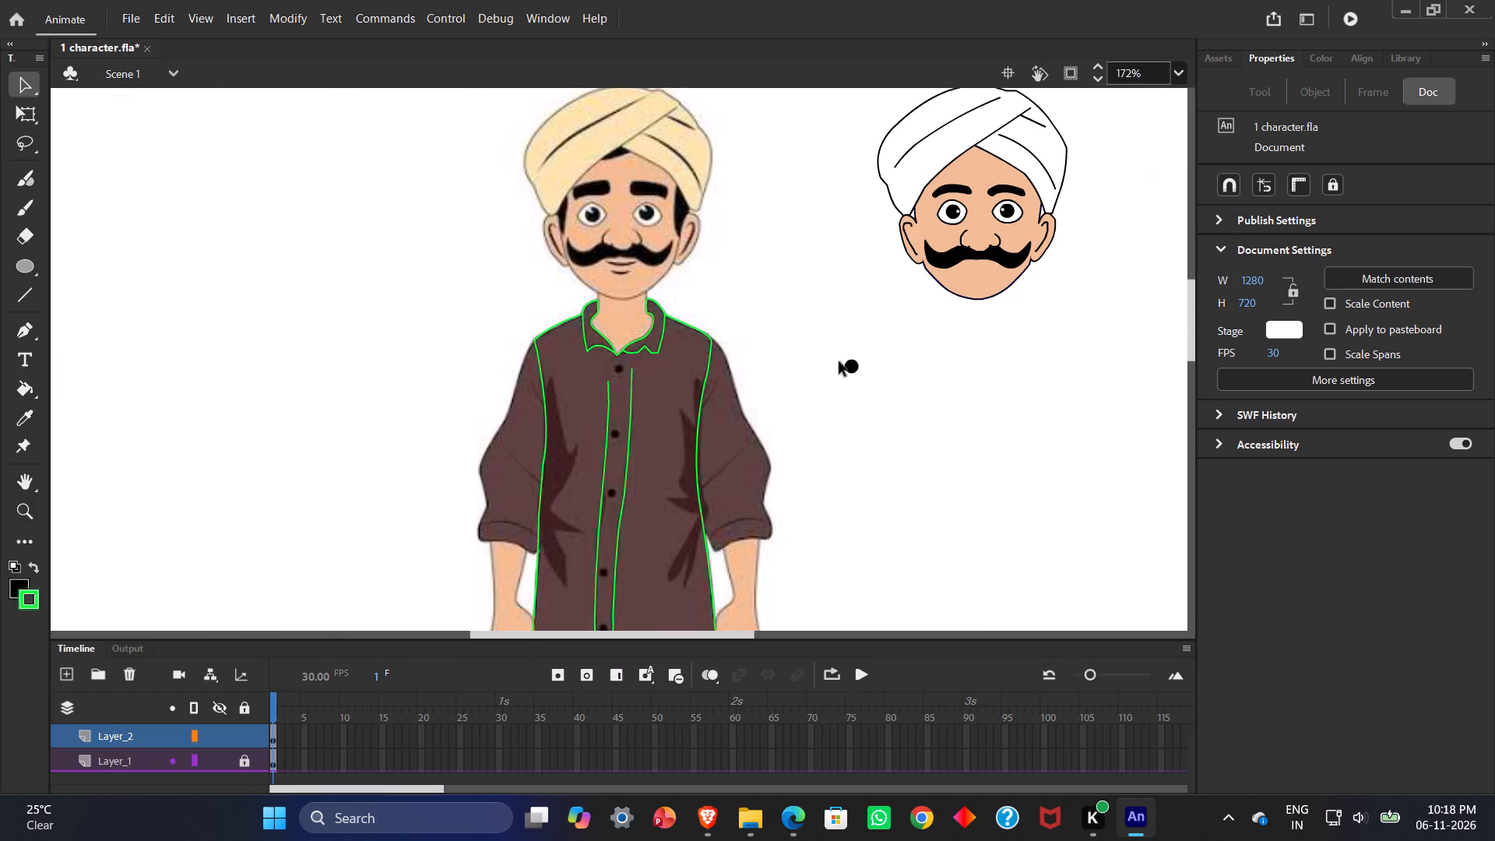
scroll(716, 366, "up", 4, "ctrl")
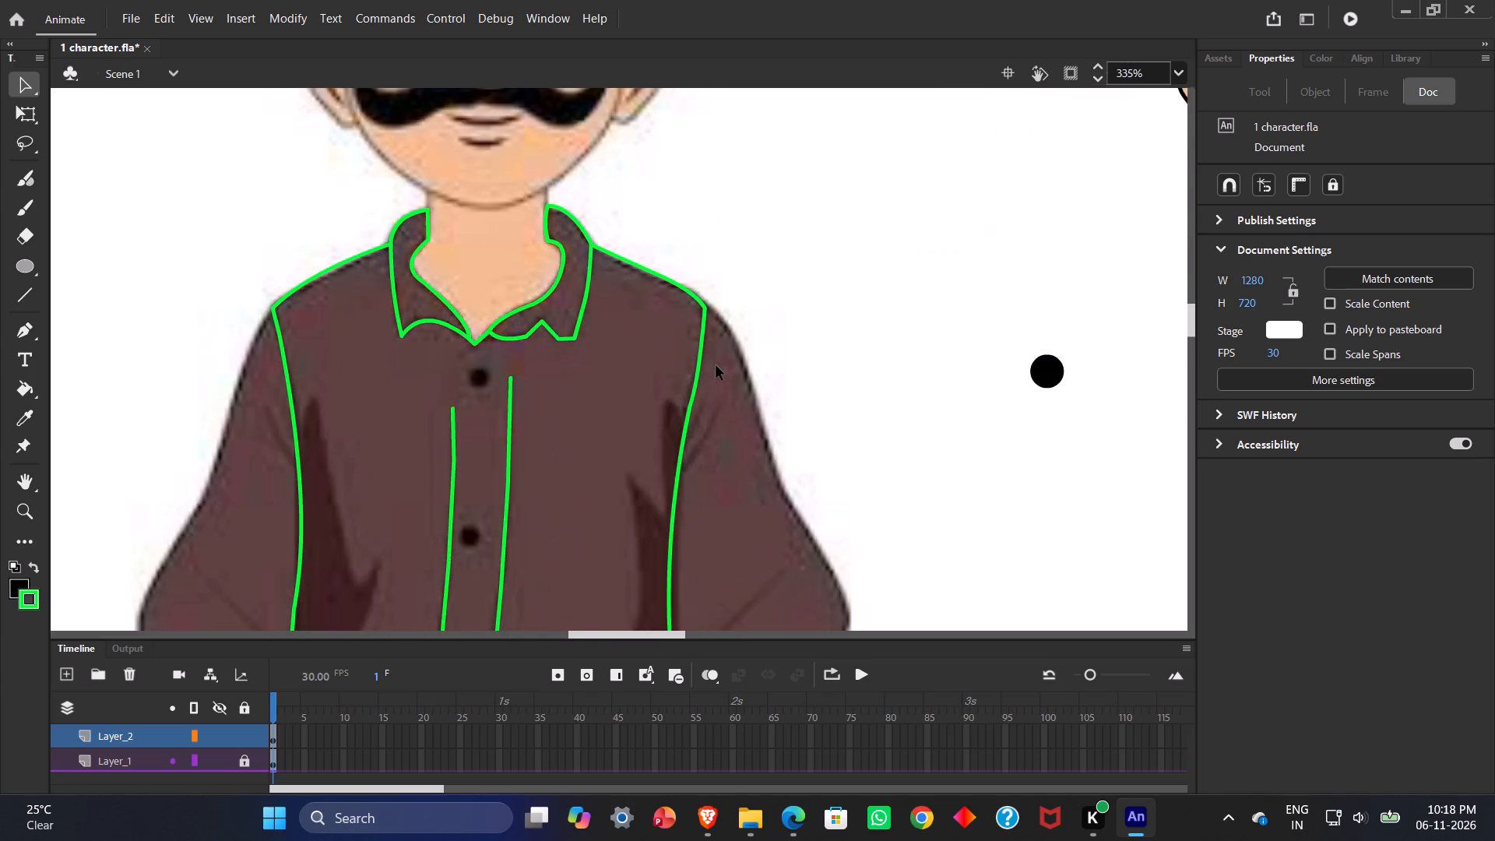
Extend both placket lines up to the collar with green straight Line tool segments beside the top button.
scroll(716, 366, "up", 3, "ctrl")
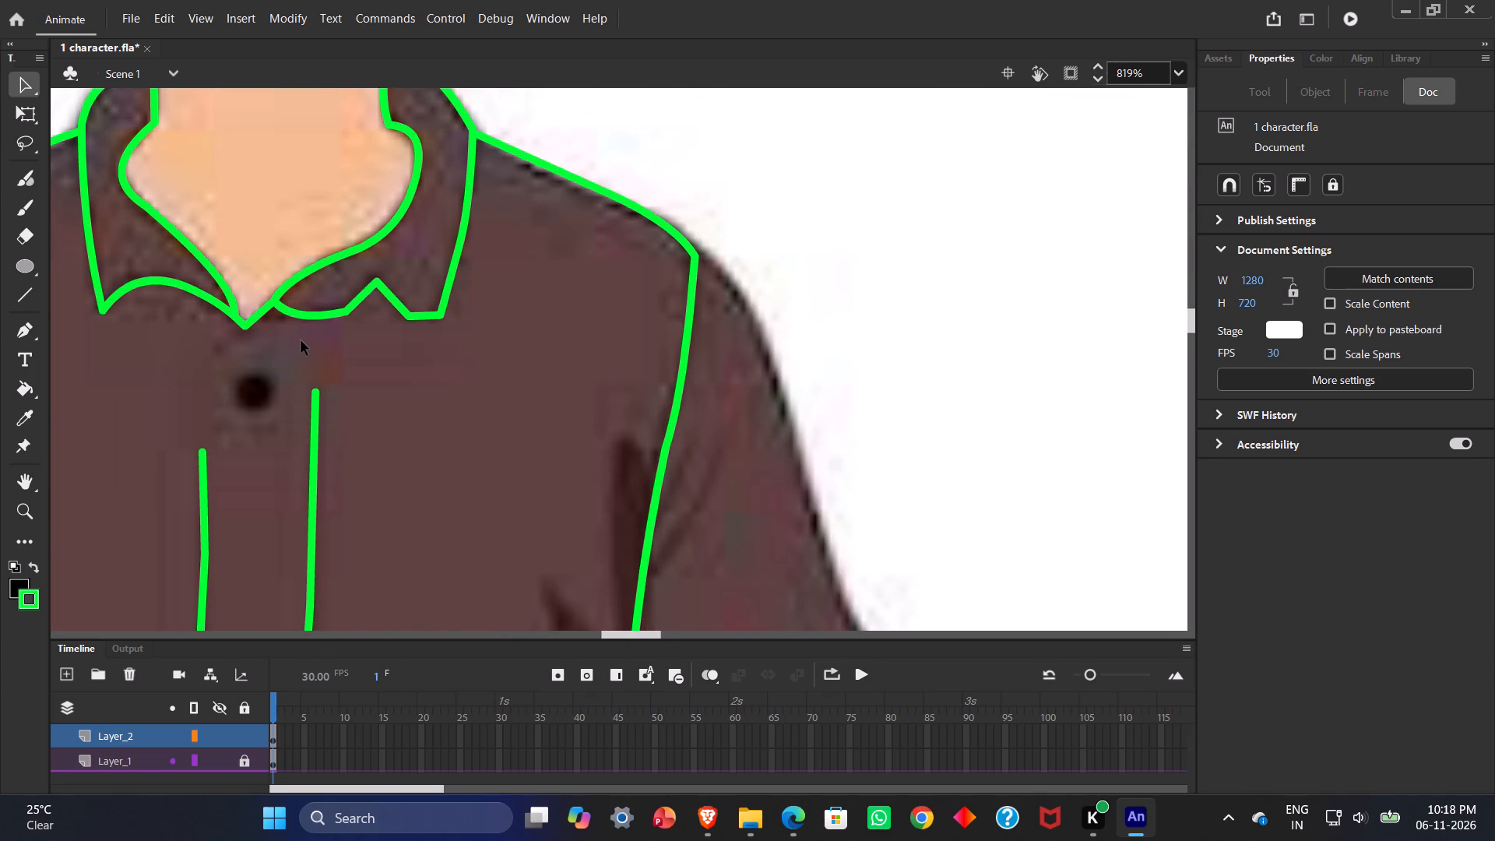
left_click(32, 290)
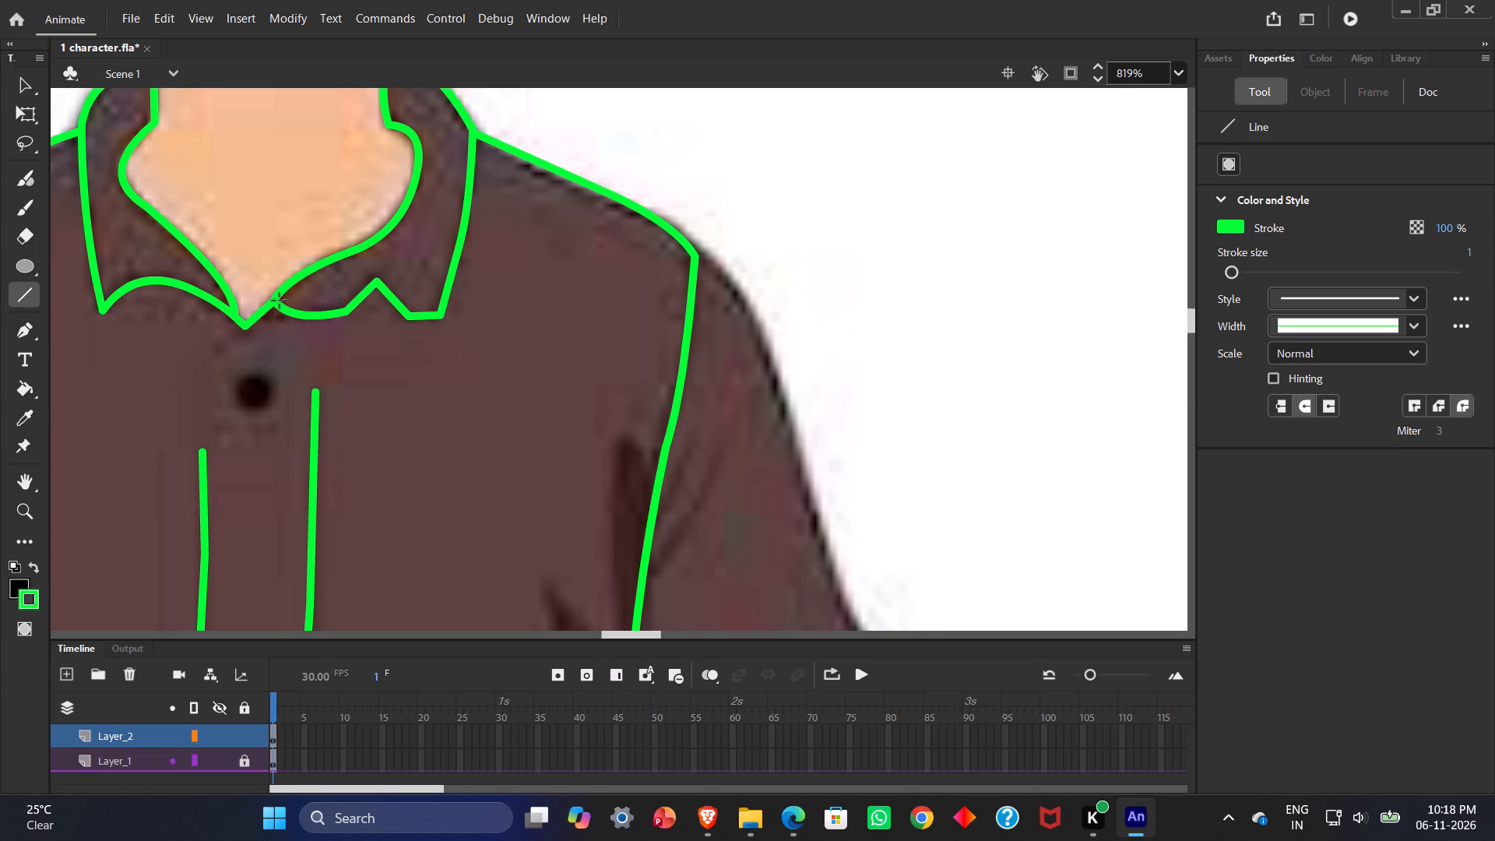
left_click_drag(294, 314, 315, 353)
left_click_drag(315, 353, 319, 393)
left_click_drag(319, 393, 315, 395)
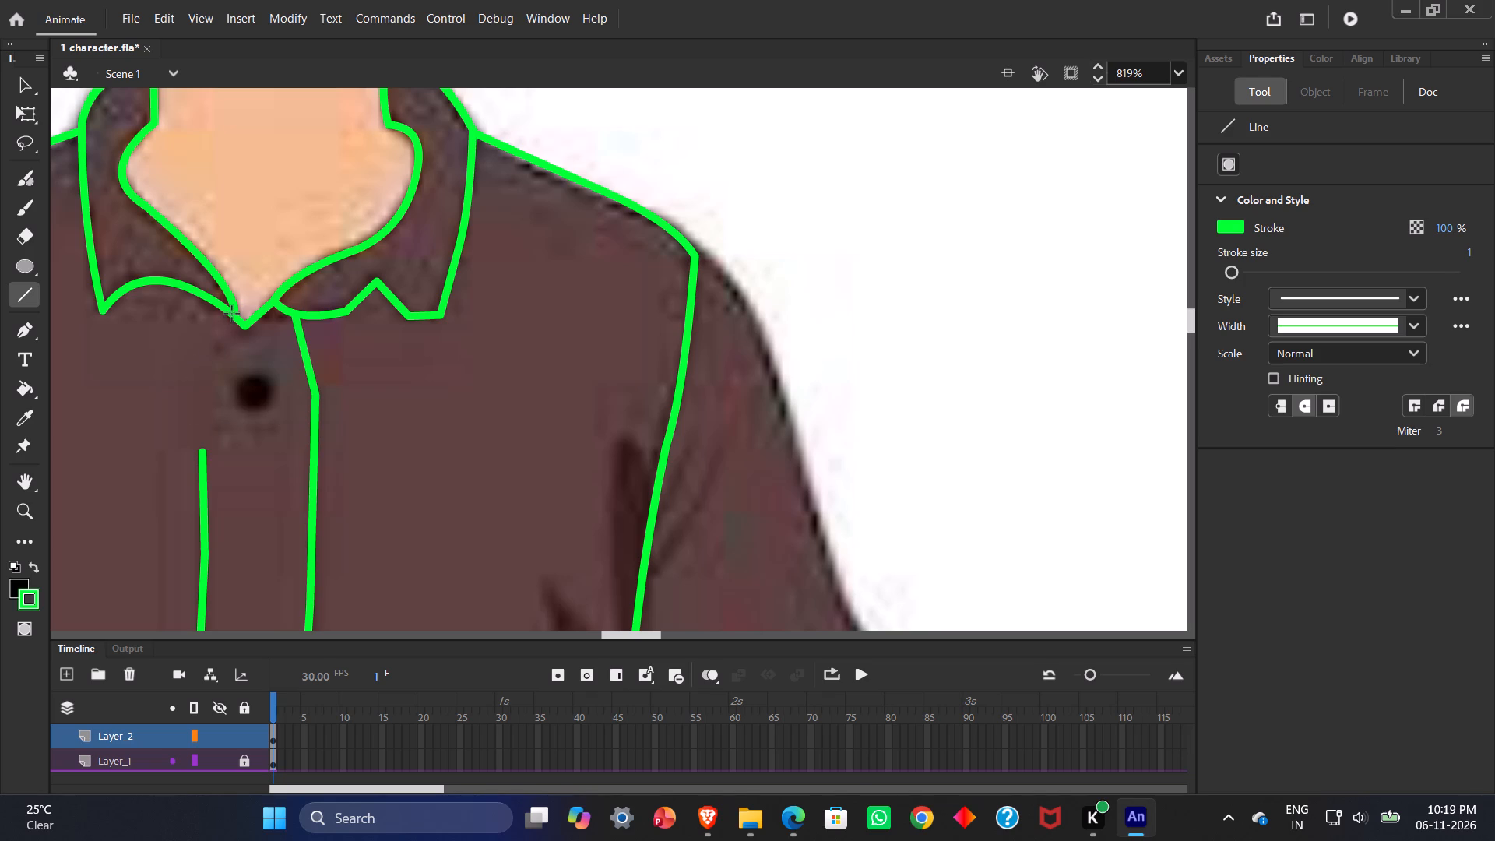
left_click_drag(232, 314, 213, 424)
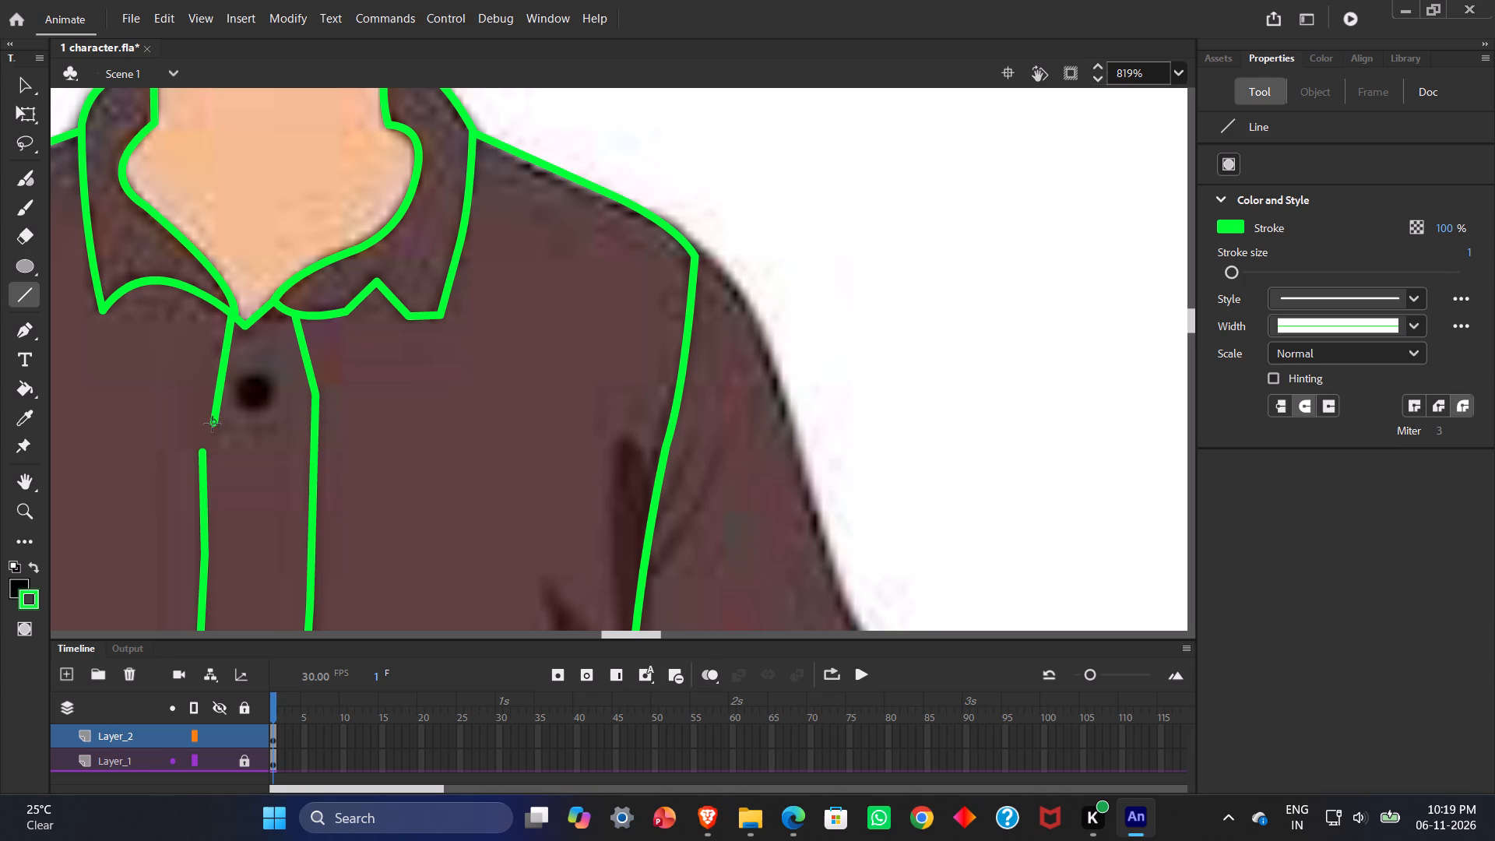
left_click_drag(213, 424, 203, 453)
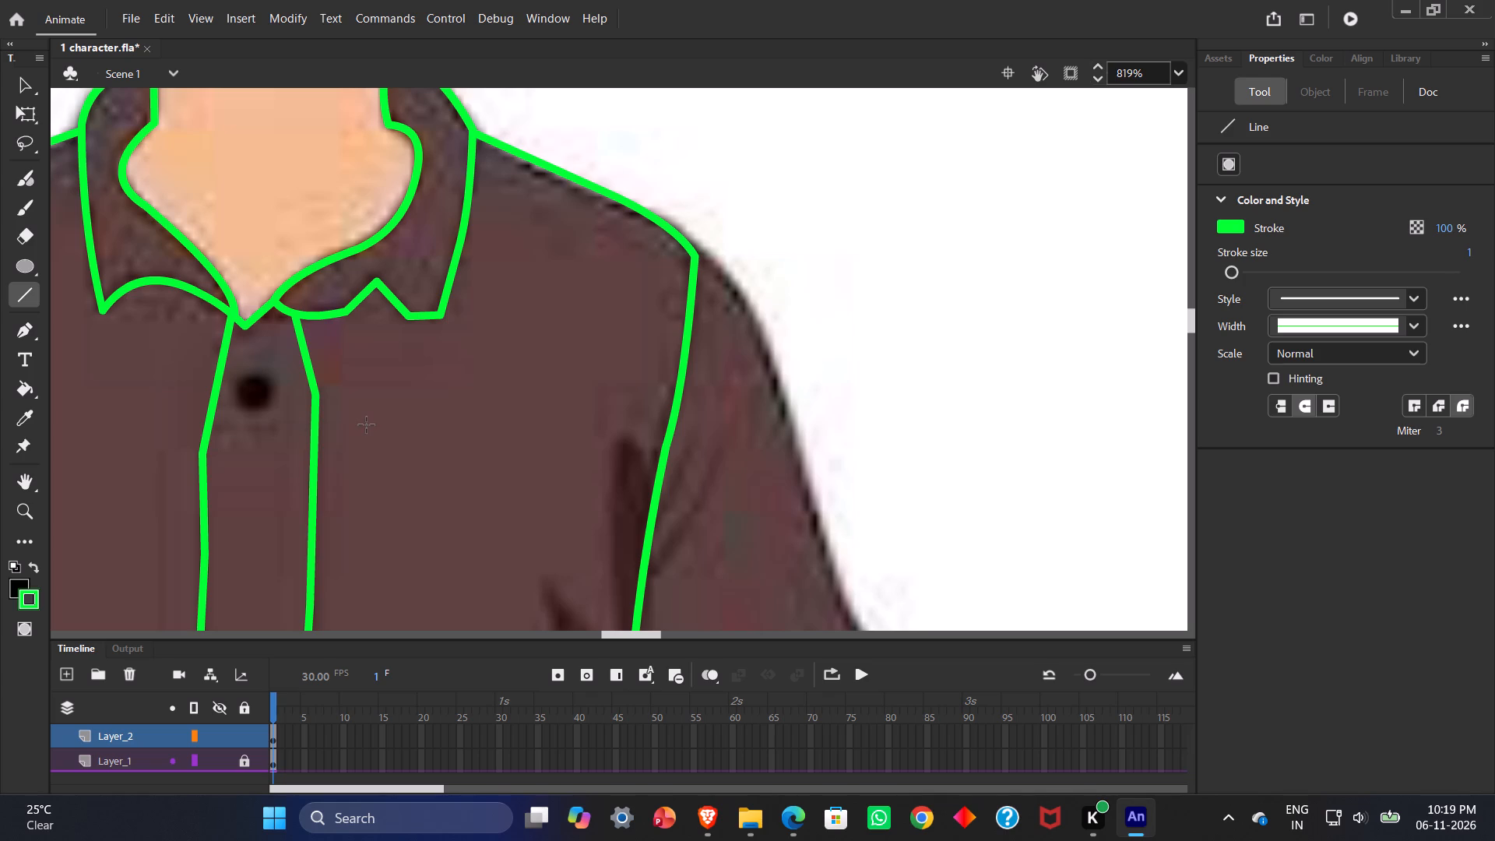
left_click(364, 424)
Look over the traced placket and side outlines of the shirt, up close and as a whole.
scroll(223, 444, "up", 2, "ctrl")
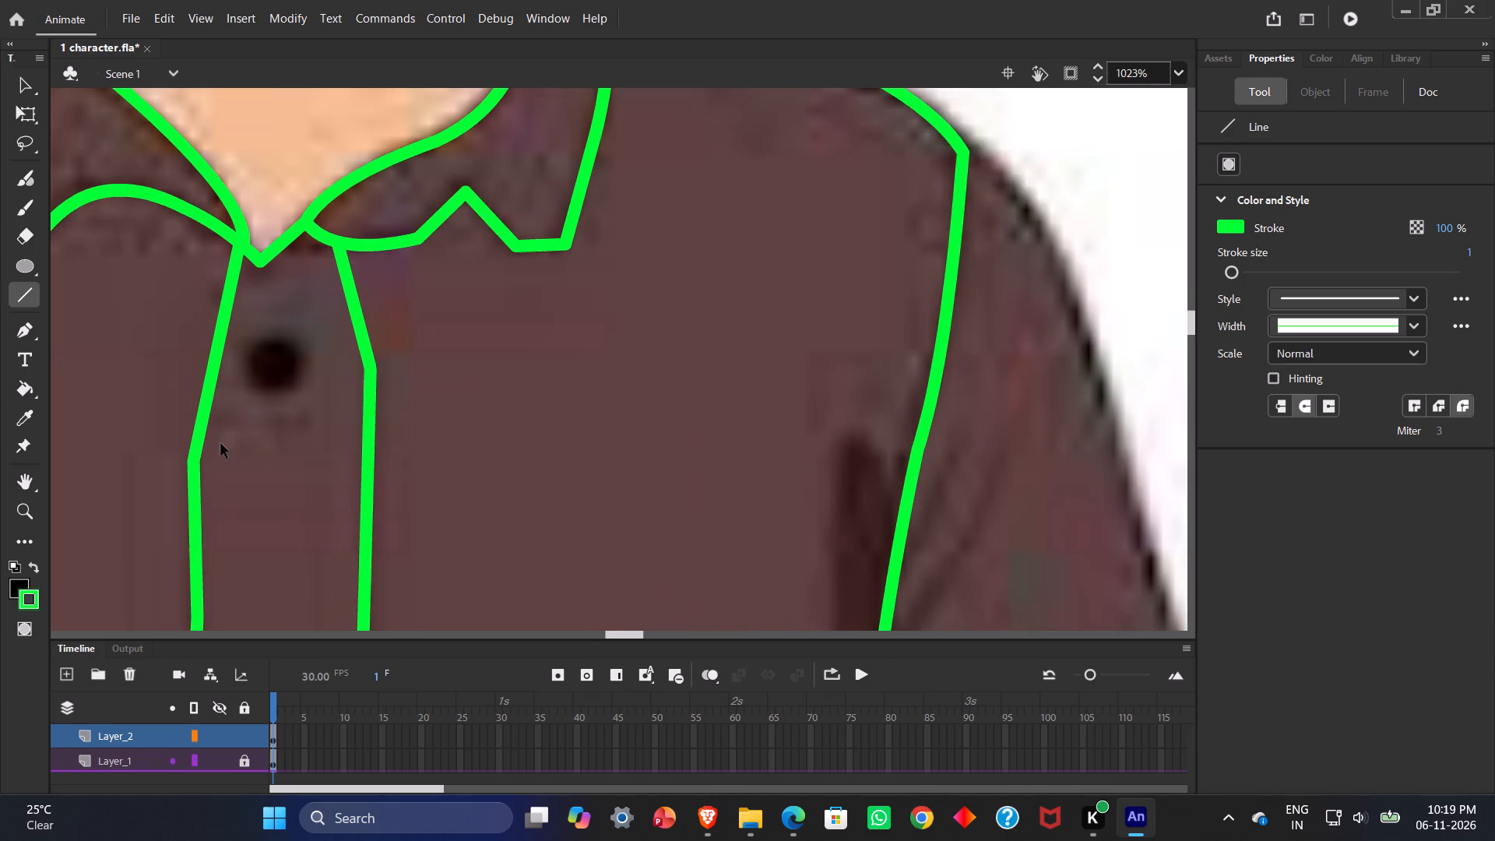
scroll(102, 461, "up", 5, "ctrl")
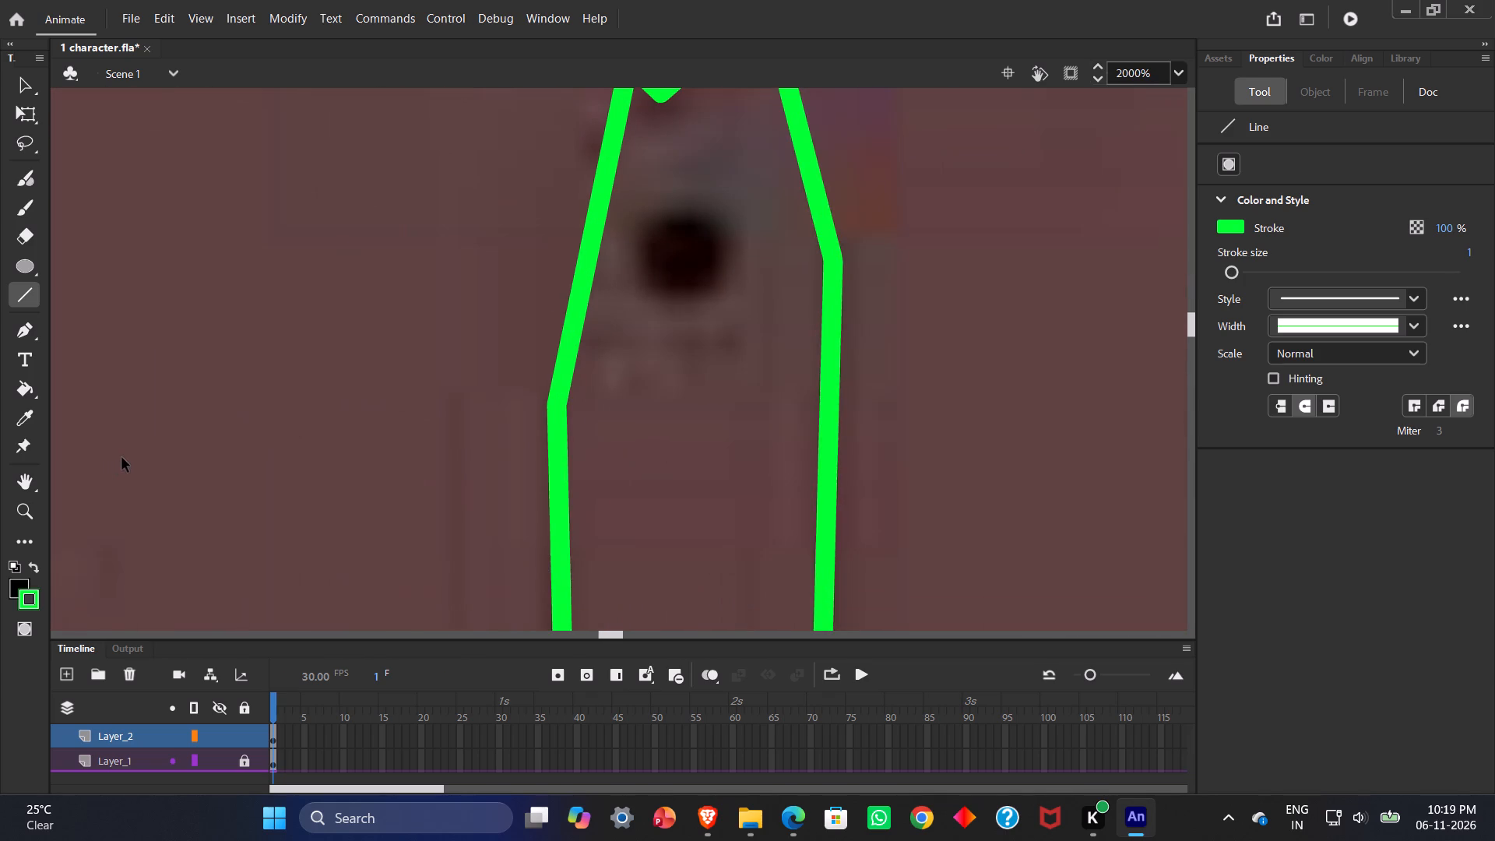
scroll(122, 458, "down", 9, "ctrl")
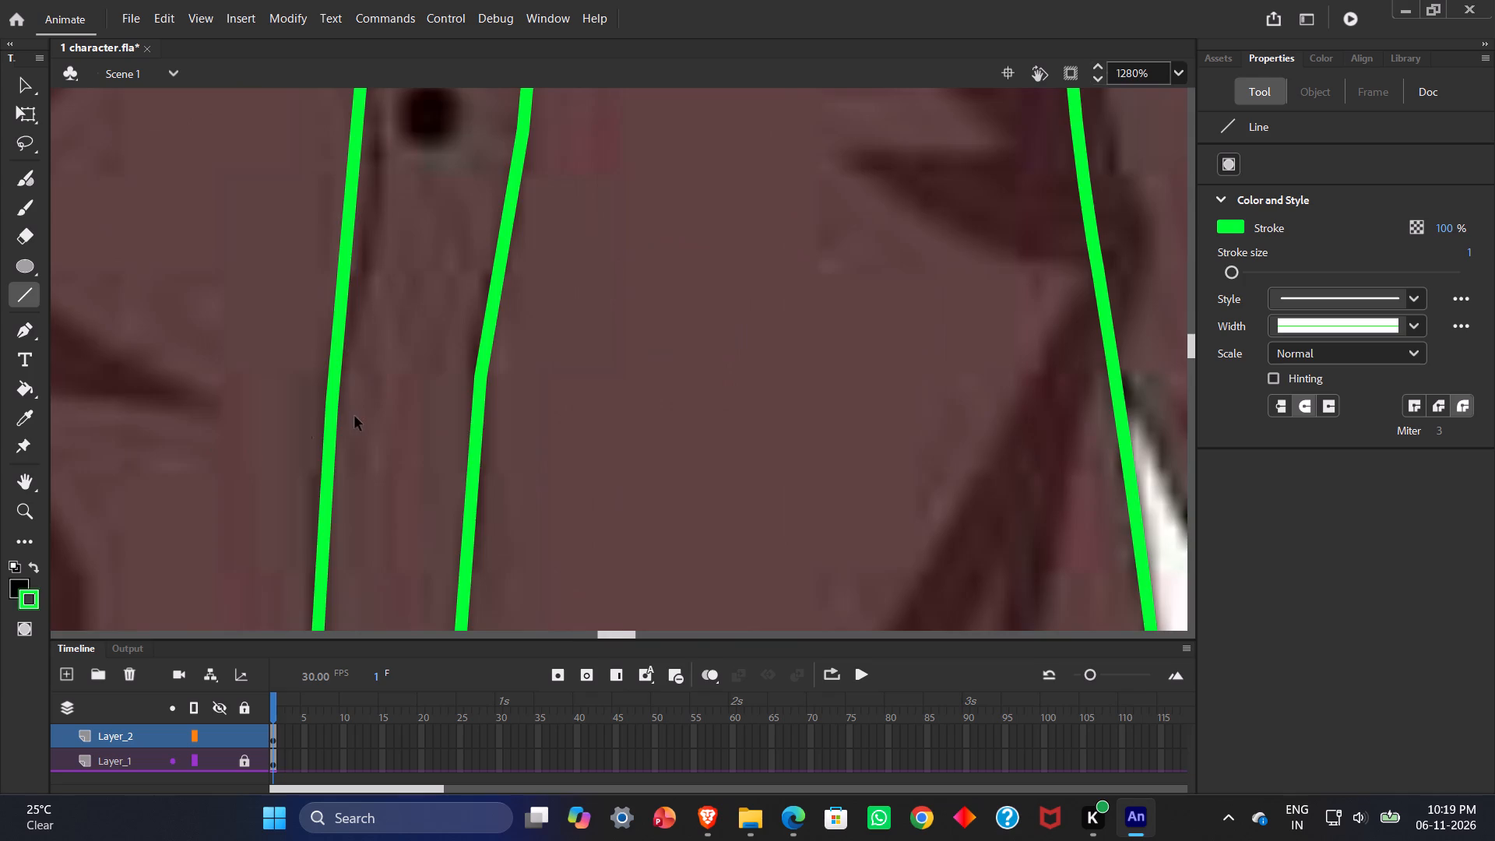
scroll(357, 417, "down", 7, "ctrl")
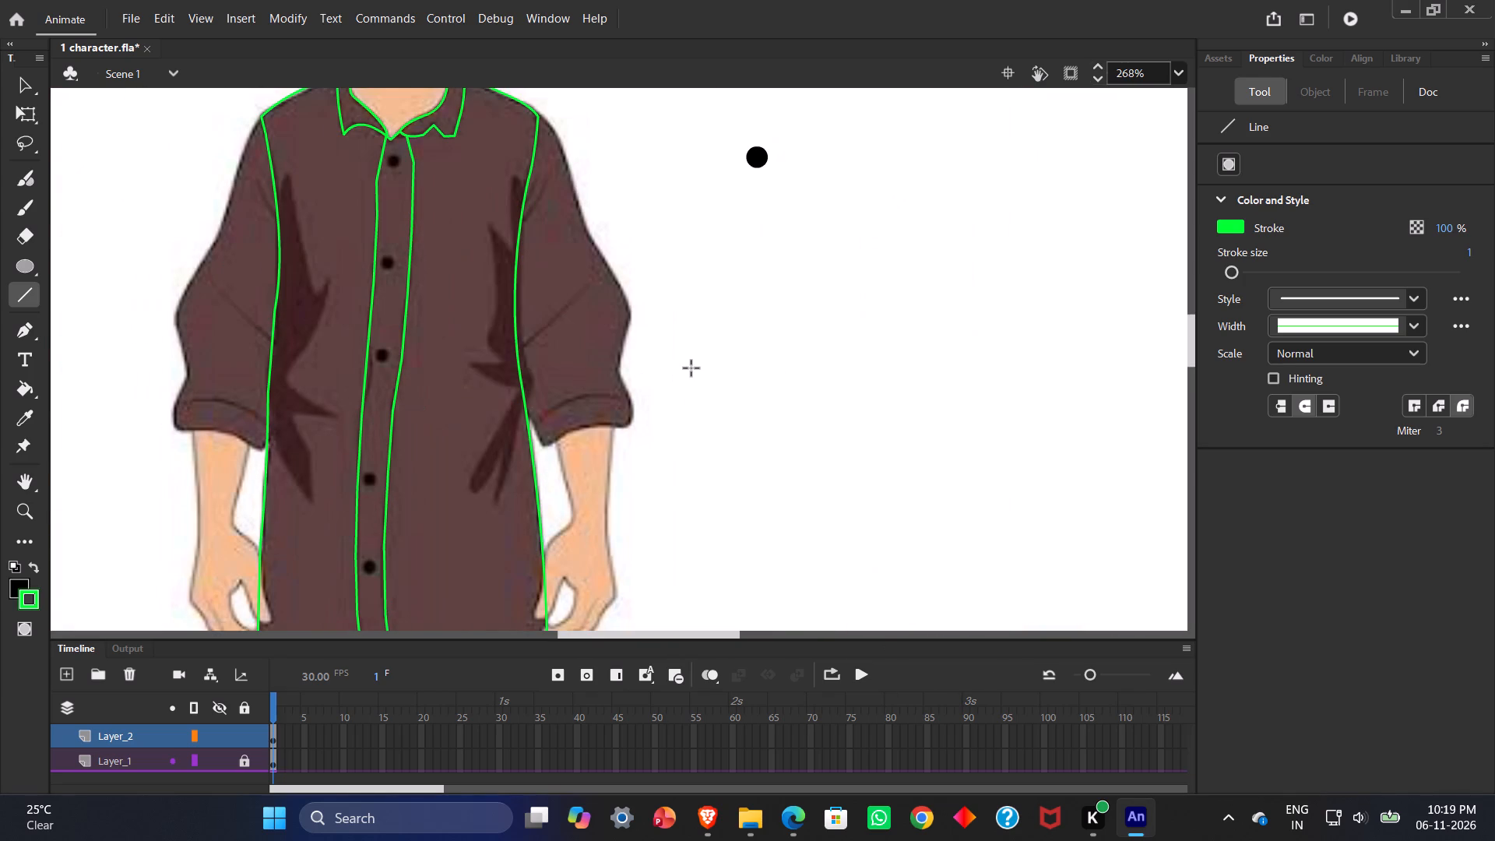
scroll(691, 368, "down", 3)
scroll(691, 368, "up", 3)
scroll(105, 414, "up", 4, "ctrl")
scroll(105, 414, "down", 3, "ctrl")
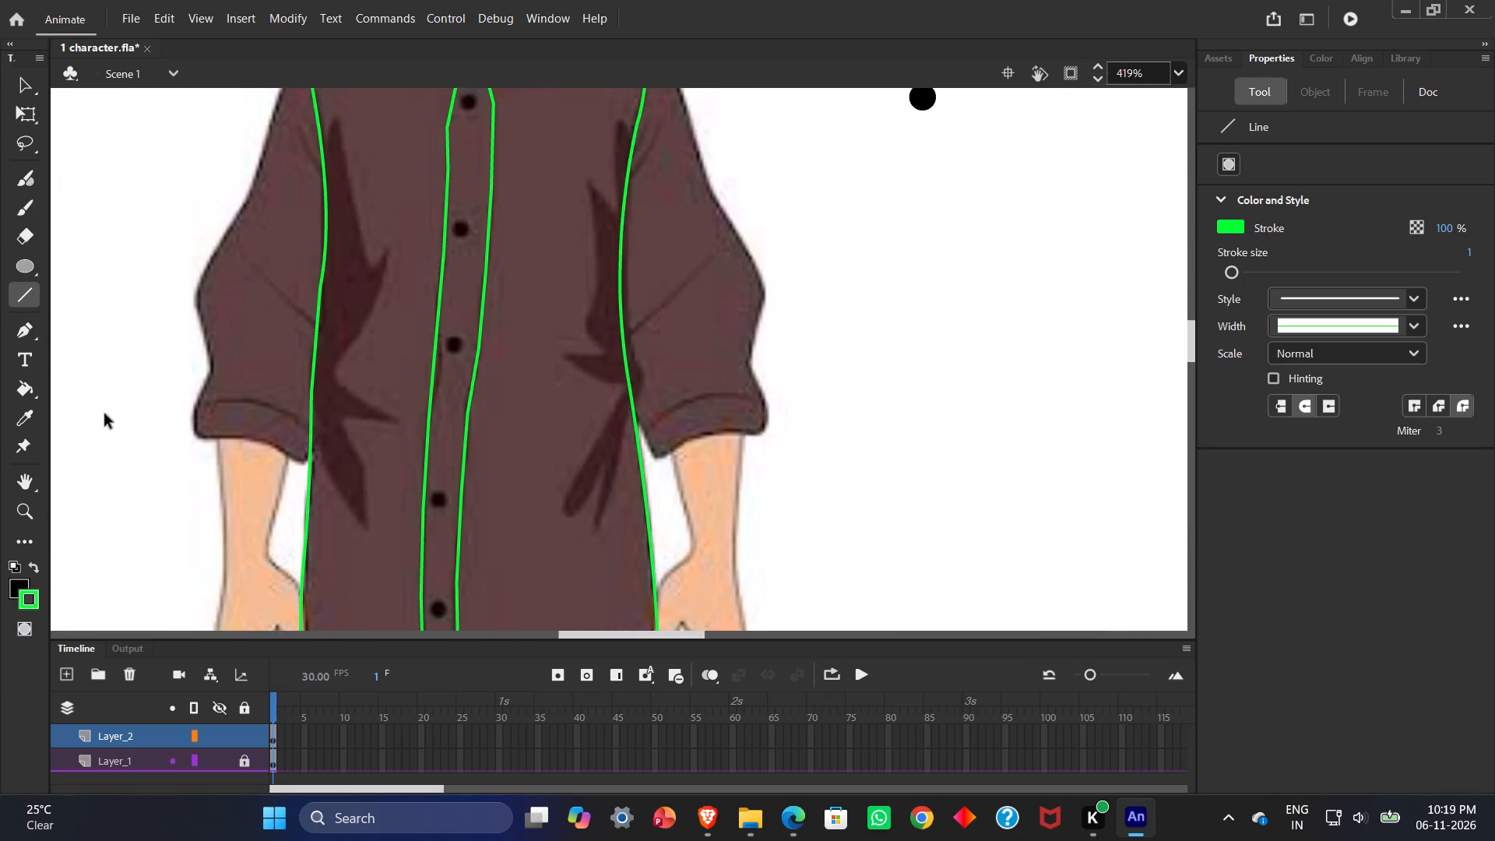
scroll(105, 414, "up", 3, "ctrl")
scroll(203, 416, "down", 2, "ctrl")
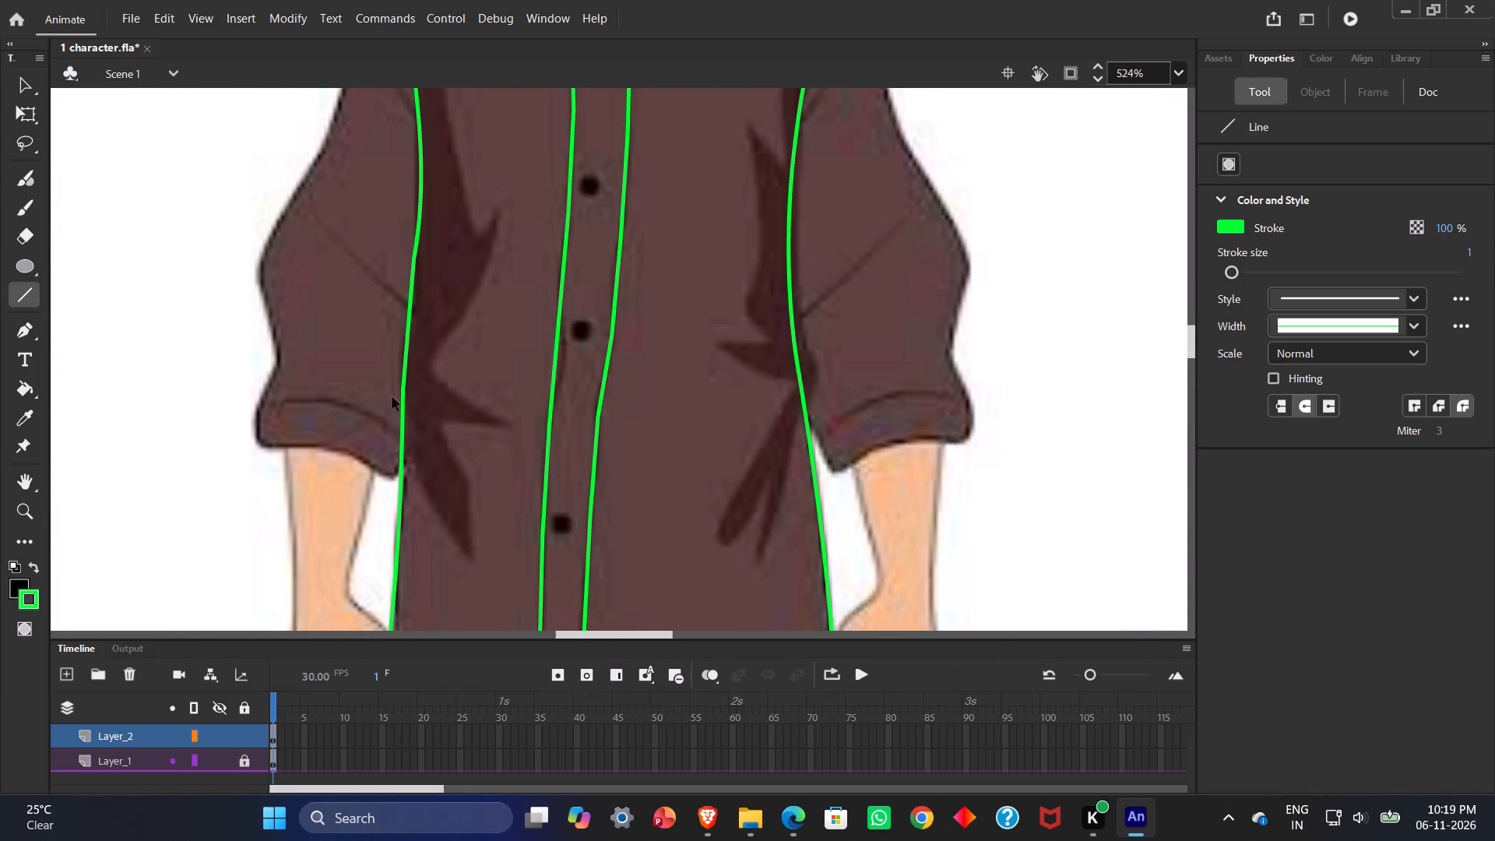
scroll(599, 378, "down", 5, "ctrl")
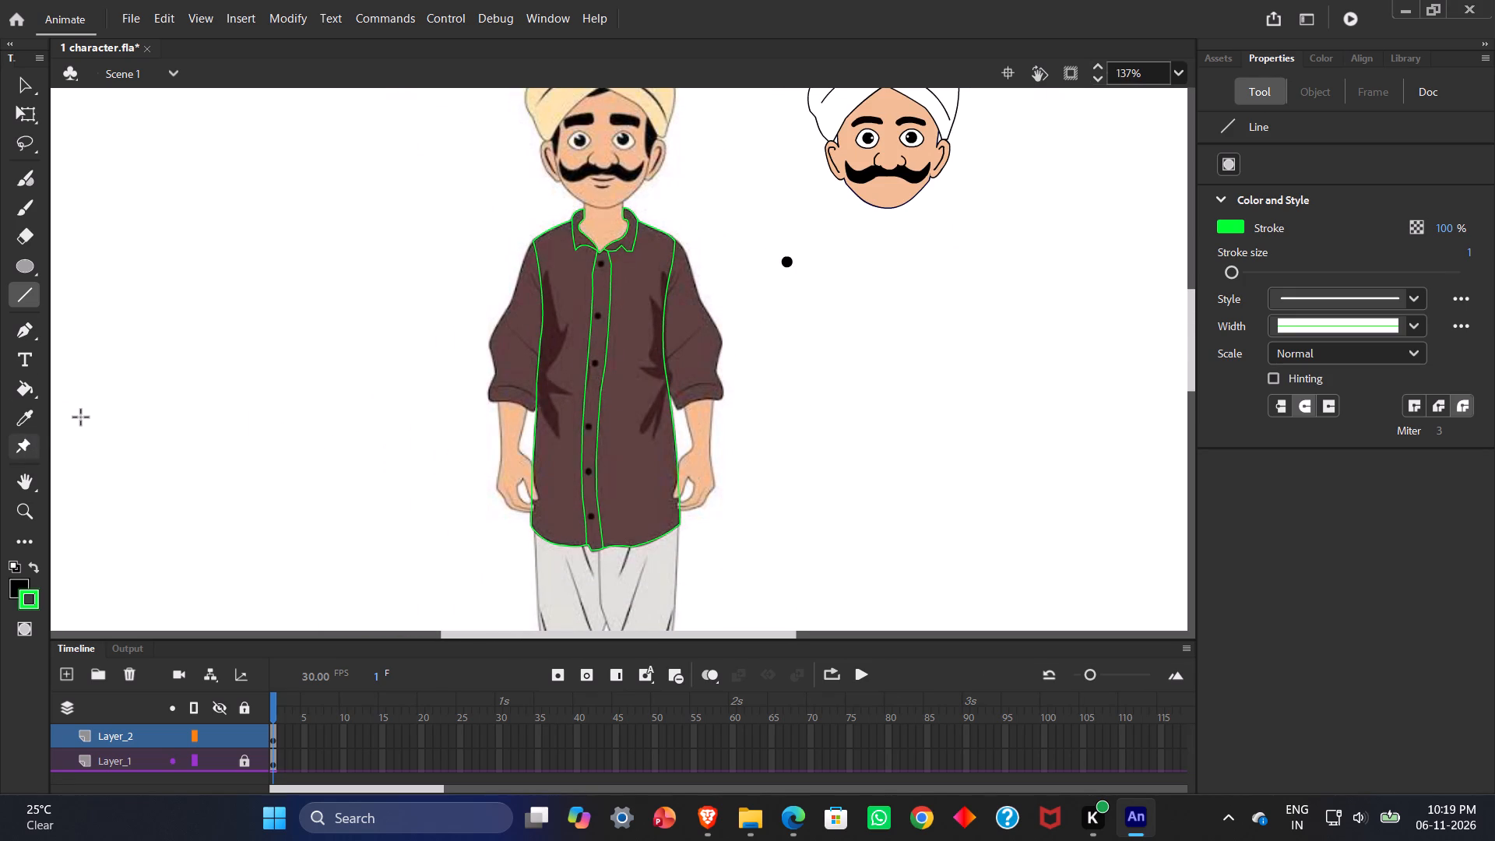
Fill the shirt's two front panels, the button placket and the right collar flap with the brown sampled from the reference shirt.
left_click(27, 392)
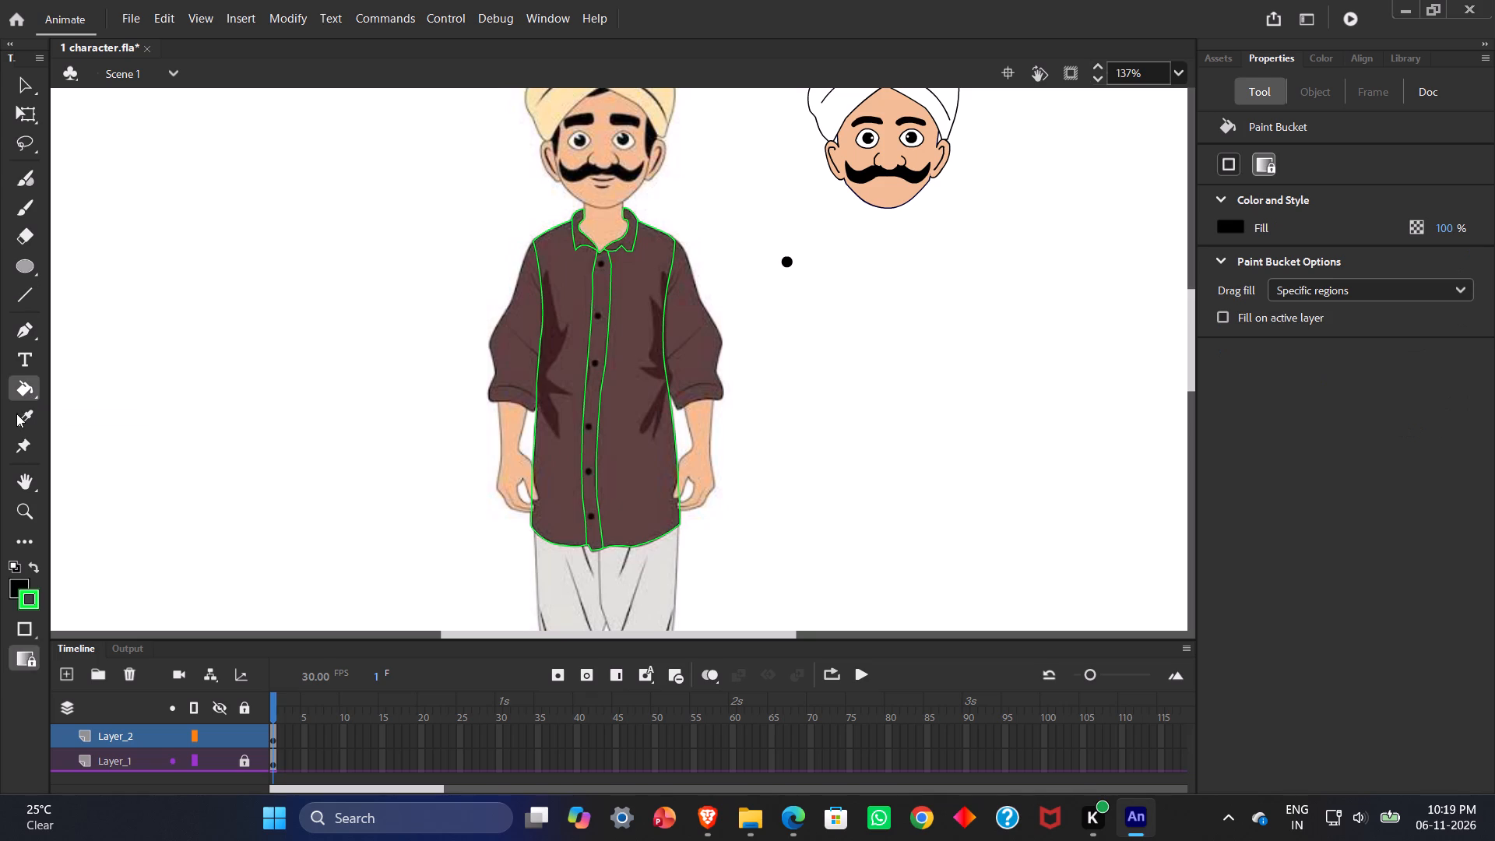
left_click(19, 417)
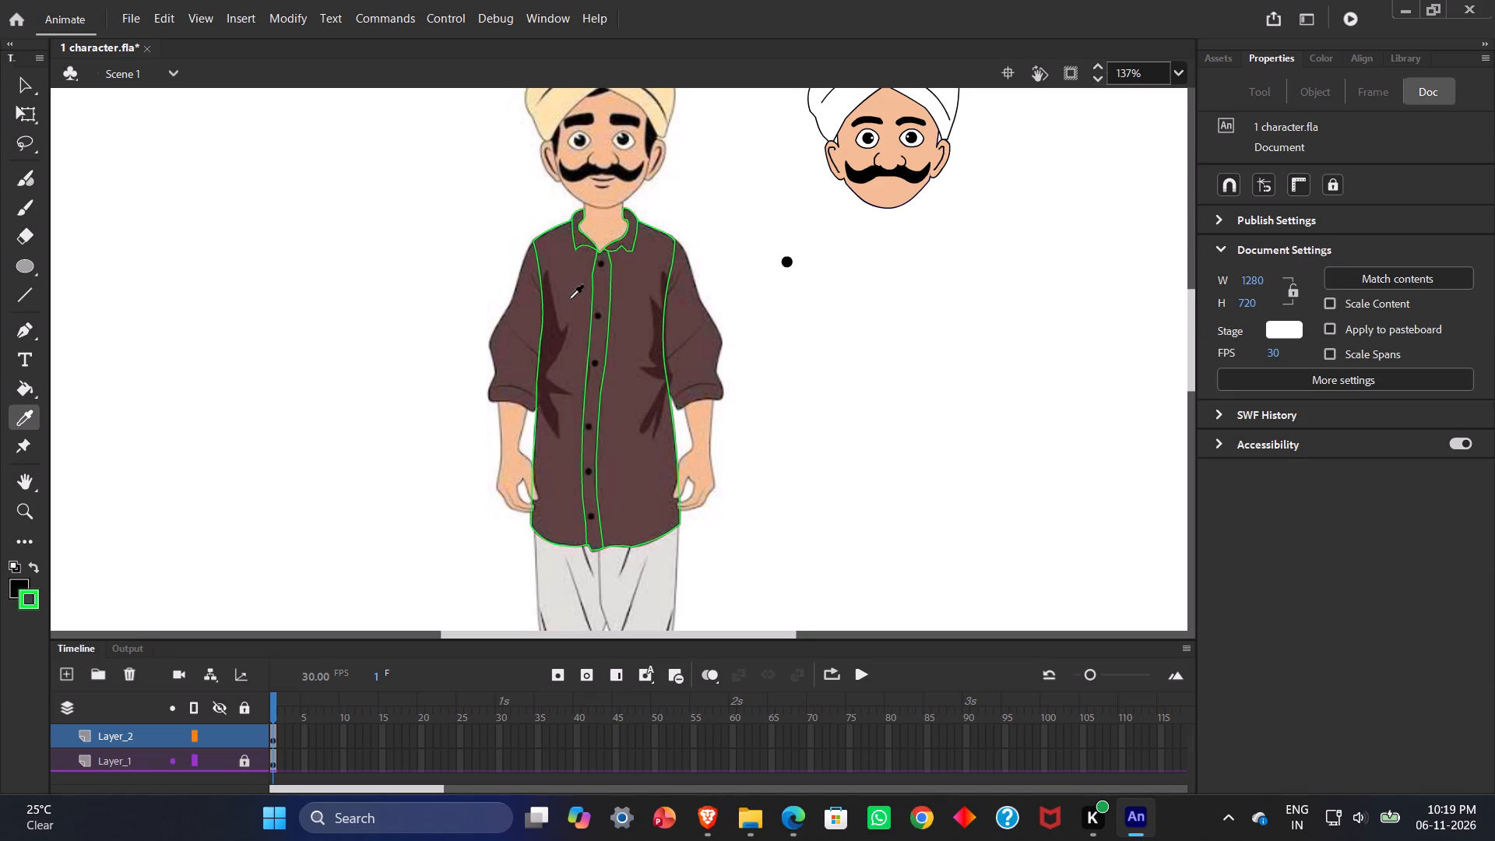
left_click(569, 300)
left_click(565, 276)
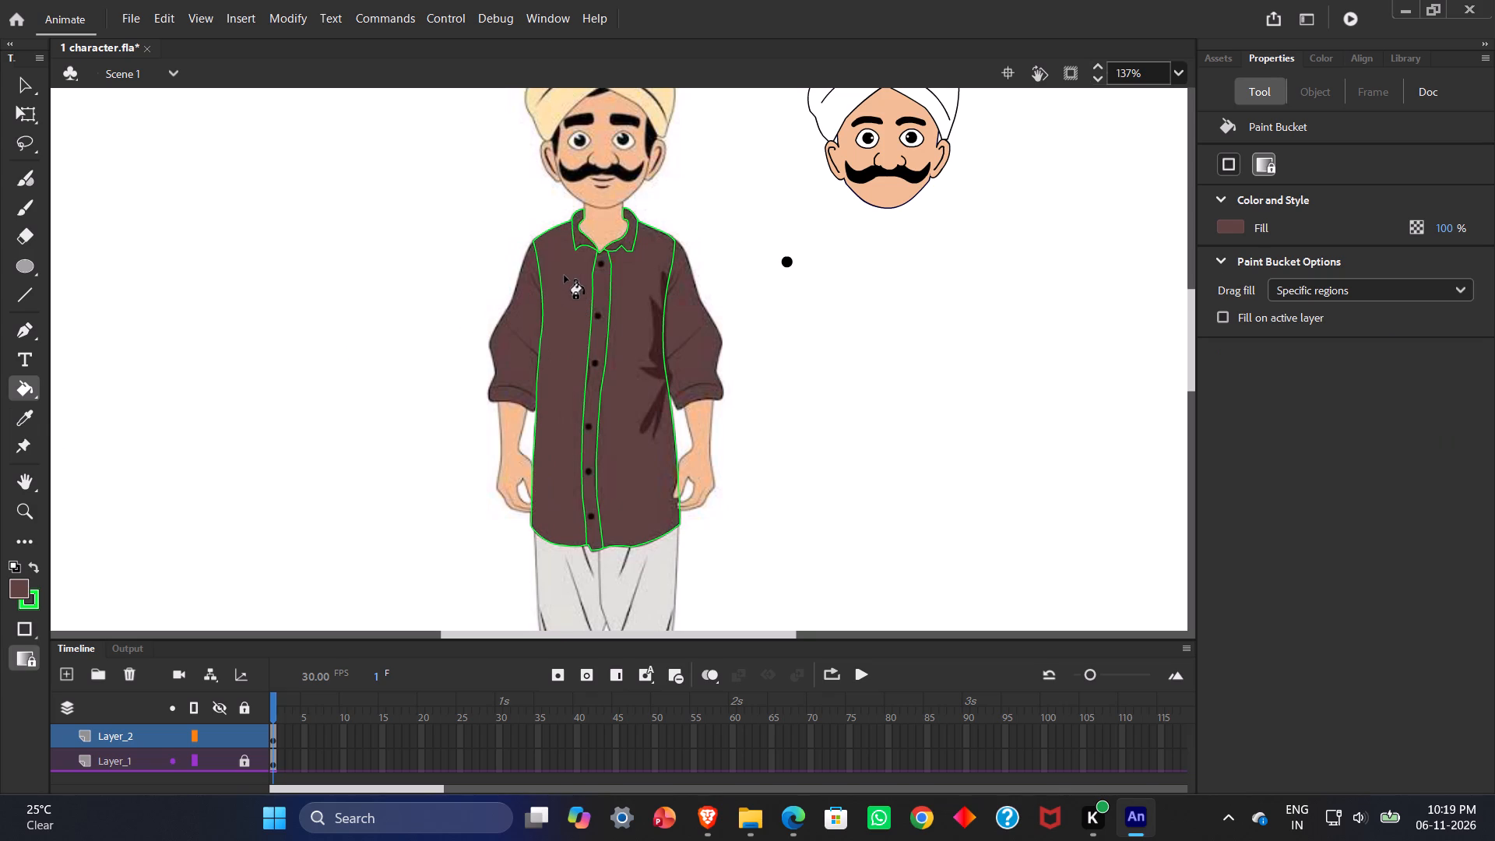
left_click(629, 280)
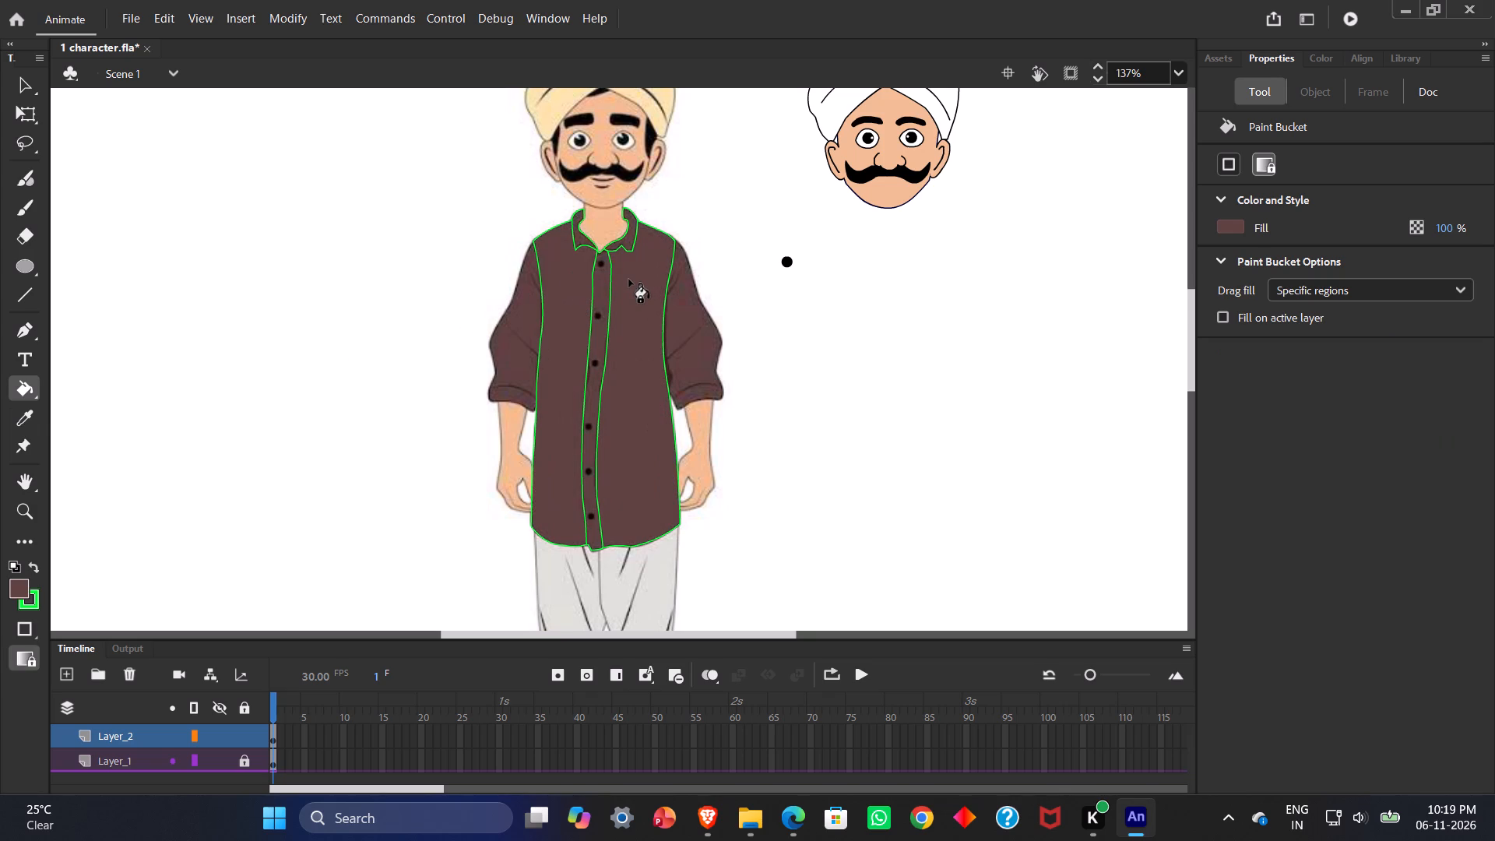
left_click(580, 283)
left_click(600, 298)
left_click(628, 238)
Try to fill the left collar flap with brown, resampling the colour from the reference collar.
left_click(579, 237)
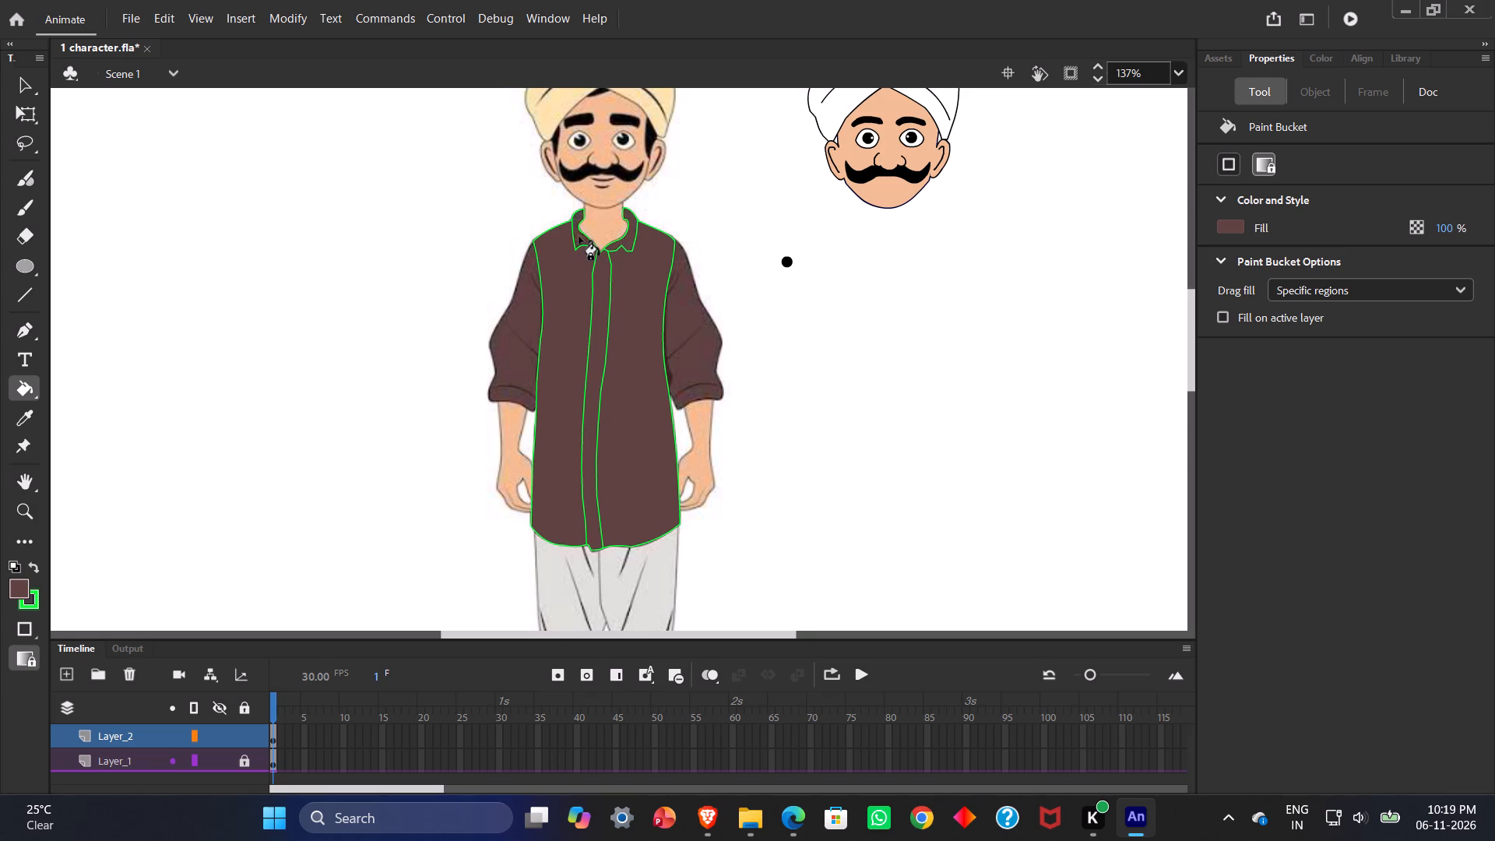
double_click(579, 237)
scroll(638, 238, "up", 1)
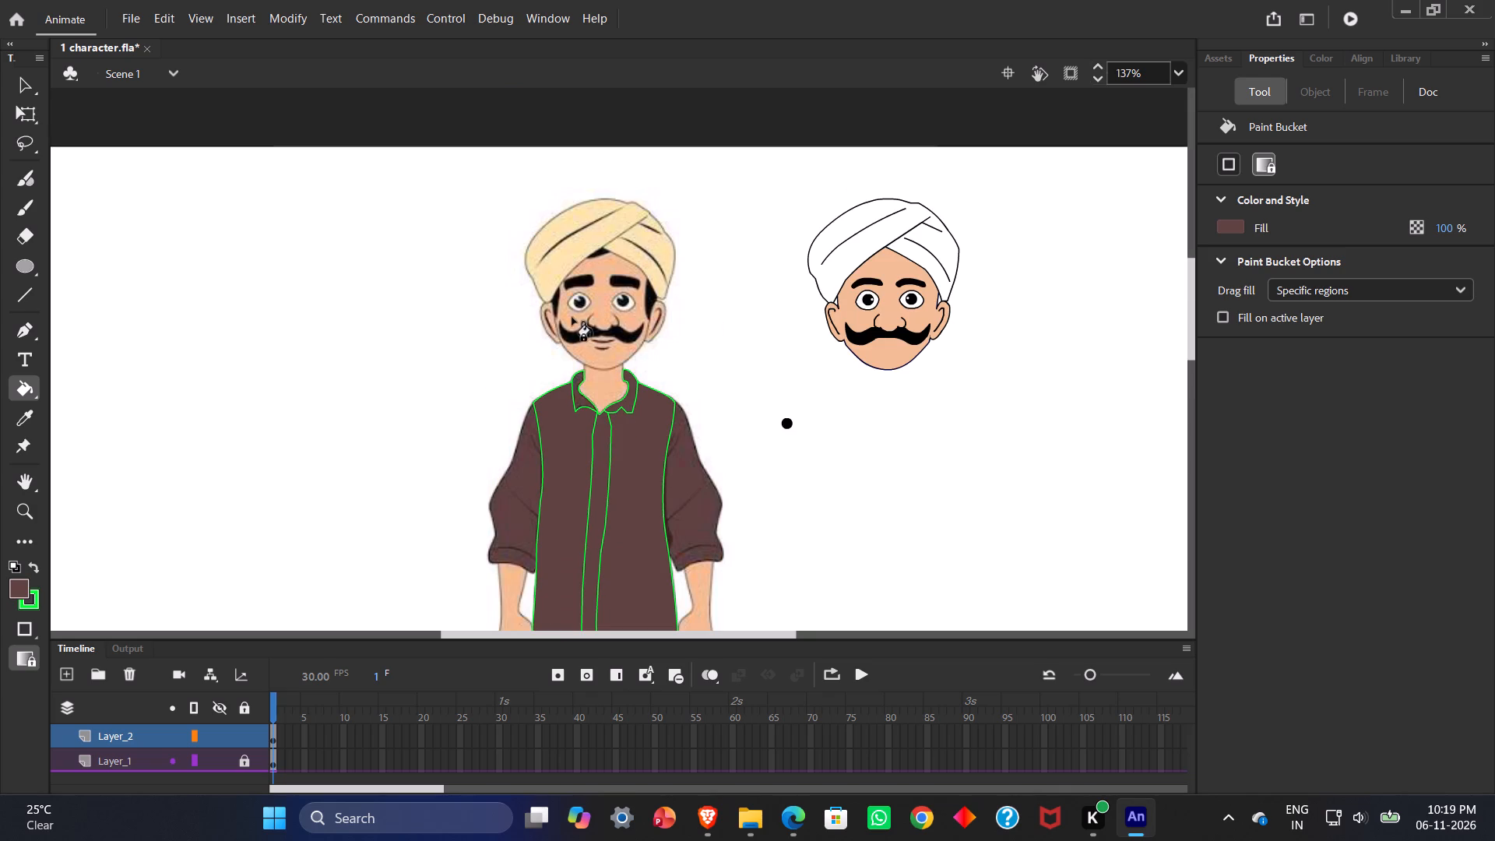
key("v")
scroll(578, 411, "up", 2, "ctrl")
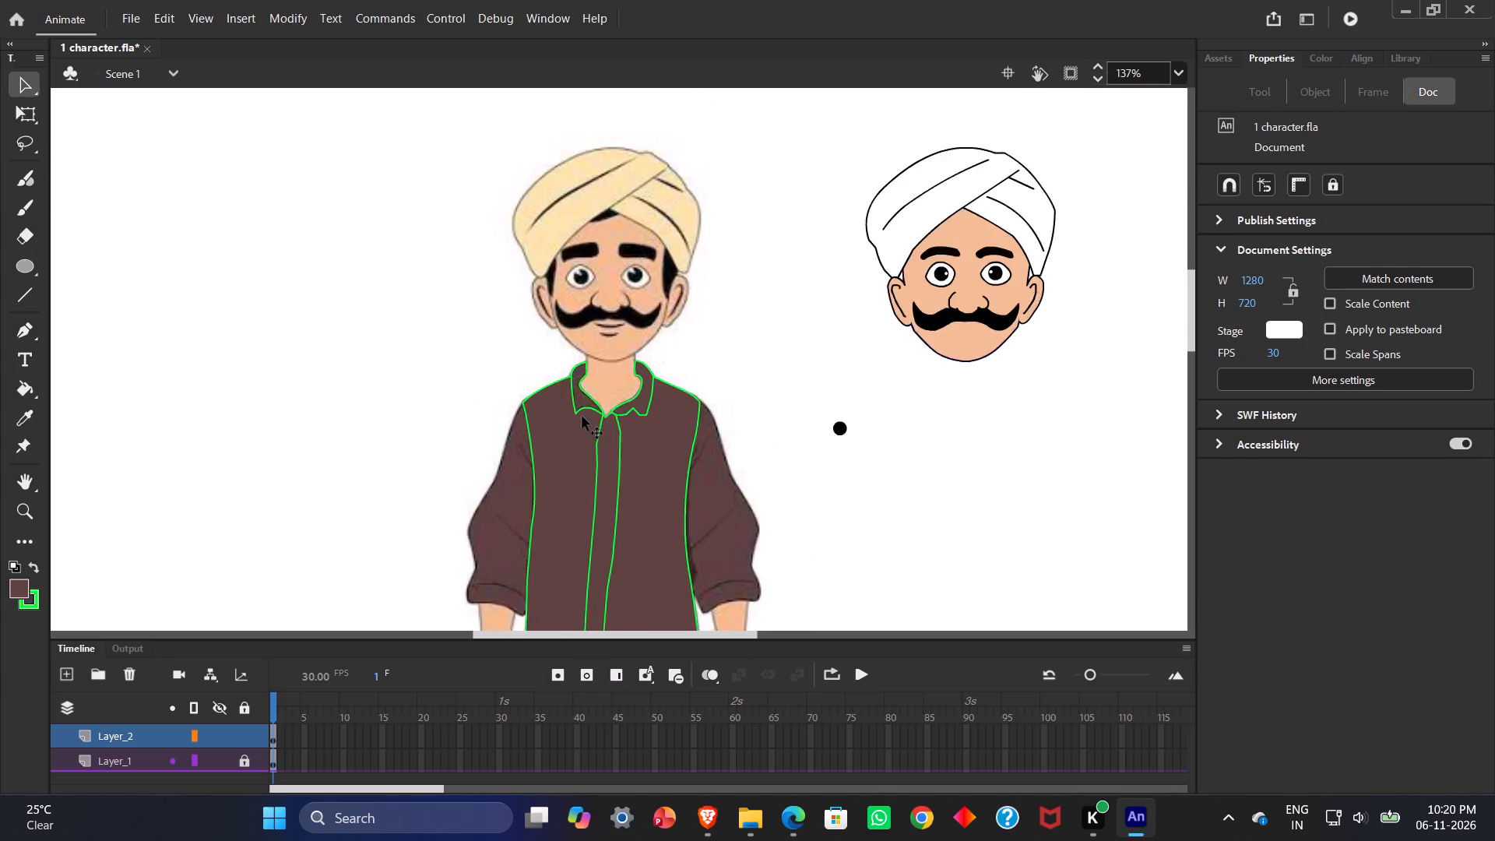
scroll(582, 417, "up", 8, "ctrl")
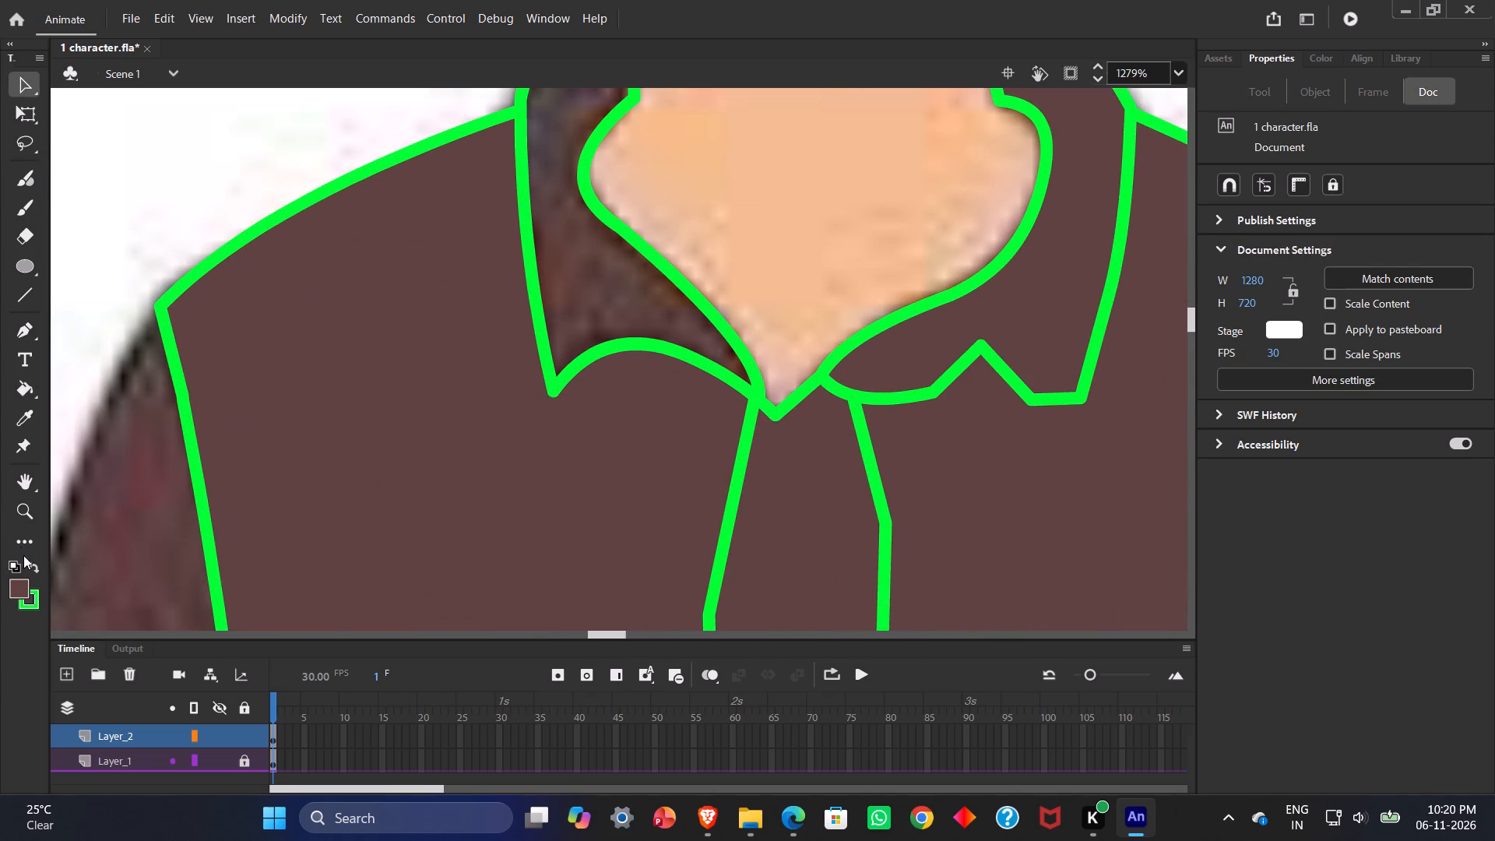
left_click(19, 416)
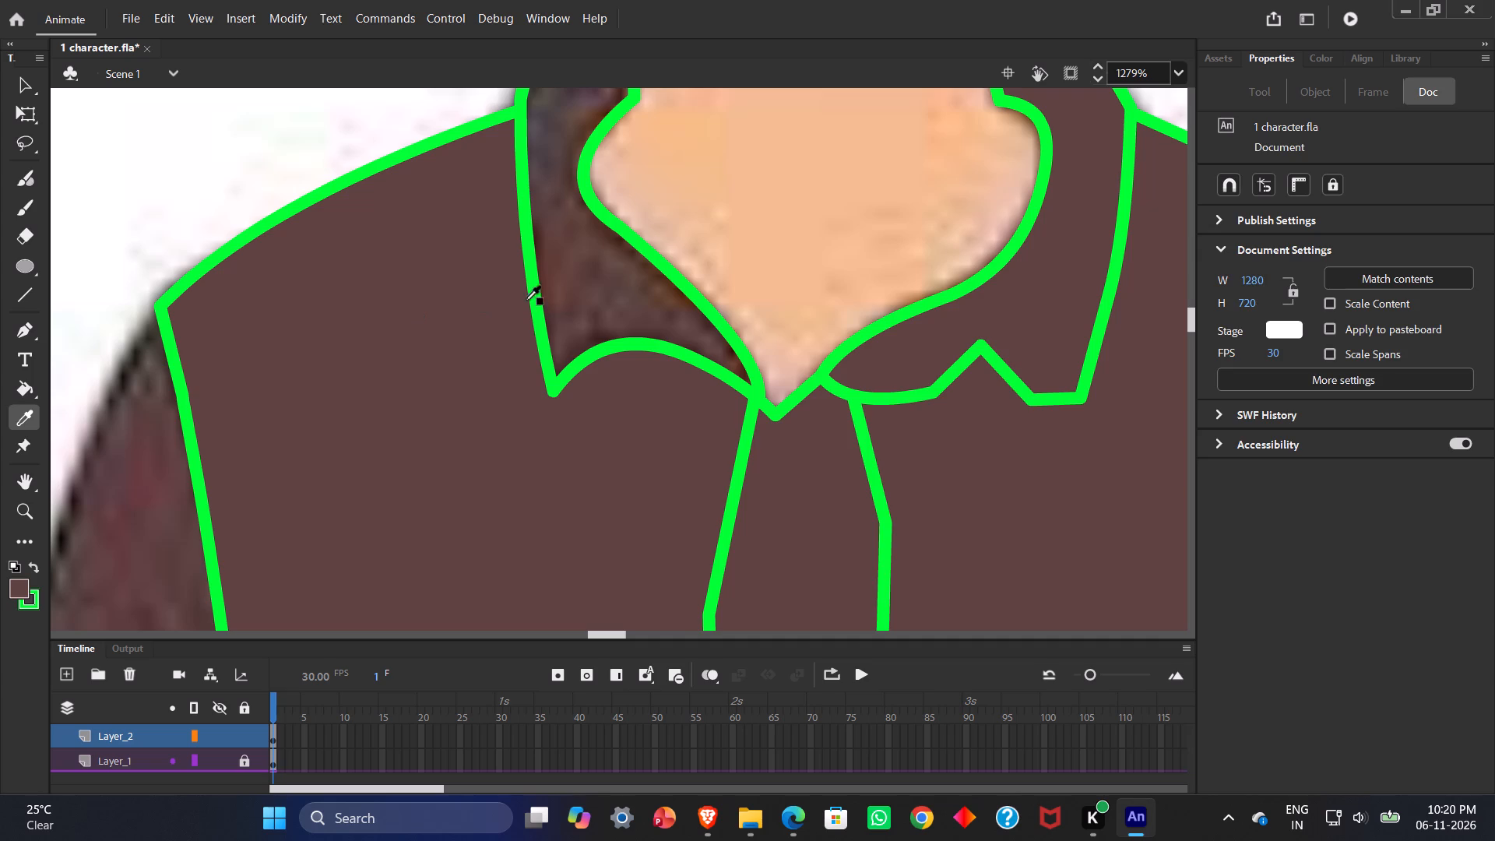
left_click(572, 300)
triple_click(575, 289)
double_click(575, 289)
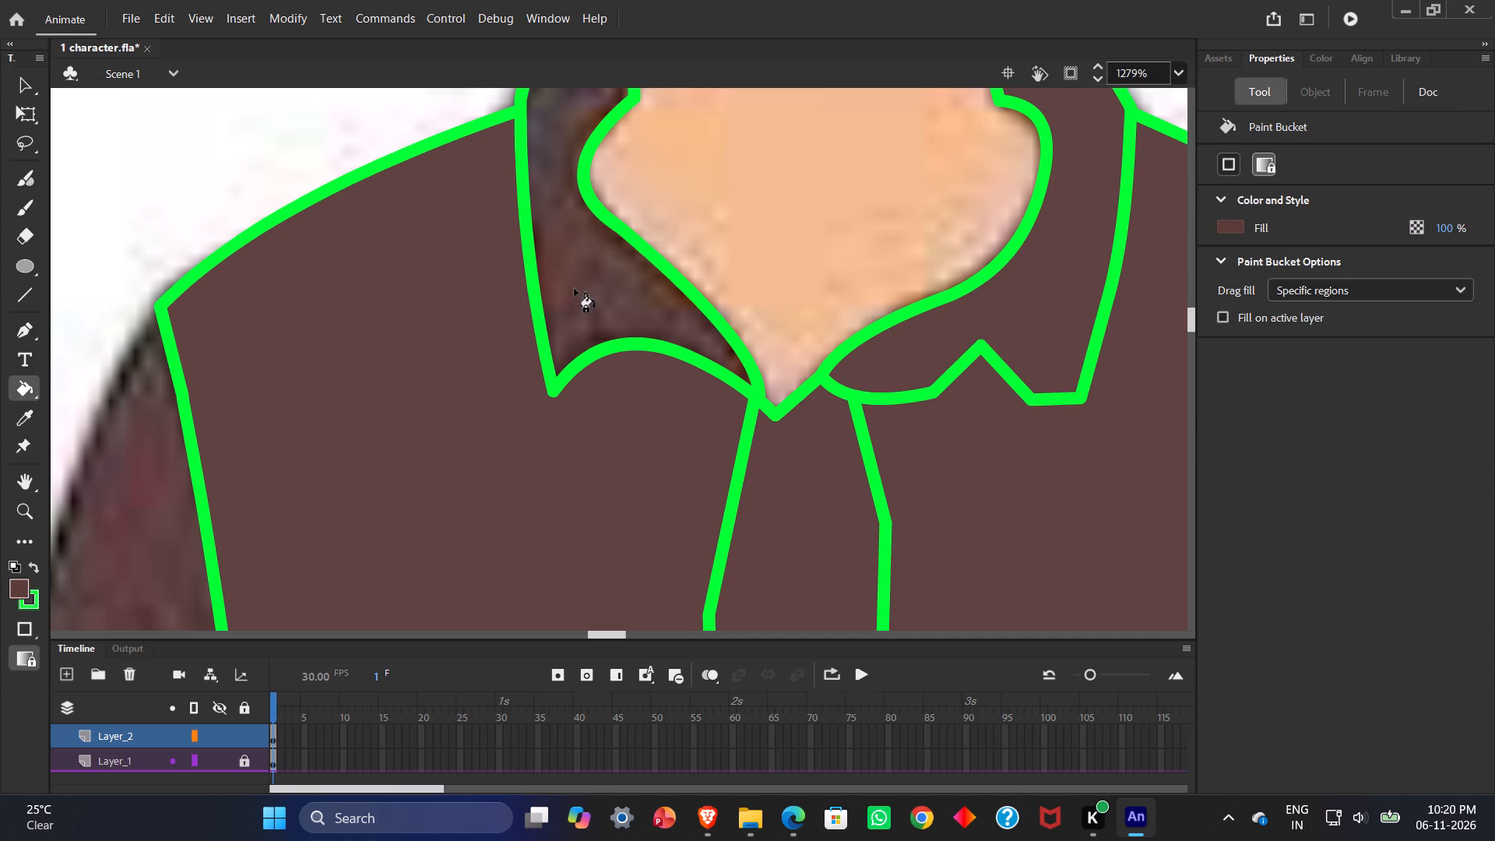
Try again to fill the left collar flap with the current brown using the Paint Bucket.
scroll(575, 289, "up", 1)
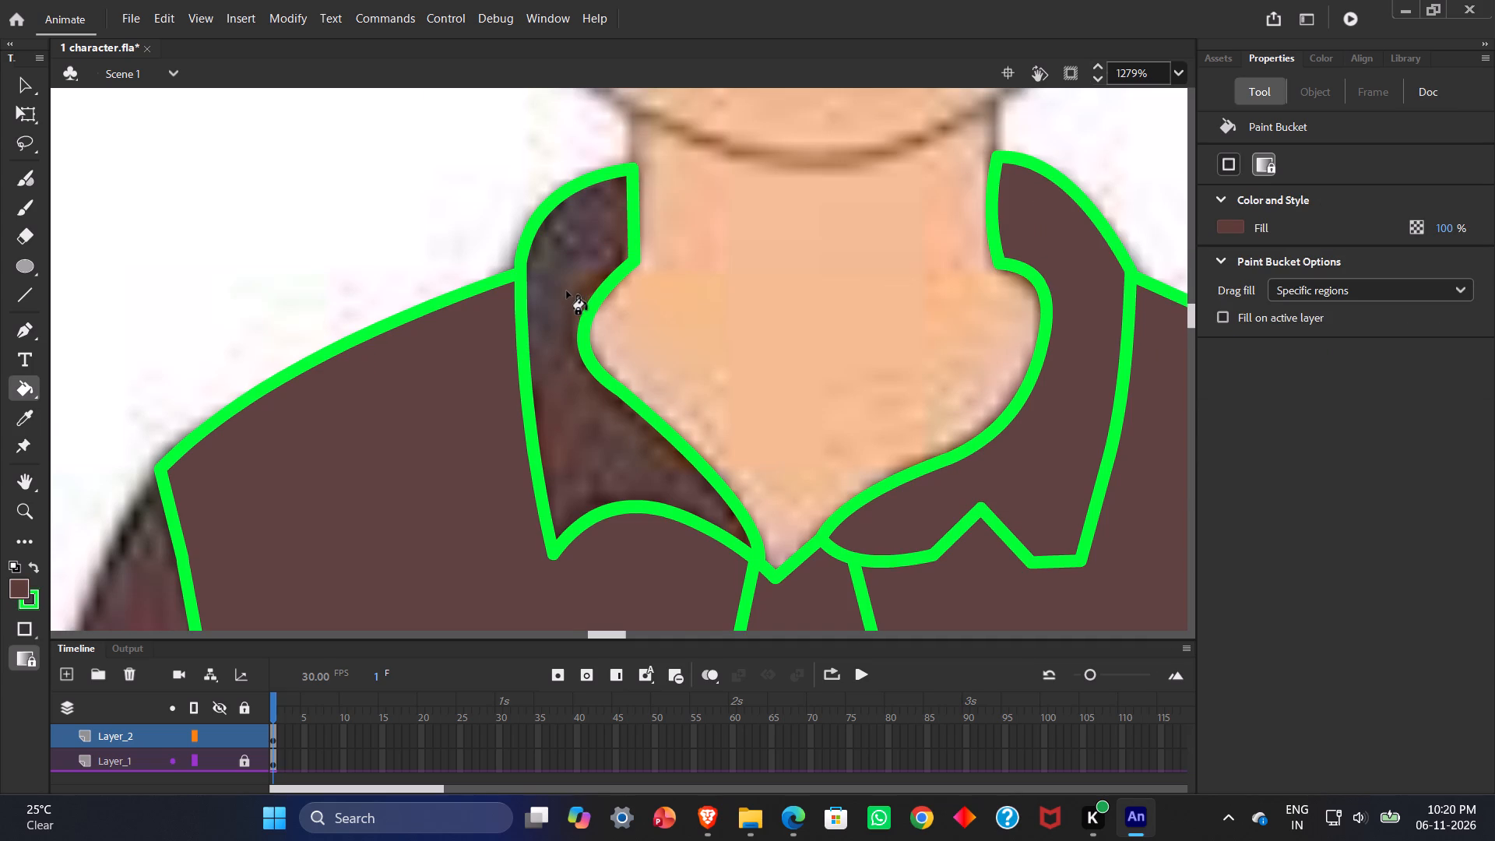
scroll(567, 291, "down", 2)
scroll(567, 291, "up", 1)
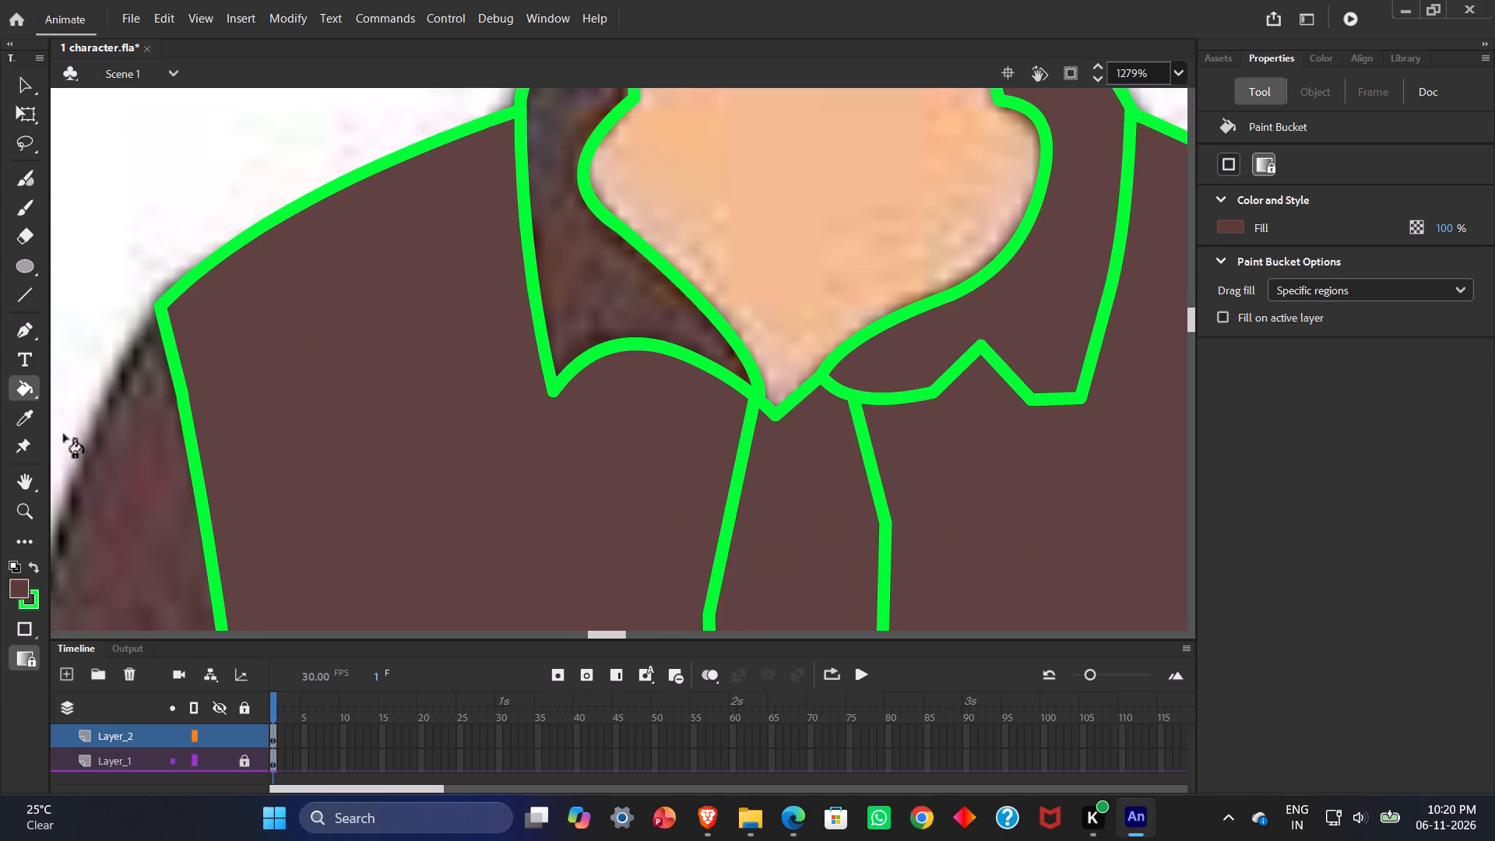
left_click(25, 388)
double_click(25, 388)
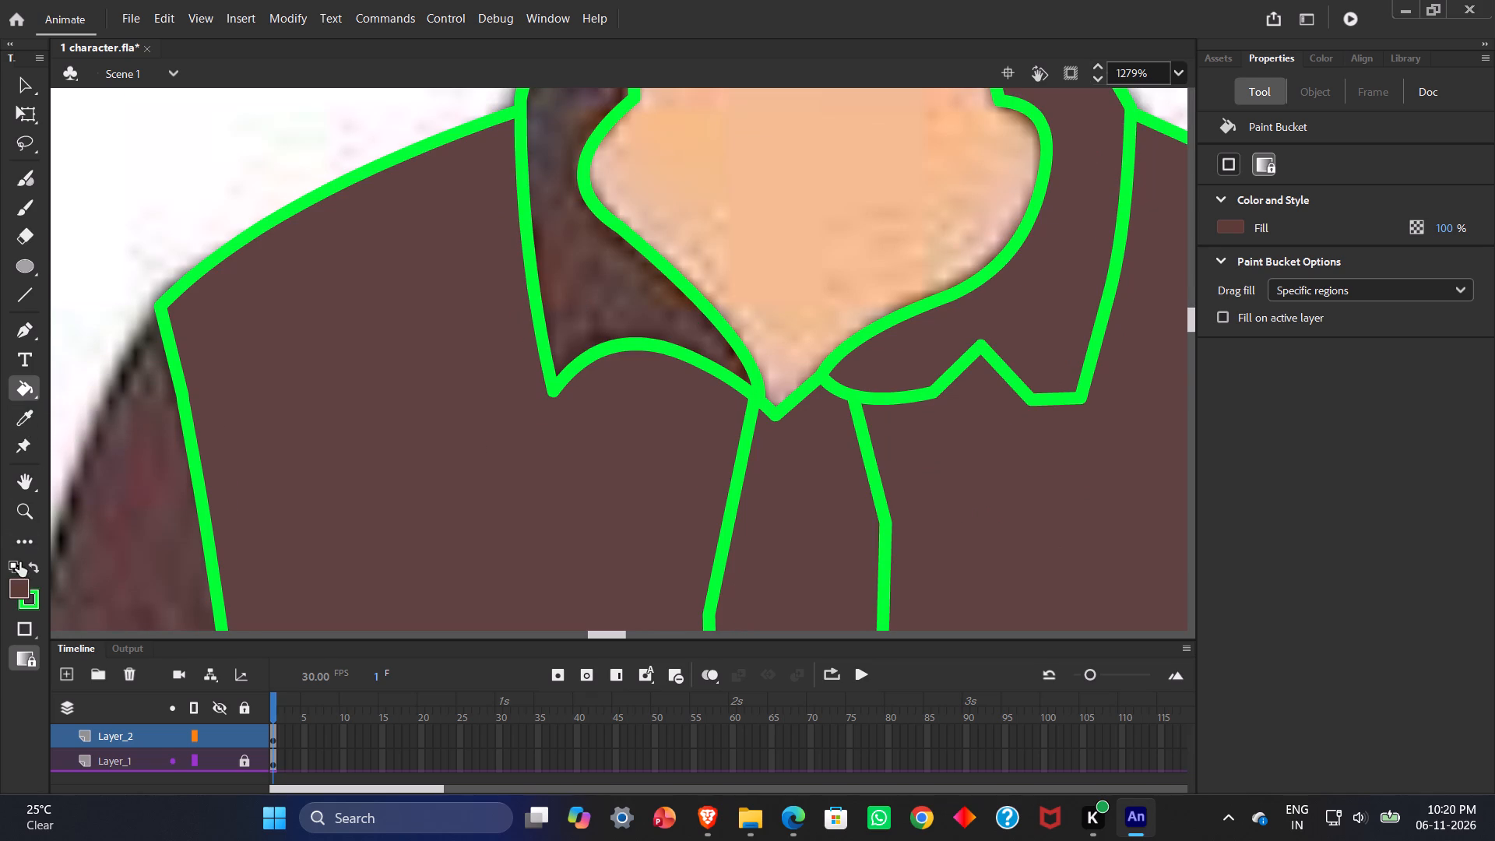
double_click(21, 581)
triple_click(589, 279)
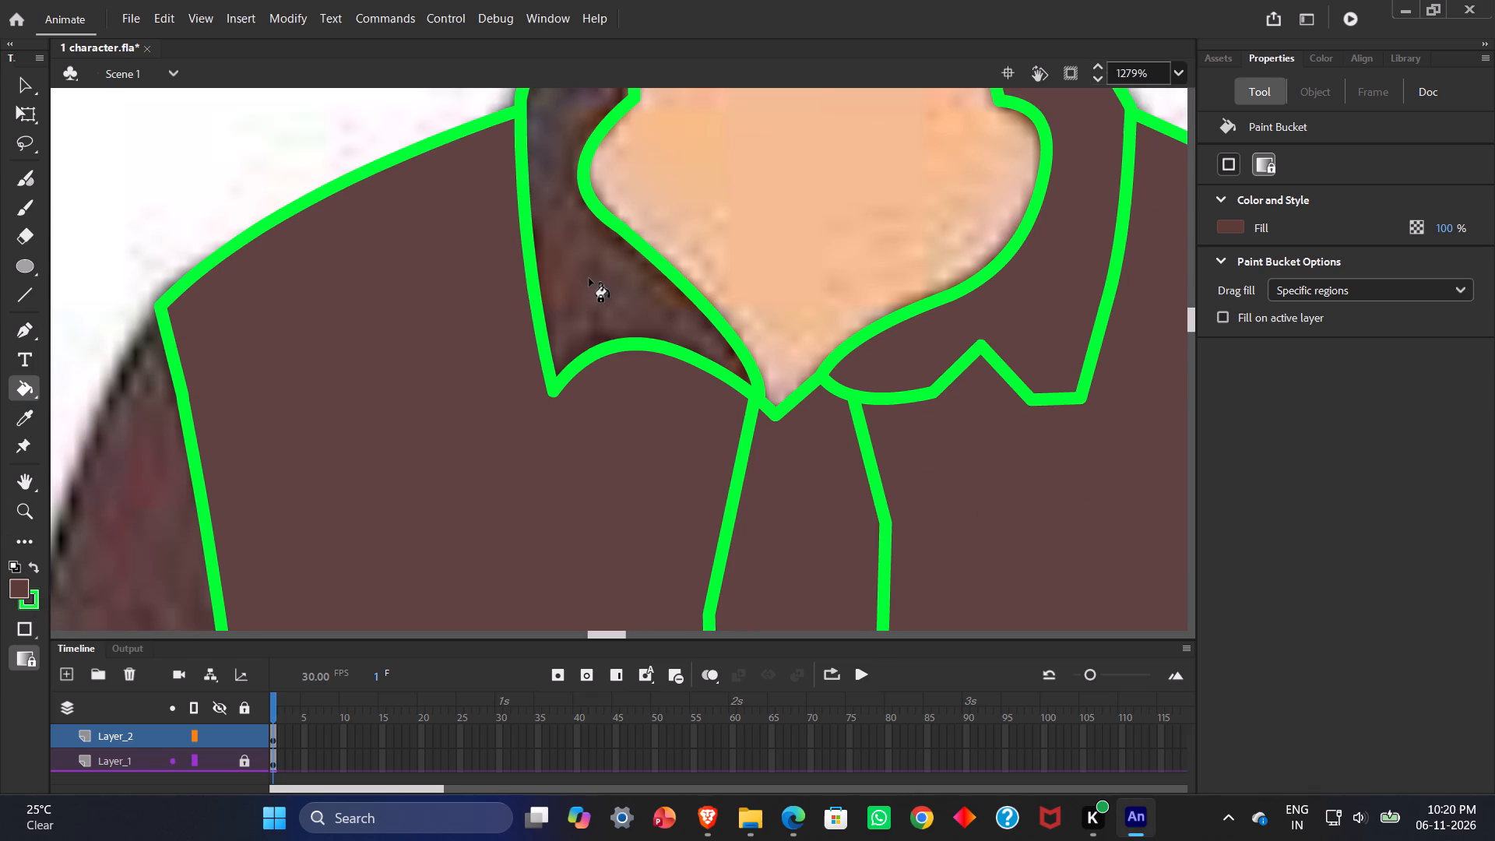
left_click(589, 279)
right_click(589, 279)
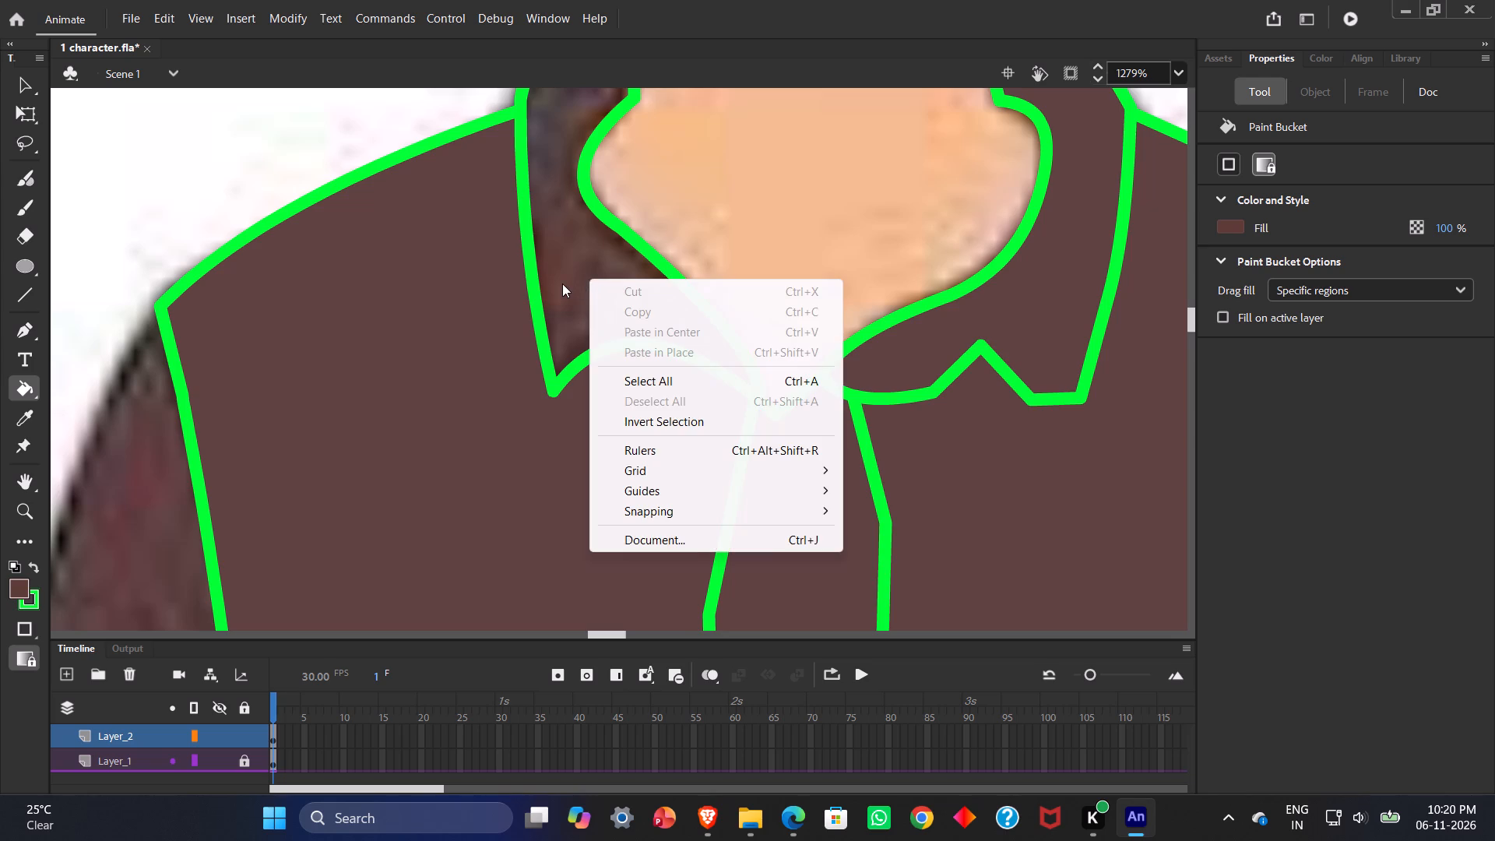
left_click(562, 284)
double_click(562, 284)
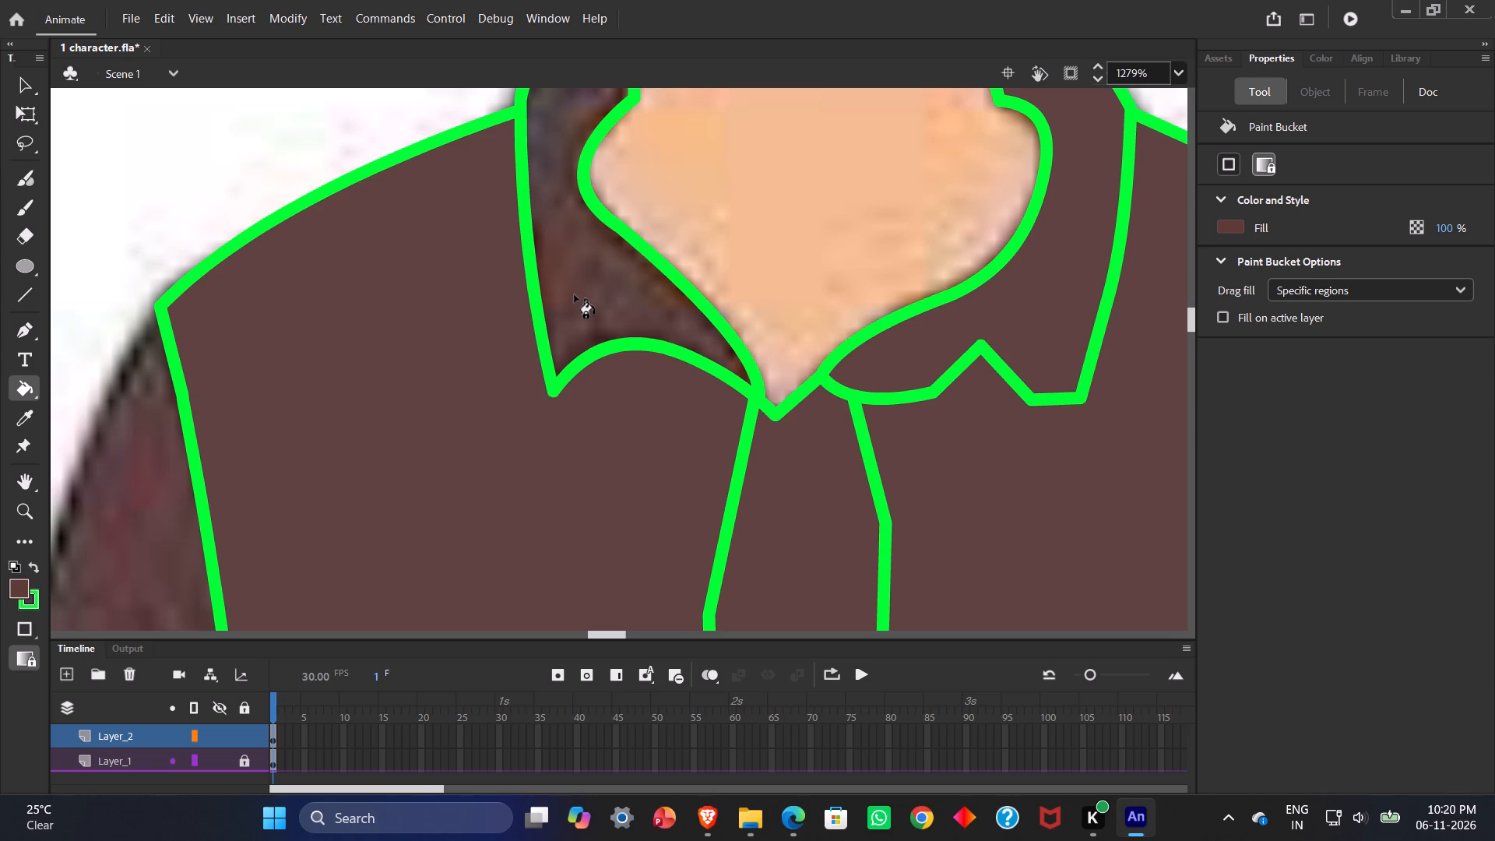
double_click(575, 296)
Examine the shirt's outlines and brown fill from the collar down to the hem and back.
scroll(590, 315, "up", 1)
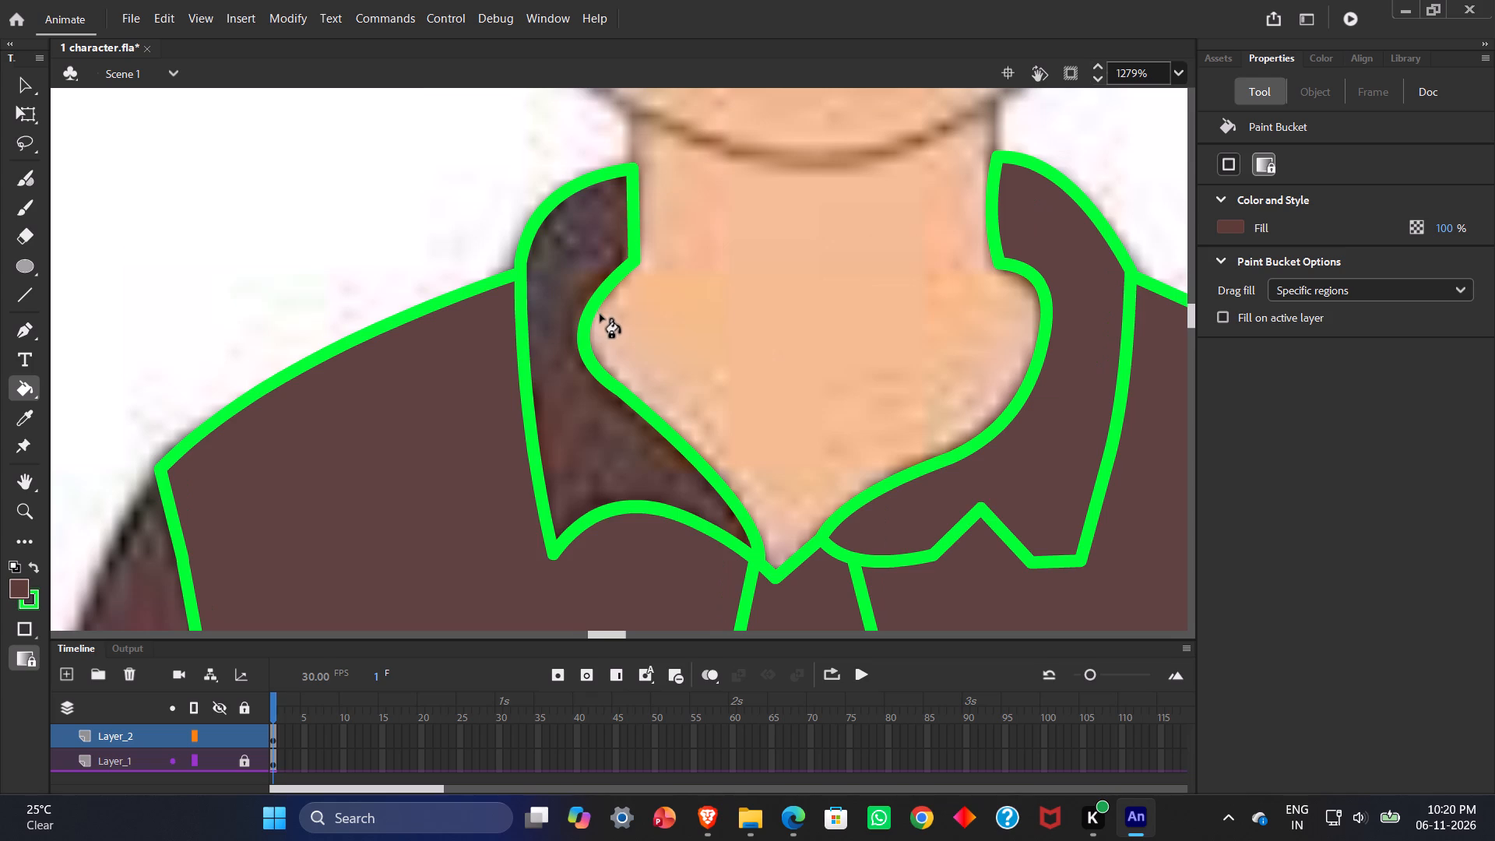
scroll(688, 320, "down", 9)
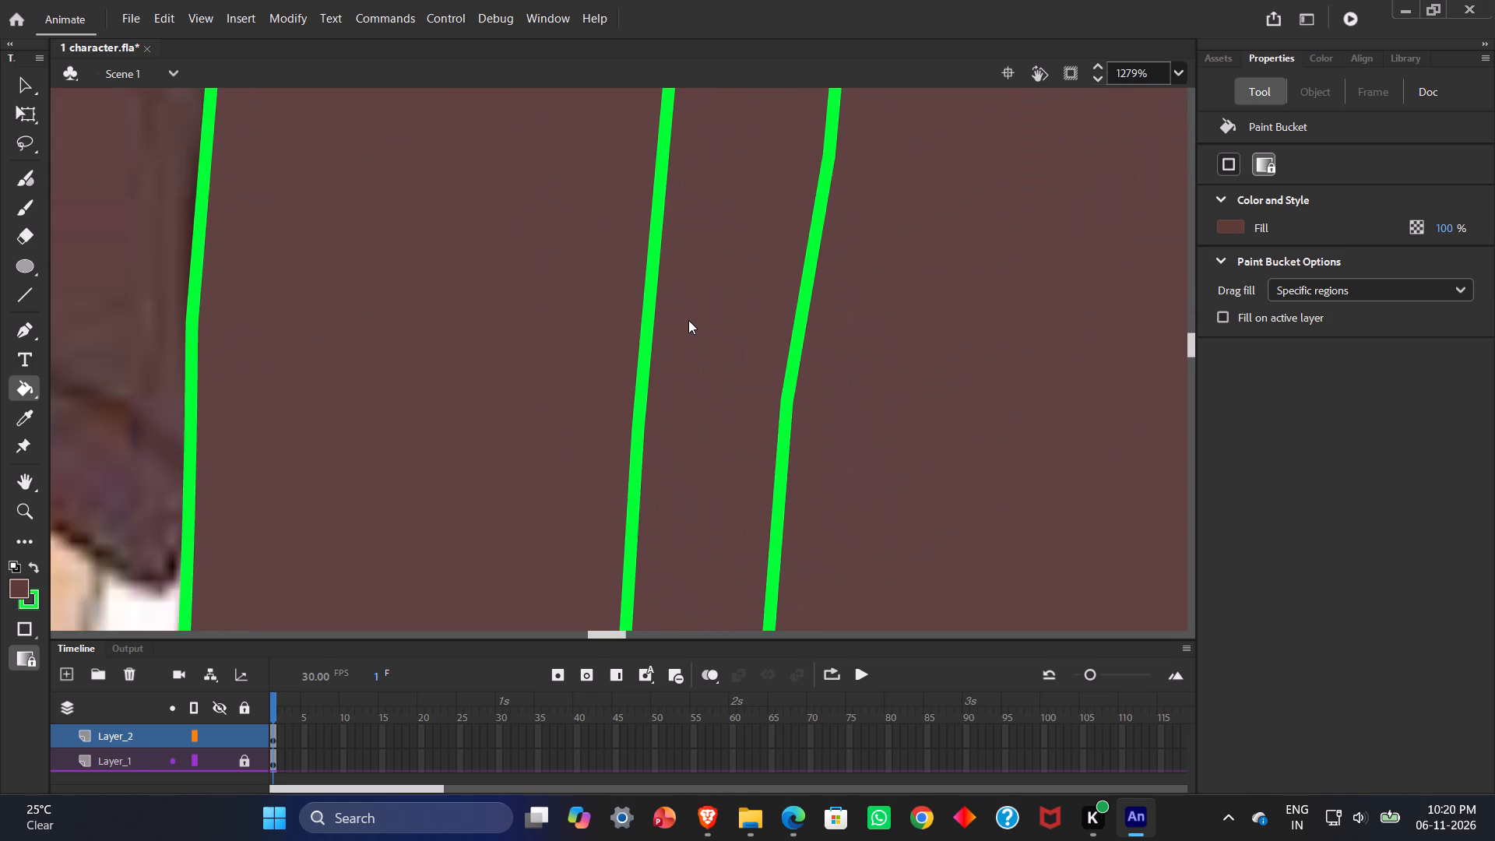
scroll(688, 320, "down", 9)
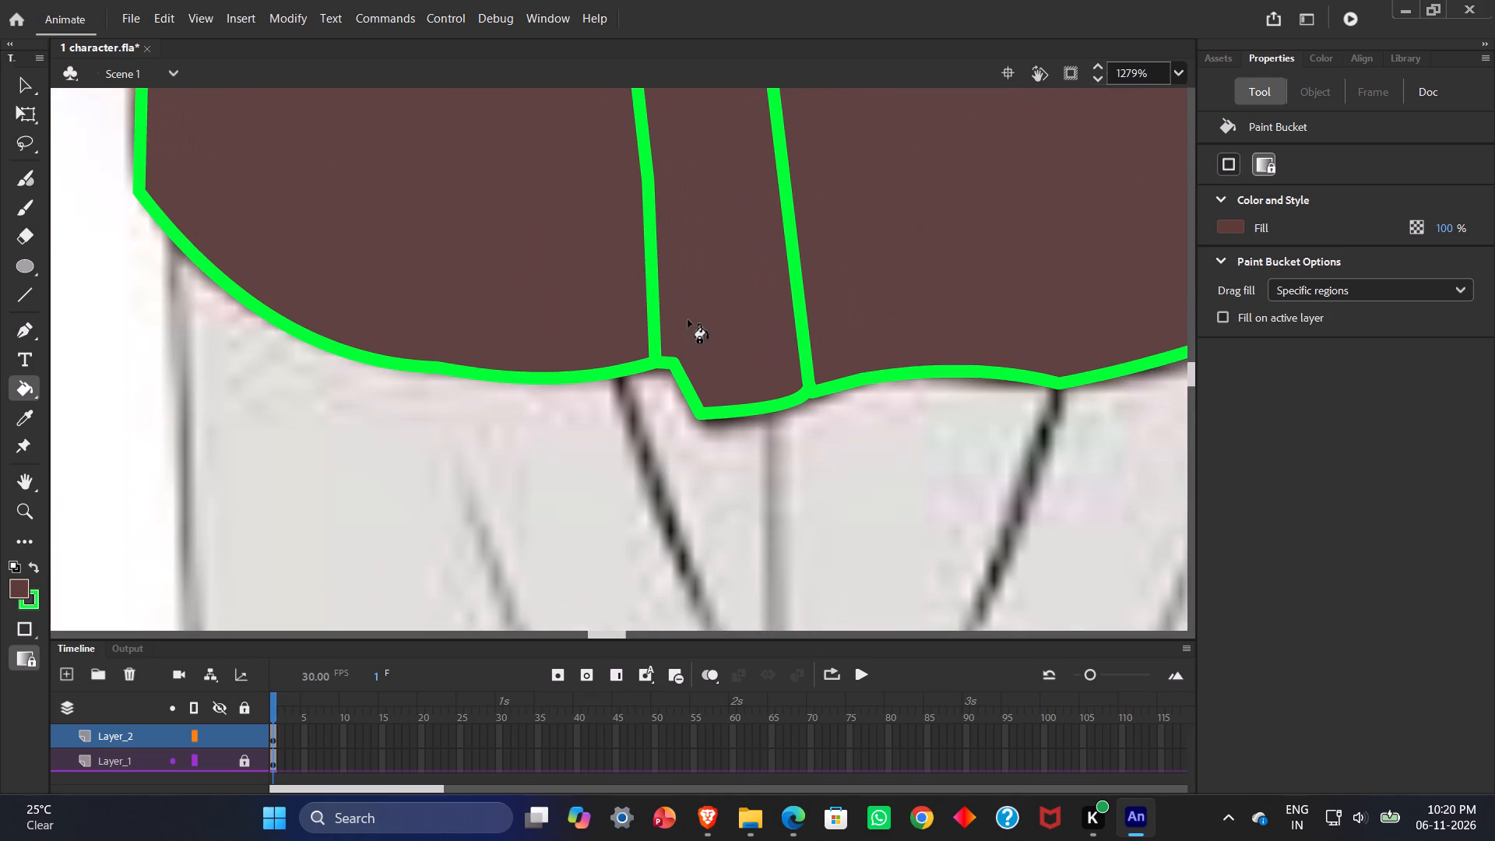
scroll(688, 320, "up", 18)
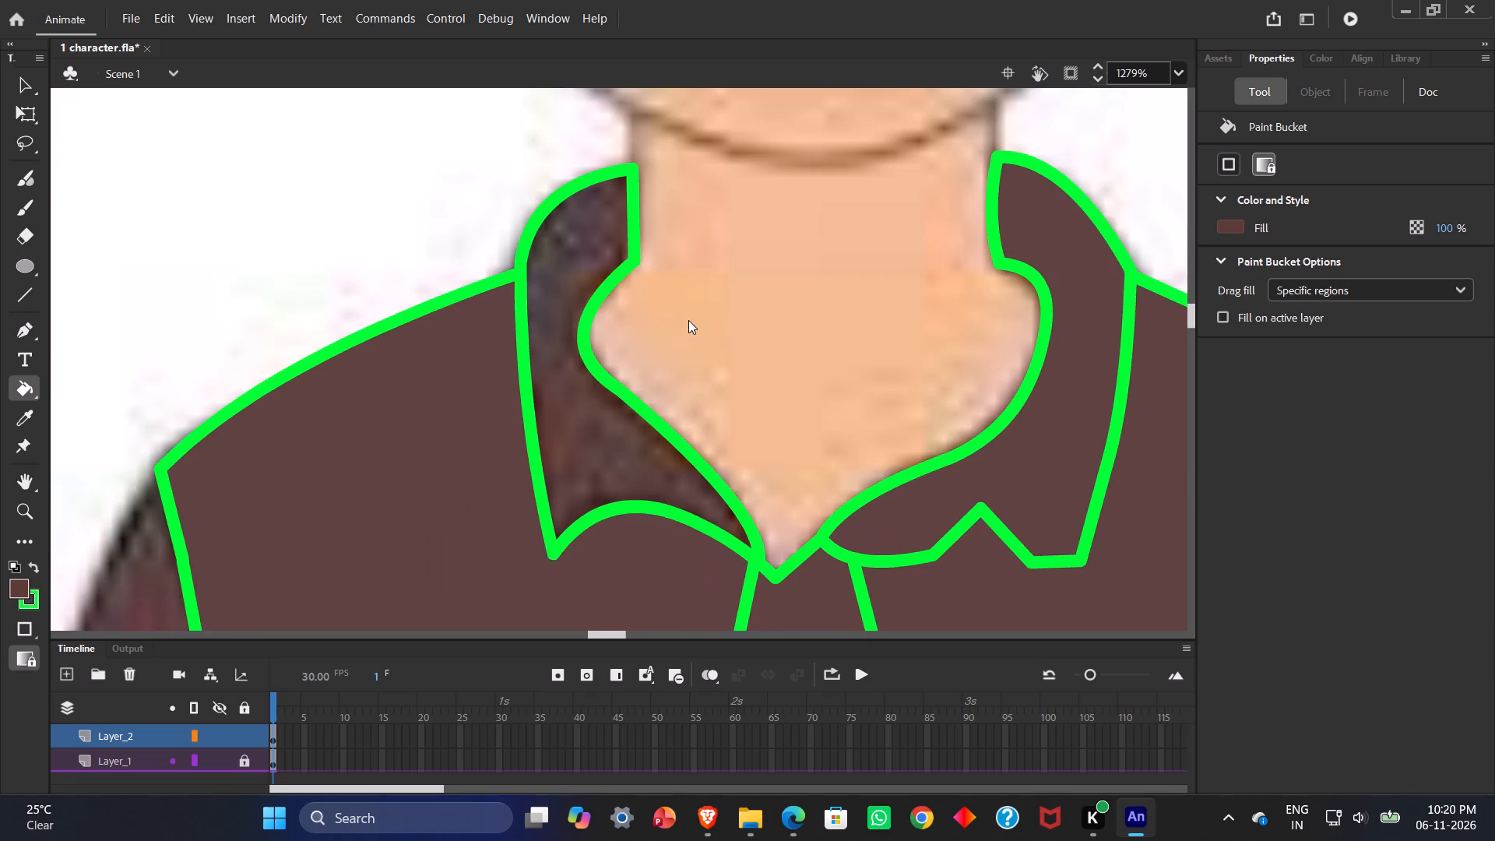
scroll(688, 320, "up", 1)
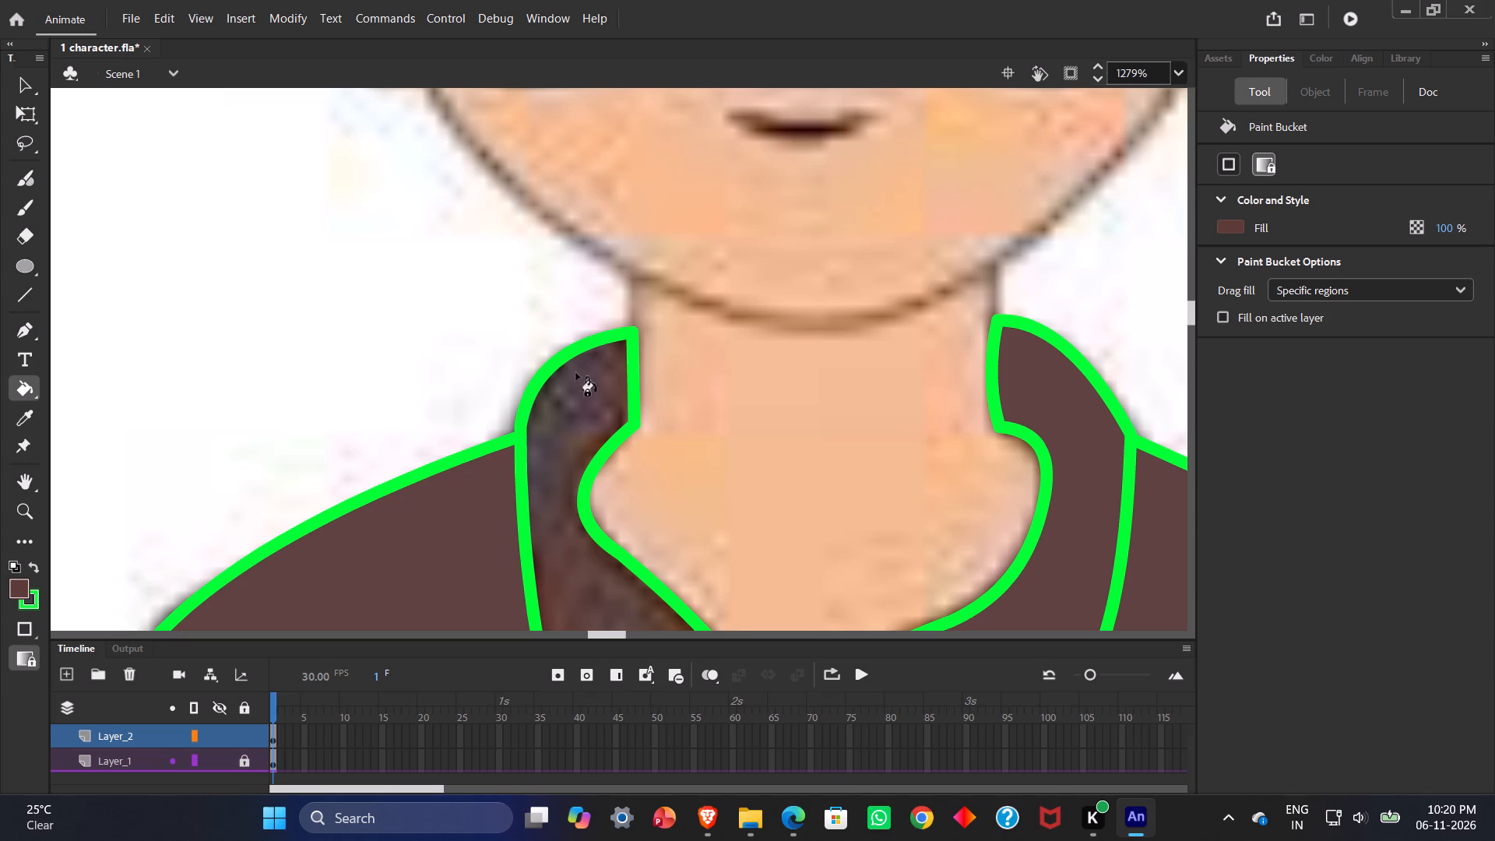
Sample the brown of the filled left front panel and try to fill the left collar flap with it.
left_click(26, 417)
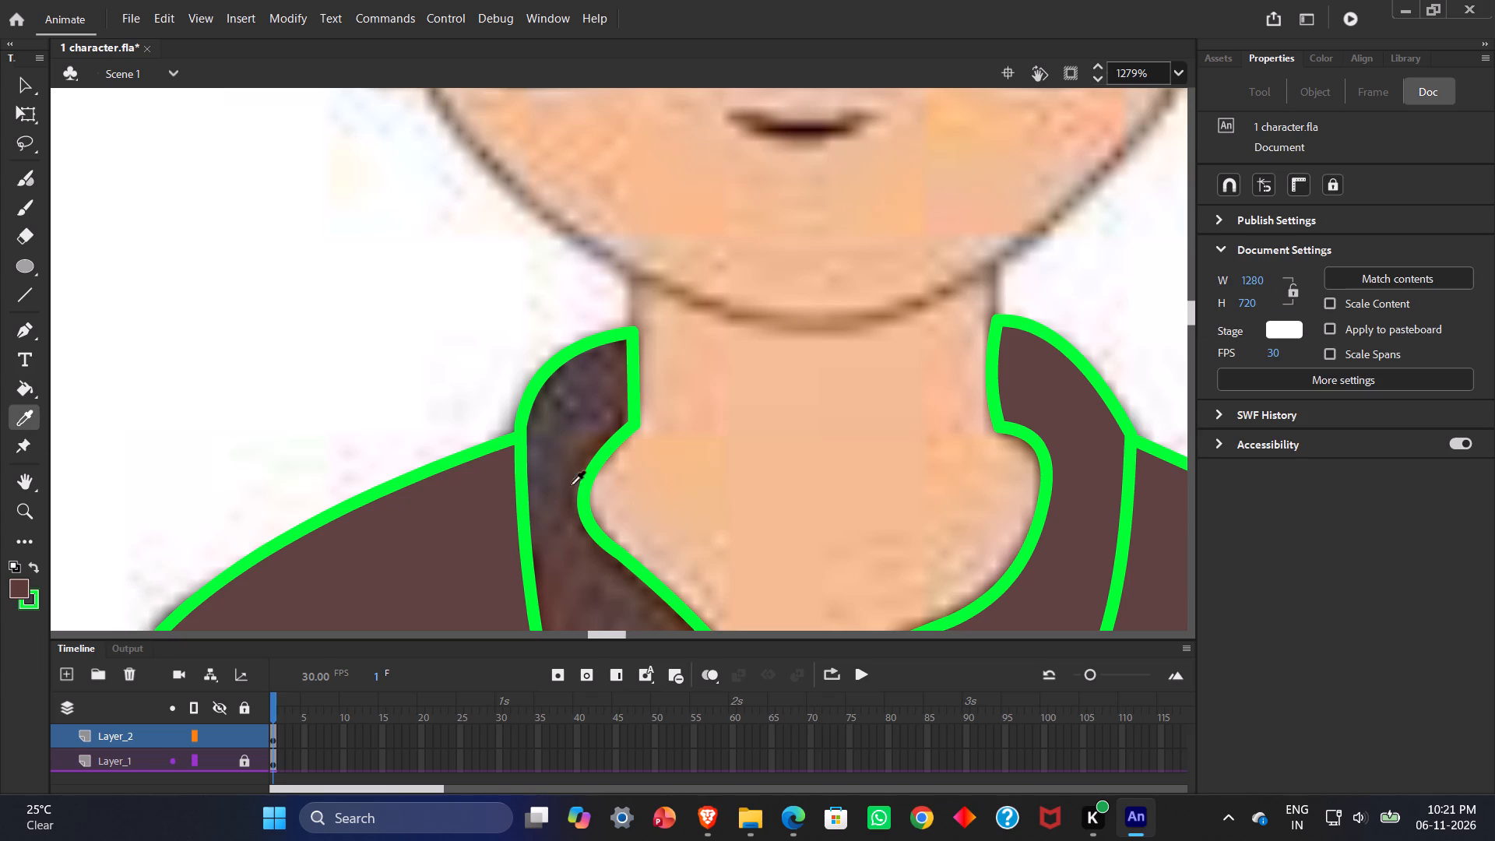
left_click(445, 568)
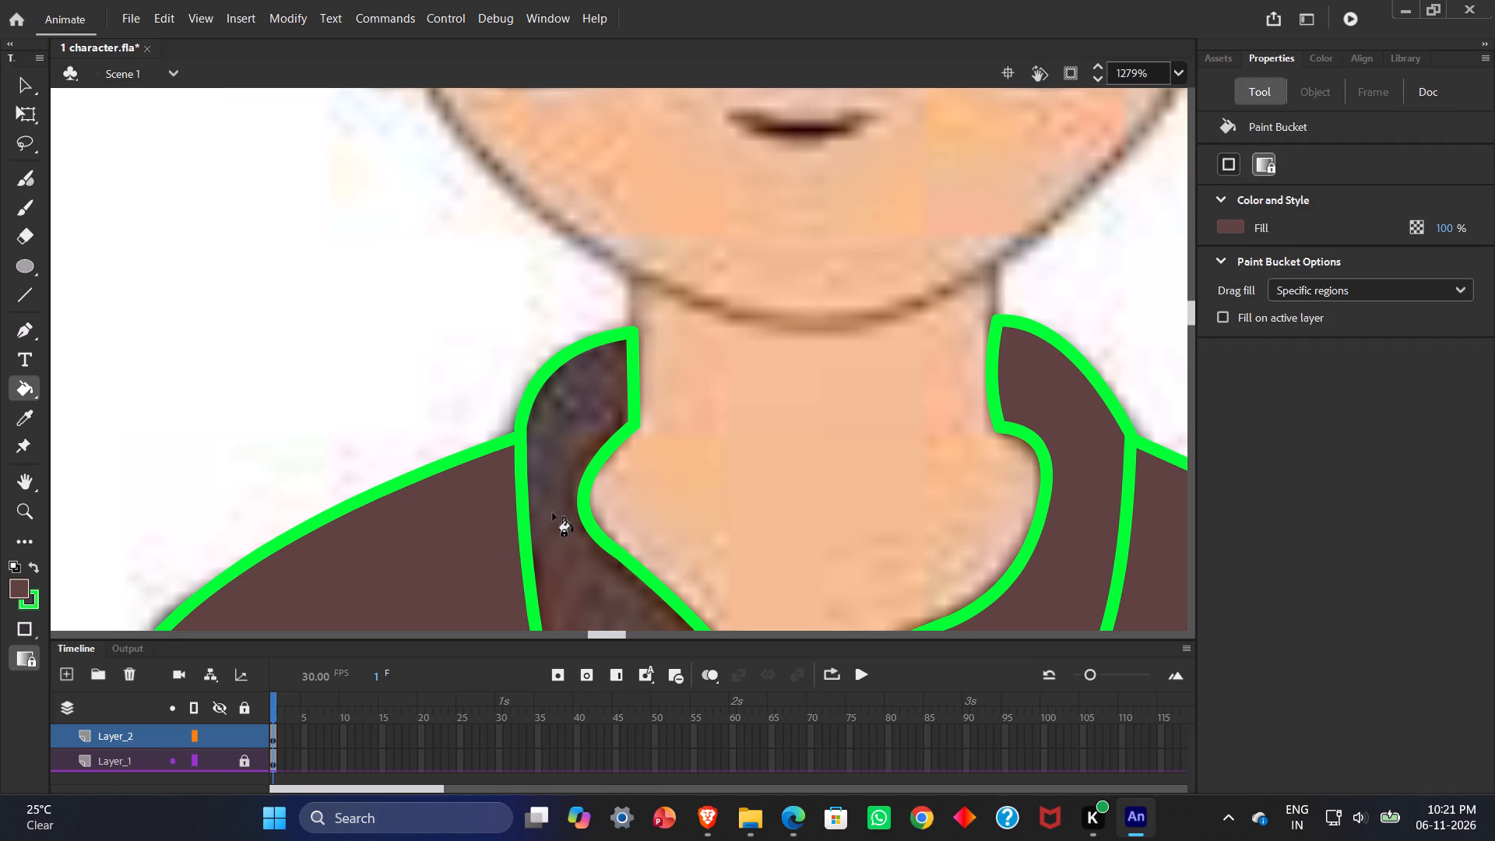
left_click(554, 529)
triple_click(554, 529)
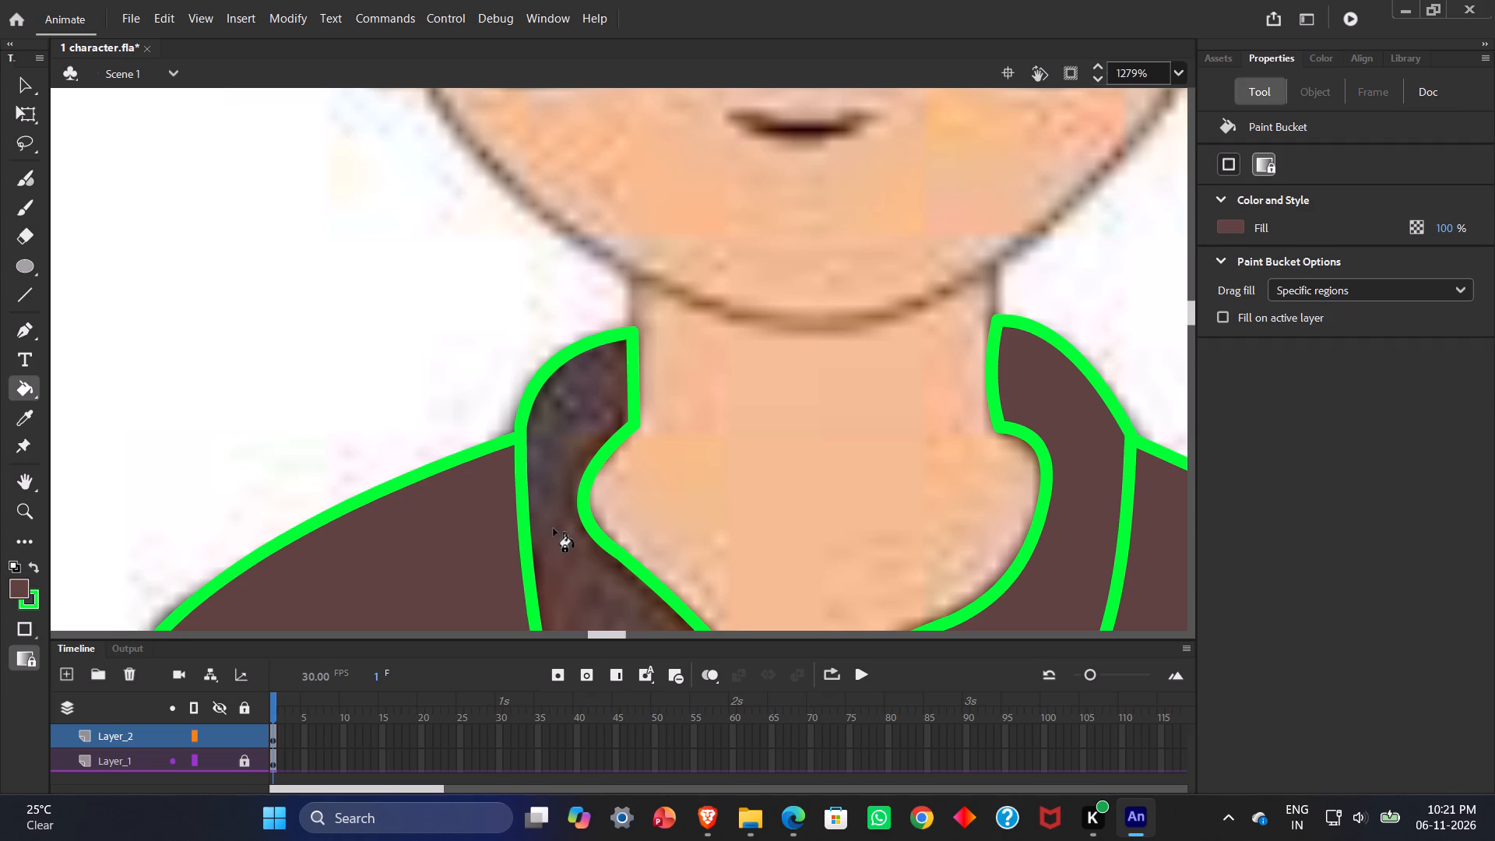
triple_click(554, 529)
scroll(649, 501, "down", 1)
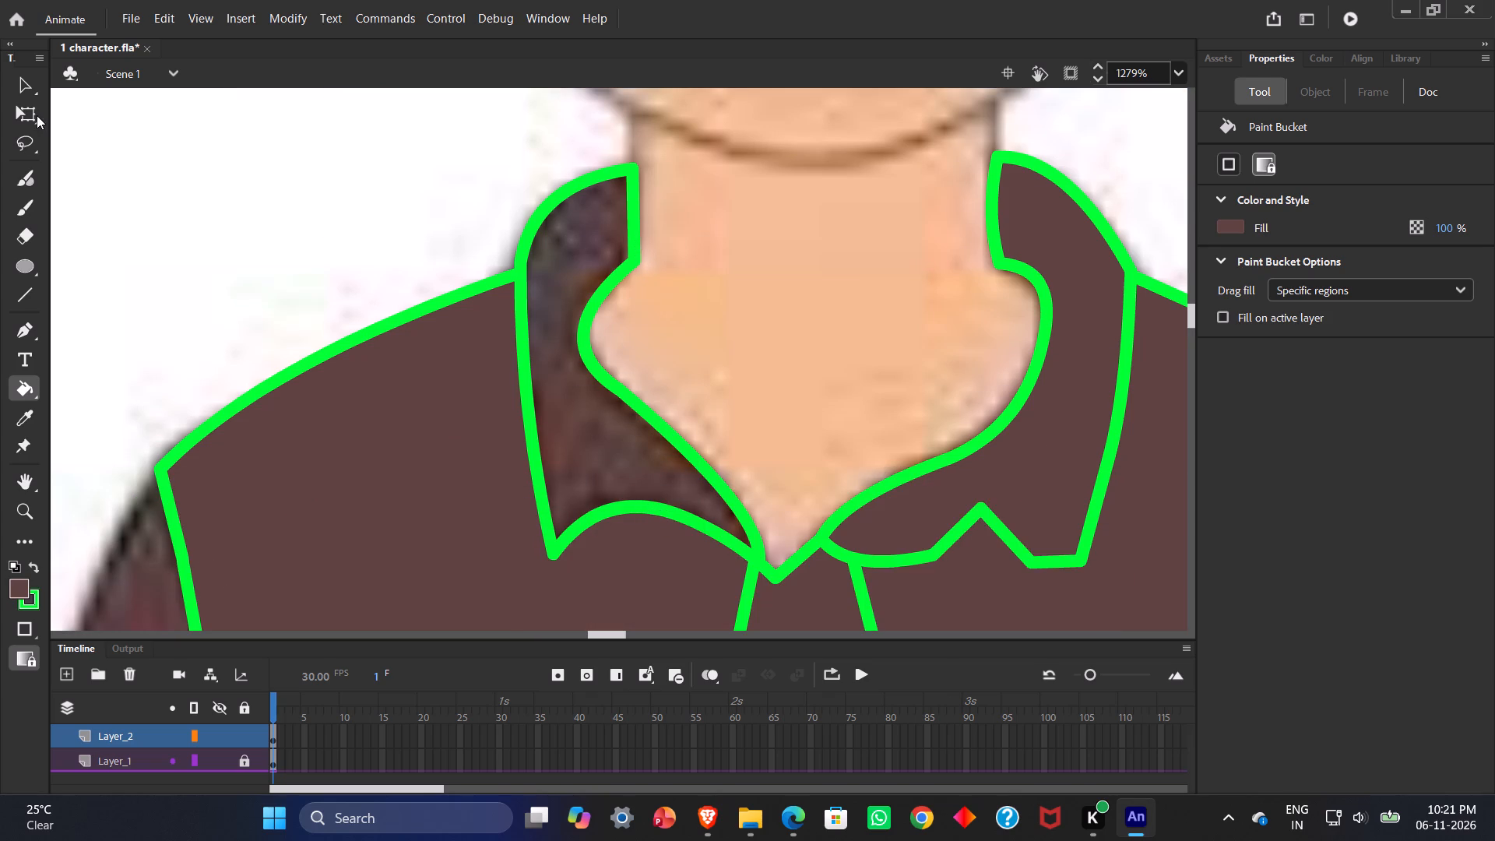
Delete the short upright green segment on the neck side of the left collar flap.
left_click(36, 91)
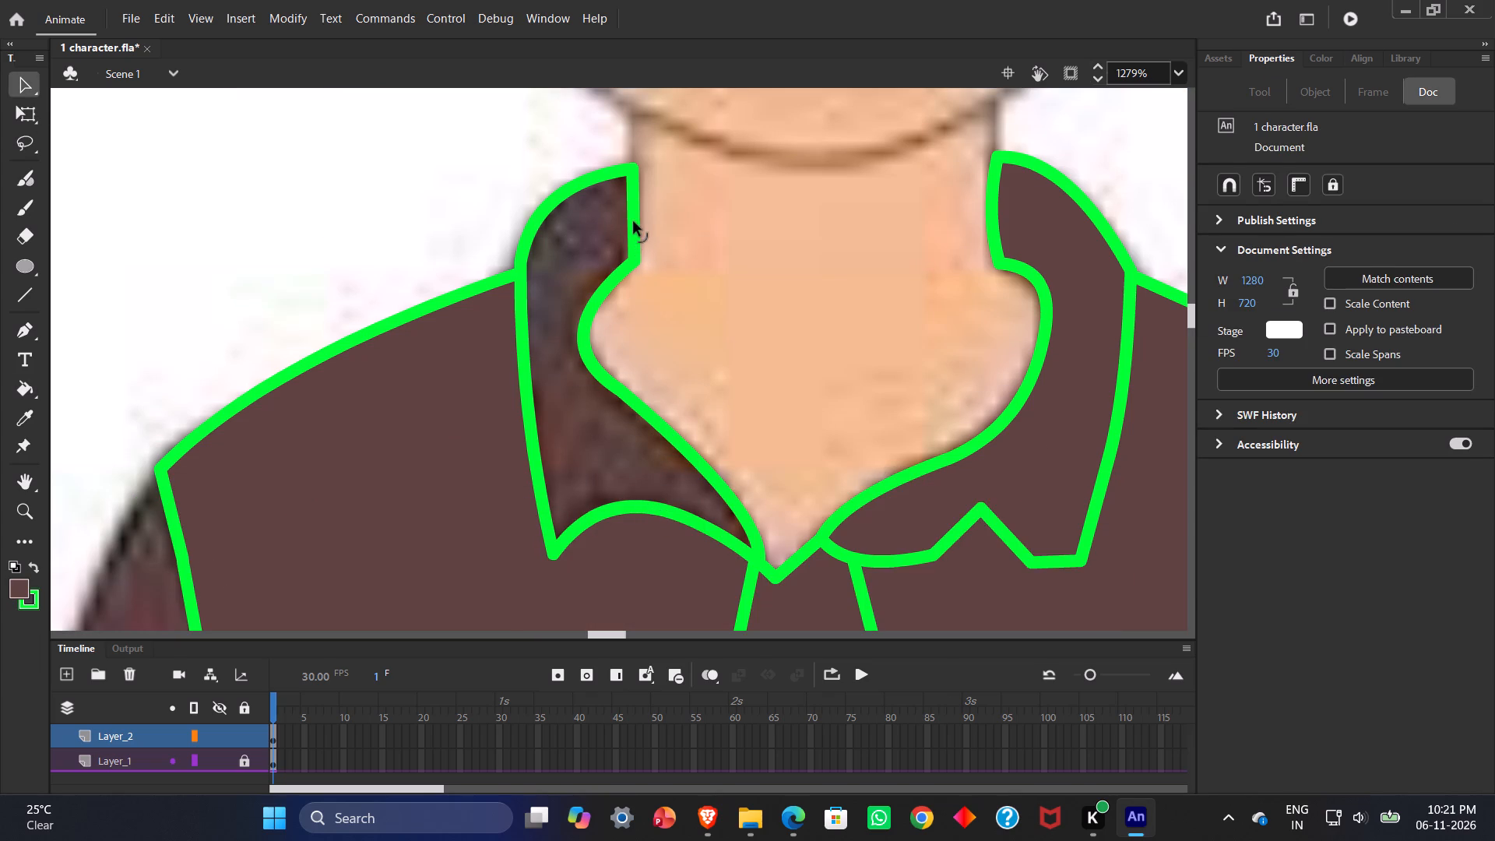
left_click(632, 223)
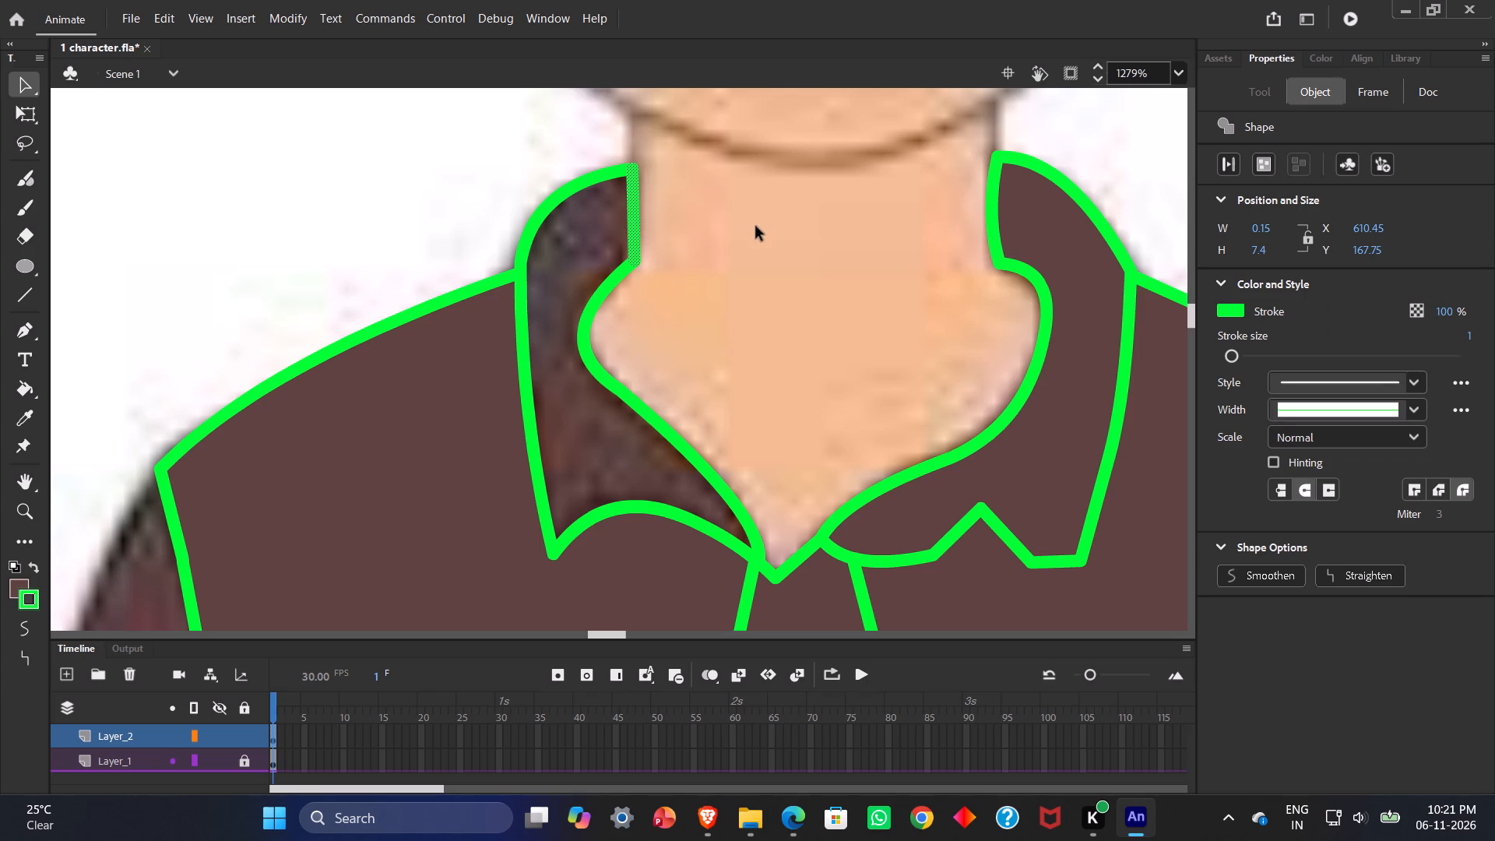
key("BackSpace")
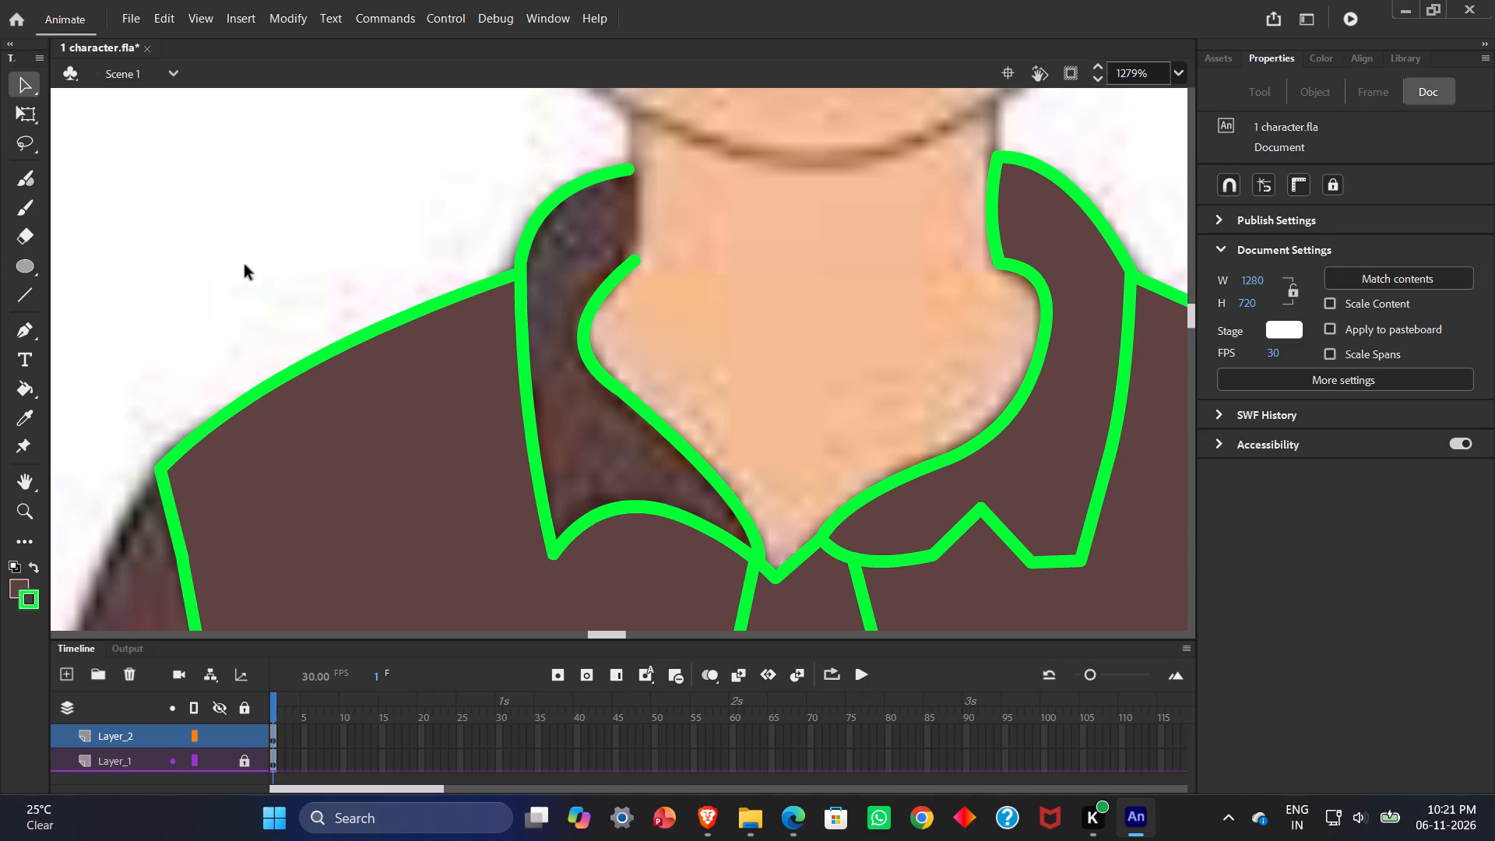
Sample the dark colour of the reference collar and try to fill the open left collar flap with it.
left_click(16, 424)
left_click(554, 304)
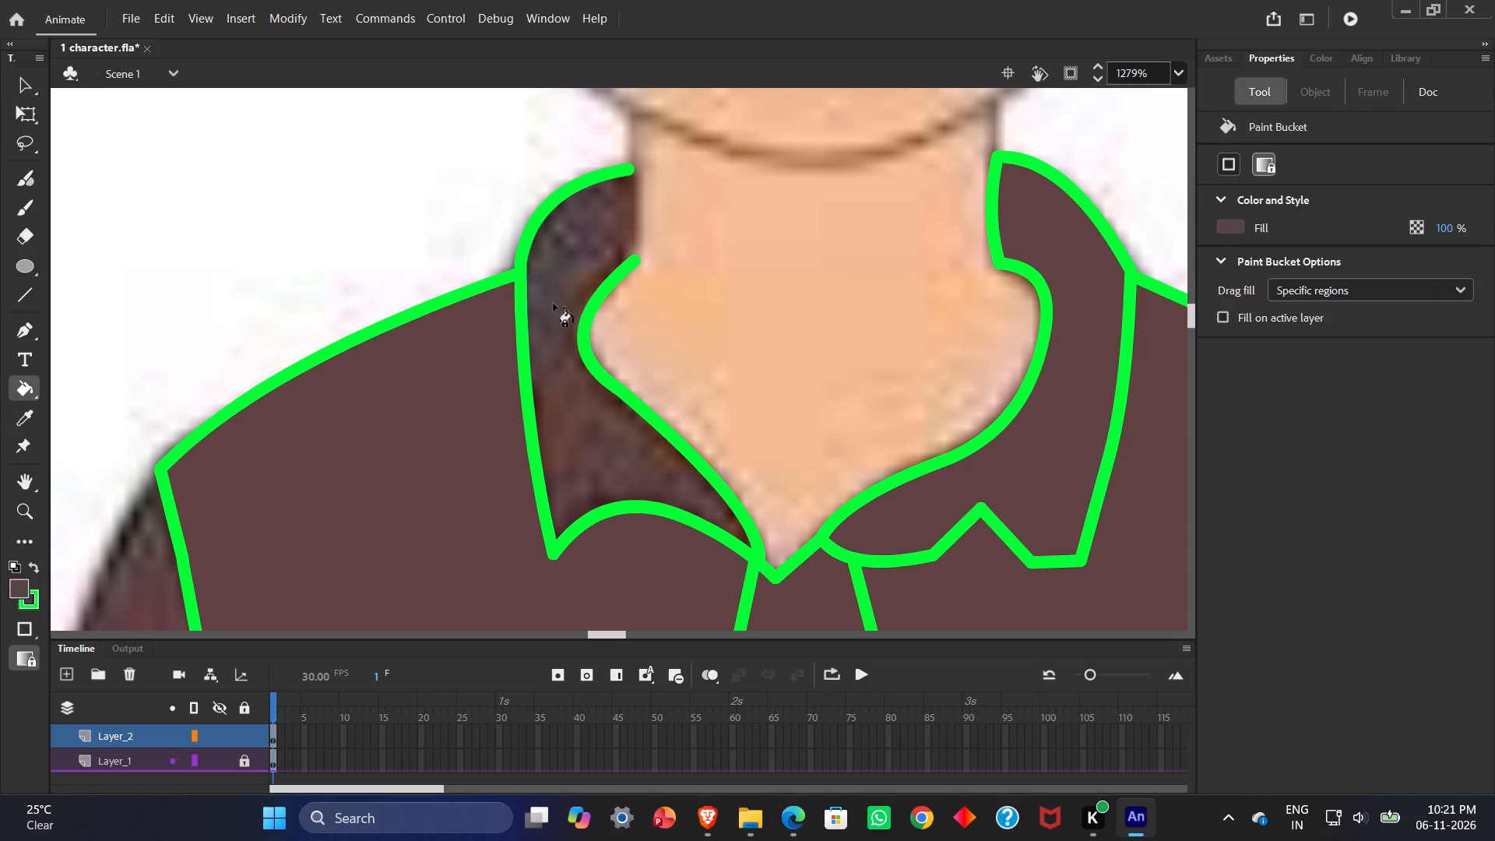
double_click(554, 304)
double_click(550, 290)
Look over the placket and left side outlines down the shirt body and back up to the collar.
scroll(550, 290, "down", 4)
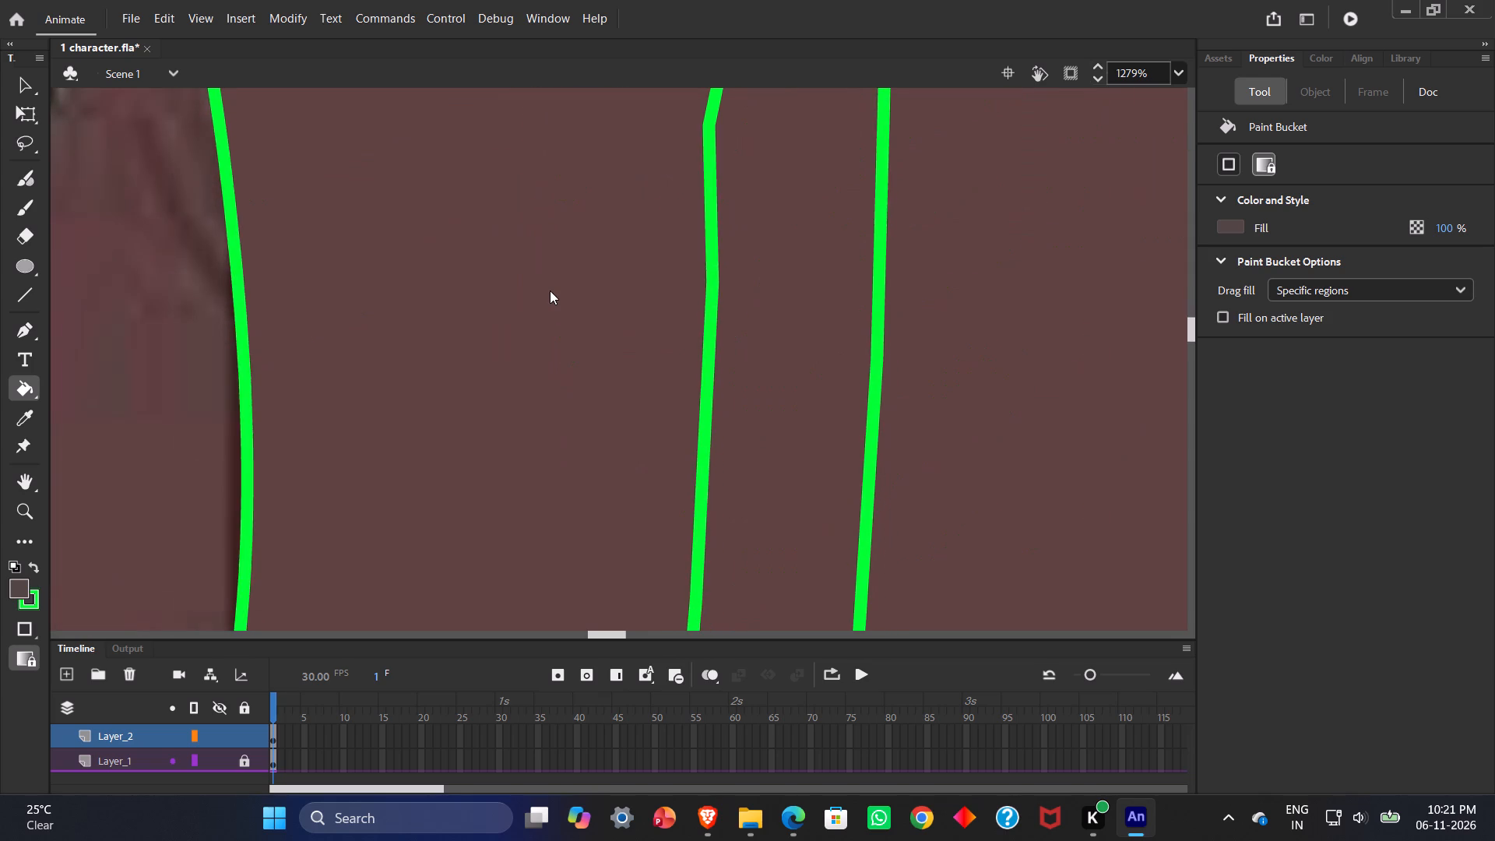
scroll(550, 290, "down", 8)
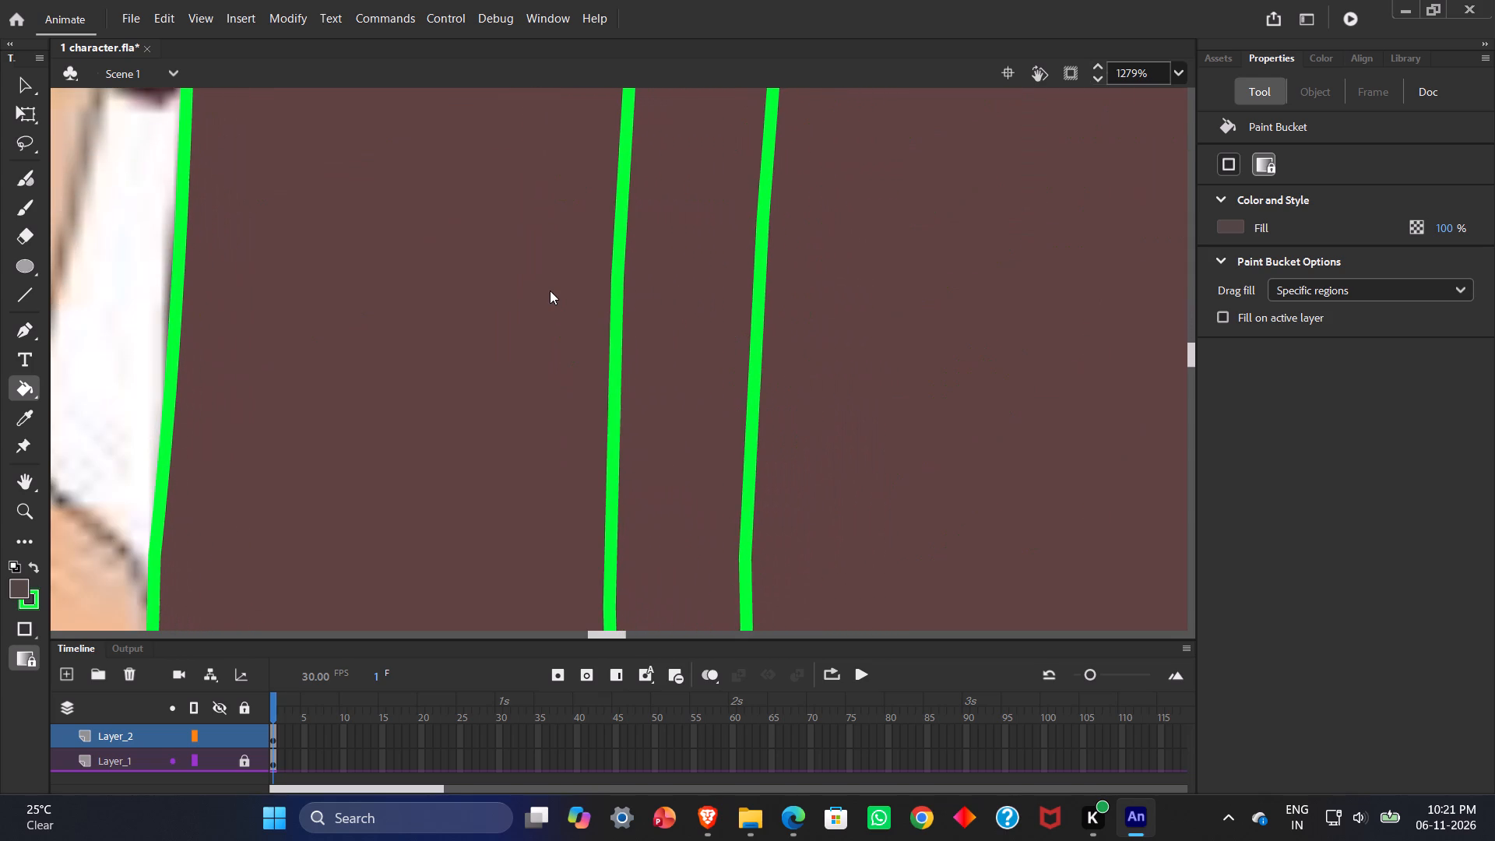
scroll(550, 290, "up", 7)
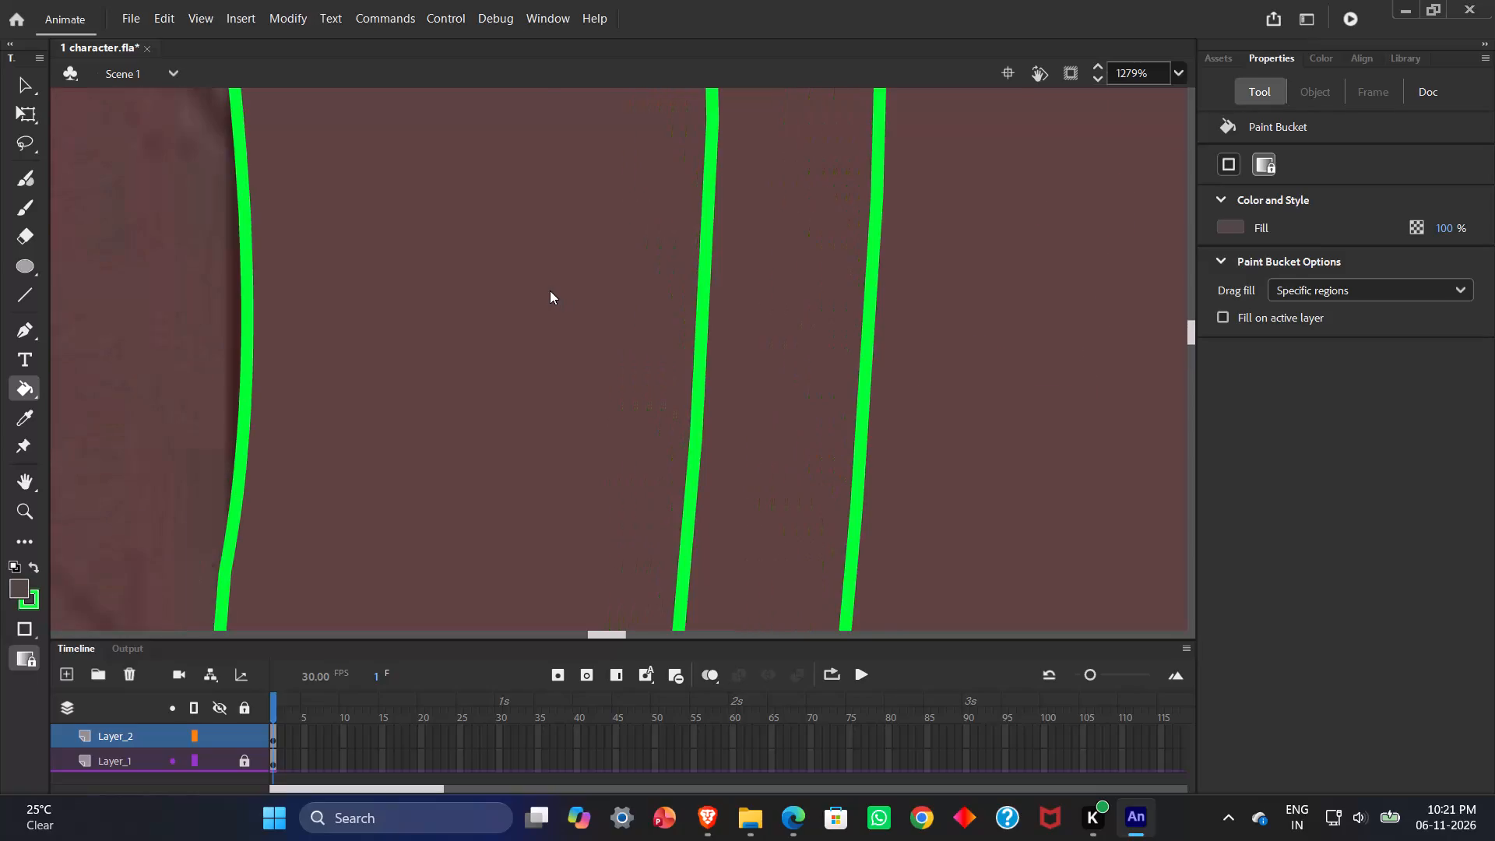
scroll(550, 290, "up", 5)
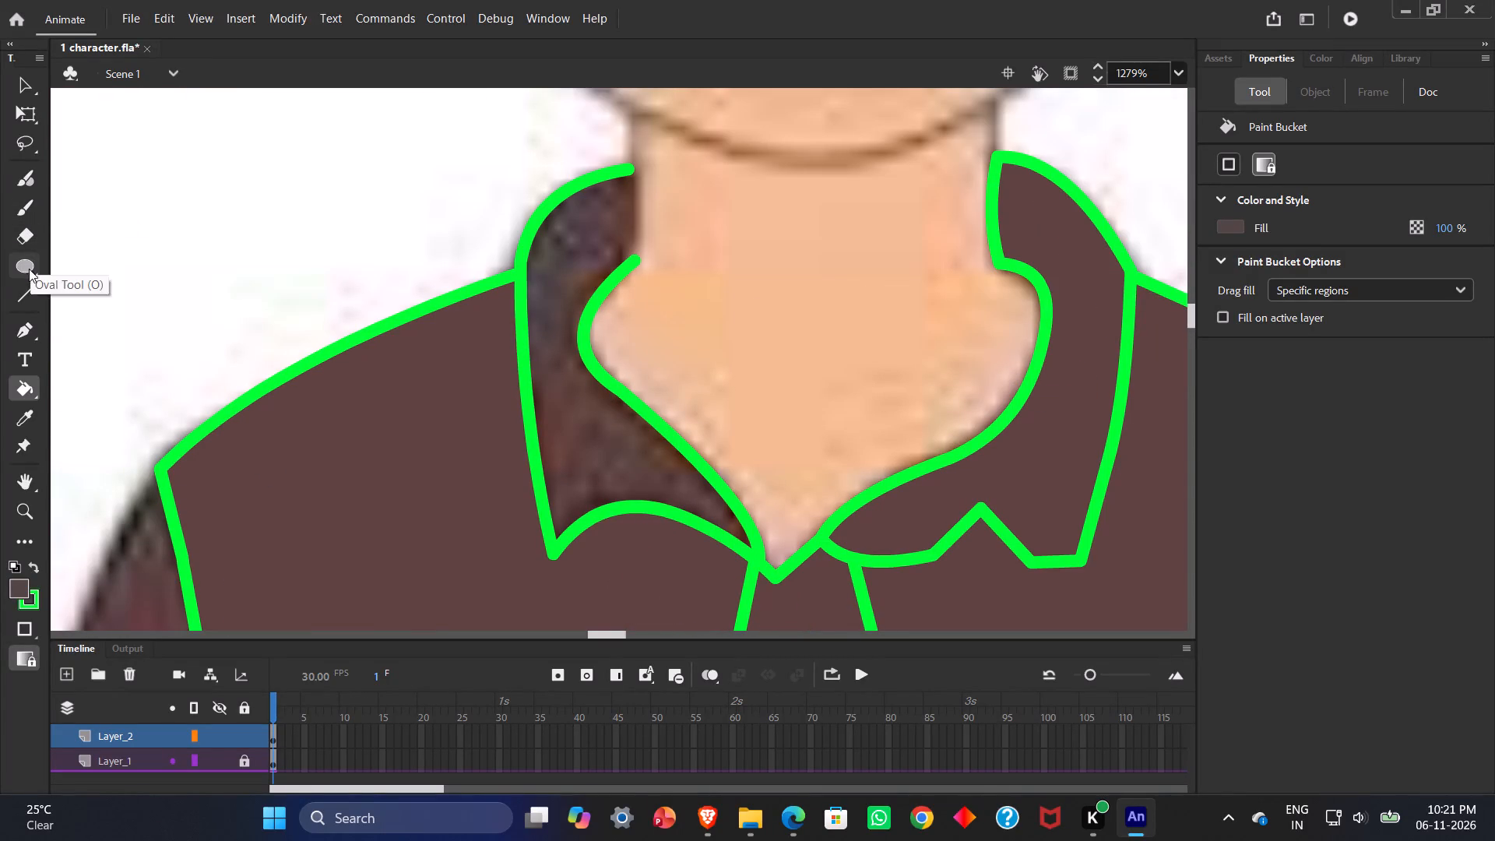
Close the gap on the left collar flap's neck side with green Line tool segments joining the two open ends.
left_click(25, 295)
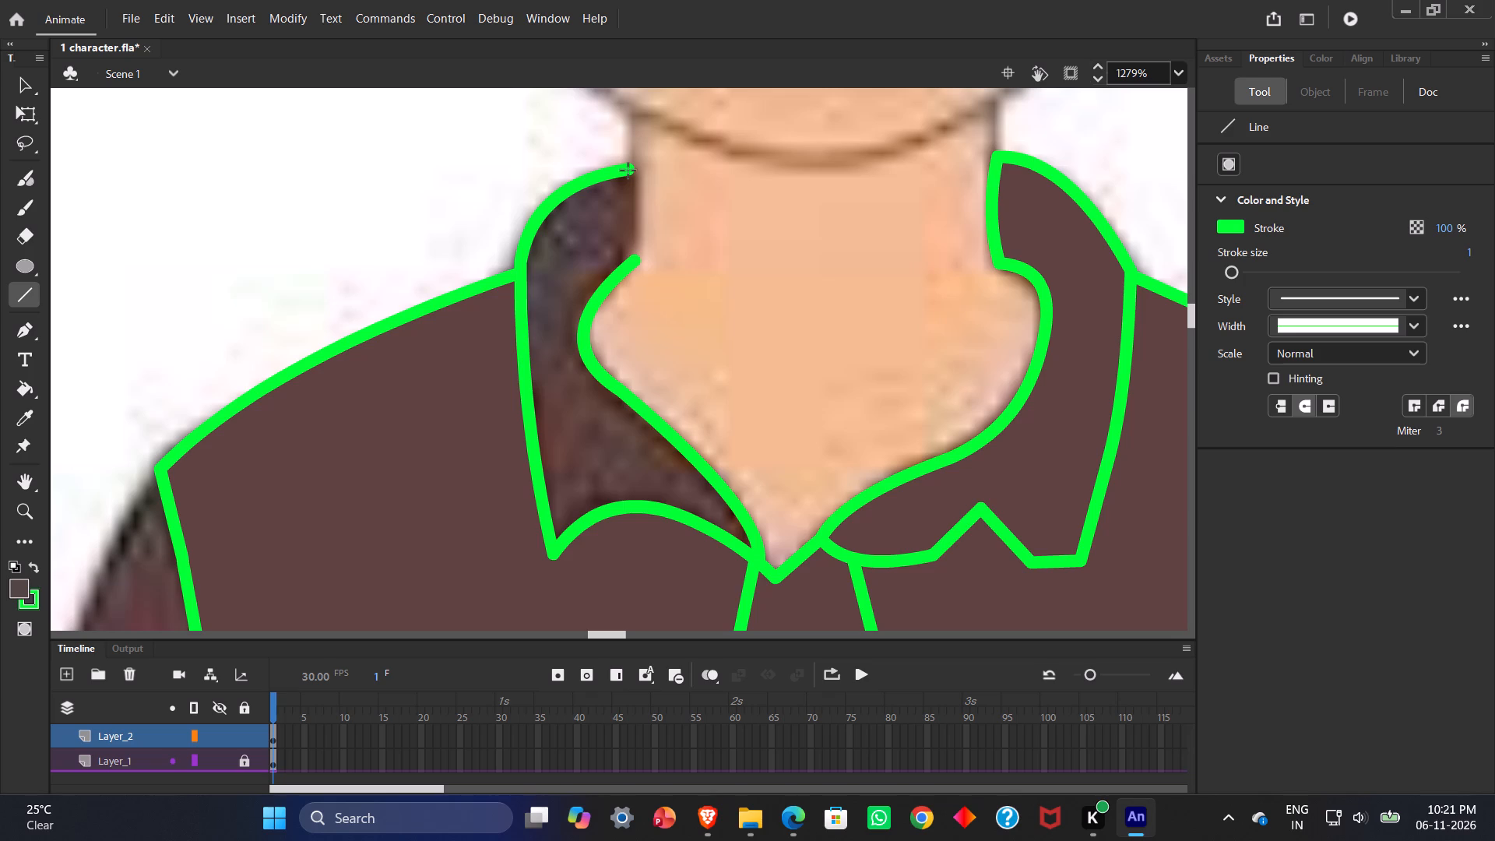
left_click_drag(631, 169, 640, 247)
left_click_drag(640, 247, 633, 266)
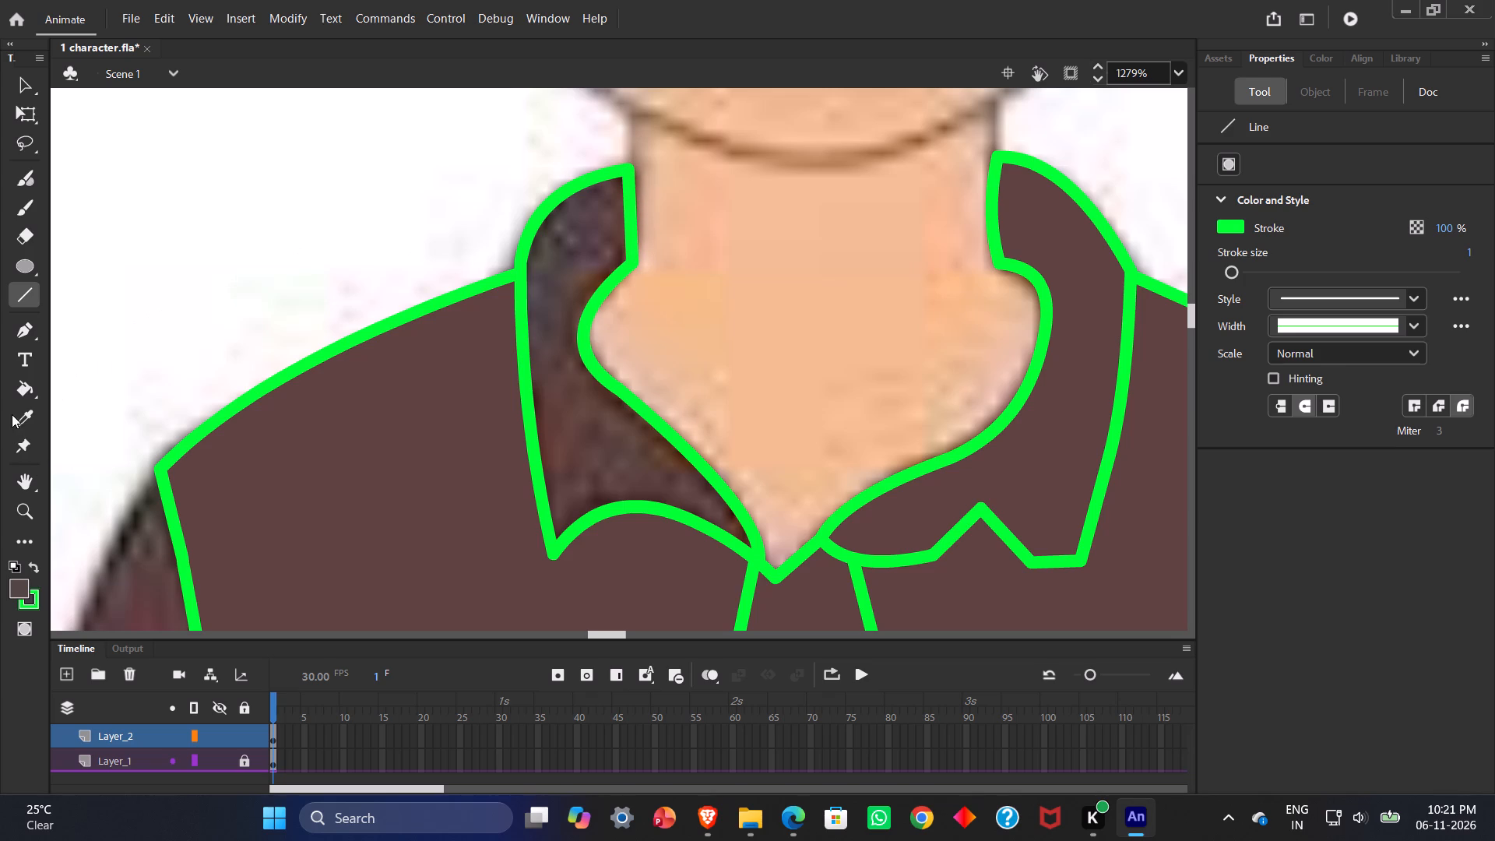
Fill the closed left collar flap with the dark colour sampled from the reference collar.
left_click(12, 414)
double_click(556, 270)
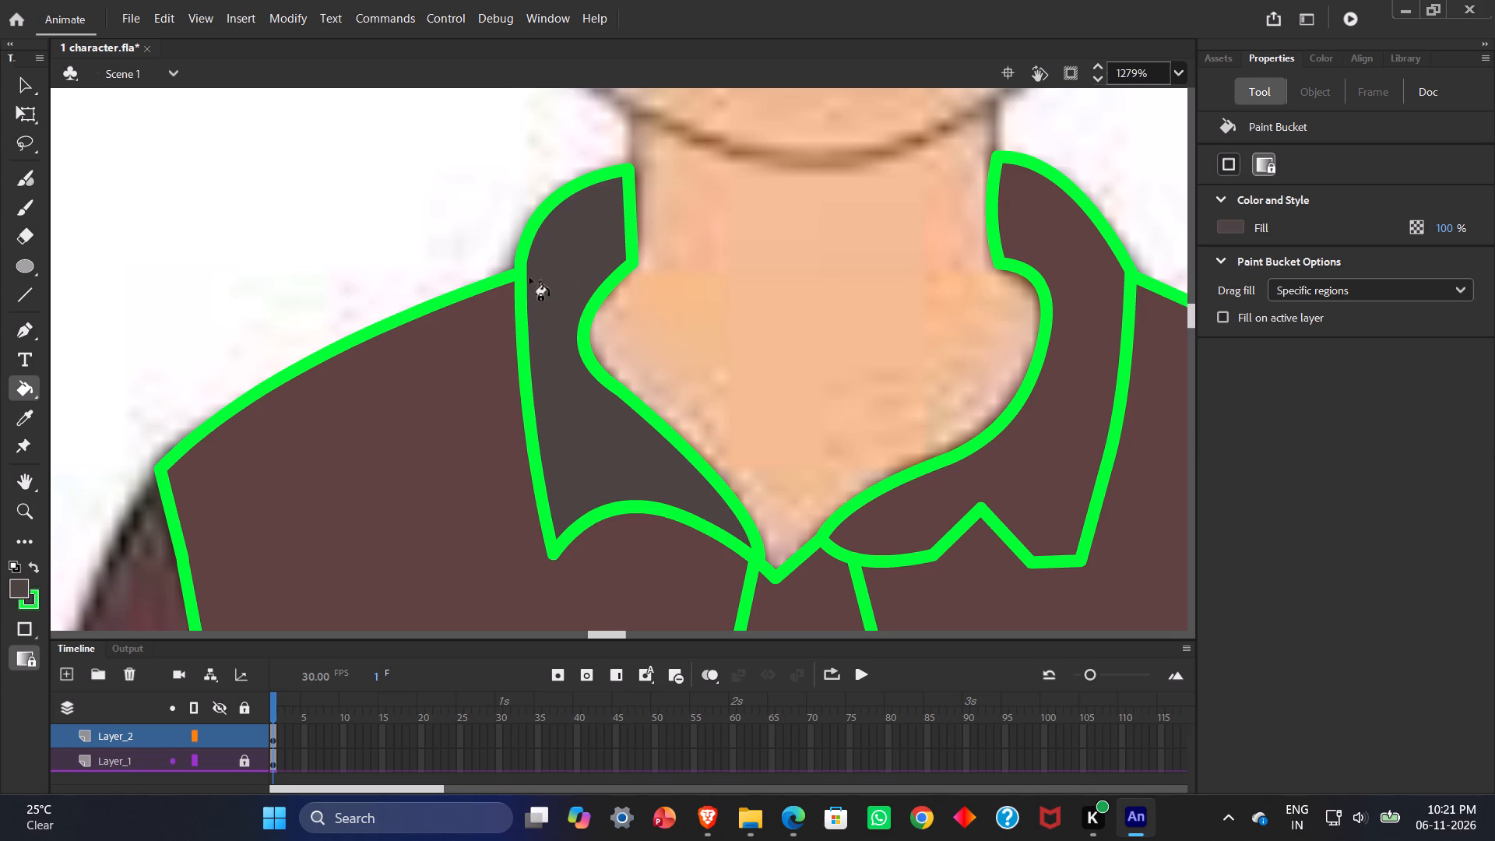
Fill the left collar flap with the brown sampled from the shirt's filled left front panel.
left_click(23, 420)
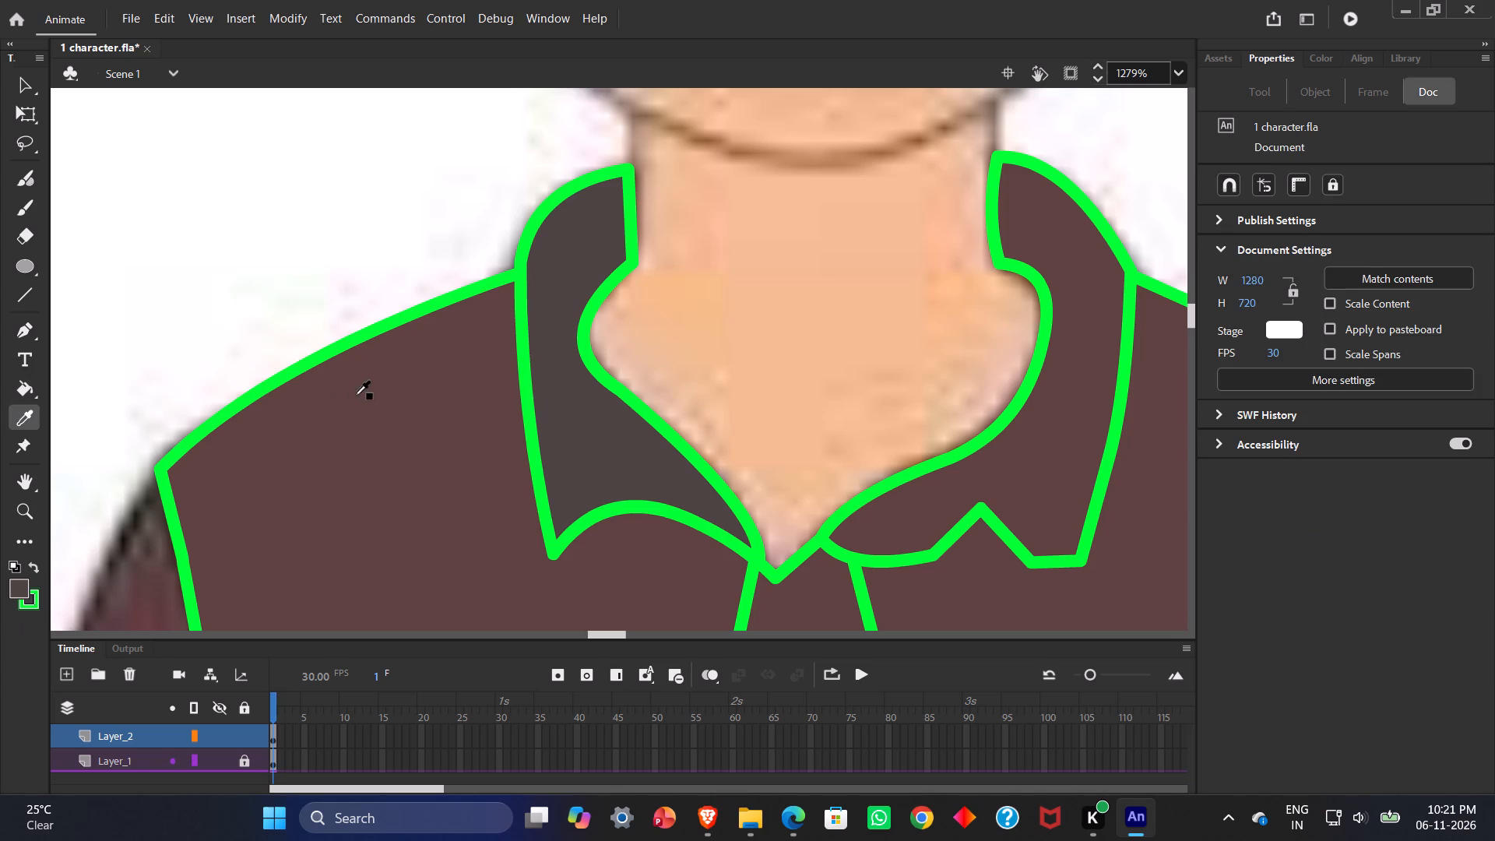
double_click(356, 396)
double_click(543, 275)
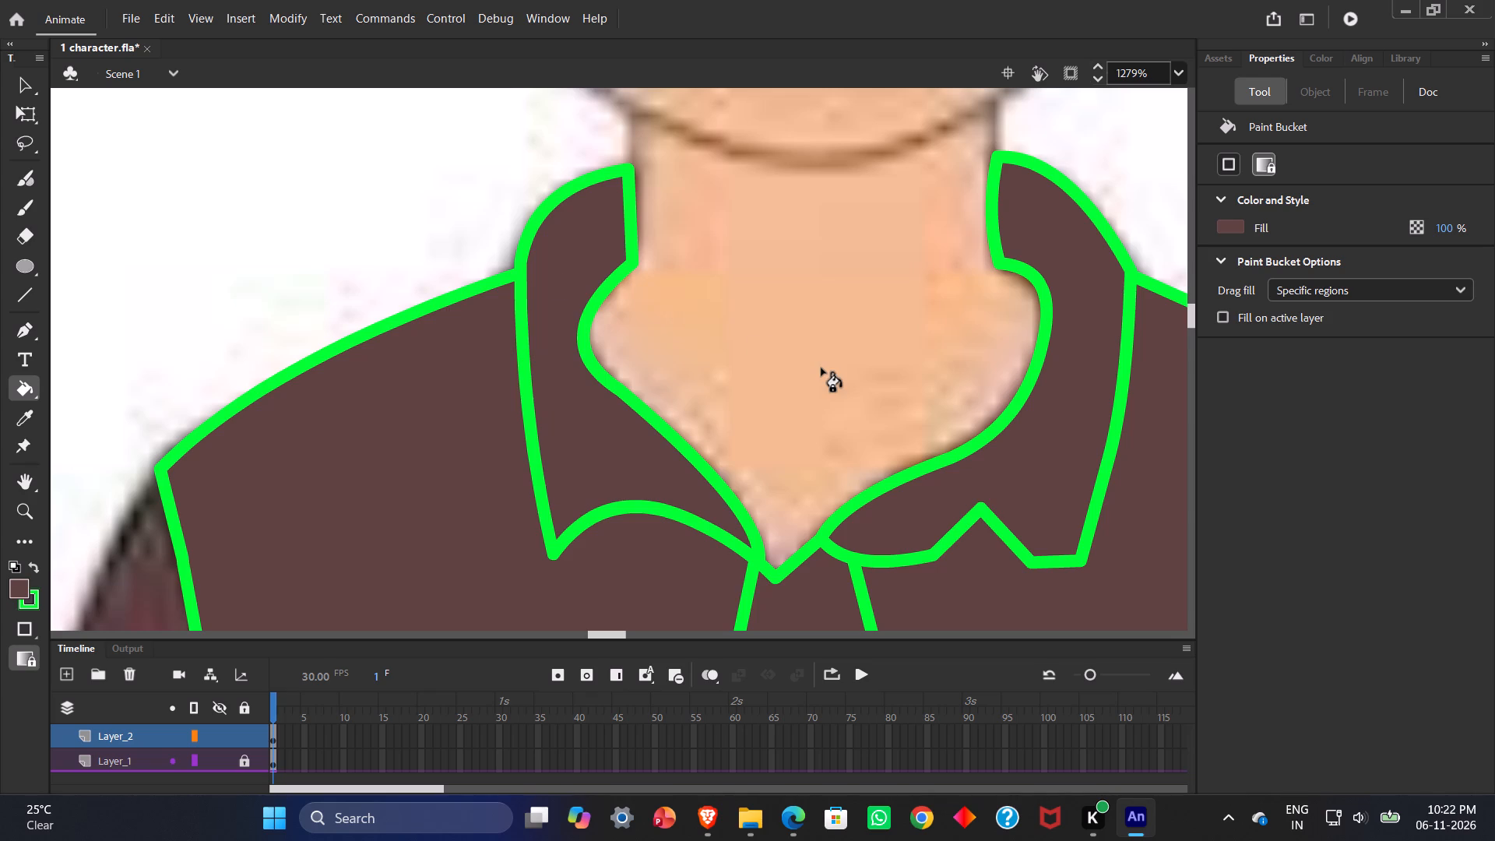
Look over the filled shirt on the whole character.
scroll(821, 368, "down", 4, "ctrl")
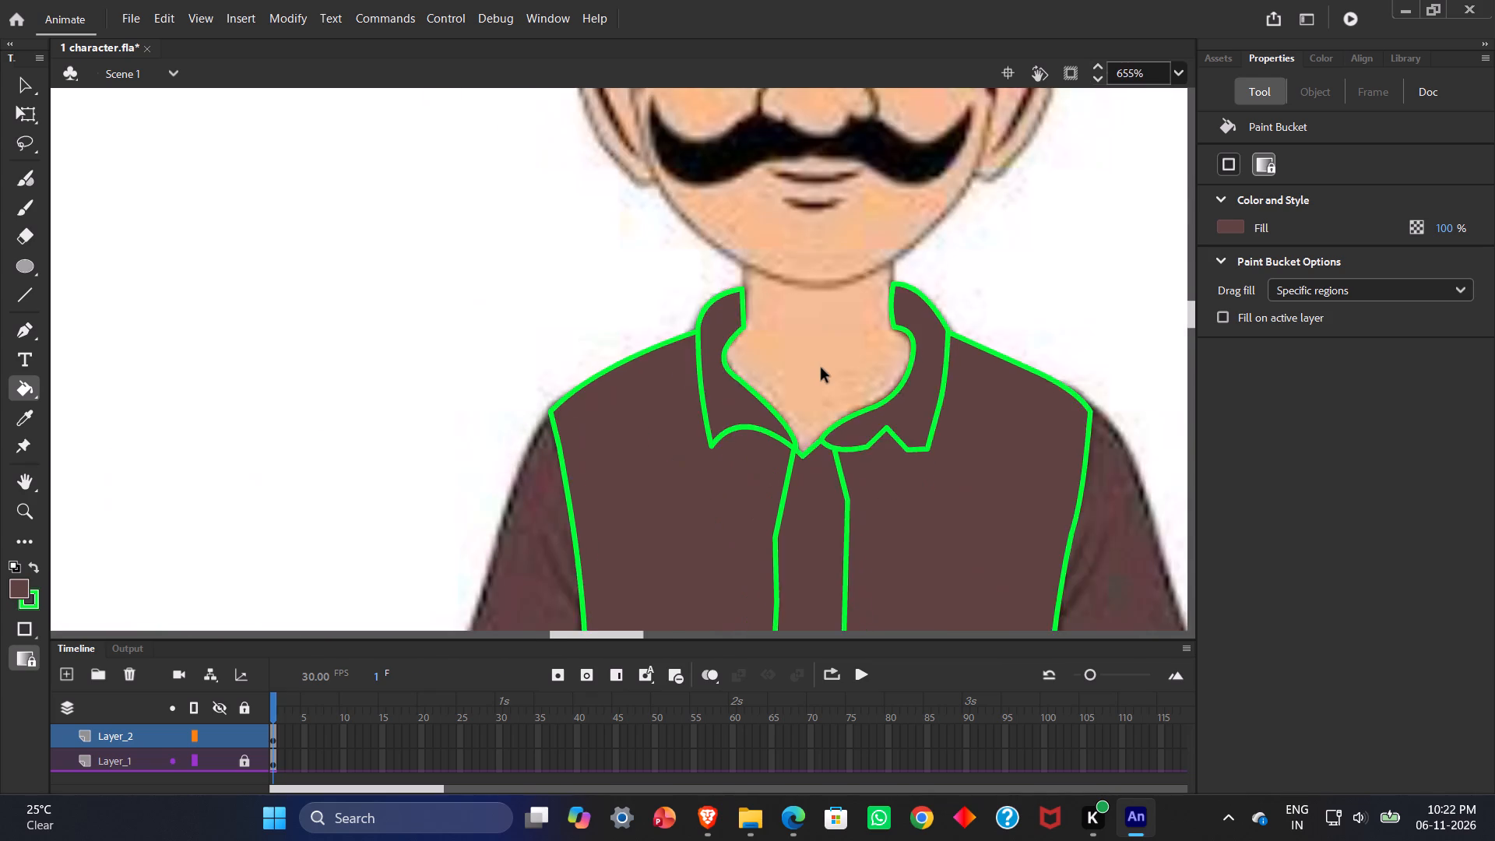
scroll(821, 368, "down", 3, "ctrl")
scroll(990, 329, "down", 2)
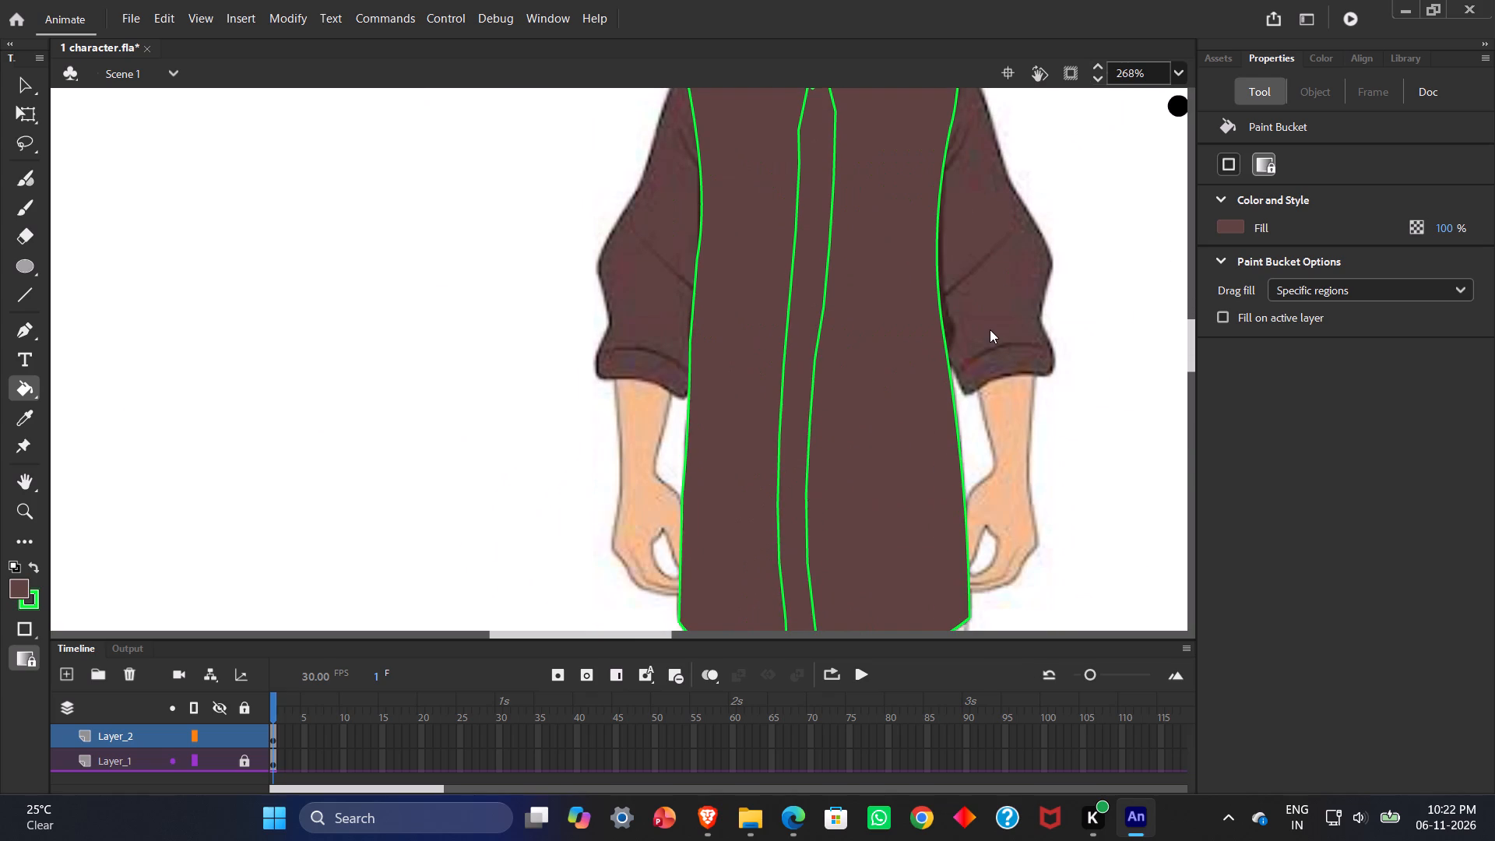
scroll(989, 329, "down", 5, "ctrl")
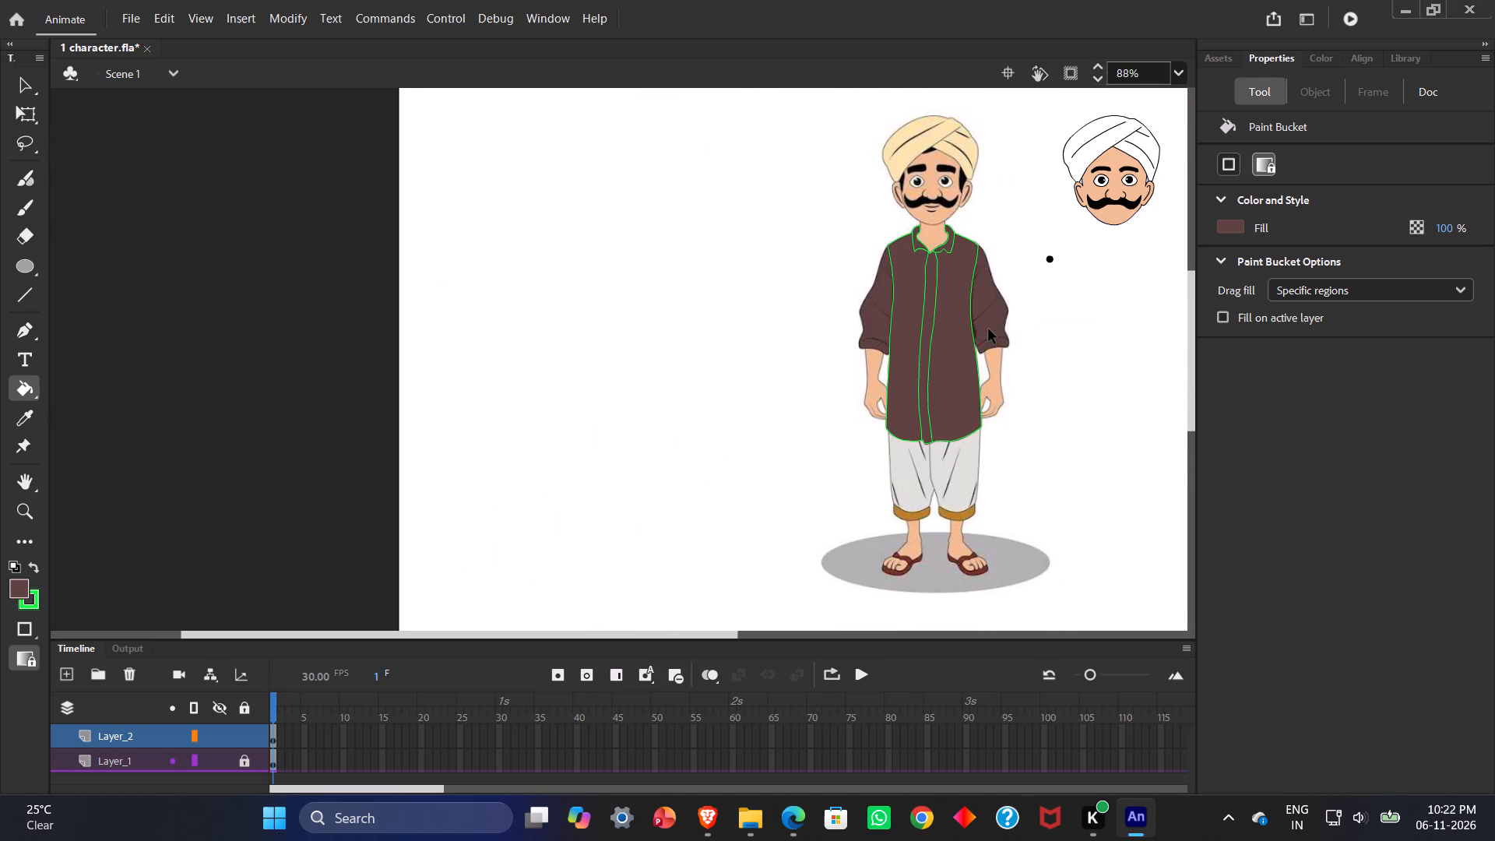
scroll(738, 384, "up", 2, "ctrl")
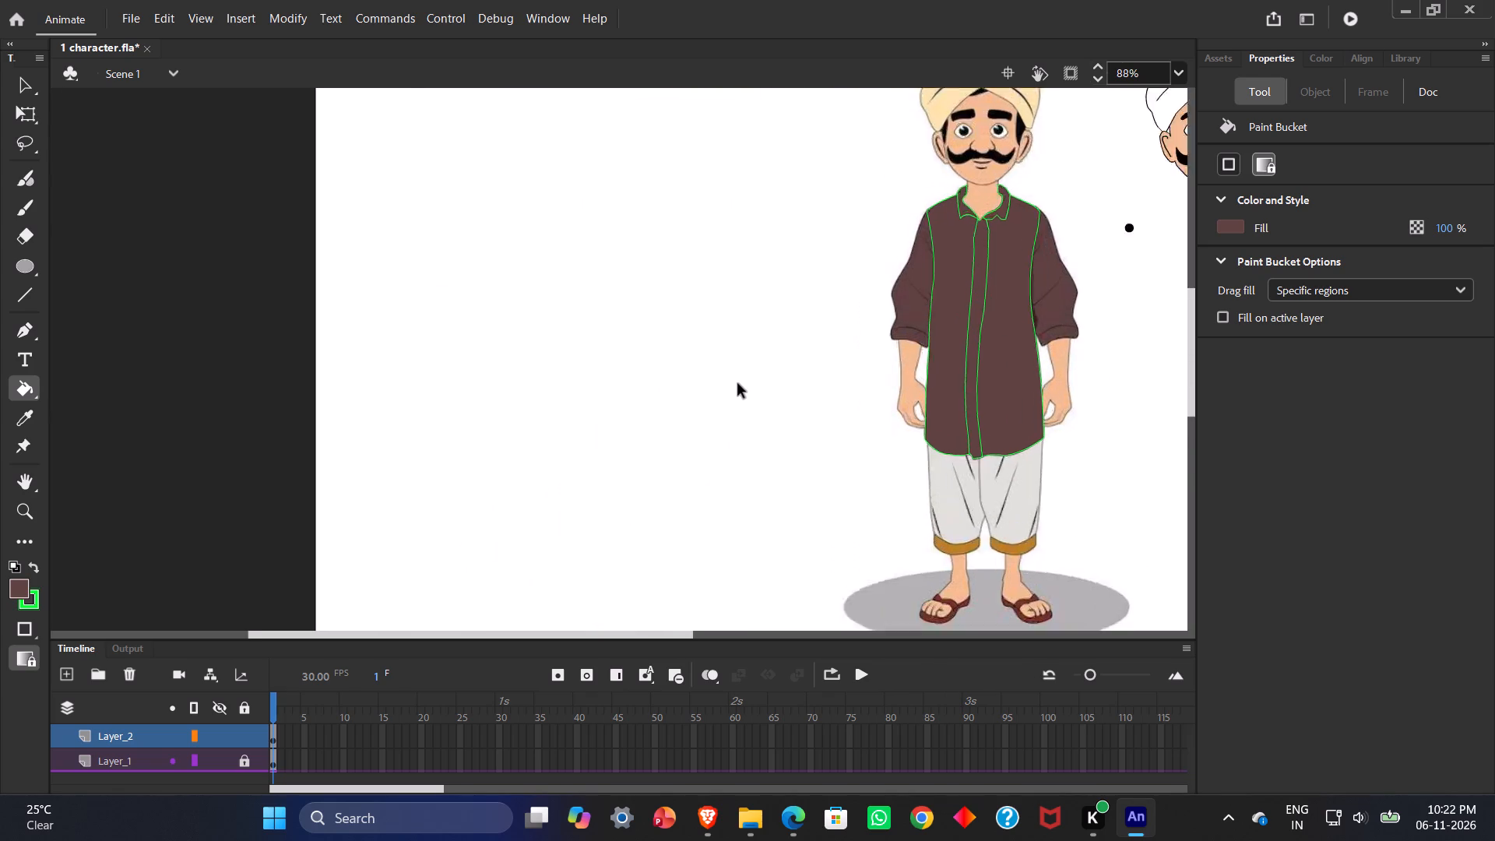
Examine the filled shirt's body, placket and sleeves up close and on the whole character.
scroll(738, 384, "up", 4, "ctrl")
scroll(738, 384, "down", 9, "ctrl")
scroll(993, 375, "up", 5, "ctrl")
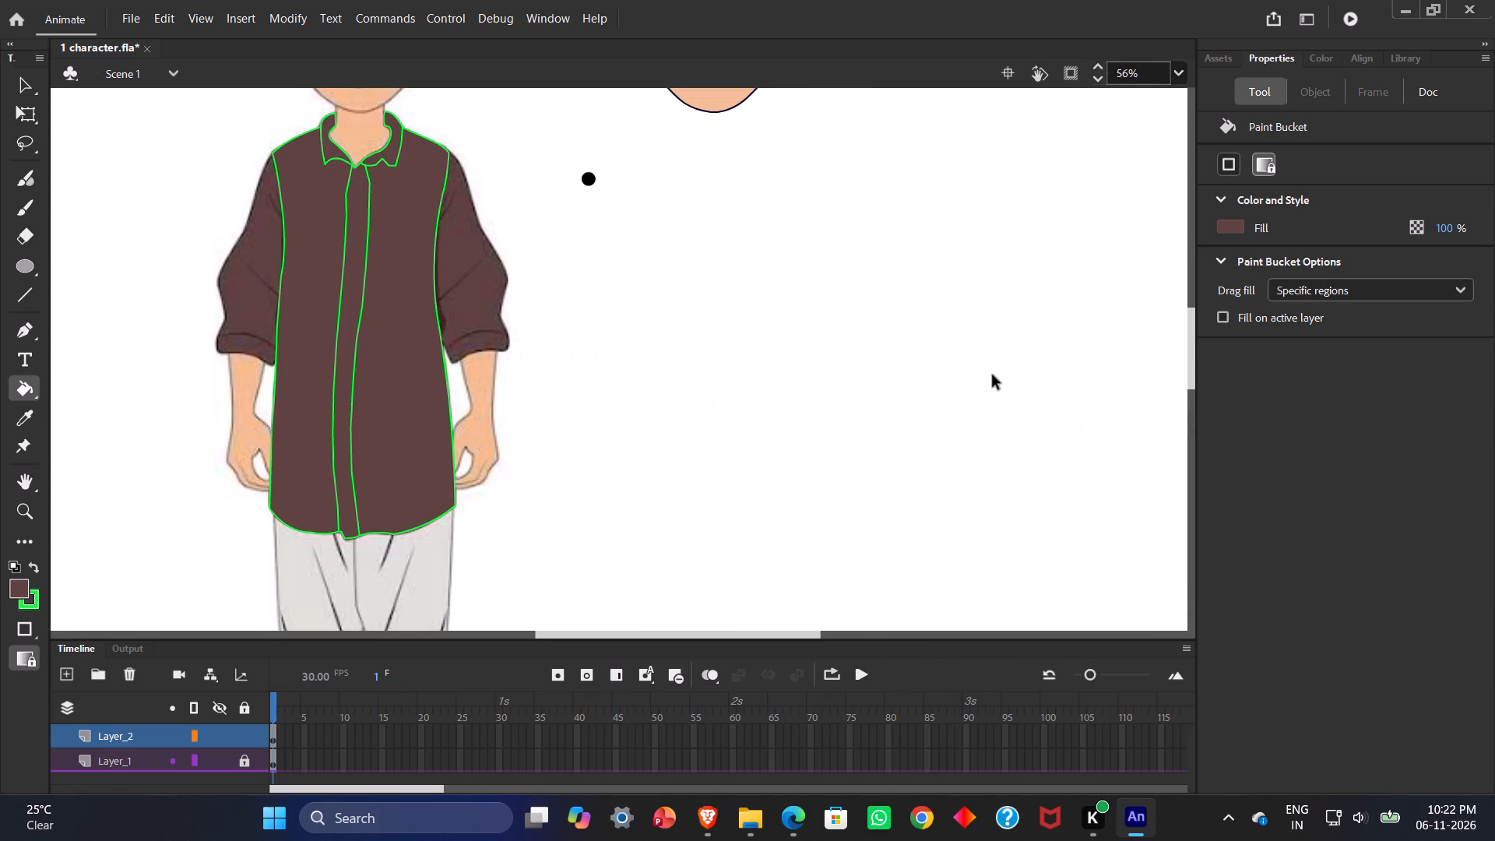
scroll(135, 416, "up", 4, "ctrl")
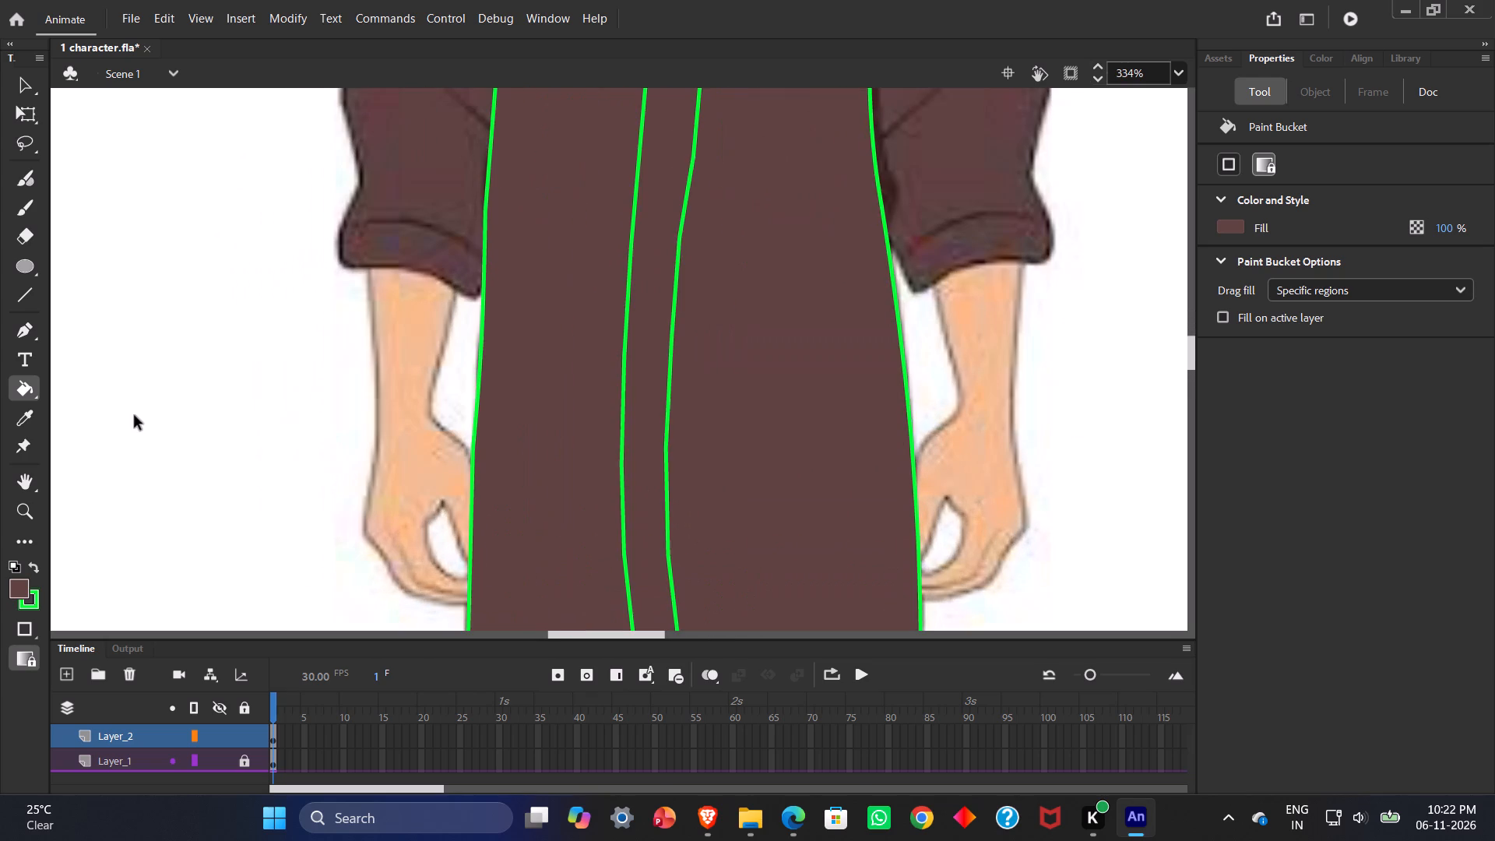
scroll(674, 416, "up", 2, "ctrl")
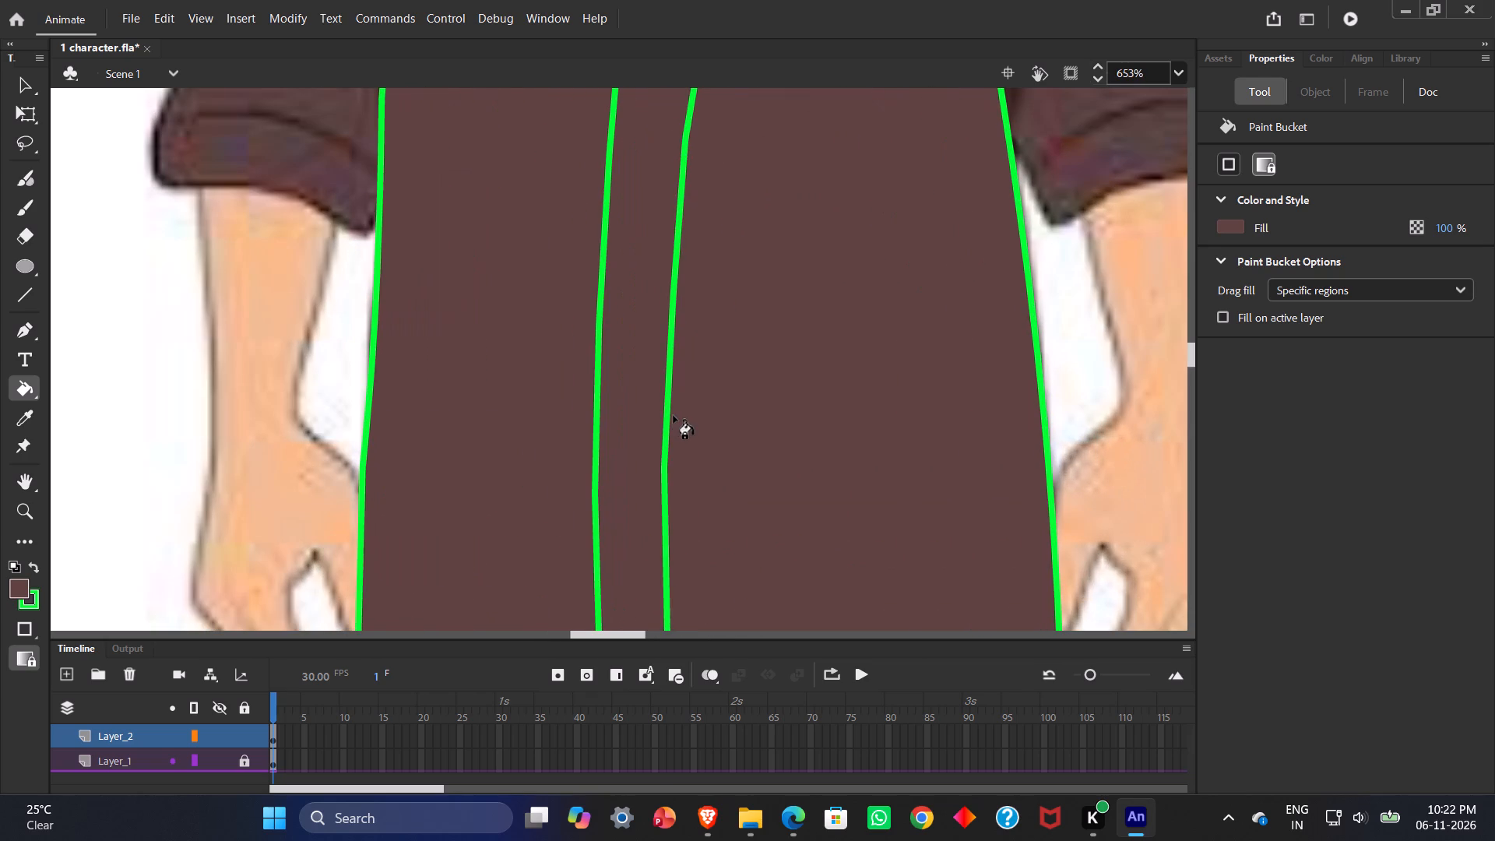
scroll(674, 416, "down", 3, "ctrl")
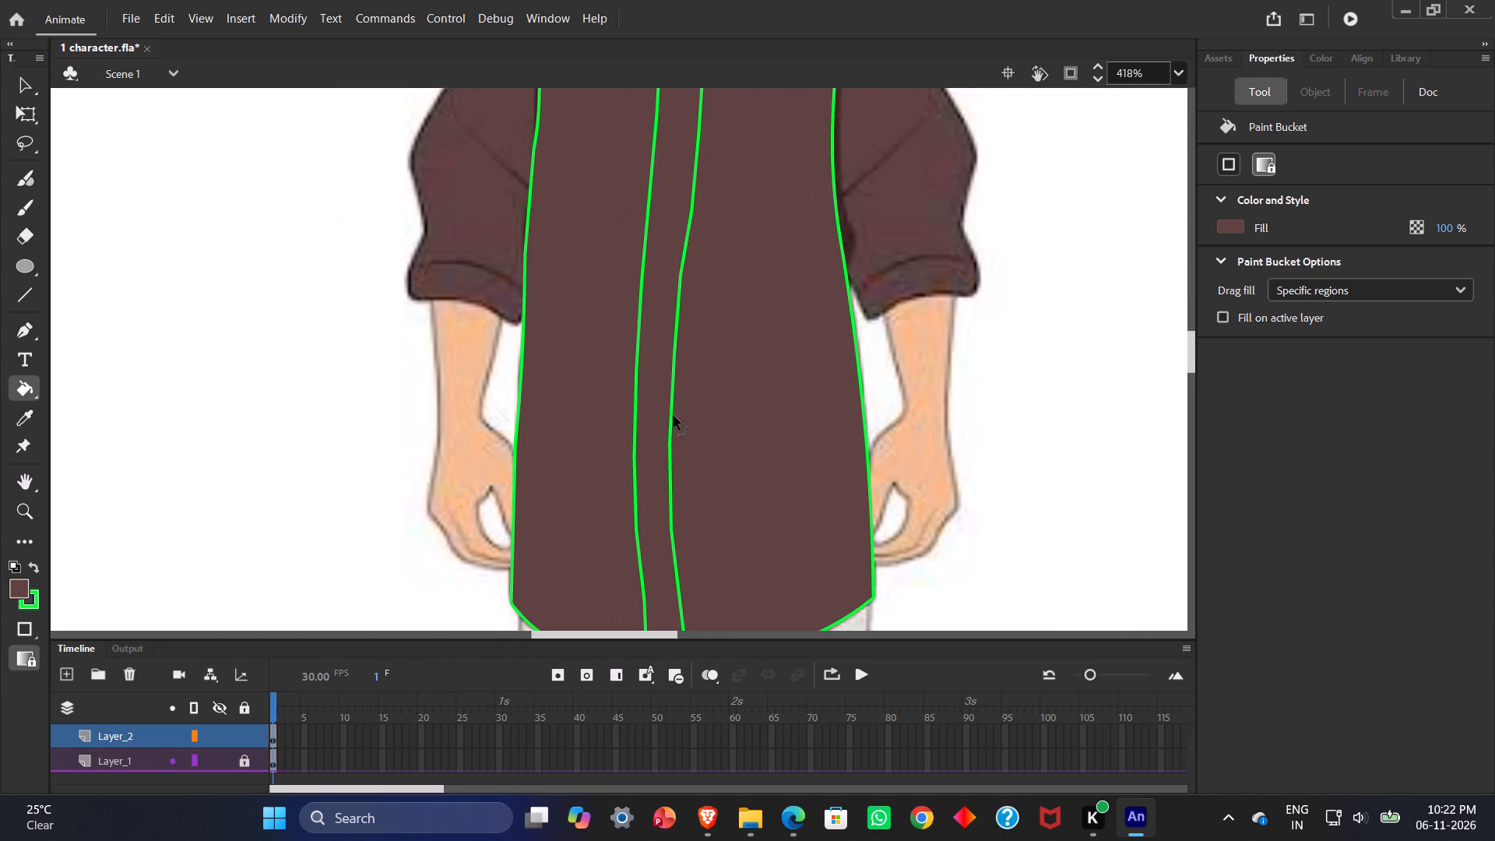
scroll(674, 416, "down", 5, "ctrl")
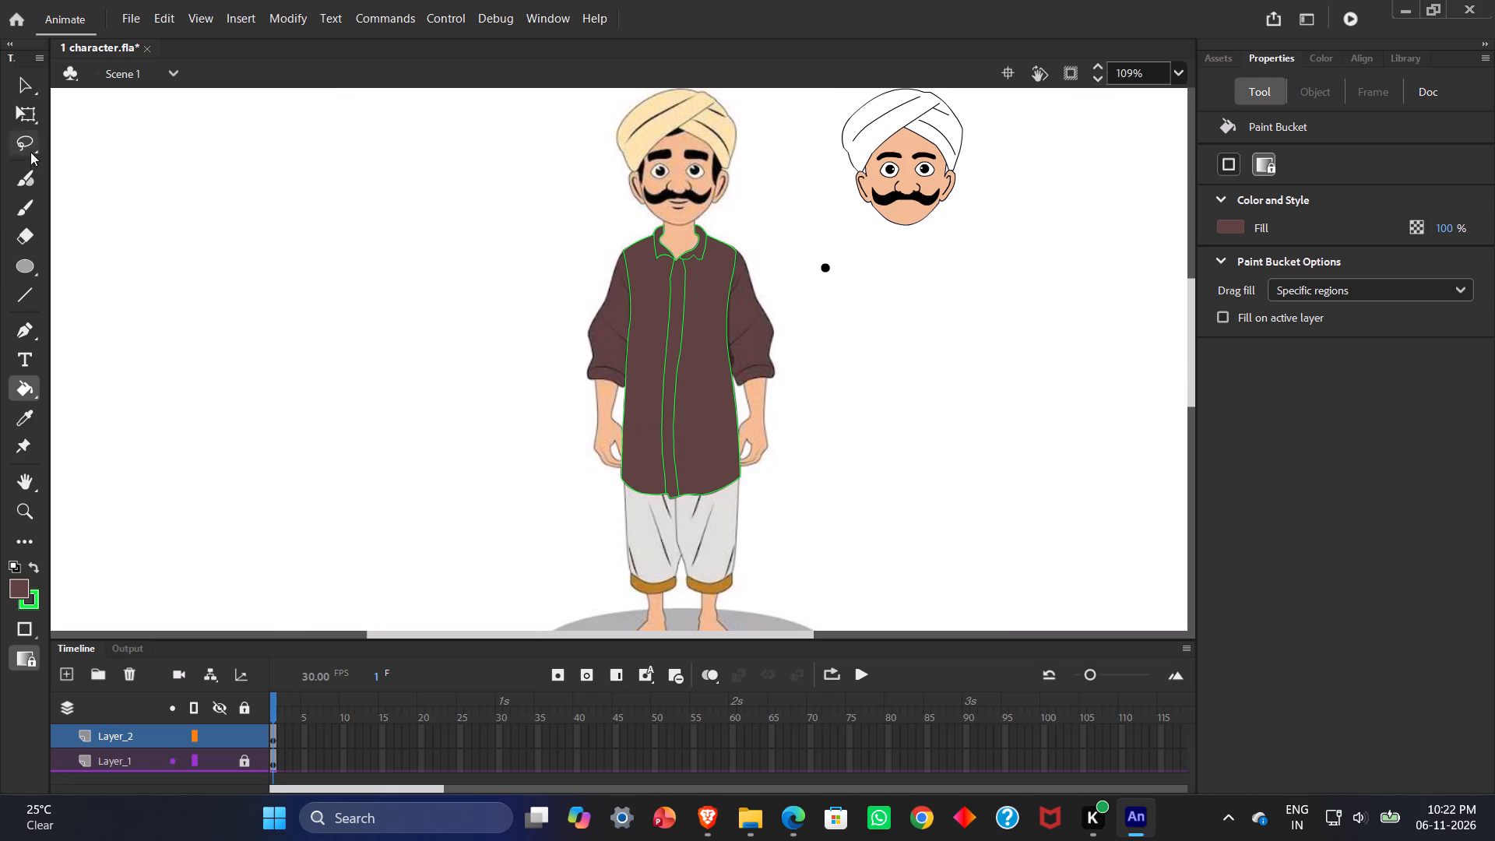
Place a copy of the black circle as the top button inside the shirt's placket, at about X 619.6, Y 222.
left_click(26, 83)
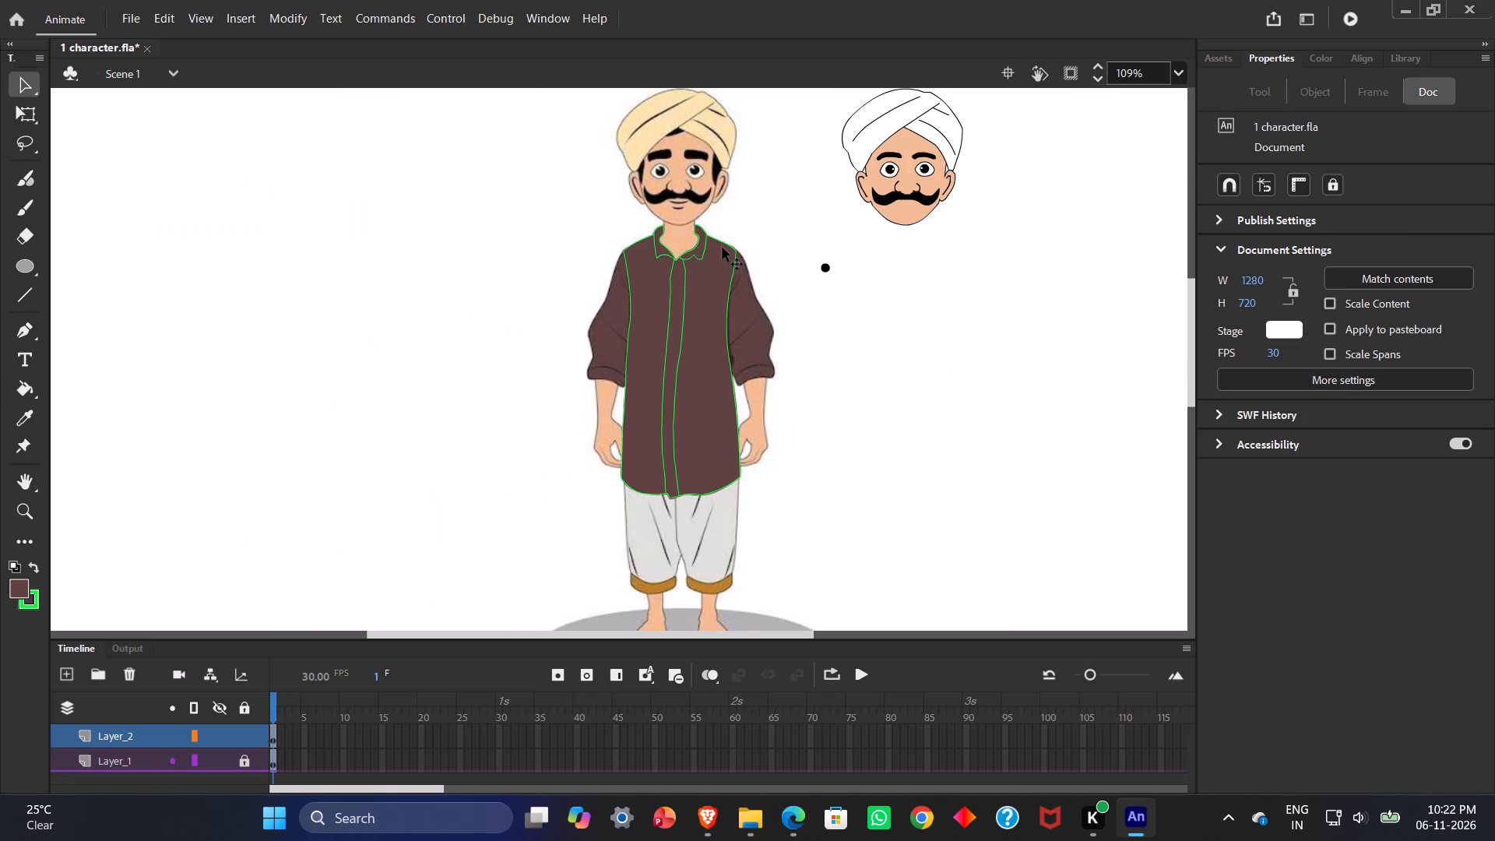
scroll(731, 418, "up", 3, "ctrl")
scroll(761, 397, "down", 3, "ctrl")
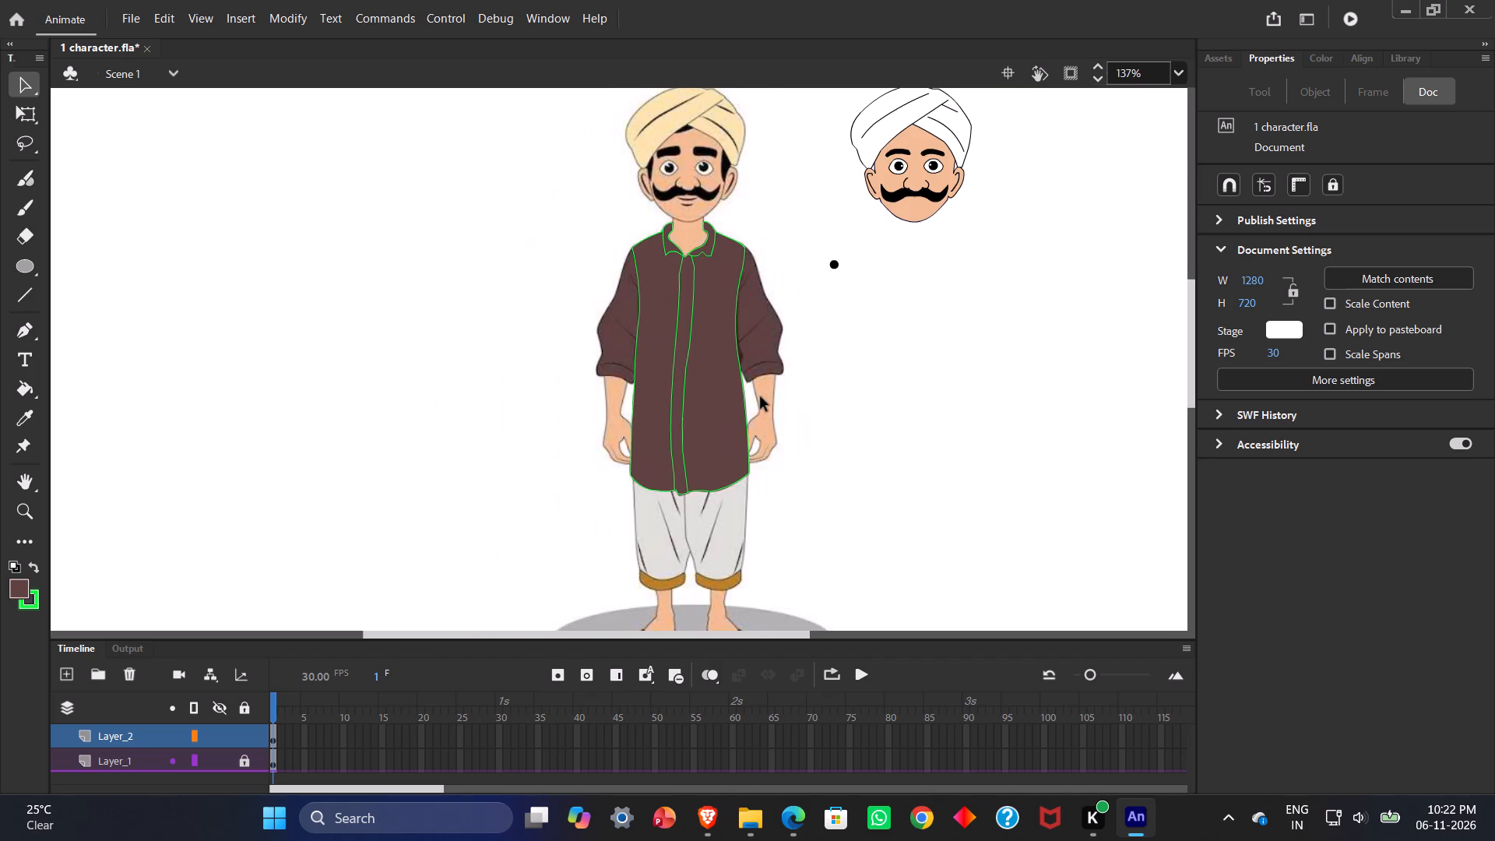
scroll(759, 210, "up", 3, "ctrl")
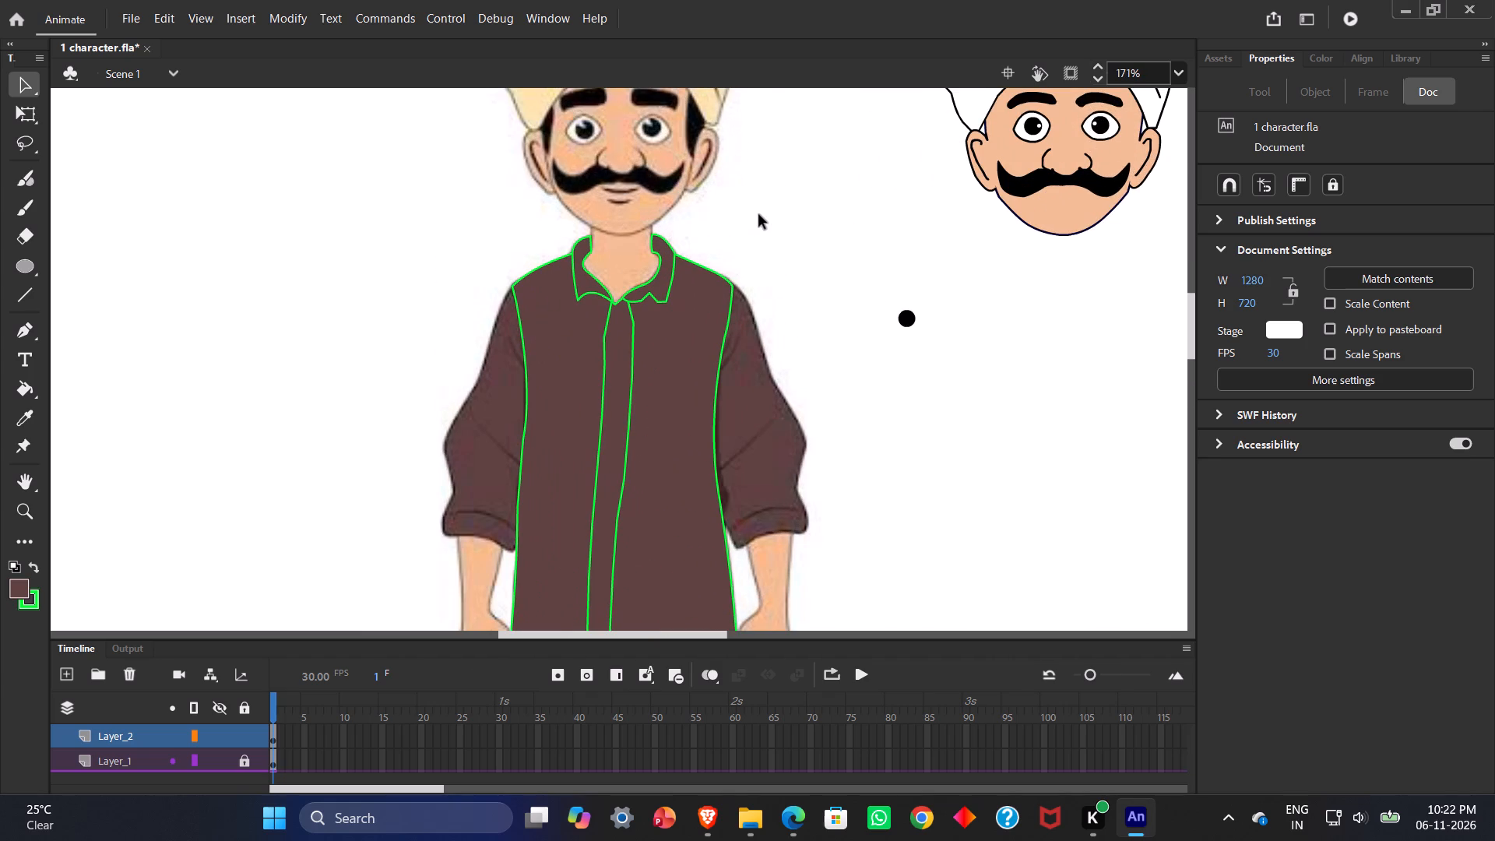
left_click(811, 275, "ctrl")
left_click_drag(811, 275, 970, 392)
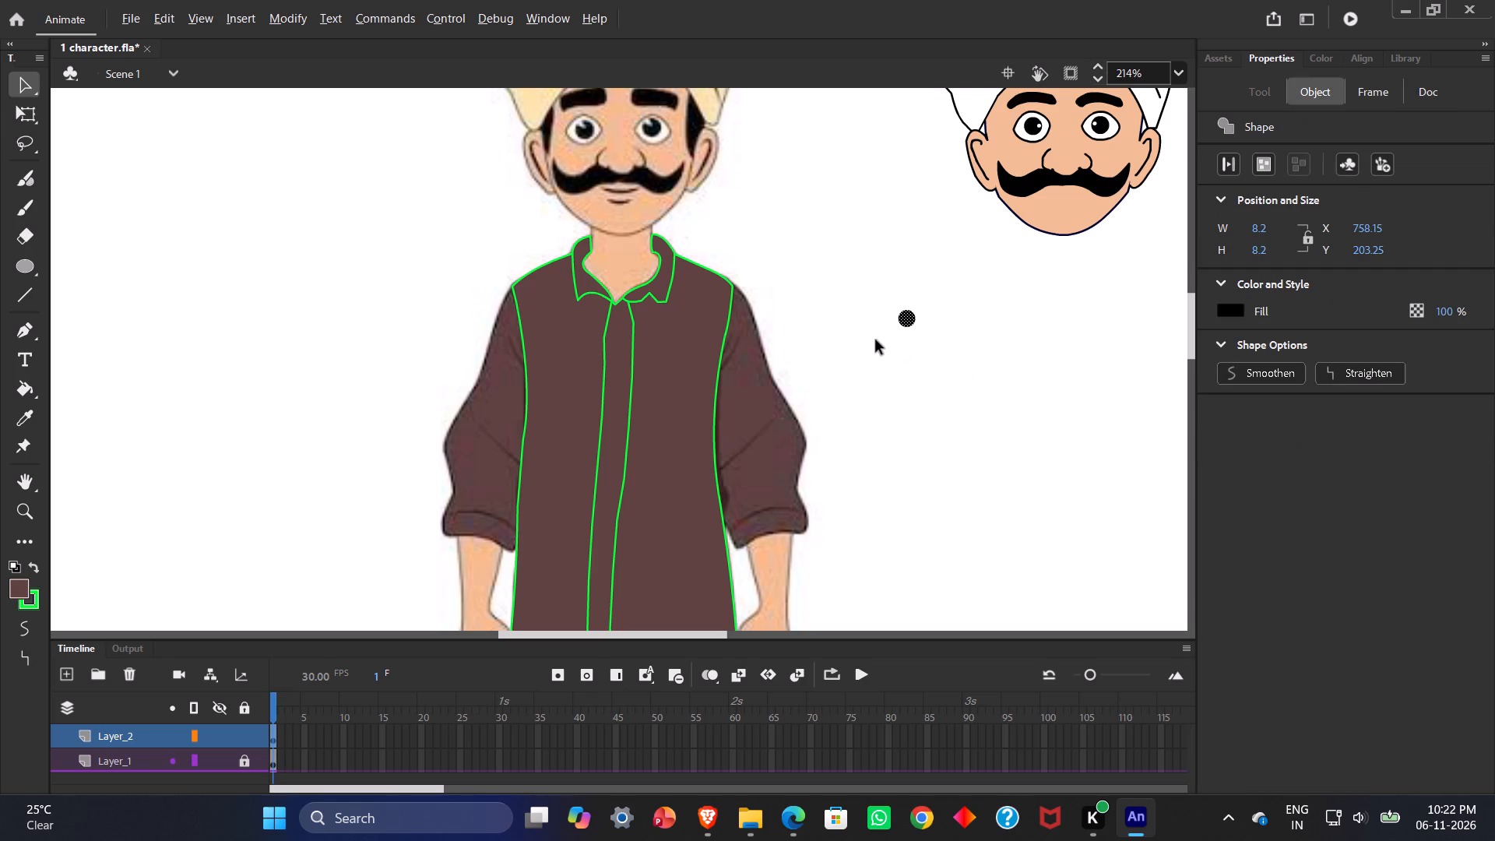
left_click_drag(885, 325, 814, 341, "alt")
left_click_drag(838, 270, 968, 419)
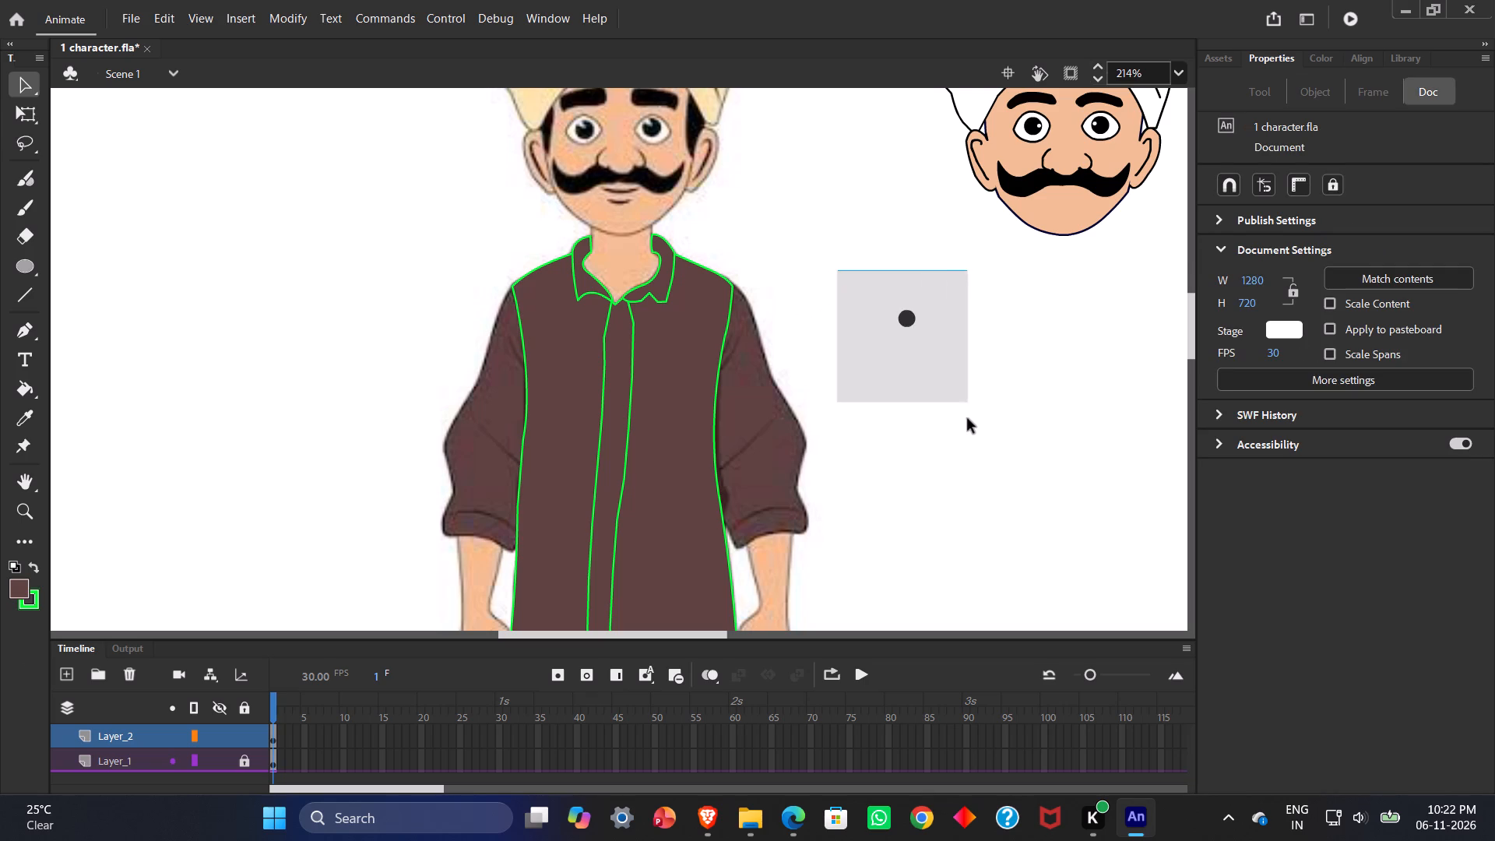
left_click_drag(968, 419, 968, 424)
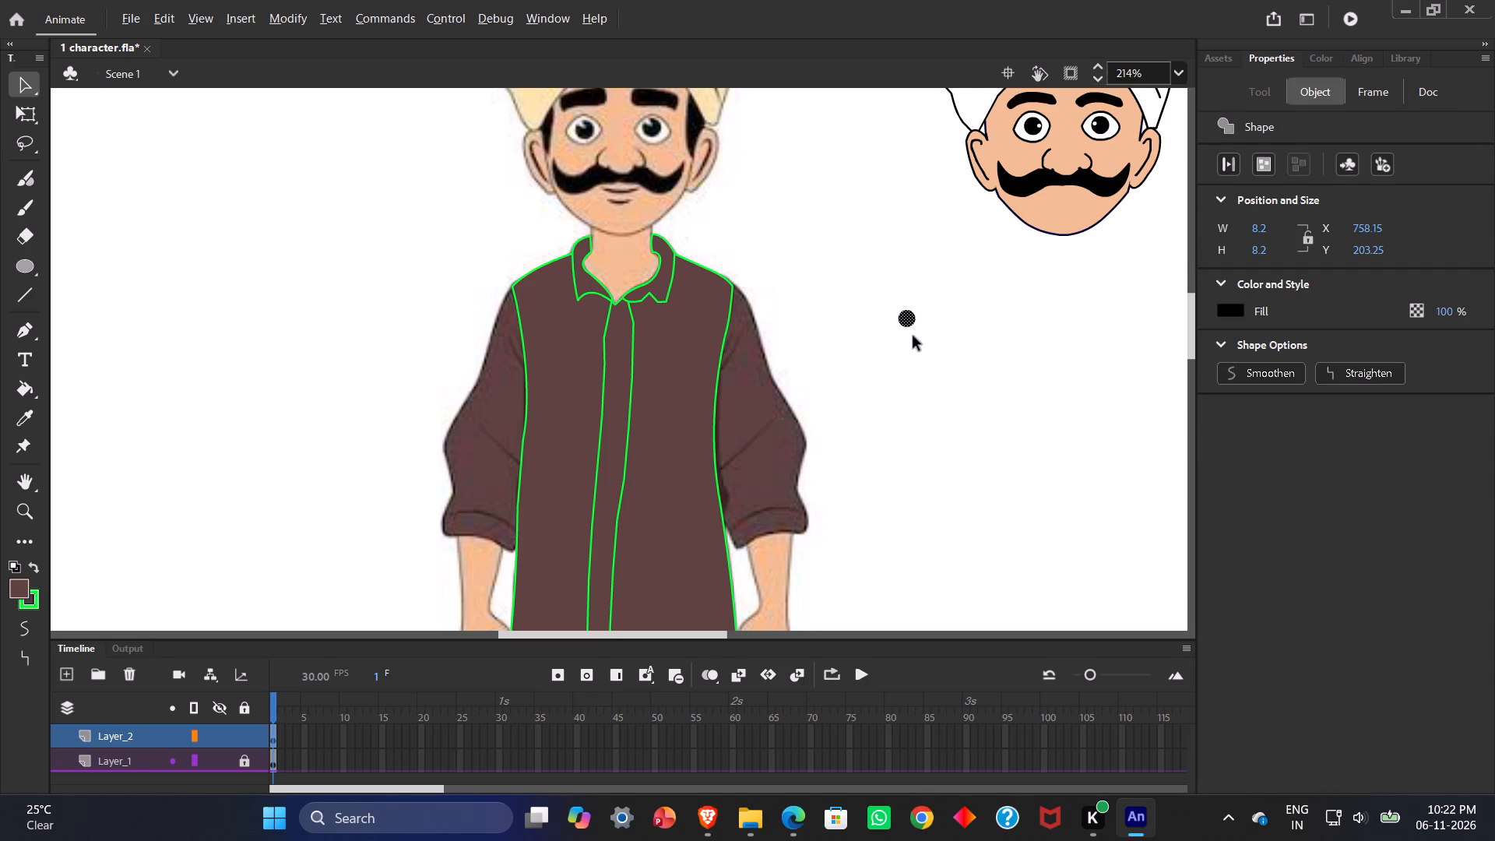
left_click_drag(907, 318, 629, 346, "alt")
left_click_drag(629, 346, 620, 357, "alt")
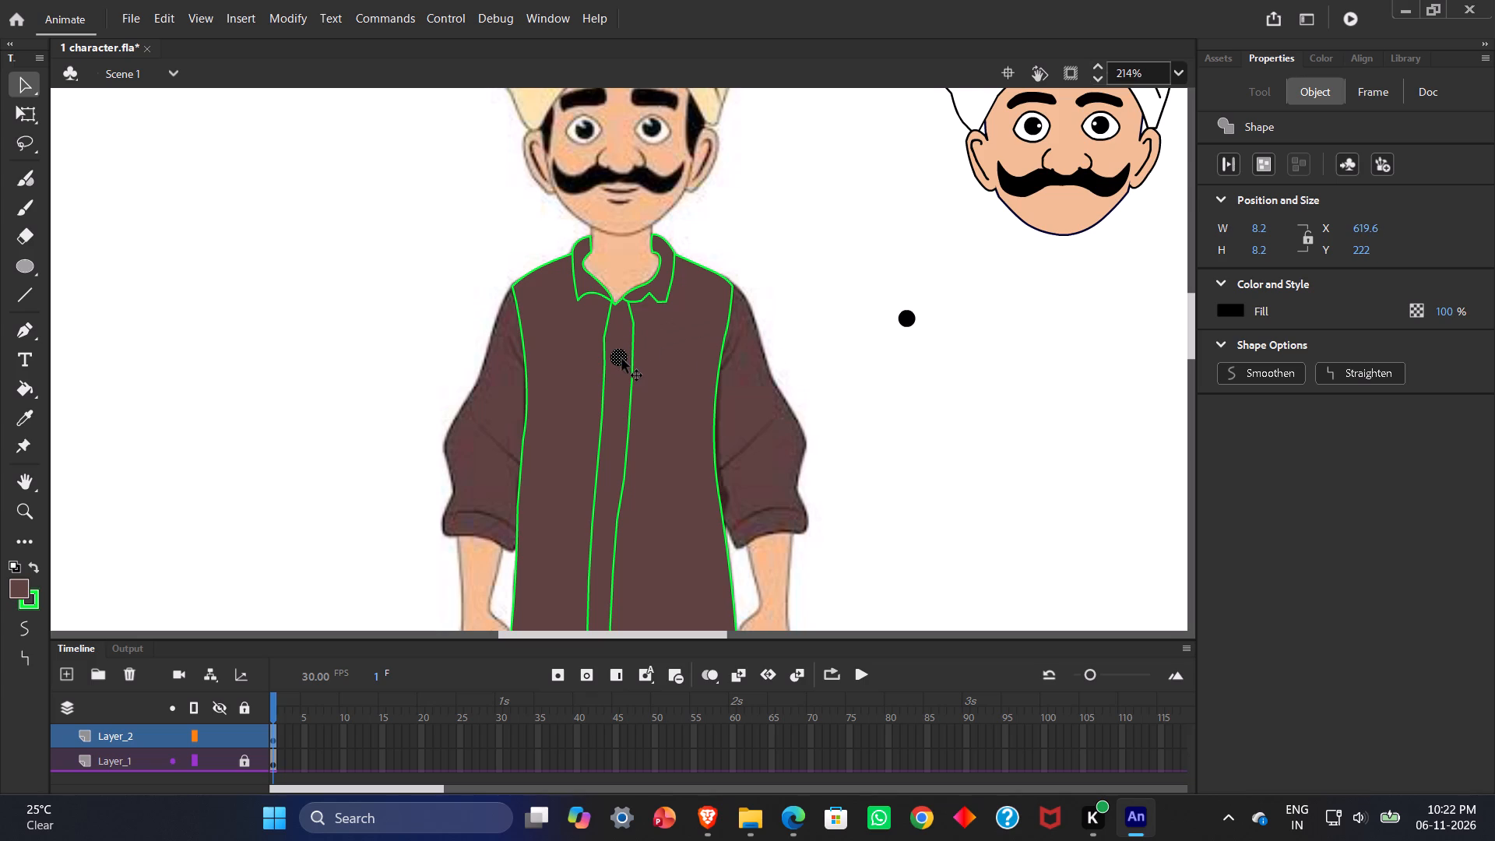
Copy the top button down the placket to about X 617, Y 259.
left_click_drag(622, 359, 621, 400, "alt")
left_click_drag(621, 400, 617, 434, "alt")
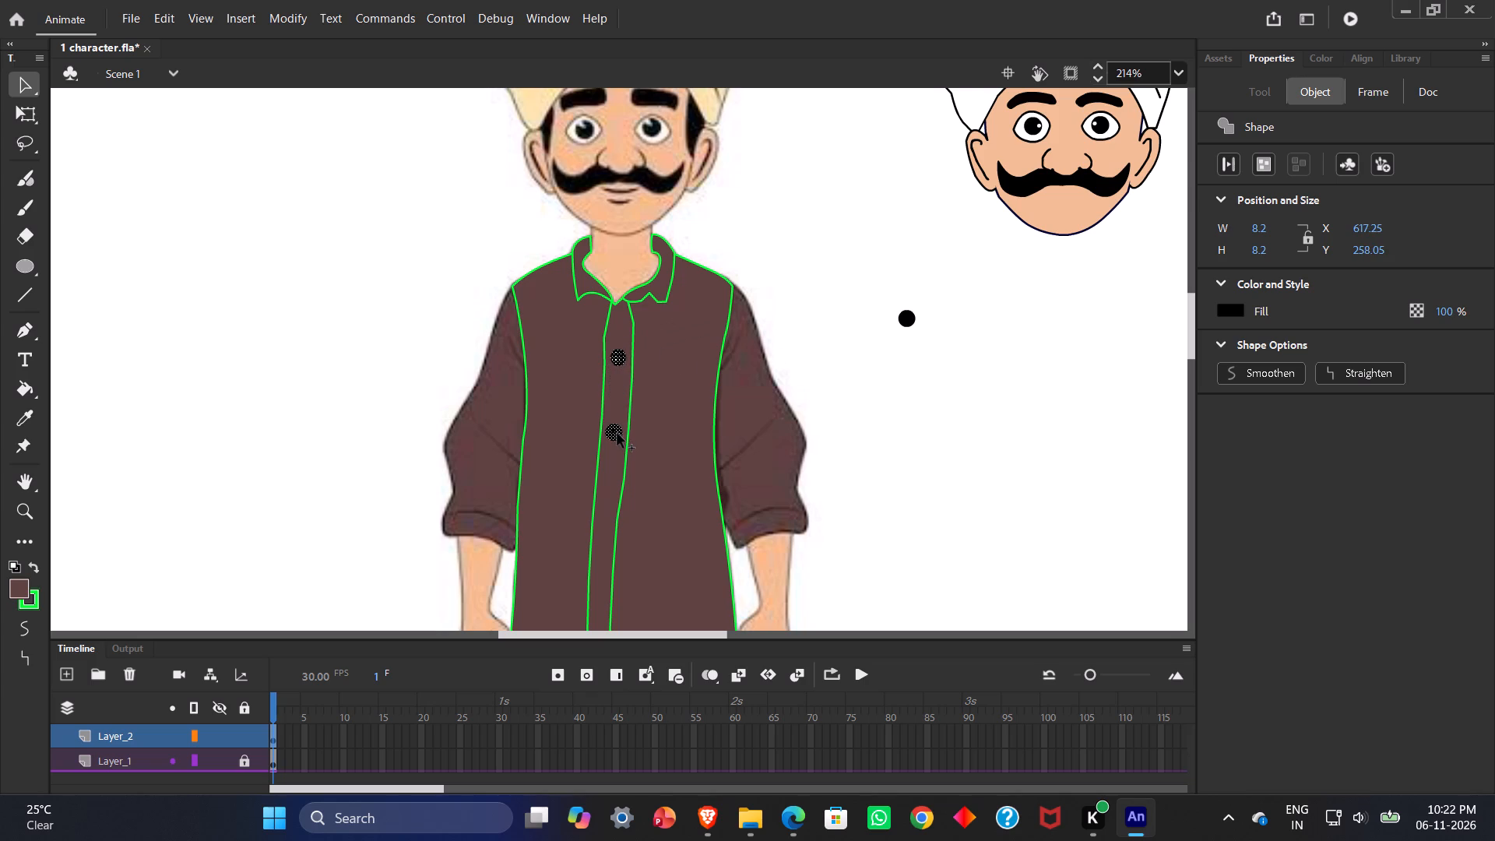
left_click_drag(617, 434, 617, 436, "alt")
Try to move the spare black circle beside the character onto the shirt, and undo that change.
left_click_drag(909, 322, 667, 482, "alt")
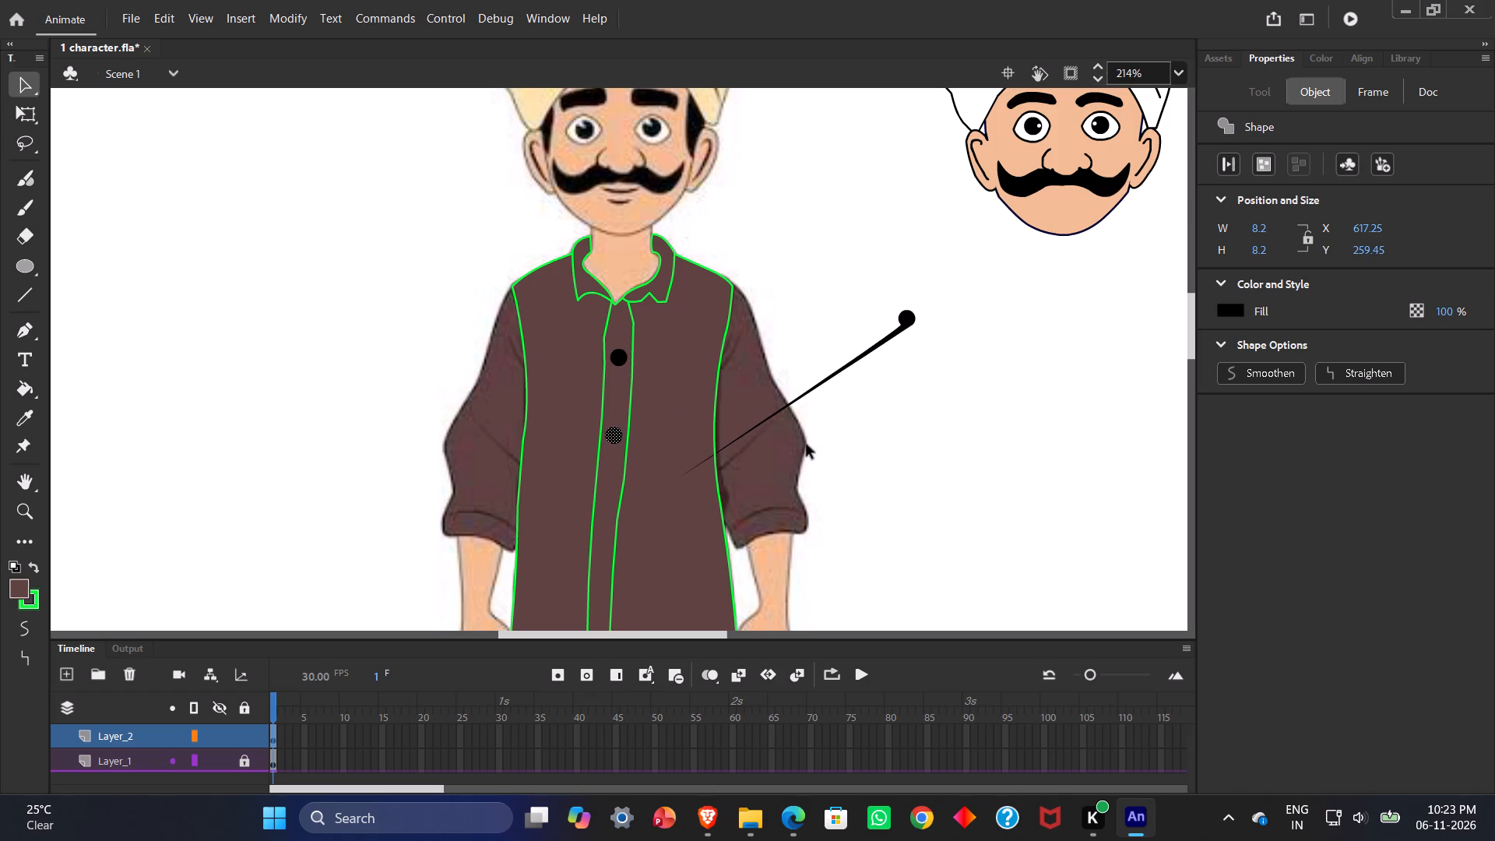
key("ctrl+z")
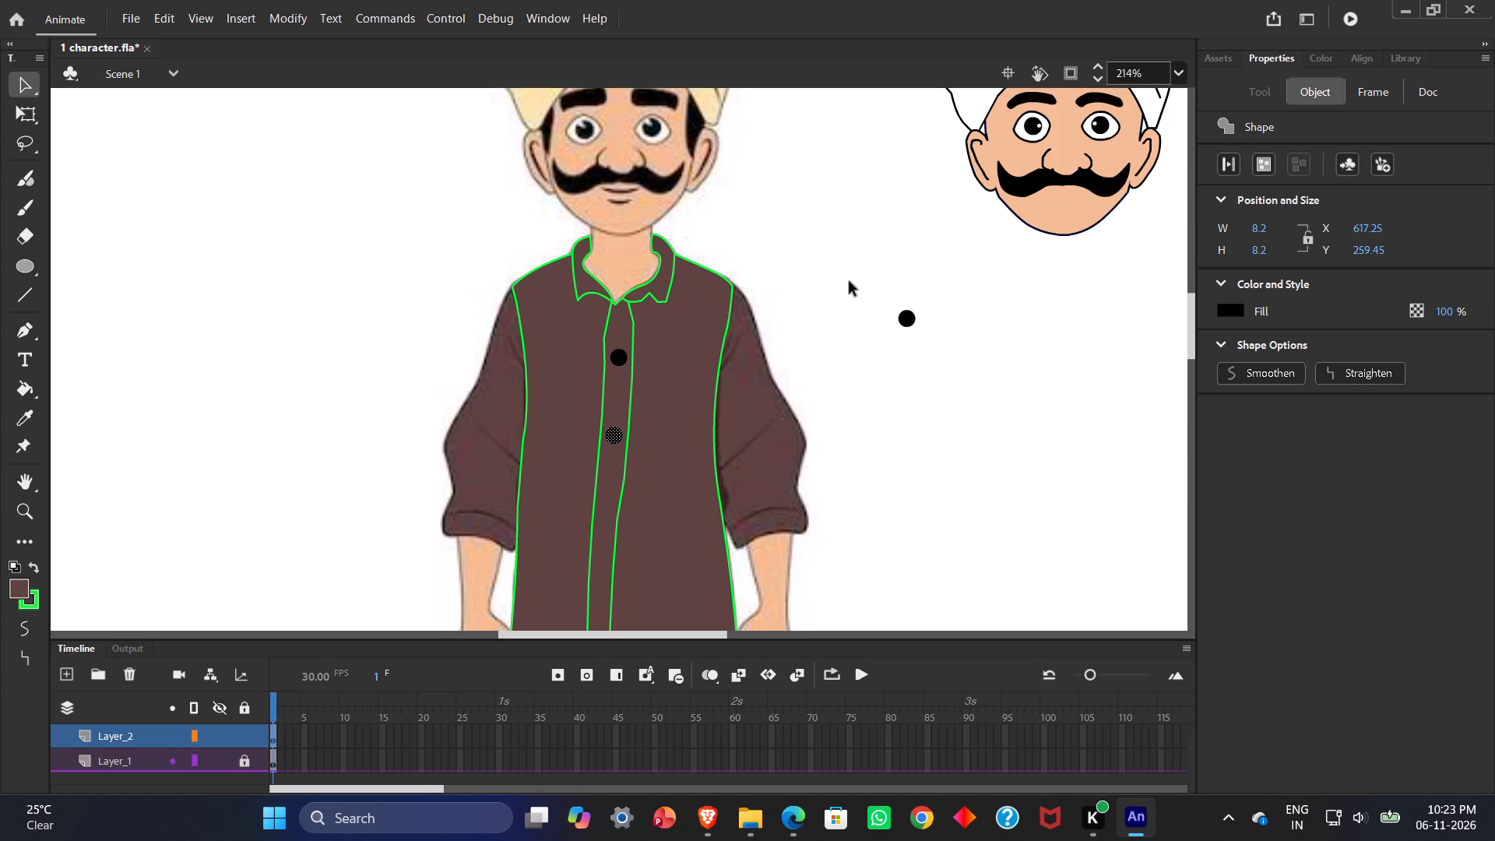
Move the lower placket button down to about X 613, Y 302.5 and copy it back up to about X 617, Y 262.
left_click_drag(614, 436, 604, 501, "ctrl")
left_click_drag(604, 501, 606, 511, "ctrl")
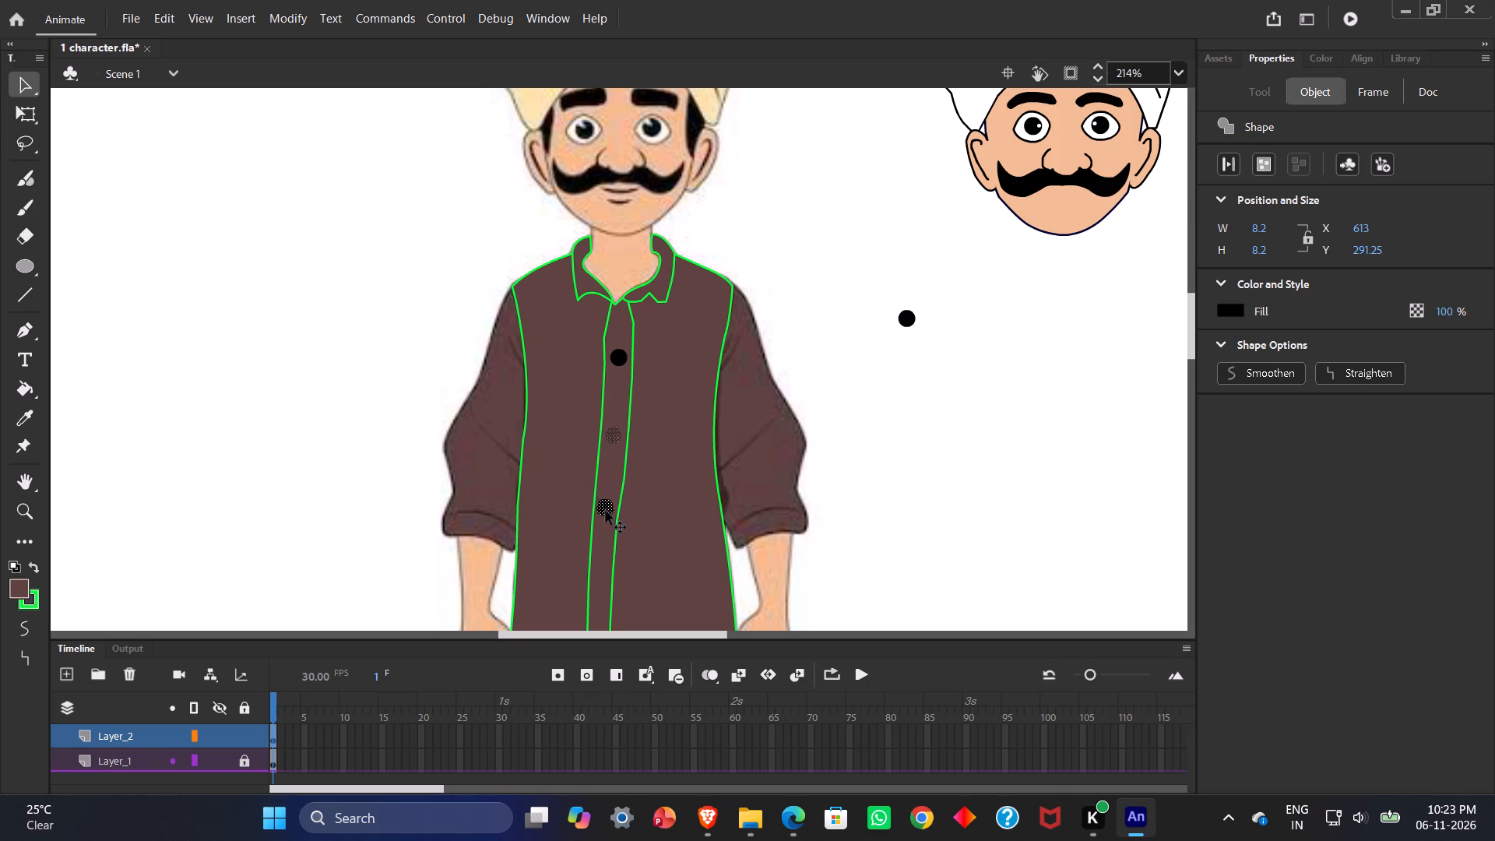
left_click_drag(606, 511, 606, 526, "ctrl")
left_click_drag(603, 525, 611, 488, "alt")
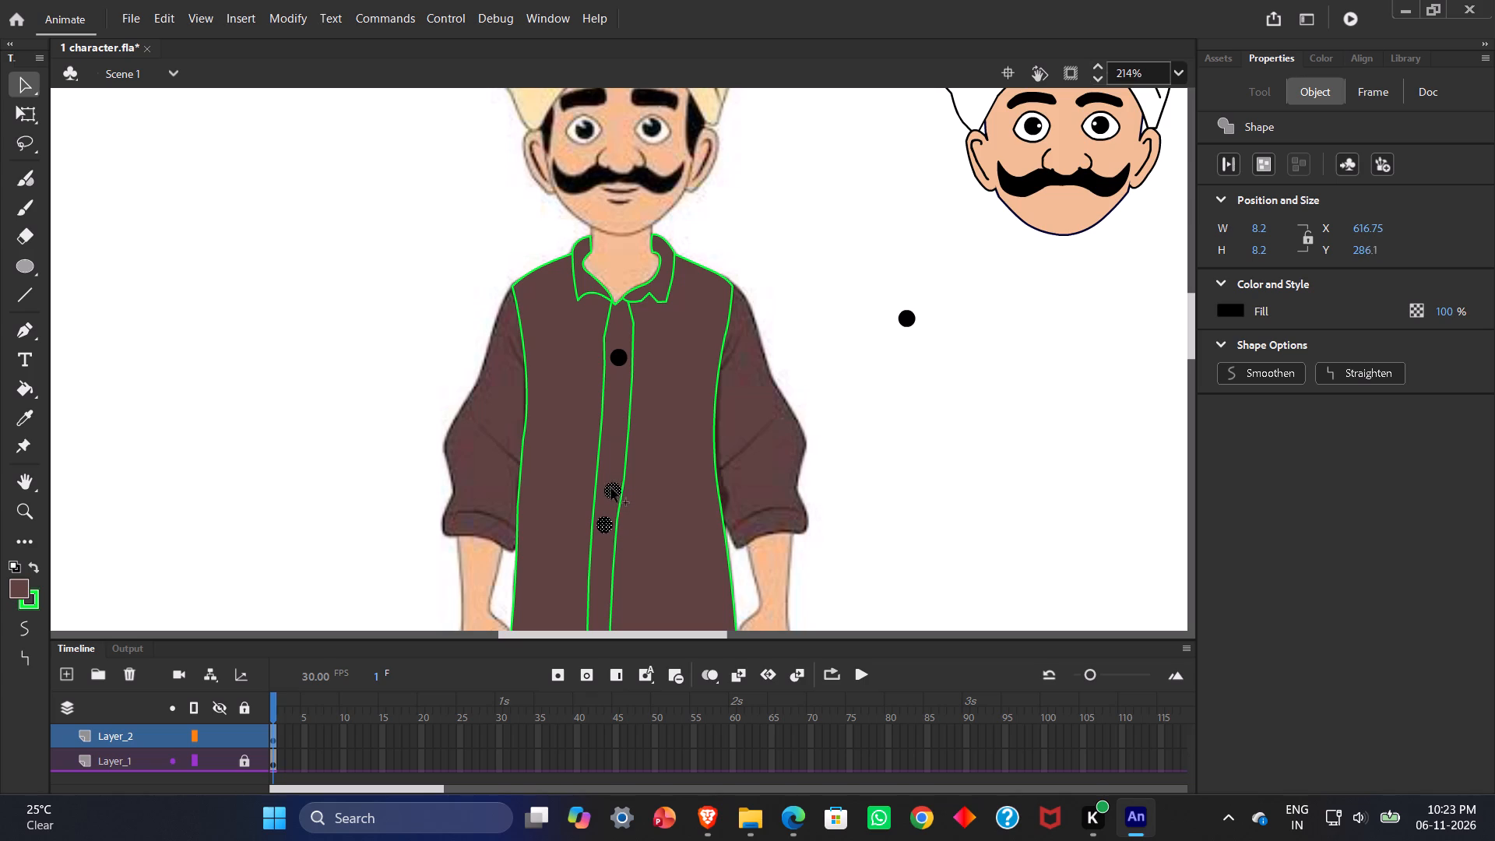
left_click_drag(611, 488, 611, 449, "alt")
left_click_drag(611, 449, 611, 442, "alt")
Add two more button copies down the placket, one at about X 610, Y 348 and one just above the hem.
scroll(700, 477, "down", 1)
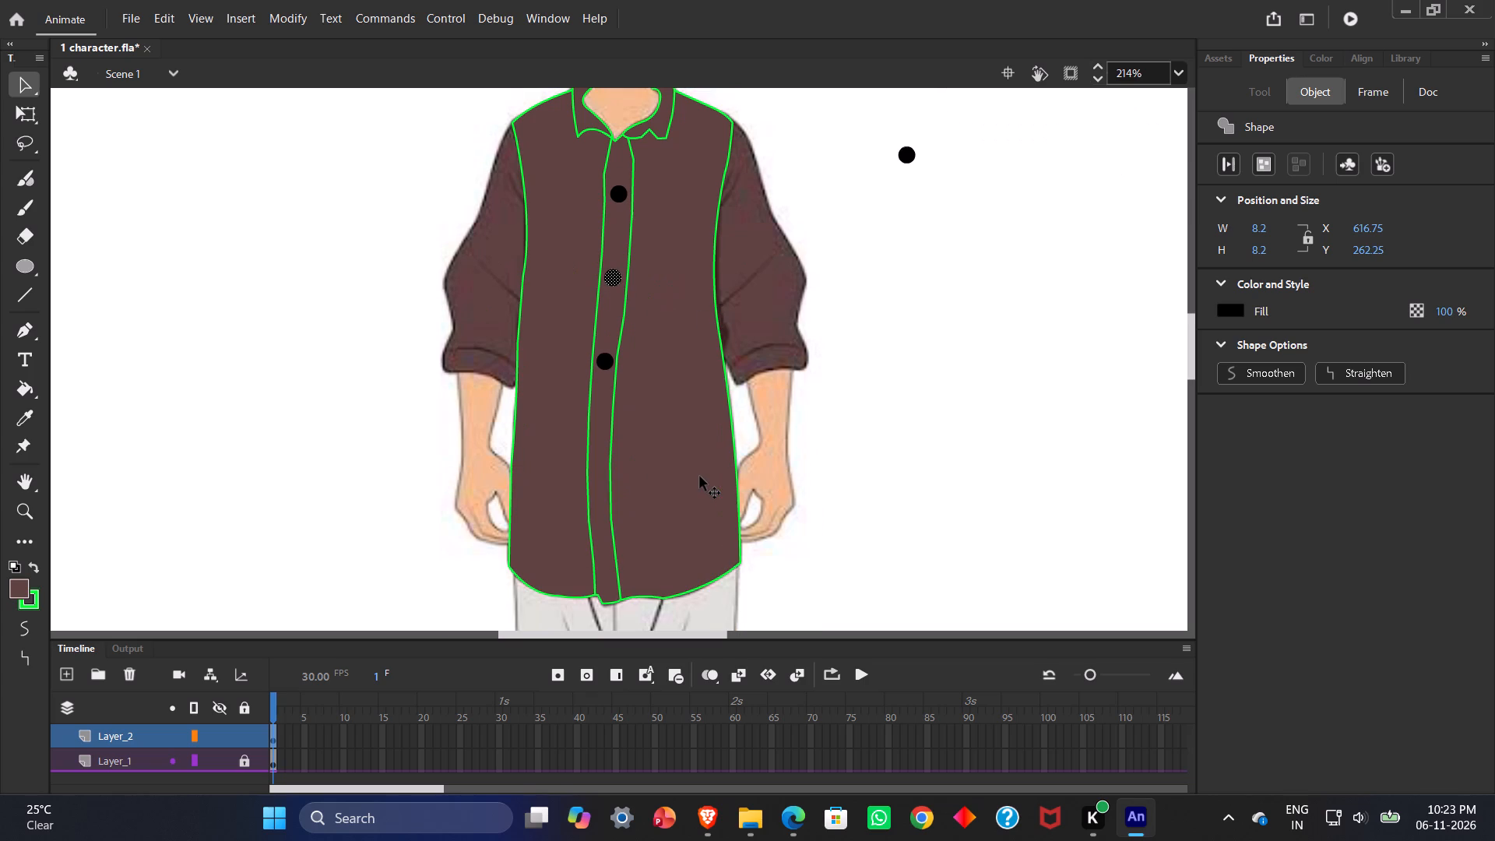
left_click_drag(616, 281, 610, 346, "alt")
left_click_drag(610, 346, 600, 459, "alt")
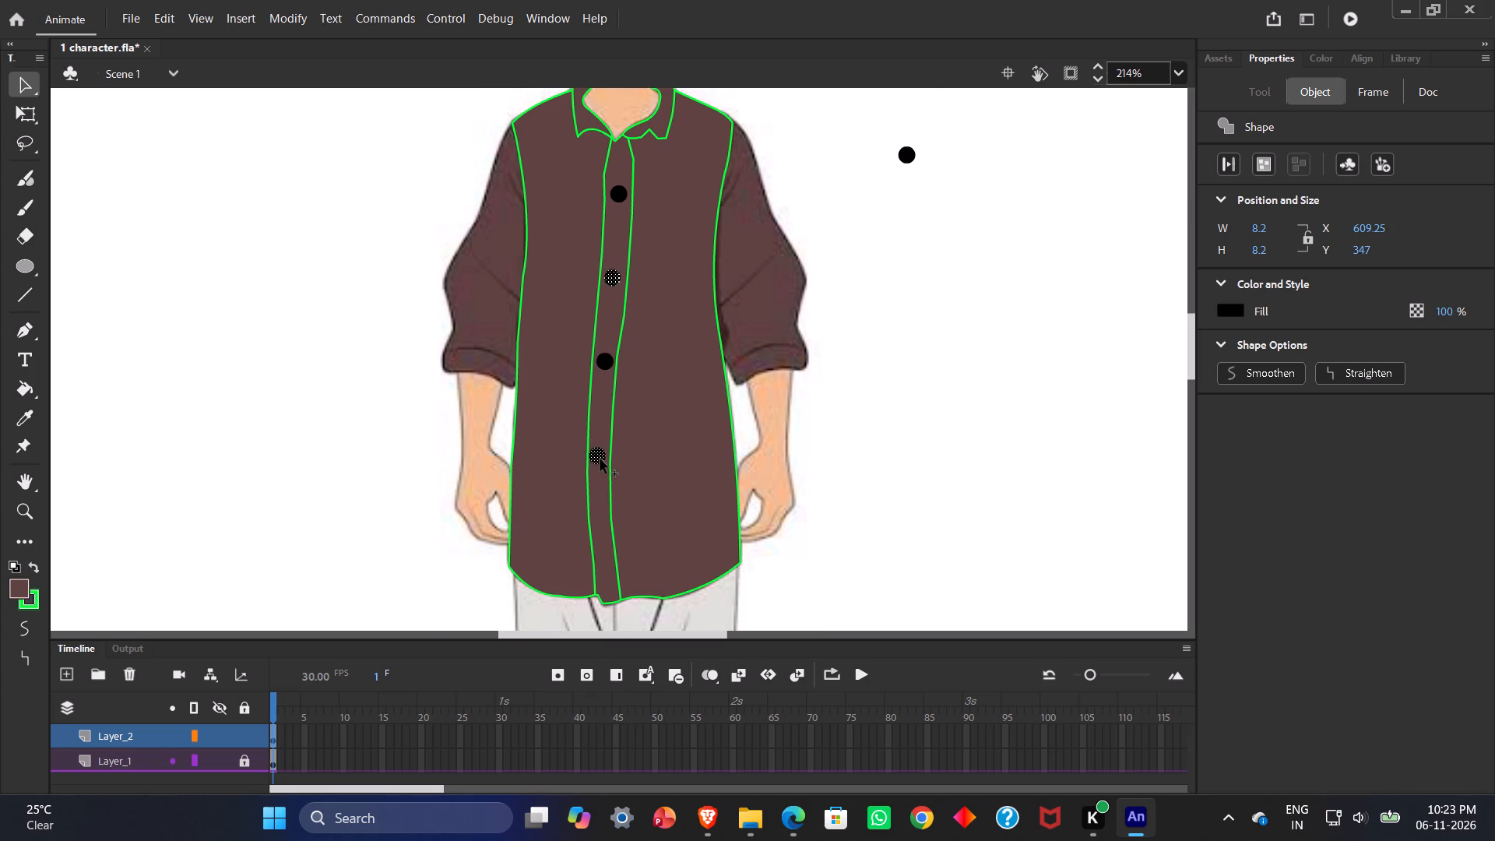
left_click_drag(600, 459, 601, 460, "alt")
left_click_drag(600, 460, 605, 549, "alt")
left_click(941, 412)
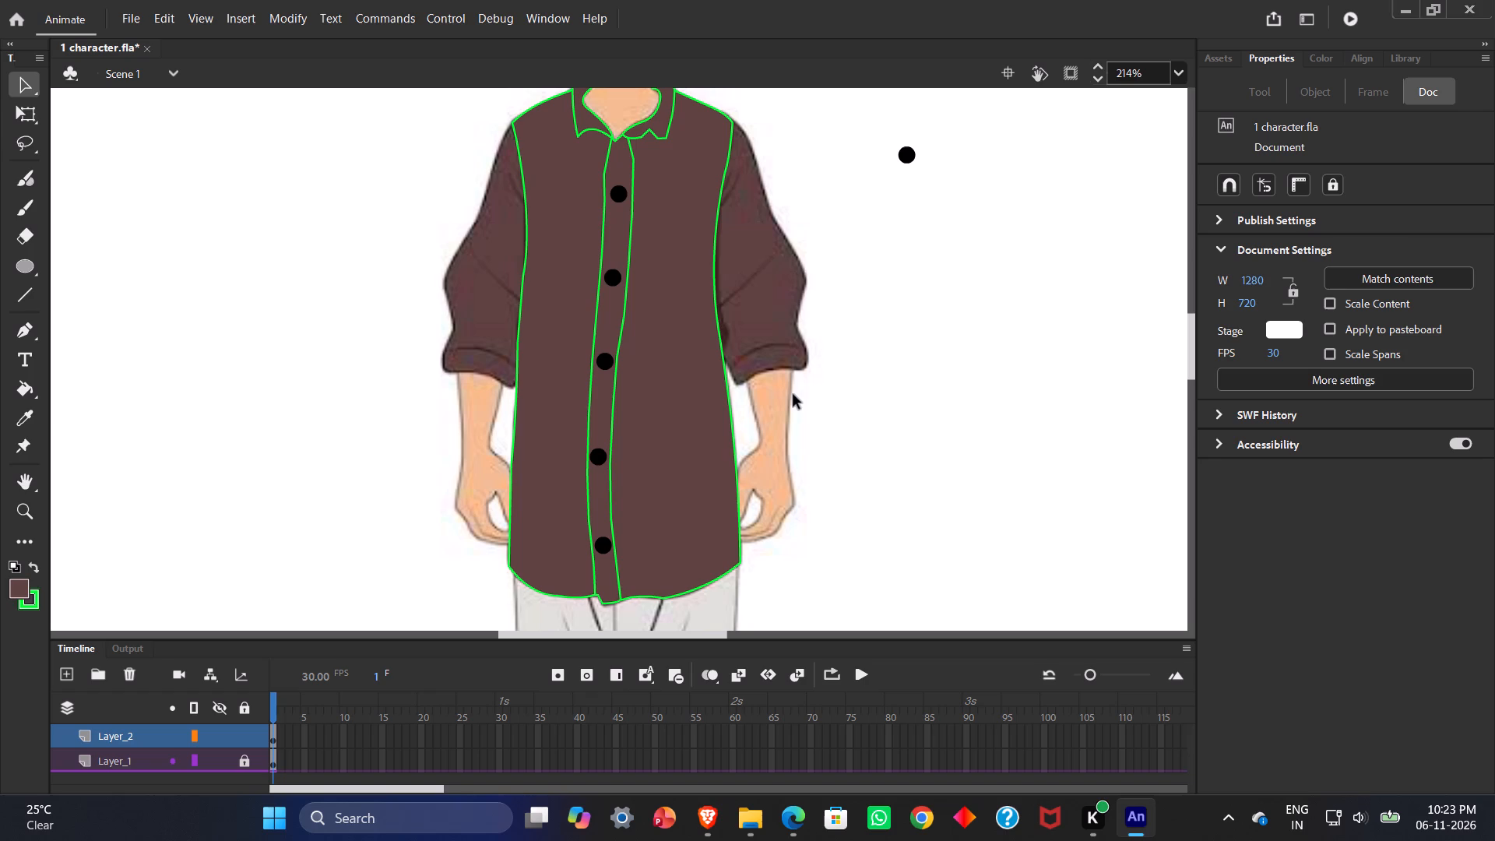
Delete the spare black circle beside the character.
left_click_drag(853, 130, 911, 145)
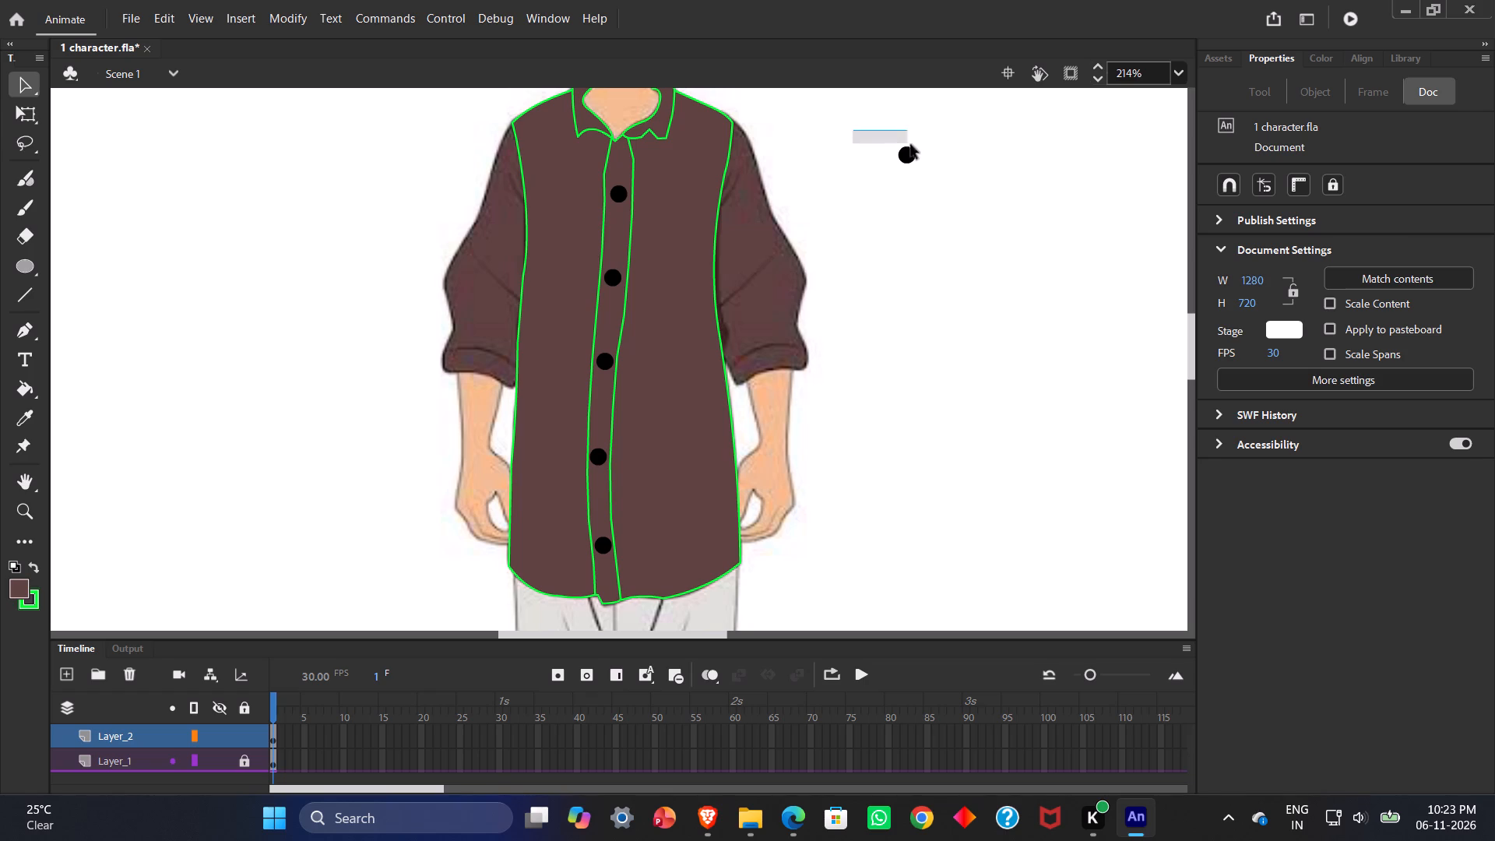
left_click_drag(911, 145, 941, 198)
key("BackSpace")
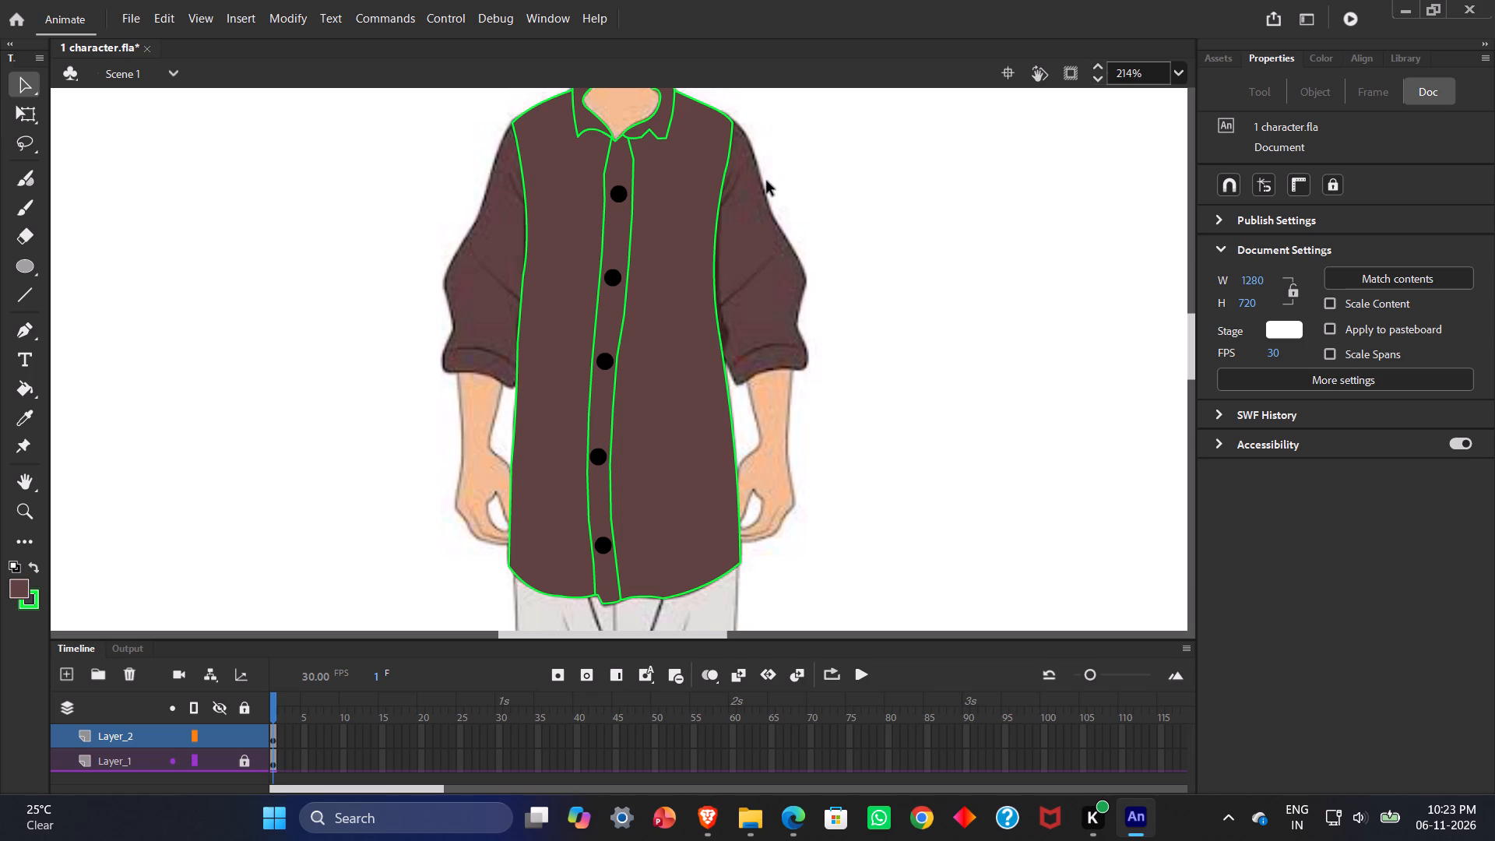
Delete the two short green placket line segments directly below the collar, above the top button.
scroll(767, 181, "up", 2, "ctrl")
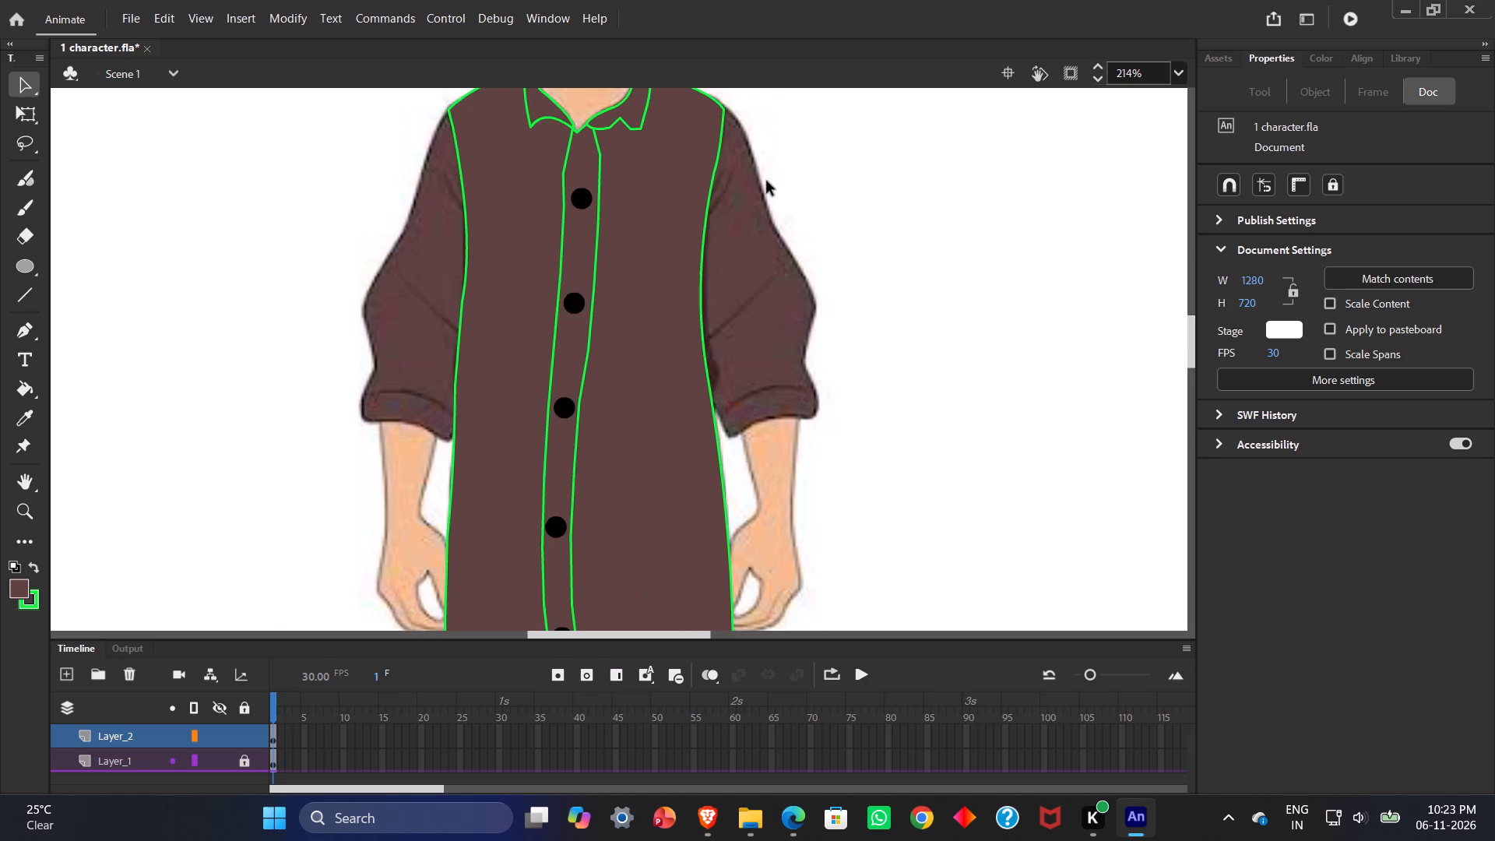
scroll(767, 181, "up", 1, "ctrl")
scroll(747, 154, "down", 3, "ctrl")
scroll(631, 106, "up", 7, "ctrl")
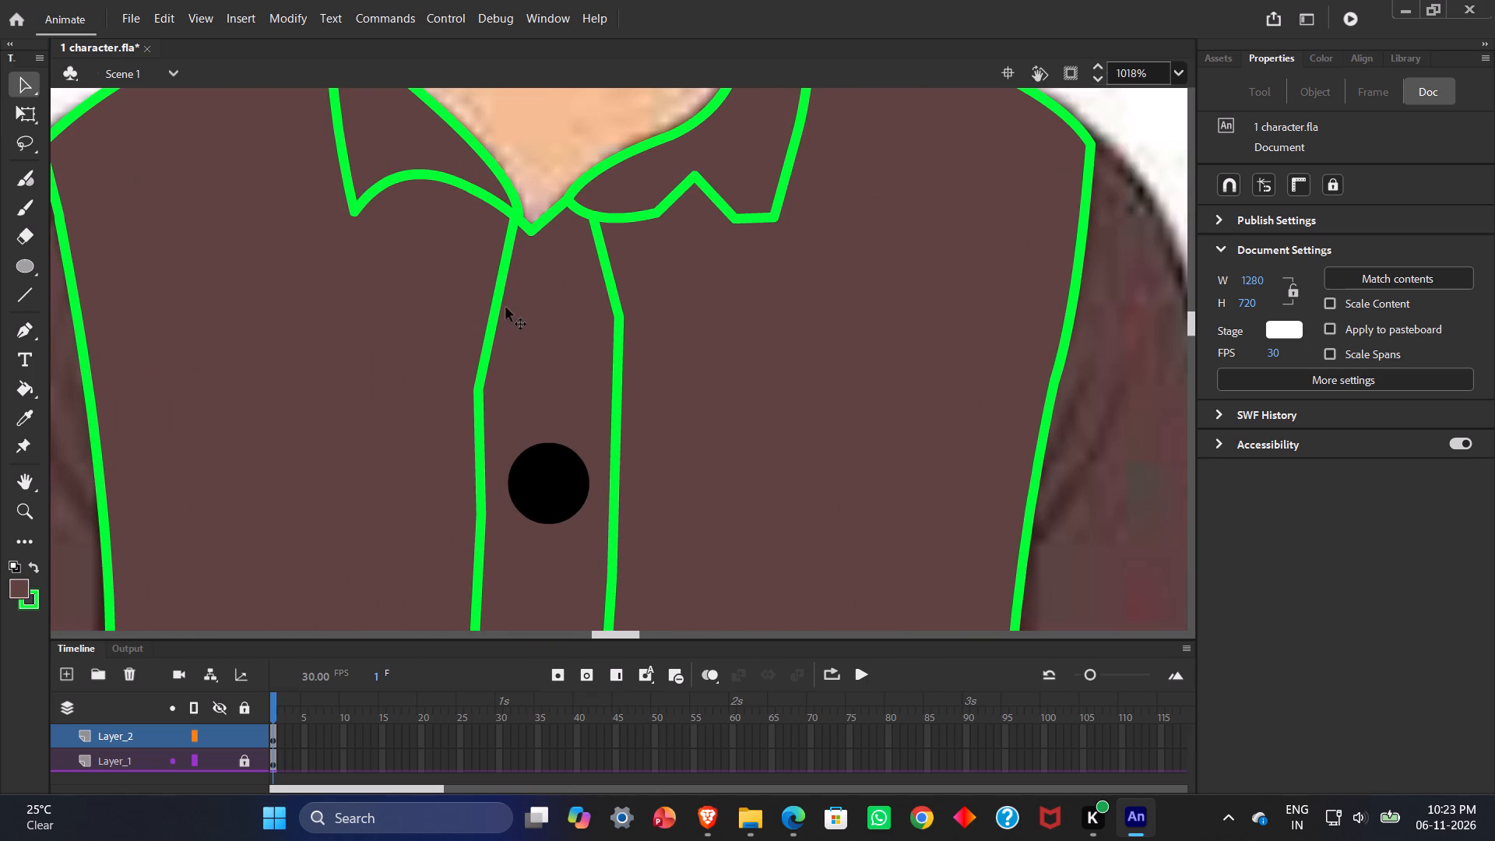
left_click(497, 312)
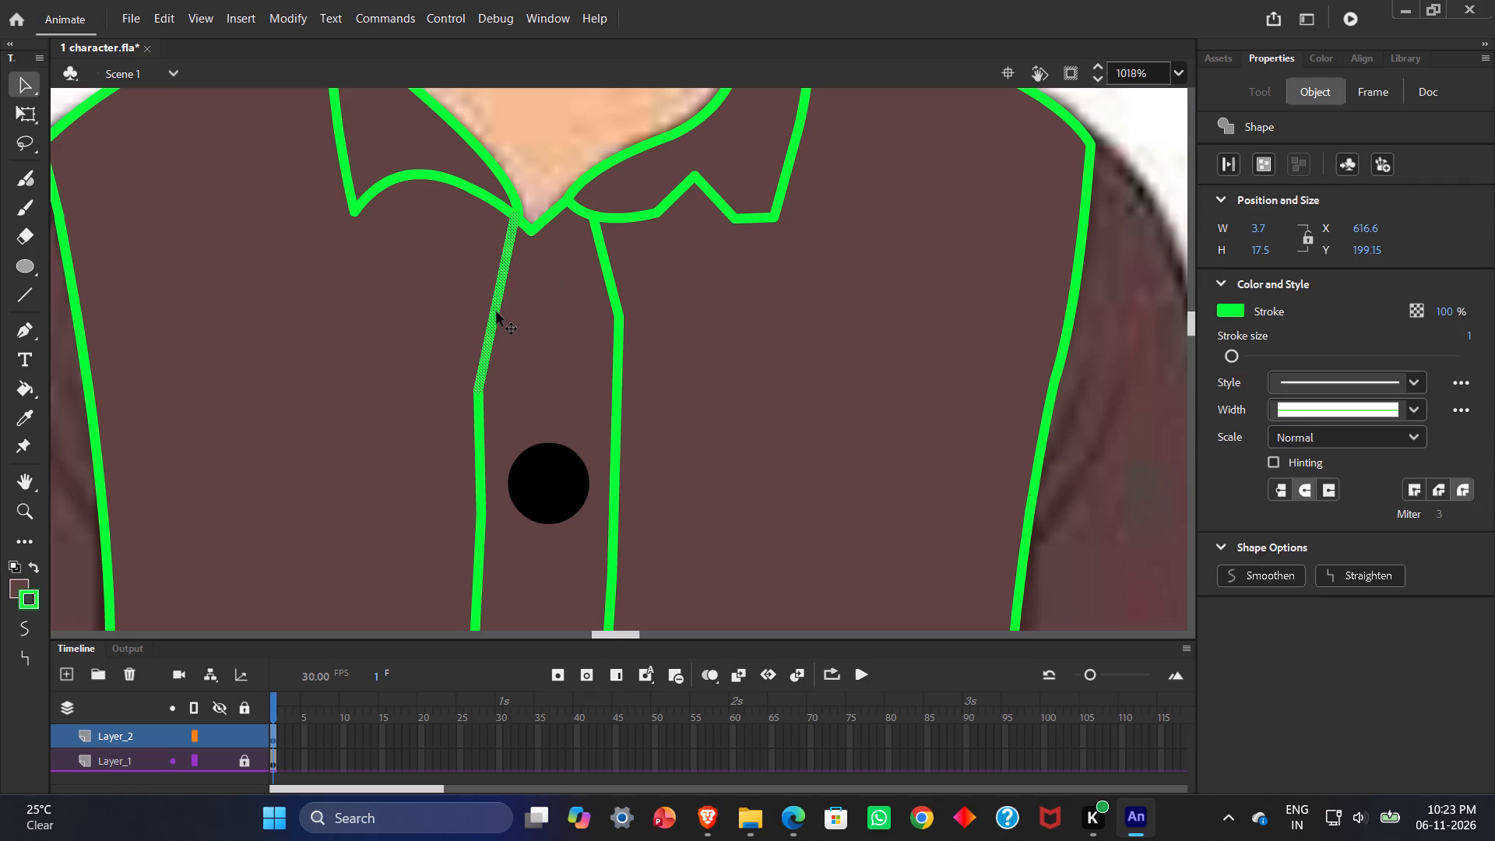
key("BackSpace")
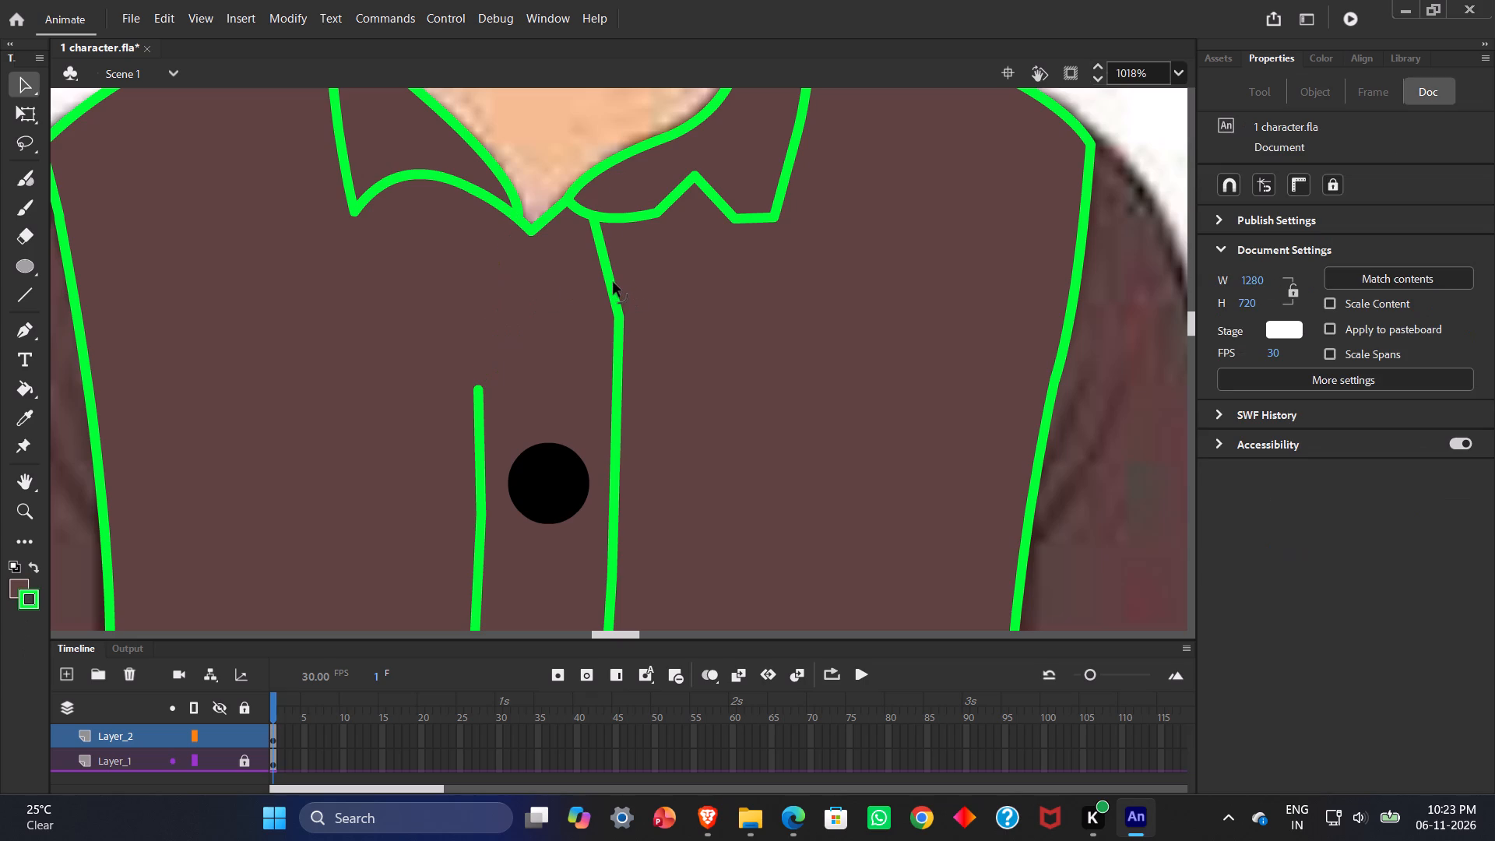
left_click(610, 276)
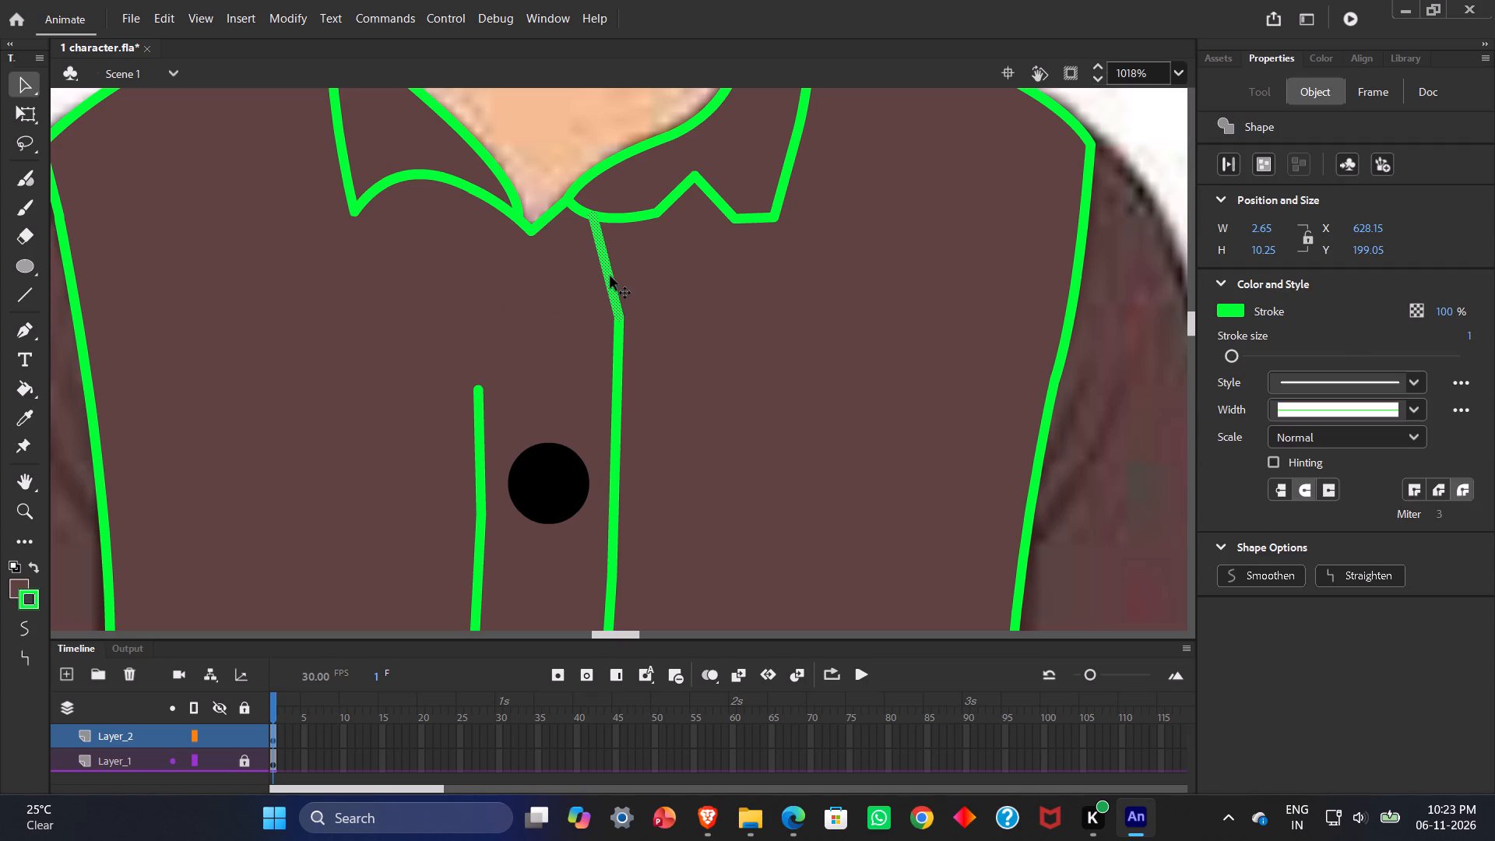
key("BackSpace")
Group the traced shirt, its buttons and the separate drawn head on Layer_2 into one group.
scroll(709, 305, "down", 3)
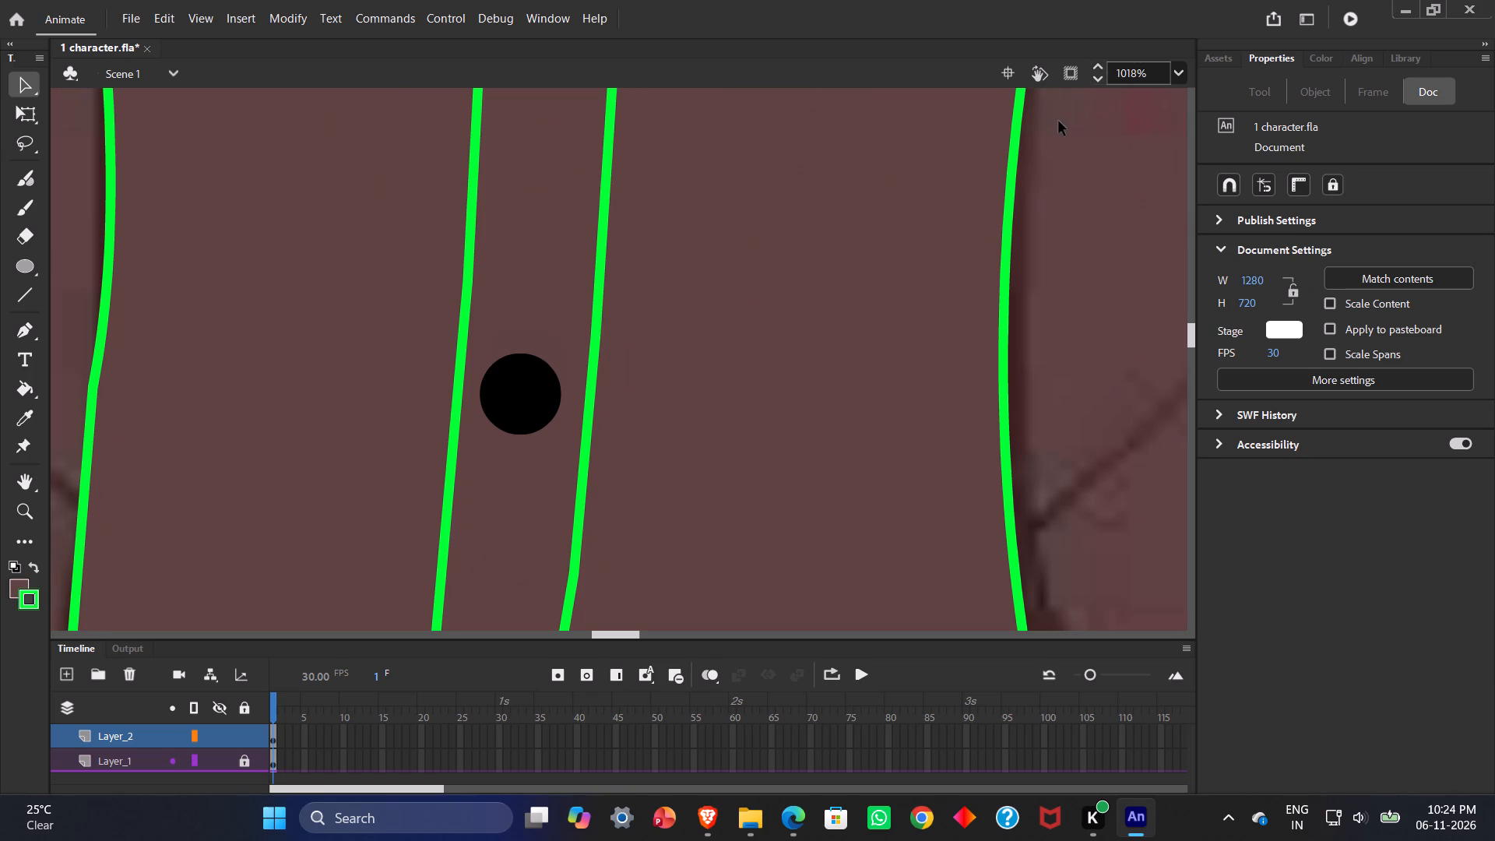
scroll(1043, 136, "up", 4, "ctrl")
scroll(1046, 160, "down", 9, "ctrl")
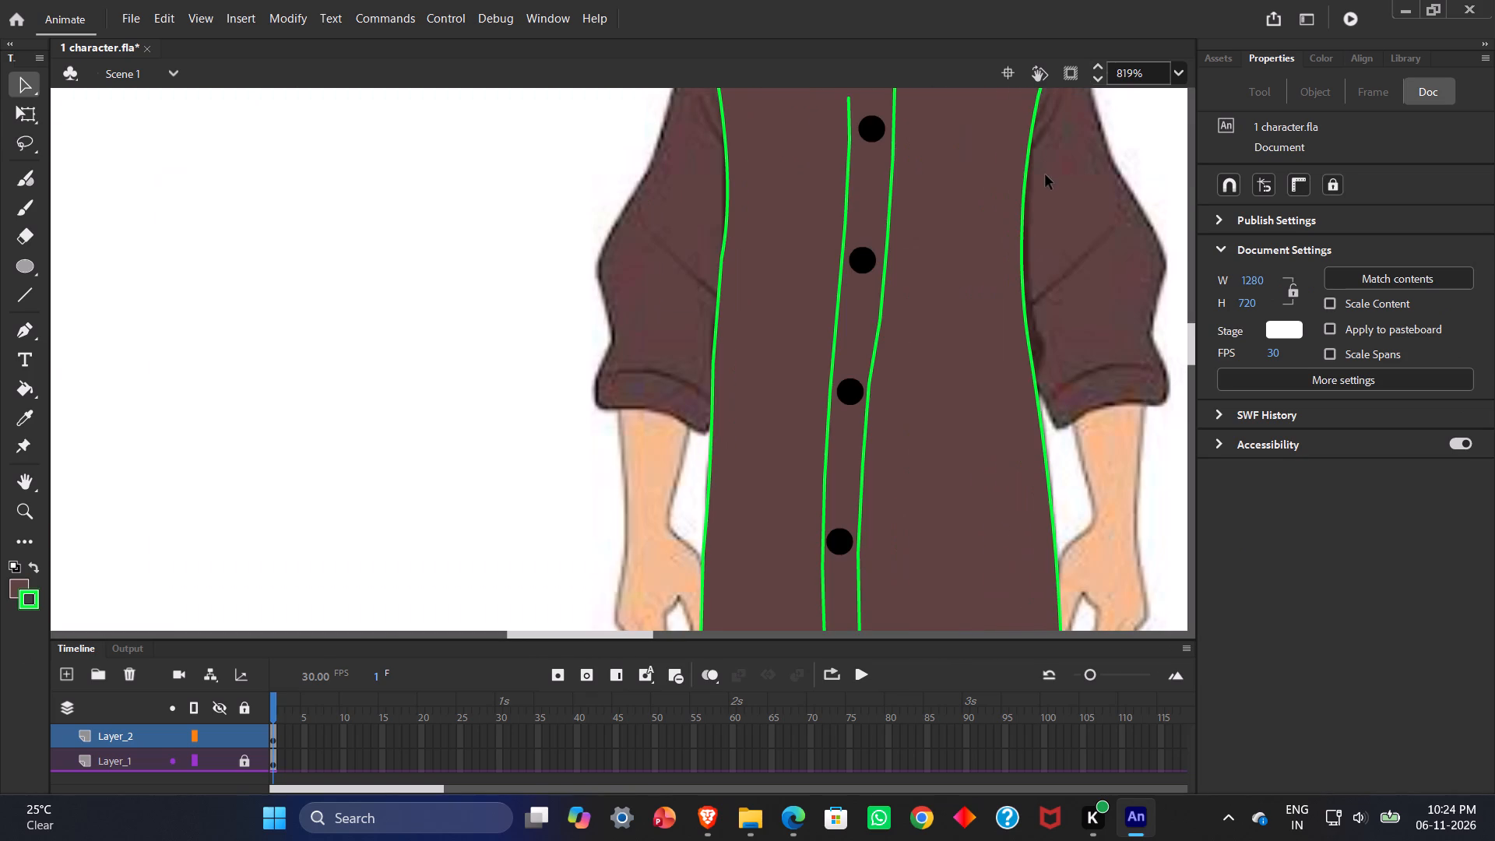
scroll(450, 232, "down", 3, "ctrl")
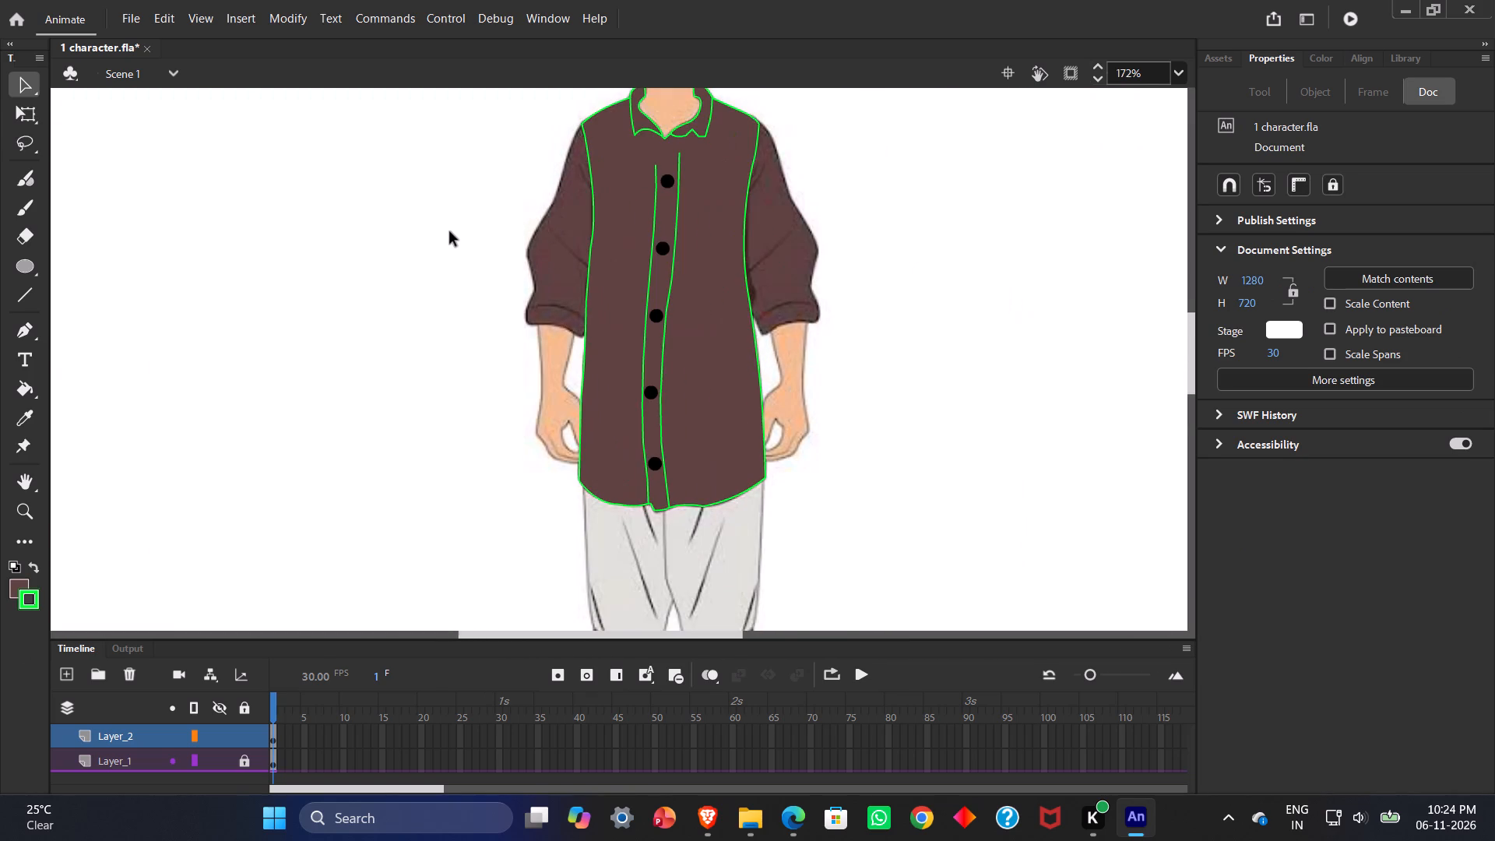
scroll(449, 232, "down", 2, "ctrl")
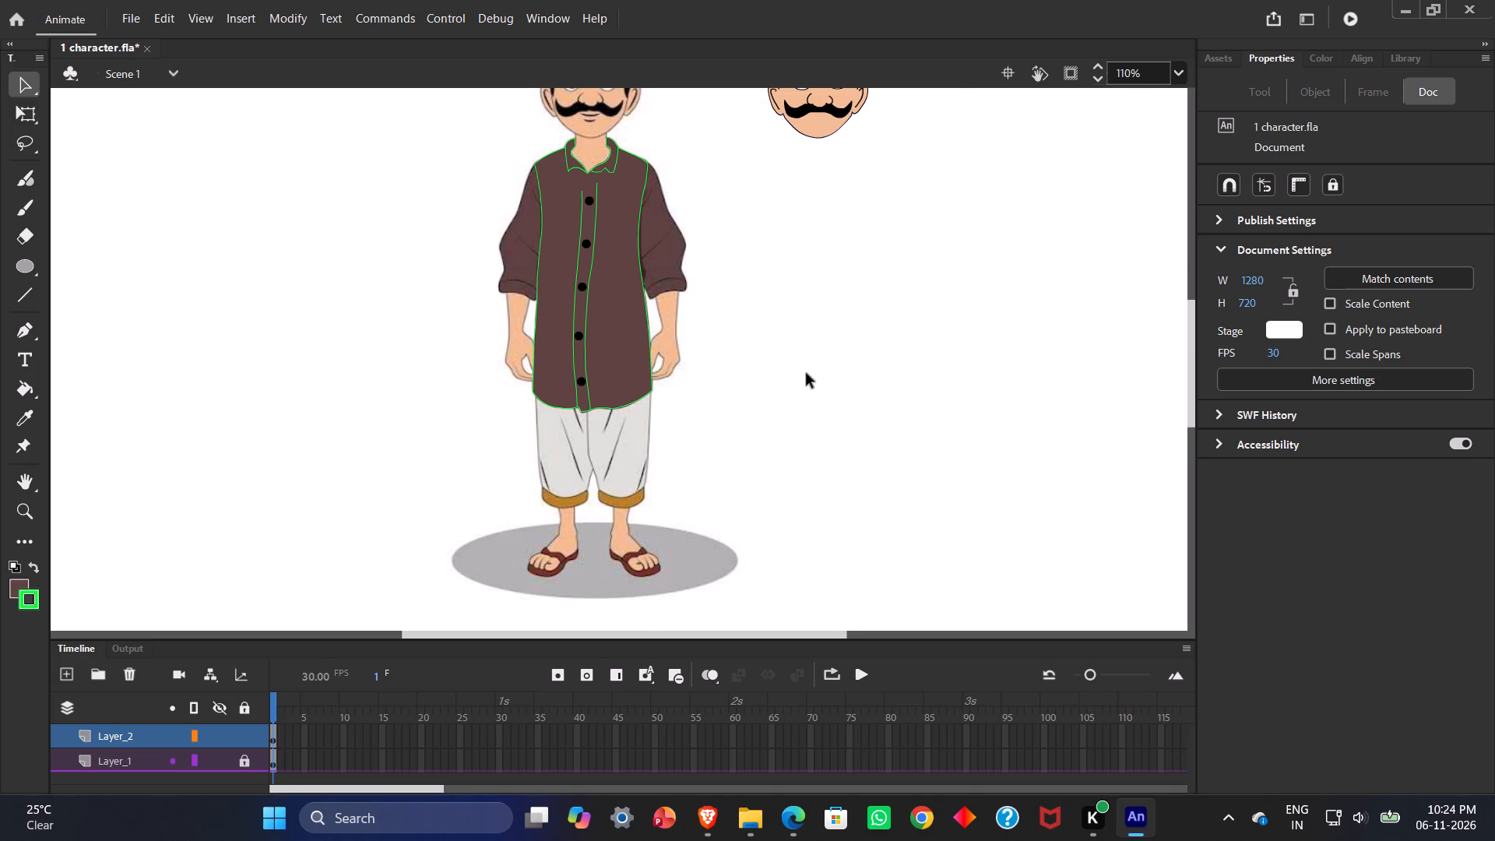
scroll(807, 374, "up", 1)
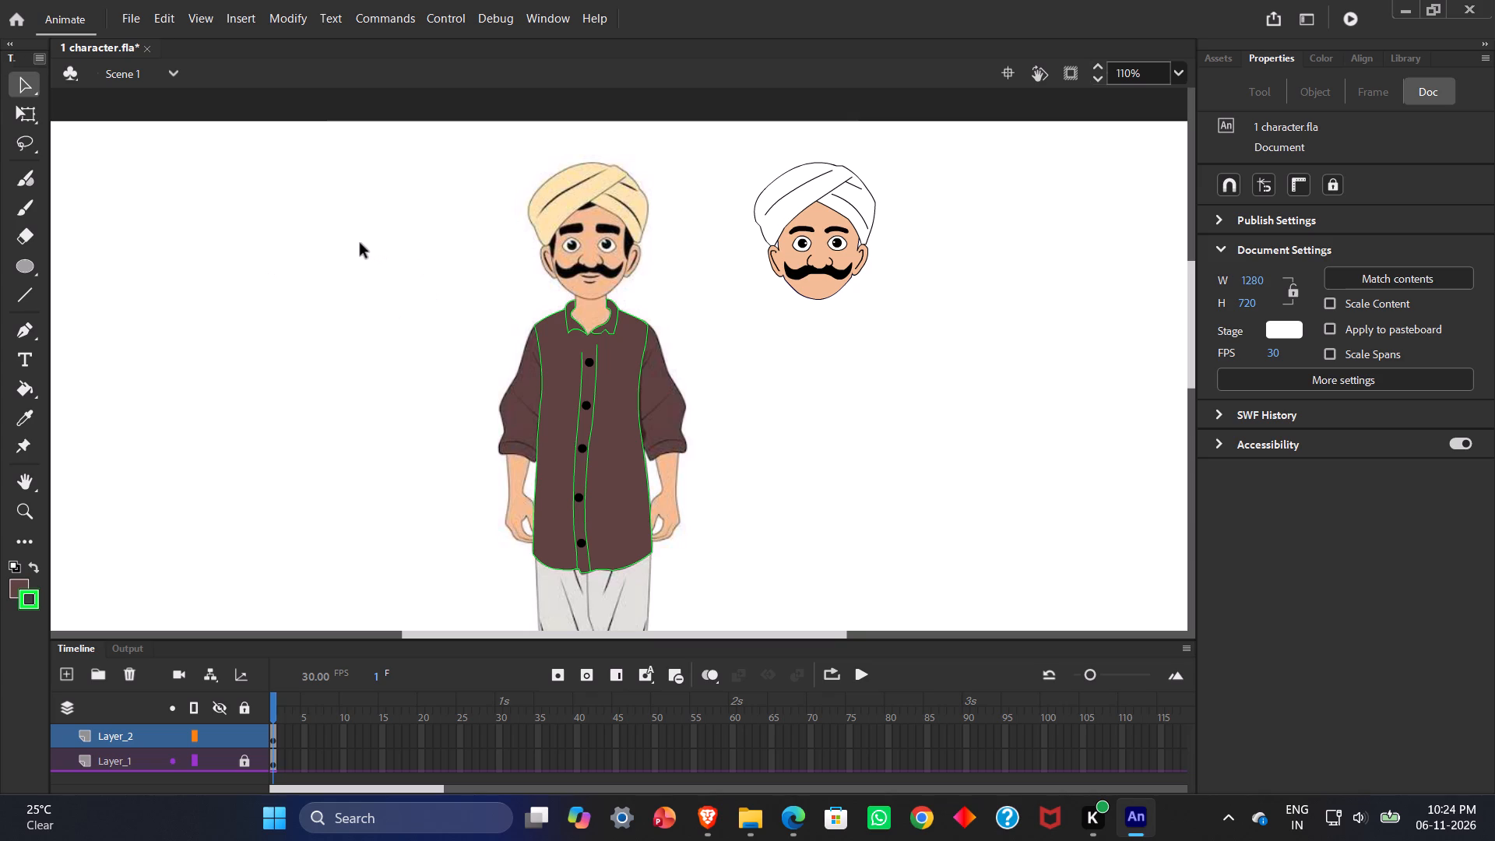
left_click_drag(336, 245, 645, 304)
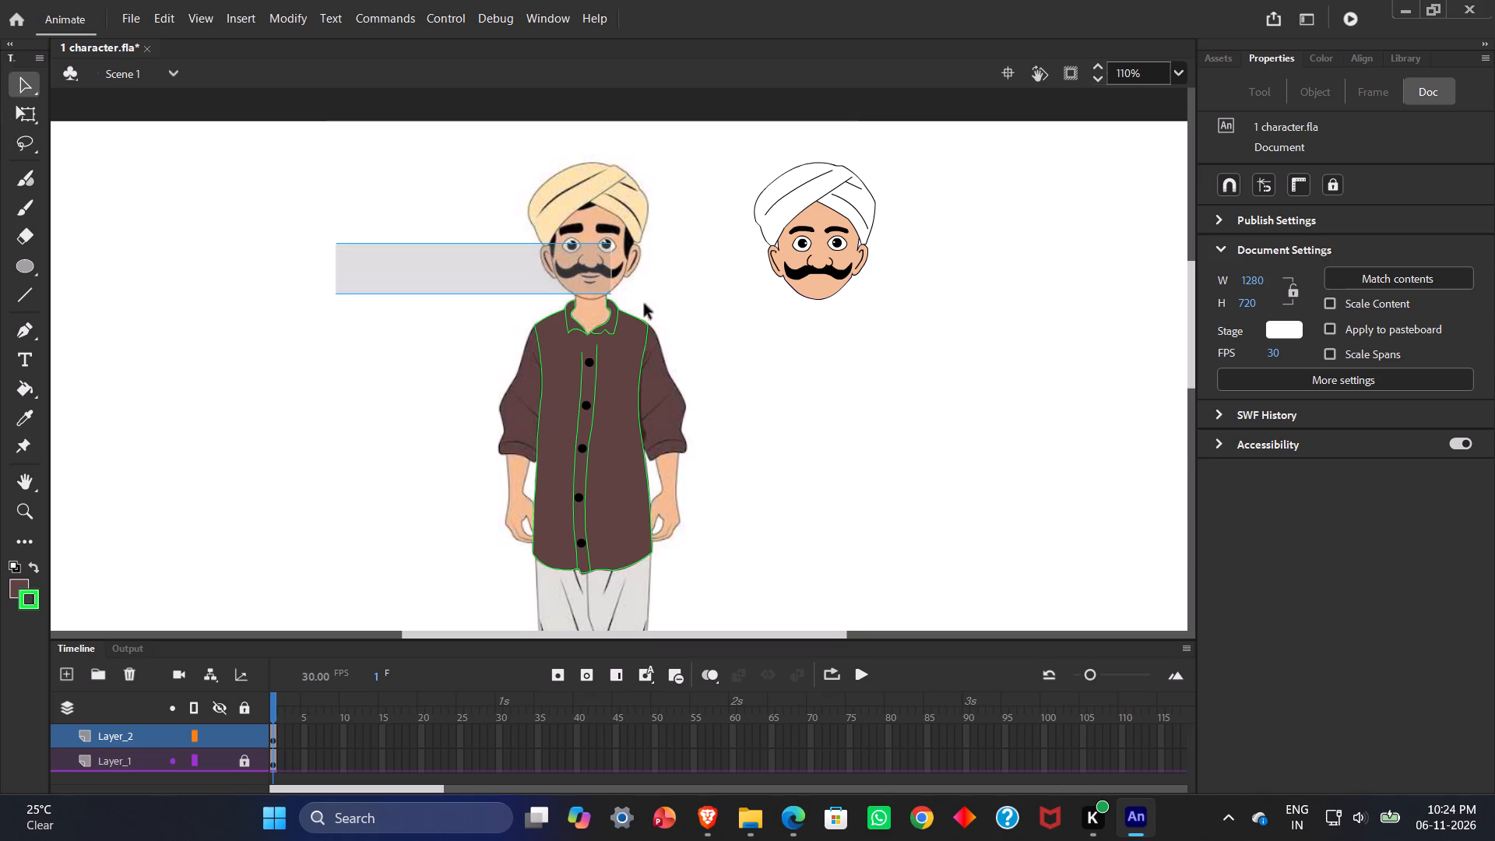
left_click_drag(645, 304, 828, 619)
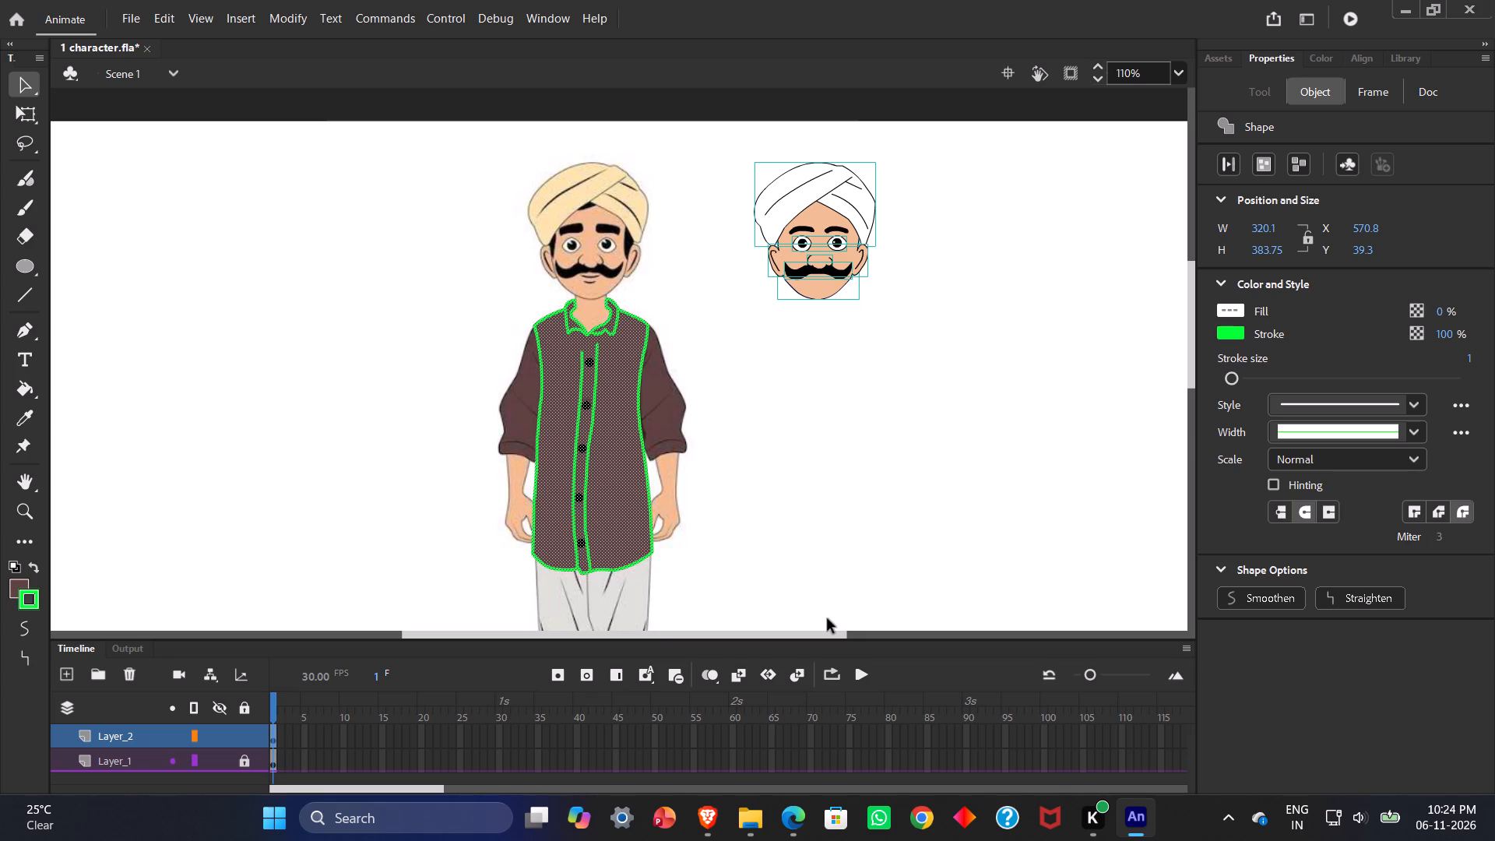
key("ctrl+g")
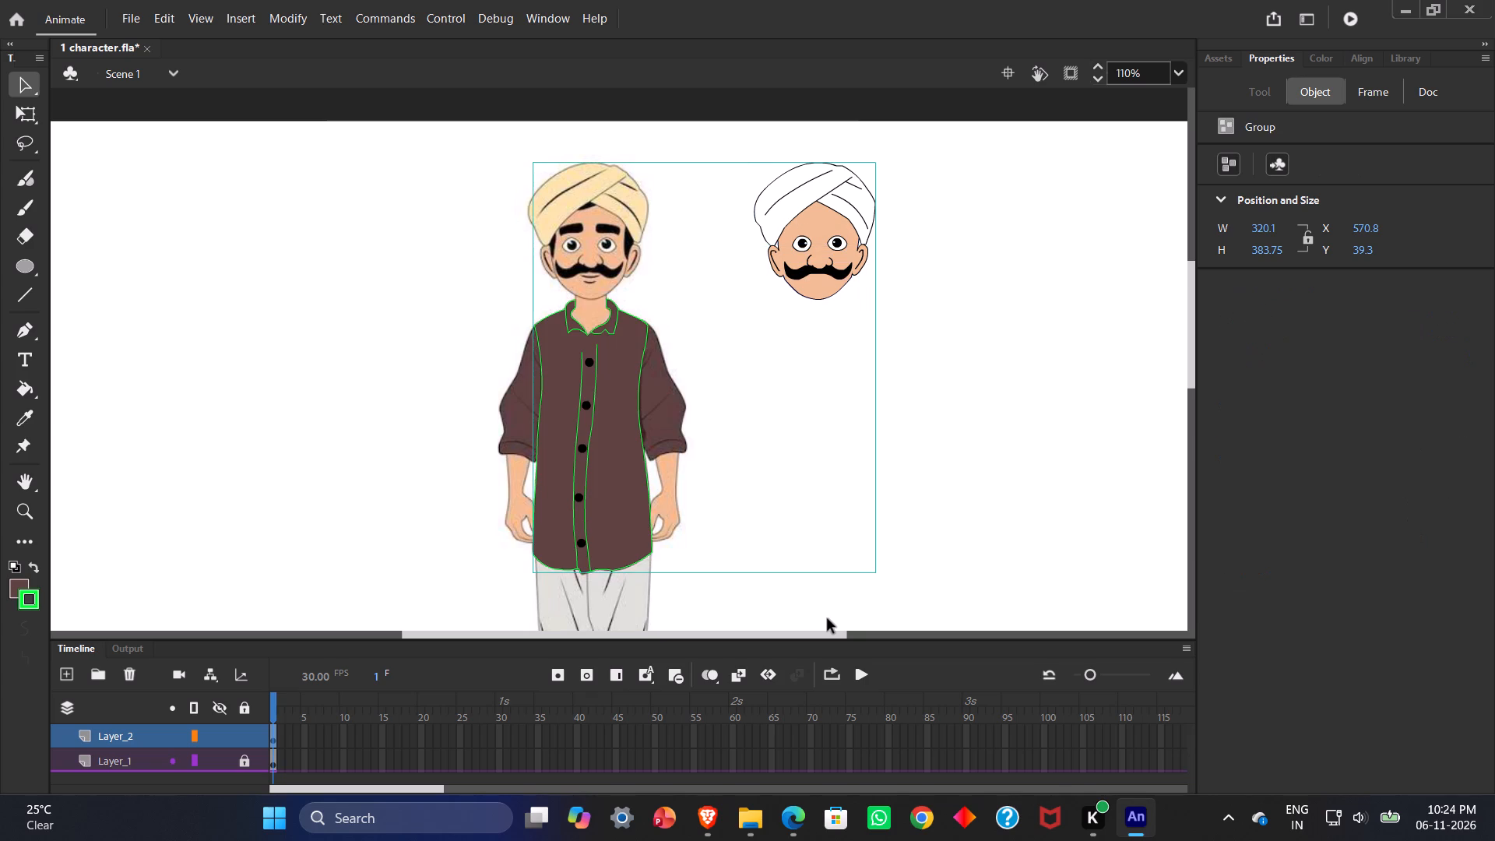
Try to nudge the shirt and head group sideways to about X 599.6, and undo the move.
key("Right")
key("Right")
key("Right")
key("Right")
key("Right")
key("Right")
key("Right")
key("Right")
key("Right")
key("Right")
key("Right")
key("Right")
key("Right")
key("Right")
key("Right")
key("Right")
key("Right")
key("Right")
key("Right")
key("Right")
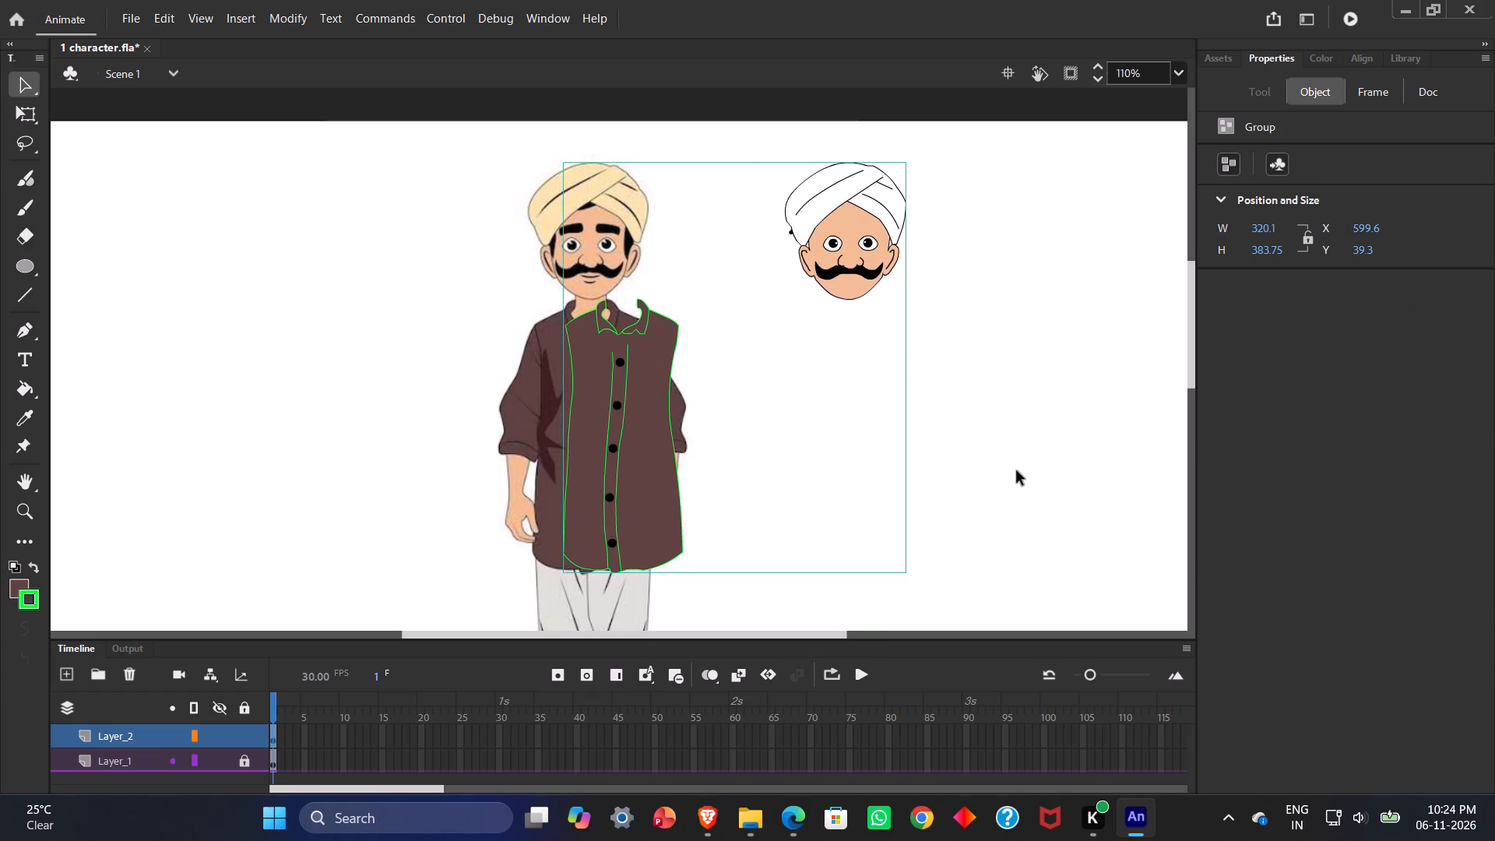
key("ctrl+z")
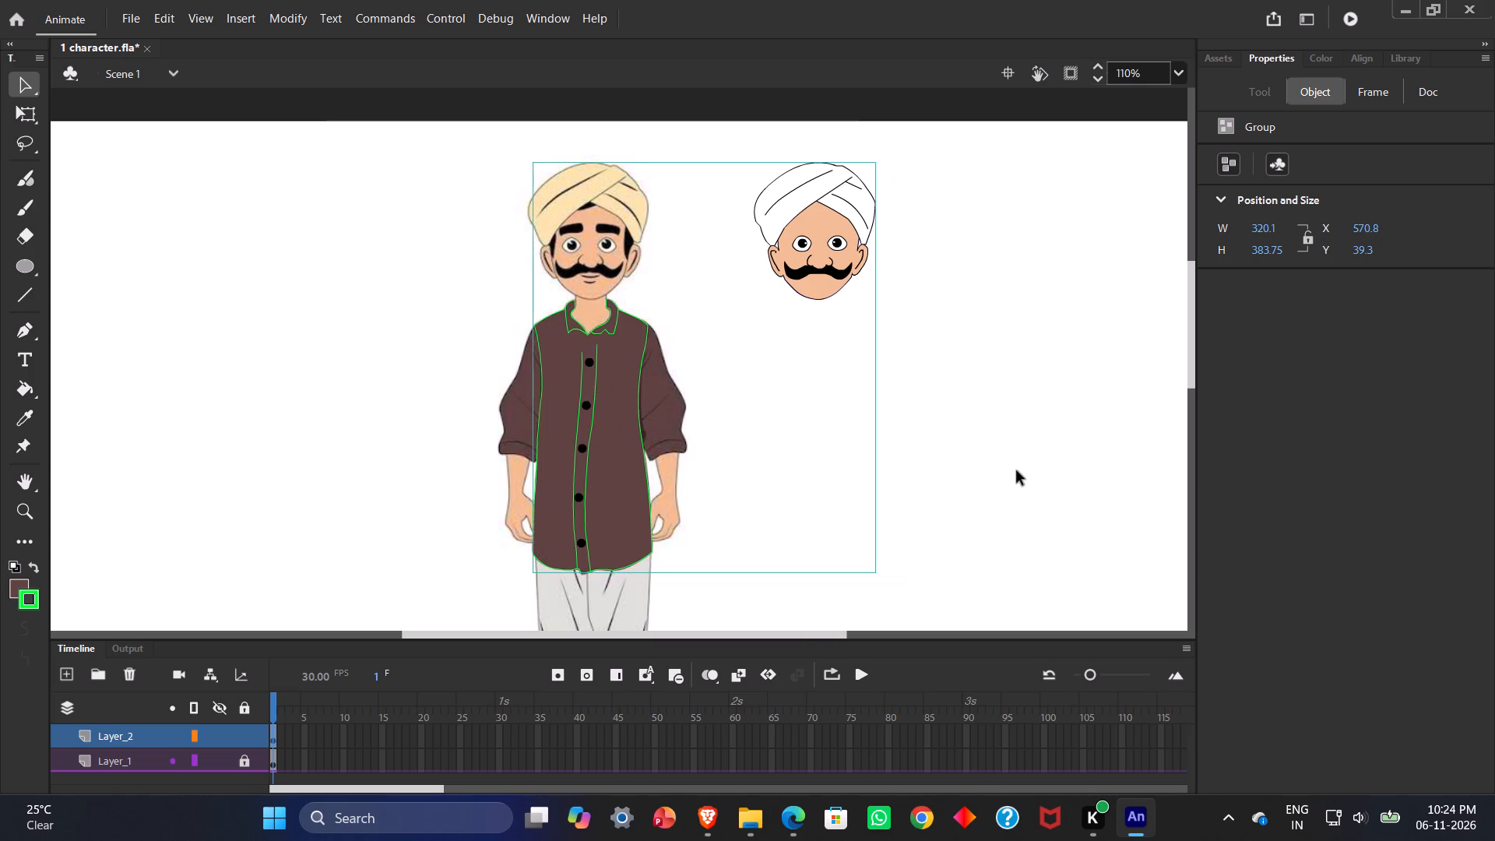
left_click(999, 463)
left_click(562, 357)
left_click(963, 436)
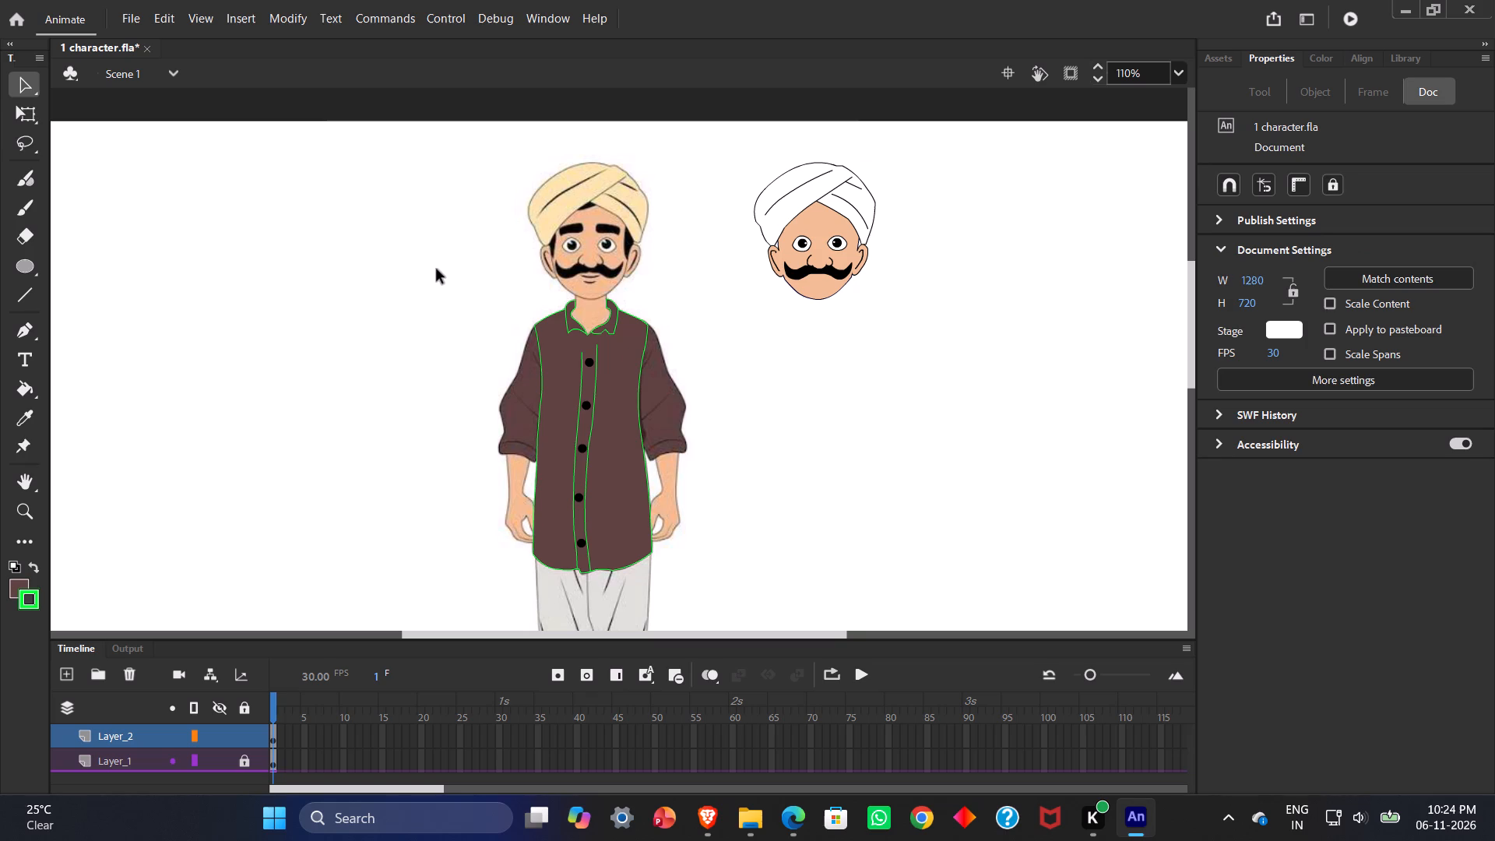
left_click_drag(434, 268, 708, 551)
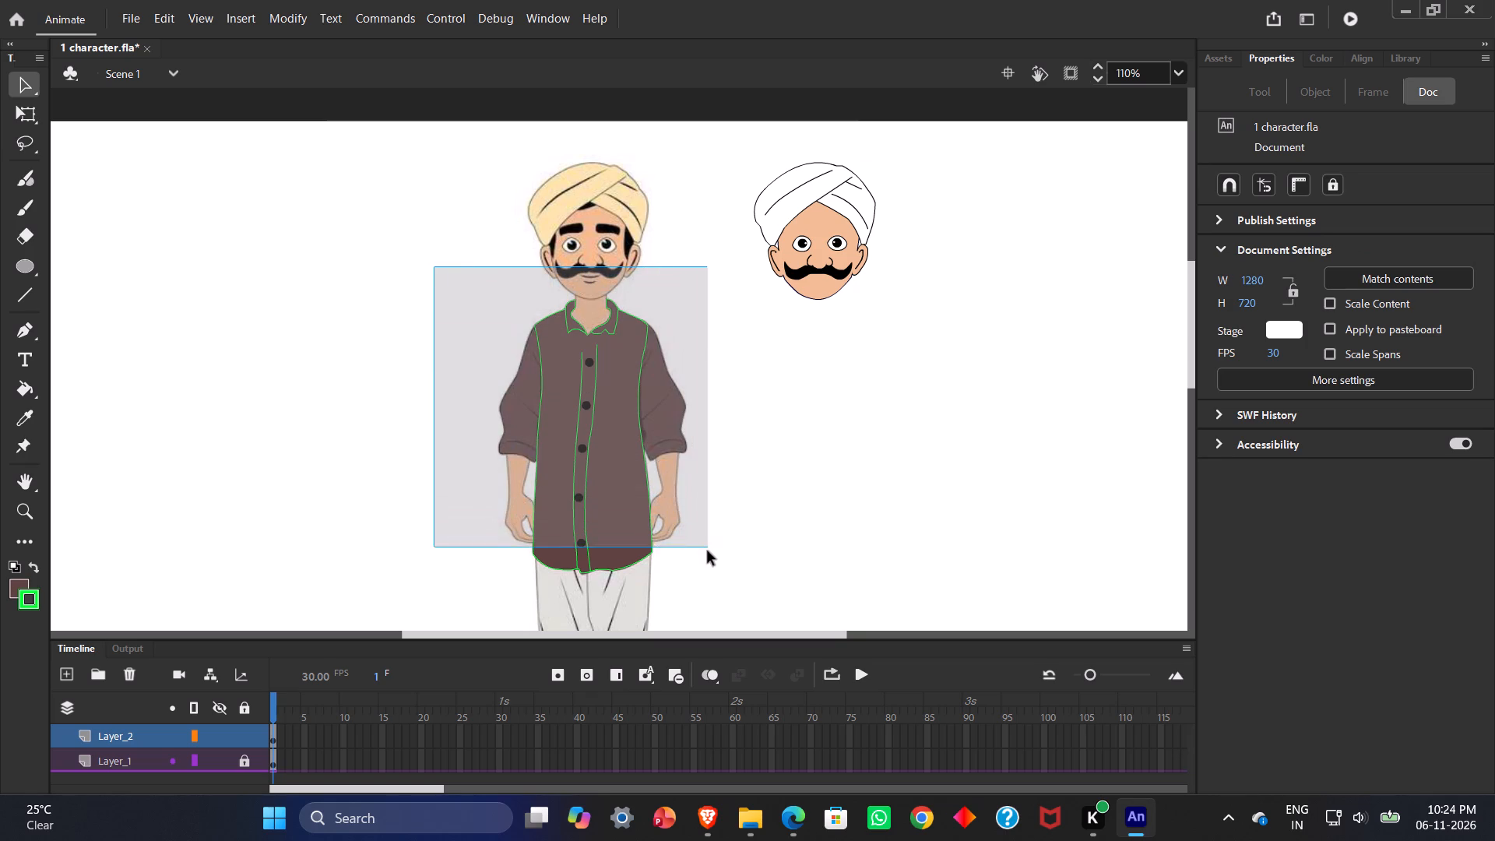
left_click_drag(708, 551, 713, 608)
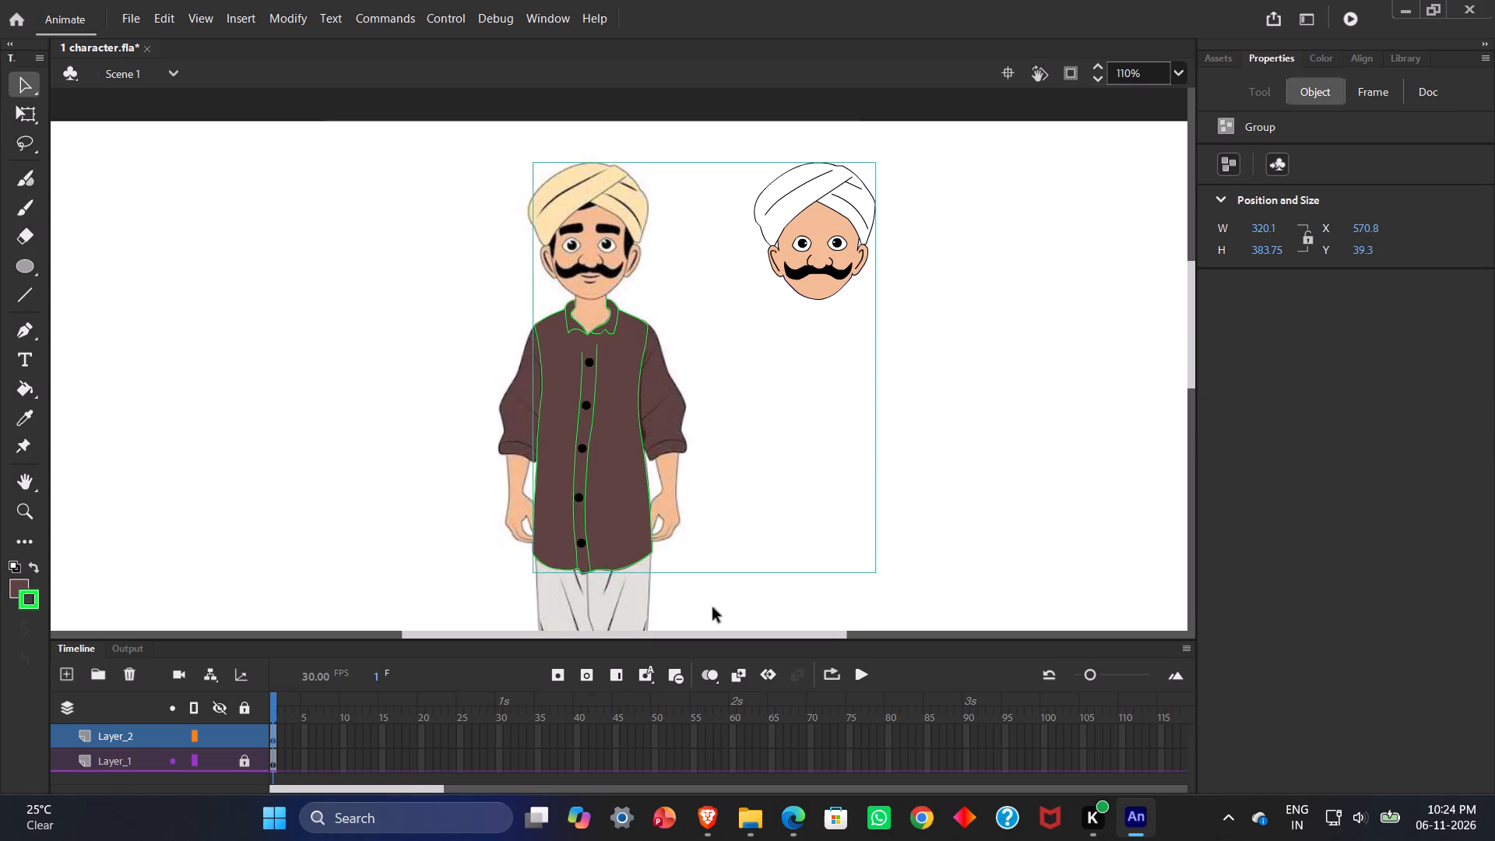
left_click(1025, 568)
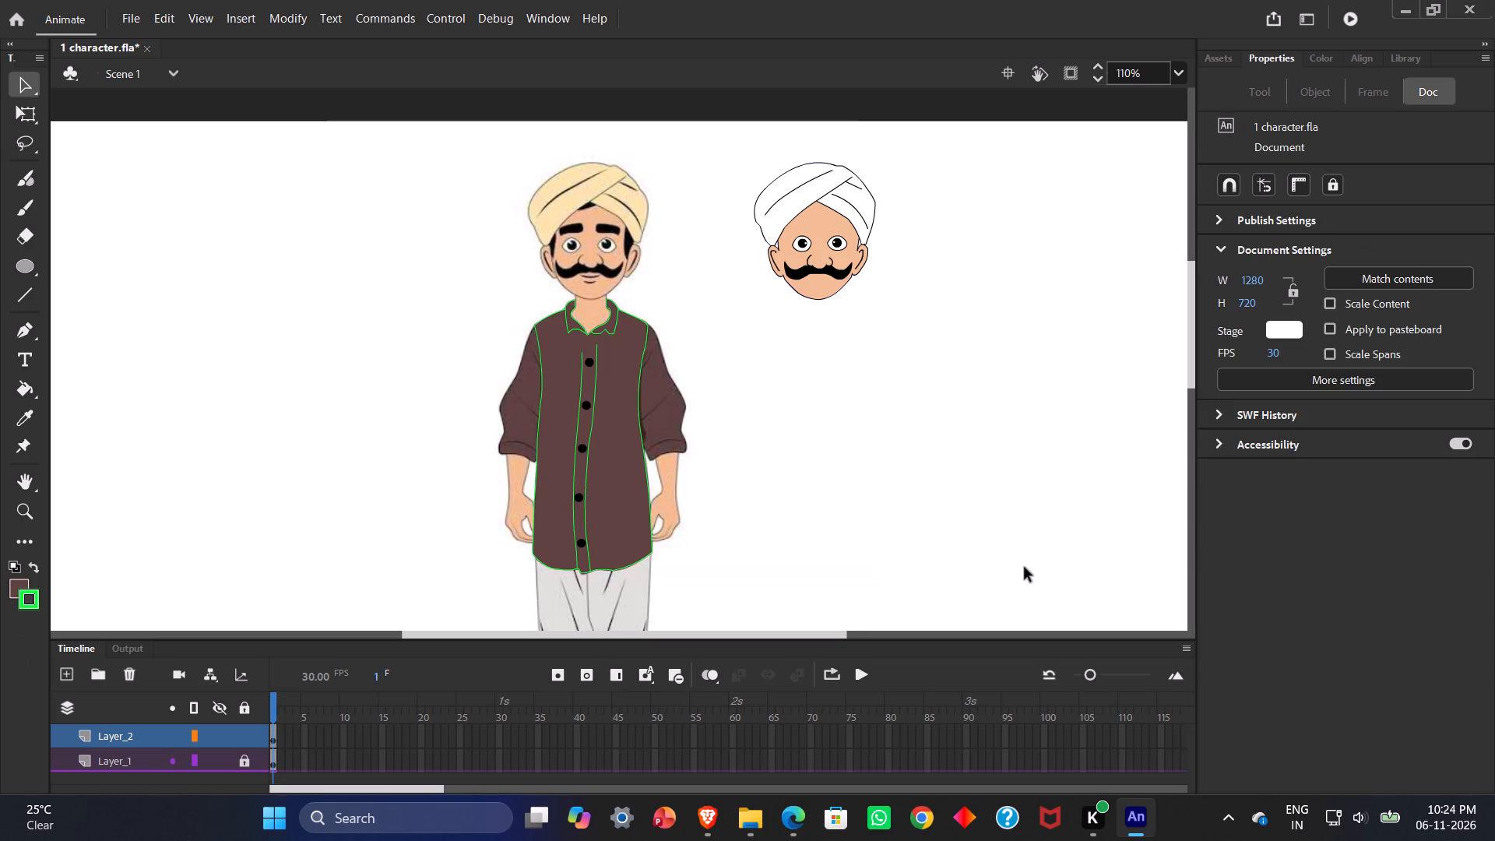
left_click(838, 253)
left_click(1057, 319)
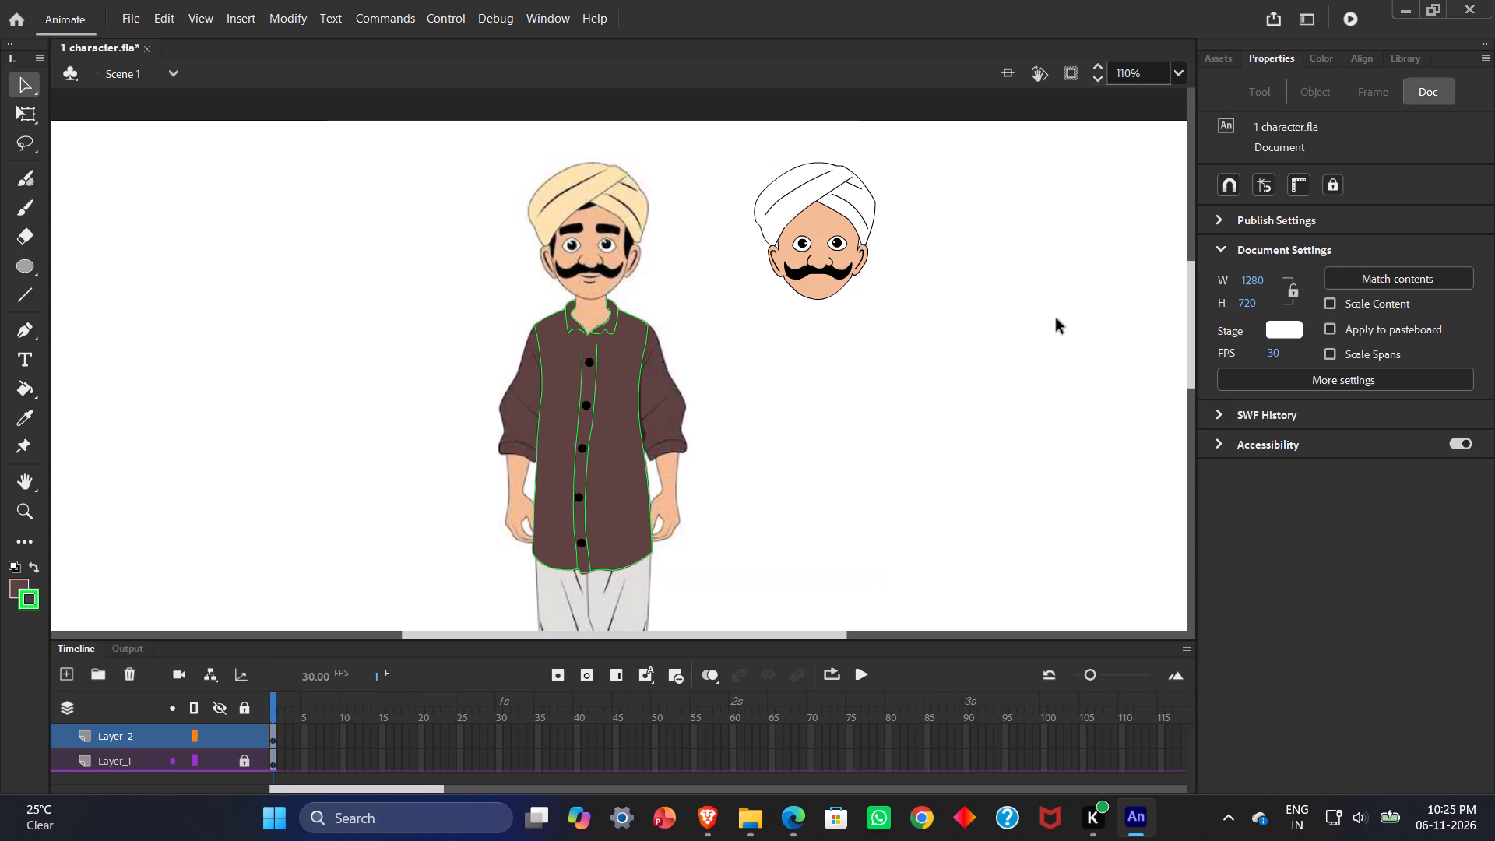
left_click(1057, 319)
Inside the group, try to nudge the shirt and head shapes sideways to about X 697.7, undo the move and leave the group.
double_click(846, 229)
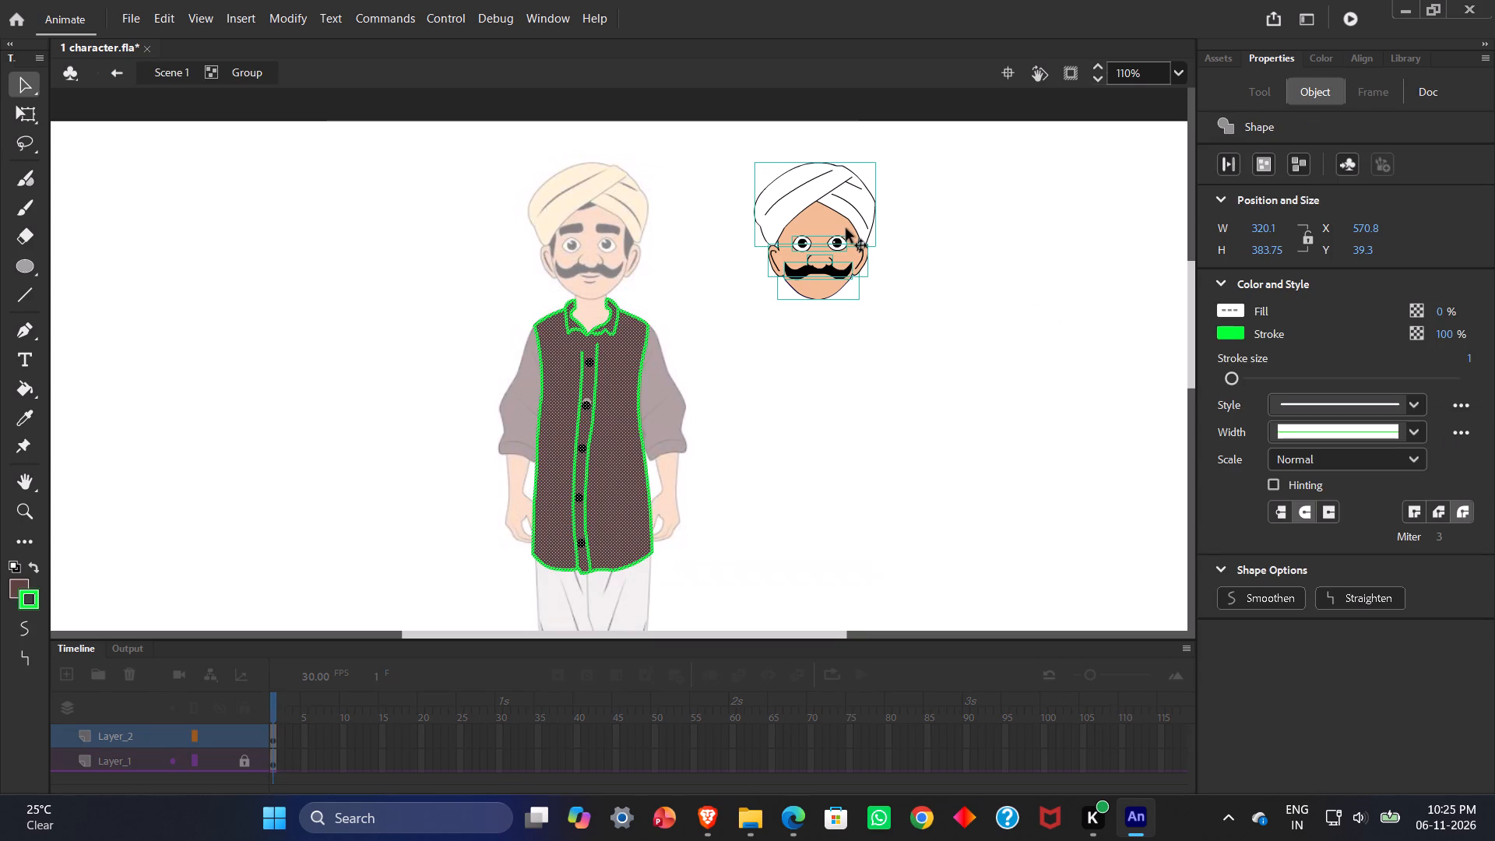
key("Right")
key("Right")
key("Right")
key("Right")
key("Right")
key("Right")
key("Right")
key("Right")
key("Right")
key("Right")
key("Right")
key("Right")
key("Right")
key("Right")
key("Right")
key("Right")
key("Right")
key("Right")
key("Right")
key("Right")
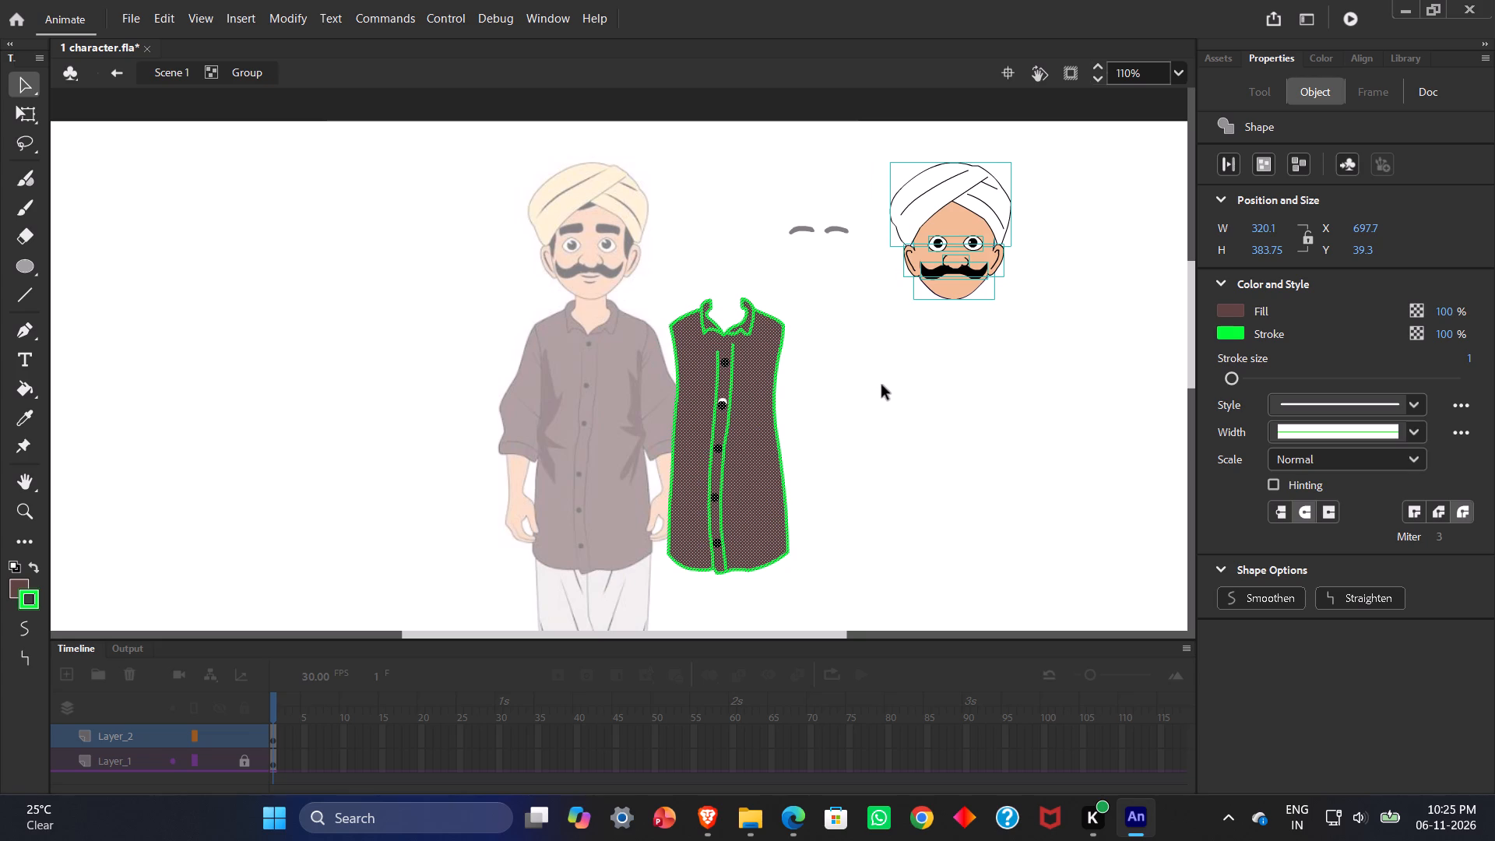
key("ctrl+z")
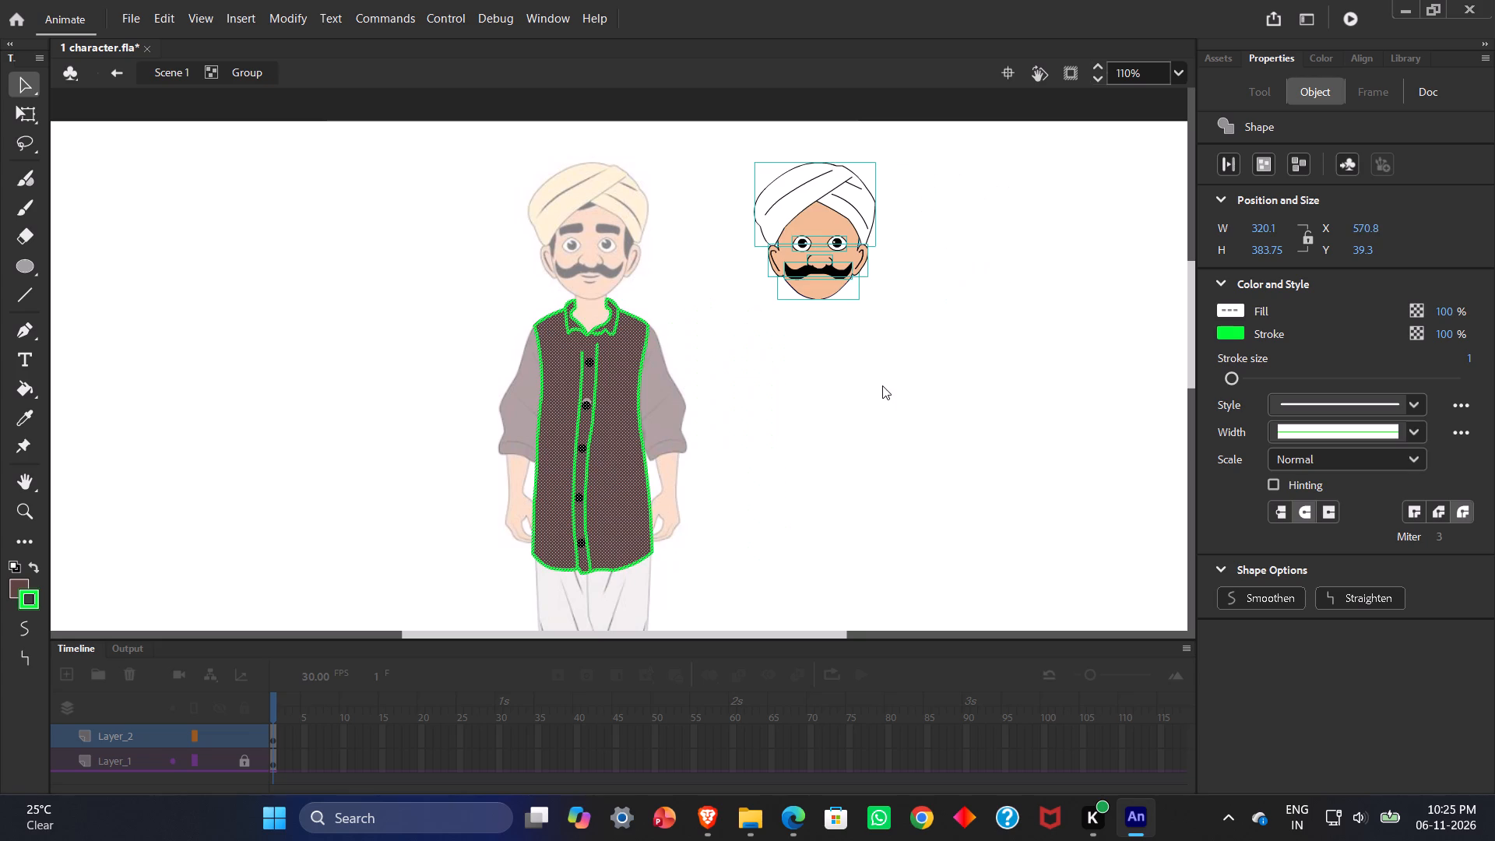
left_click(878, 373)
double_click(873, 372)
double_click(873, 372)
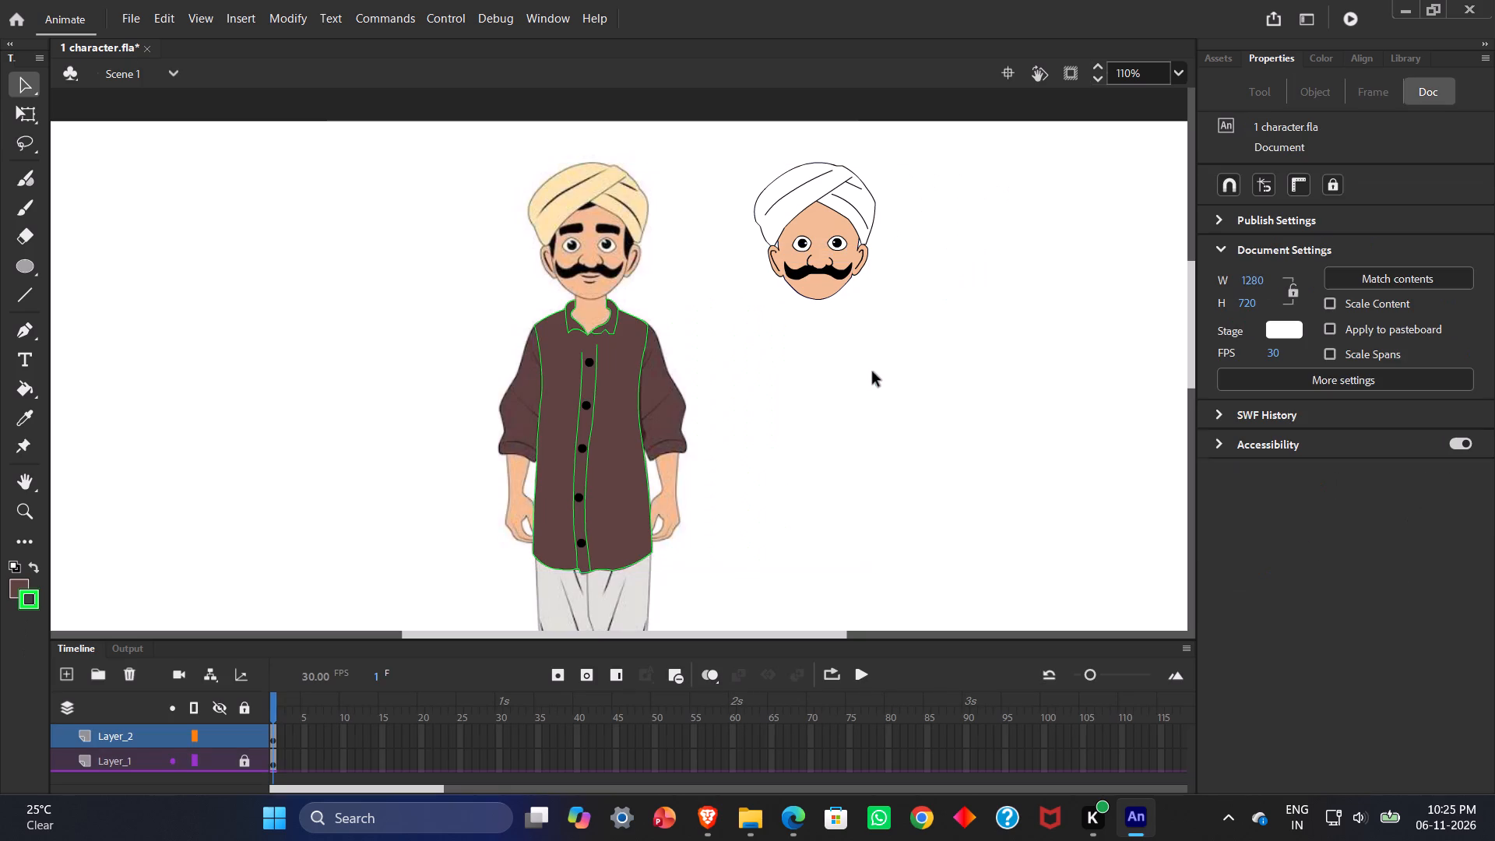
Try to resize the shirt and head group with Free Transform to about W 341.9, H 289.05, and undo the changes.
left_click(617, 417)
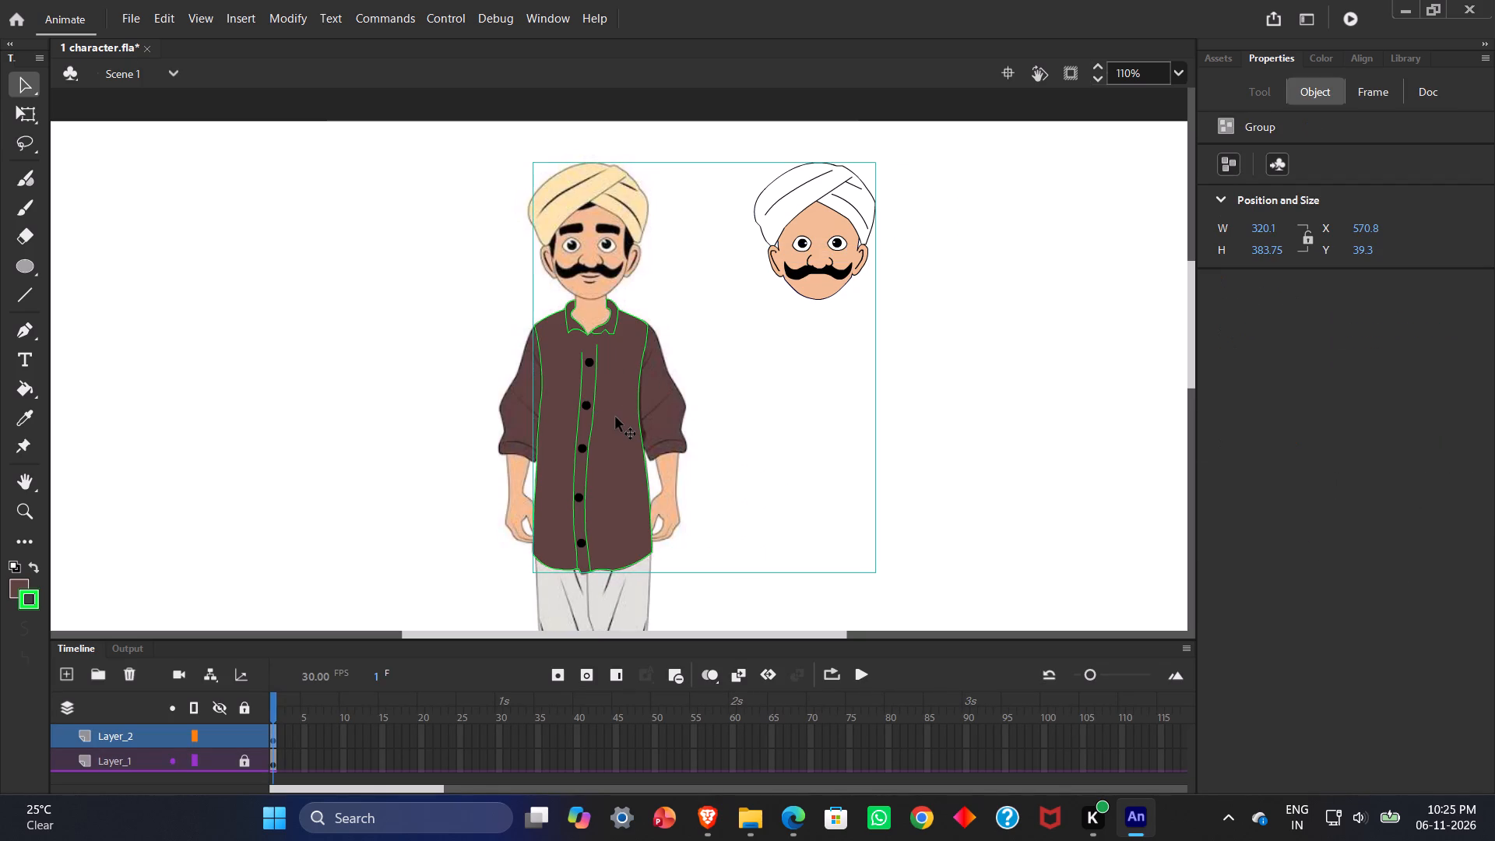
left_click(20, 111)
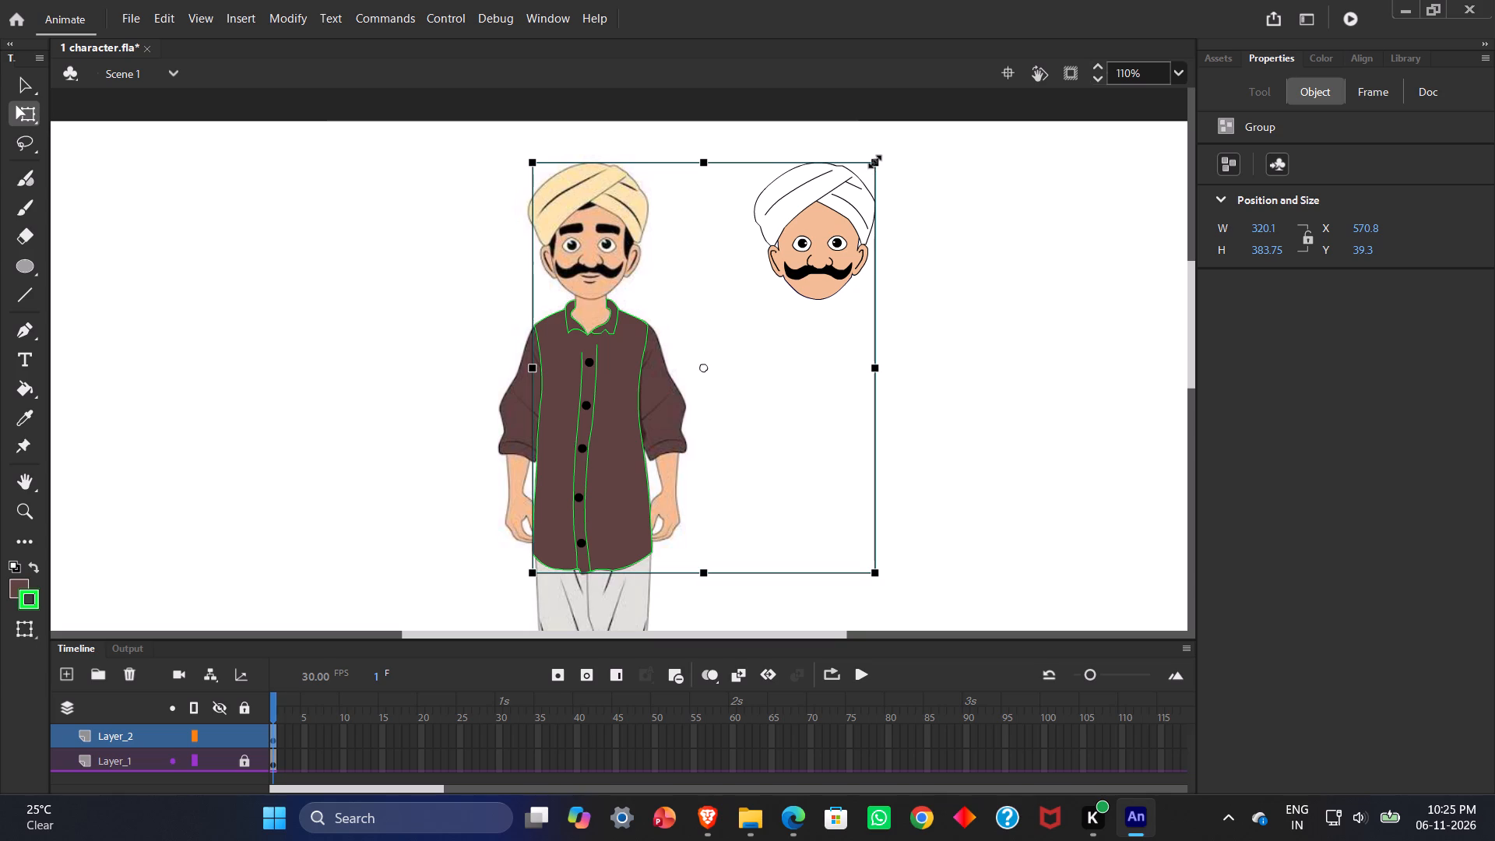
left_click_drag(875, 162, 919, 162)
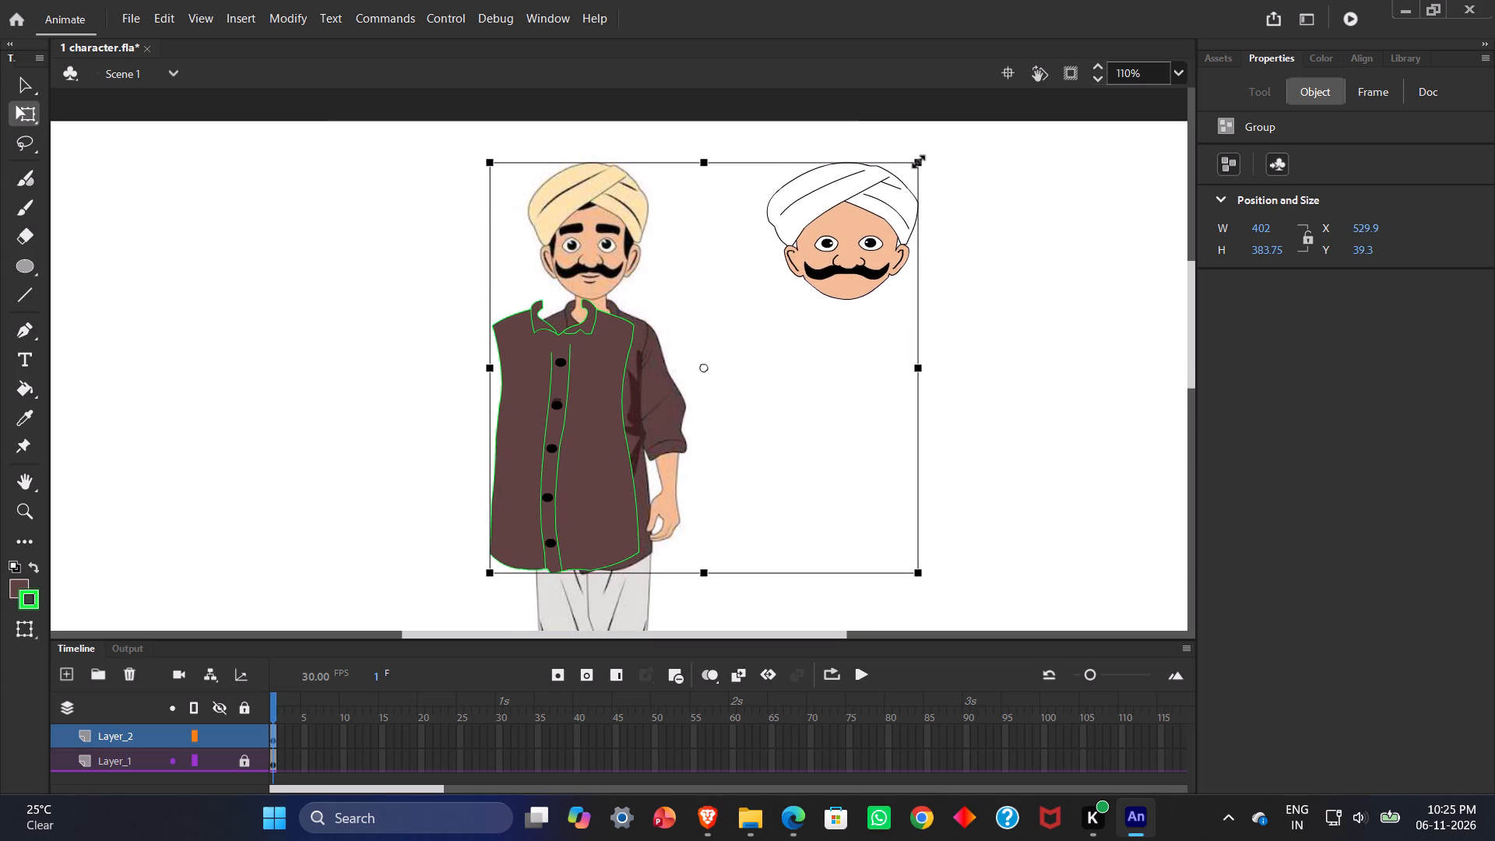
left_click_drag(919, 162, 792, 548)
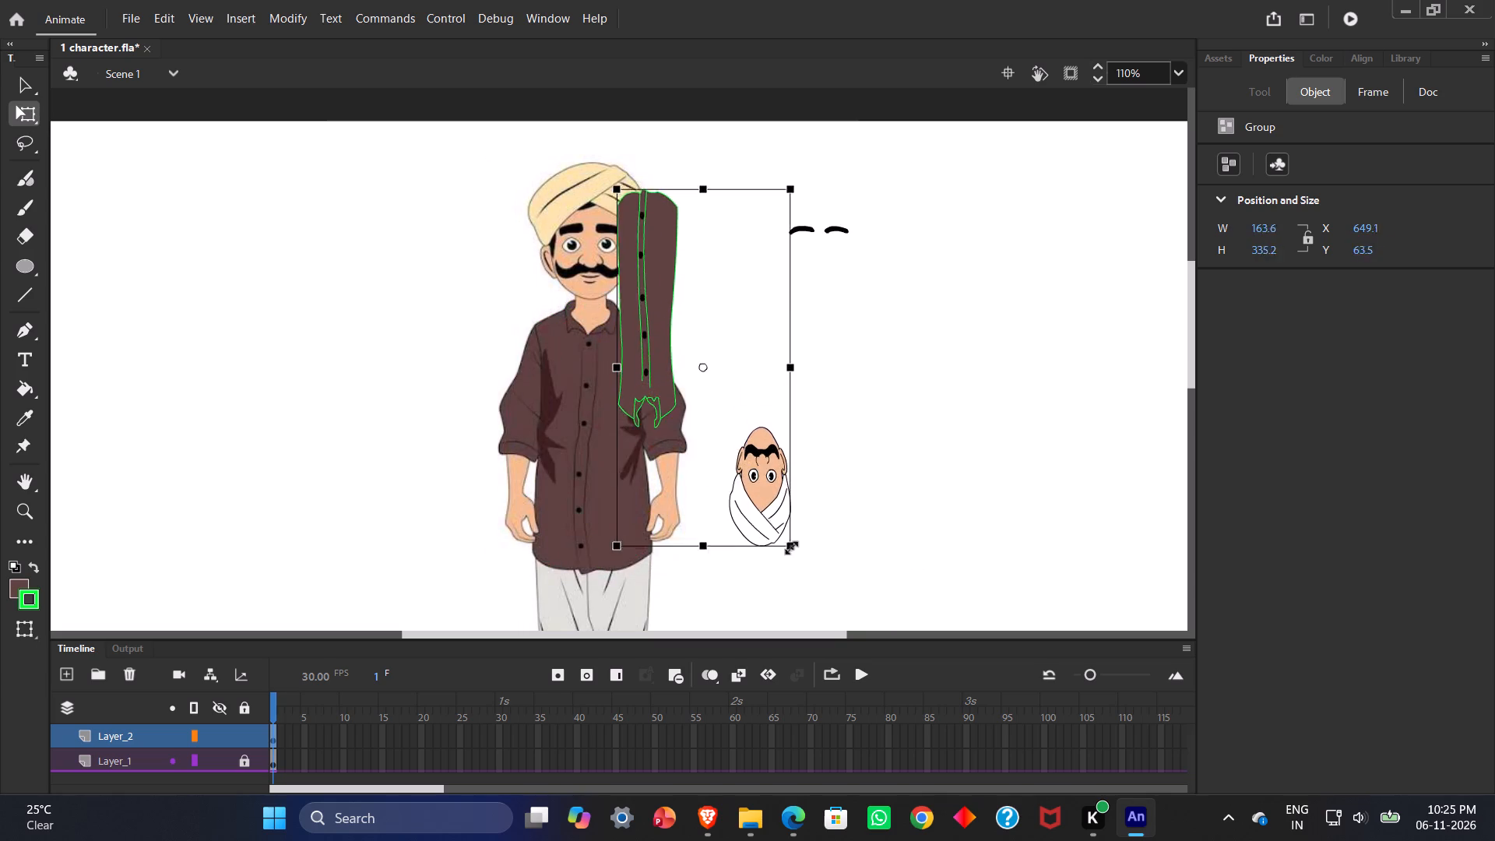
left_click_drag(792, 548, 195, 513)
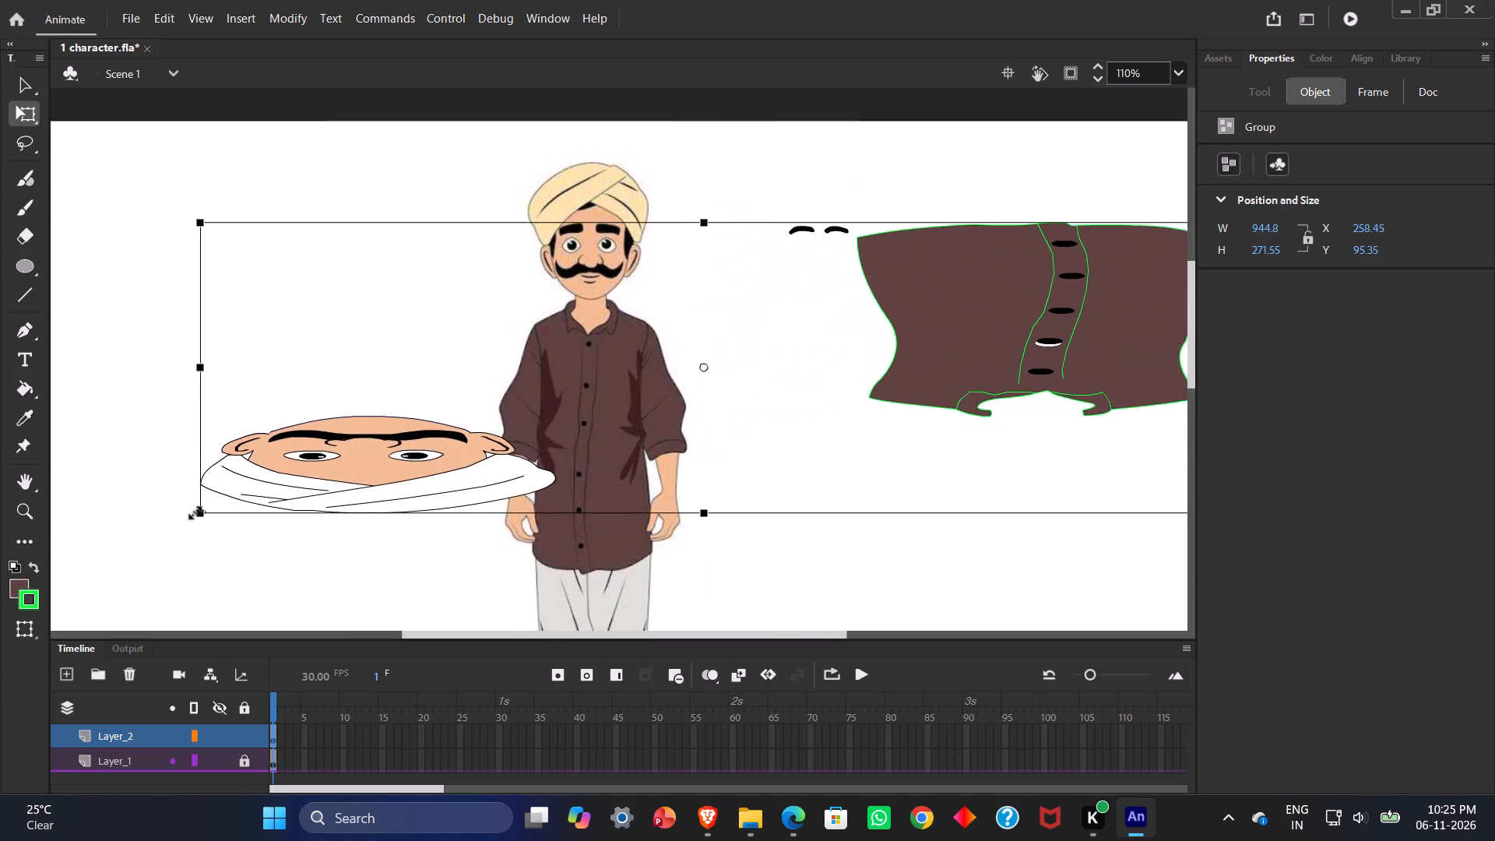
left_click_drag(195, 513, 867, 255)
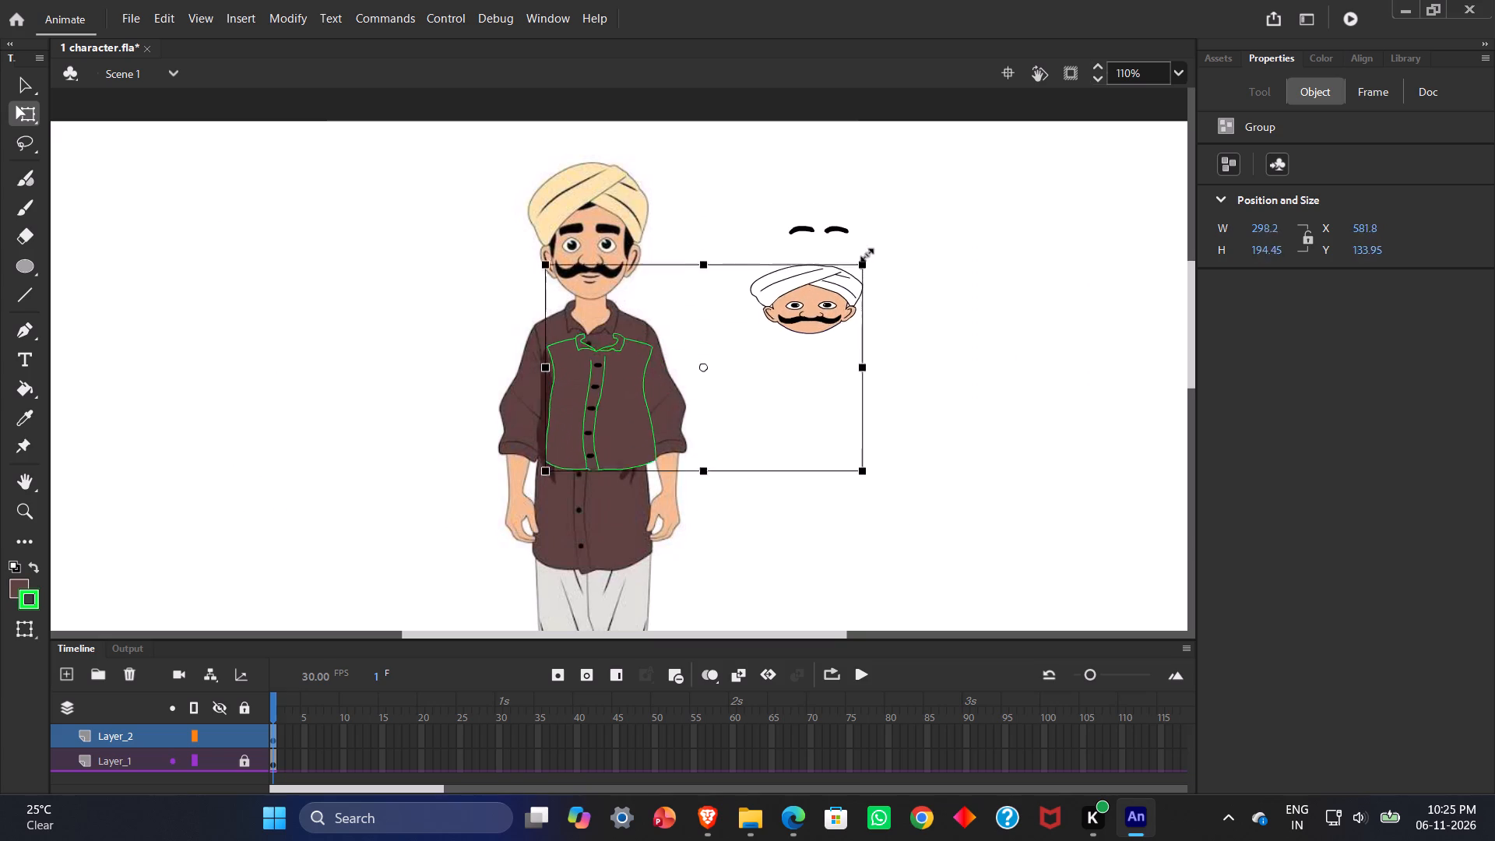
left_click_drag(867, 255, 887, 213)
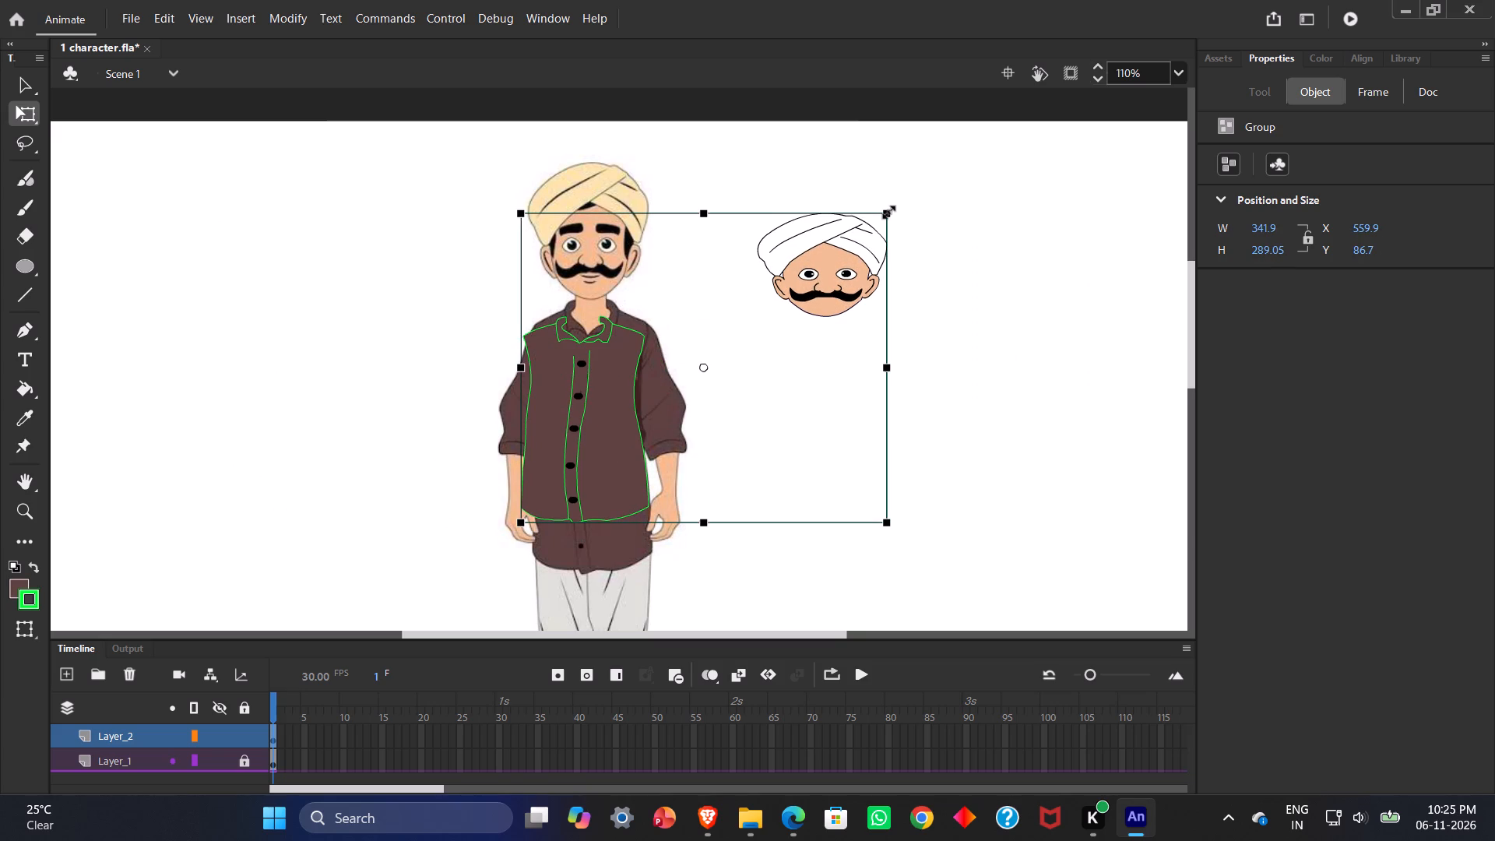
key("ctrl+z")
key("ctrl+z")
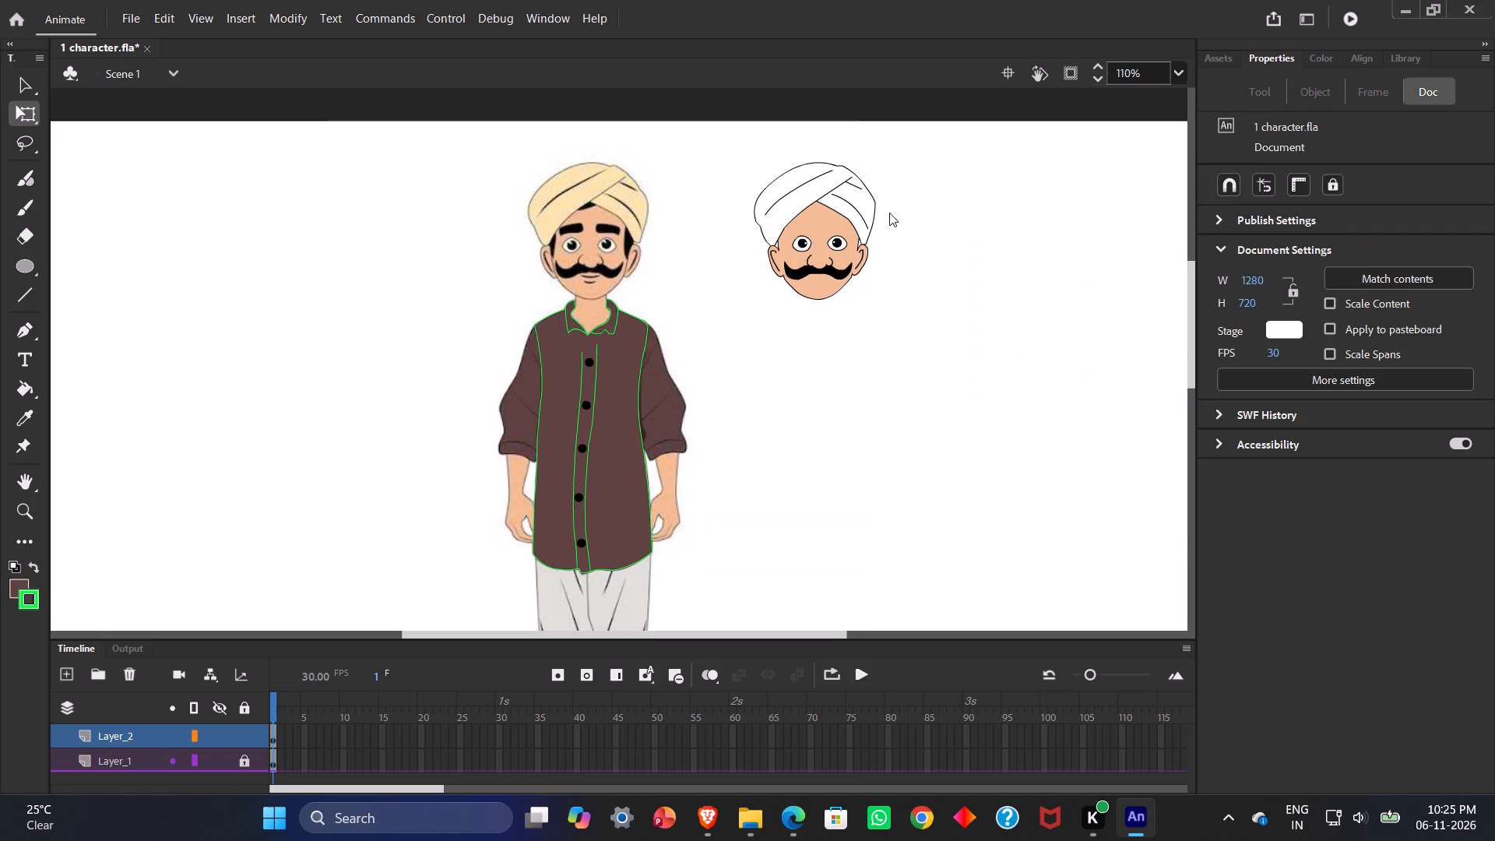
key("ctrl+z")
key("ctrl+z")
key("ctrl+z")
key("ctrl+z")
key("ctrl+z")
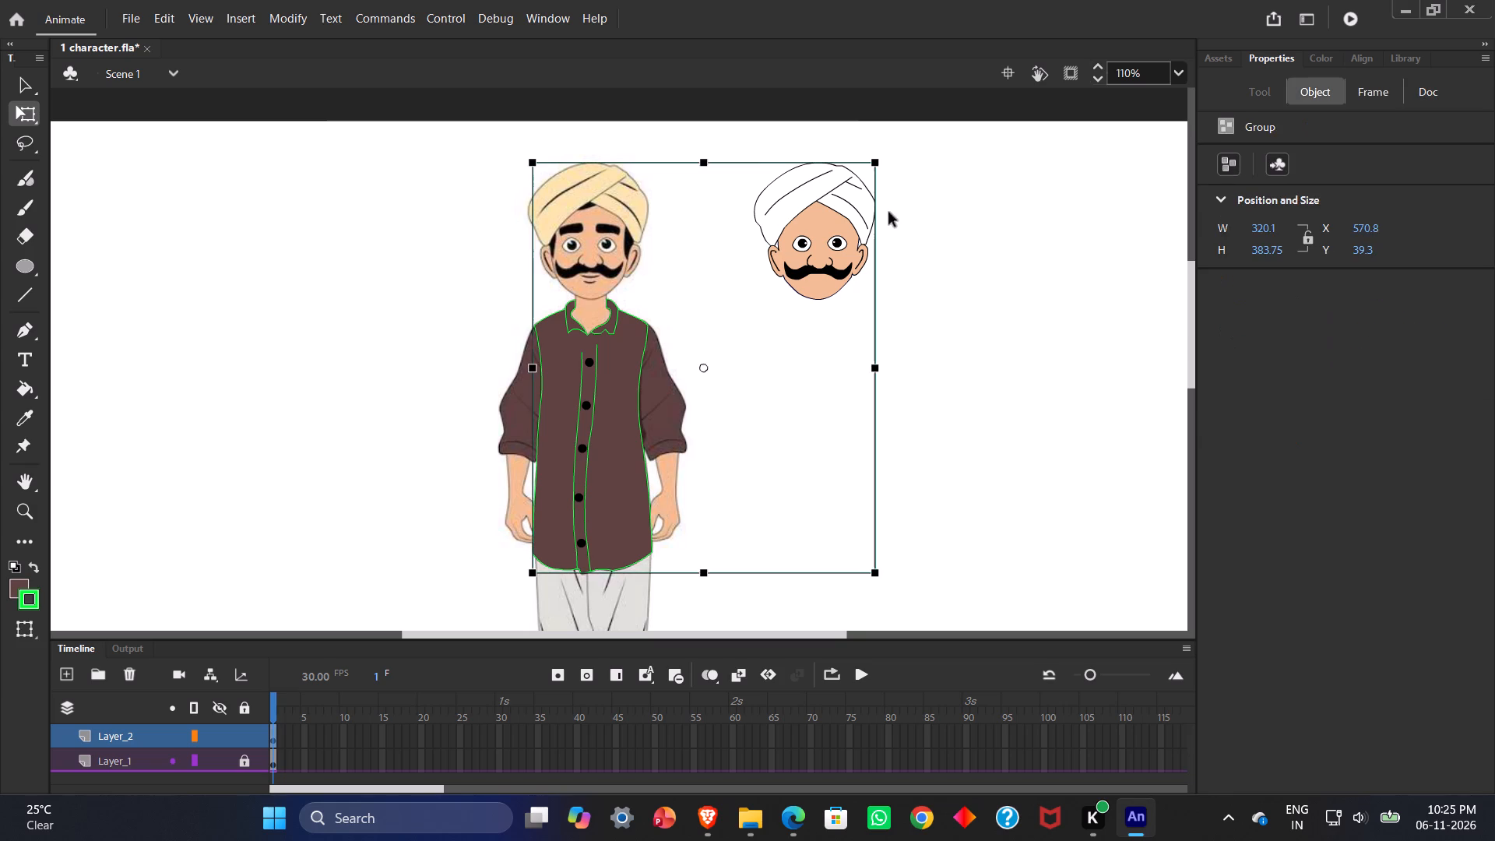
Undo the recent edits back past the shirt and head grouping, the eyebrow removal and the deletion of the placket line's short top segment.
key("ctrl+z")
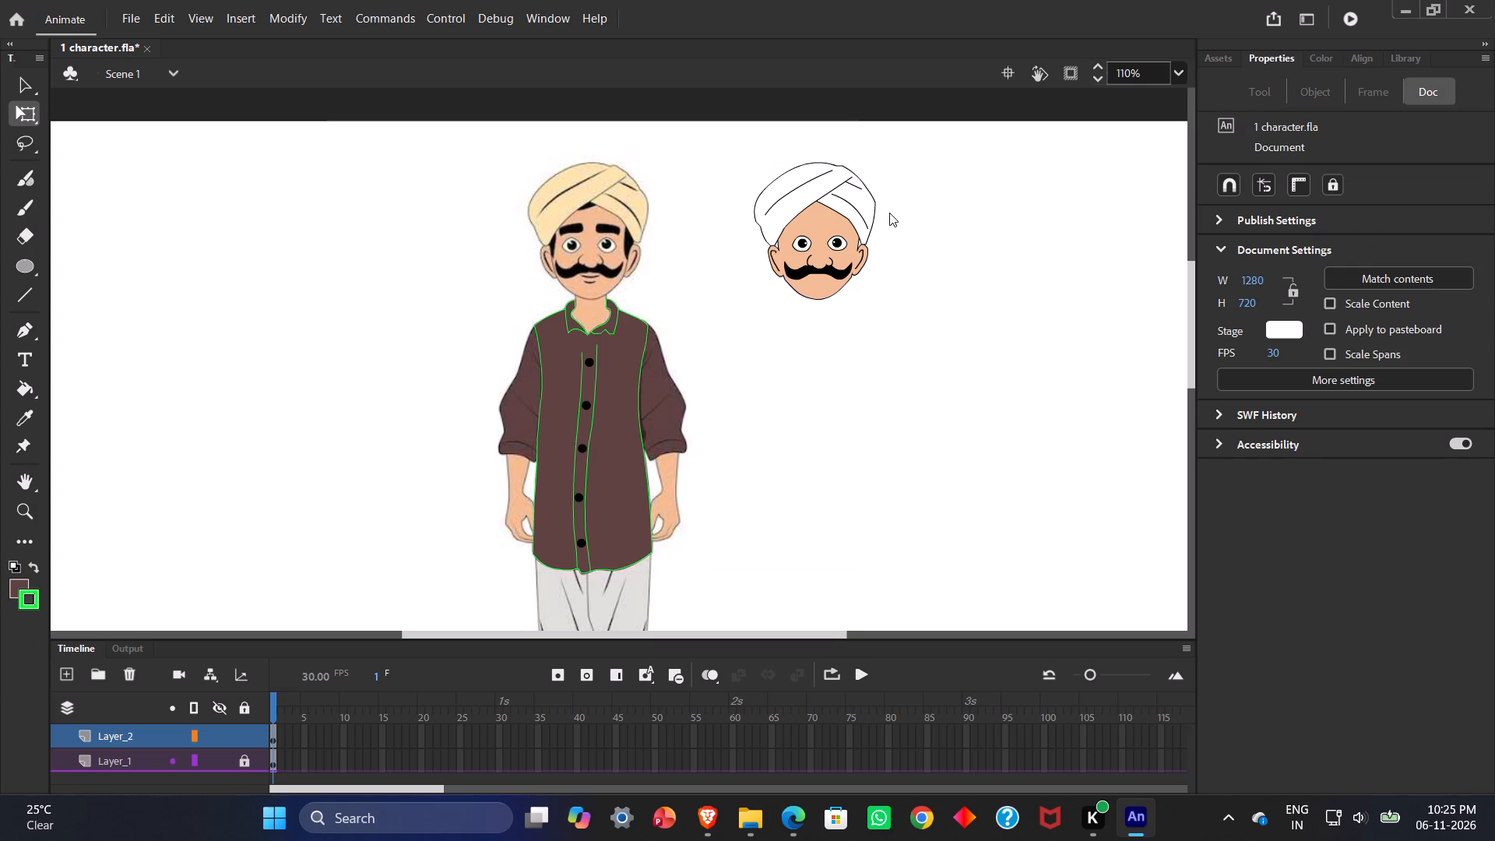
key("ctrl+z")
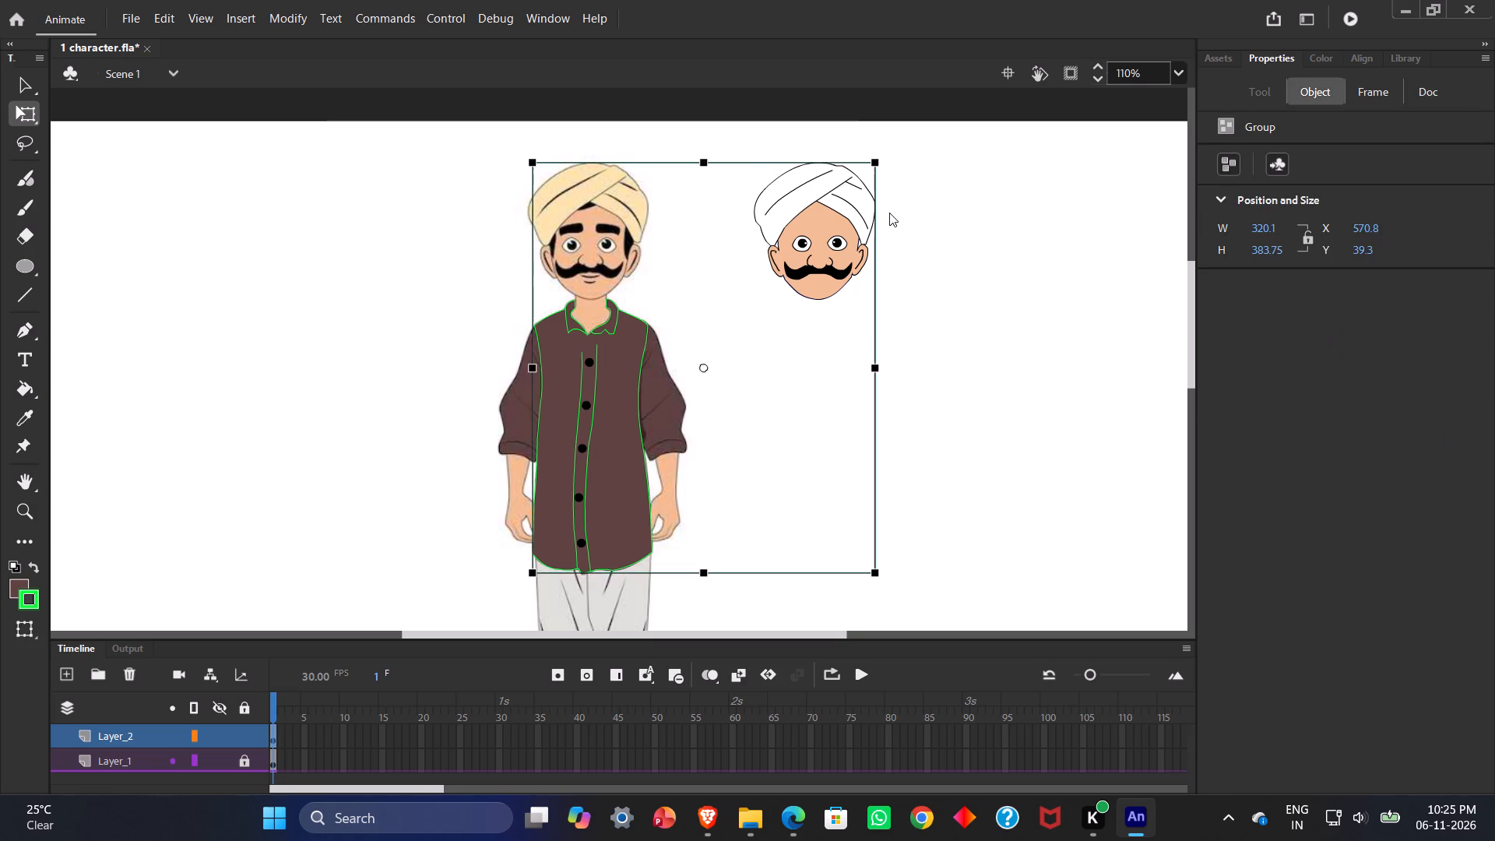
key("ctrl+z")
key("ctrl+z")
key("ctrl+z")
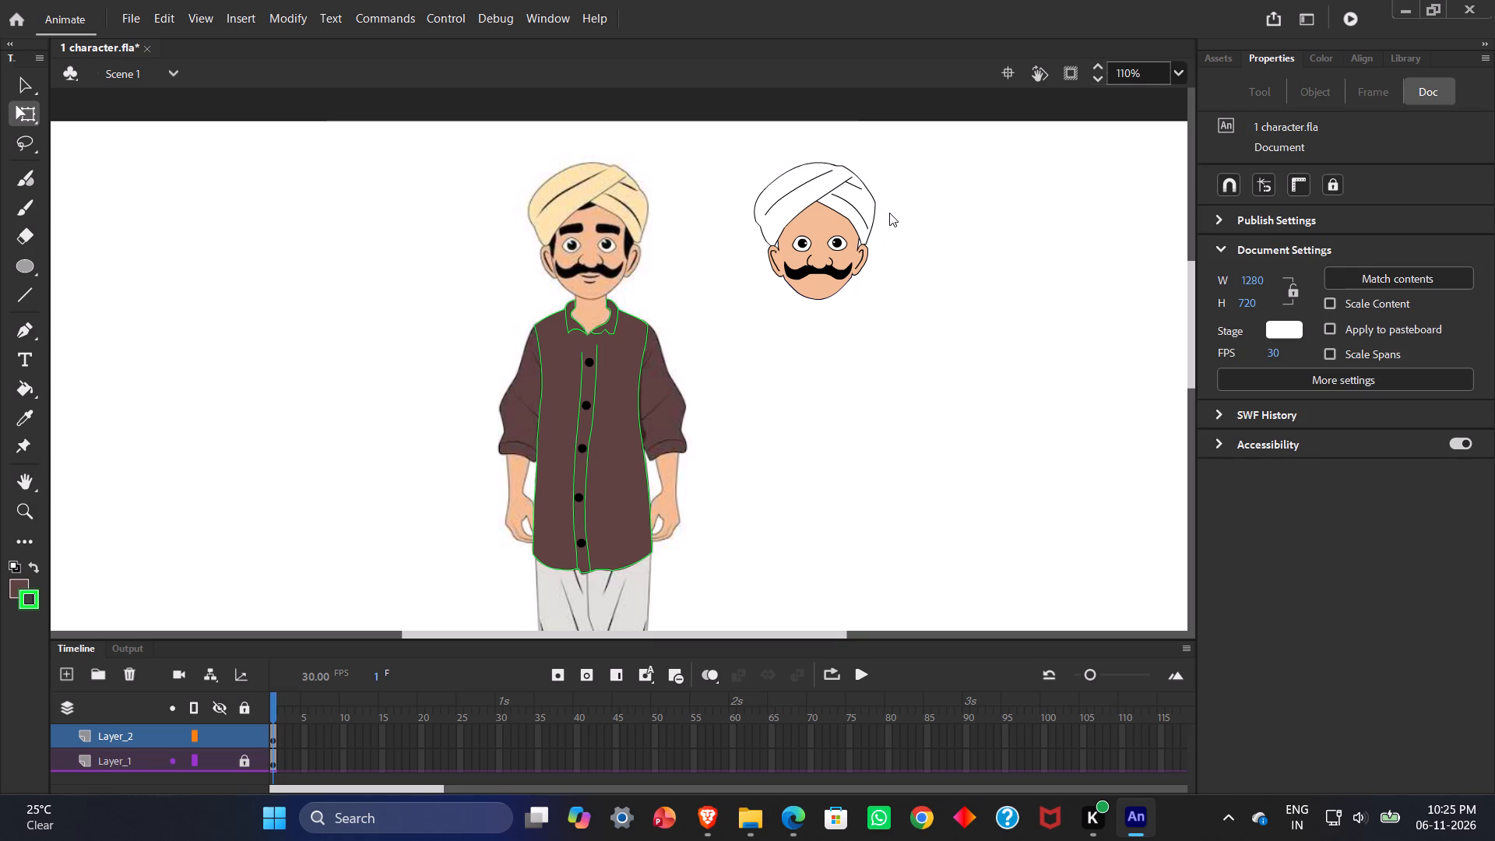
key("ctrl+z")
key("ctrl+z")
key("ctrl+z")
key("ctrl+z")
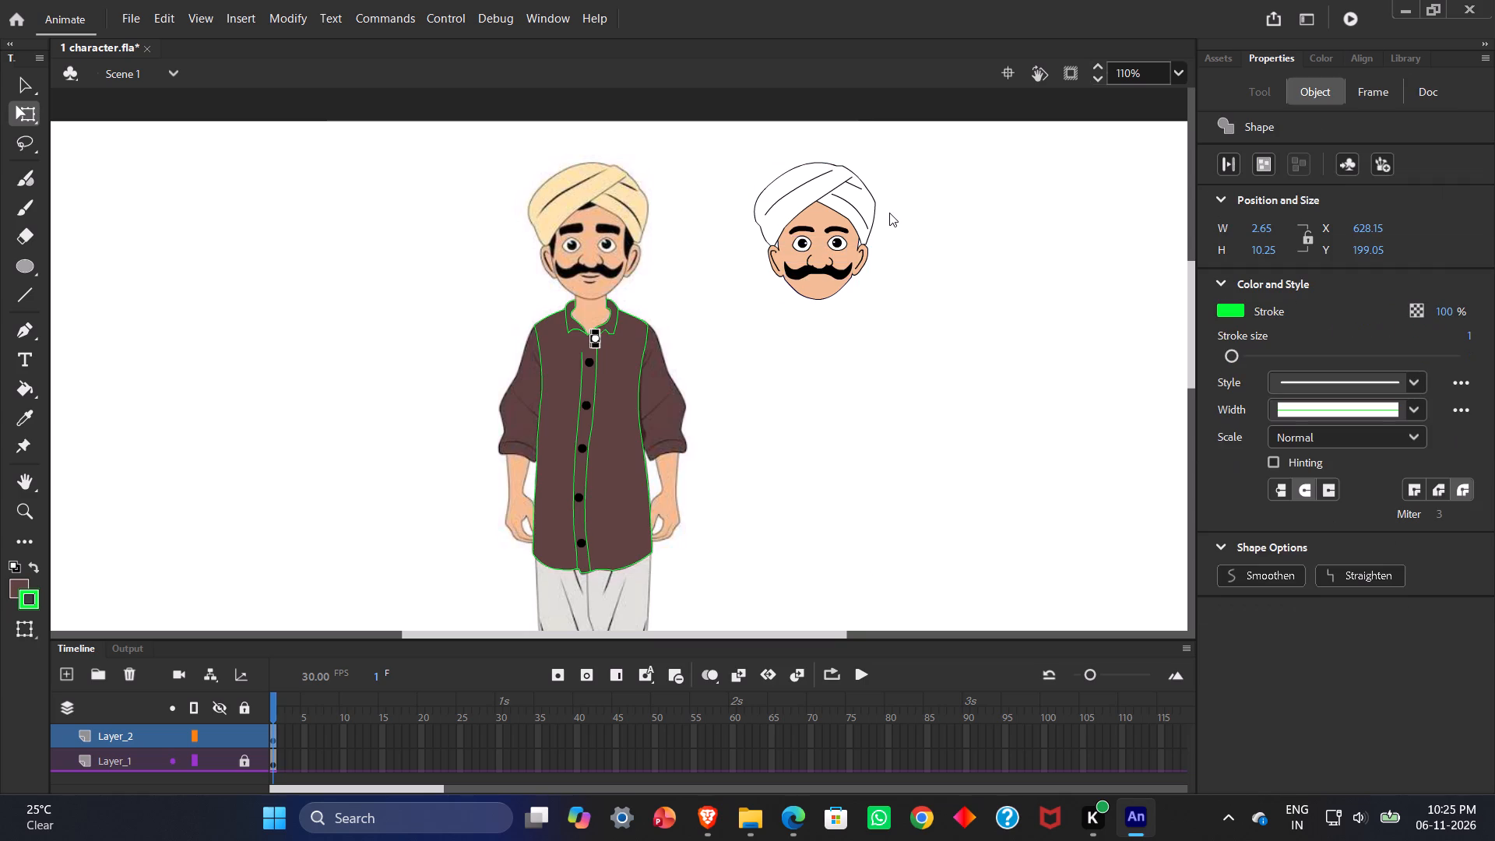
left_click(790, 407)
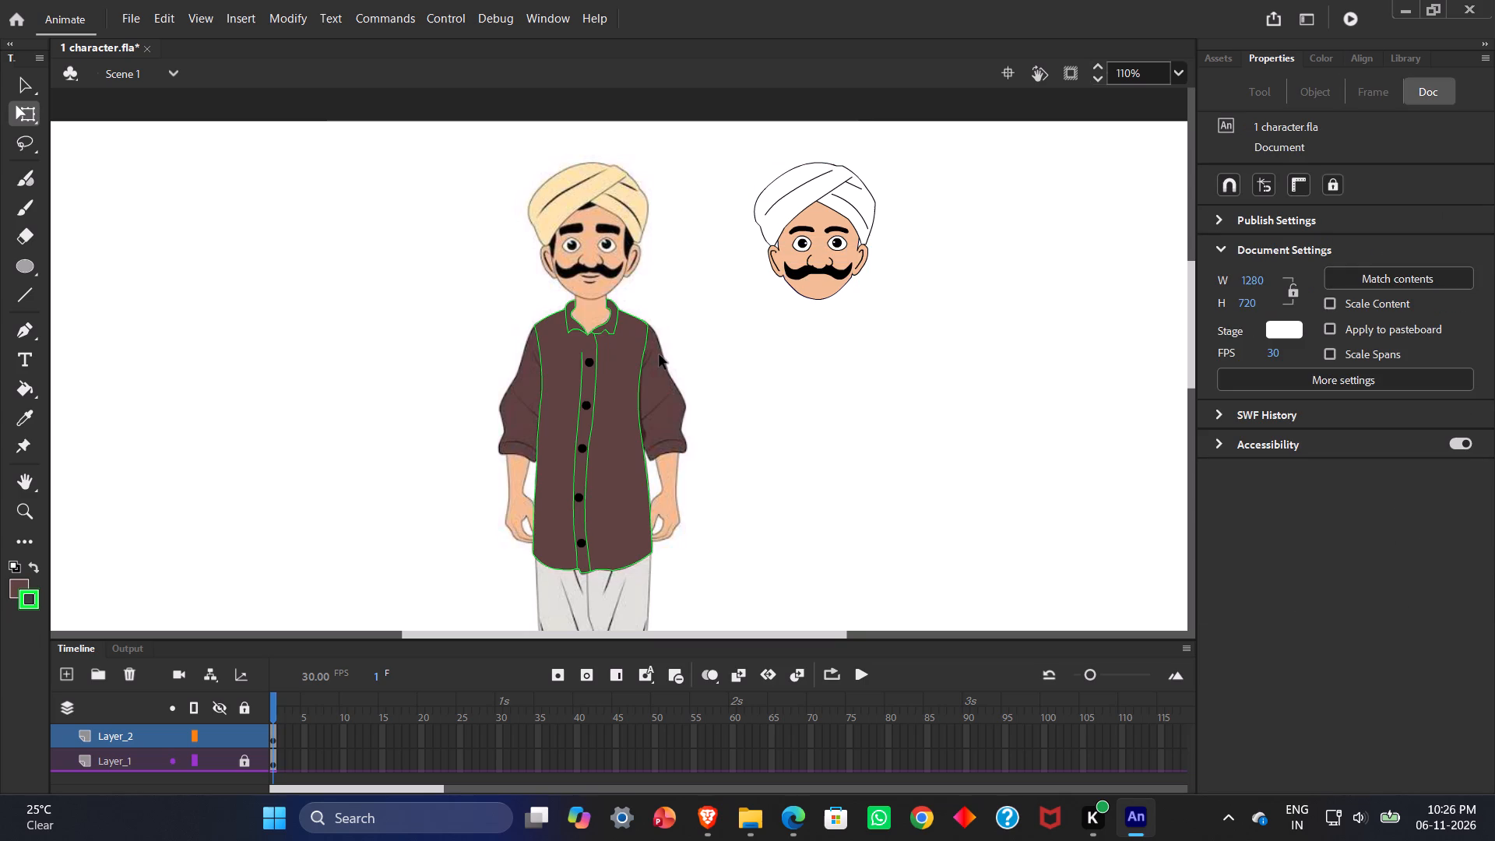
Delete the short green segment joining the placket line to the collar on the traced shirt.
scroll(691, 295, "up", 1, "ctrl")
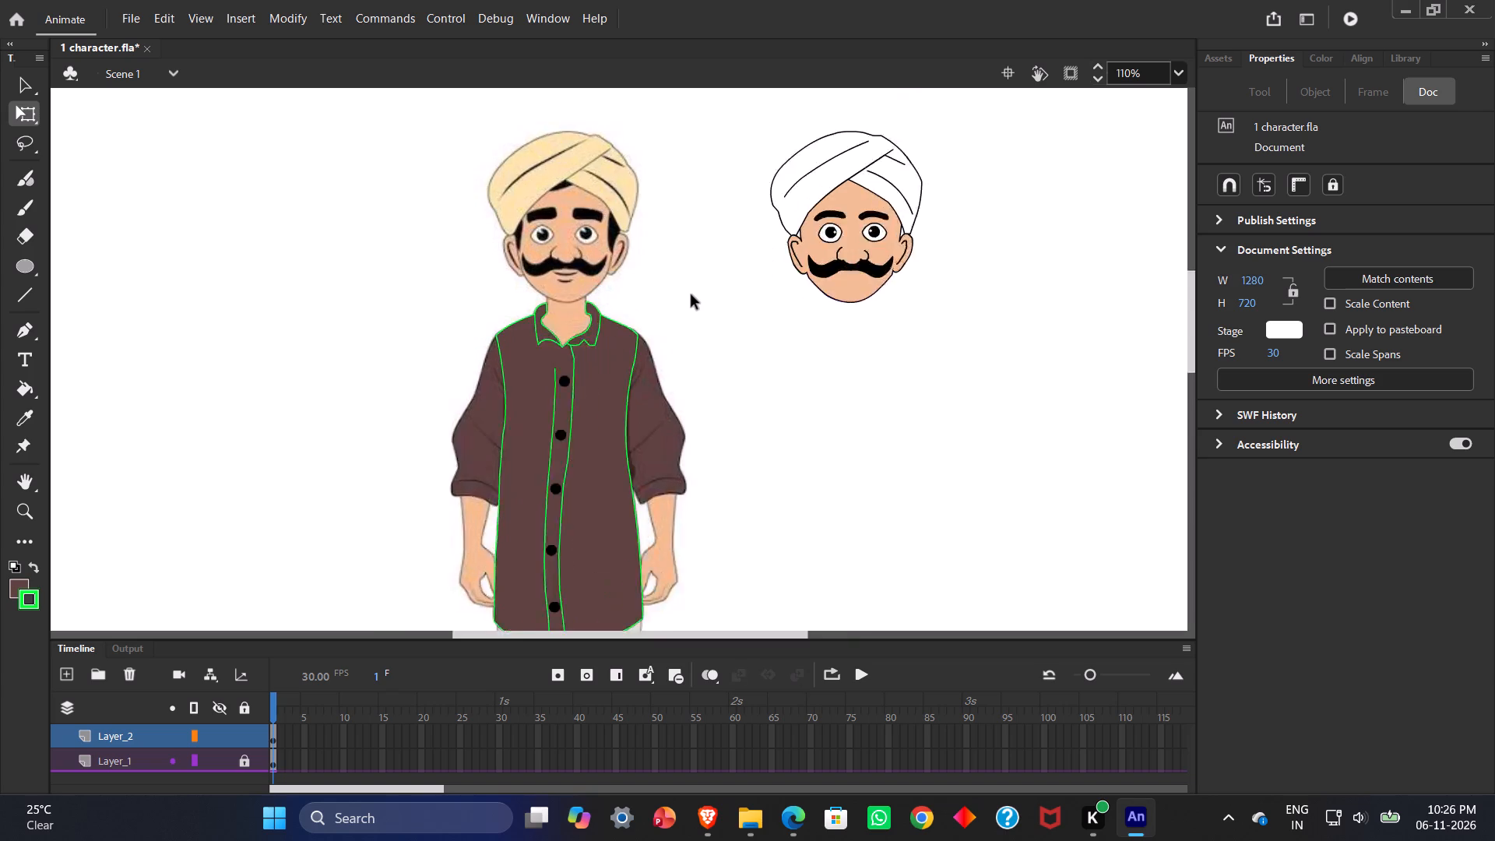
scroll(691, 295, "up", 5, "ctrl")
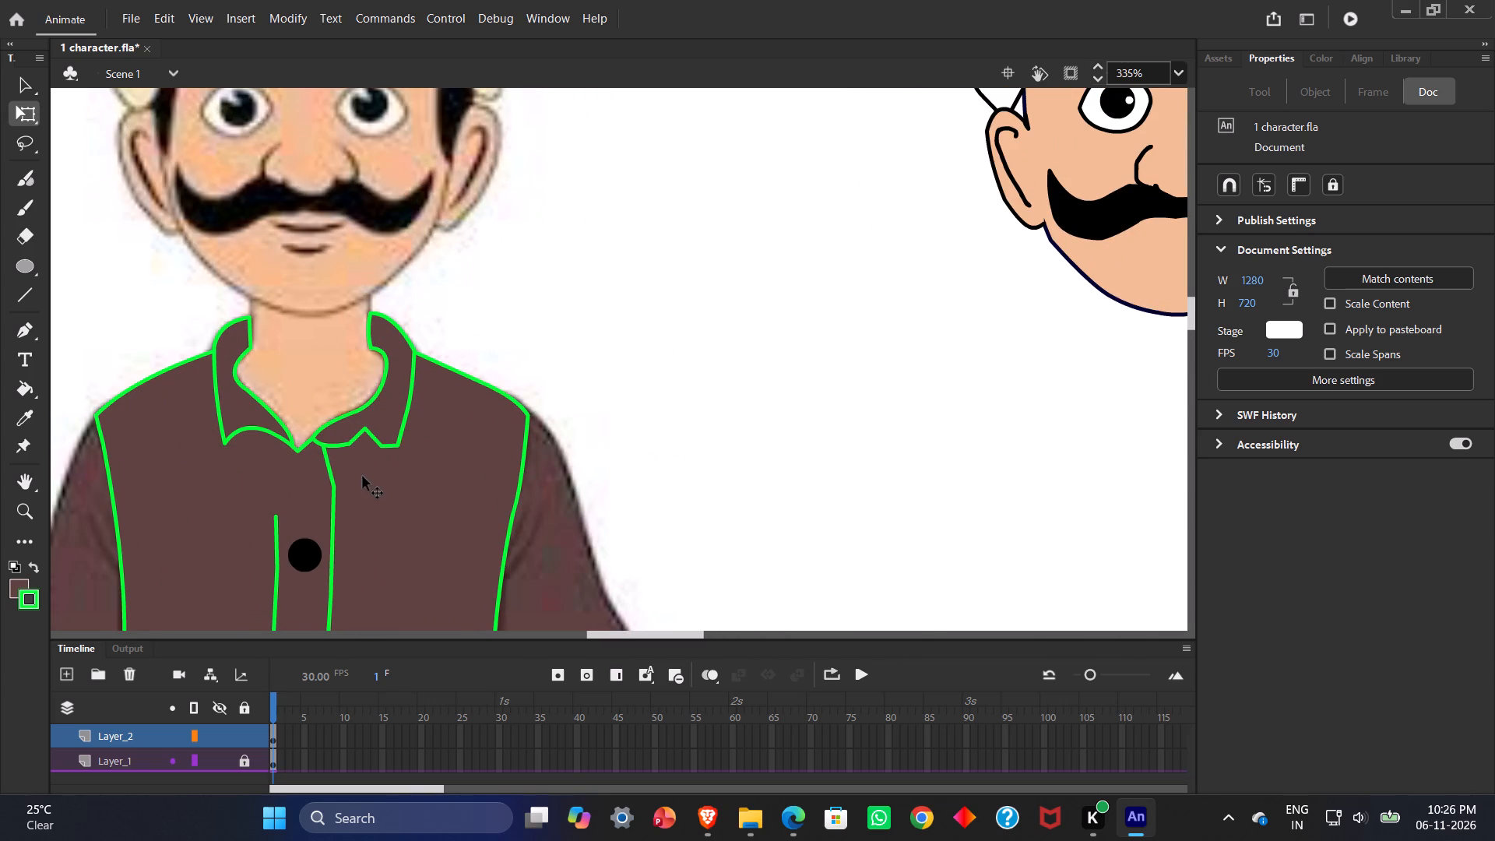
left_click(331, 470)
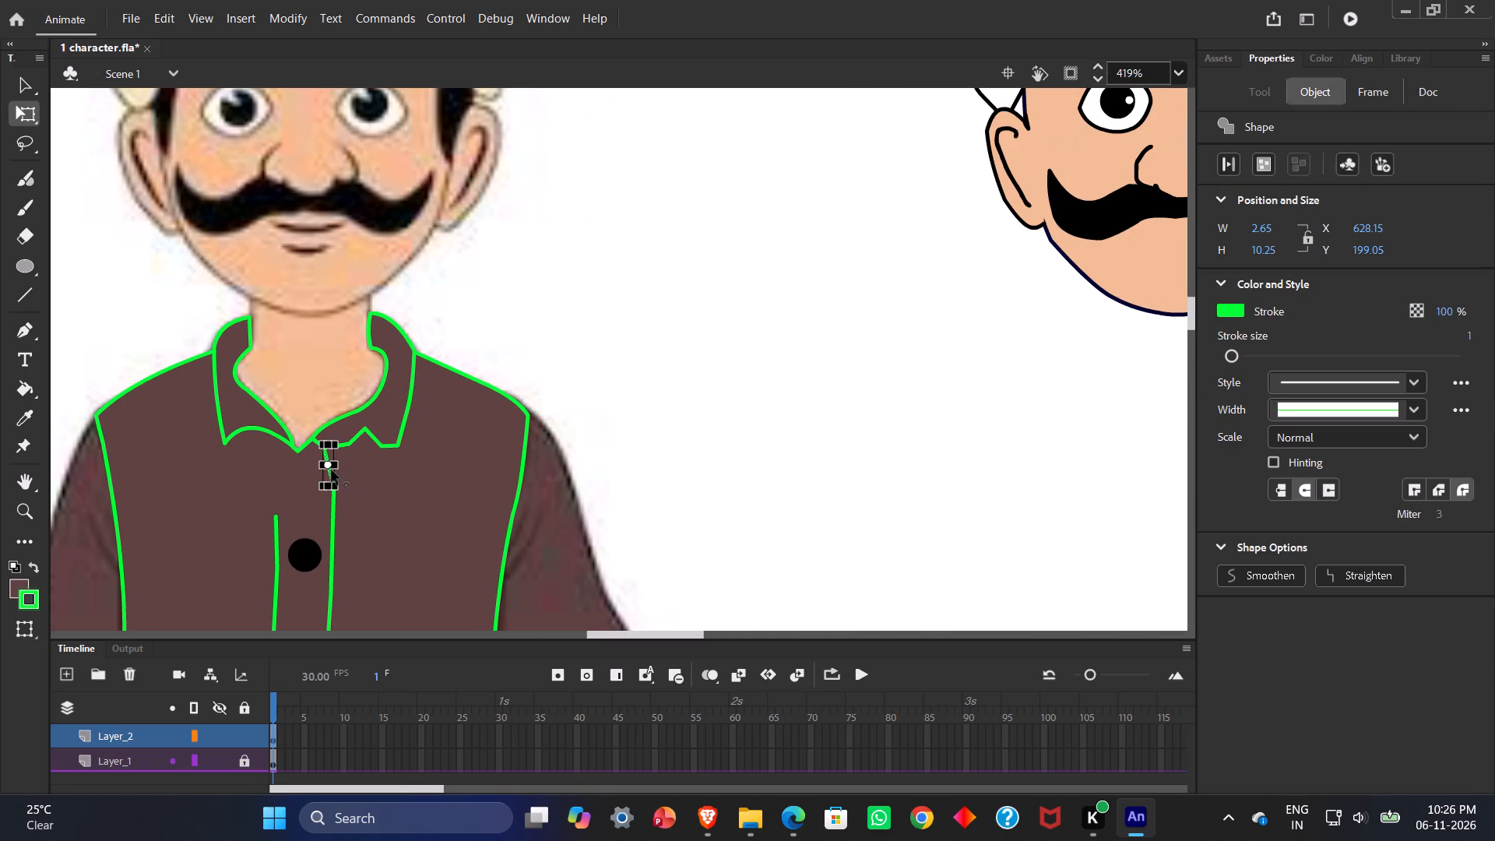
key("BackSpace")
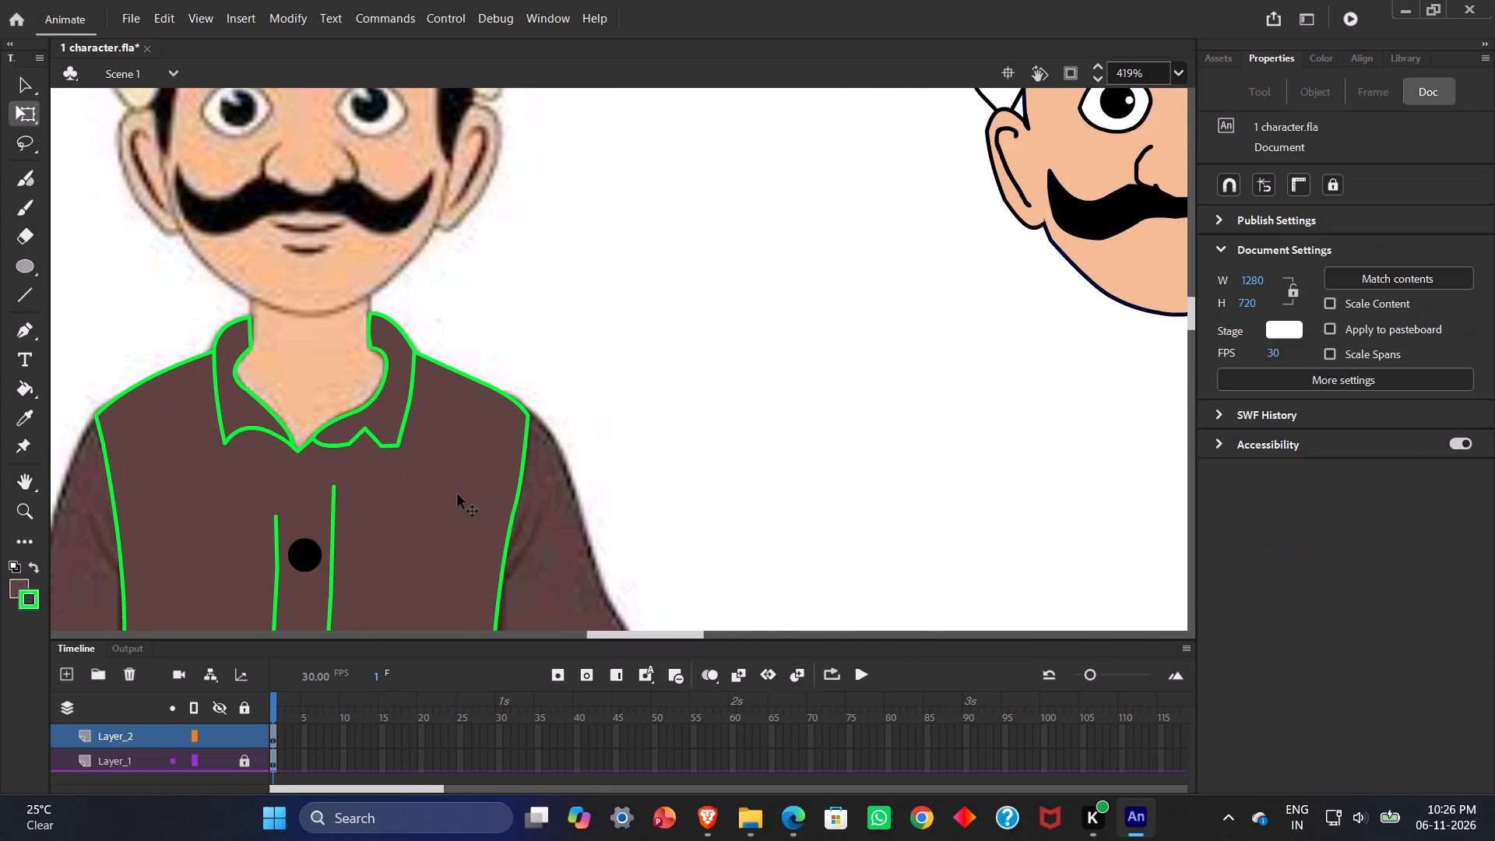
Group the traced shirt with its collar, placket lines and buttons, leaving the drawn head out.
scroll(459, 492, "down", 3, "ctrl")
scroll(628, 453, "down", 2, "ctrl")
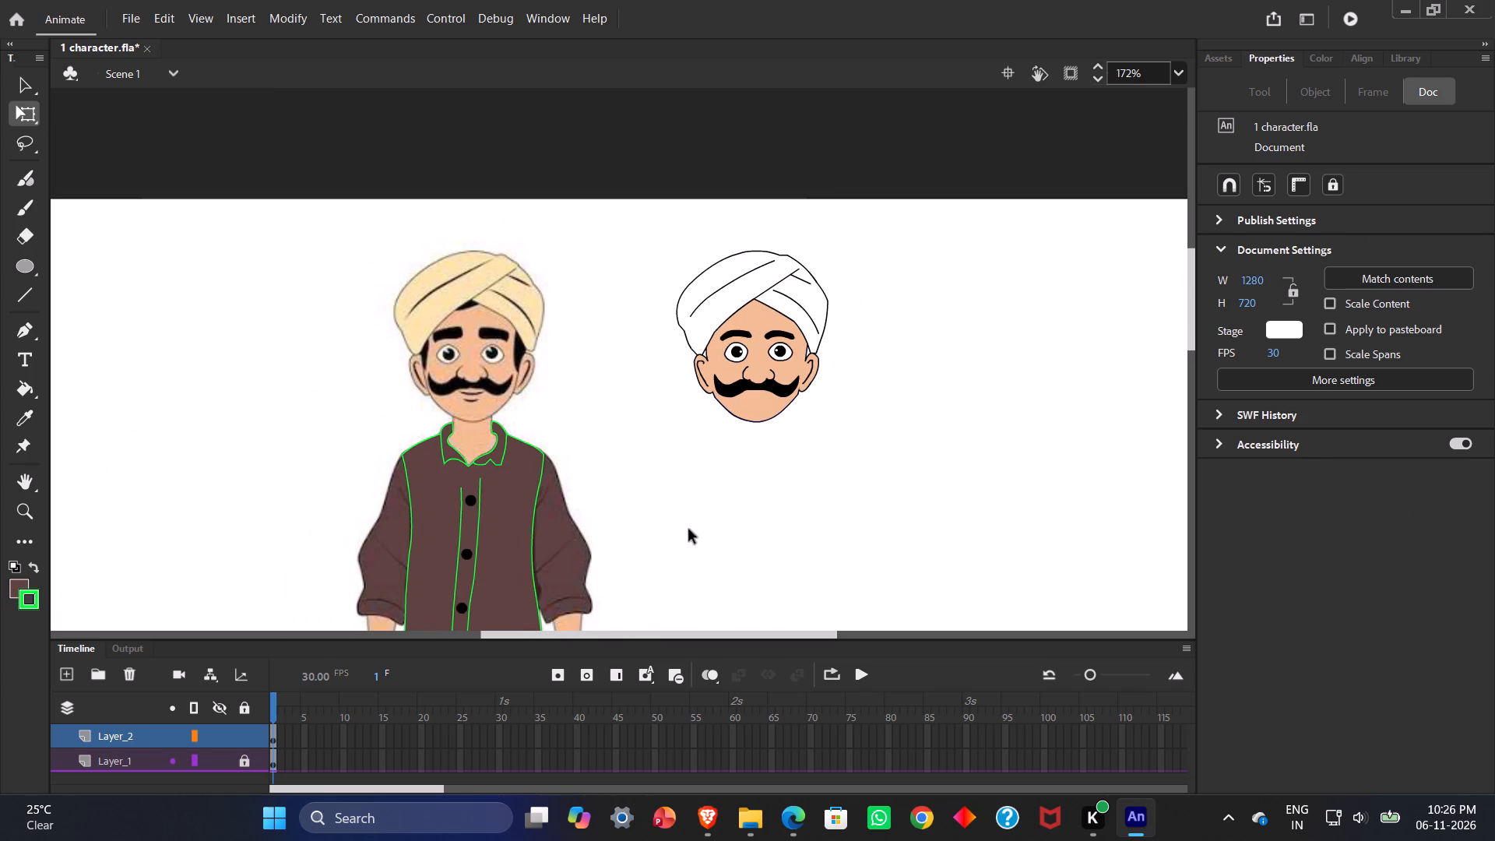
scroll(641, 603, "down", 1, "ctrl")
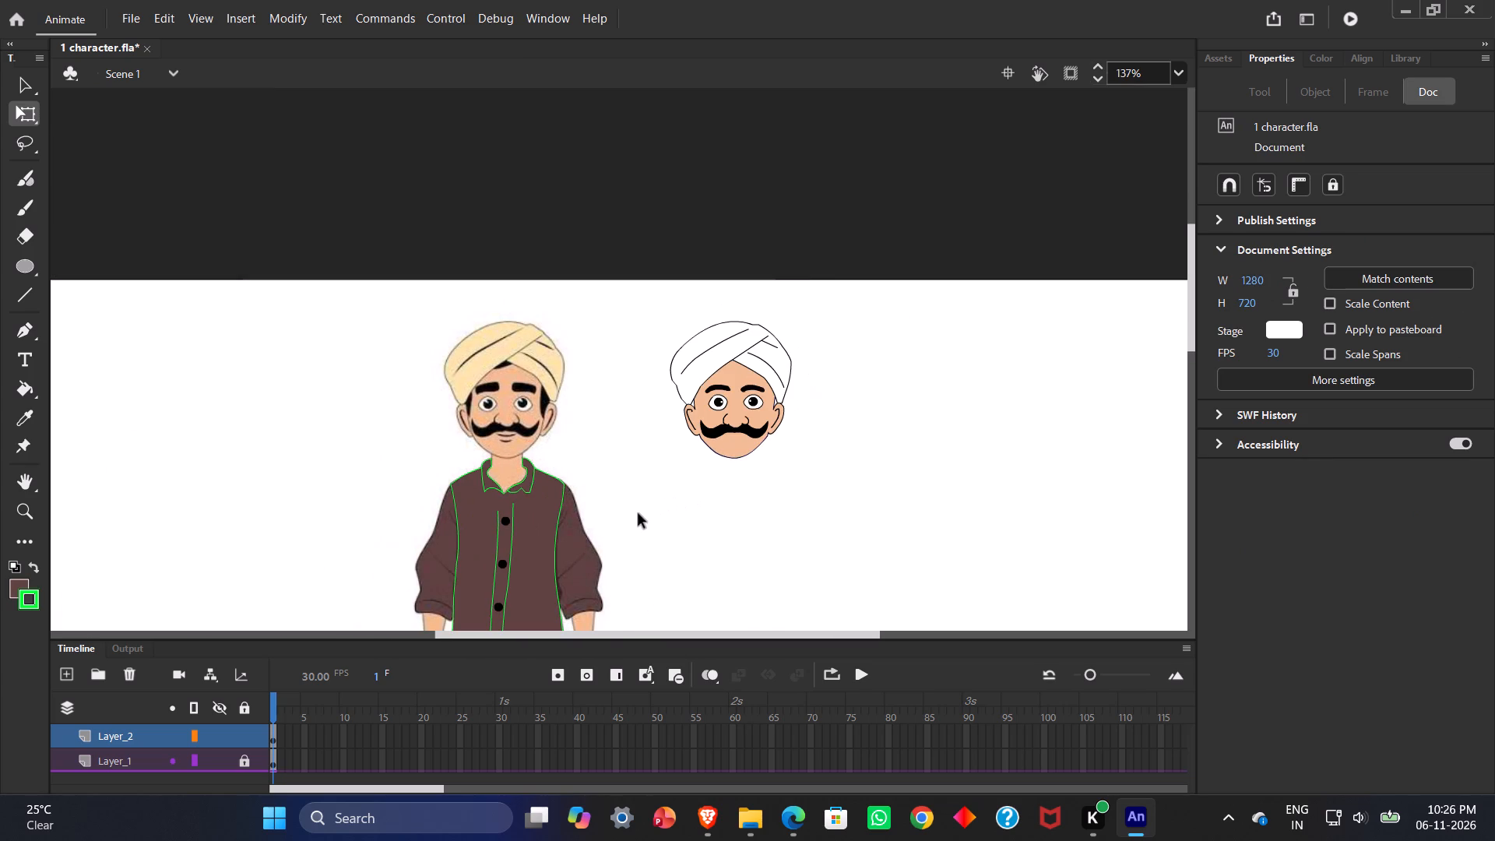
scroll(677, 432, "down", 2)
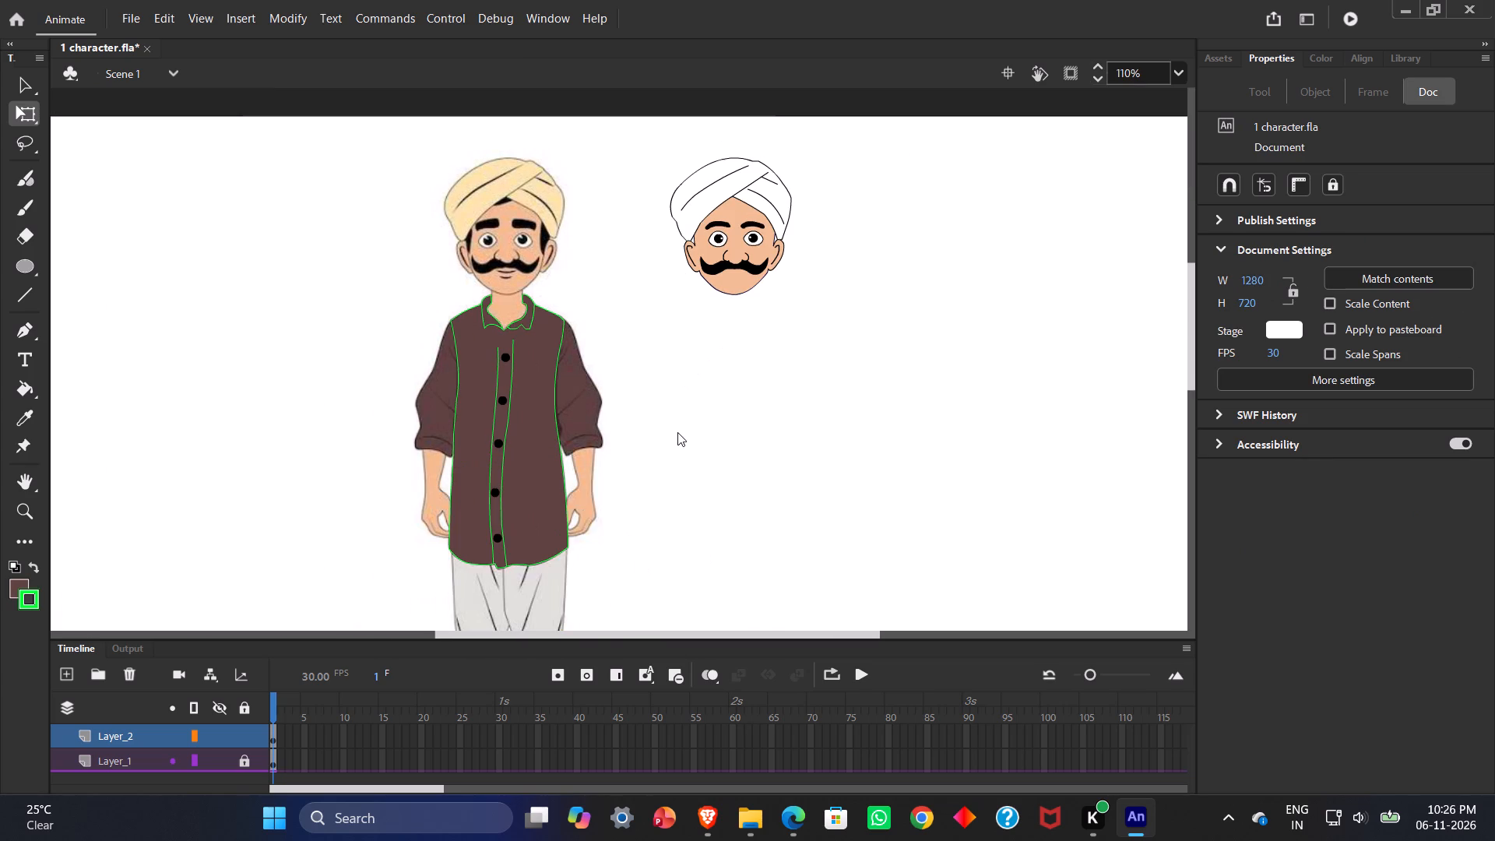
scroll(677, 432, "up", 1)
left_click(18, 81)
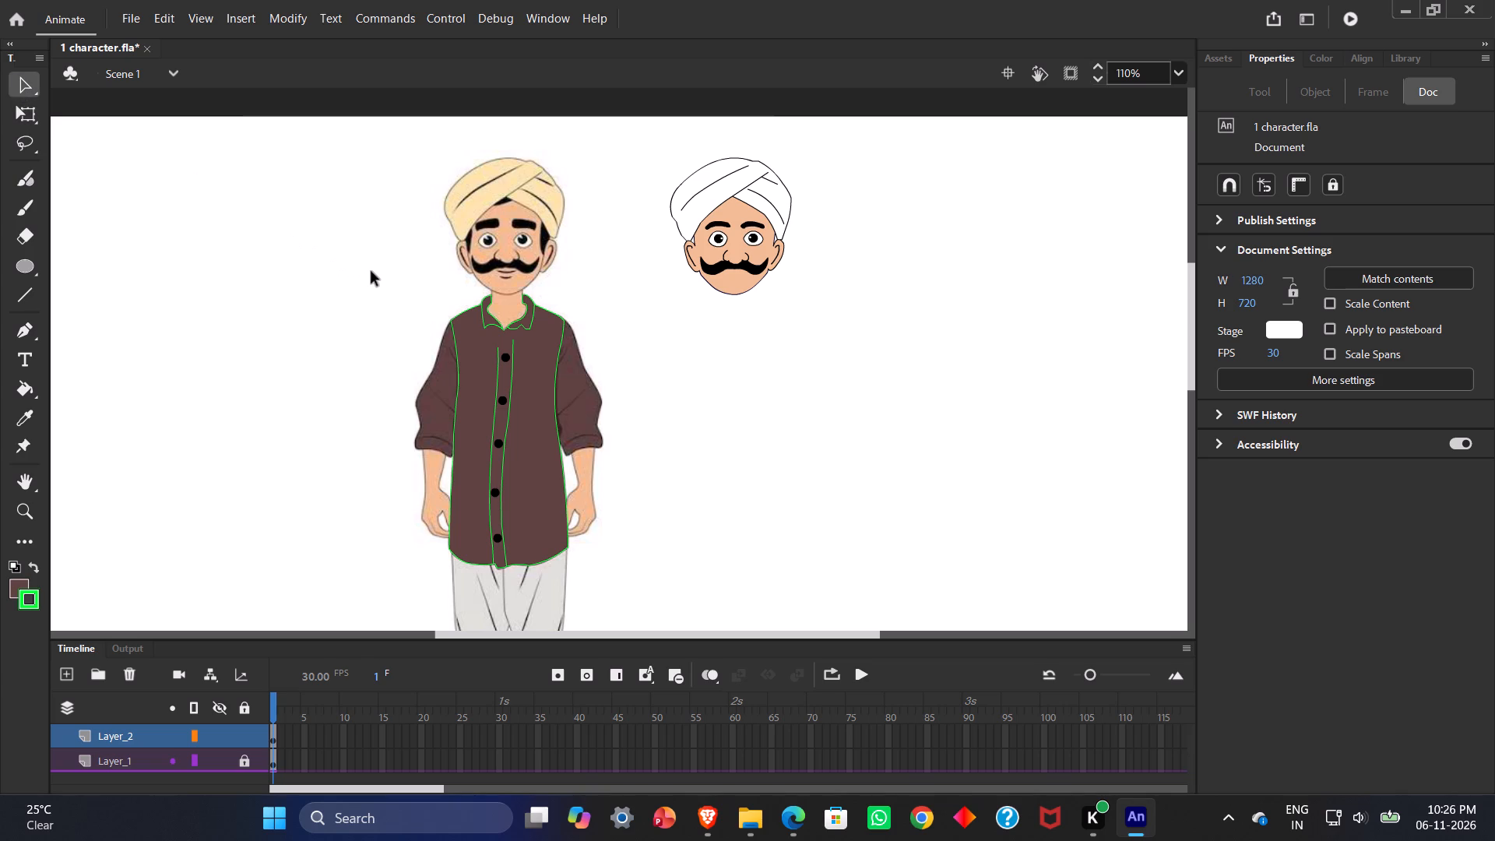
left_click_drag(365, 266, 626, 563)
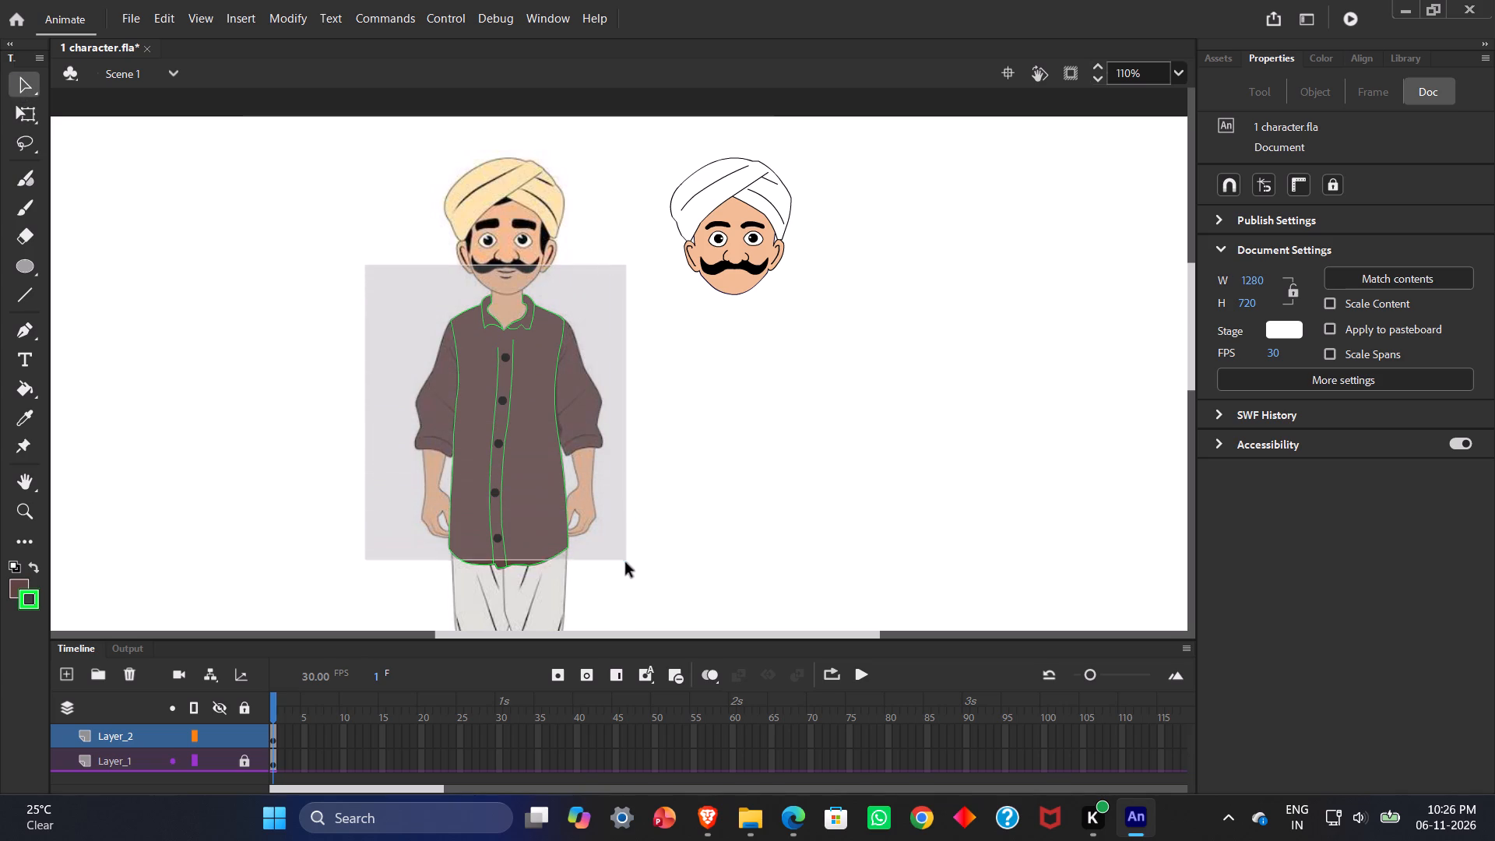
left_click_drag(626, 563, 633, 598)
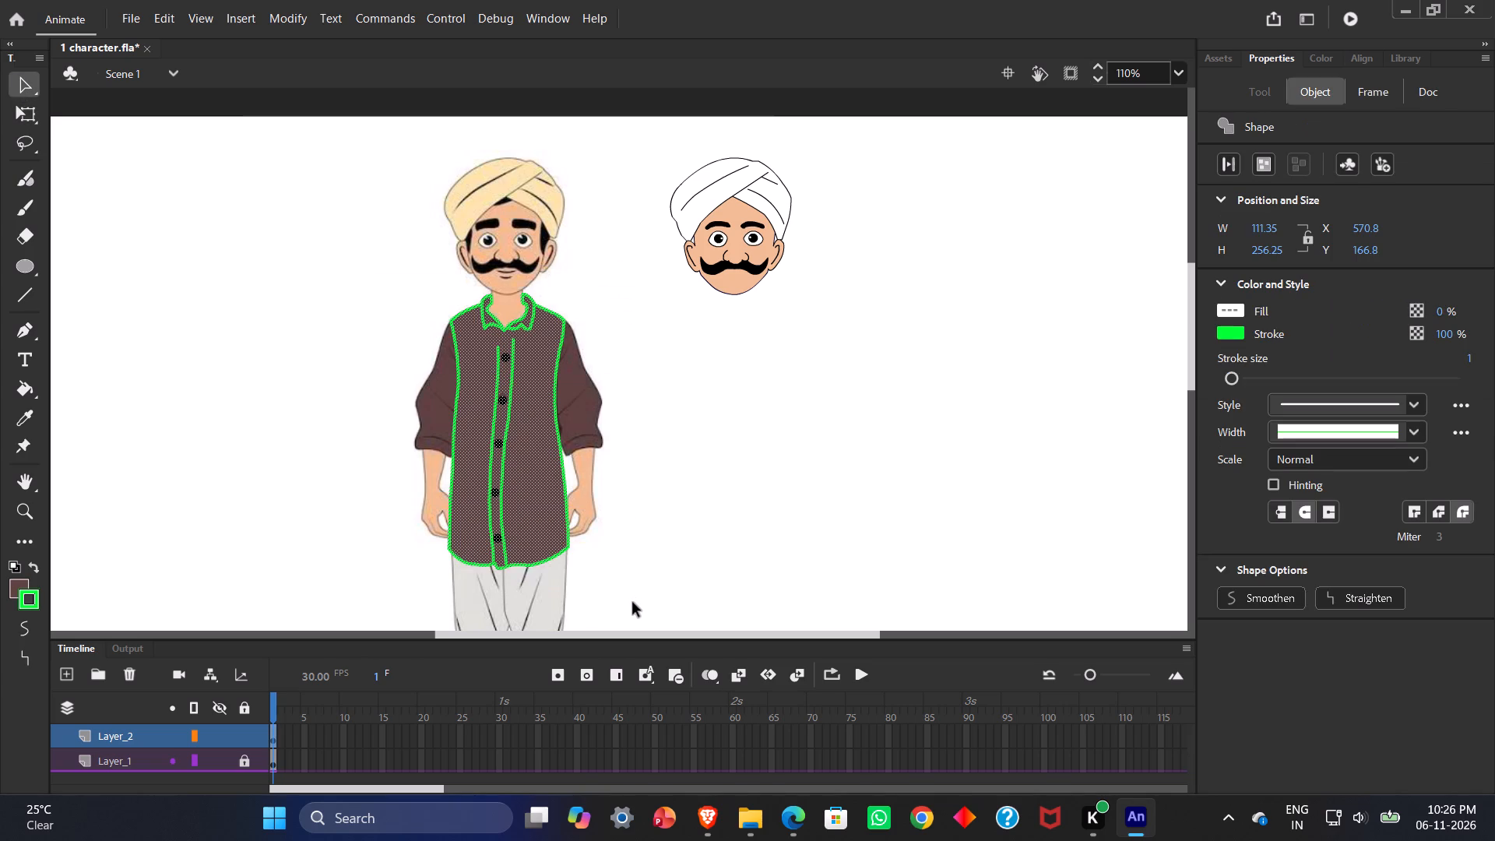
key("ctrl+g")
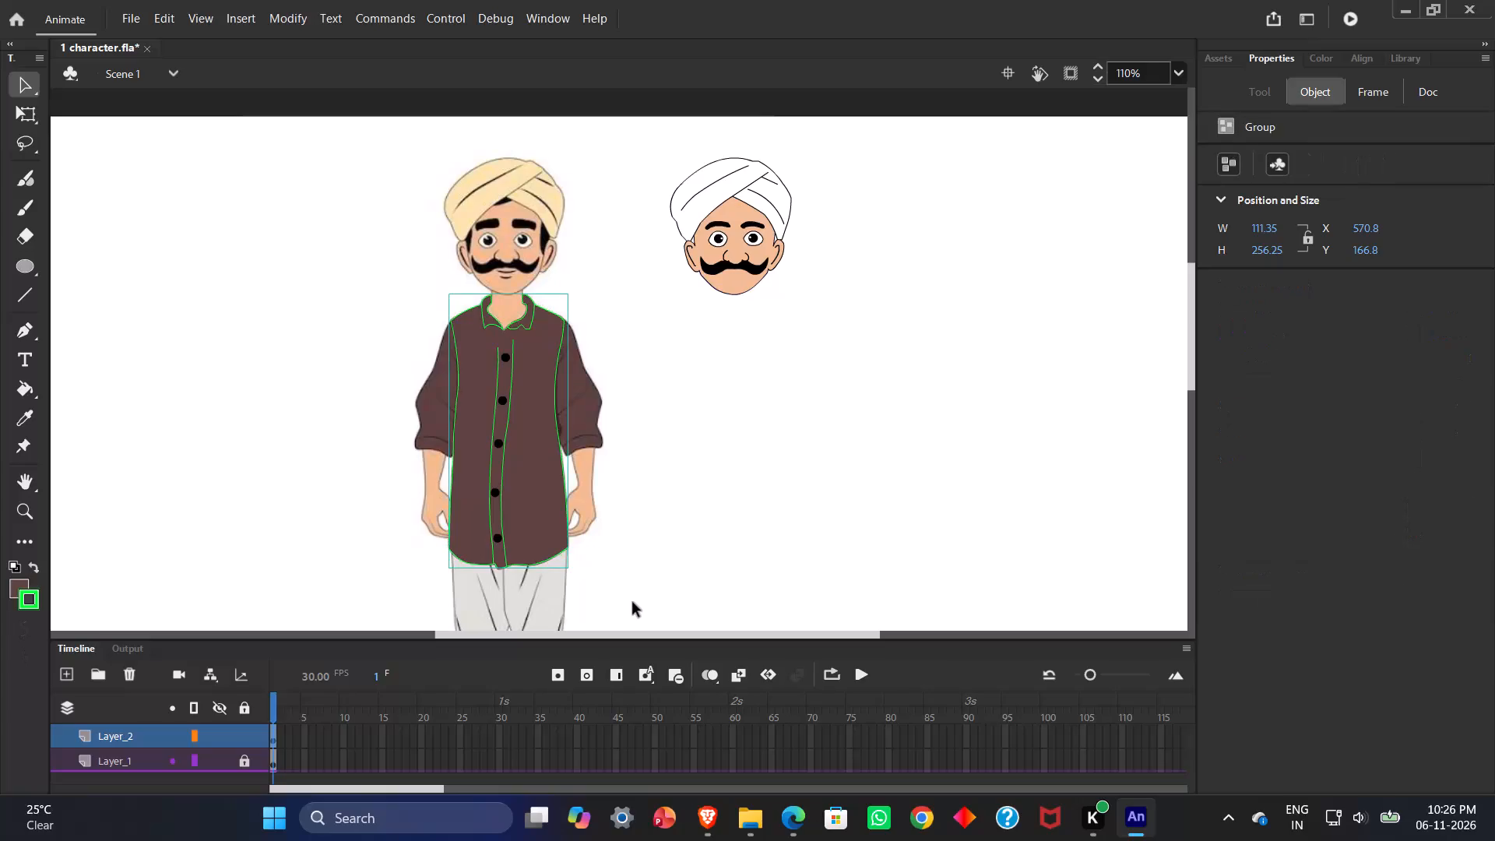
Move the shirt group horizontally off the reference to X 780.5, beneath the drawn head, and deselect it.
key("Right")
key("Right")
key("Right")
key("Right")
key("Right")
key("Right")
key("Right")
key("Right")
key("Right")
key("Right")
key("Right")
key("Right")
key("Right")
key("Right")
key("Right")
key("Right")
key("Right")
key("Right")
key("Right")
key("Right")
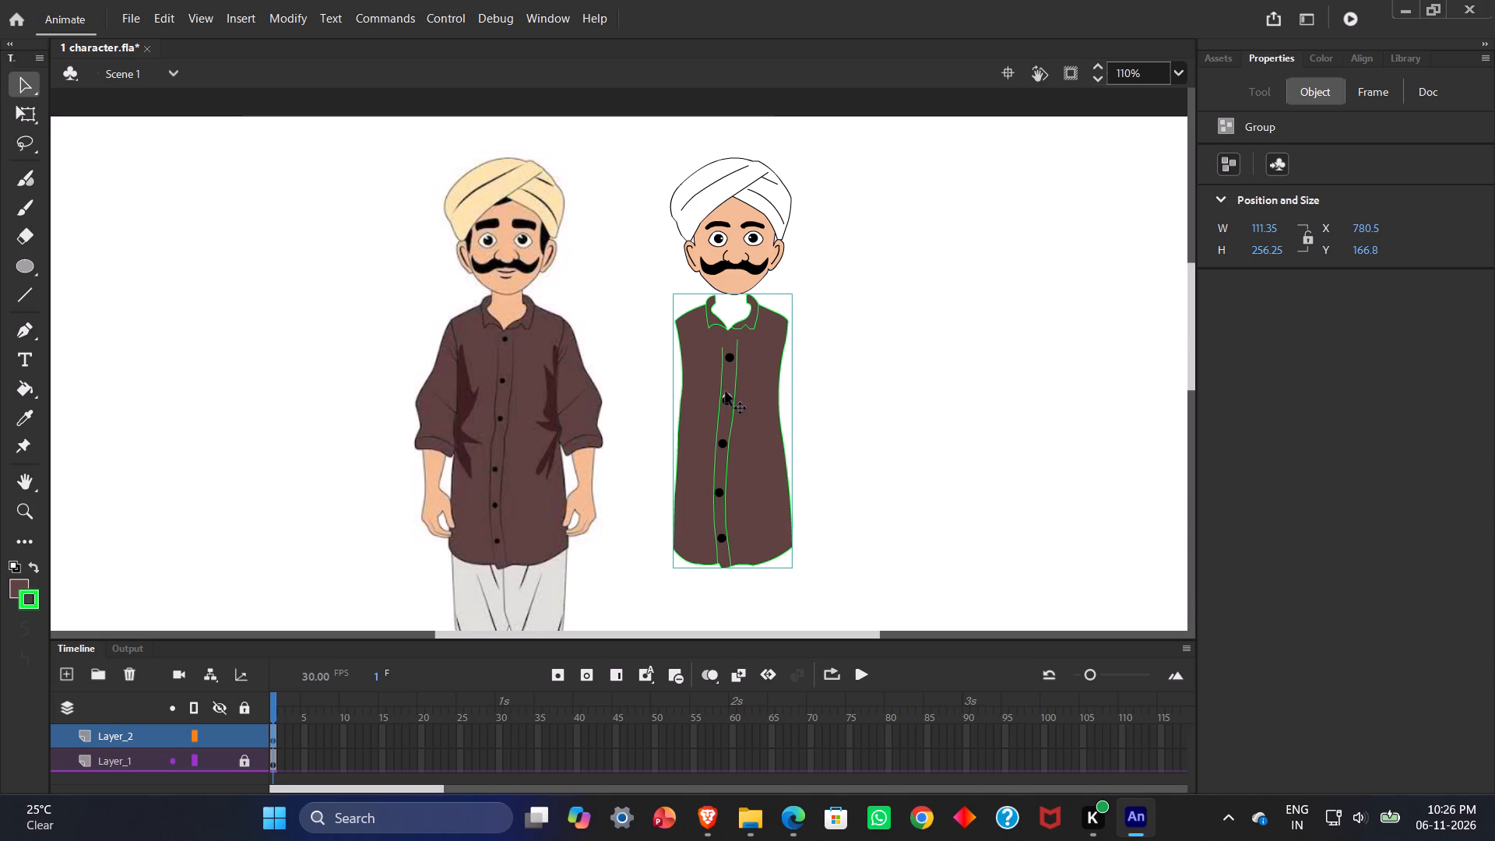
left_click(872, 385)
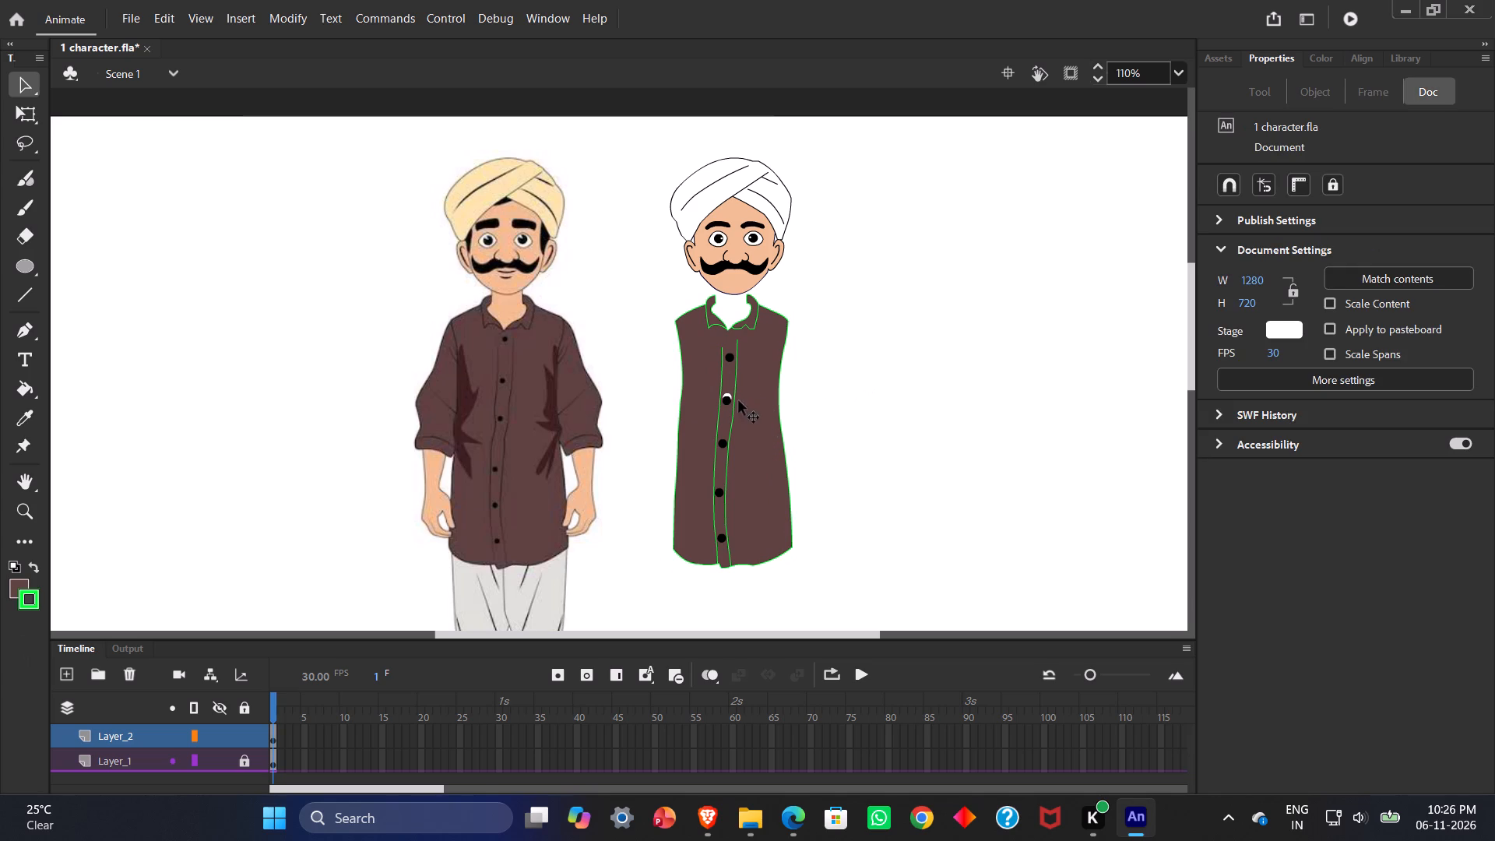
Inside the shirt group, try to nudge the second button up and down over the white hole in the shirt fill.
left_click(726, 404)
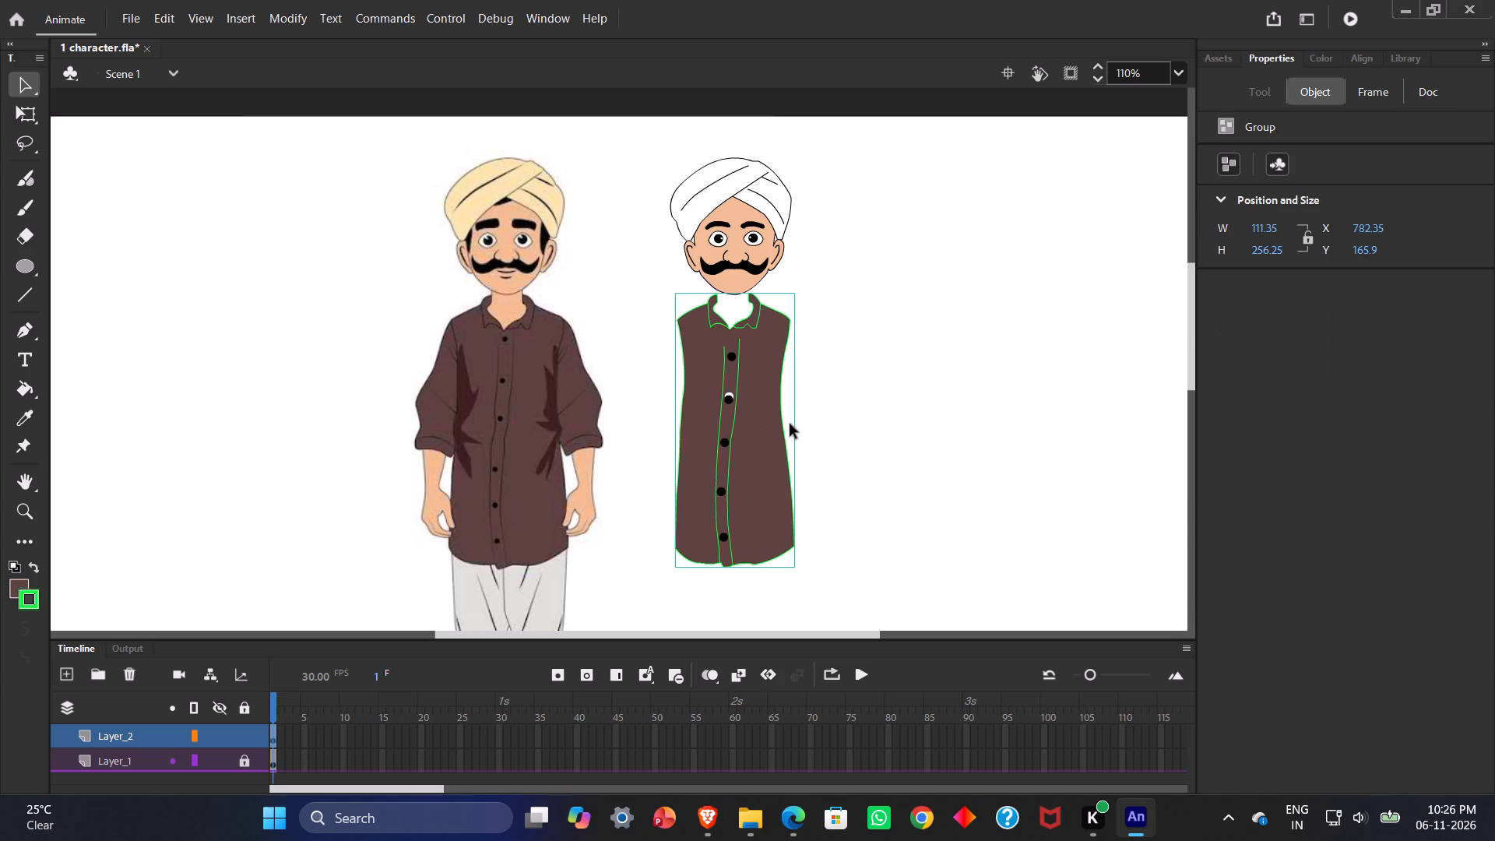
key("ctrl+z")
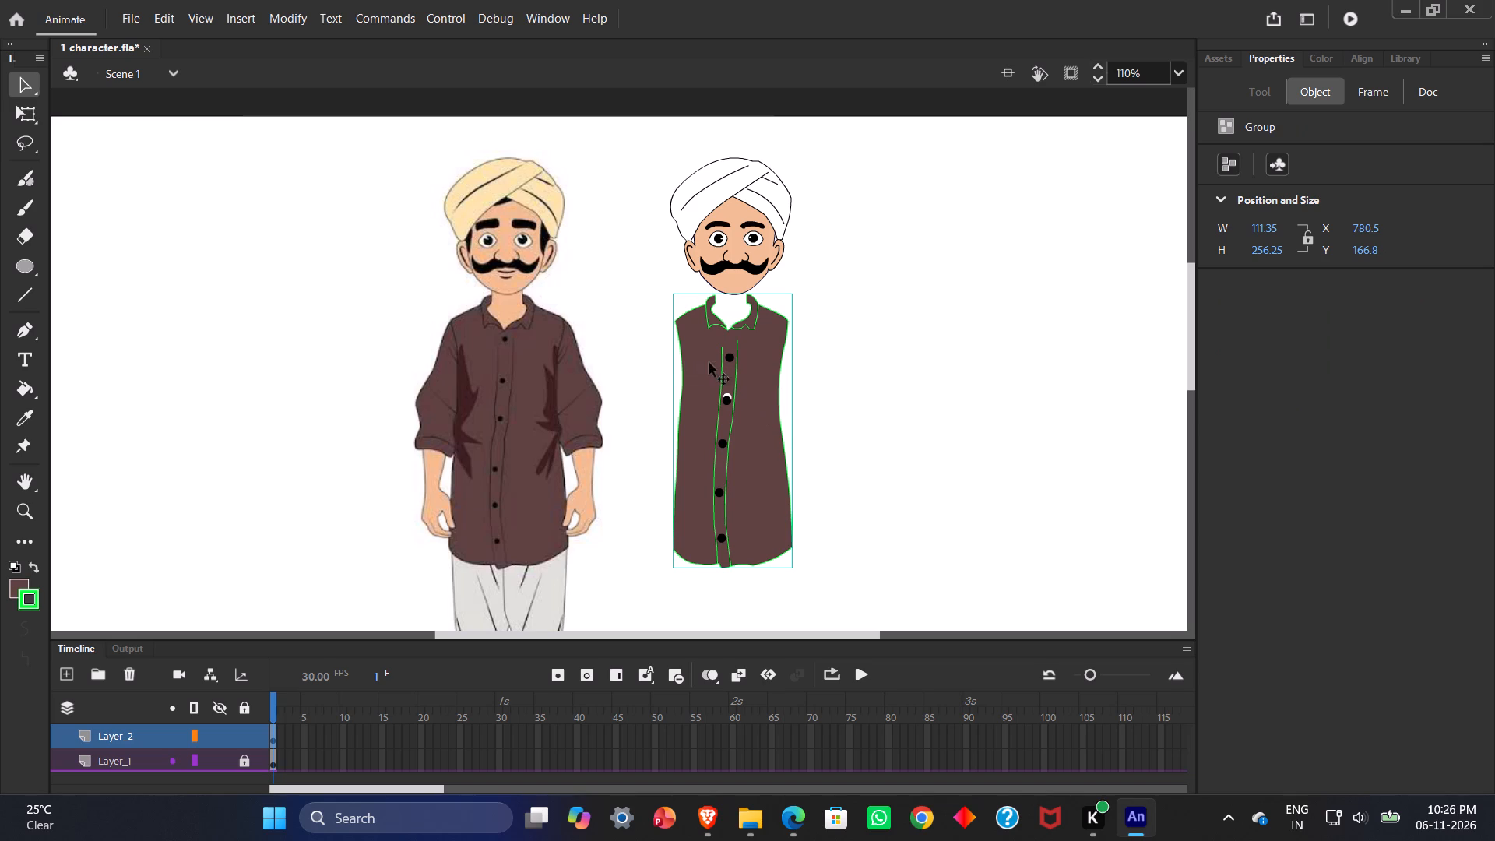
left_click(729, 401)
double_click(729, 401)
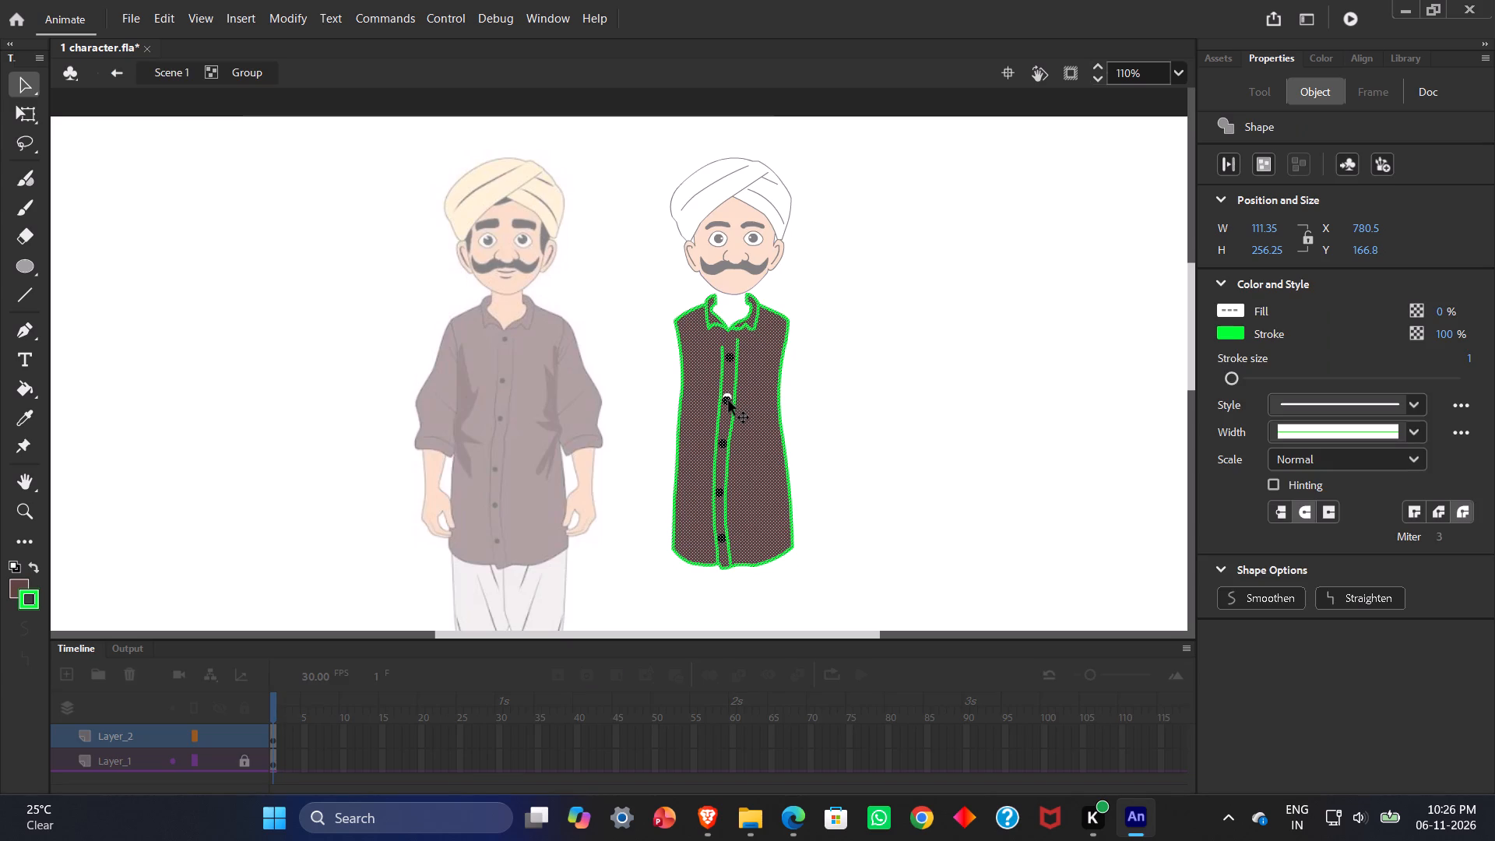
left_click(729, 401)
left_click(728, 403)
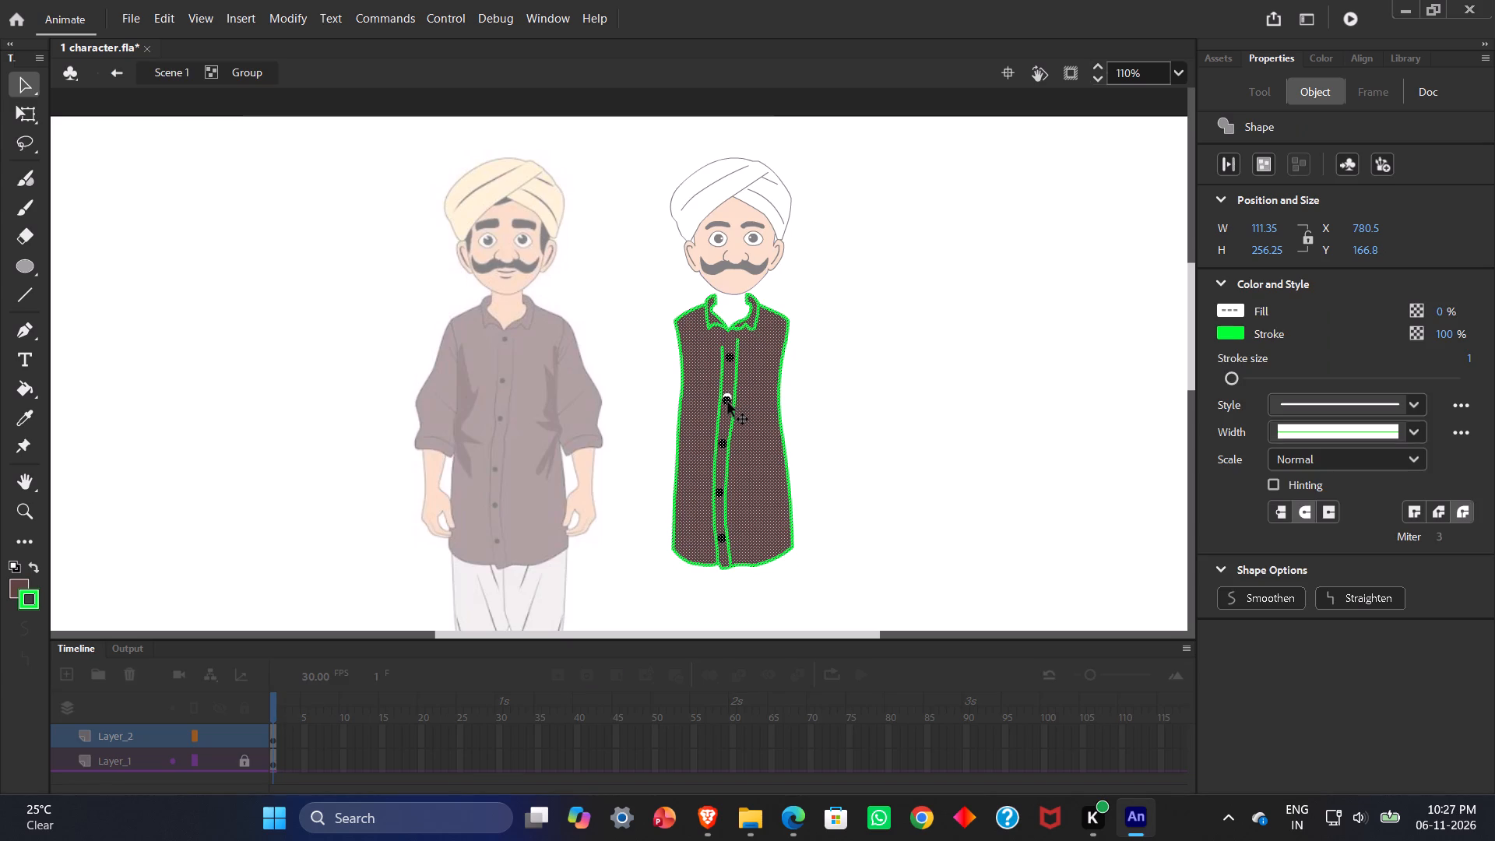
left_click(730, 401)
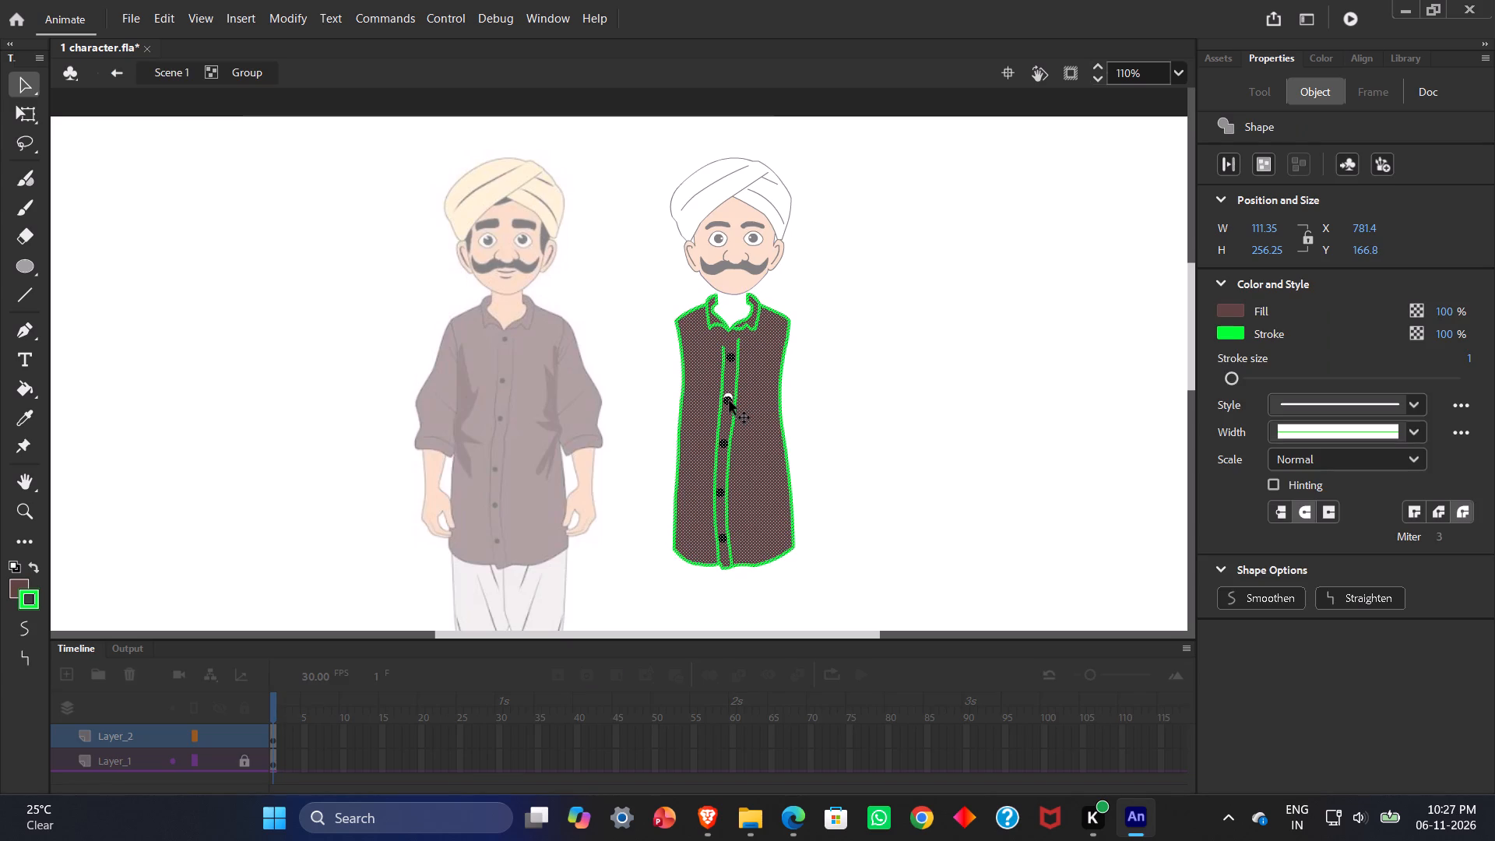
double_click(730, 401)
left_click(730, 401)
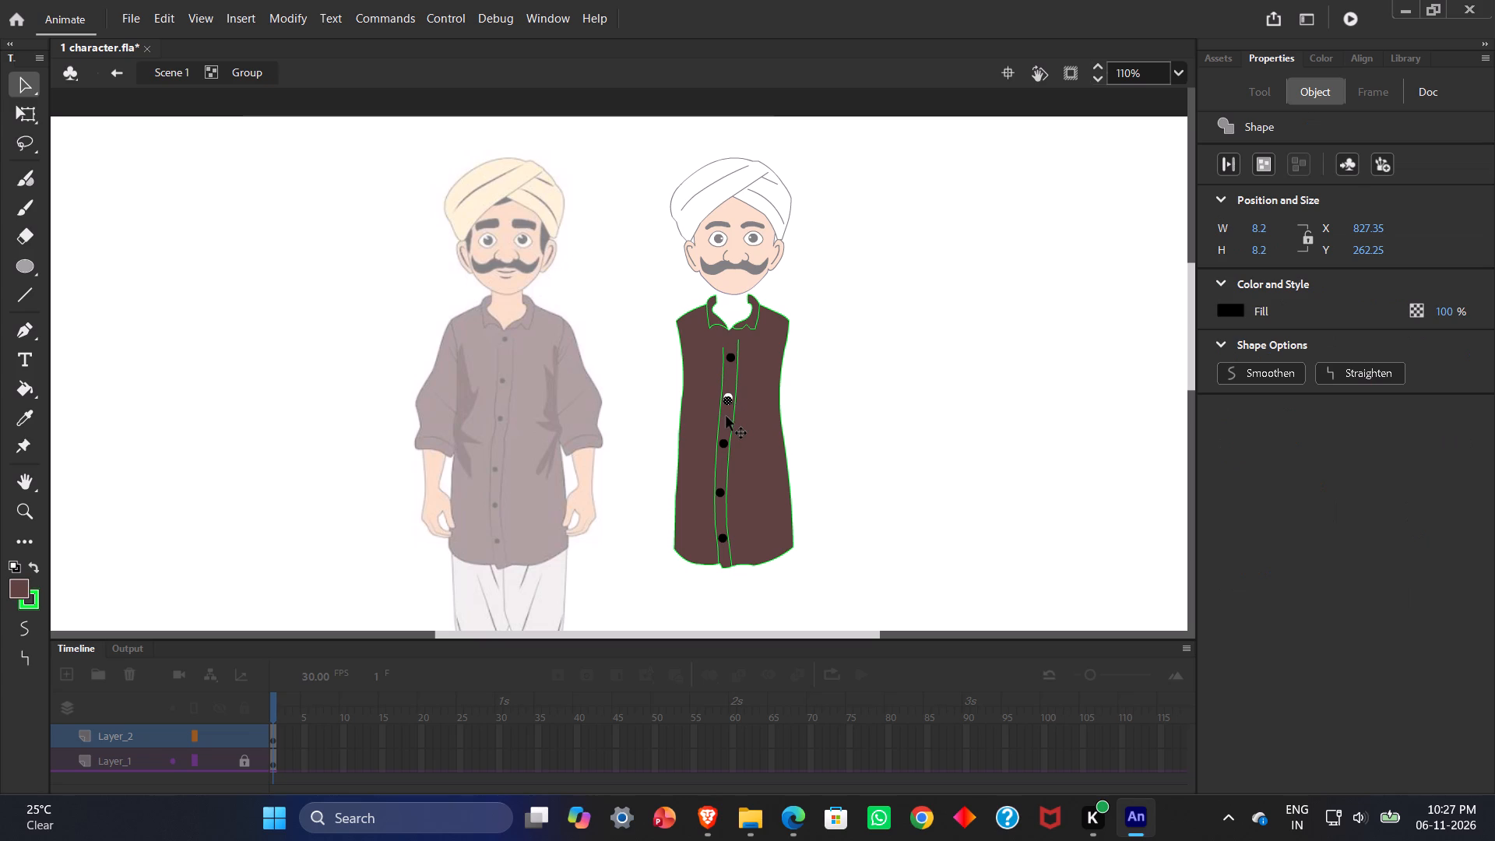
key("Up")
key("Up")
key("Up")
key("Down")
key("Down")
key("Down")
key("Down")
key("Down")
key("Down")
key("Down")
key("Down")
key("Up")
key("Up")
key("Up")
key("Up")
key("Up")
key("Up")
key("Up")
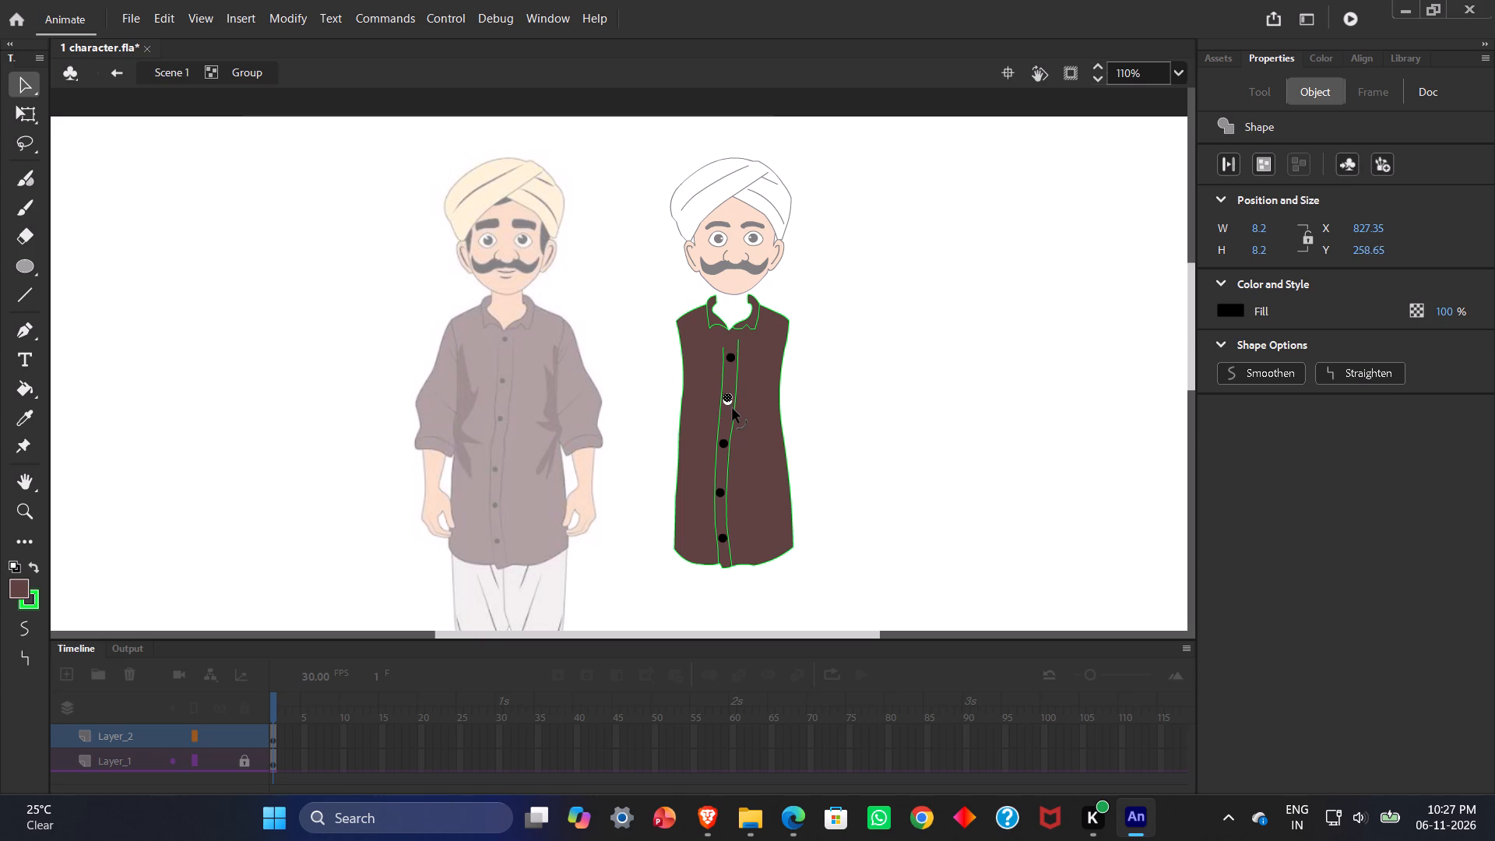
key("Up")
Undo the button nudges, shirt move, grouping and segment deletion, back to when a spare black button sat beside the shirt, and clear the selection.
key("ctrl+z")
key("ctrl+z")
key("ctrl+z")
key("ctrl+z")
key("ctrl+z")
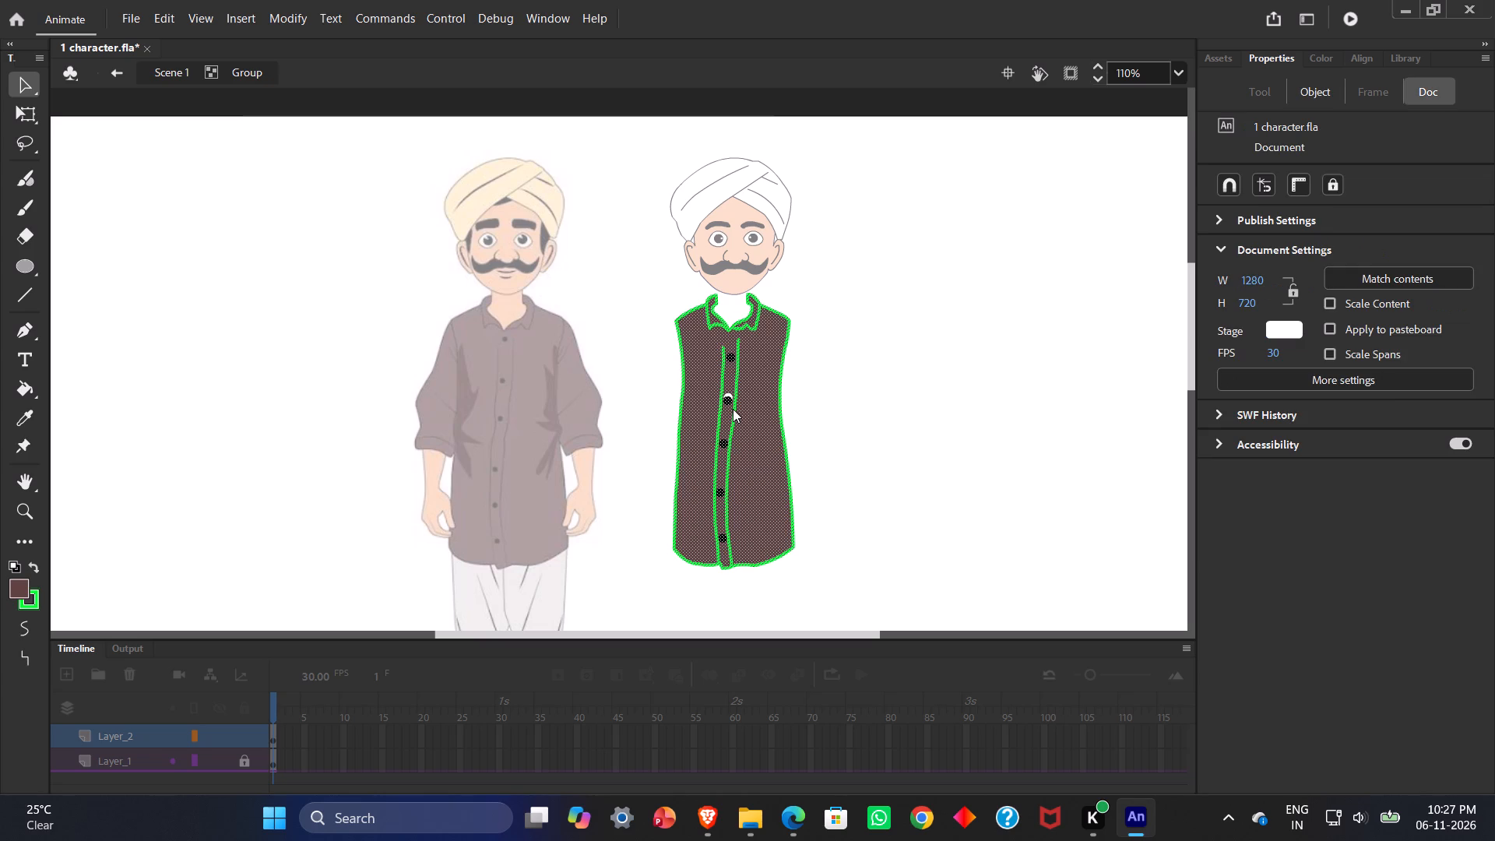
key("ctrl+z")
key("ctrl+z")
key("ctrl+z")
key("ctrl+z")
key("ctrl+z")
key("ctrl+z")
key("ctrl+z")
key("ctrl+z")
key("ctrl+z")
key("ctrl+z")
key("ctrl+z")
key("ctrl+z")
key("ctrl+z")
key("ctrl+z")
key("ctrl+z")
key("ctrl+z")
key("ctrl+z")
key("ctrl+z")
key("ctrl+z")
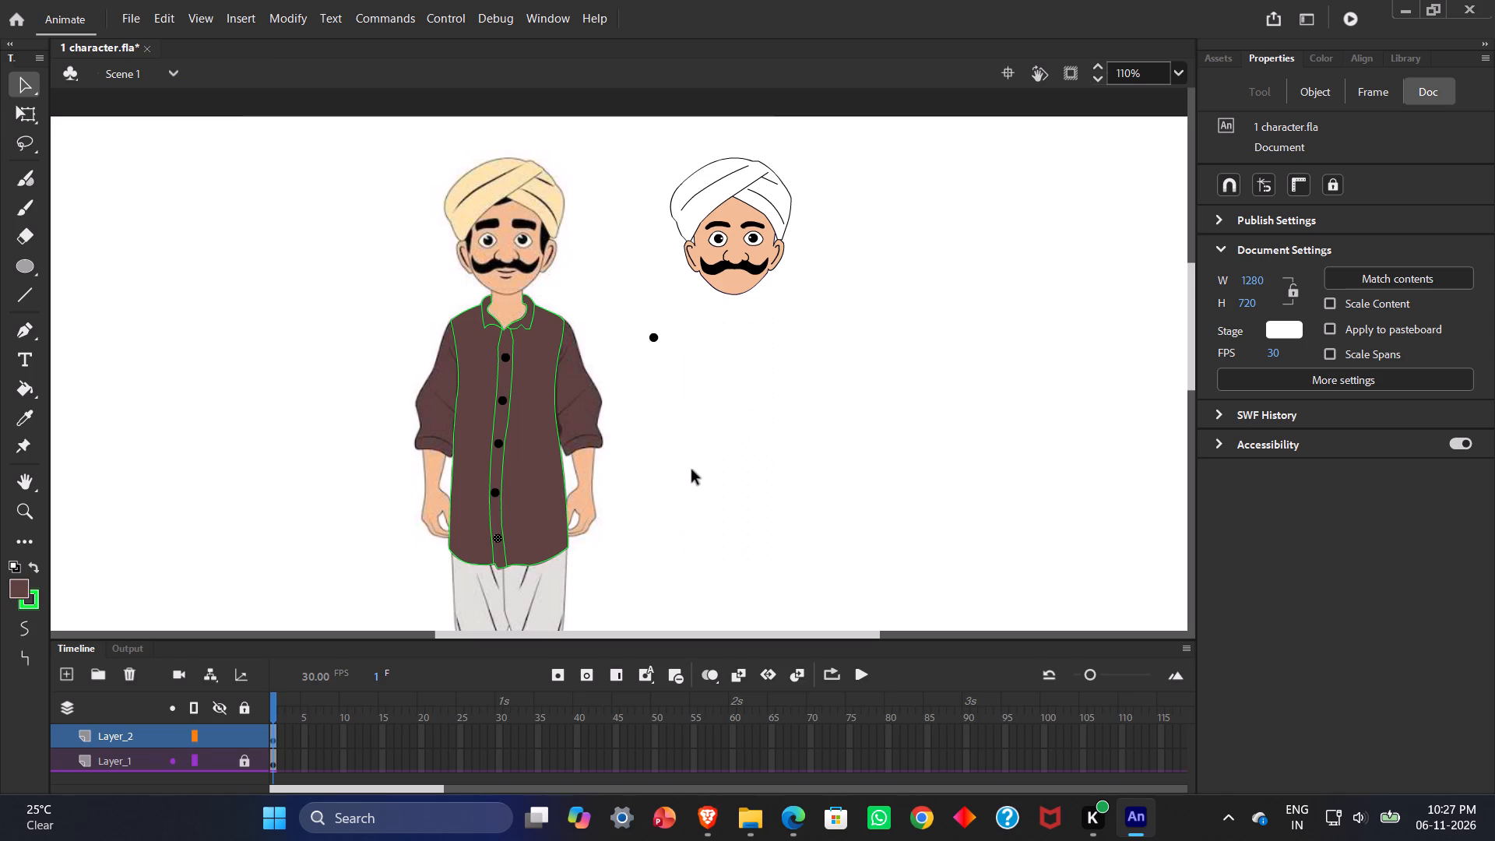
left_click_drag(691, 471, 687, 491)
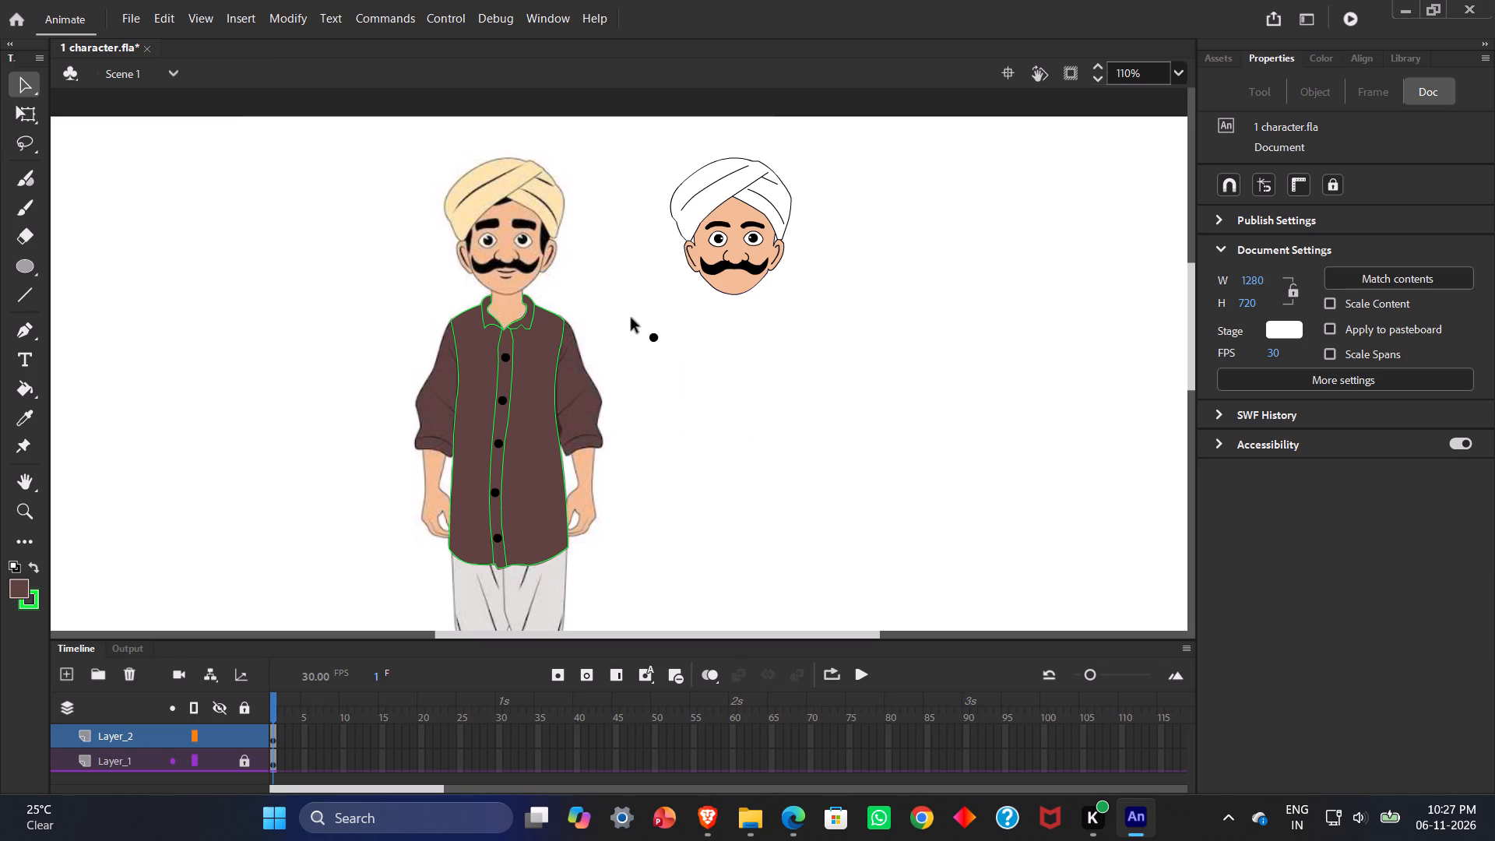
Delete the spare black button lying beside the shirt.
left_click_drag(631, 323, 679, 361)
key("BackSpace")
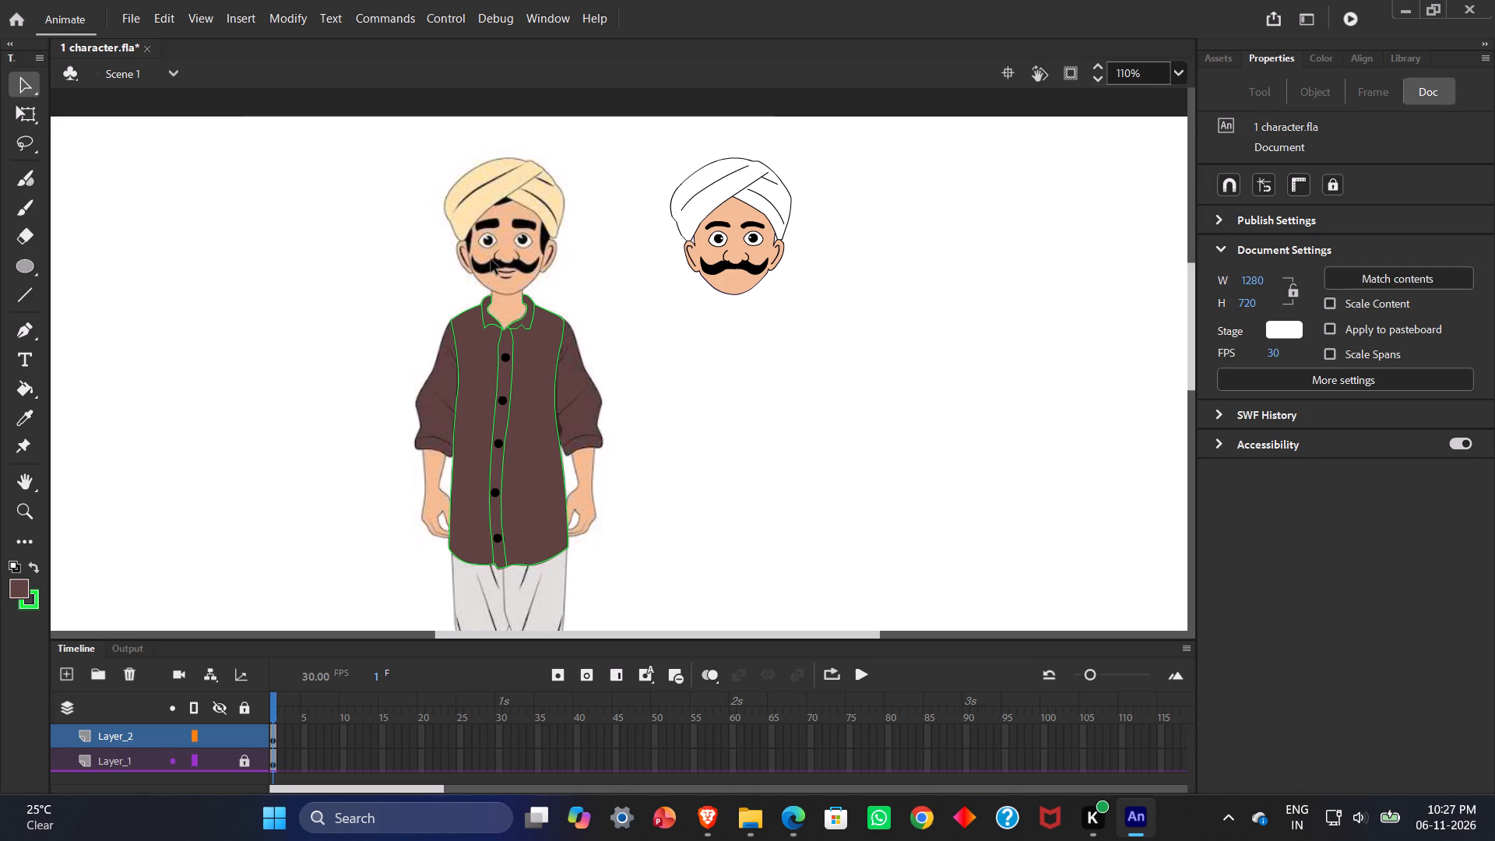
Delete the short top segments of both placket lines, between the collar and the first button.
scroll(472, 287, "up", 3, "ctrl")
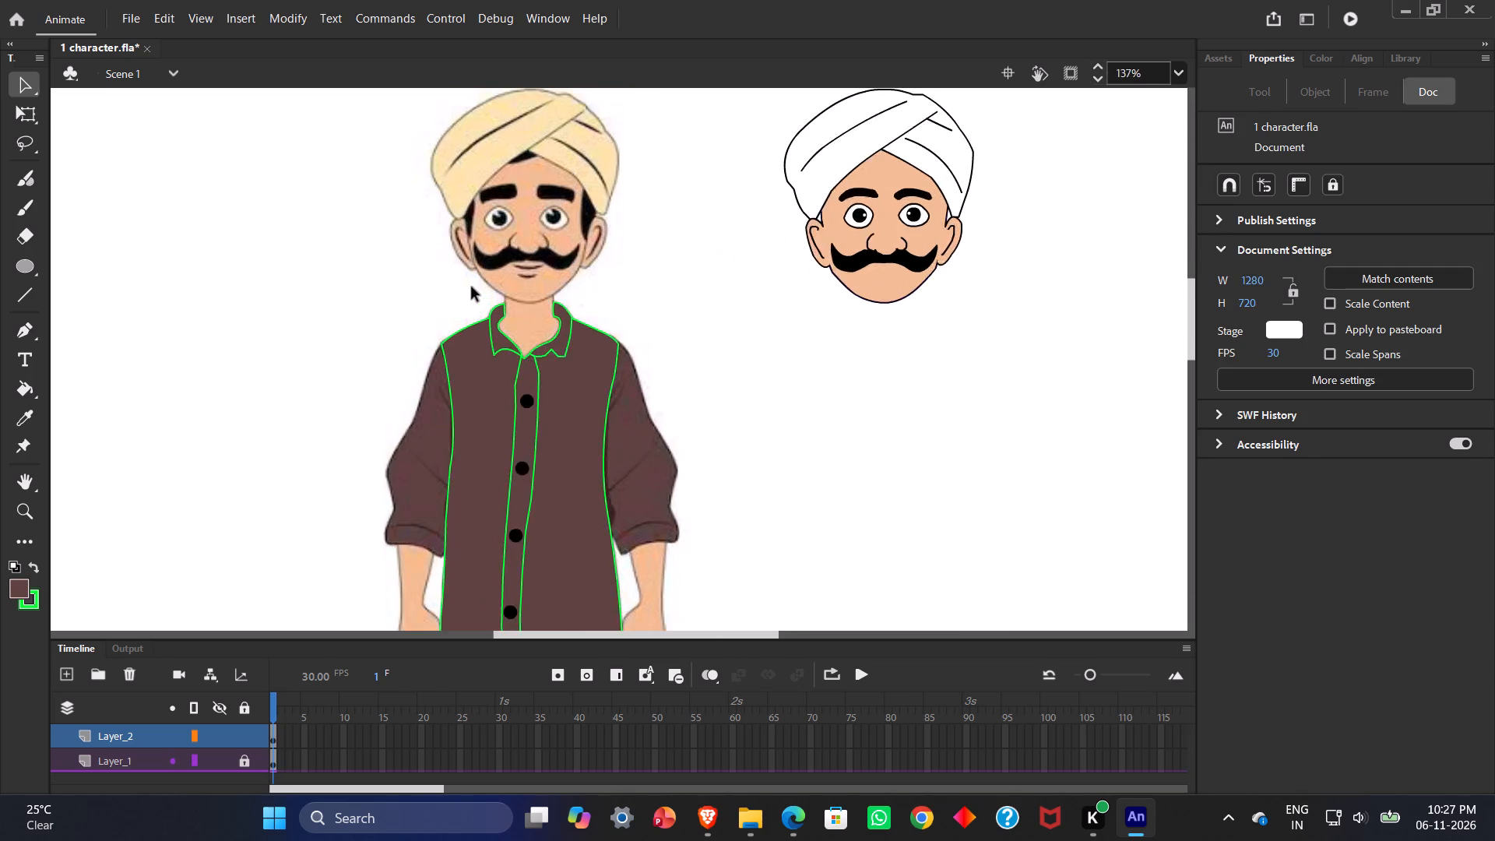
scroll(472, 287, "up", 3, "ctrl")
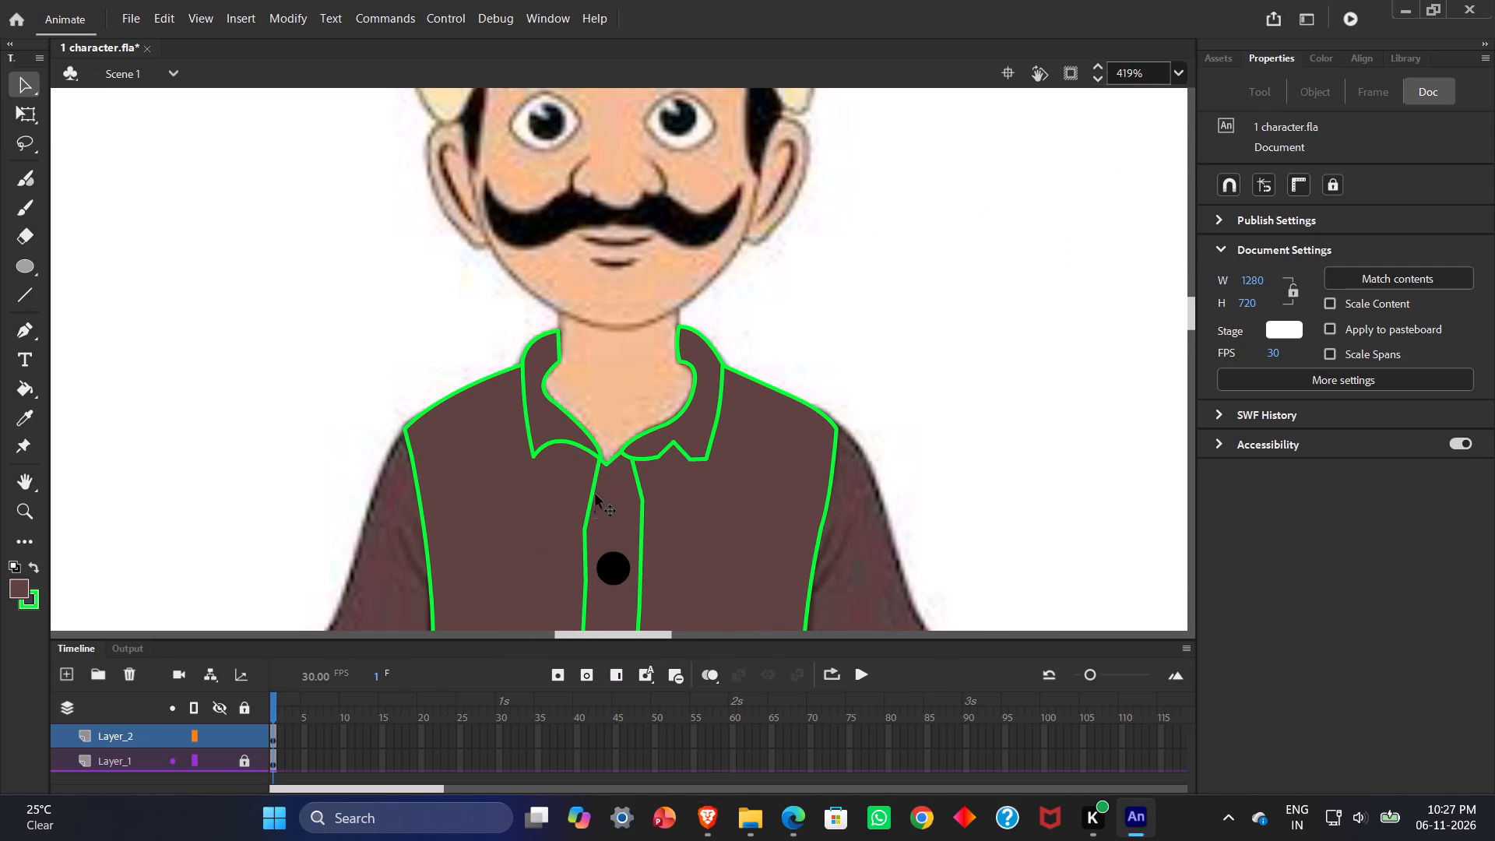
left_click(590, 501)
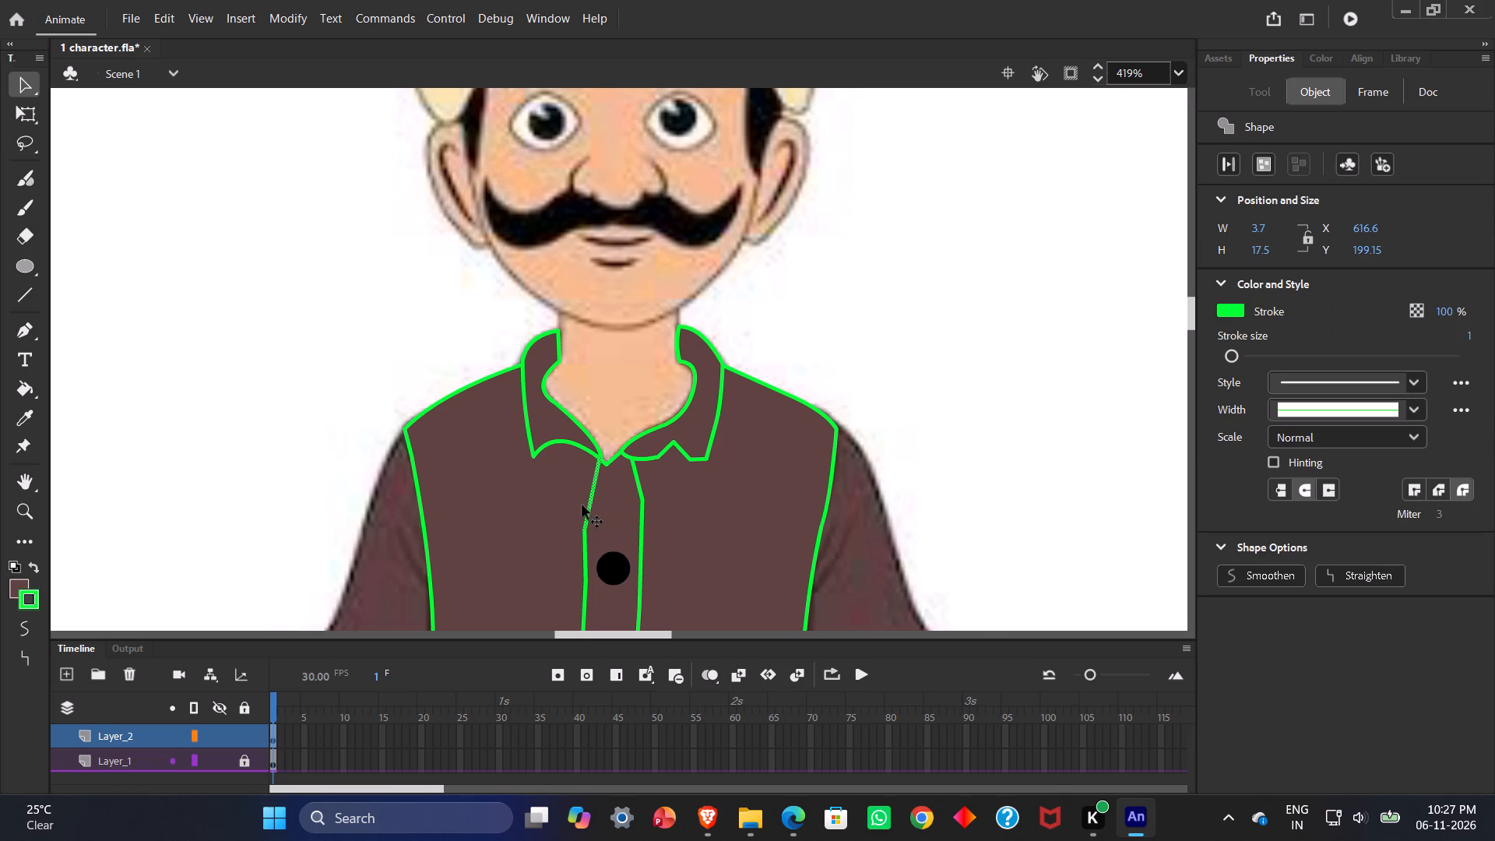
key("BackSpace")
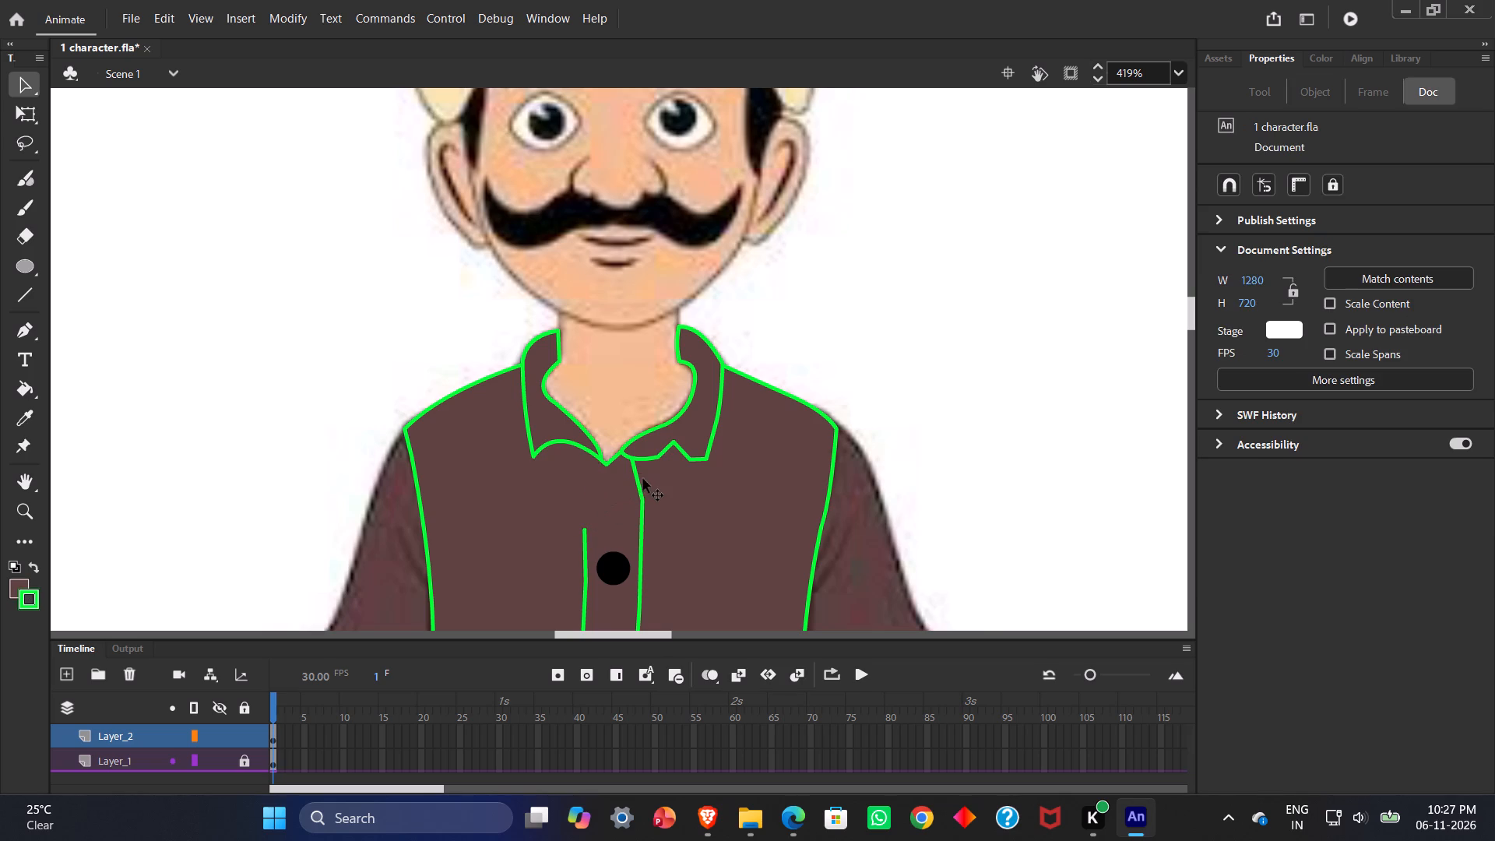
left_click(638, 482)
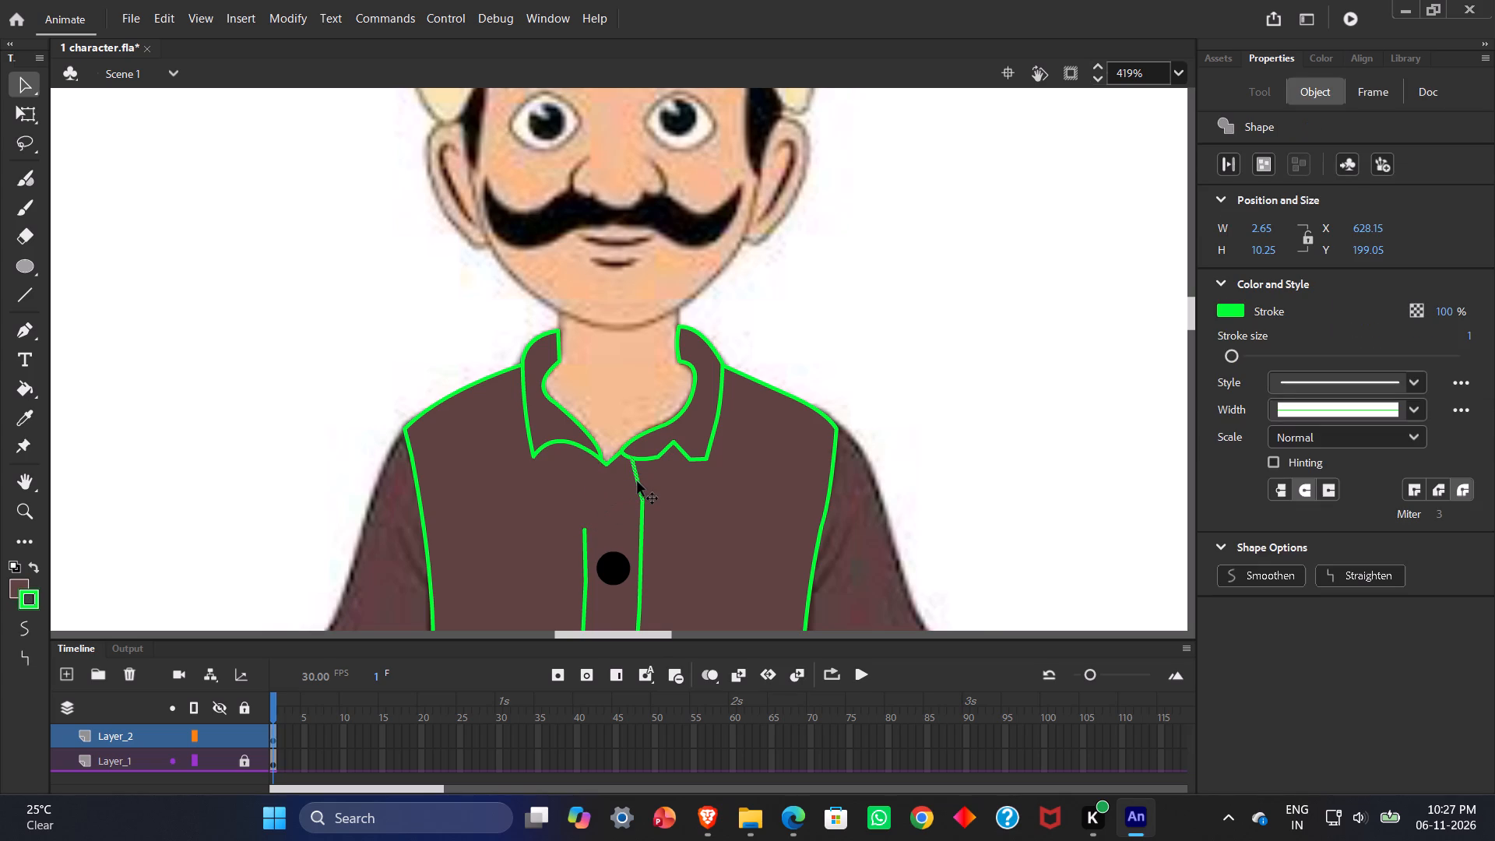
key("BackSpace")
Examine the traced shirt's placket lines, buttons and hem against the reference character.
scroll(619, 392, "down", 4)
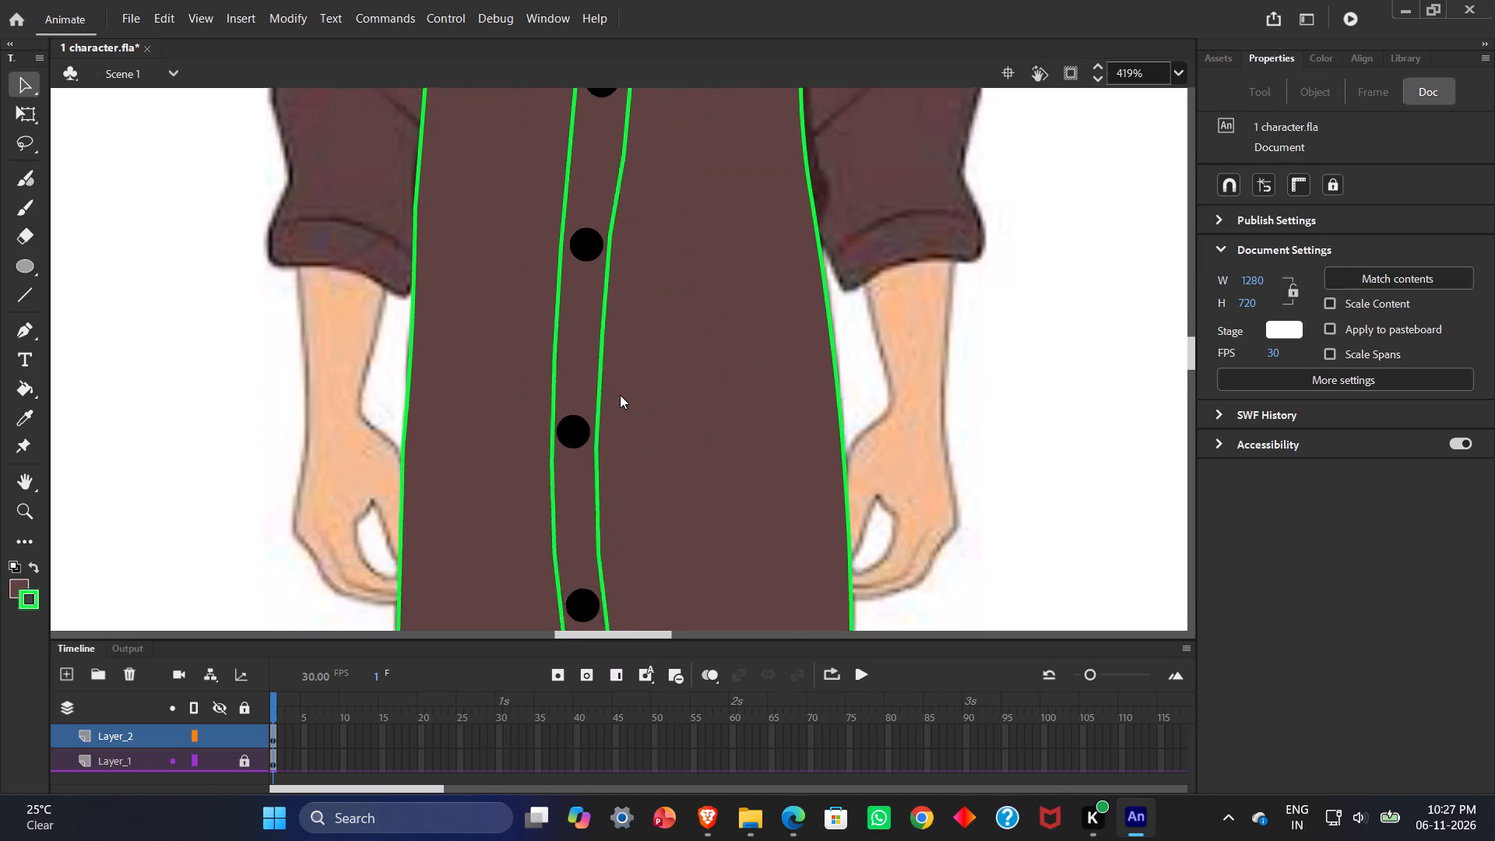
scroll(620, 395, "down", 2)
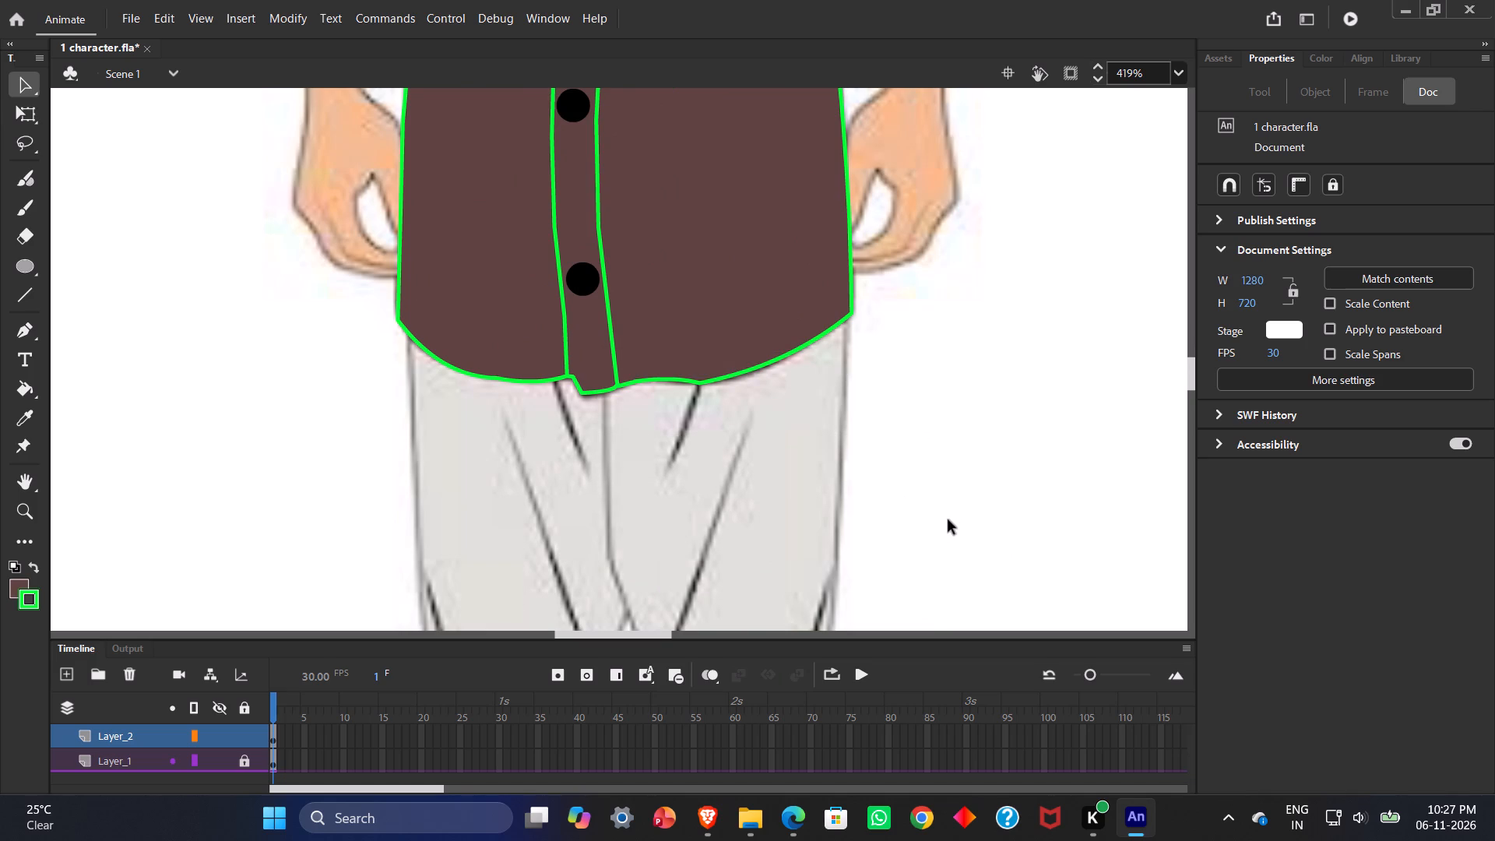
scroll(929, 522, "up", 2, "ctrl")
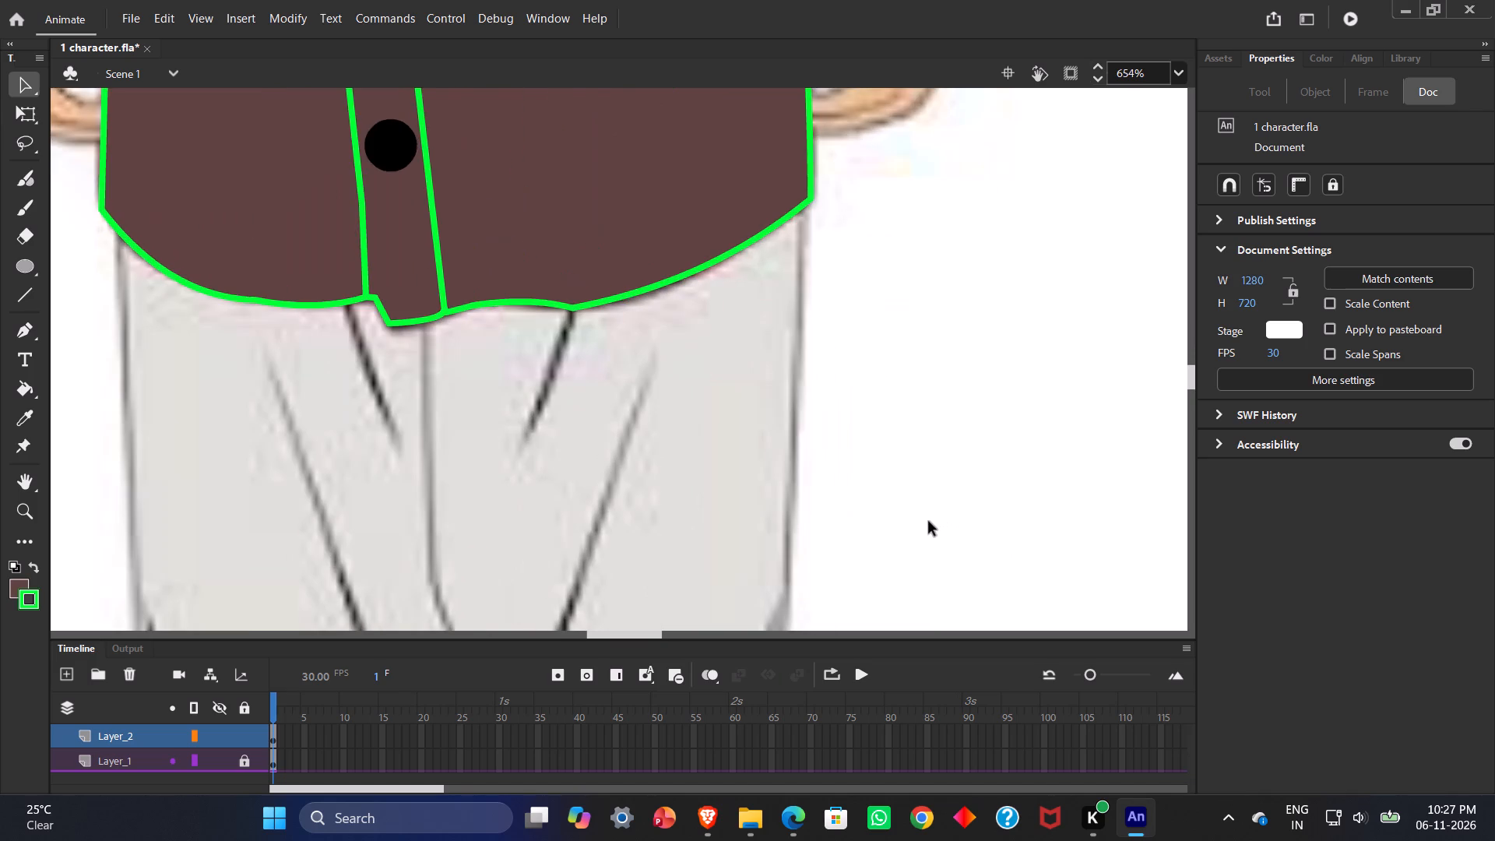
scroll(803, 523, "up", 2, "ctrl")
scroll(594, 462, "down", 4, "ctrl")
scroll(325, 423, "down", 2, "ctrl")
scroll(230, 416, "down", 1, "ctrl")
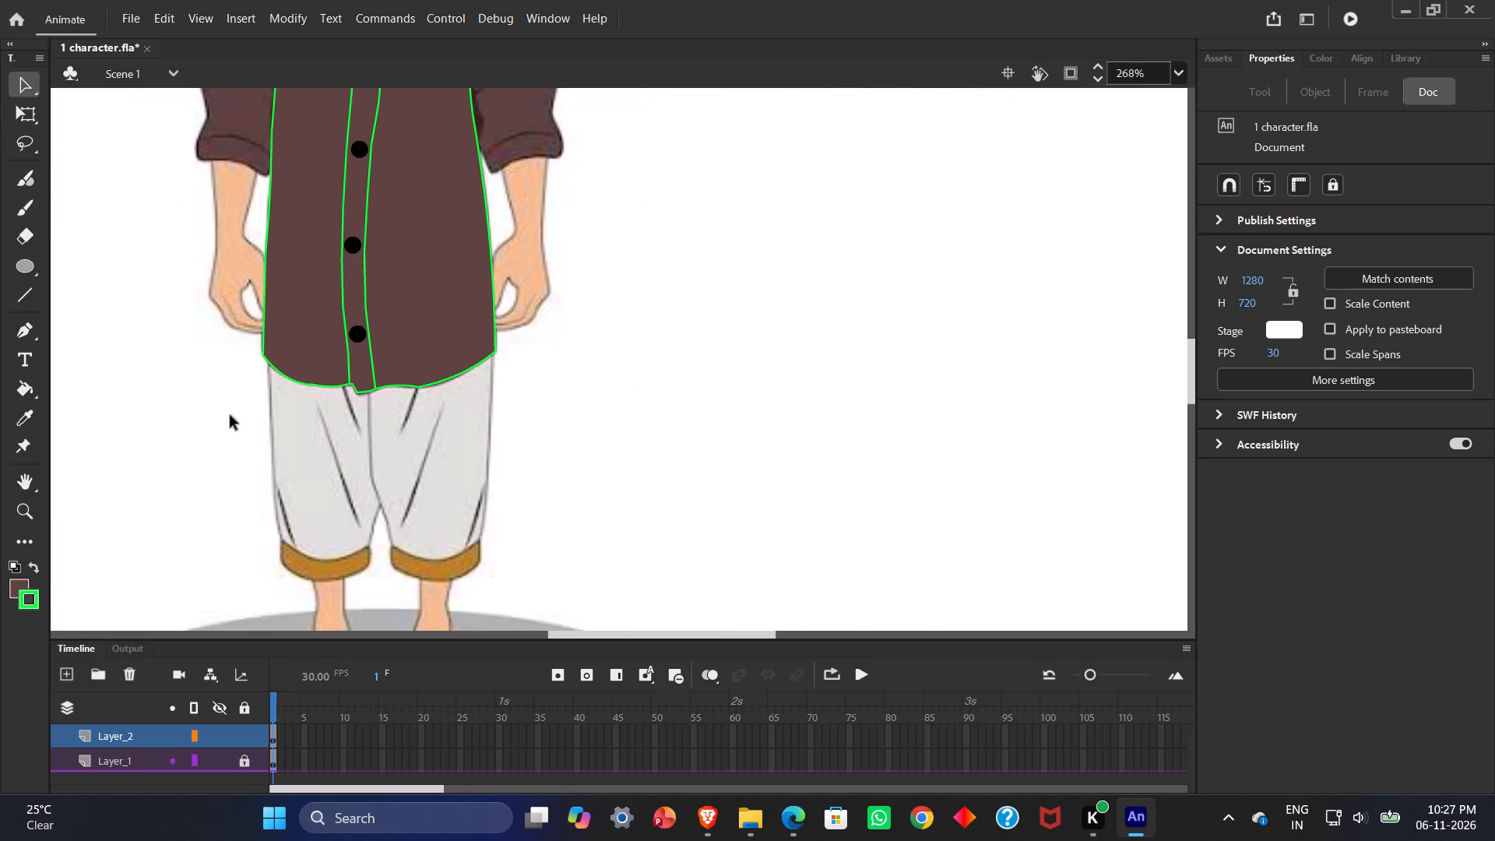
scroll(664, 436, "down", 4, "ctrl")
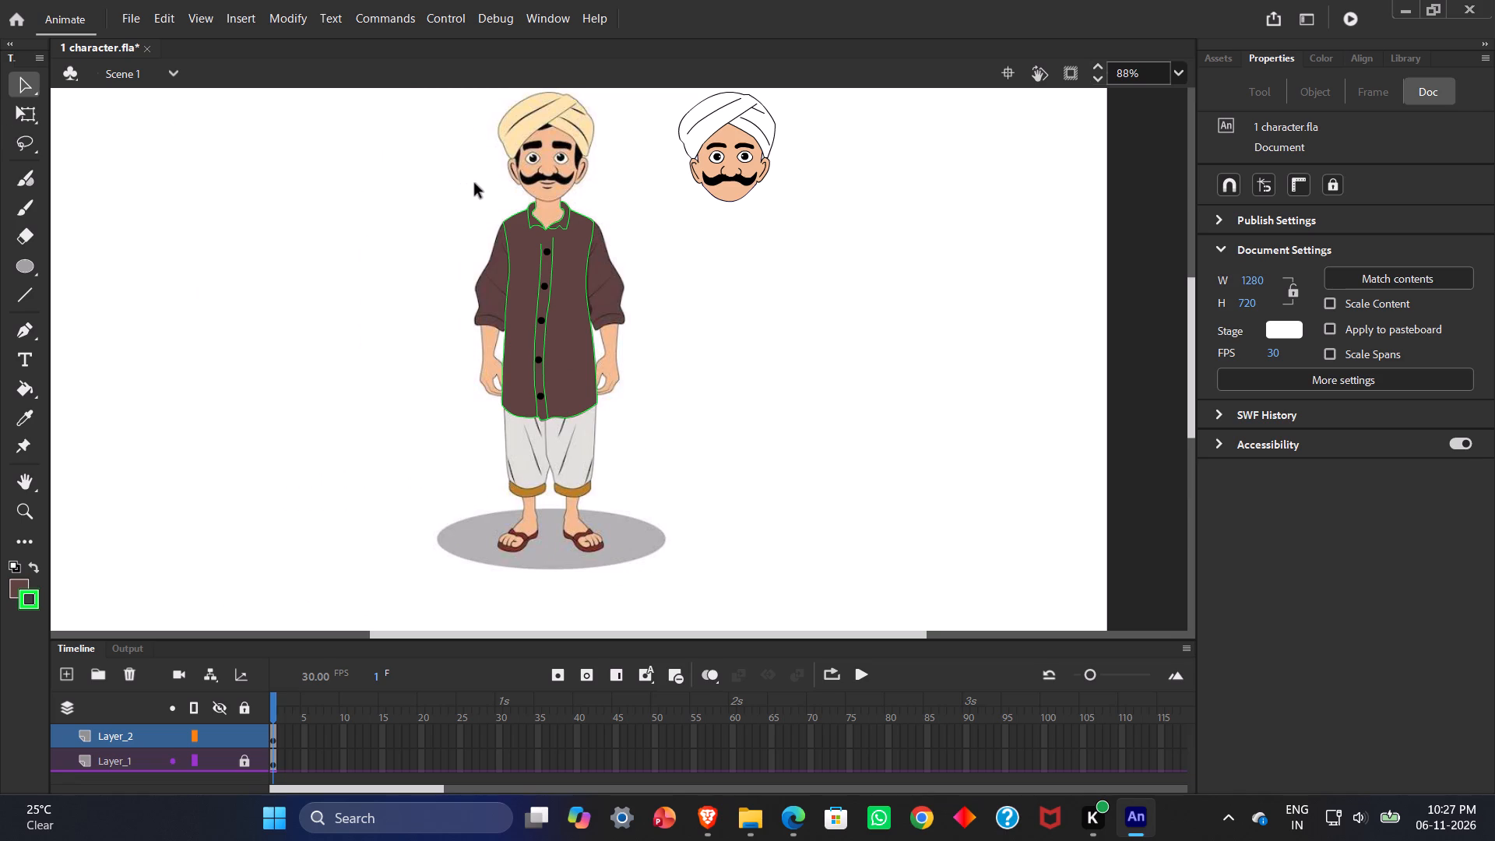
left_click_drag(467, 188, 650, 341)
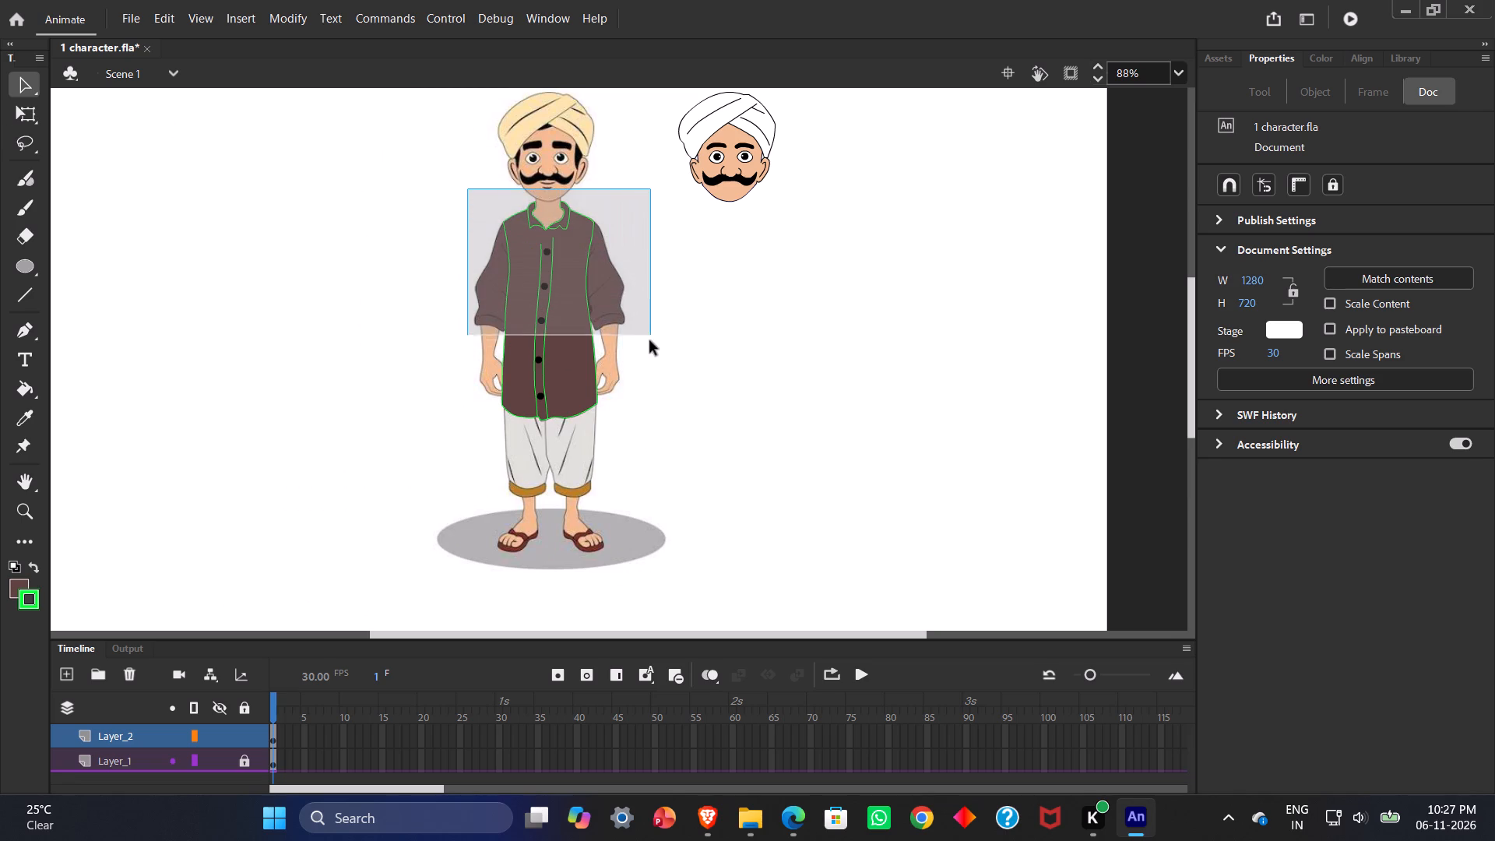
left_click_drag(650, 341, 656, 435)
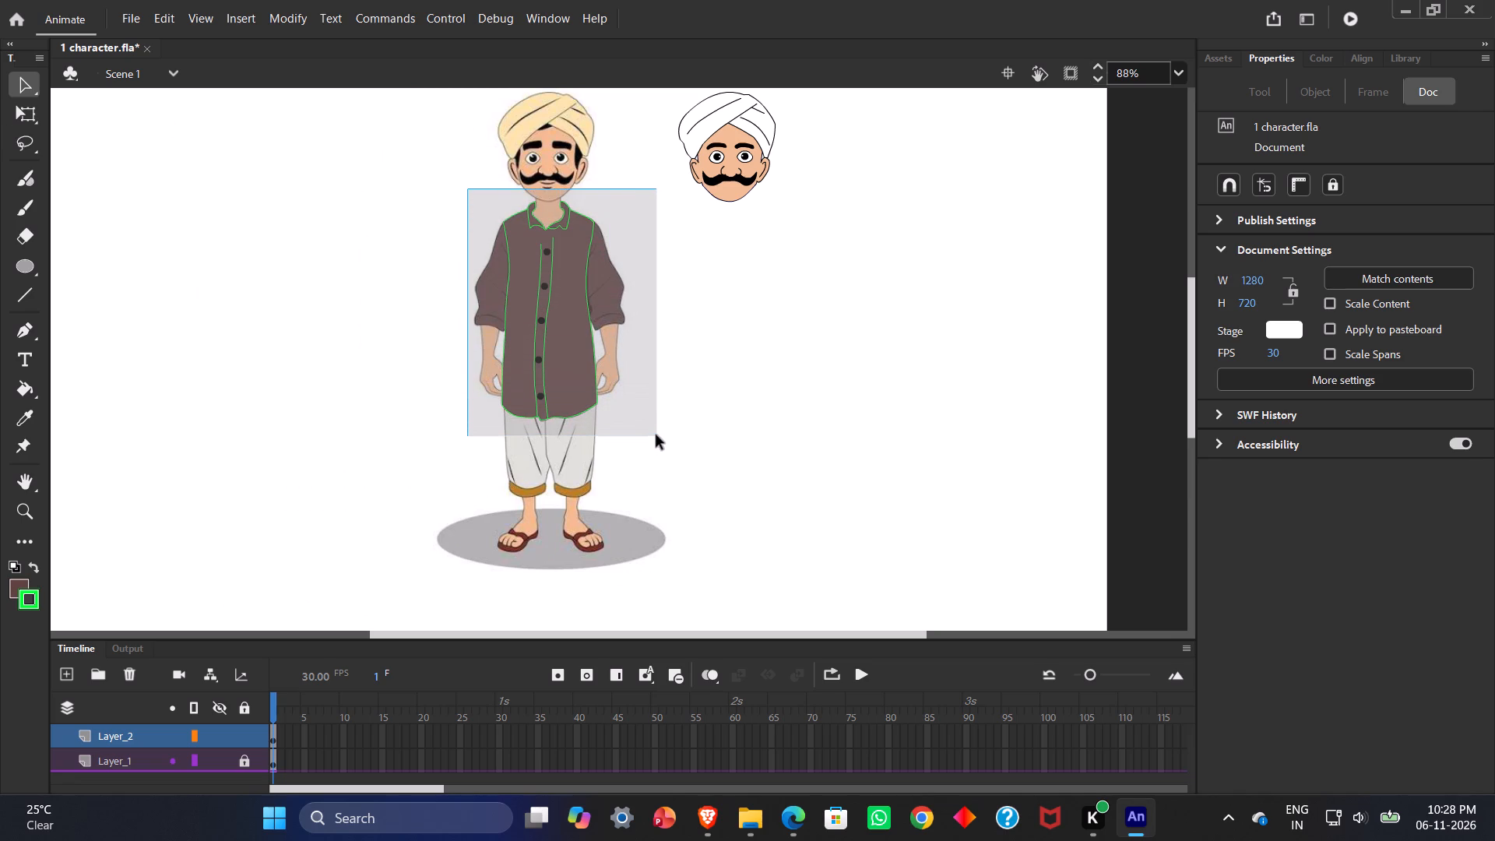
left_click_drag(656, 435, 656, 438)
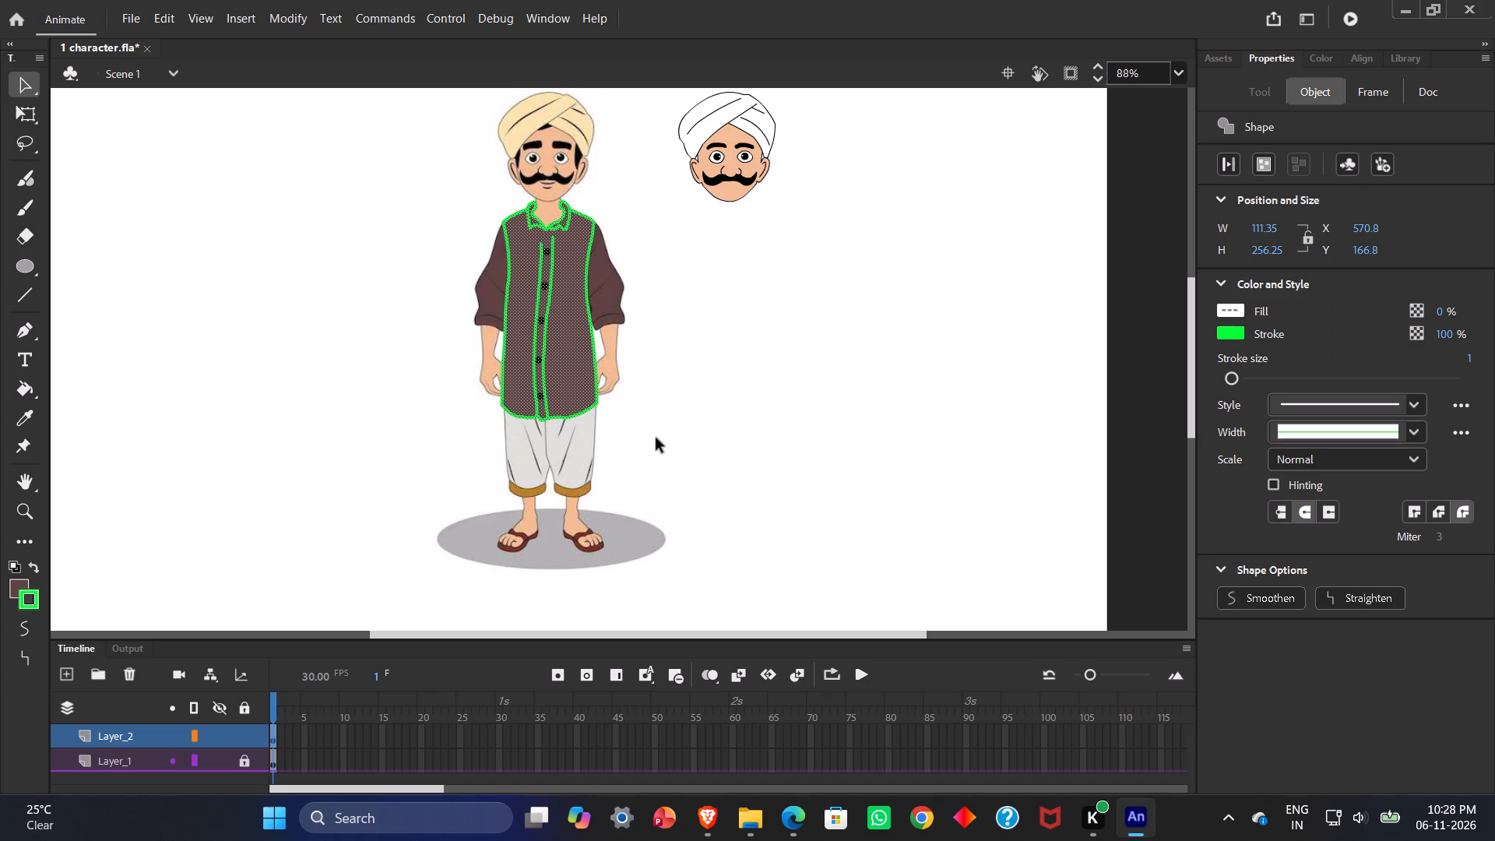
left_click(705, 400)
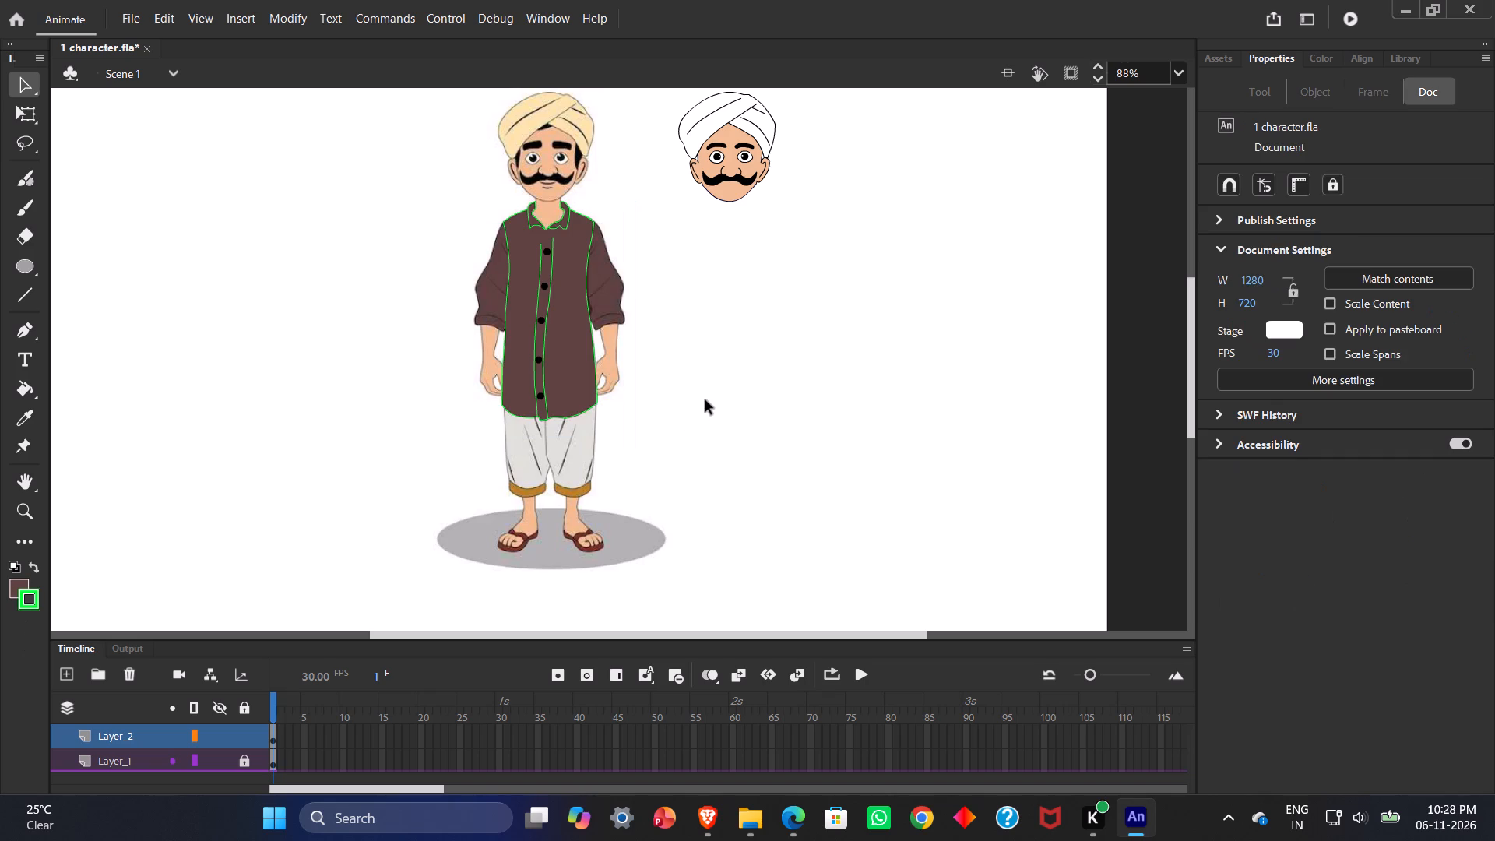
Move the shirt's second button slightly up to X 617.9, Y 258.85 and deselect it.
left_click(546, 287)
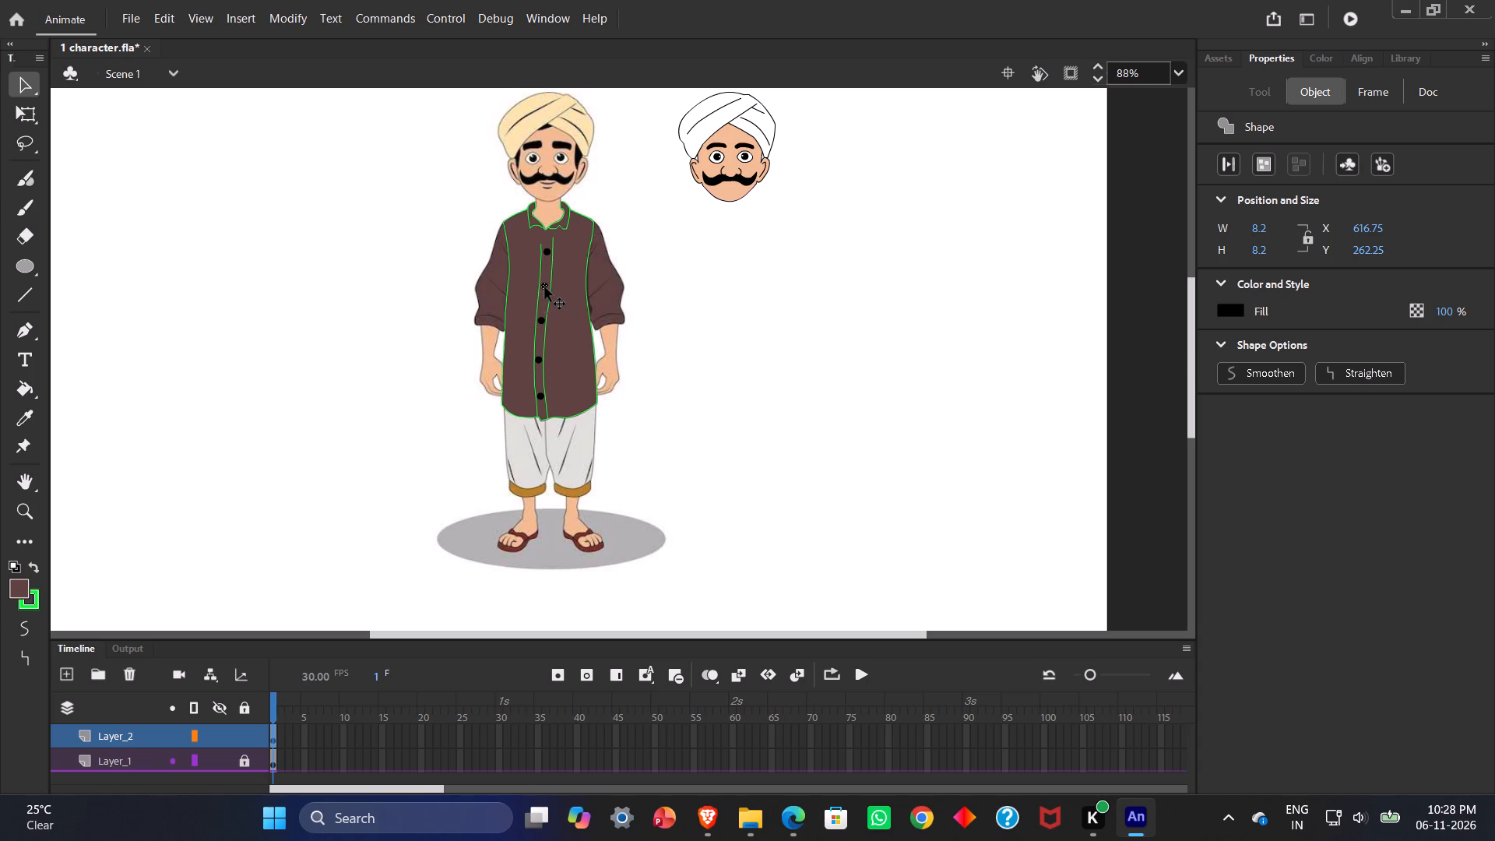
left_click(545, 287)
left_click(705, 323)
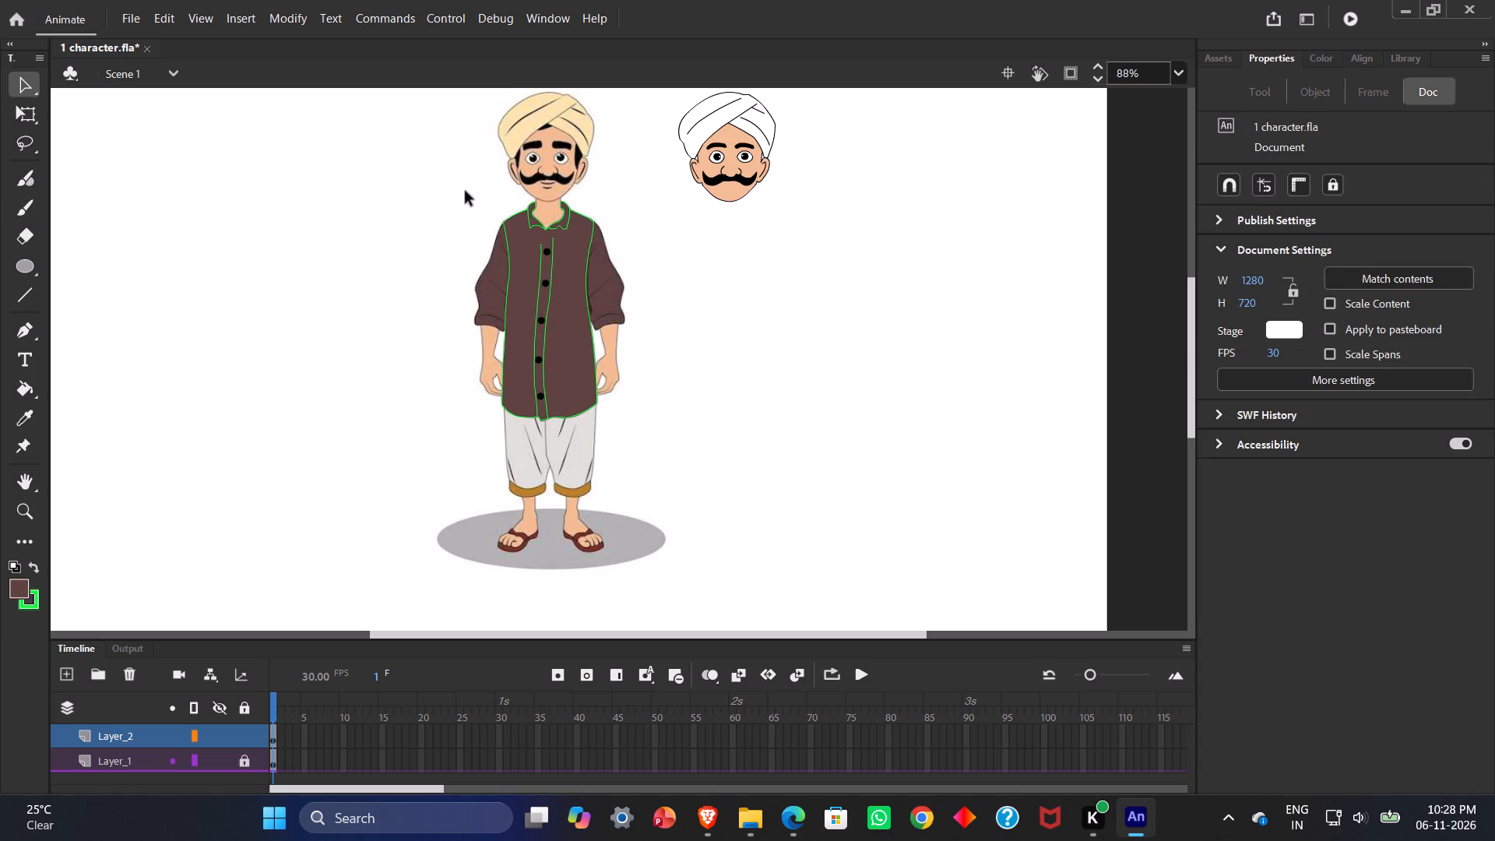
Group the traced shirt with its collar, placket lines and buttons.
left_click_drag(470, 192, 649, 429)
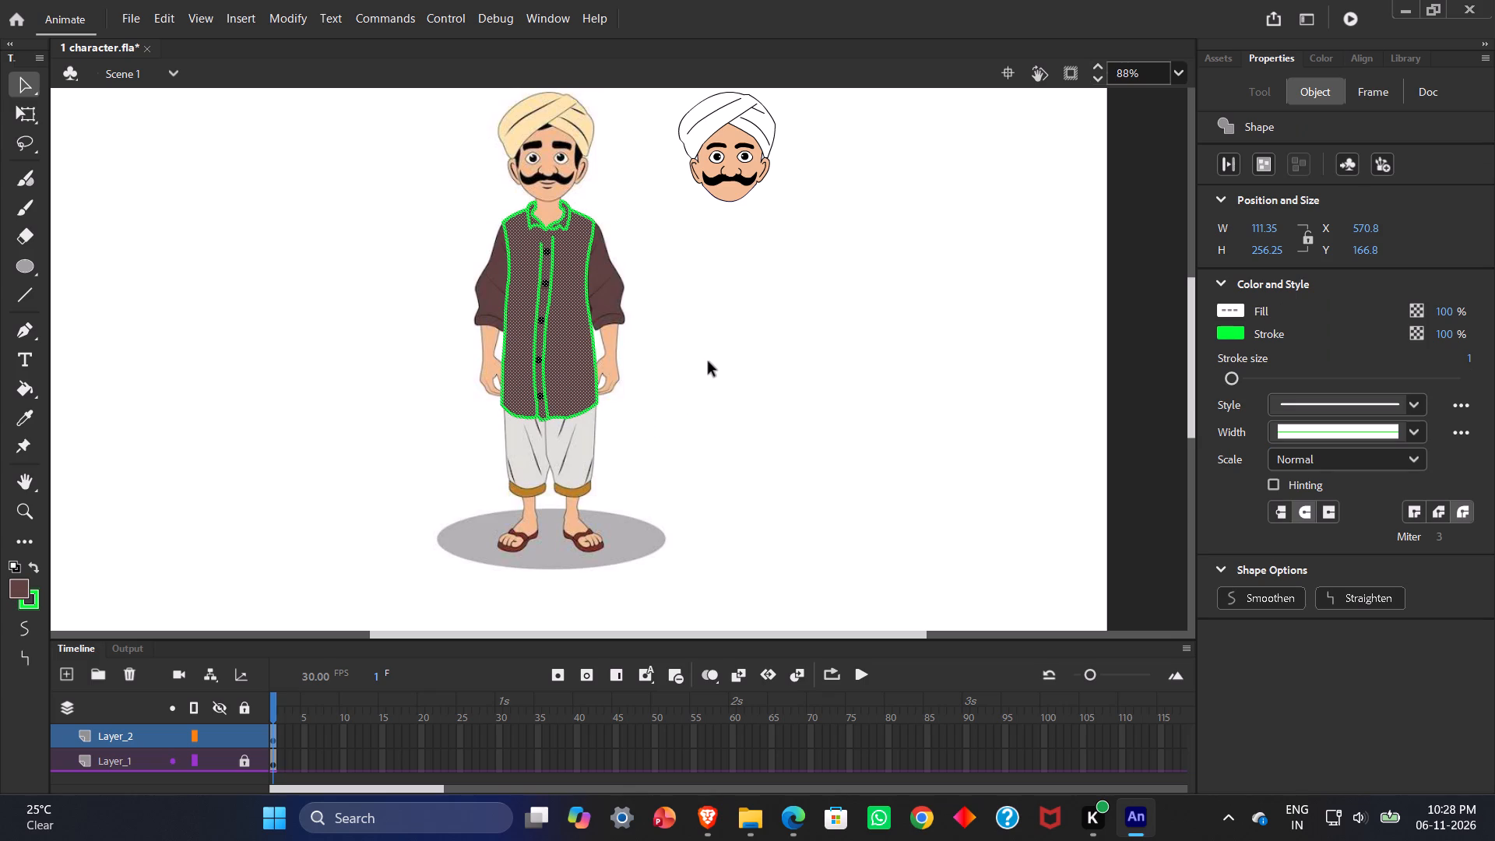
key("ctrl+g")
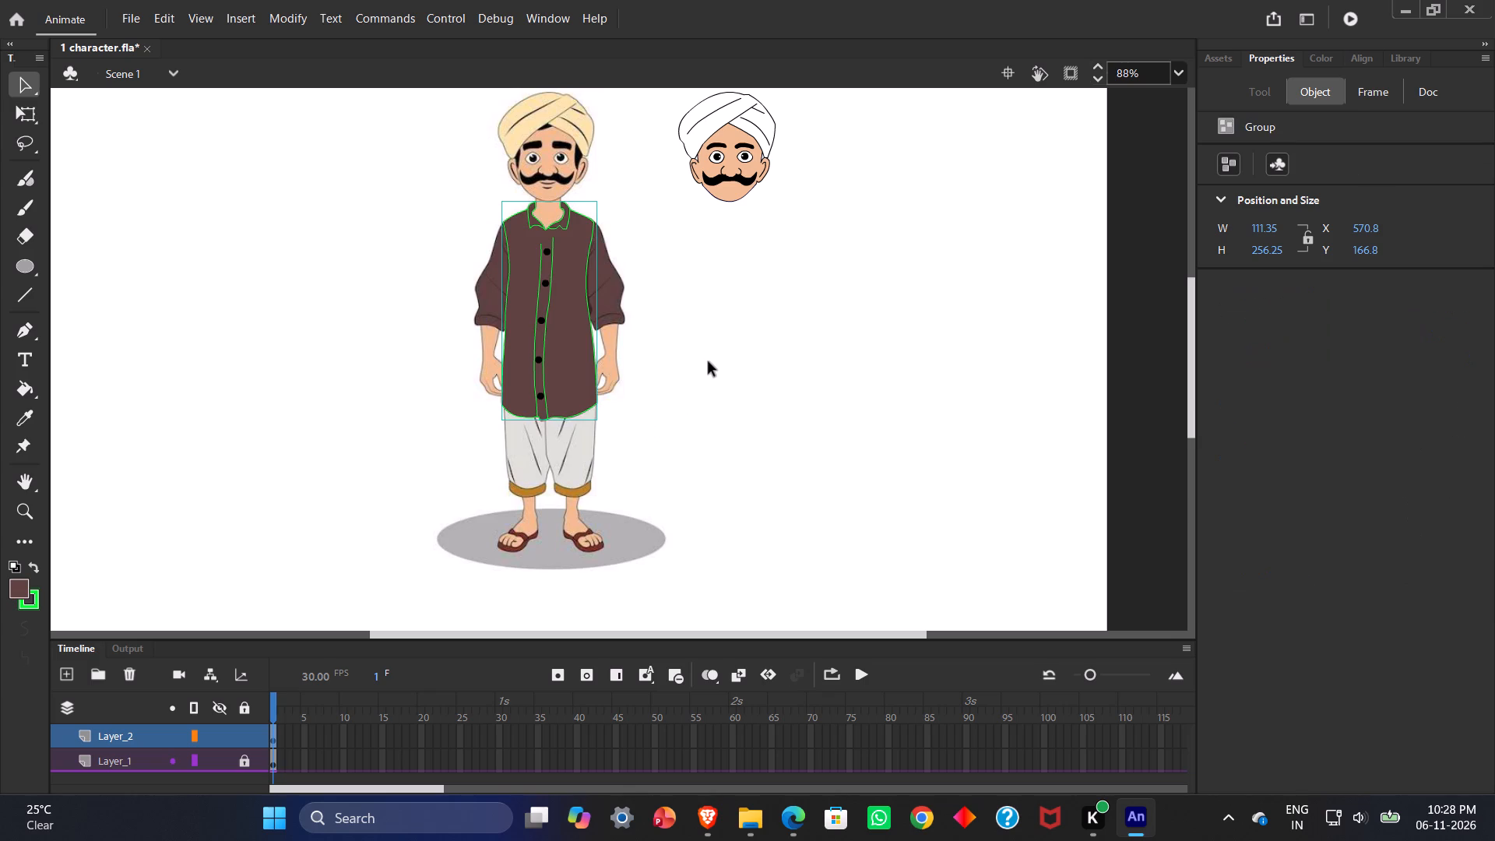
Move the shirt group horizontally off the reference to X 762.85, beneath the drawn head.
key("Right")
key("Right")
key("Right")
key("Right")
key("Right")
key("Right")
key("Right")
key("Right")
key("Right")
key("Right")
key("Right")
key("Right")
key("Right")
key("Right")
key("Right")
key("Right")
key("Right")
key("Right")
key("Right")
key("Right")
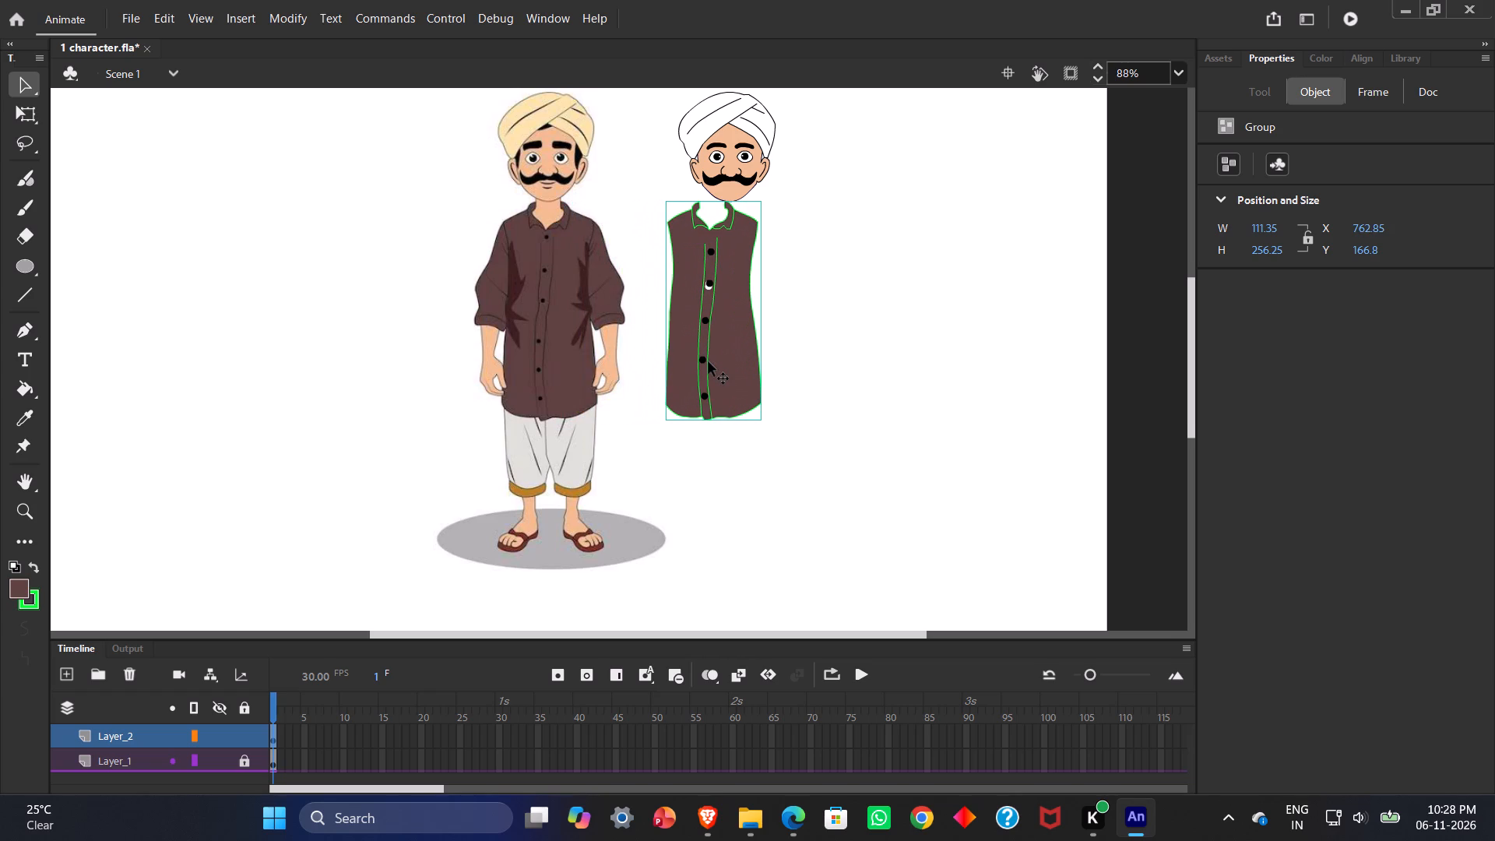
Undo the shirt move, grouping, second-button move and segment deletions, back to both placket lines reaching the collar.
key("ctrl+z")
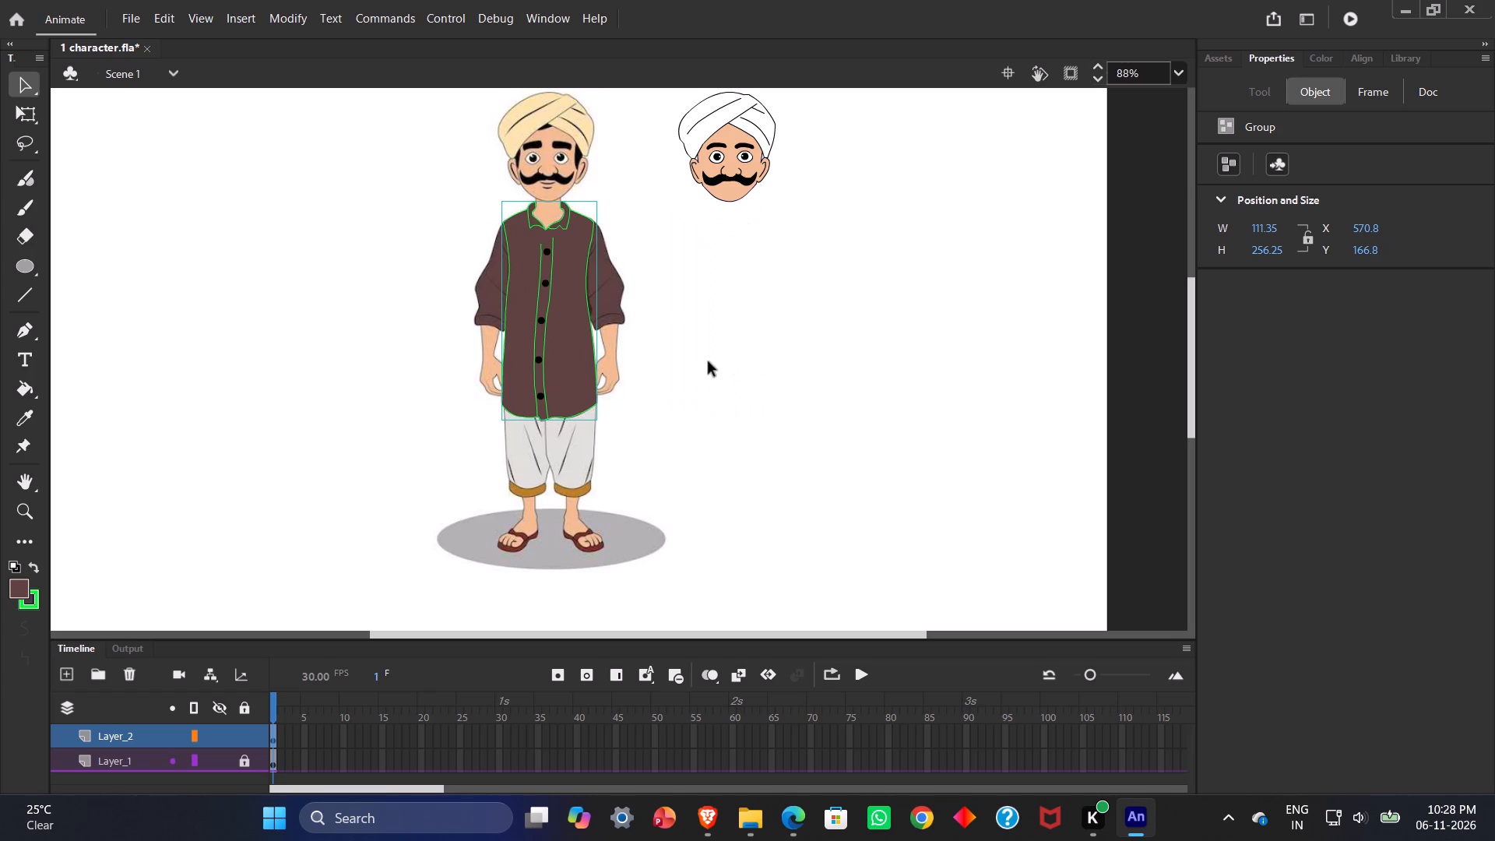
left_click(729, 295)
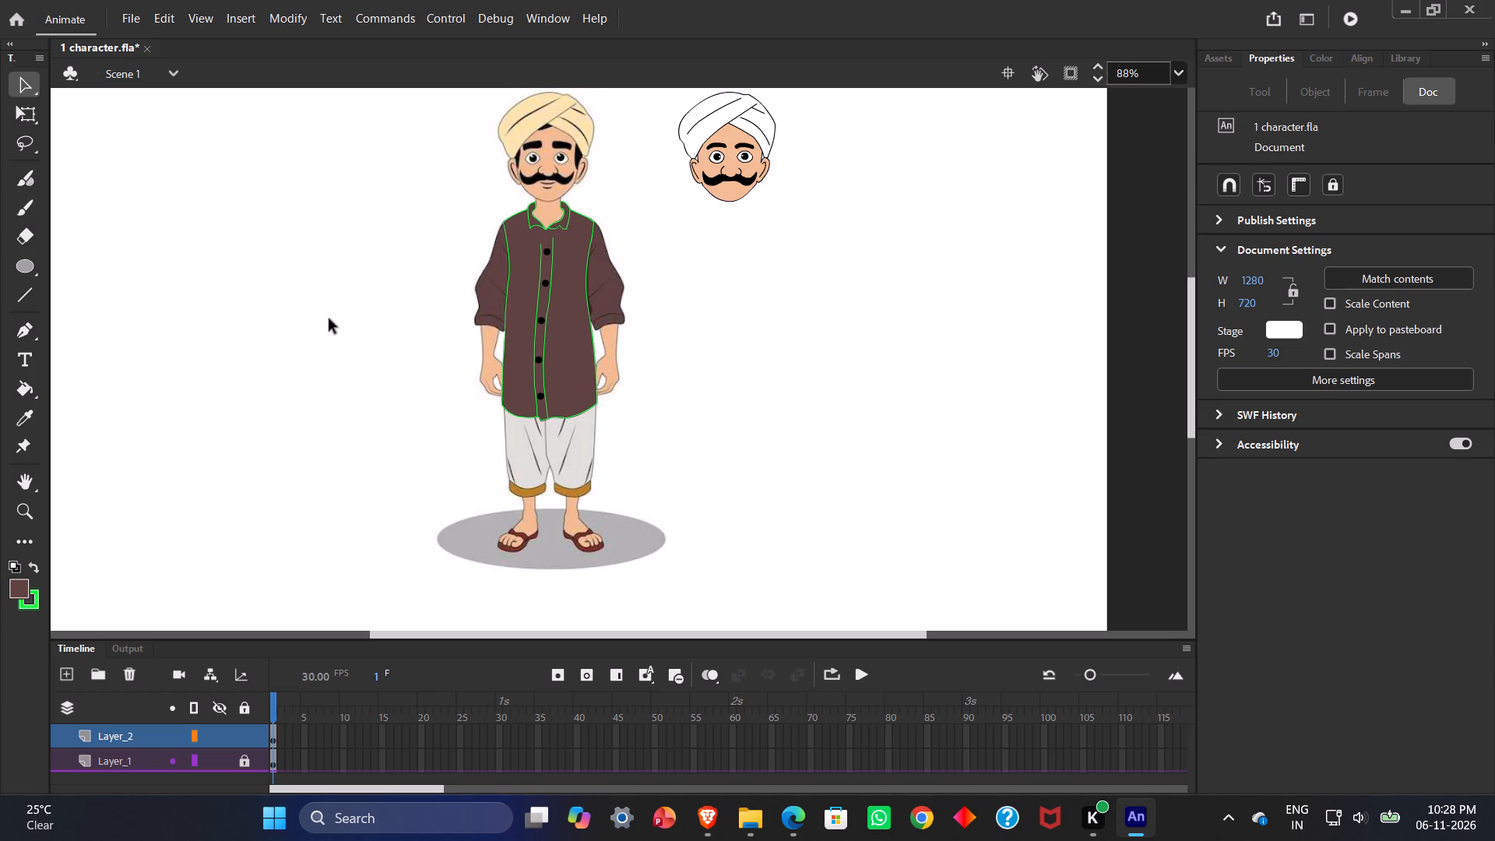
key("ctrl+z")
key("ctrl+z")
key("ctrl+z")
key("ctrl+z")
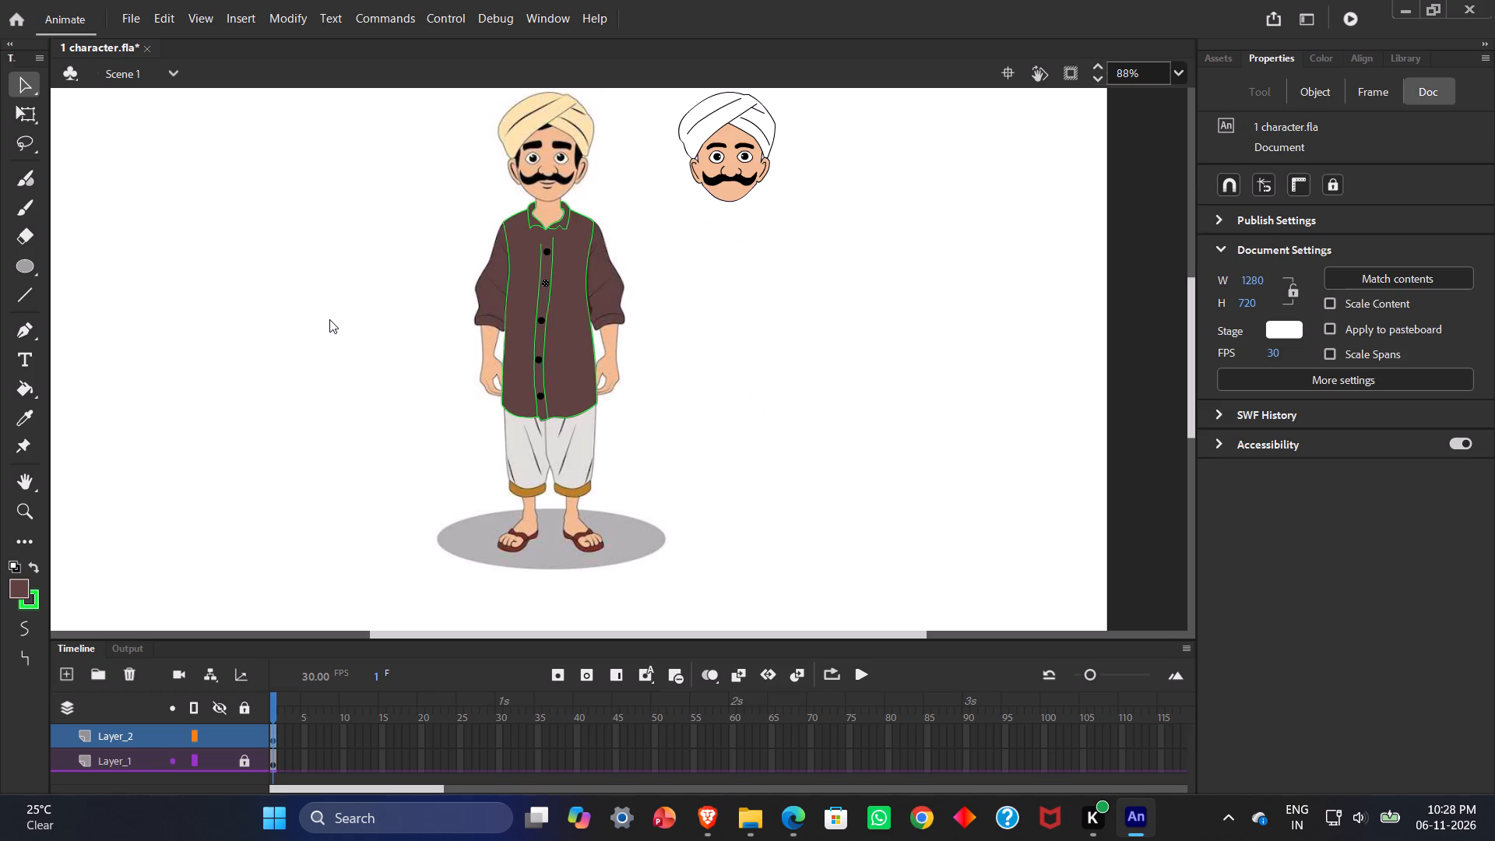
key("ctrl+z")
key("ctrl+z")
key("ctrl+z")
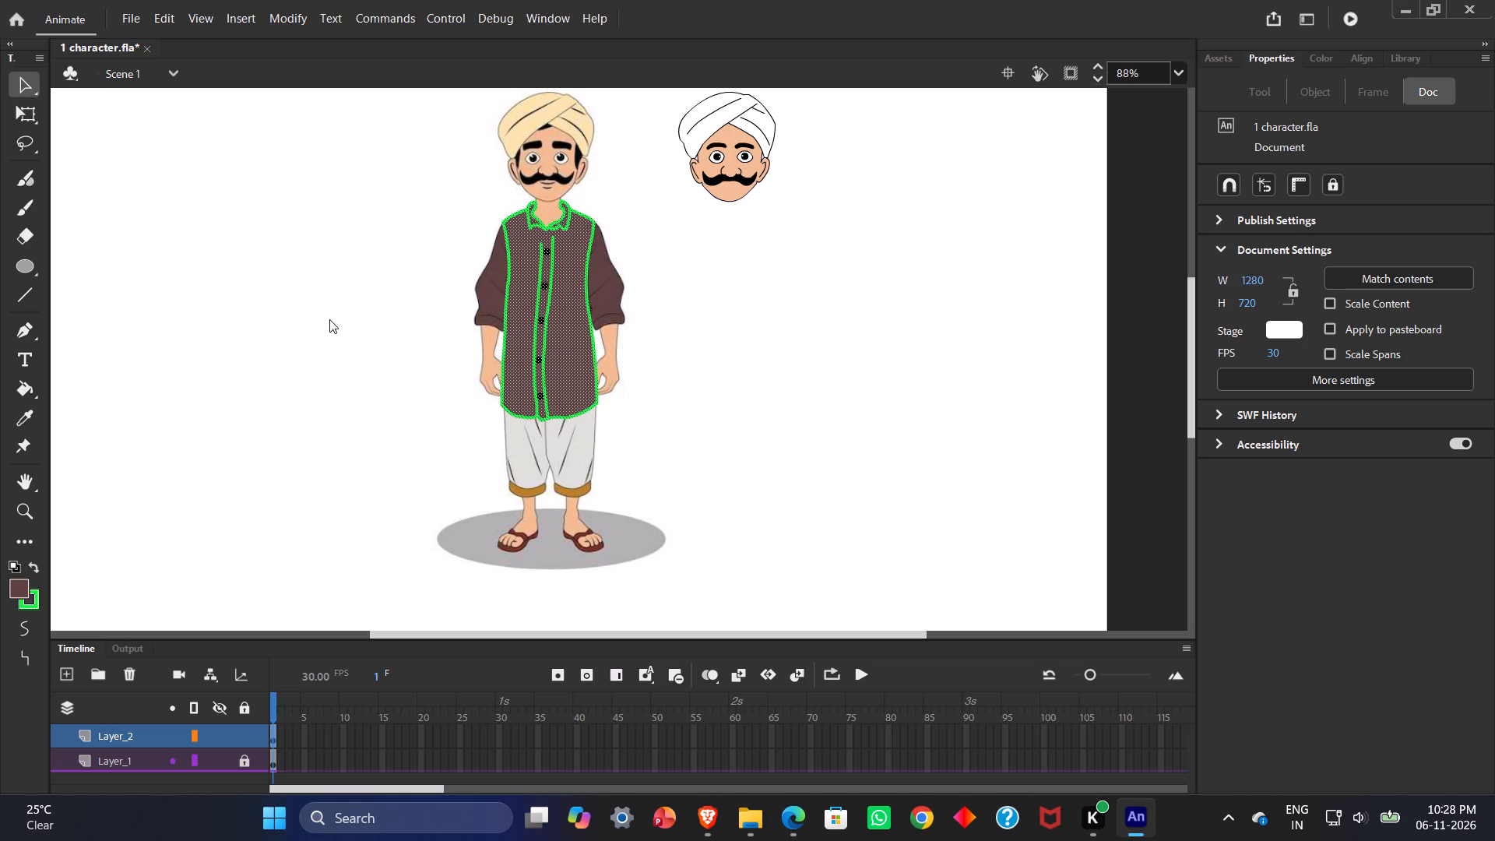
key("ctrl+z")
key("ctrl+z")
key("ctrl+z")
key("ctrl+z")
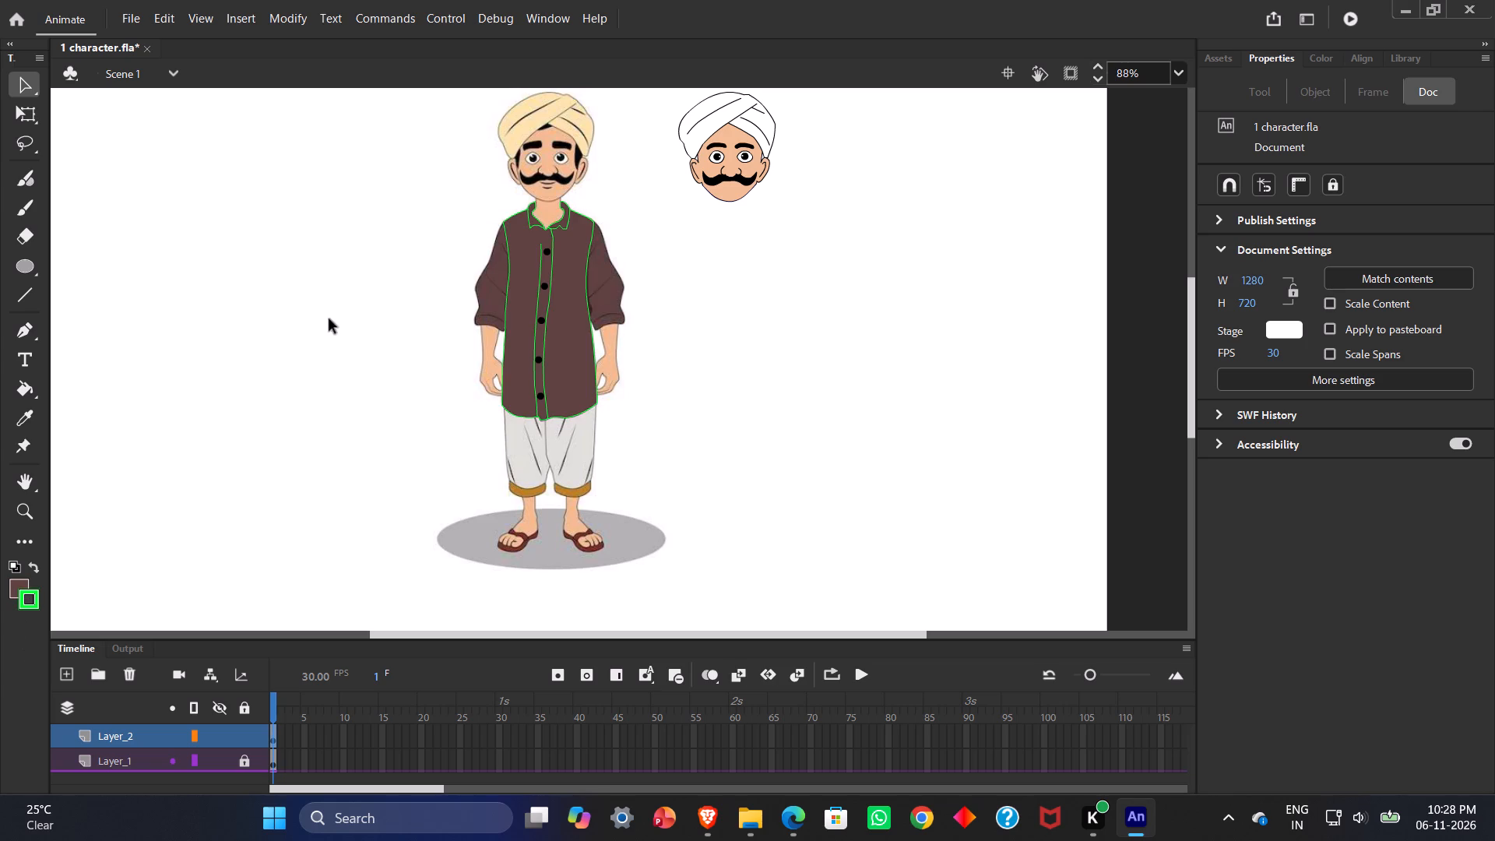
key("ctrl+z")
Sample the brown from the shirt body and apply it as fill to the placket around the second button.
scroll(667, 317, "up", 4, "ctrl")
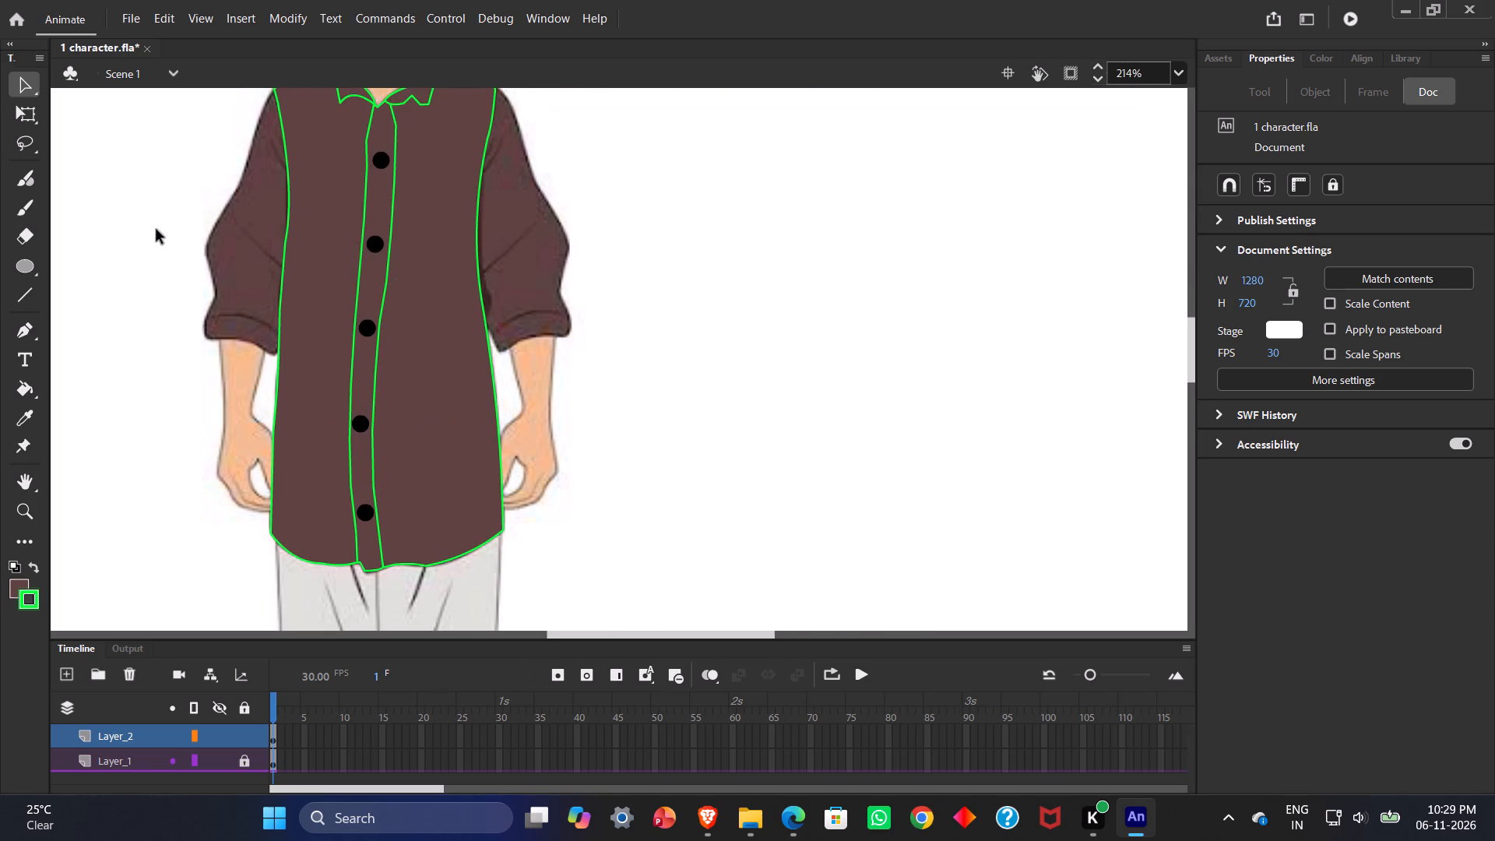
left_click(28, 419)
left_click(327, 328)
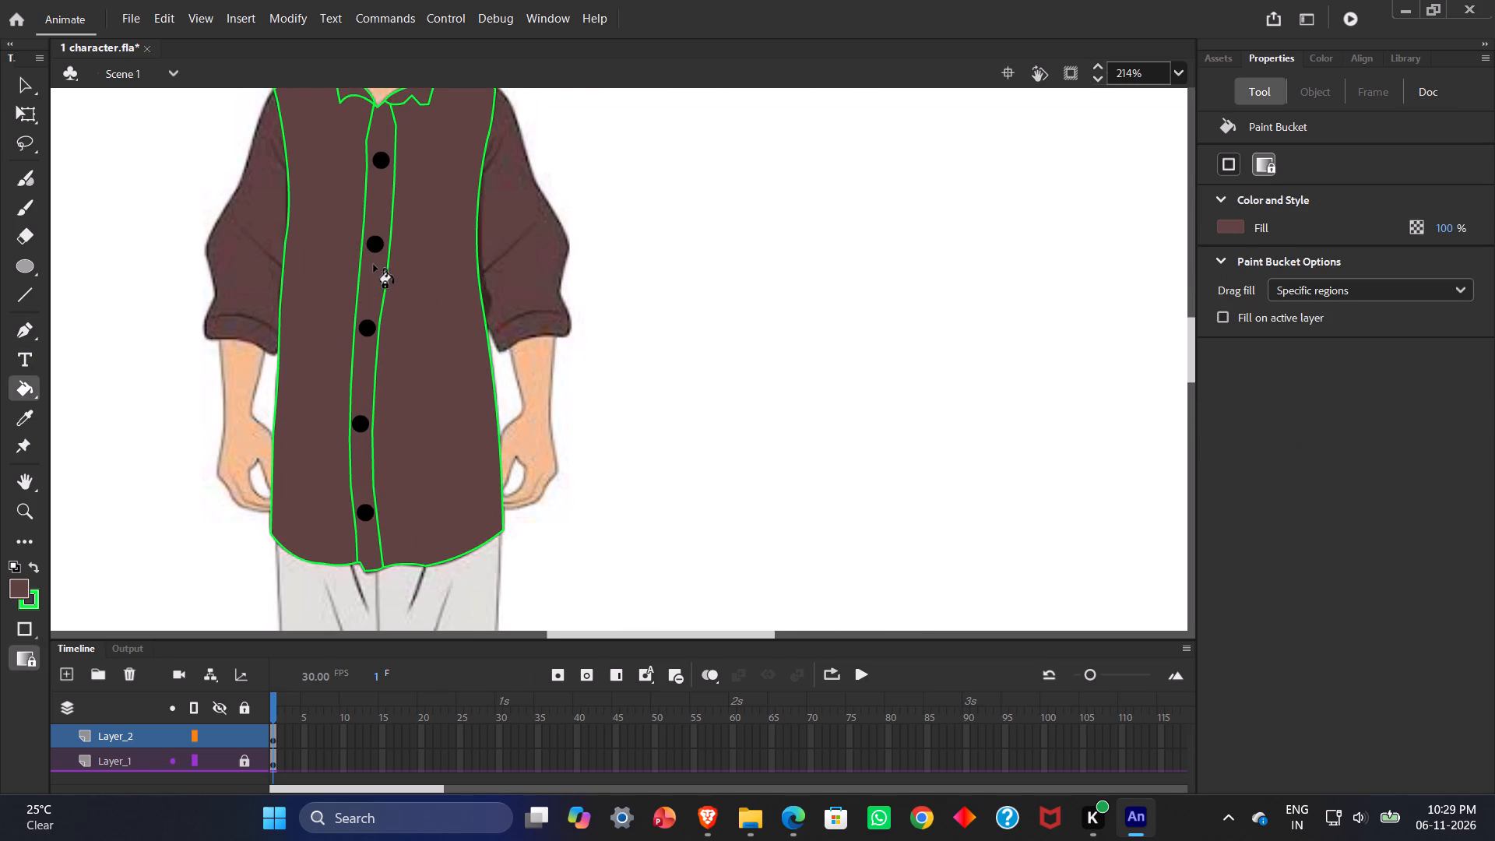
triple_click(374, 265)
double_click(383, 220)
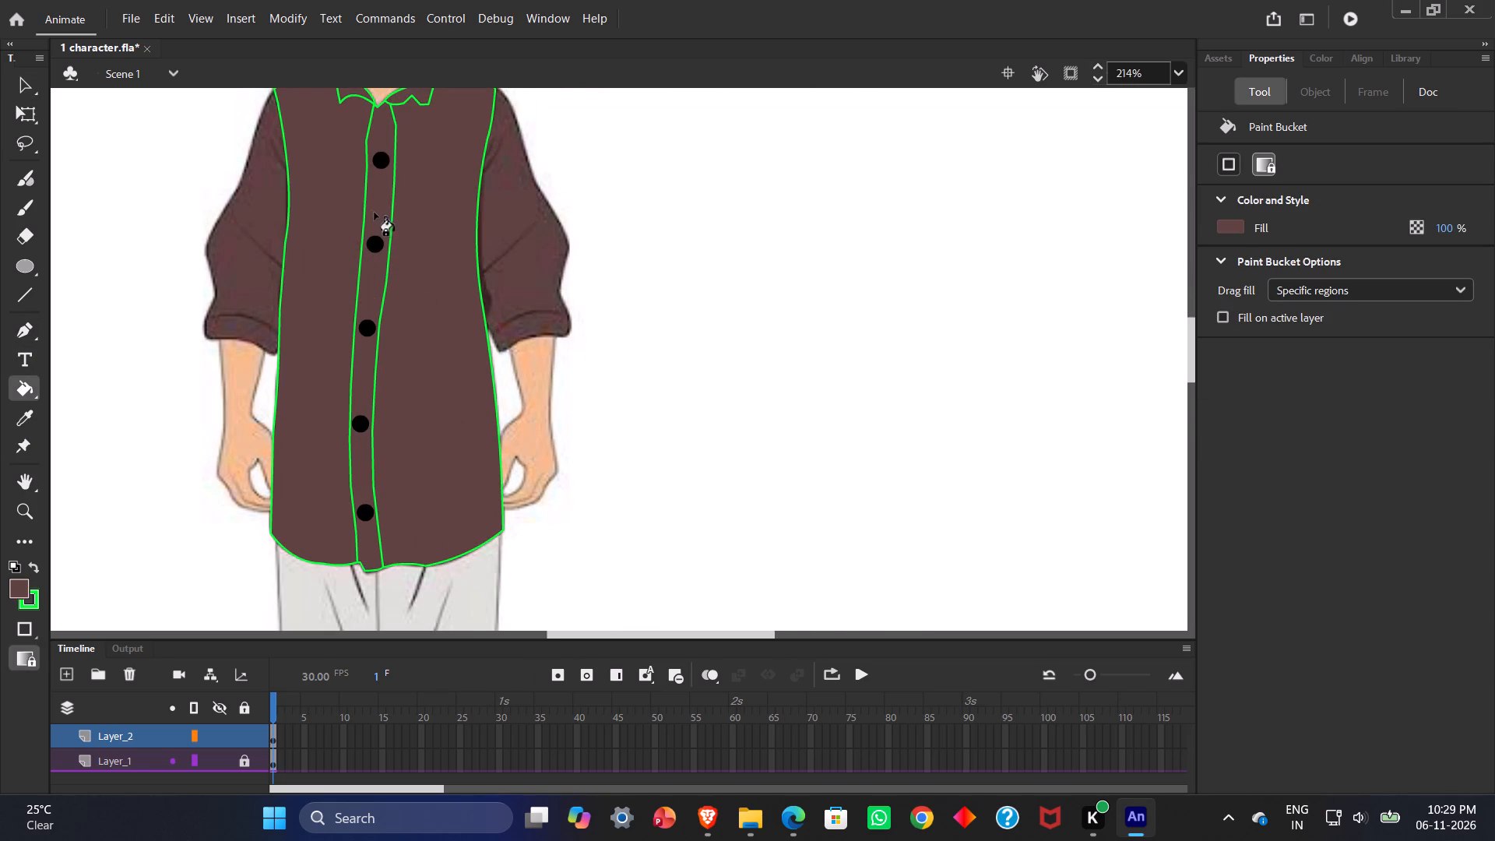
double_click(370, 210)
Resample the brown on the placket between the second and third buttons and fill that area with it.
scroll(328, 234, "up", 4, "ctrl")
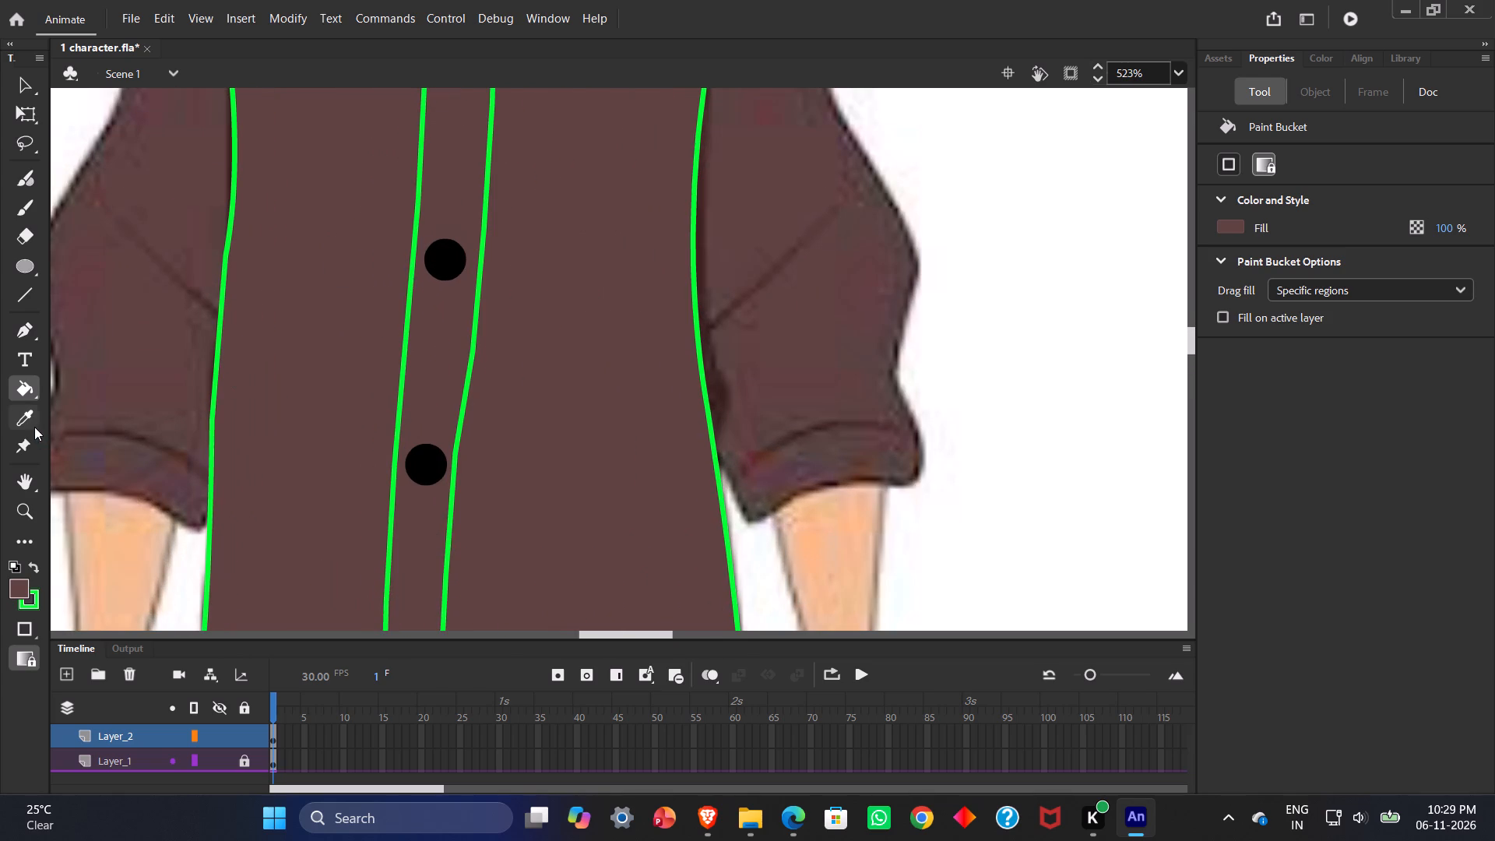
left_click(26, 417)
double_click(26, 417)
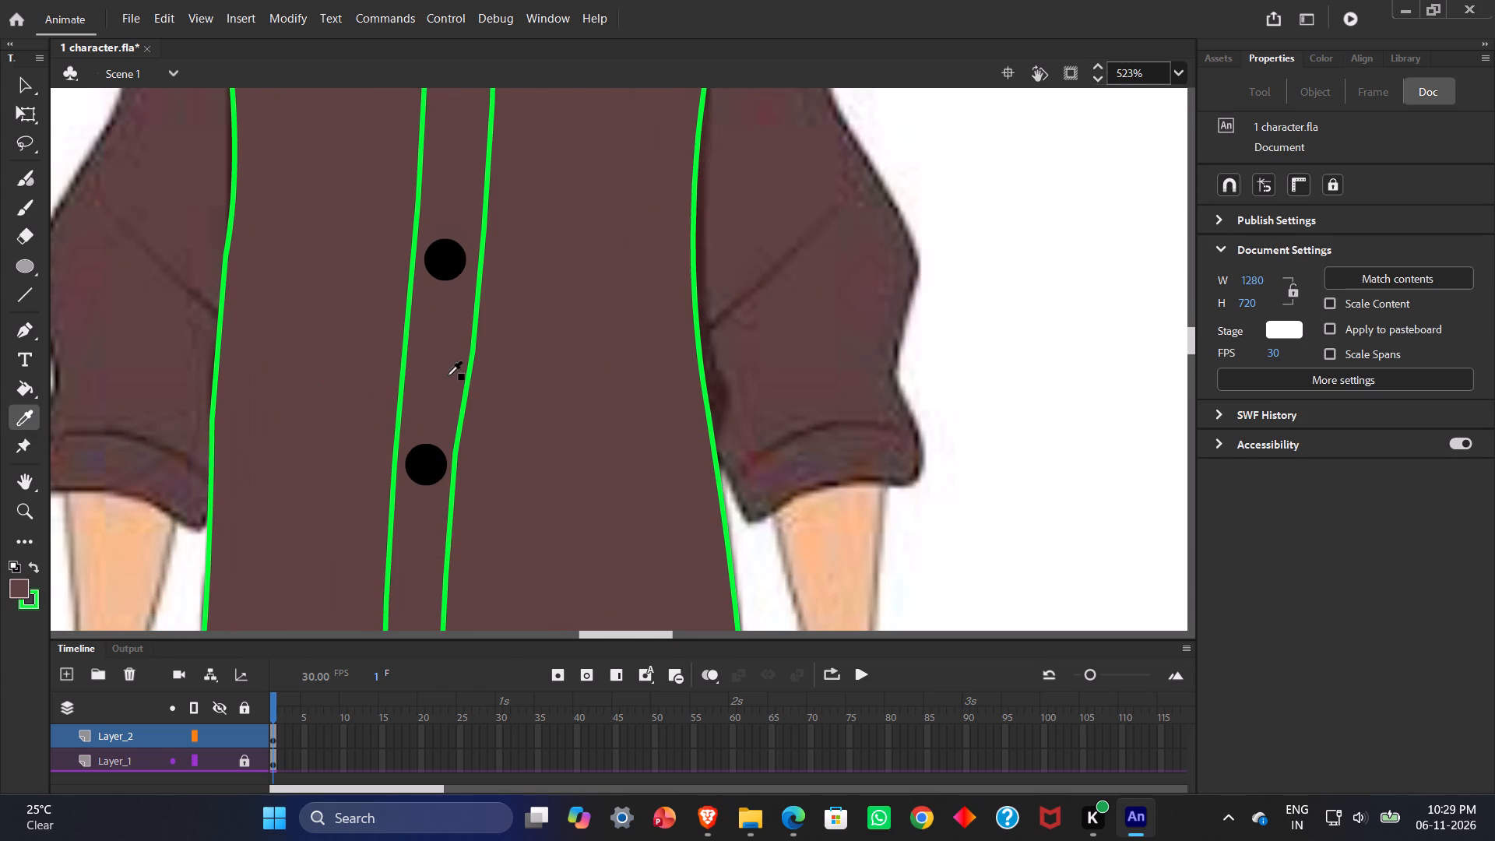
left_click(436, 376)
triple_click(436, 376)
left_click(436, 376)
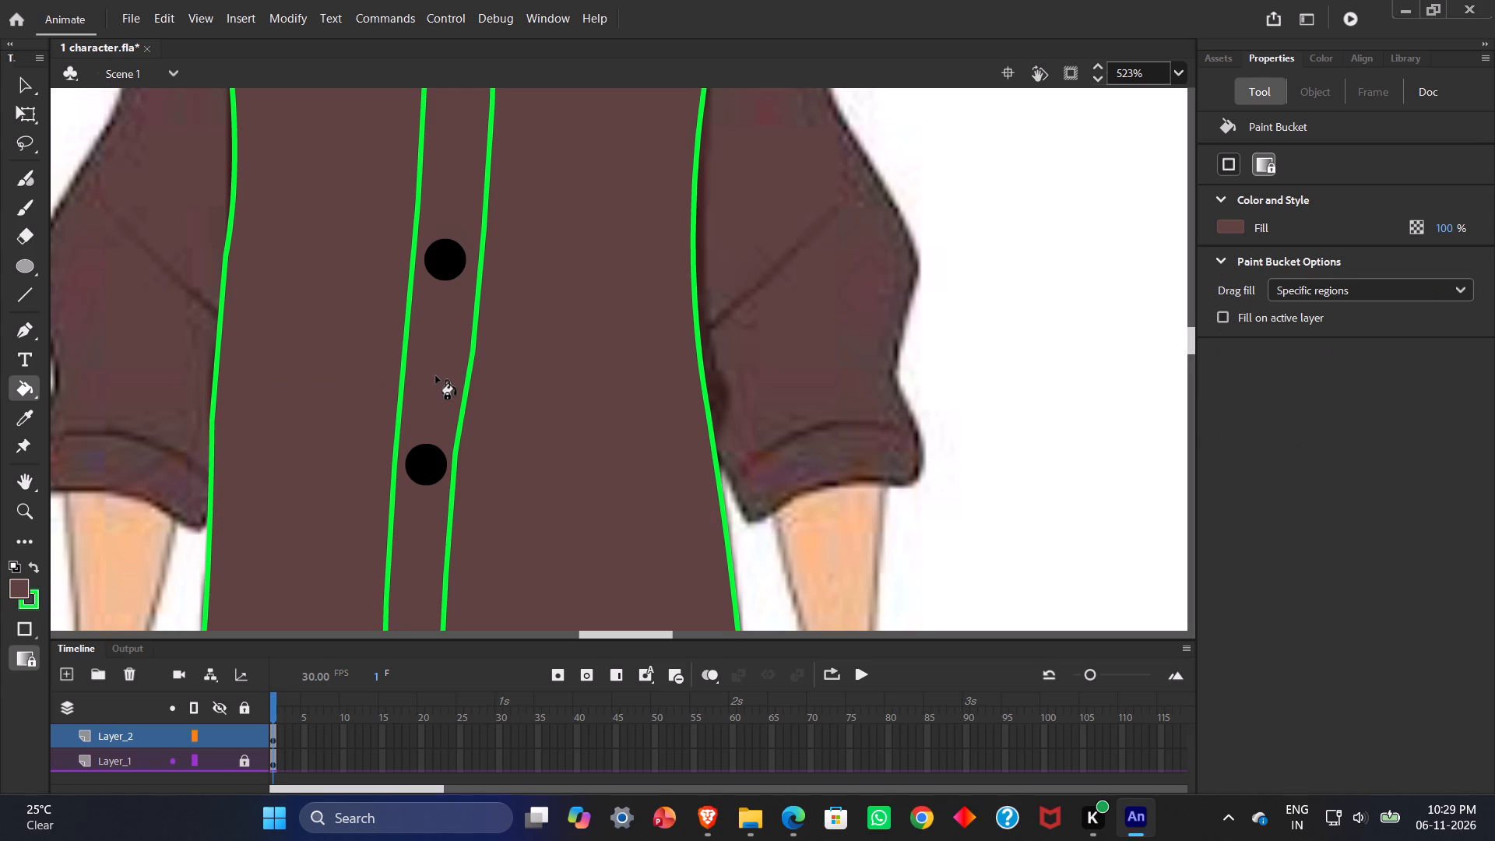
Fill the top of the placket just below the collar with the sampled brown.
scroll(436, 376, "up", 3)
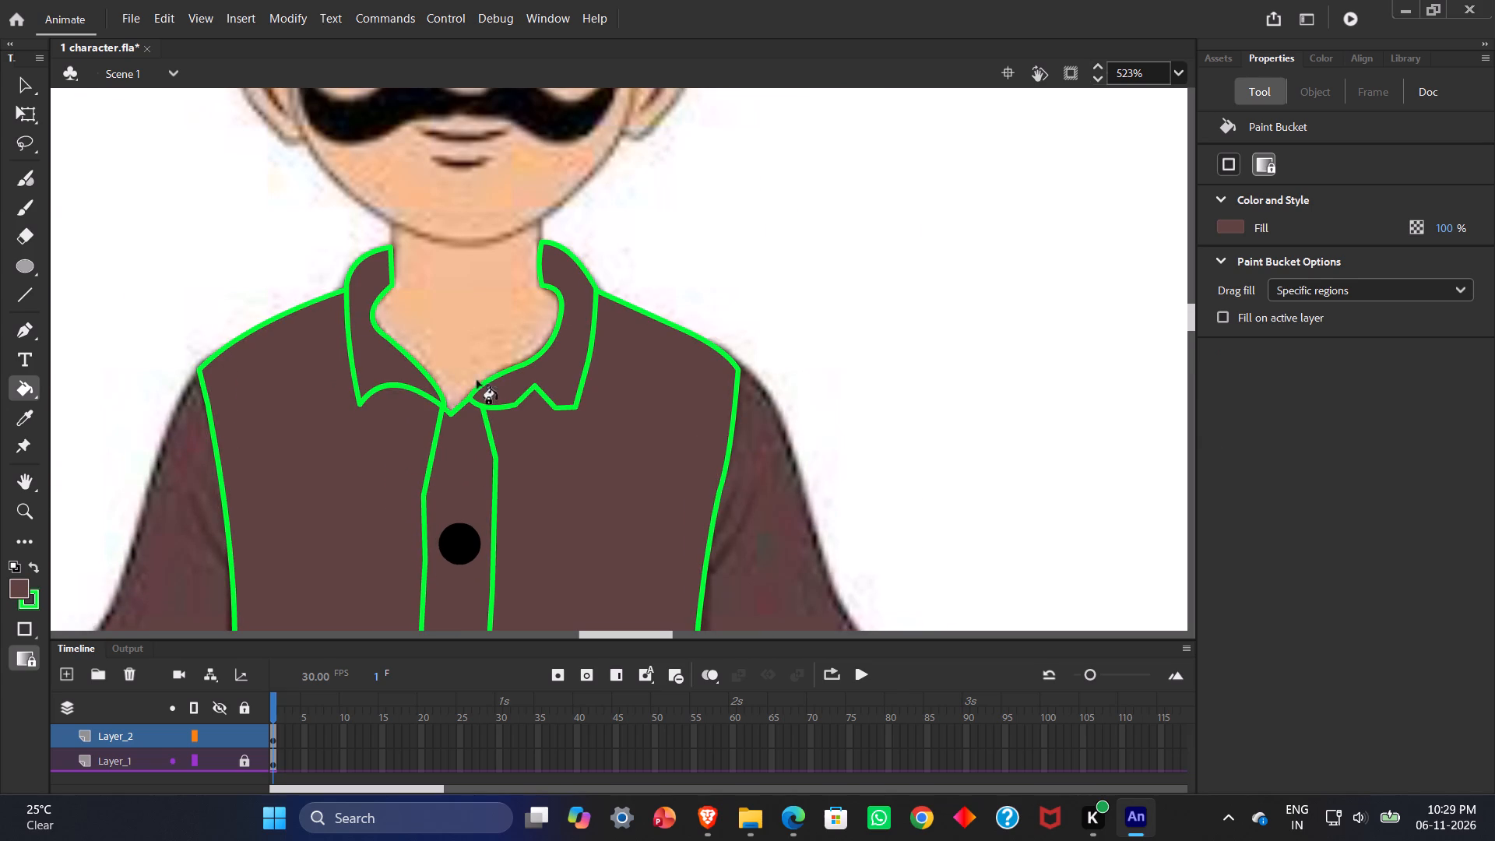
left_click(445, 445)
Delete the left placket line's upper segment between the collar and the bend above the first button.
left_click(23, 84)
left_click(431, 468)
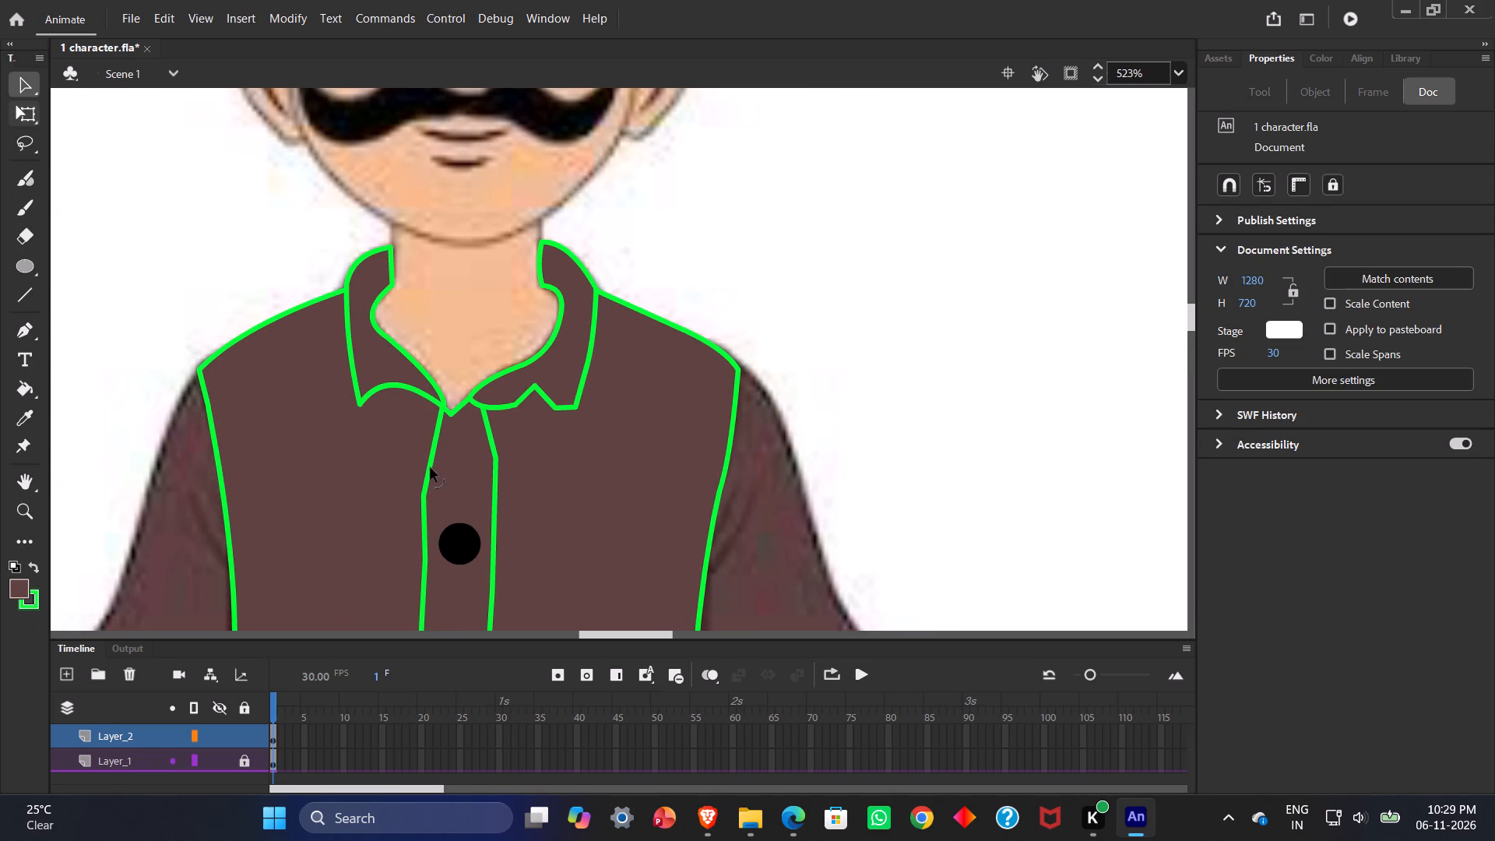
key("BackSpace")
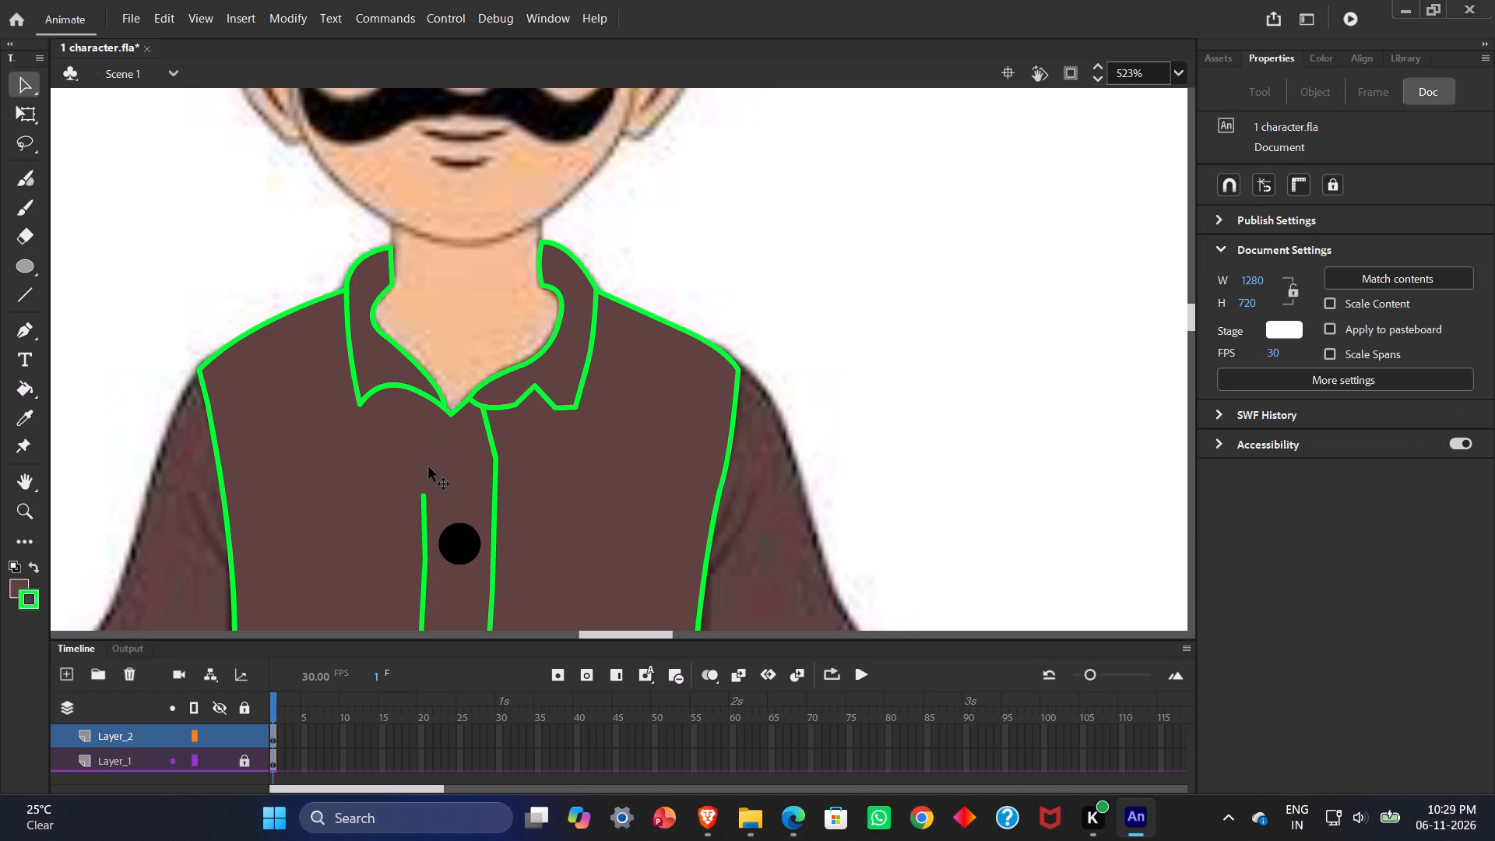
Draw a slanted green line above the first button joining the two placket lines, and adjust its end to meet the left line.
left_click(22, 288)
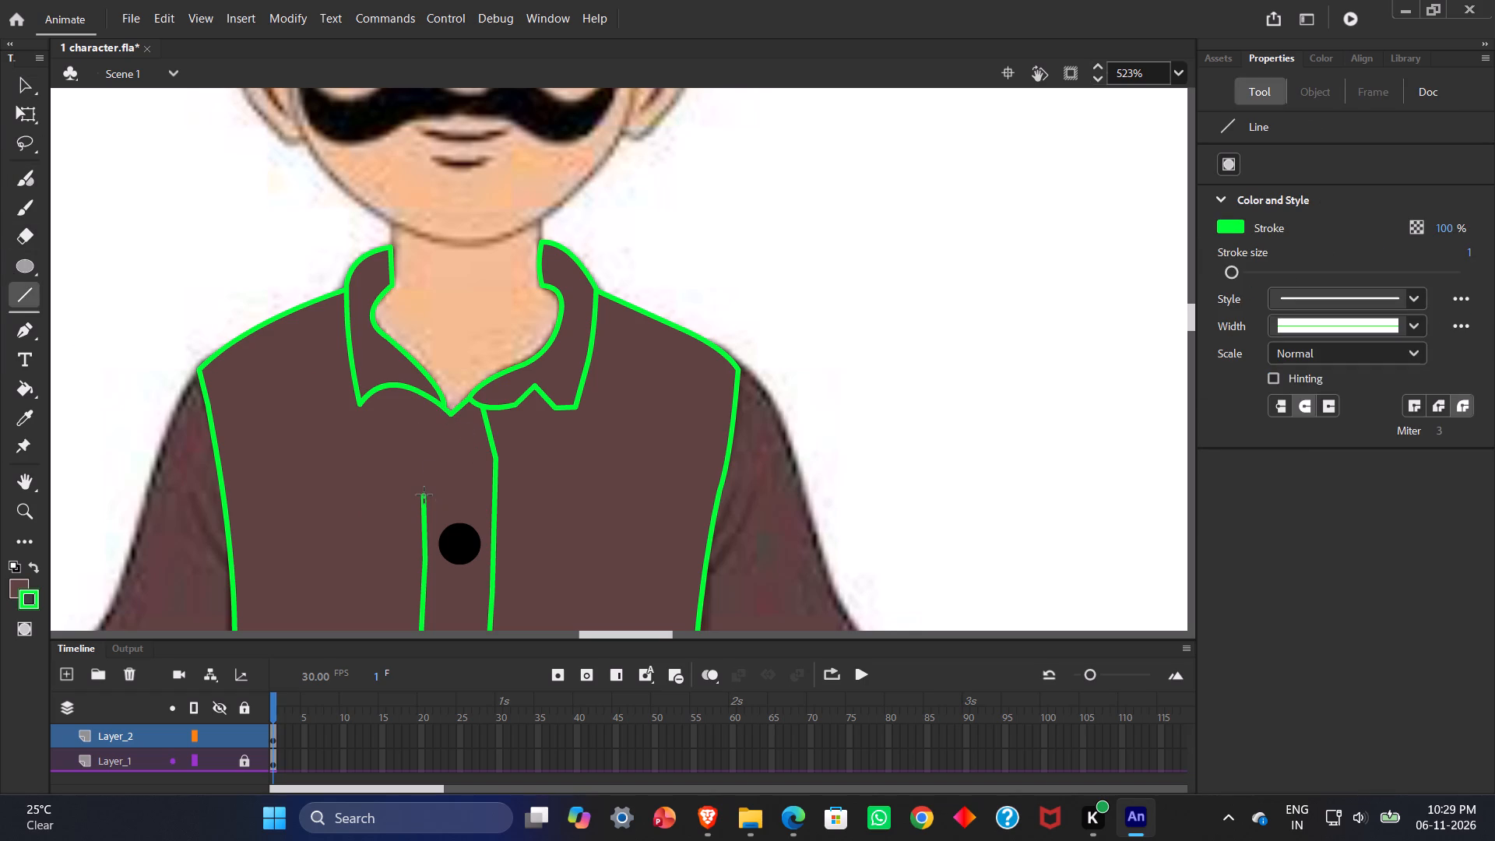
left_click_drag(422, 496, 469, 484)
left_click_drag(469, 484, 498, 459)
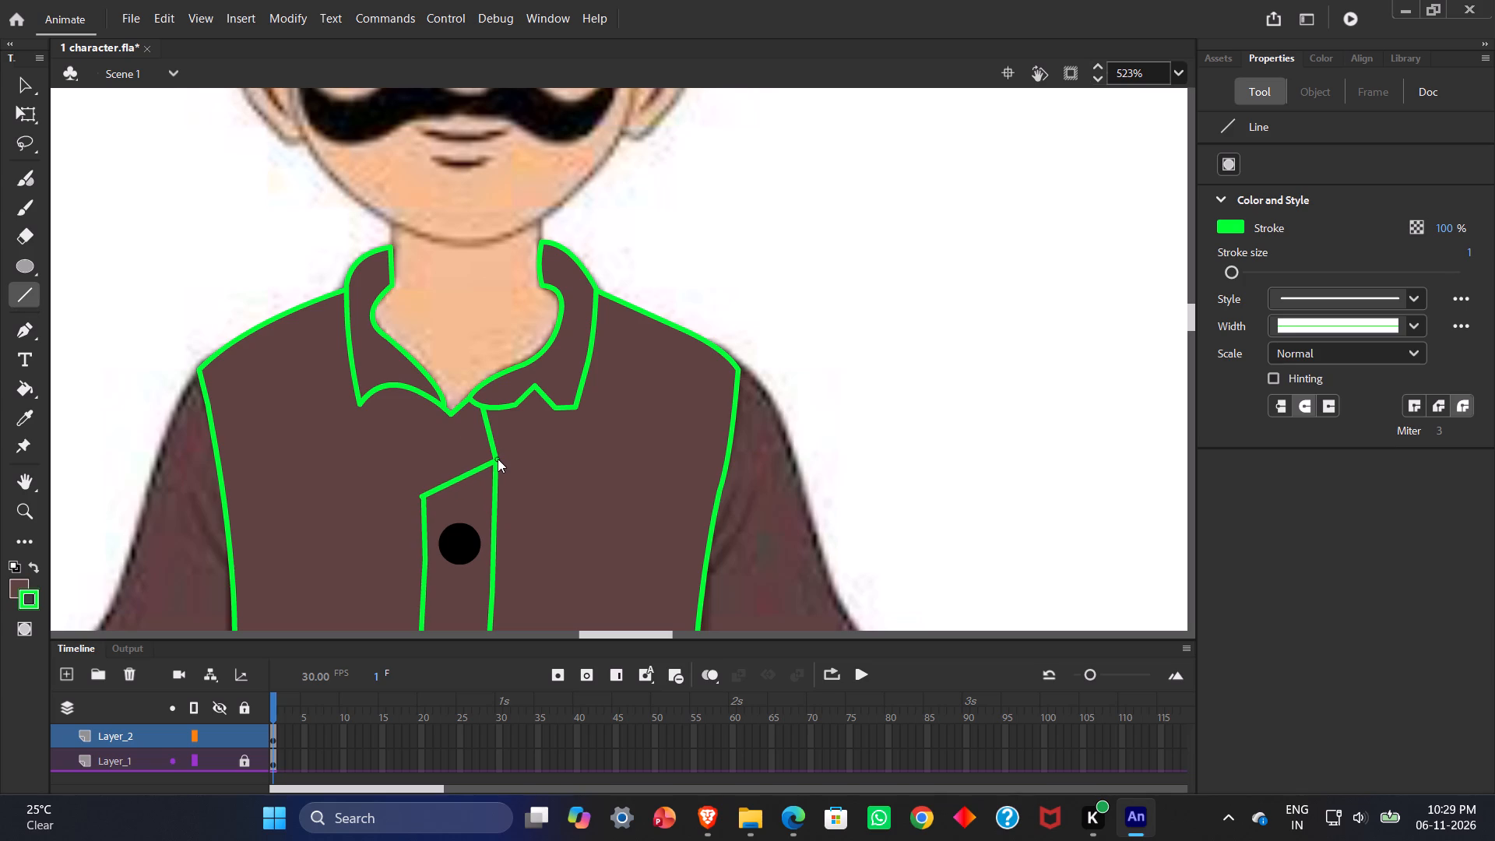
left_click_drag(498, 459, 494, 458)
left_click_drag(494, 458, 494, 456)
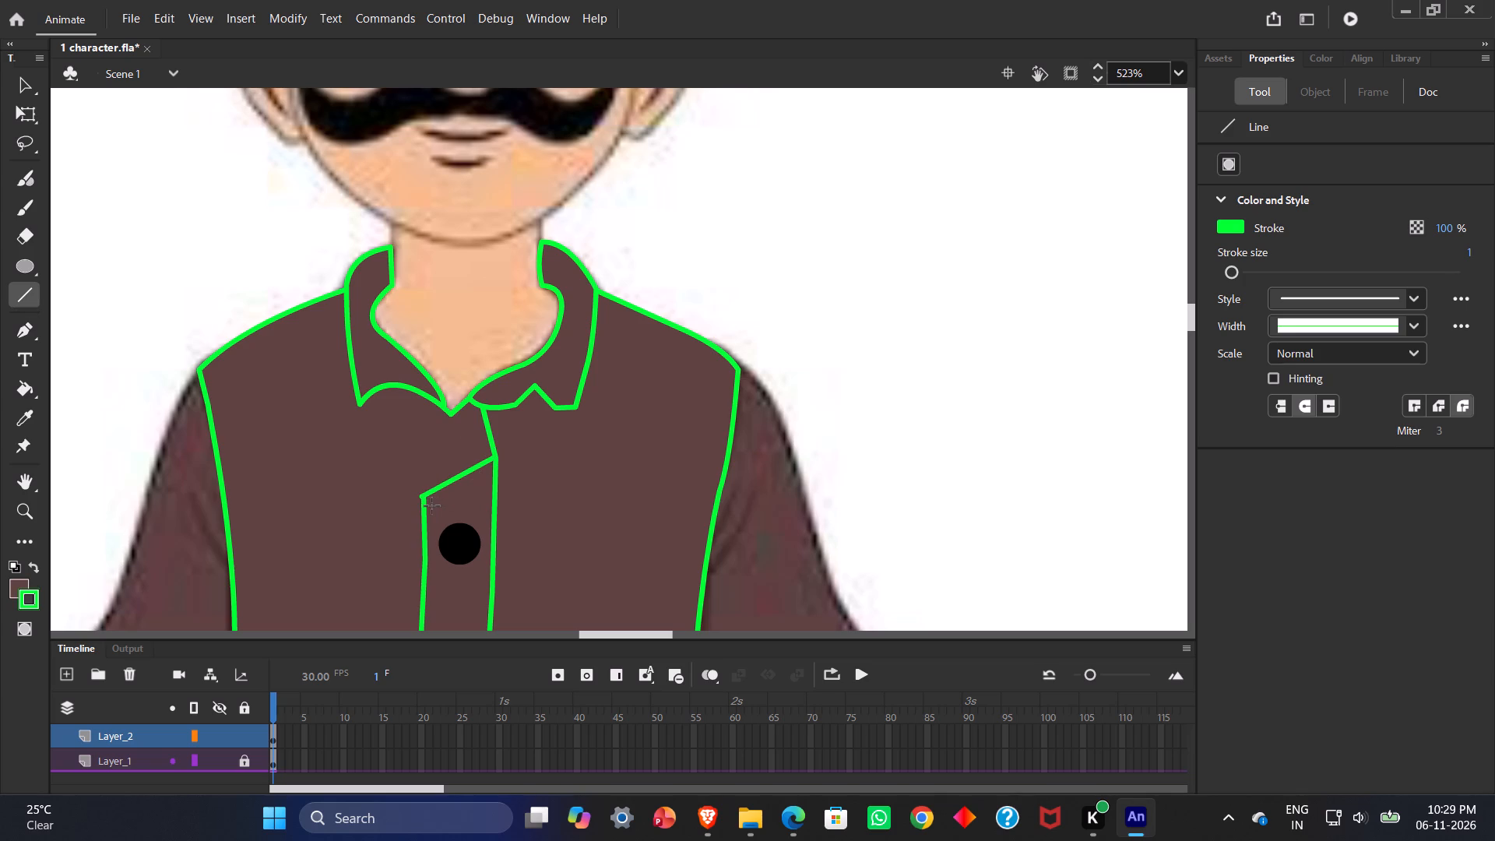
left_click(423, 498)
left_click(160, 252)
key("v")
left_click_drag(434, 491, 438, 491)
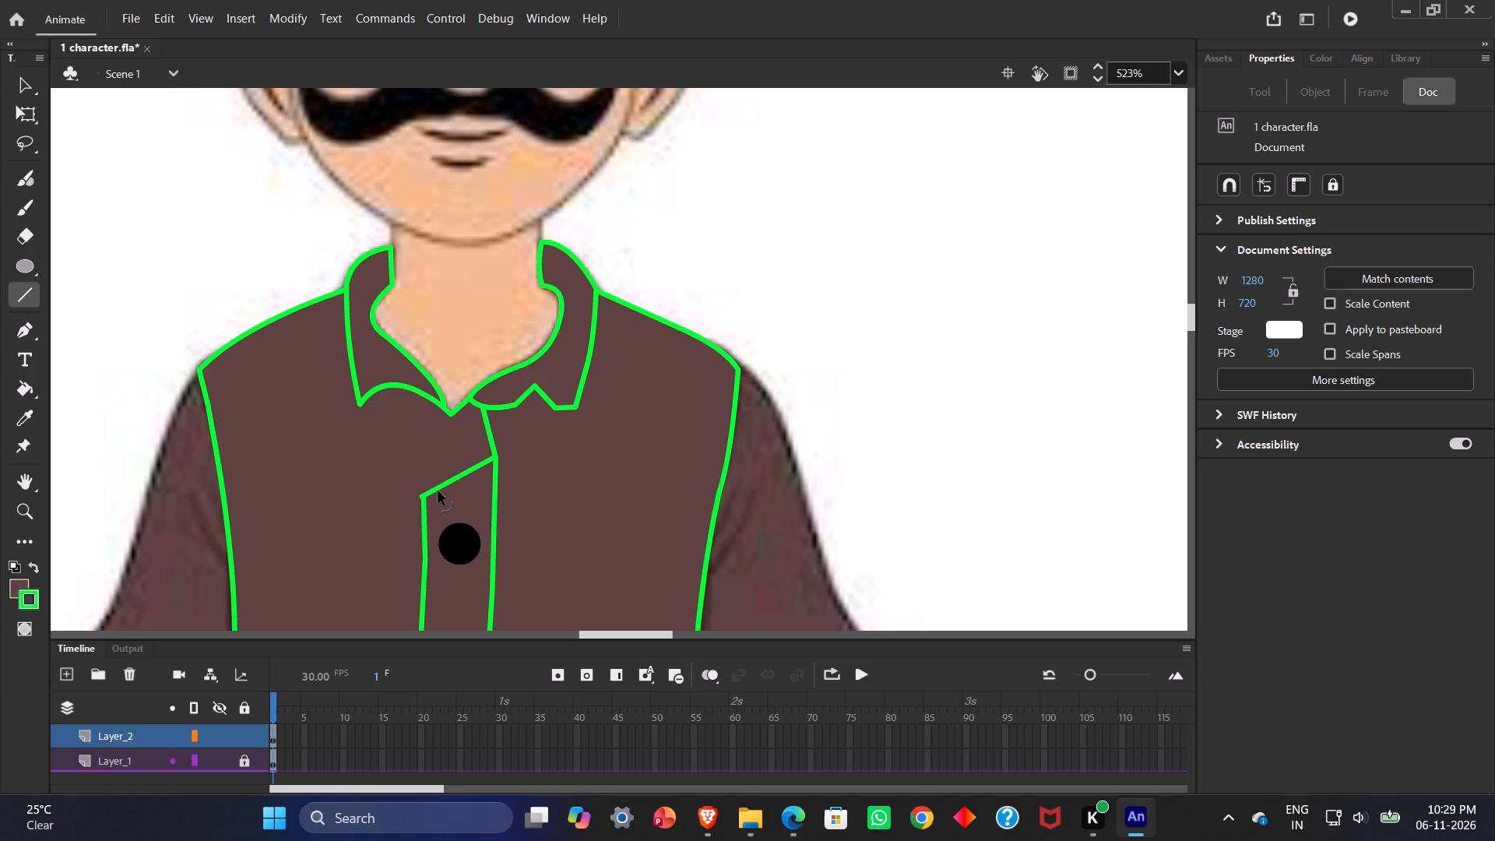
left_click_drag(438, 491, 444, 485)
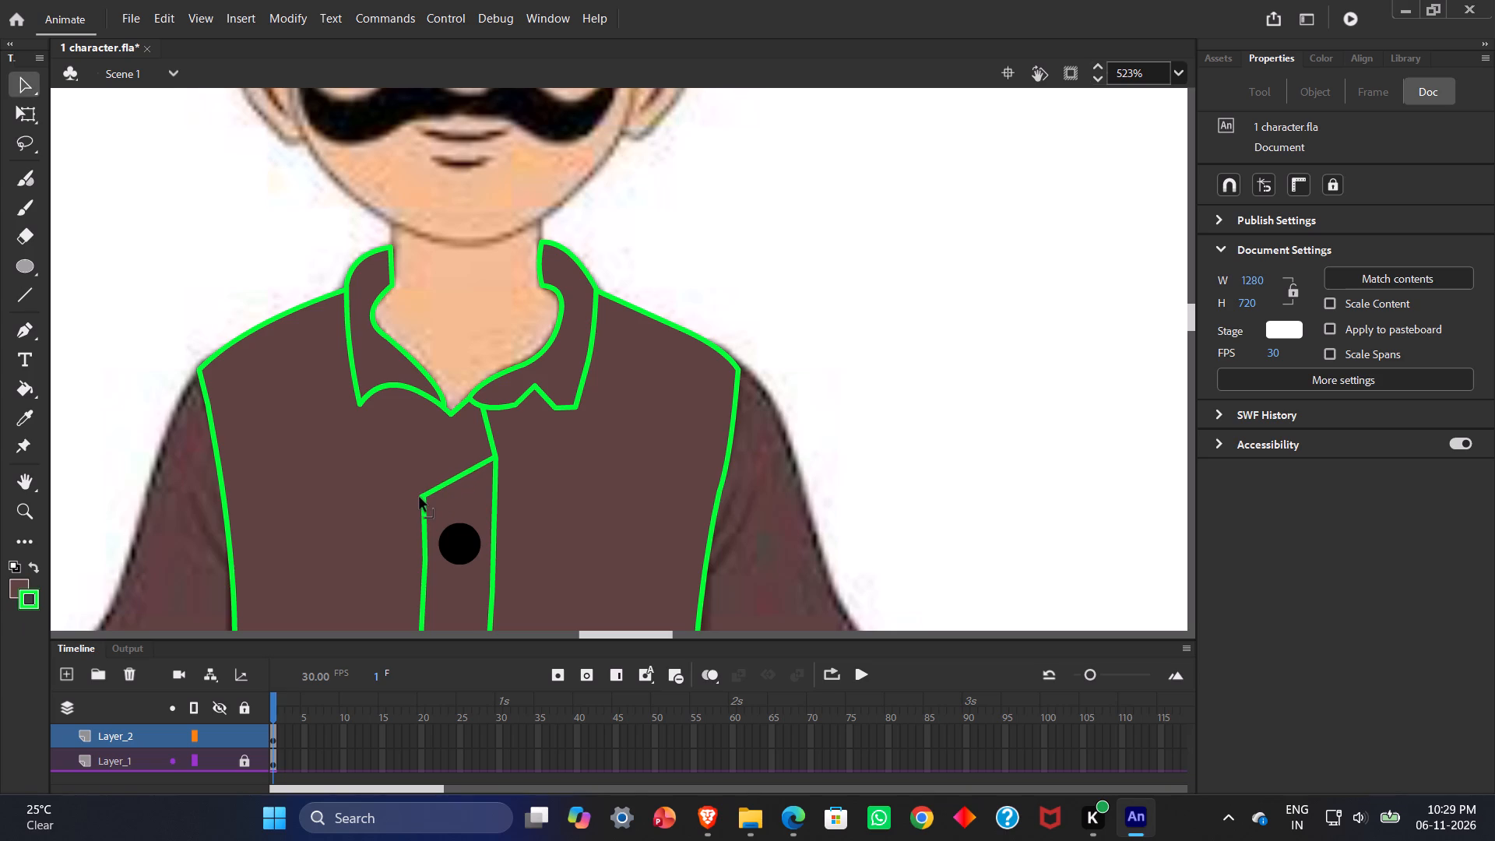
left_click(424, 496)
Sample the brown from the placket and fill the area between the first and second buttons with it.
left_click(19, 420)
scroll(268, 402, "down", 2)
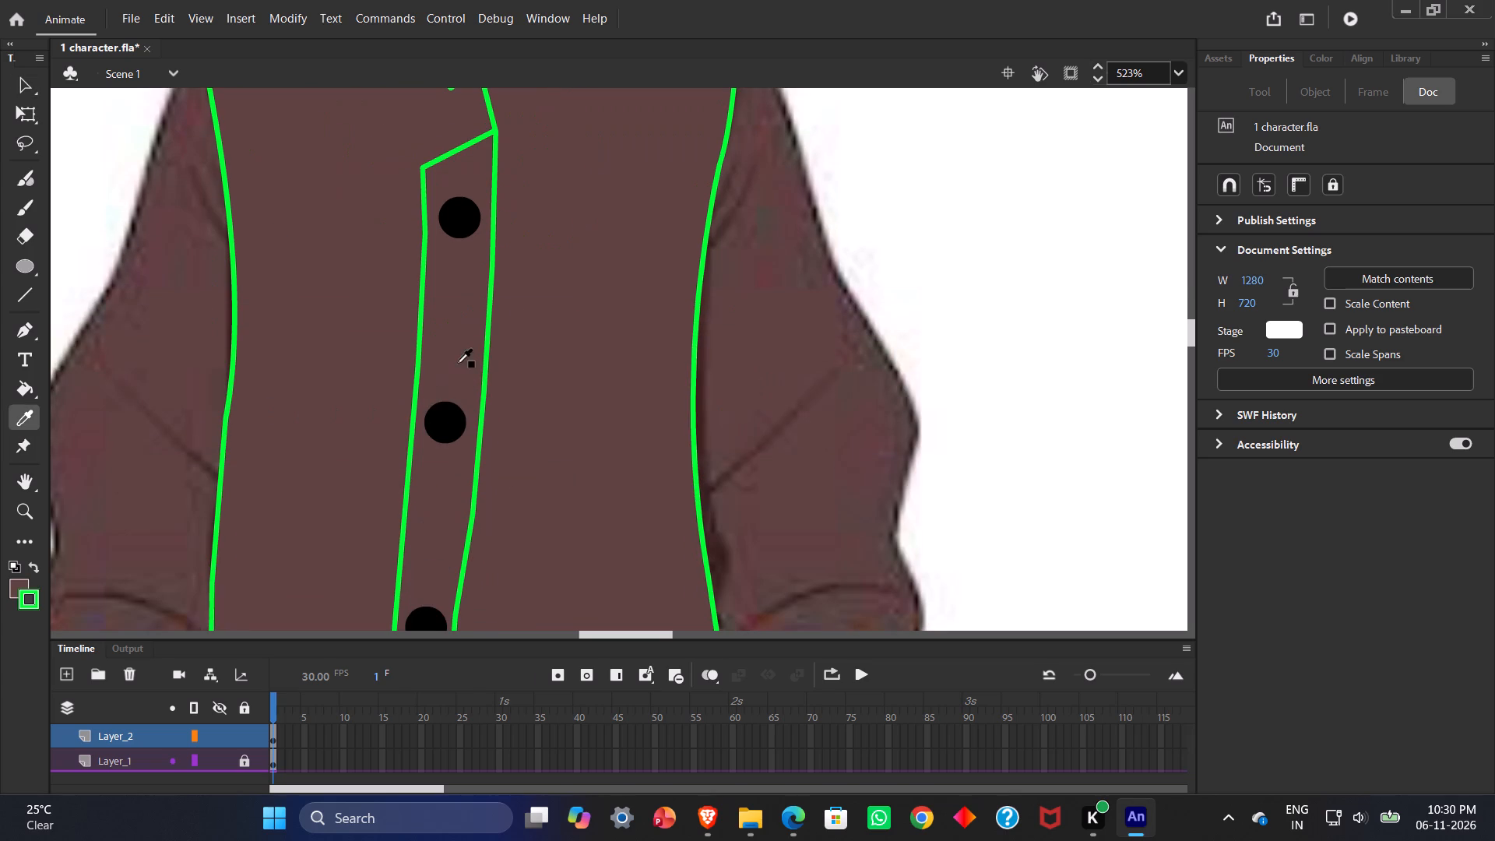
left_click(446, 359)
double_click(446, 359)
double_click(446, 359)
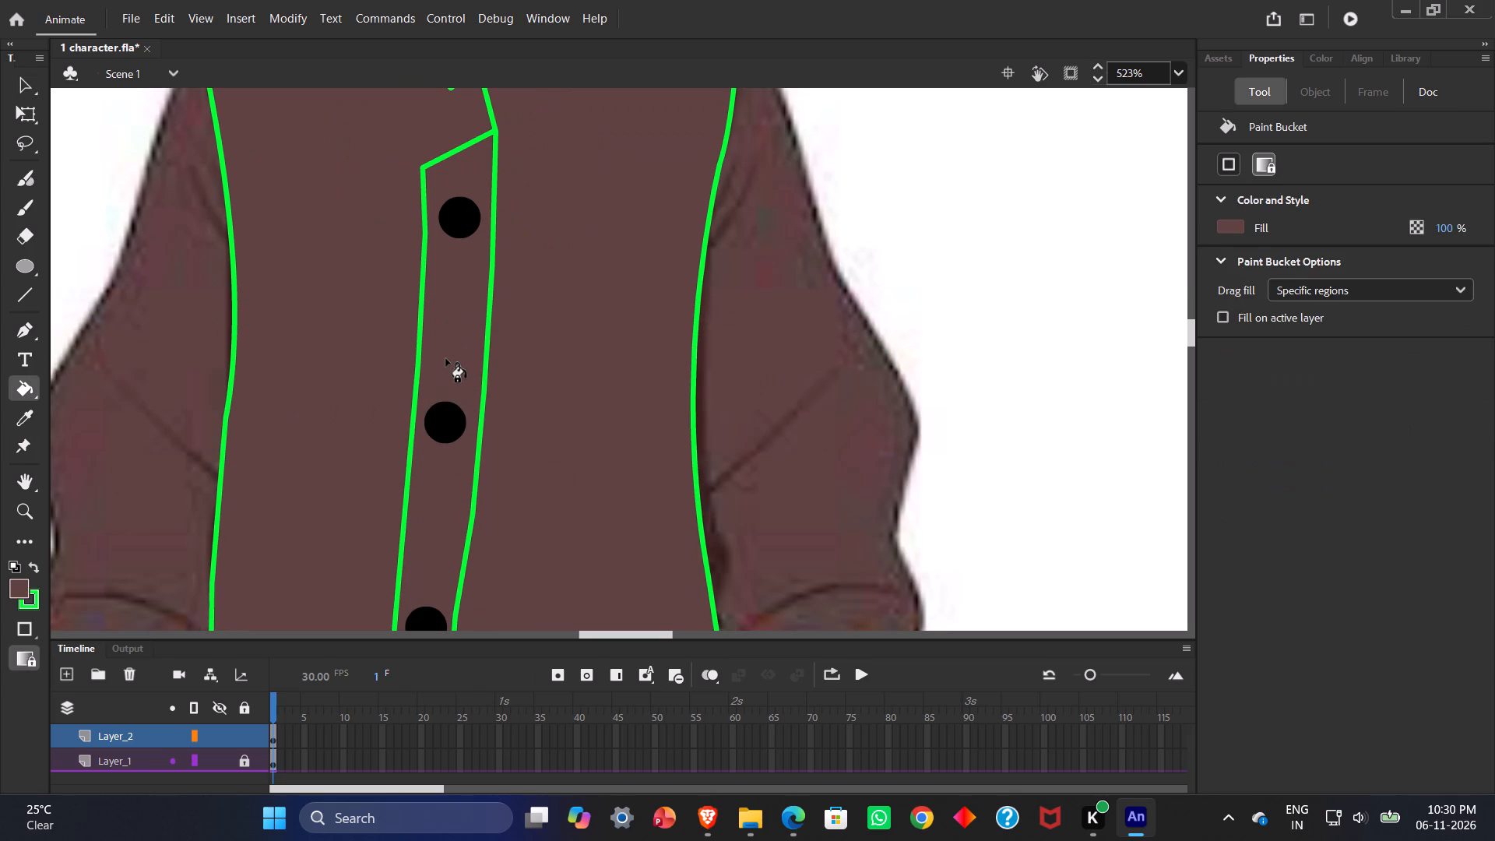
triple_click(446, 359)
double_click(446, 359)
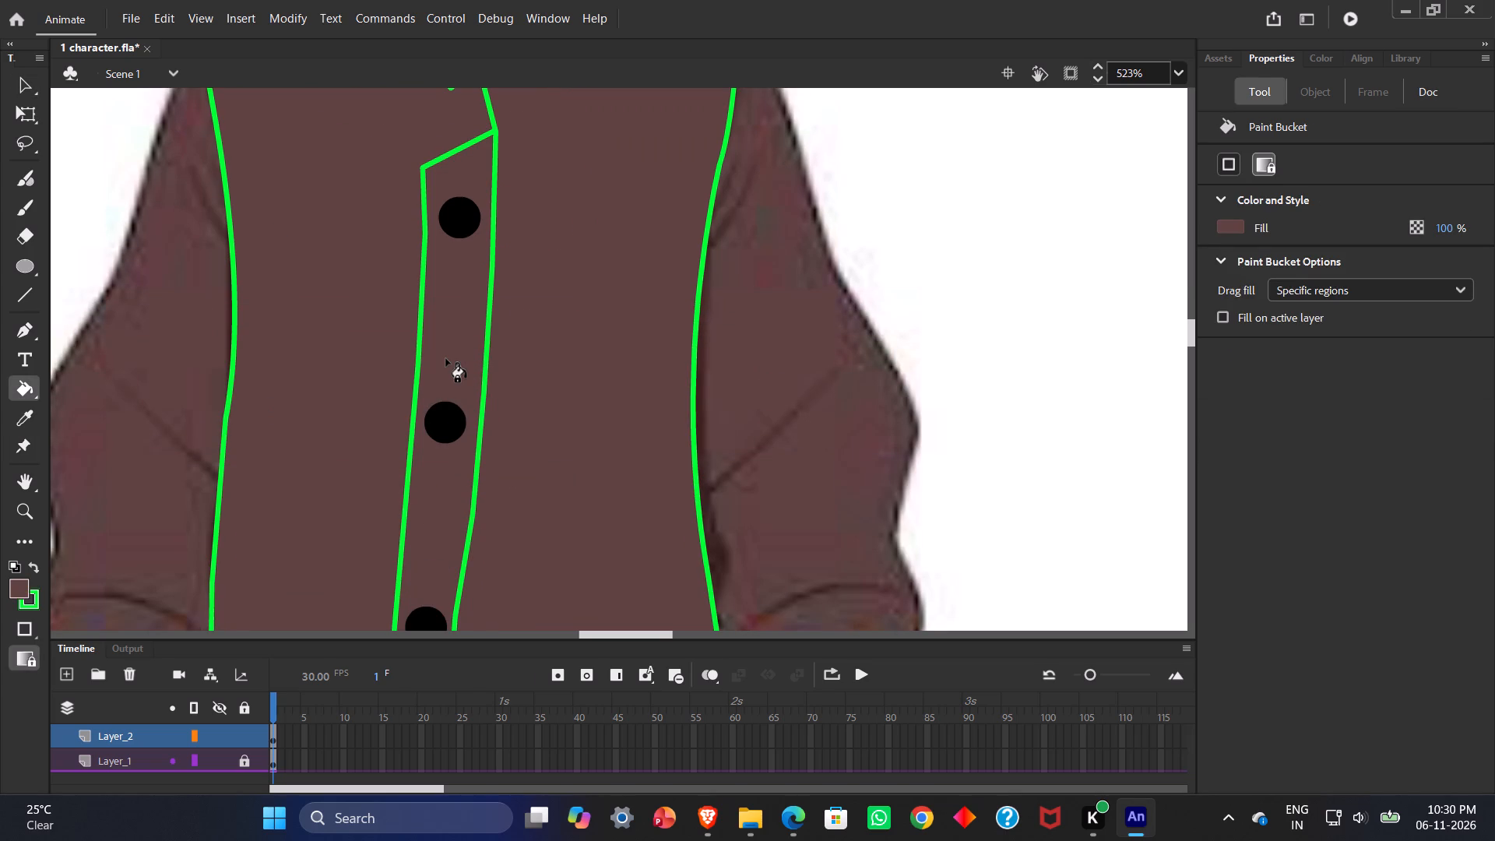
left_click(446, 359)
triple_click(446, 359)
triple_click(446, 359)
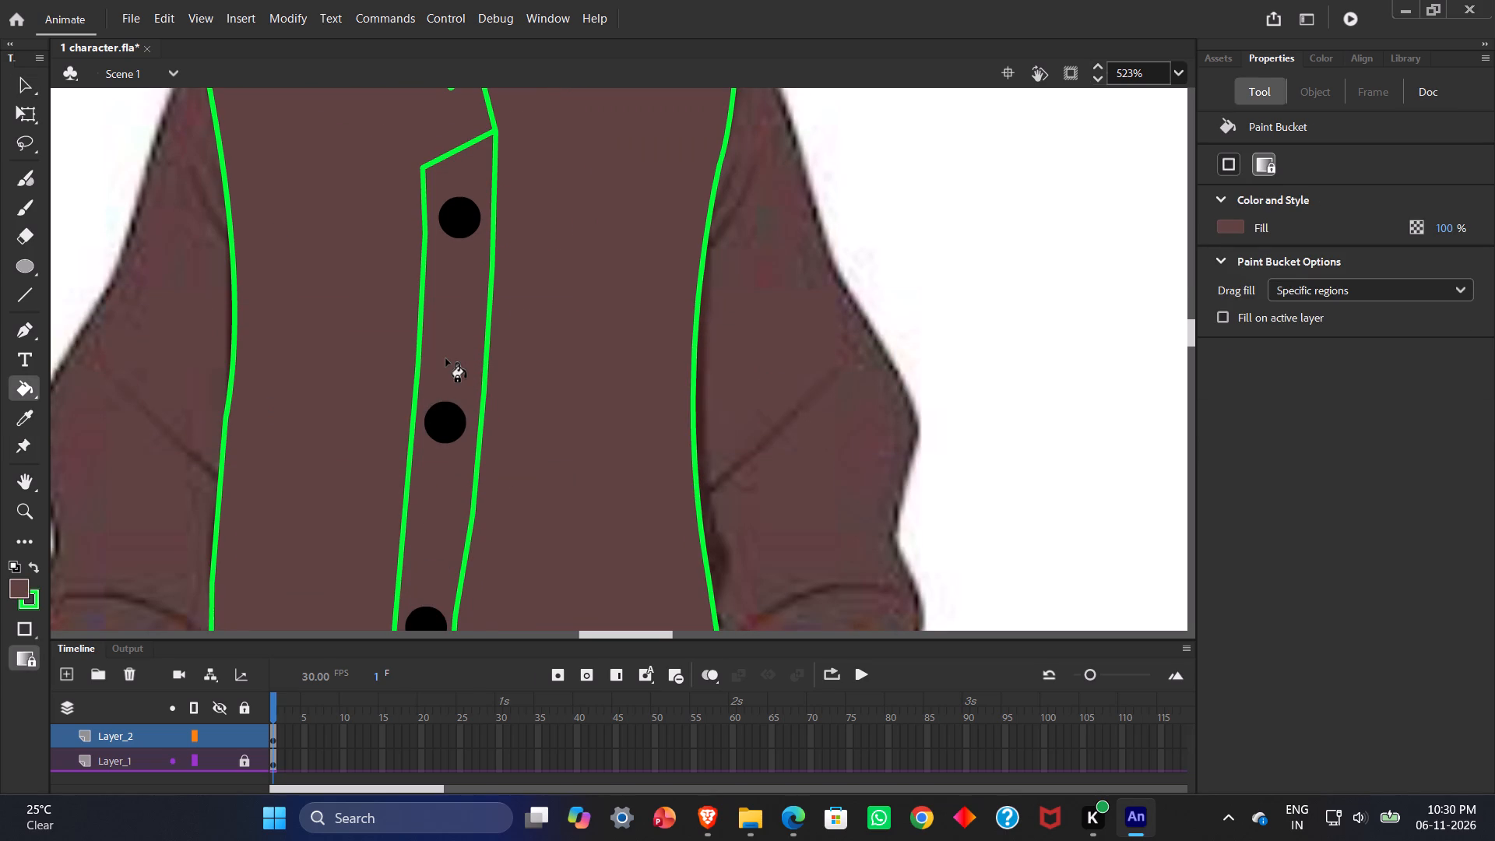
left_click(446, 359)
Undo the placket fills, line edits and button placements, back to an empty placket with one loose black circle beside the shirt.
scroll(281, 420, "up", 1)
scroll(281, 420, "down", 9)
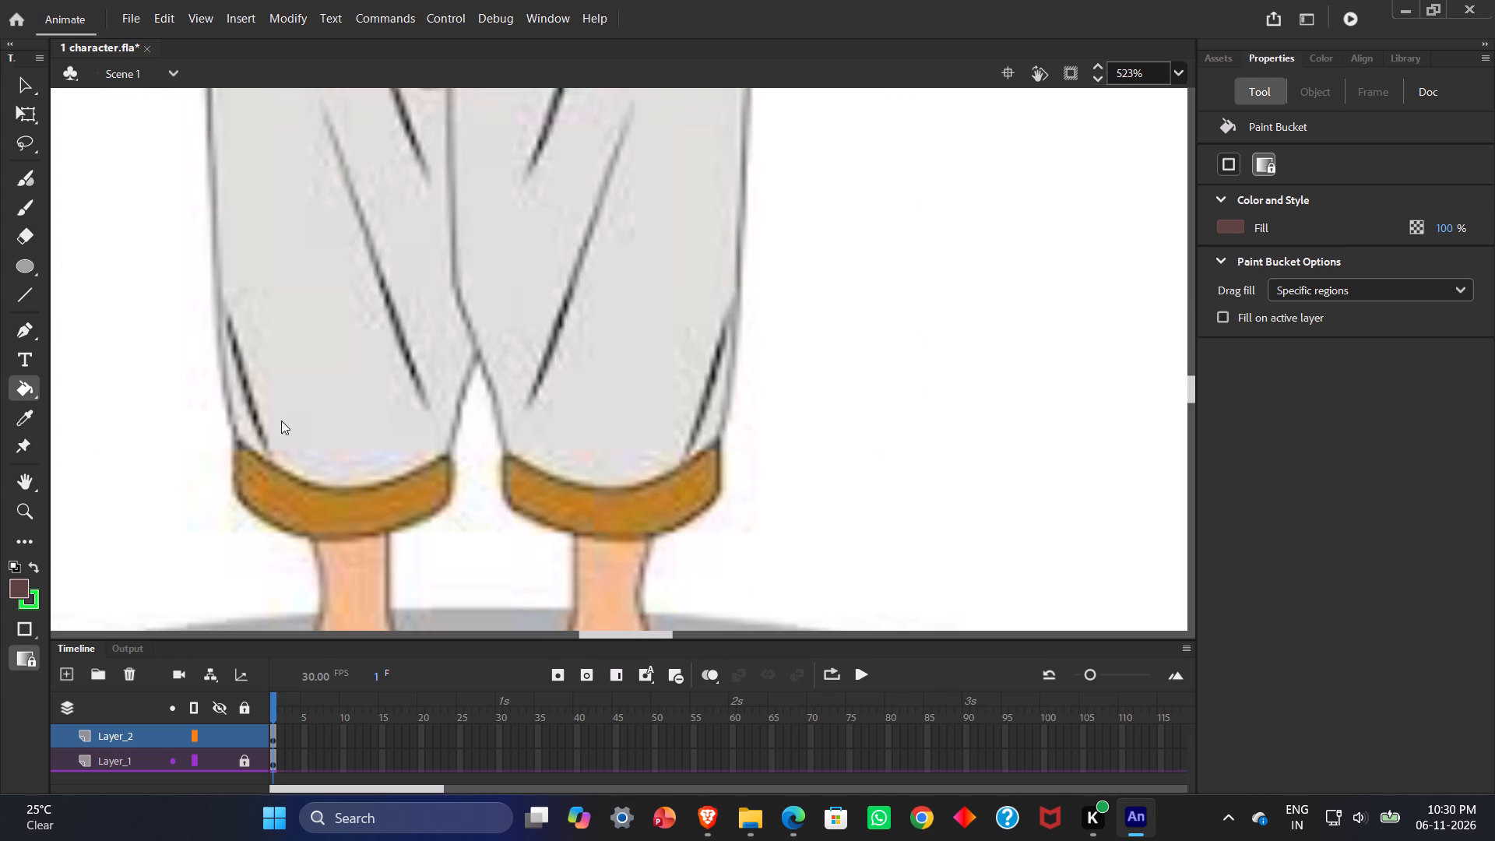
scroll(283, 422, "up", 6)
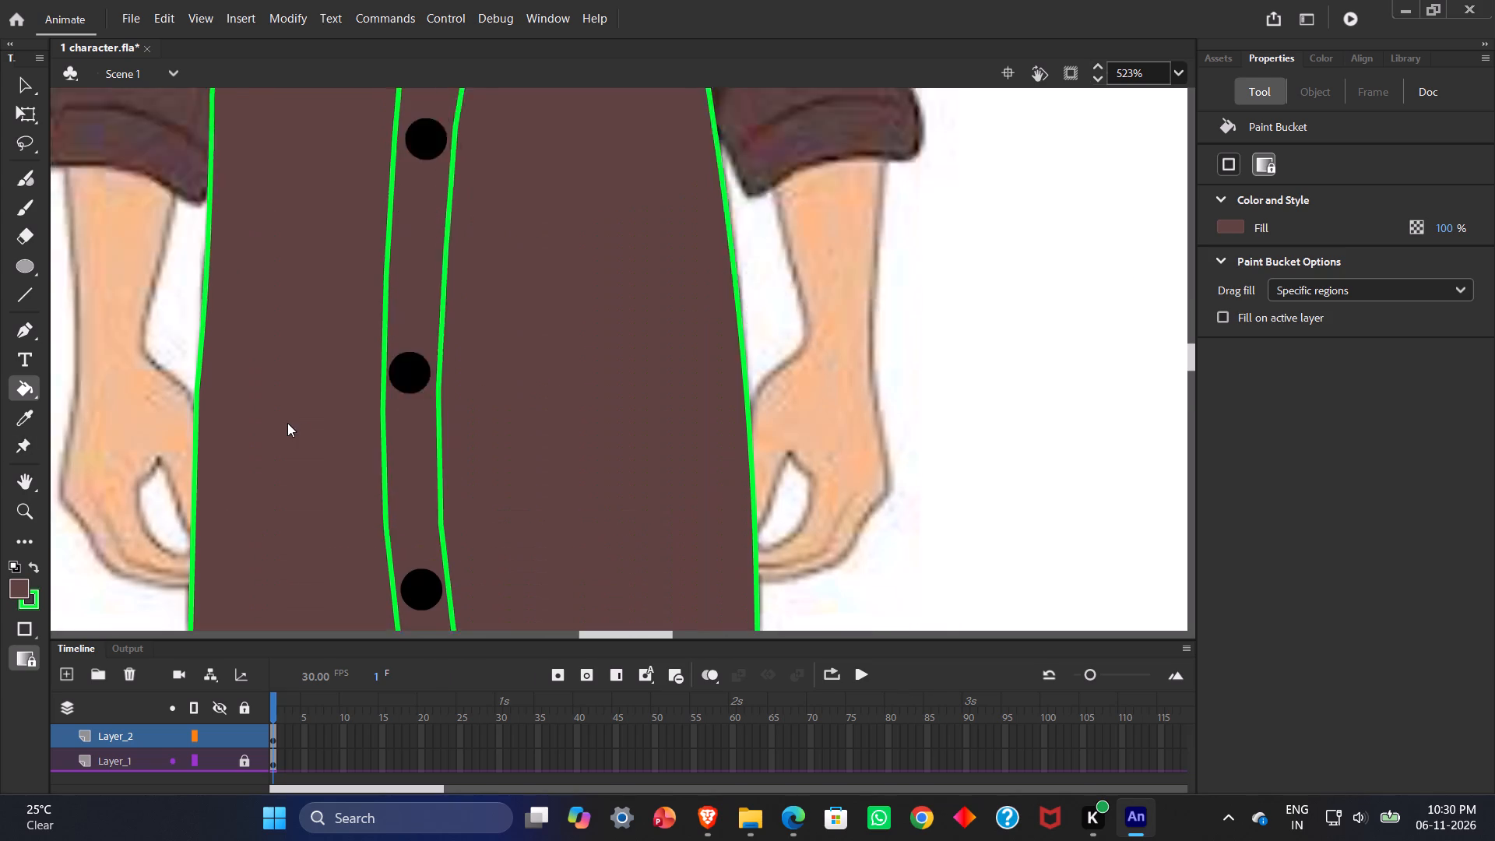
scroll(287, 423, "up", 4)
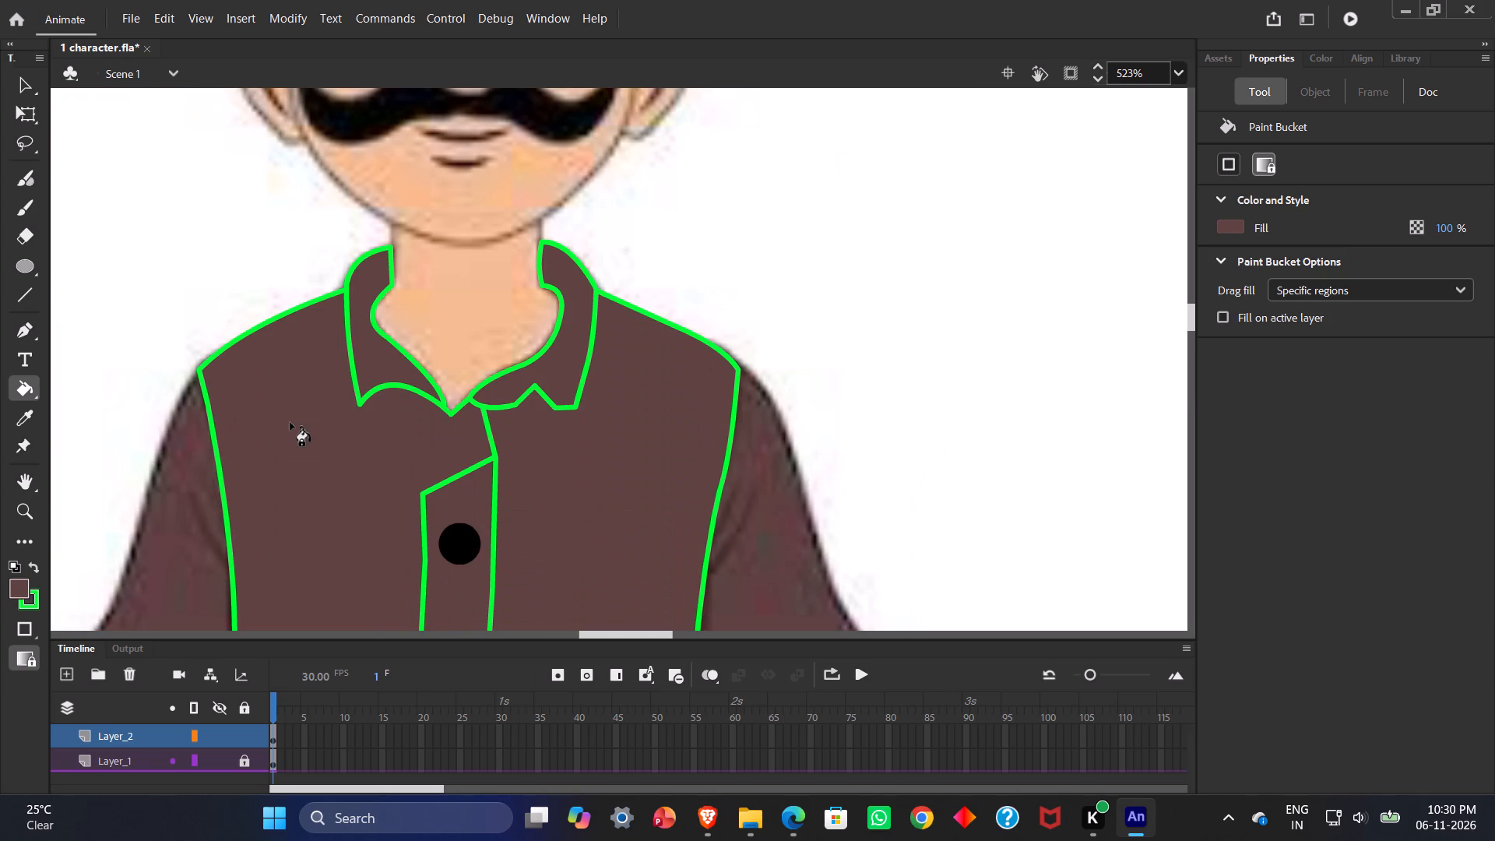
key("ctrl+z")
key("ctrl+z")
key("ctrl+z")
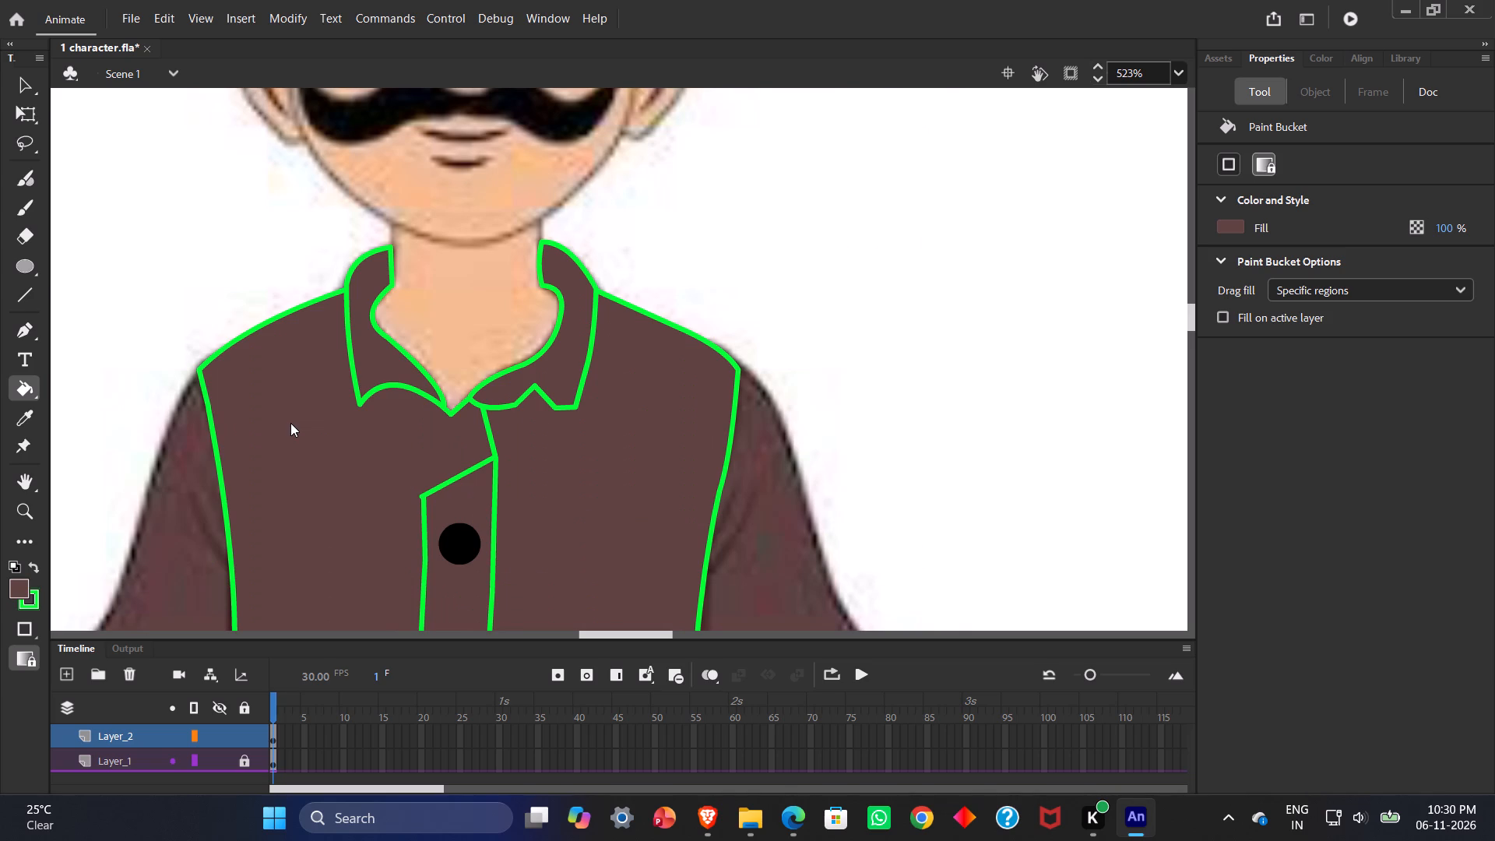
key("ctrl+z")
key("ctrl+z")
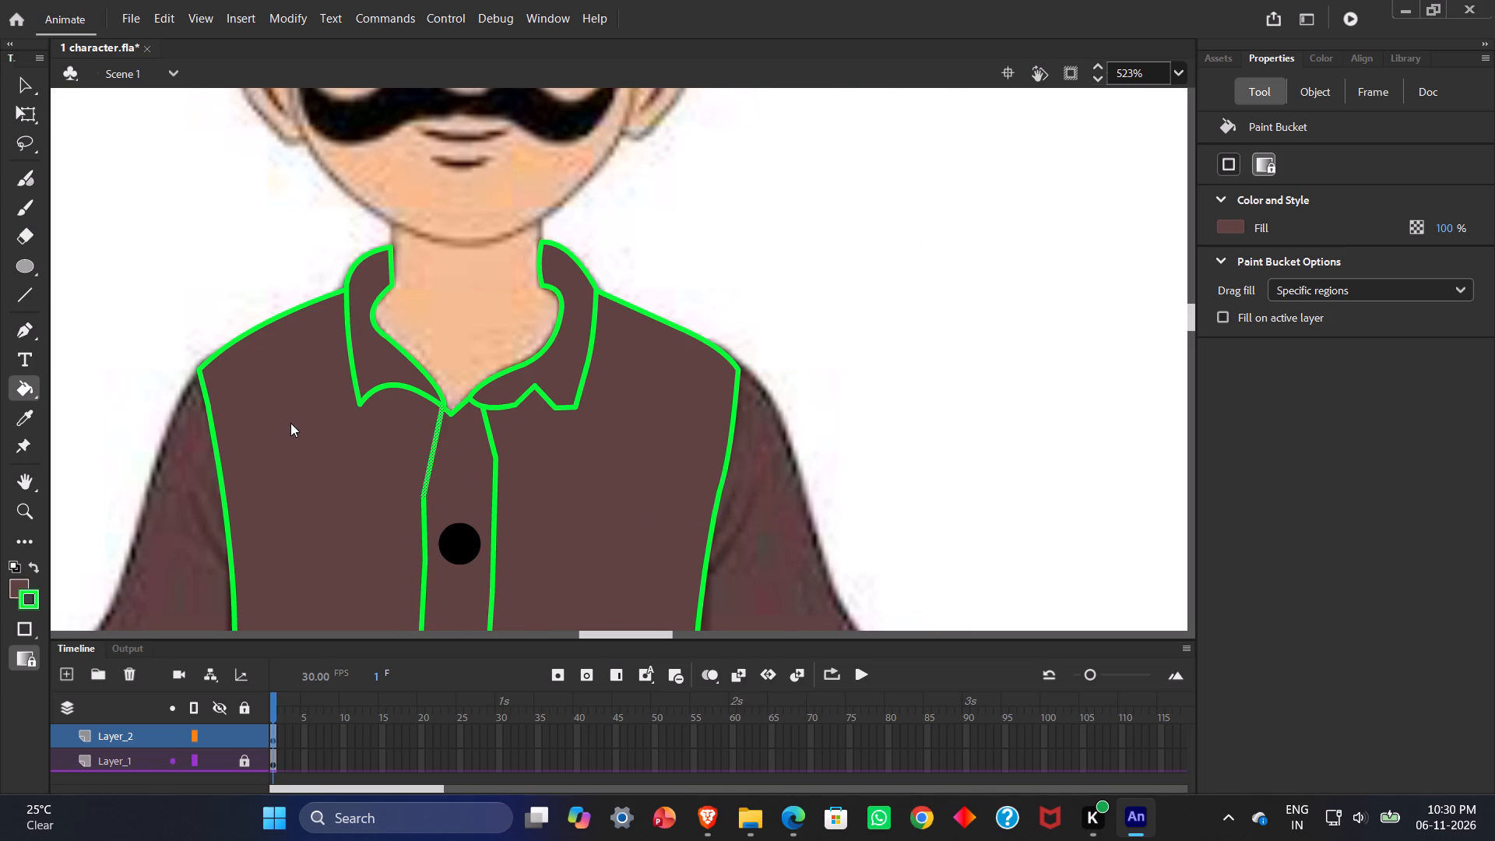
key("ctrl+z")
key("ctrl+z")
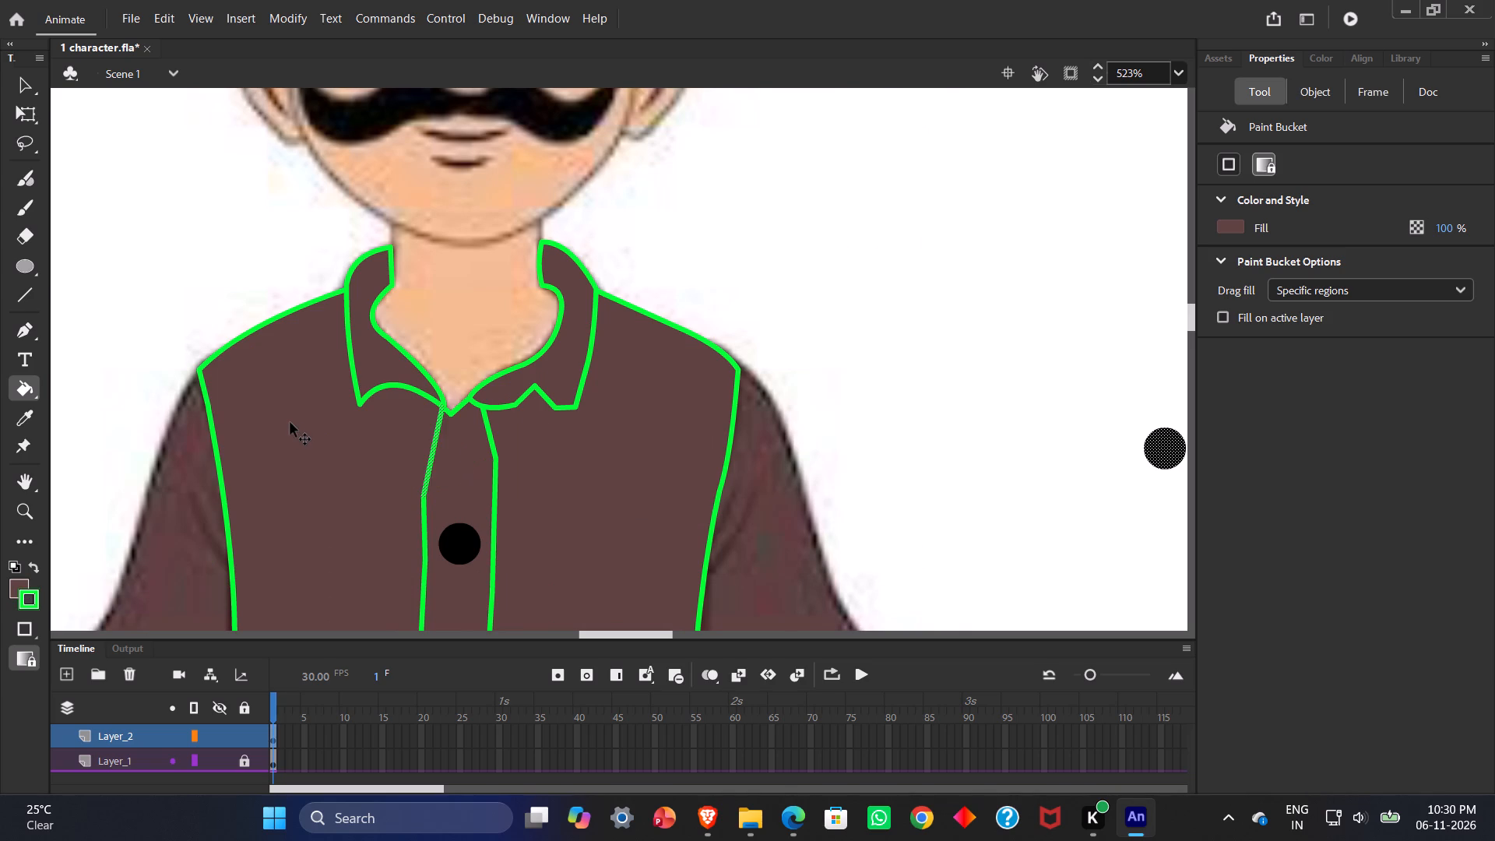
key("ctrl+z")
key("ctrl+z")
key("ctrl+z")
key("ctrl+z")
key("ctrl+z")
key("ctrl+z")
key("ctrl+z")
key("ctrl+z")
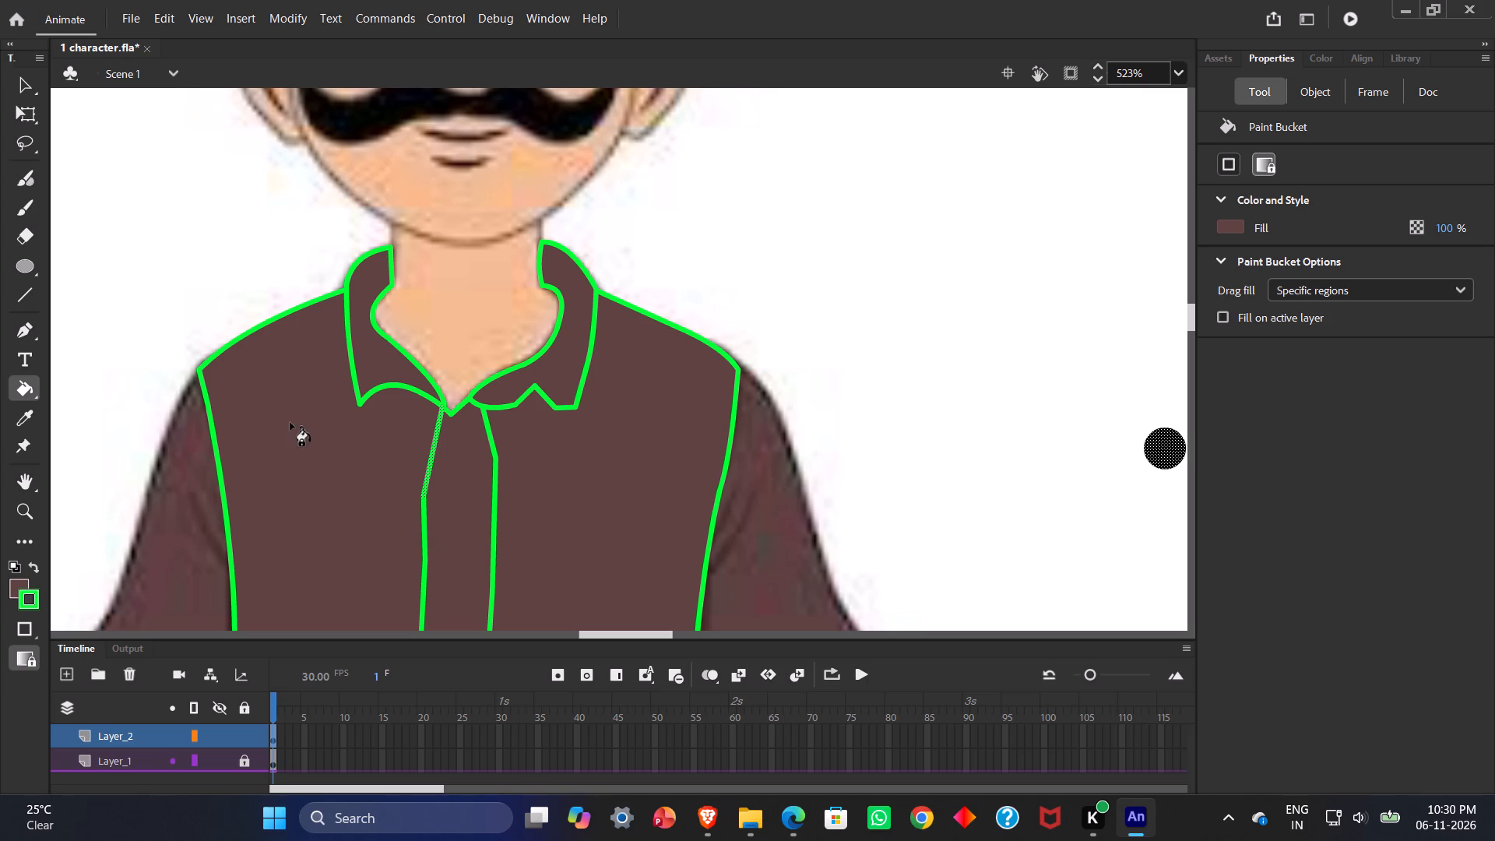
Fill the button-free placket below the collar with the shirt's brown.
scroll(361, 258, "down", 3, "ctrl")
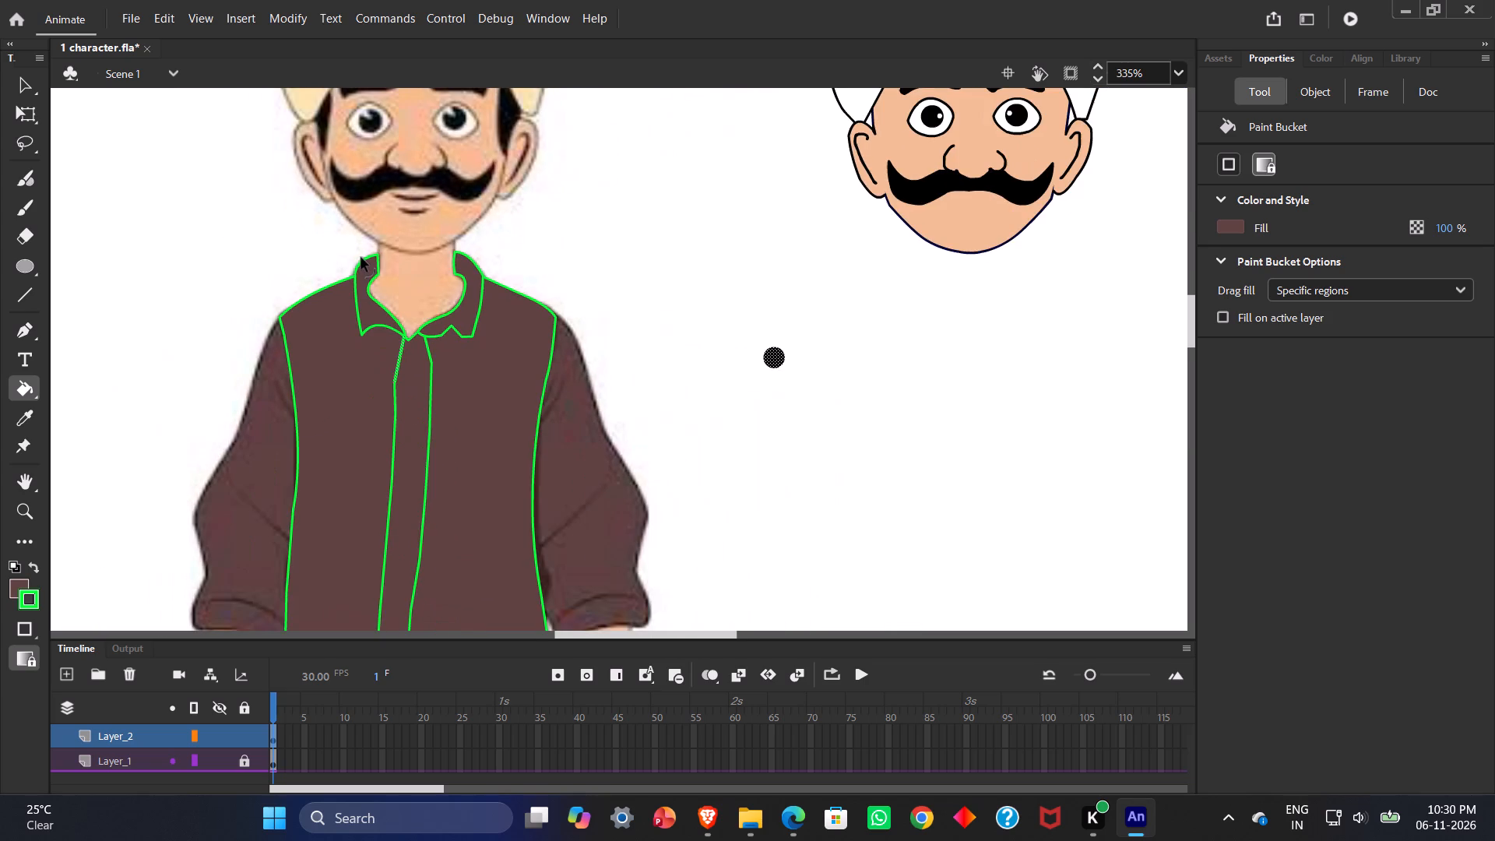
scroll(267, 372, "down", 1, "ctrl")
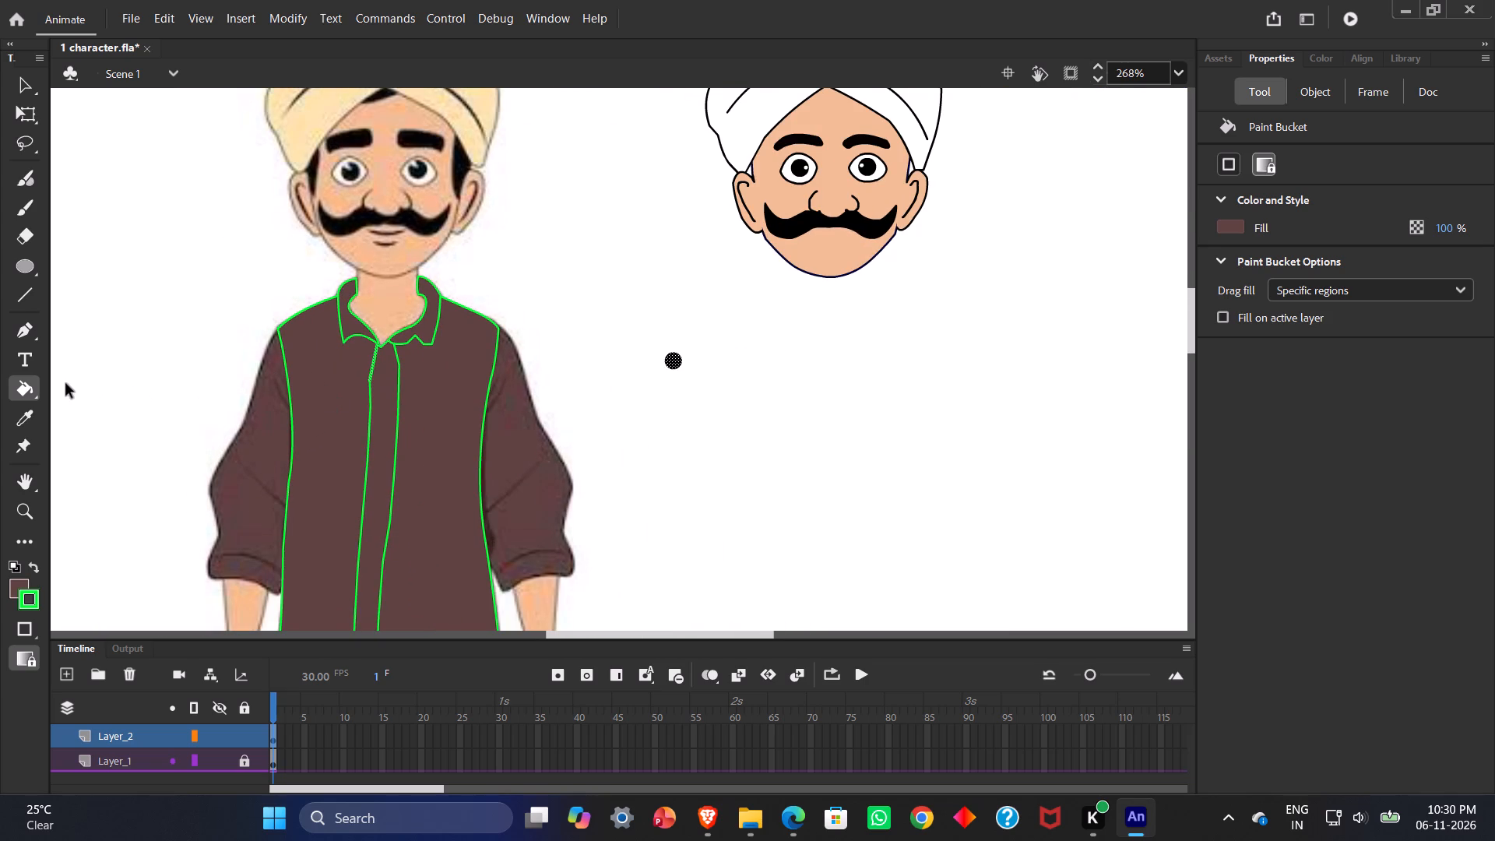
scroll(124, 384, "up", 3, "ctrl")
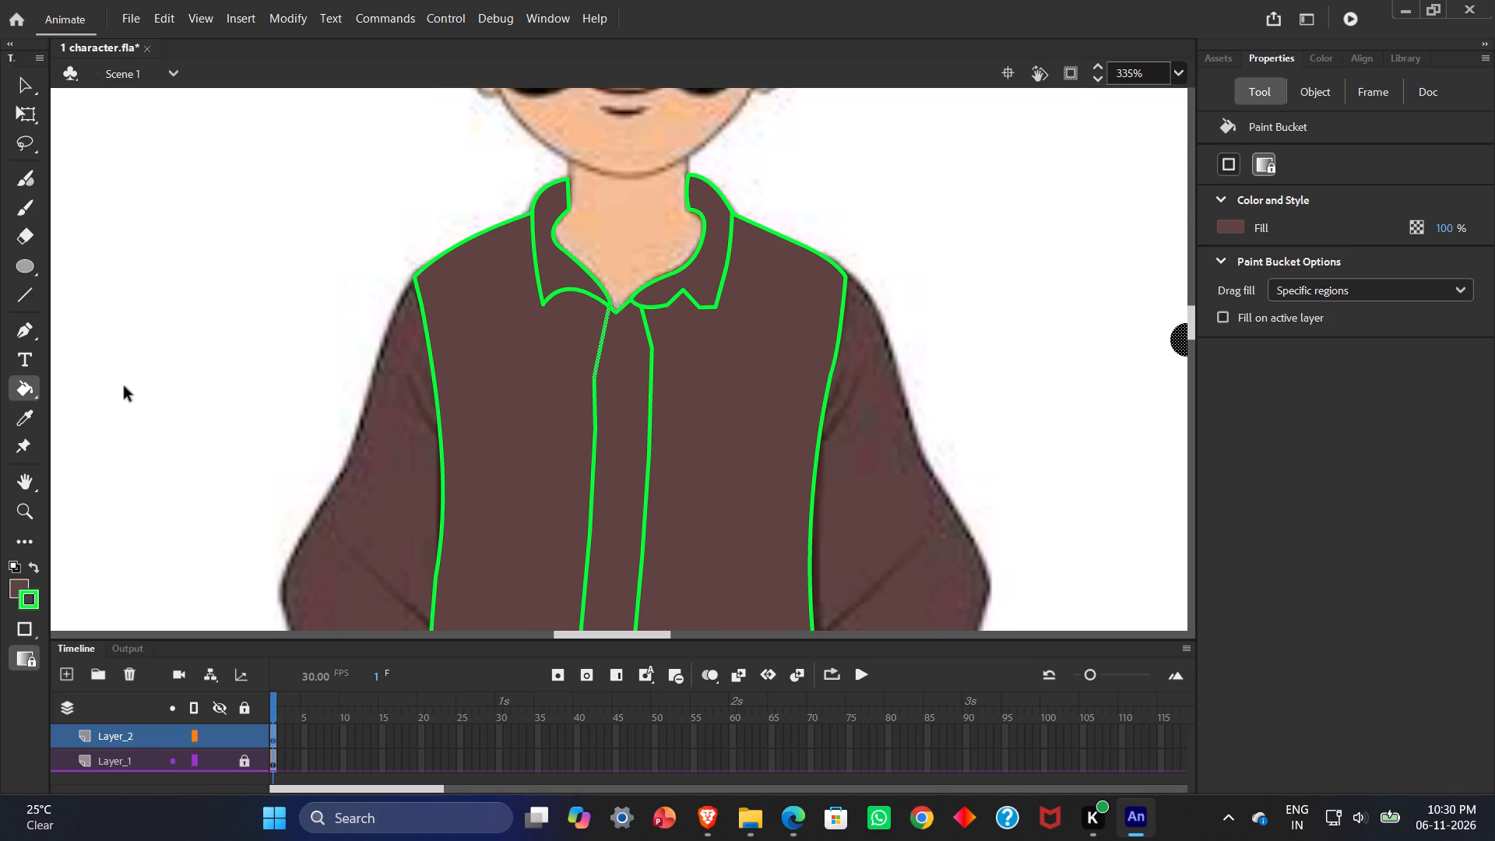
scroll(125, 387, "down", 1, "ctrl")
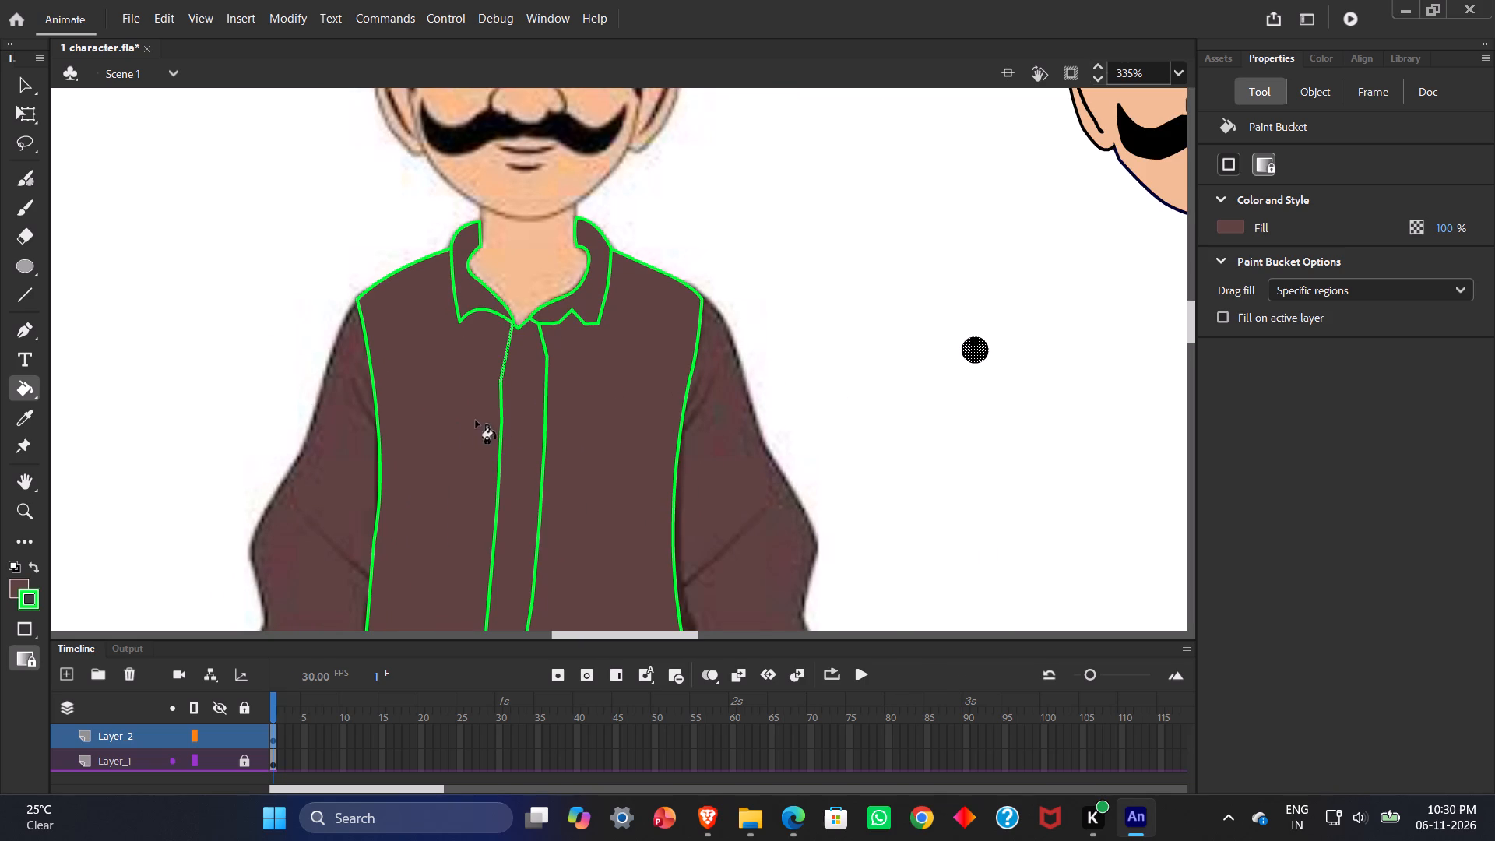
double_click(515, 430)
double_click(515, 430)
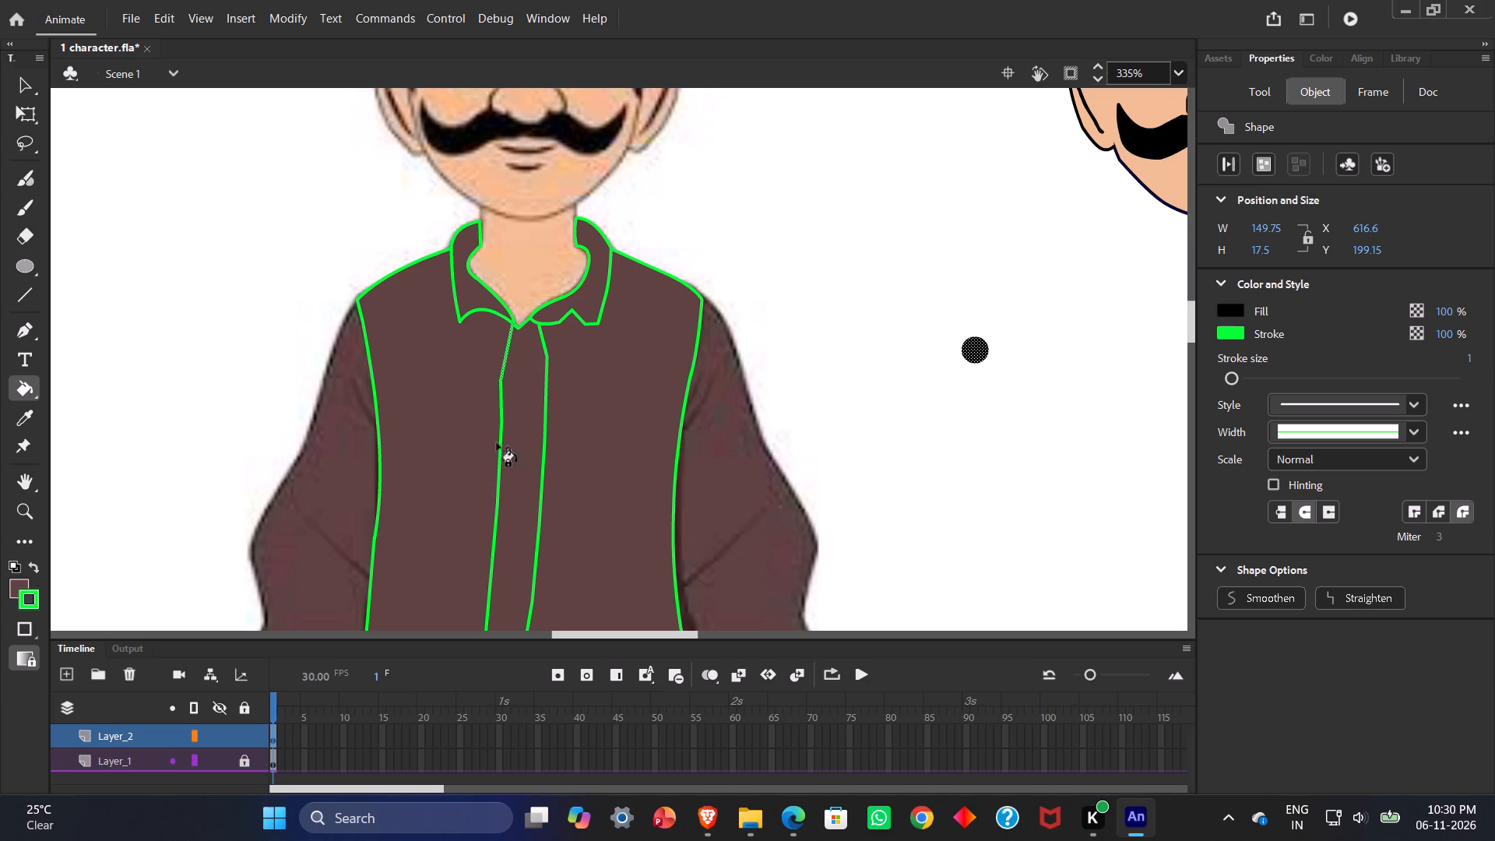
left_click(508, 376)
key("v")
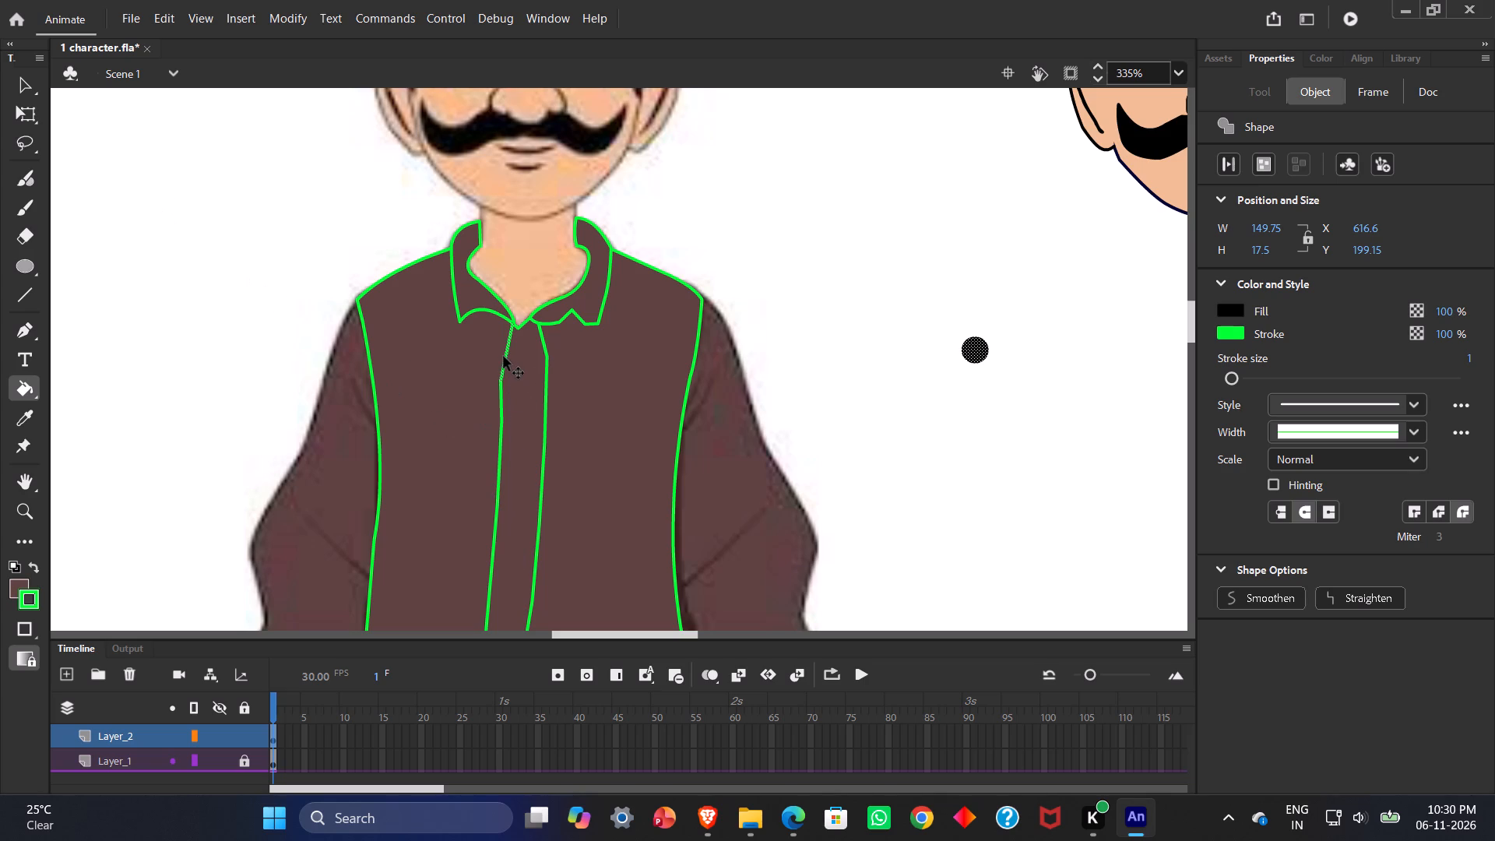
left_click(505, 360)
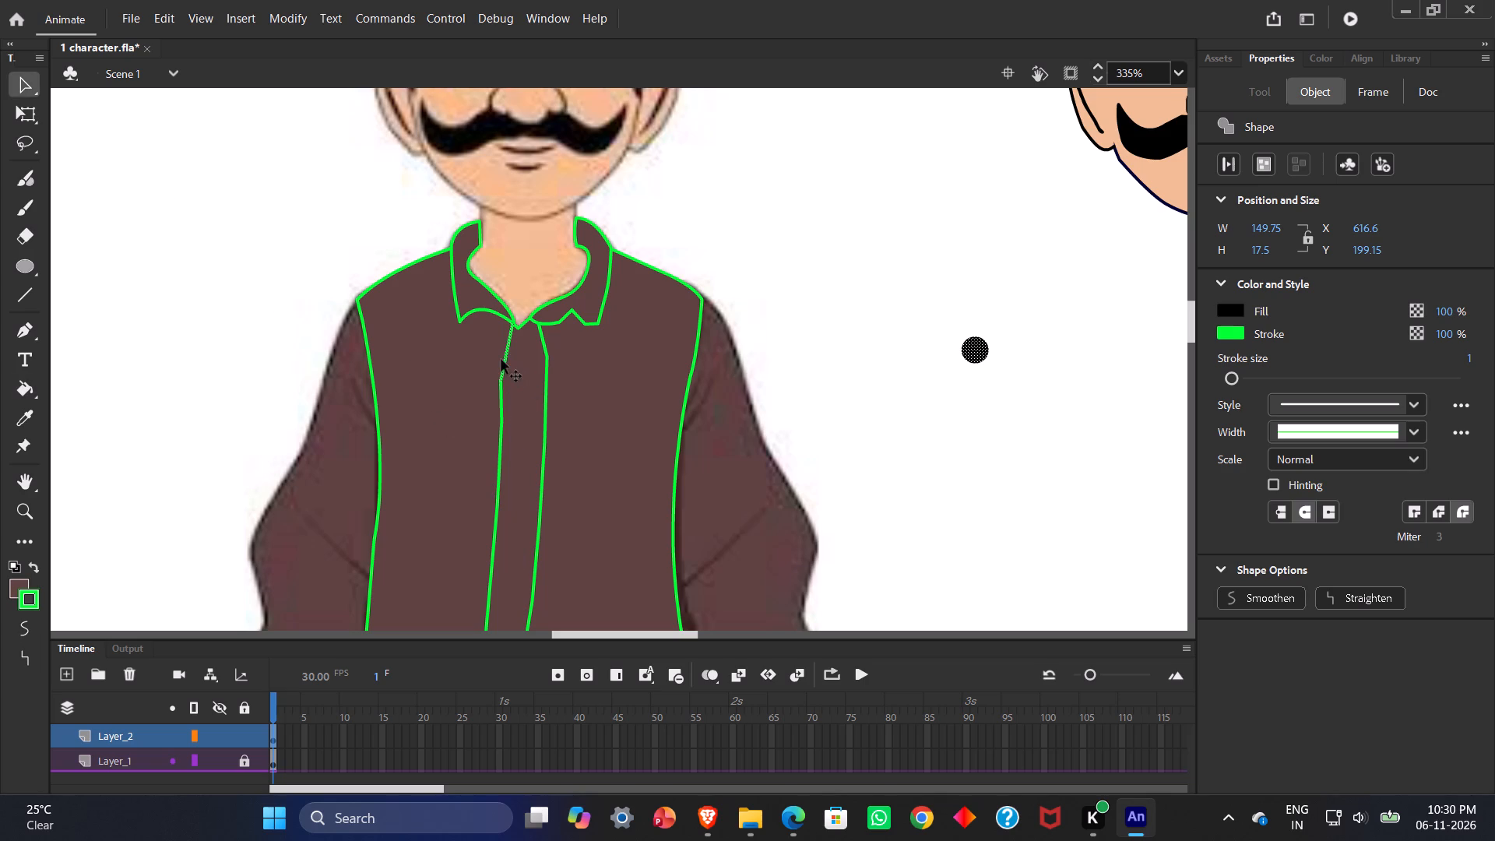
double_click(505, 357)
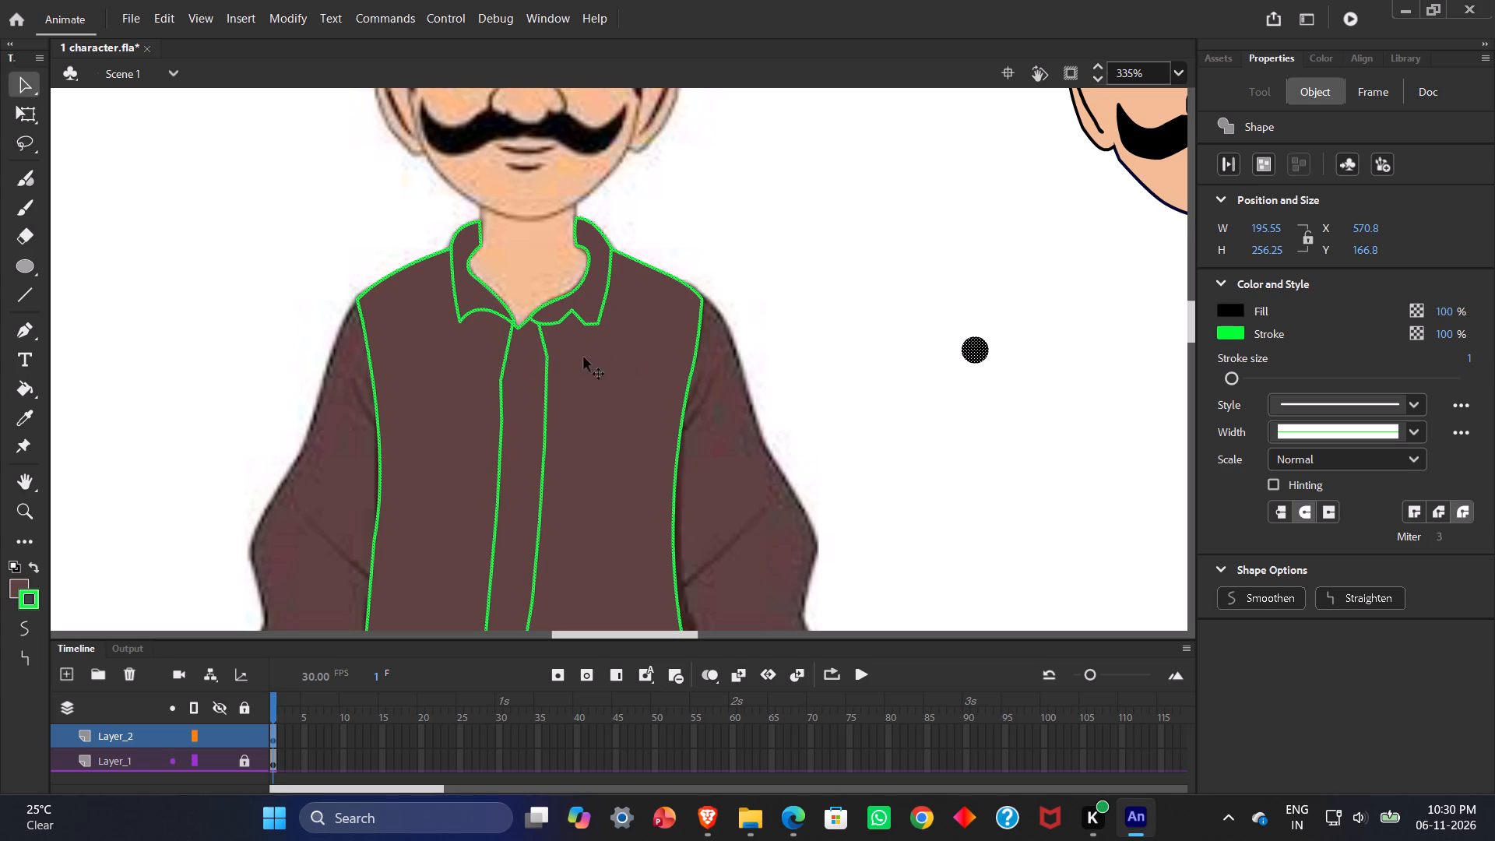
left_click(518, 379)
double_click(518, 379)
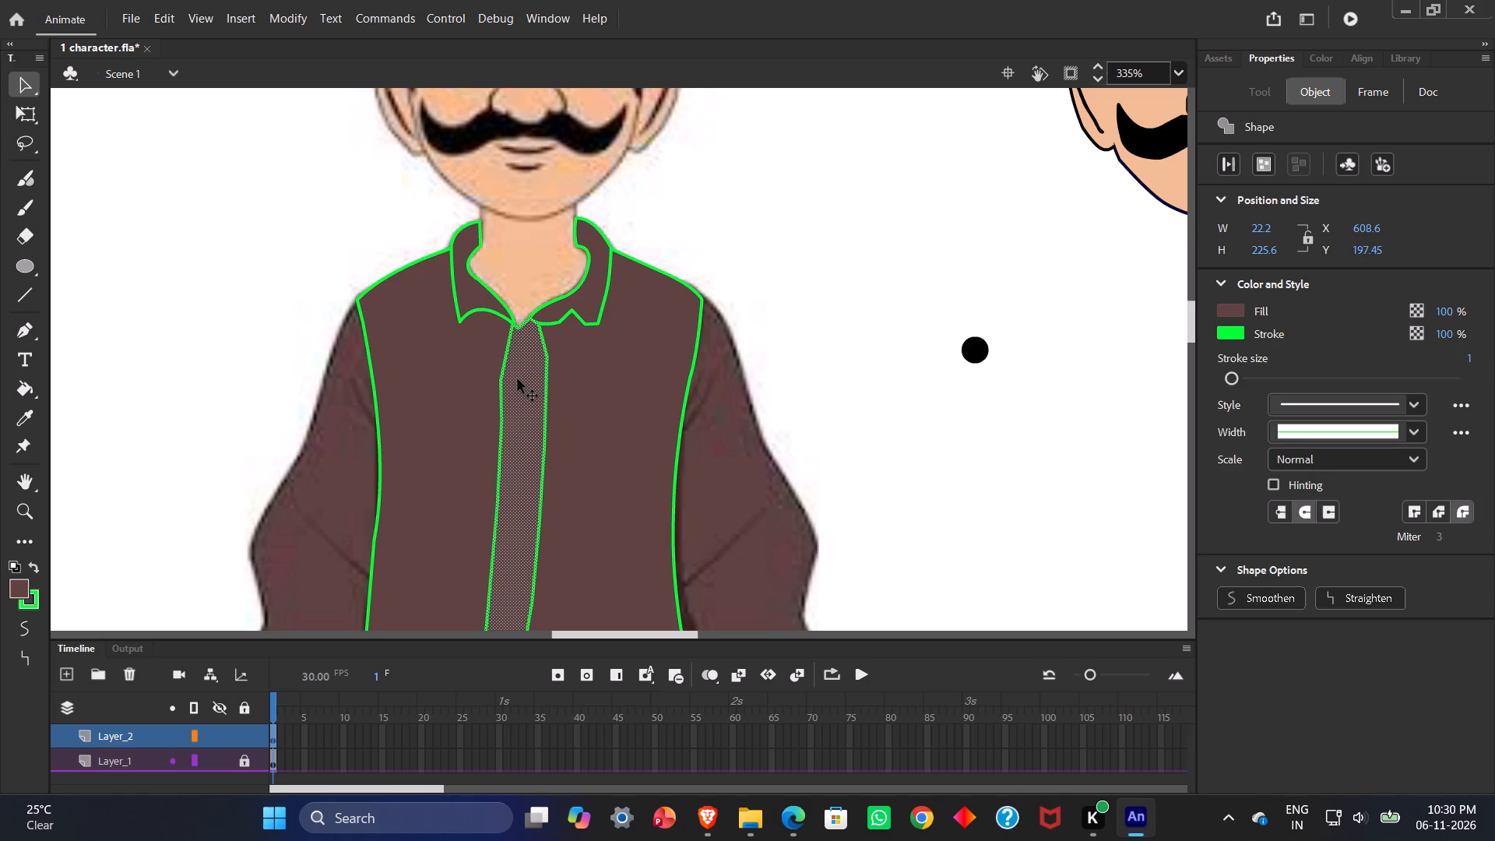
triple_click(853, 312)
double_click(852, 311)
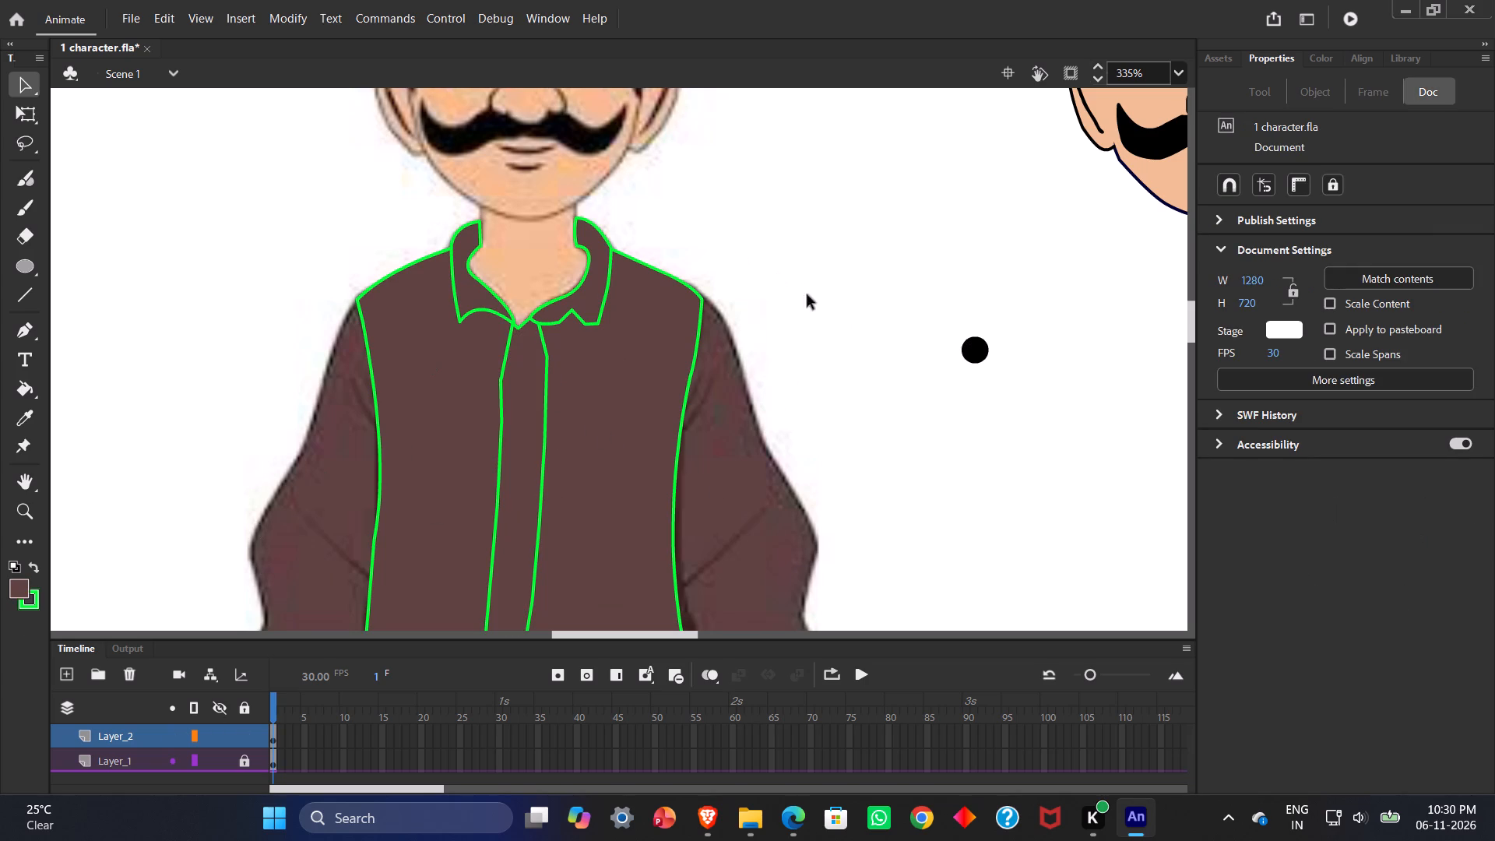
Place a copy of the loose black circle on the upper placket as the first button, at about X 620, Y 226.
left_click_drag(904, 318, 1094, 436)
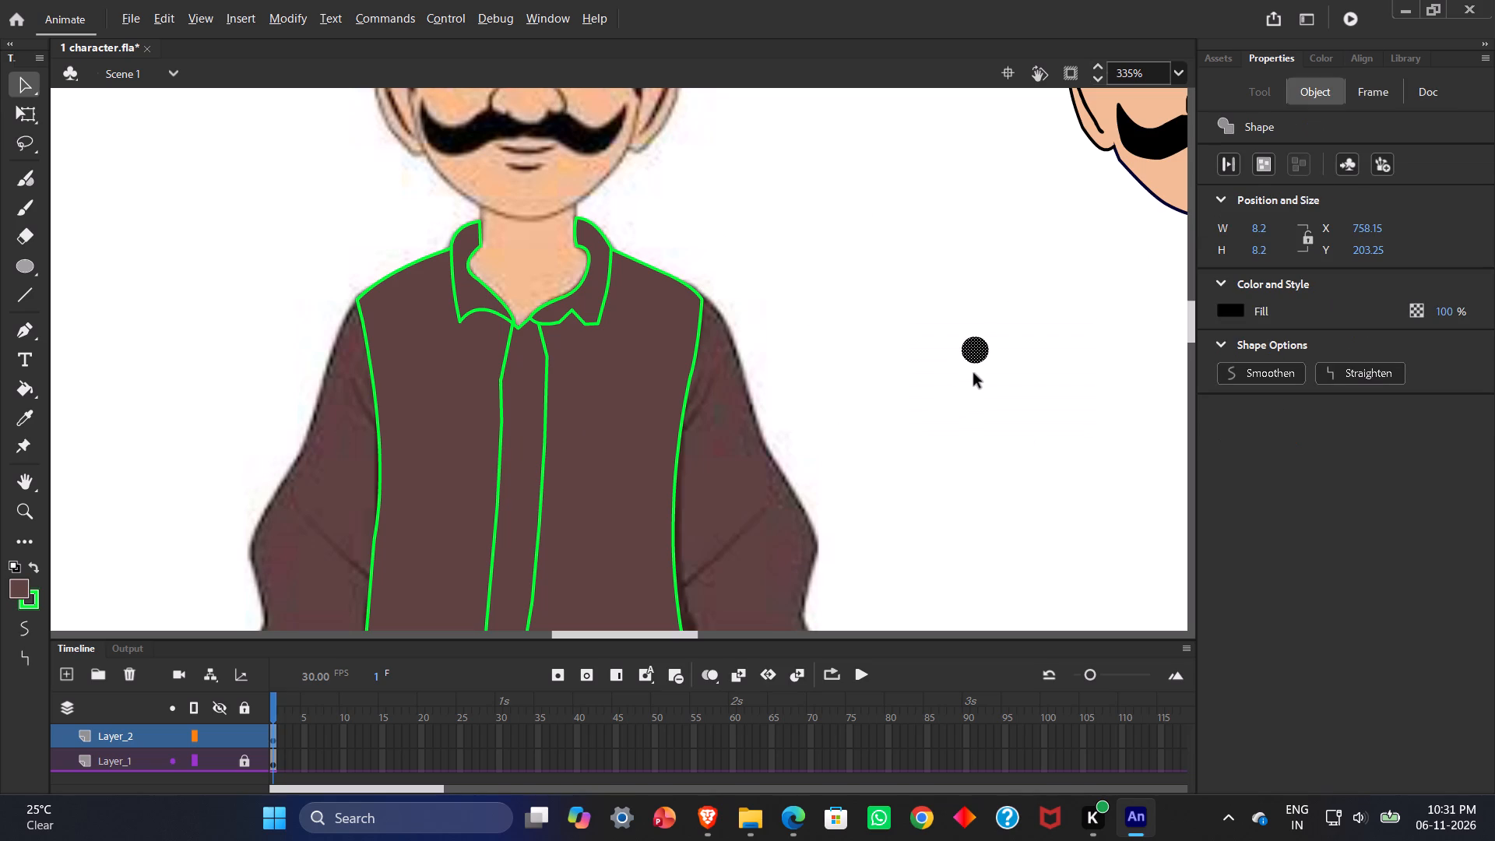
left_click_drag(976, 355, 609, 478, "alt")
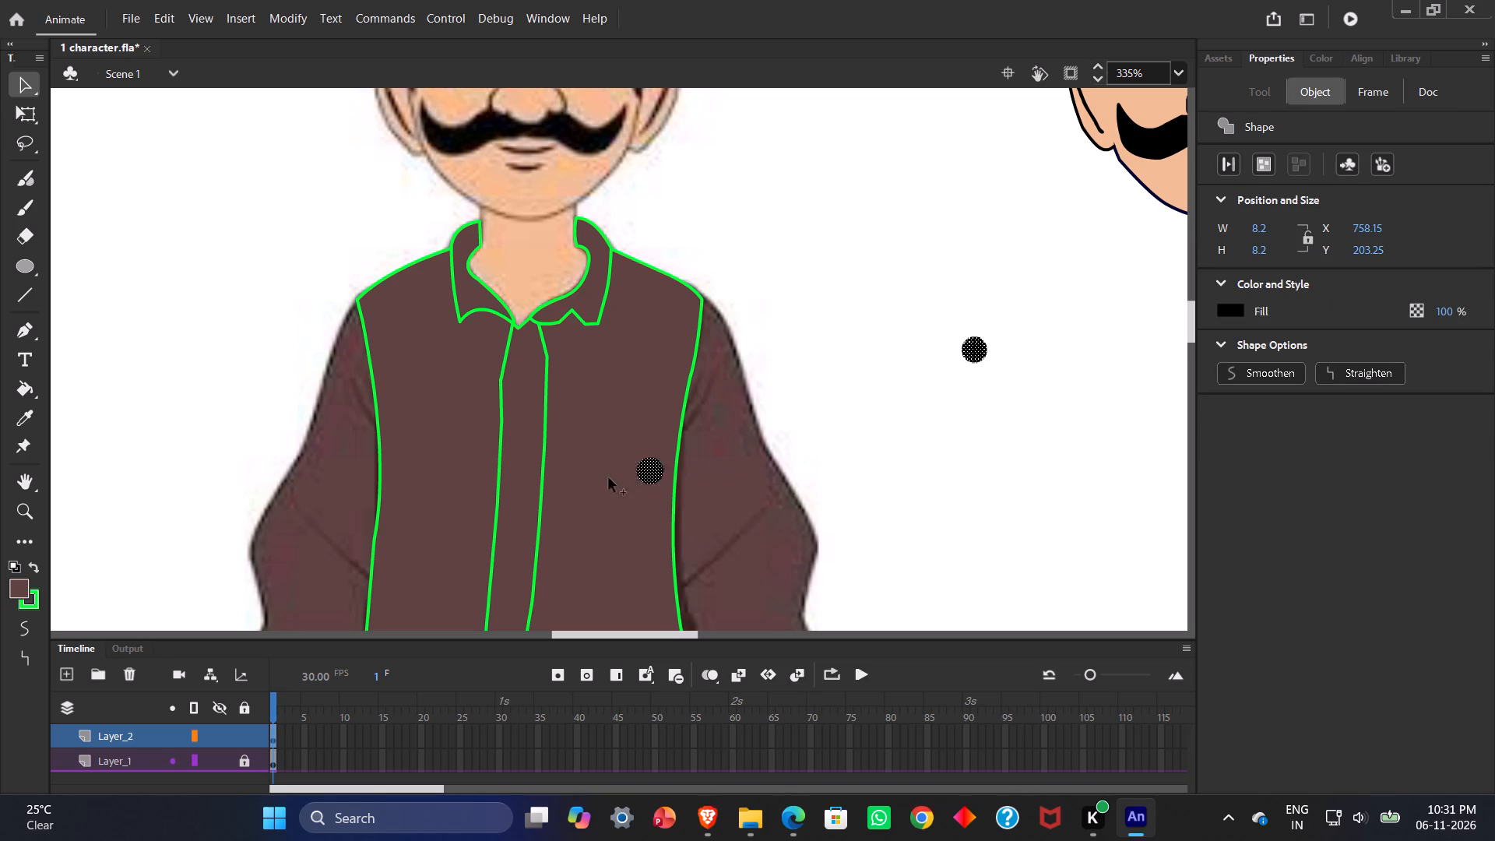
left_click_drag(609, 478, 523, 445, "alt")
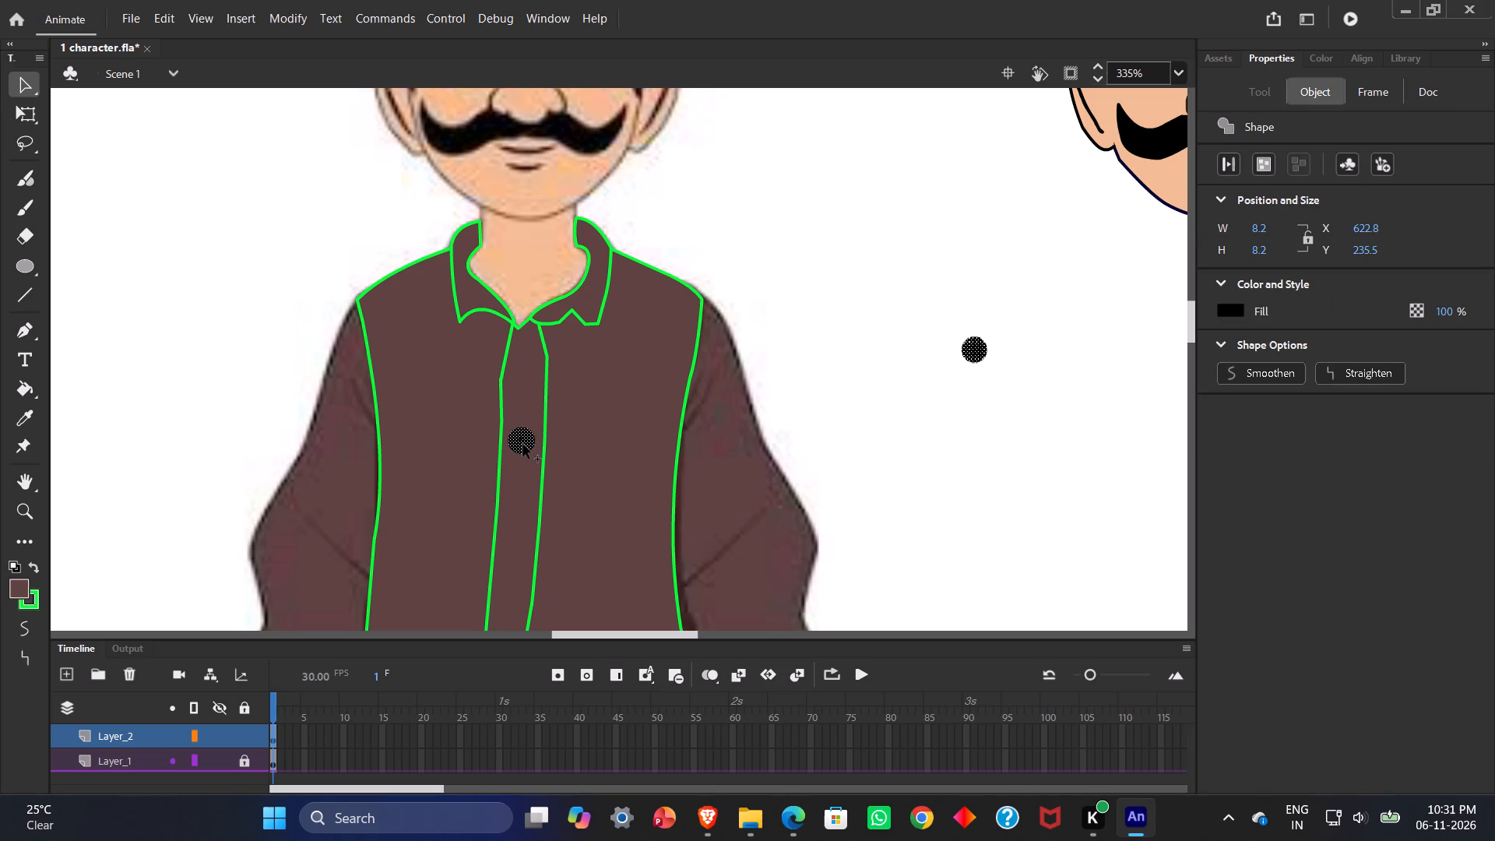
left_click_drag(523, 445, 522, 446, "alt")
left_click_drag(522, 446, 529, 430, "alt")
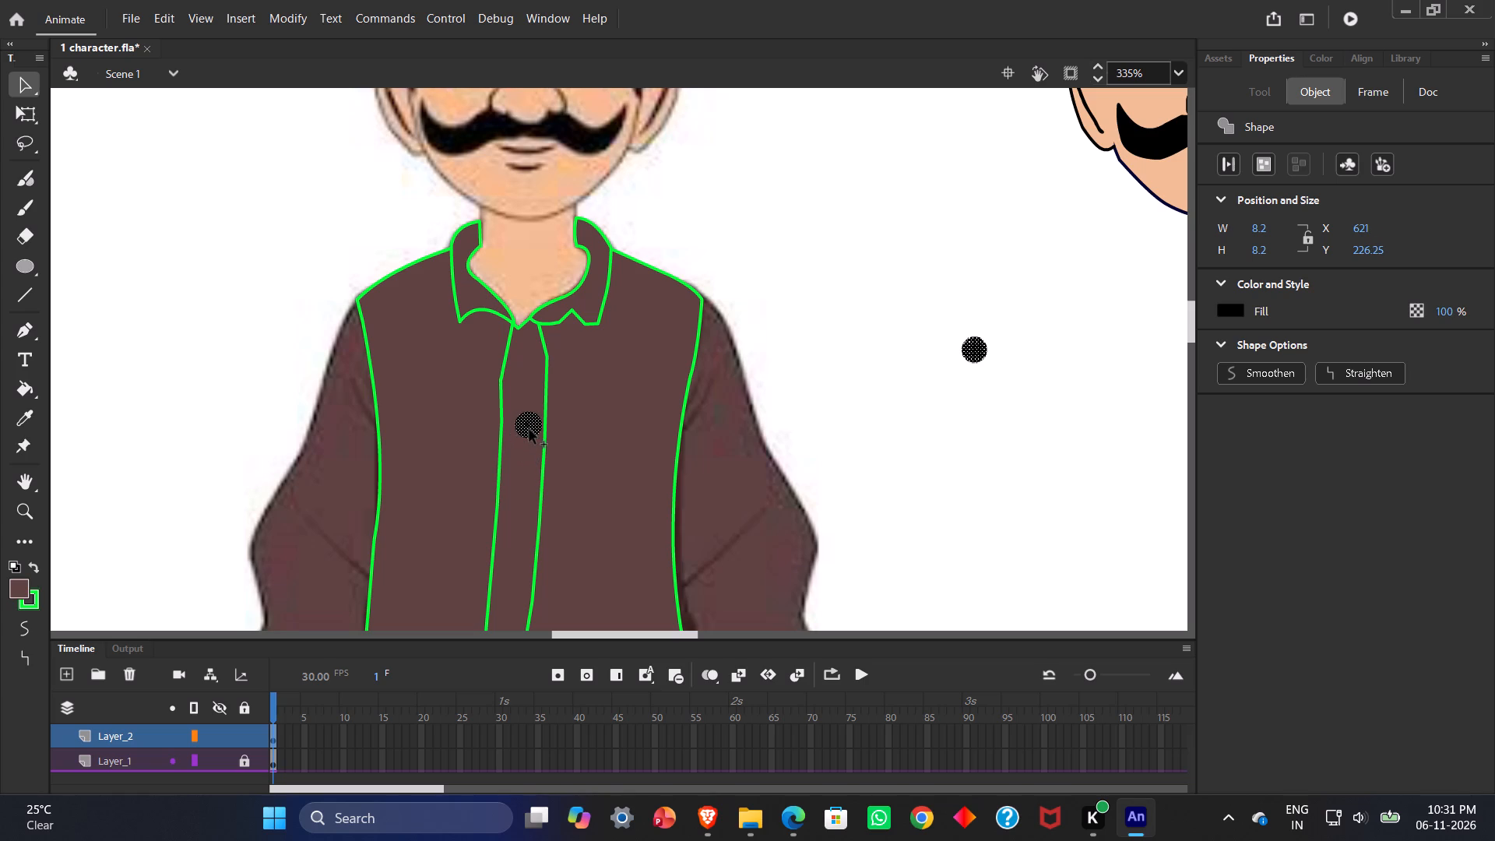
left_click_drag(529, 430, 526, 428, "alt")
Place another copy of the loose black circle below the first button, centred between the two placket lines.
scroll(888, 372, "down", 1)
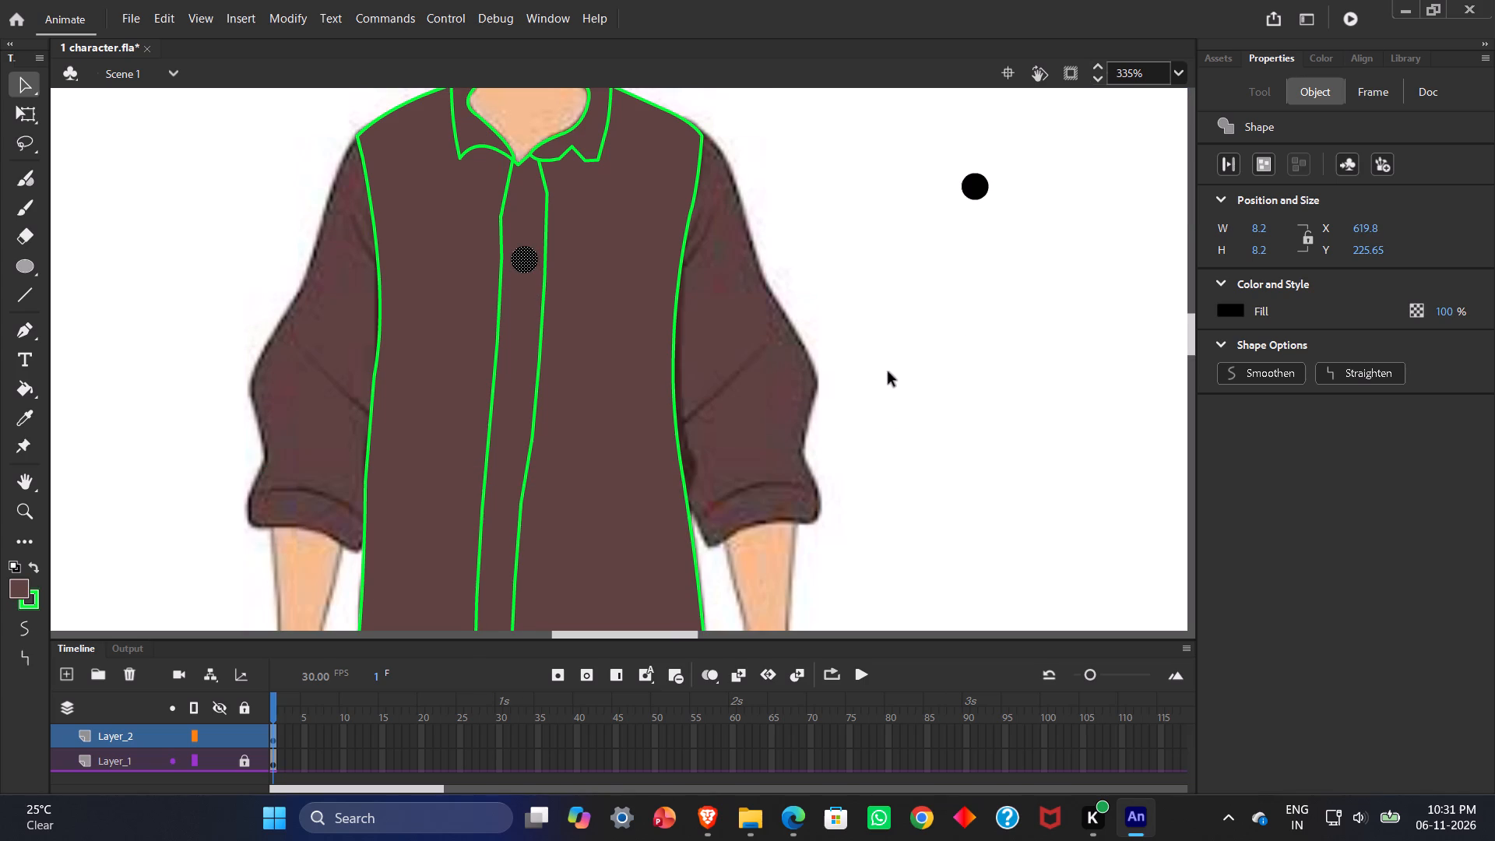
scroll(888, 372, "down", 1)
scroll(888, 372, "up", 1)
left_click_drag(916, 157, 1011, 242)
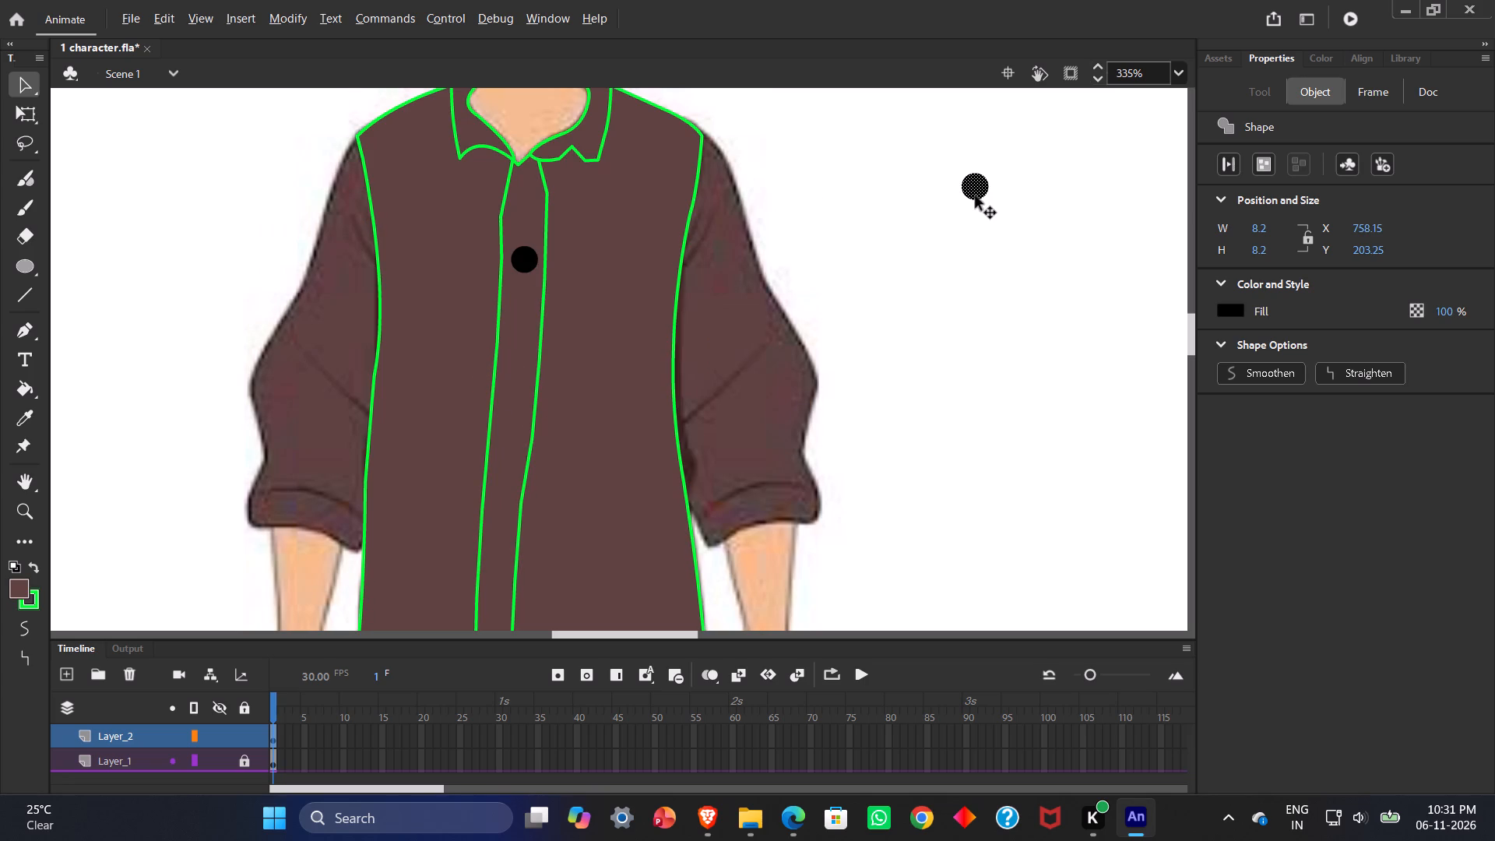
left_click_drag(975, 191, 522, 399, "alt")
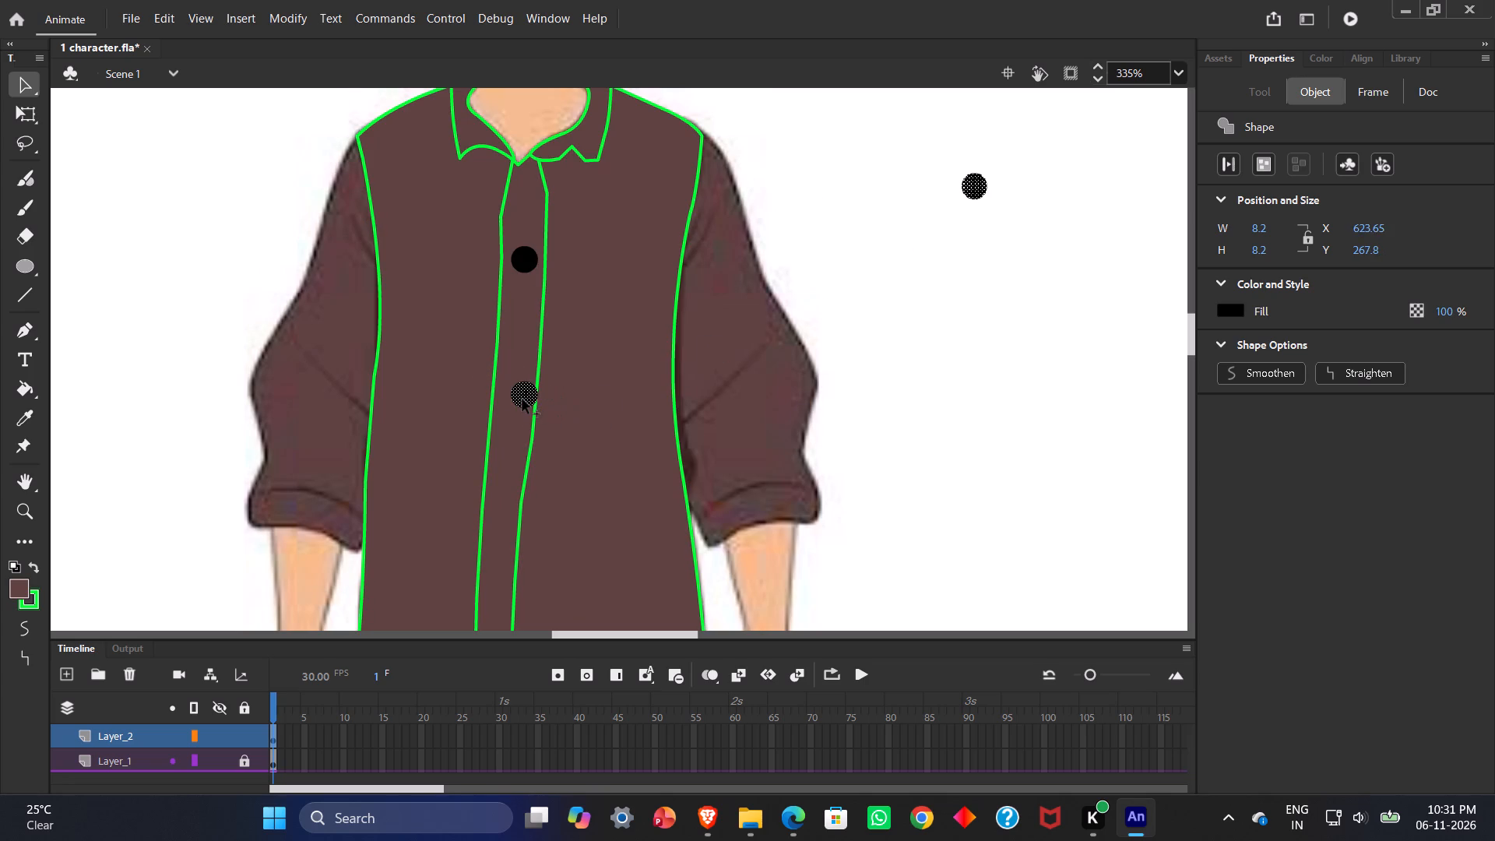
left_click_drag(522, 399, 512, 401, "alt")
left_click_drag(512, 401, 514, 406, "alt")
left_click(951, 304)
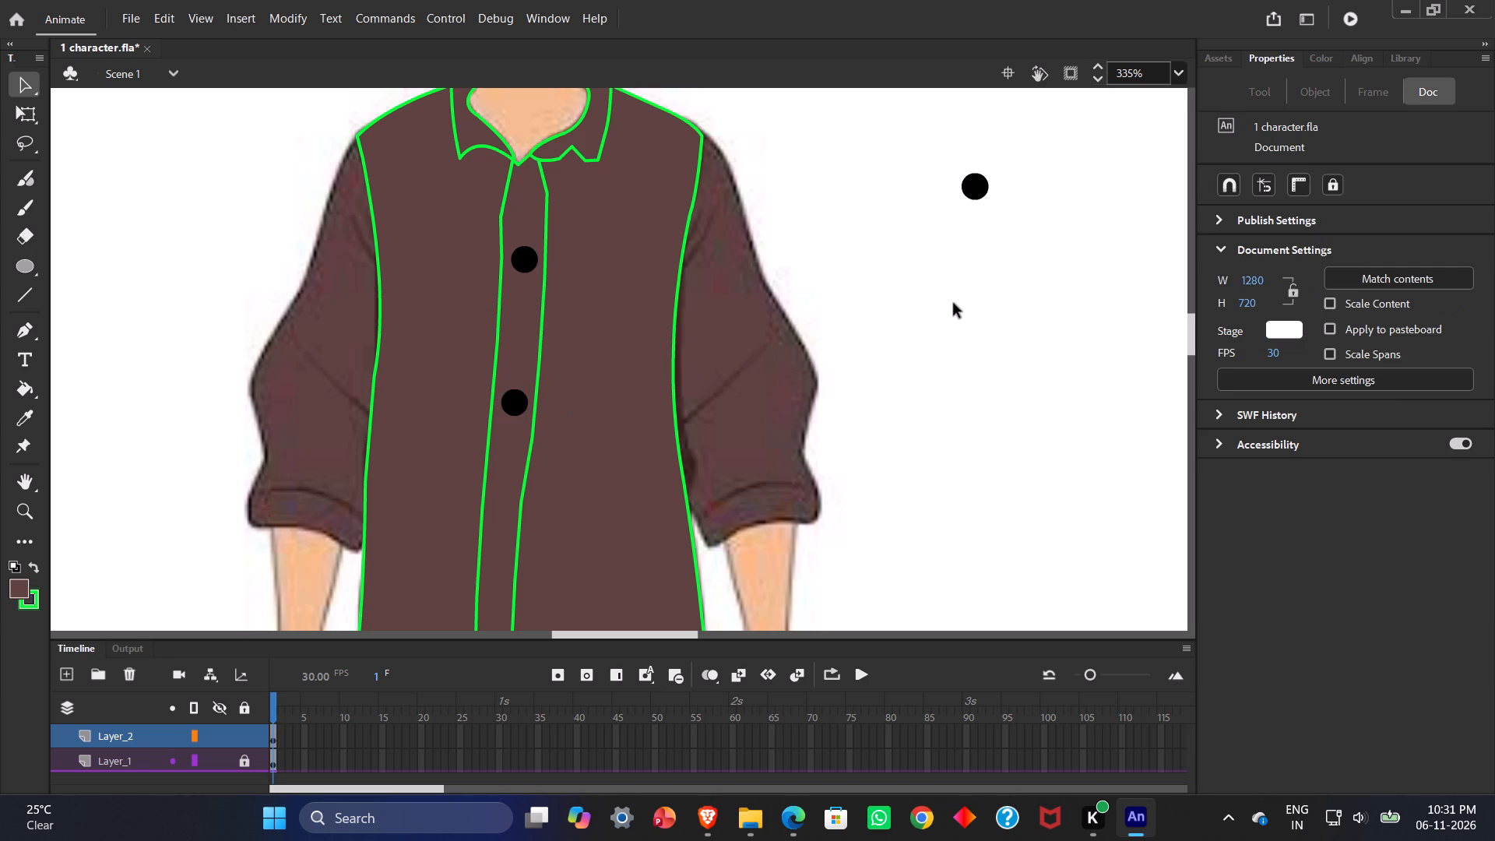
Place a third button copied from the loose circle below the second one, at about X 612, Y 317.
left_click_drag(916, 148, 1024, 259, "alt")
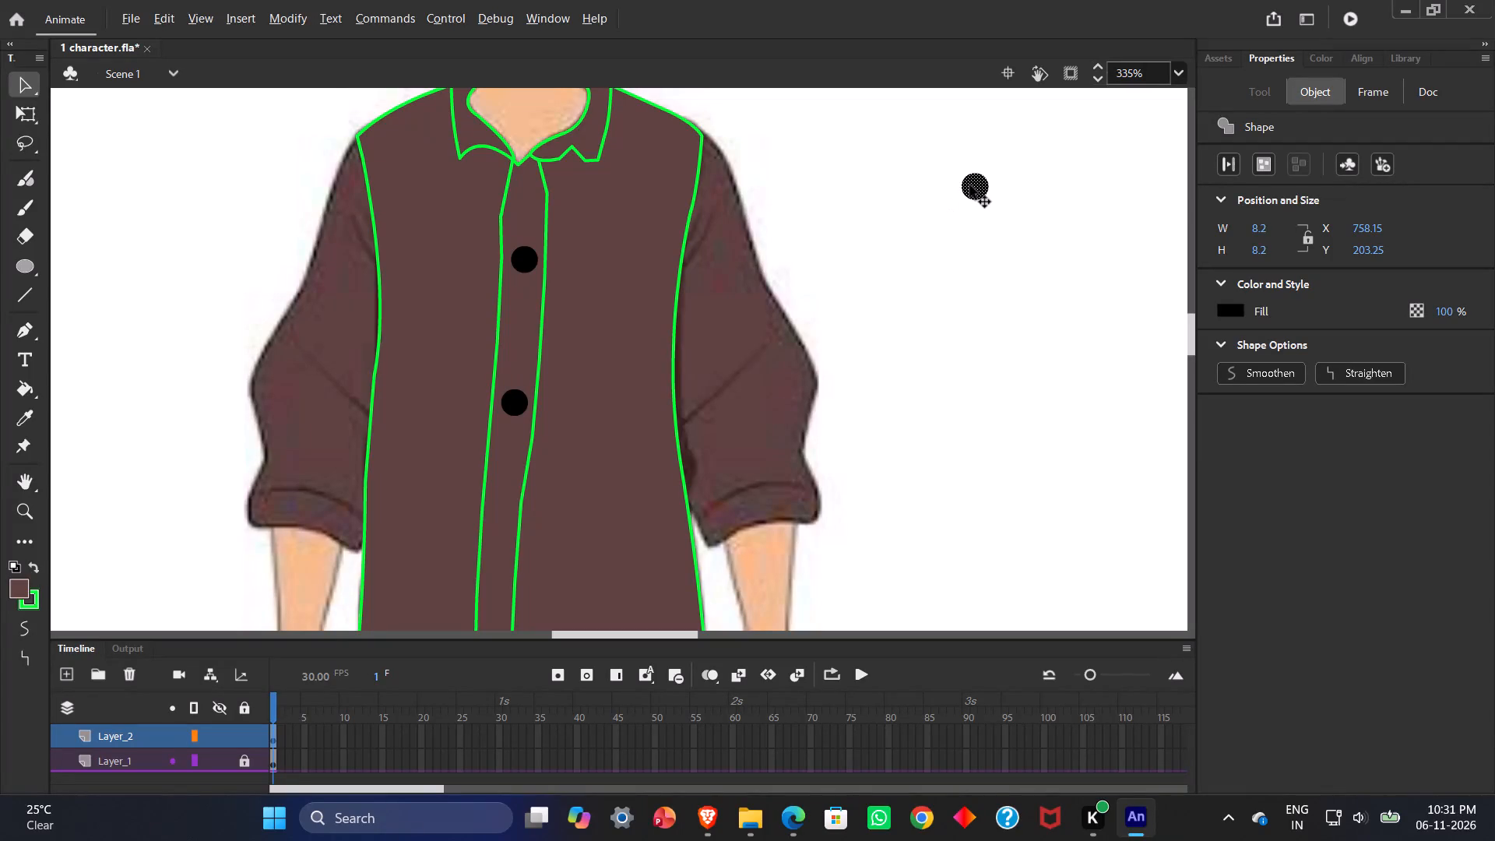
left_click_drag(975, 185, 566, 490, "alt")
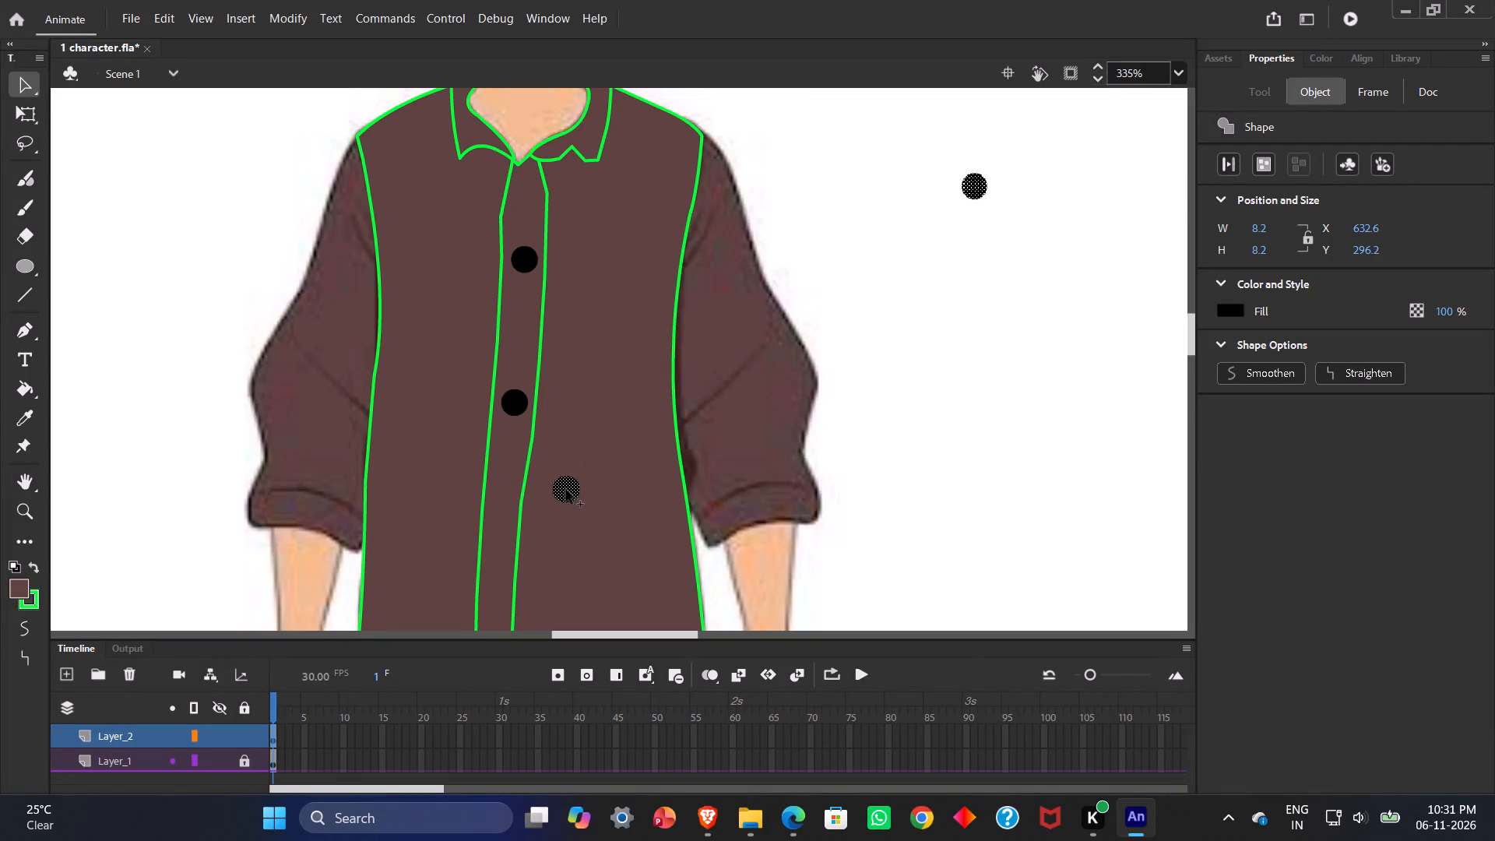
left_click_drag(566, 490, 519, 504, "alt")
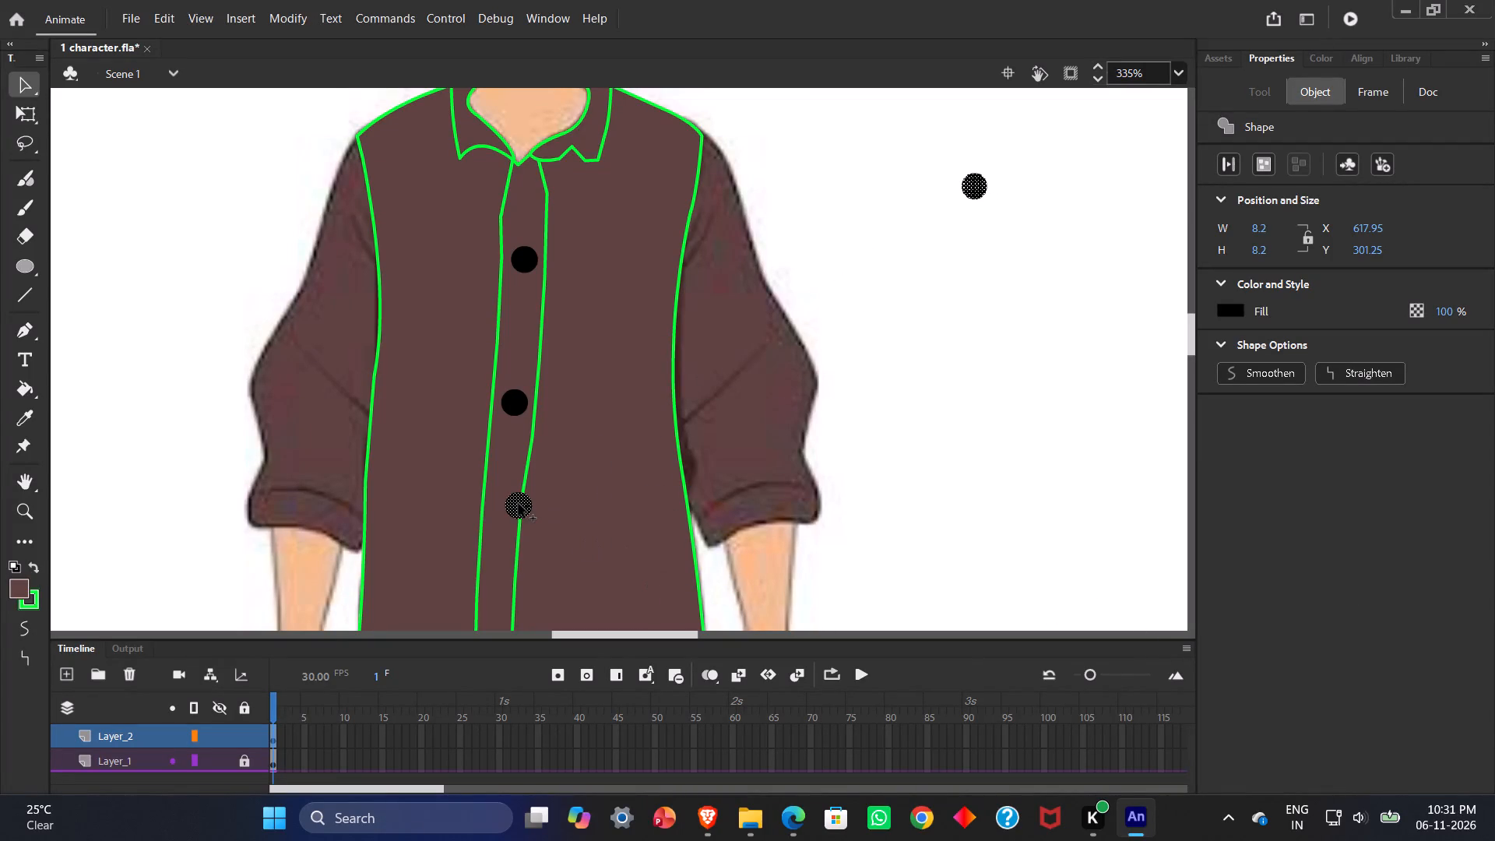
left_click_drag(519, 504, 497, 528, "alt")
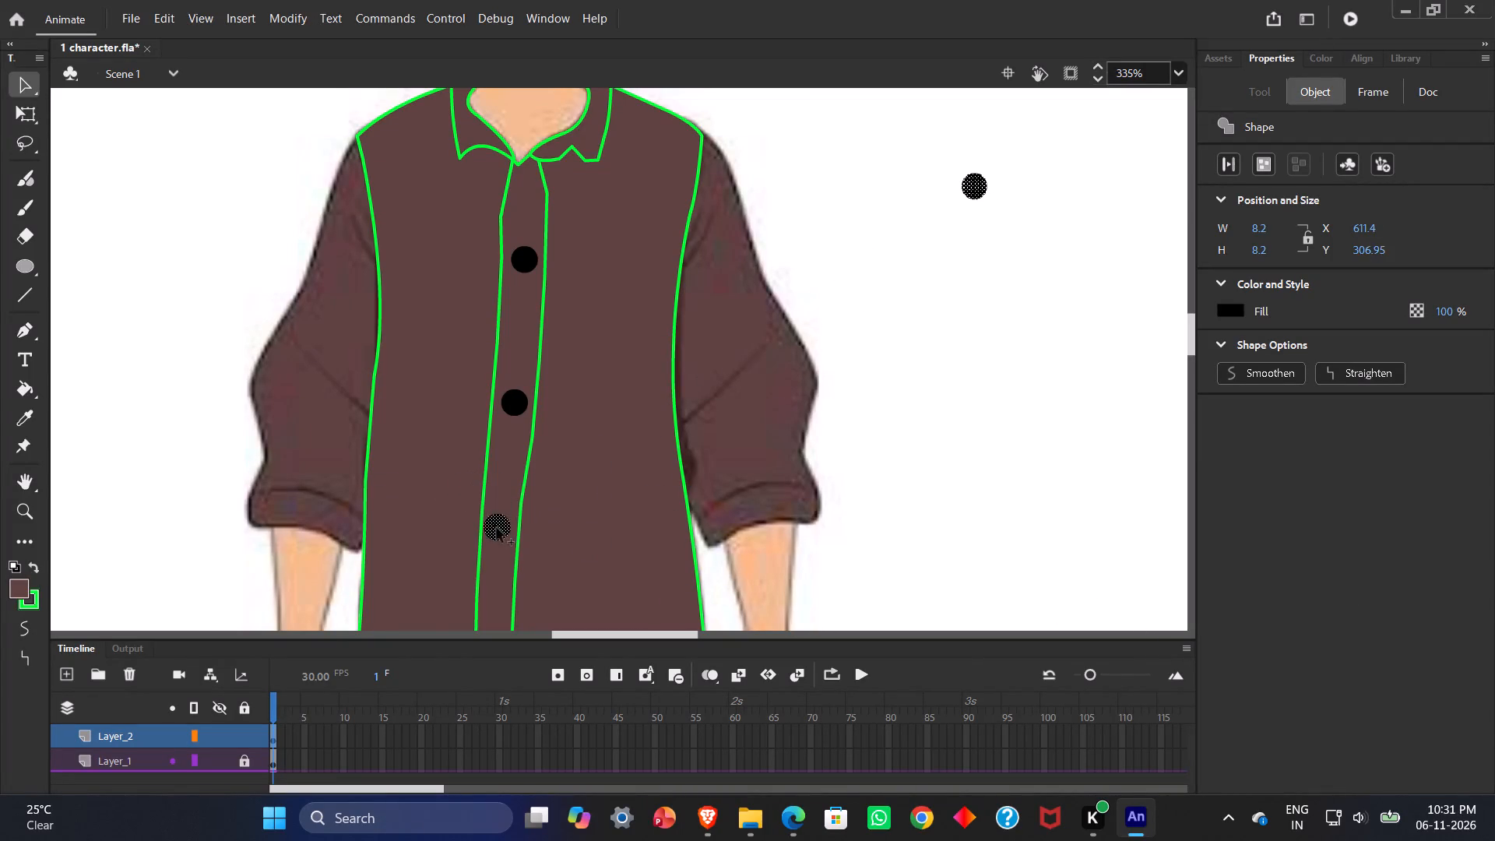
left_click_drag(497, 528, 498, 556, "alt")
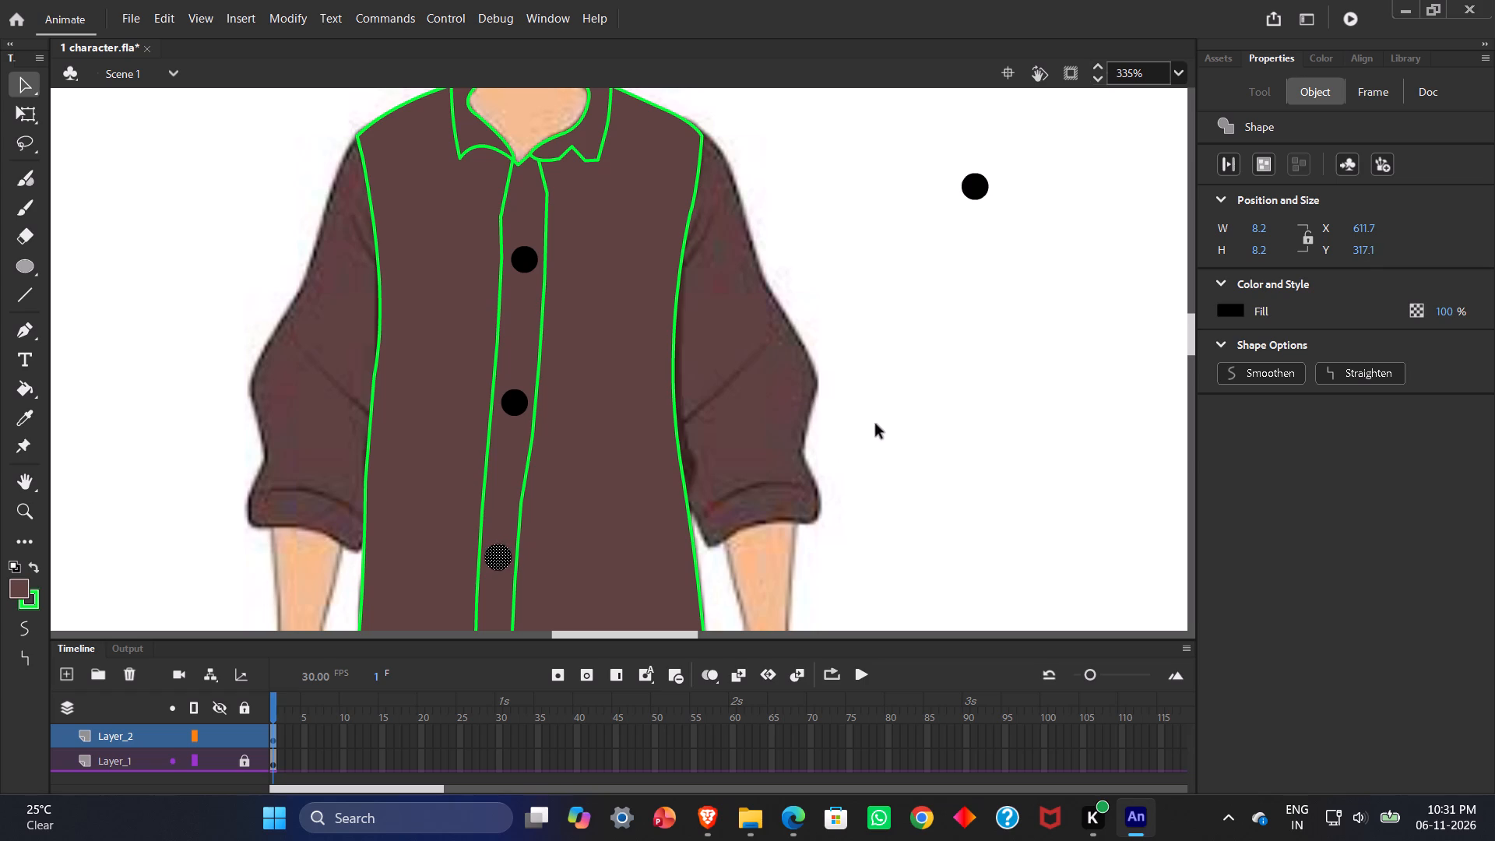
left_click(919, 396)
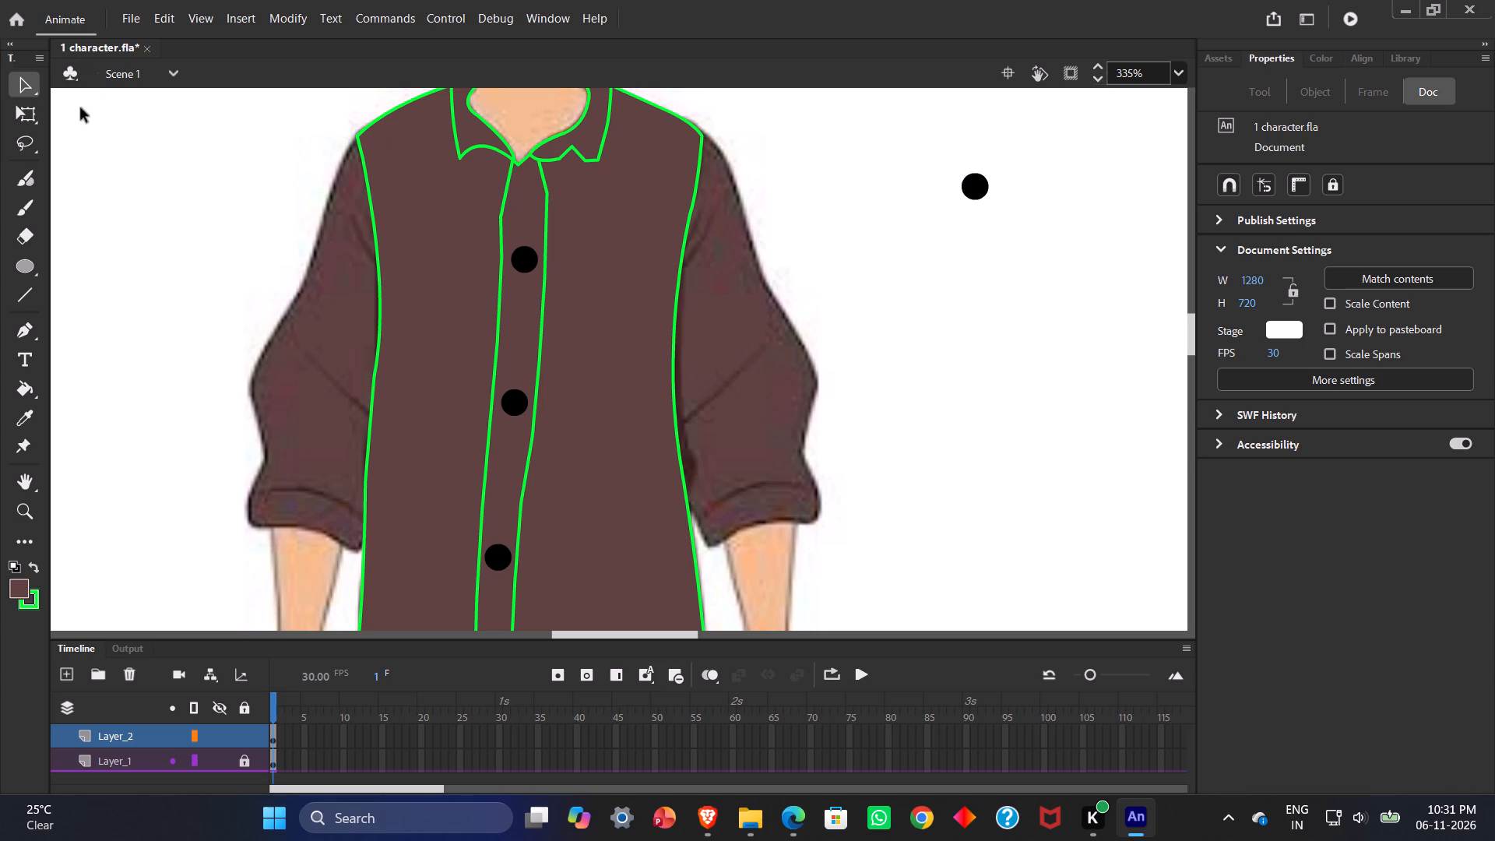
Select the loose black circle beside the shirt with Free Transform and nudge it straight down to about Y 273.
left_click(33, 119)
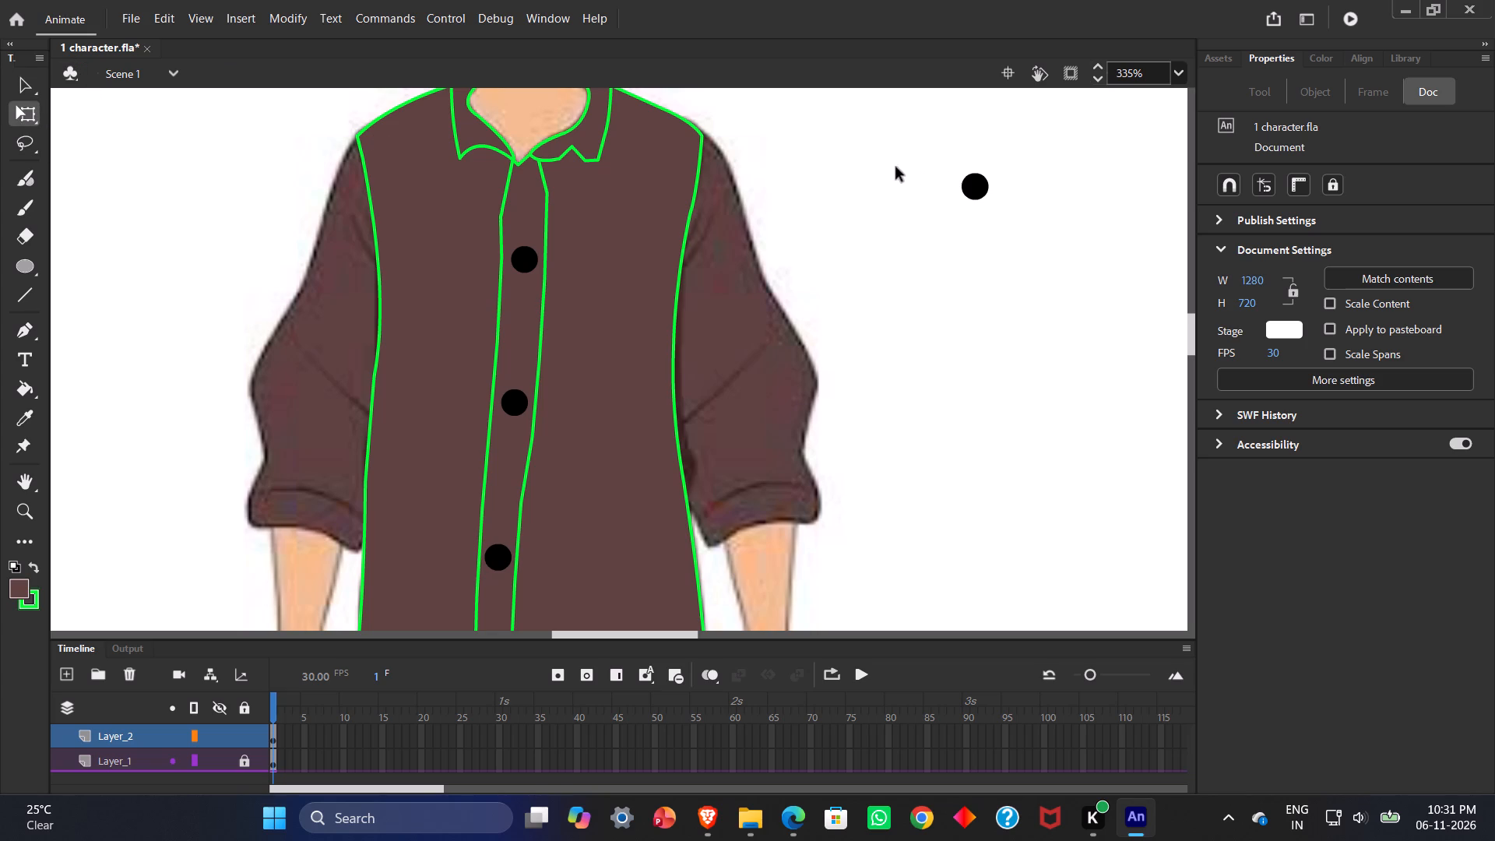
left_click_drag(913, 160, 1035, 230)
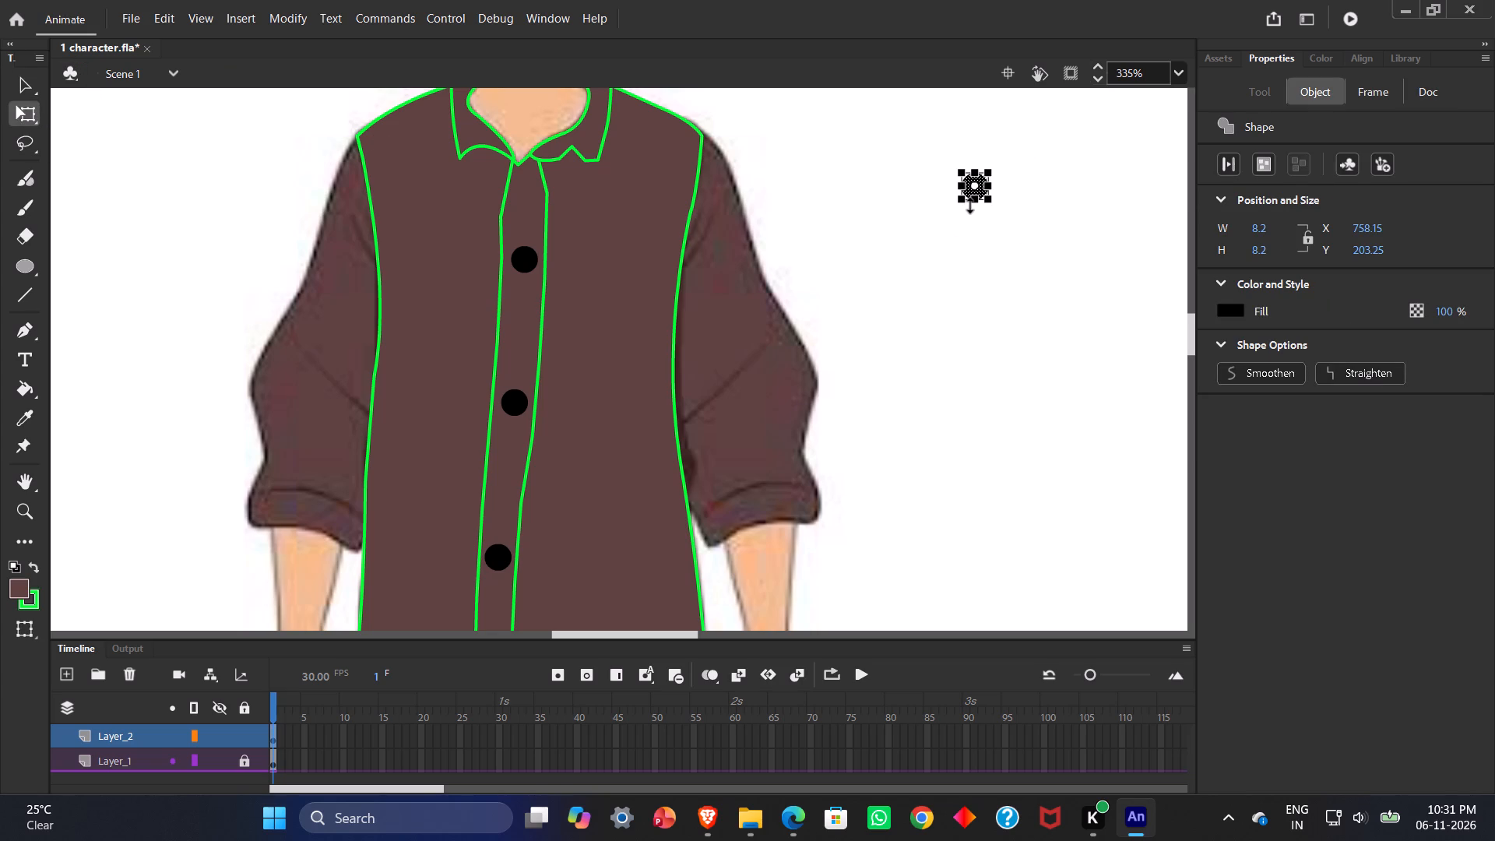
key("Down")
key("Down")
key("Down")
key("Down")
key("Down")
key("Down")
key("Down")
key("Down")
key("Down")
key("Down")
key("Down")
key("Down")
key("Down")
key("Down")
key("Down")
key("Down")
key("Down")
key("Down")
key("Down")
key("Down")
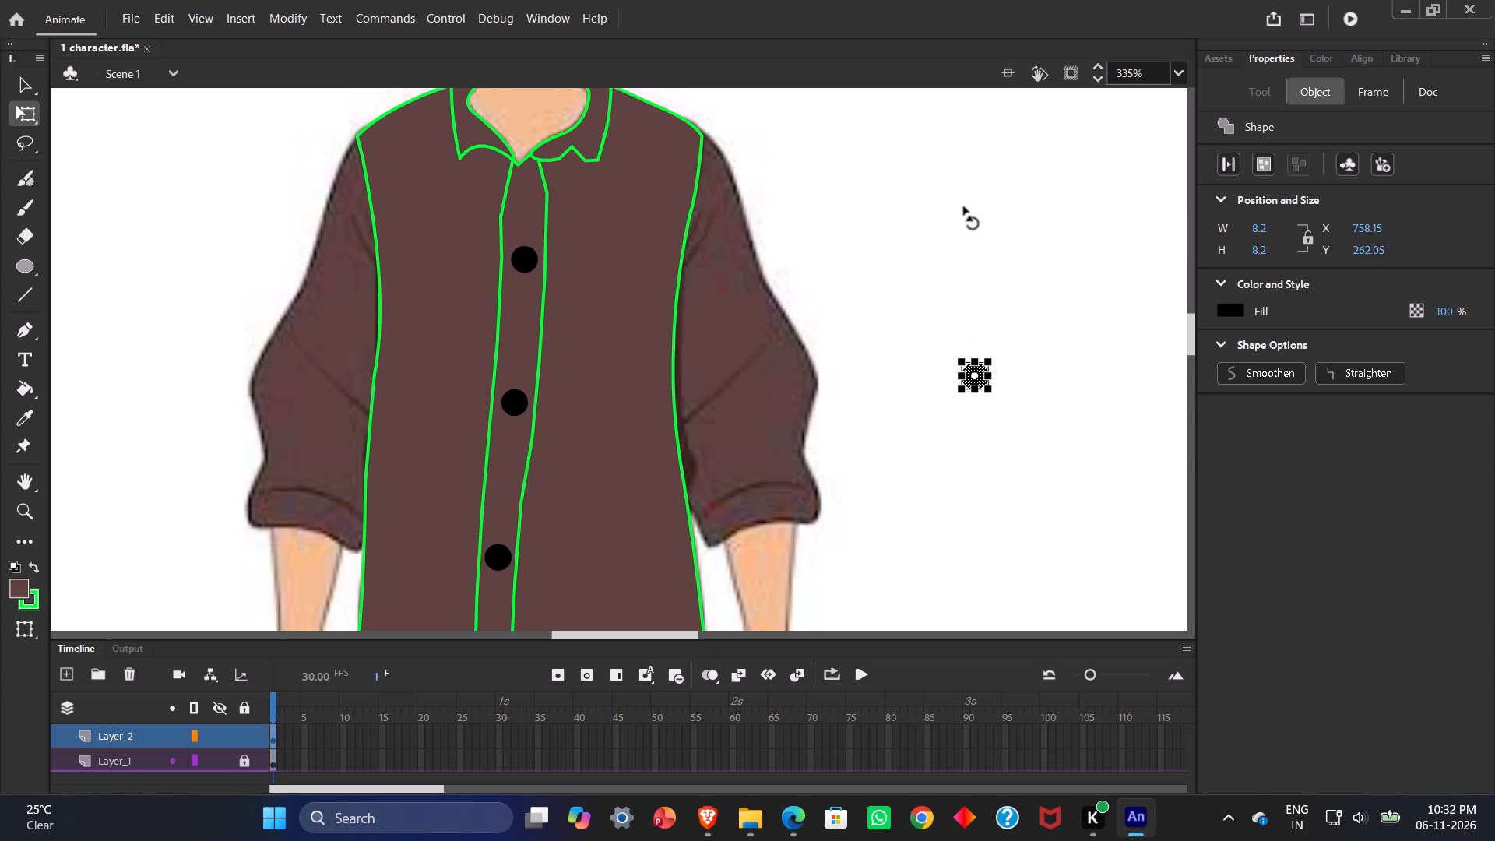
left_click(885, 322)
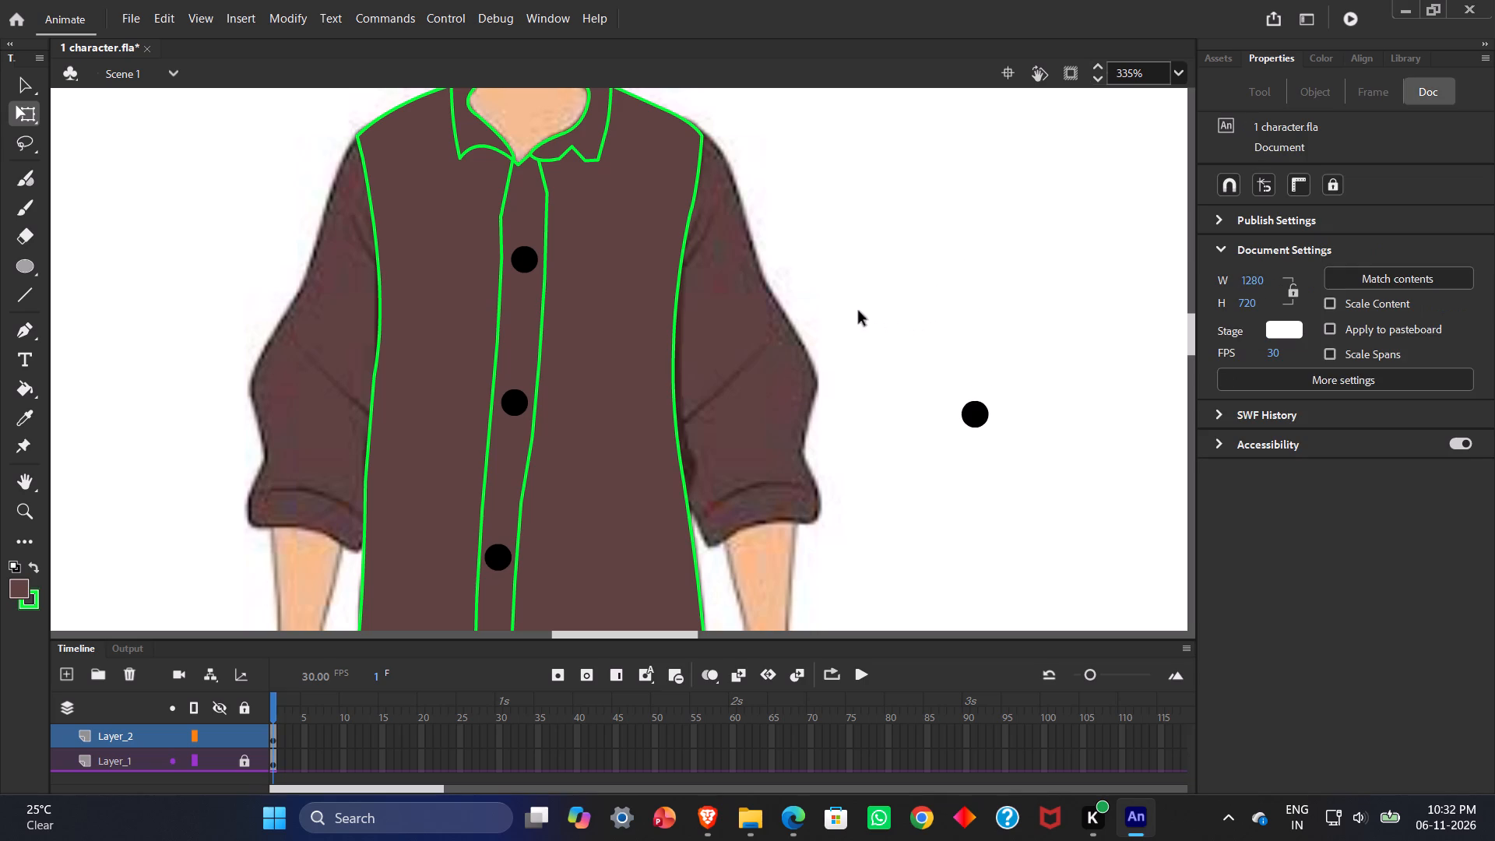
Place a fourth button copied from the loose circle on the lower placket, at about X 609, Y 368.
left_click(15, 84)
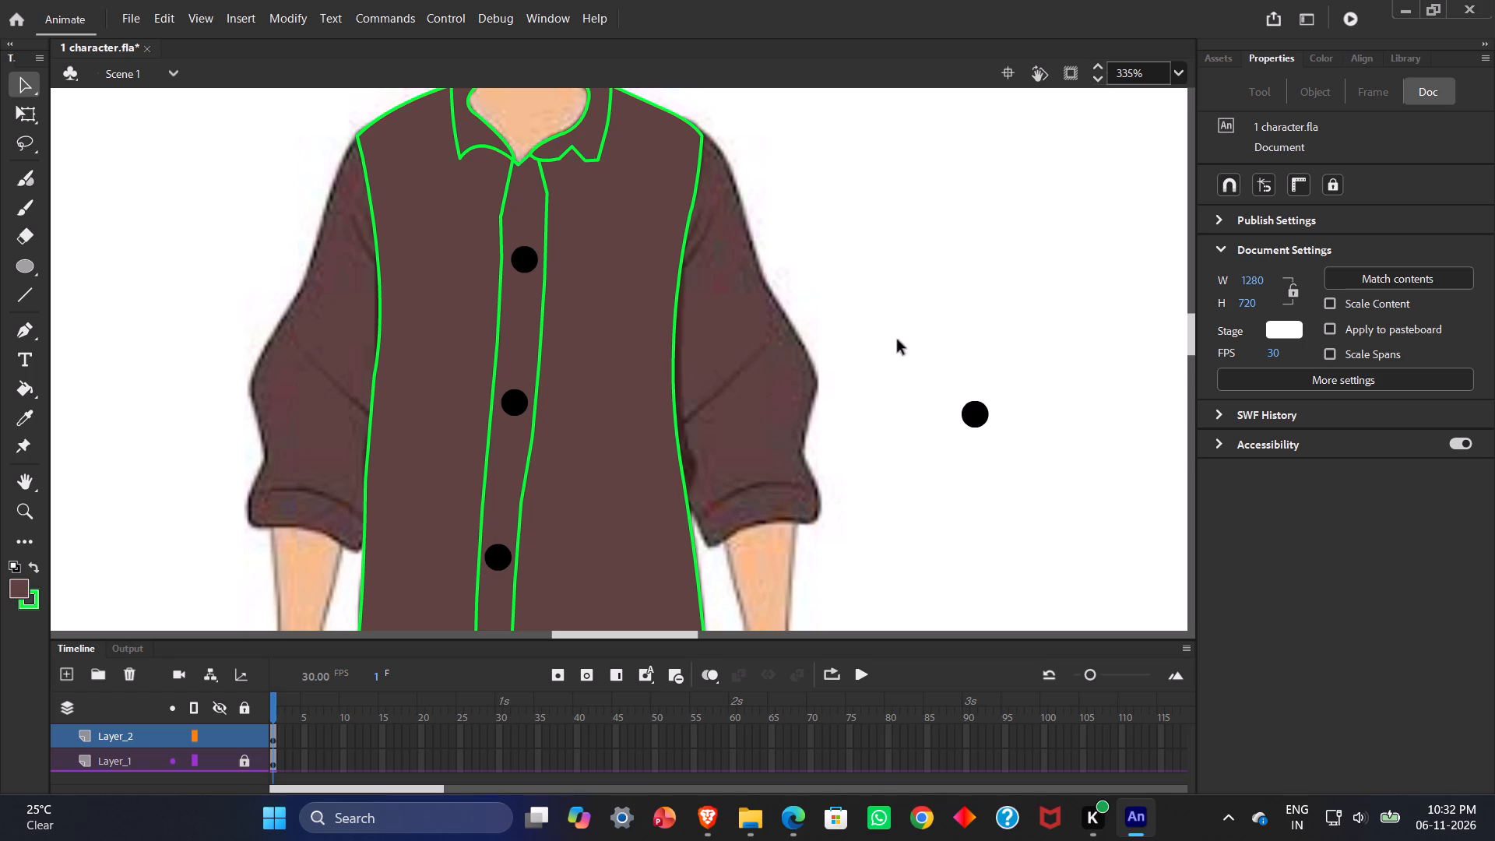
left_click_drag(898, 340, 1094, 491)
scroll(693, 488, "down", 1)
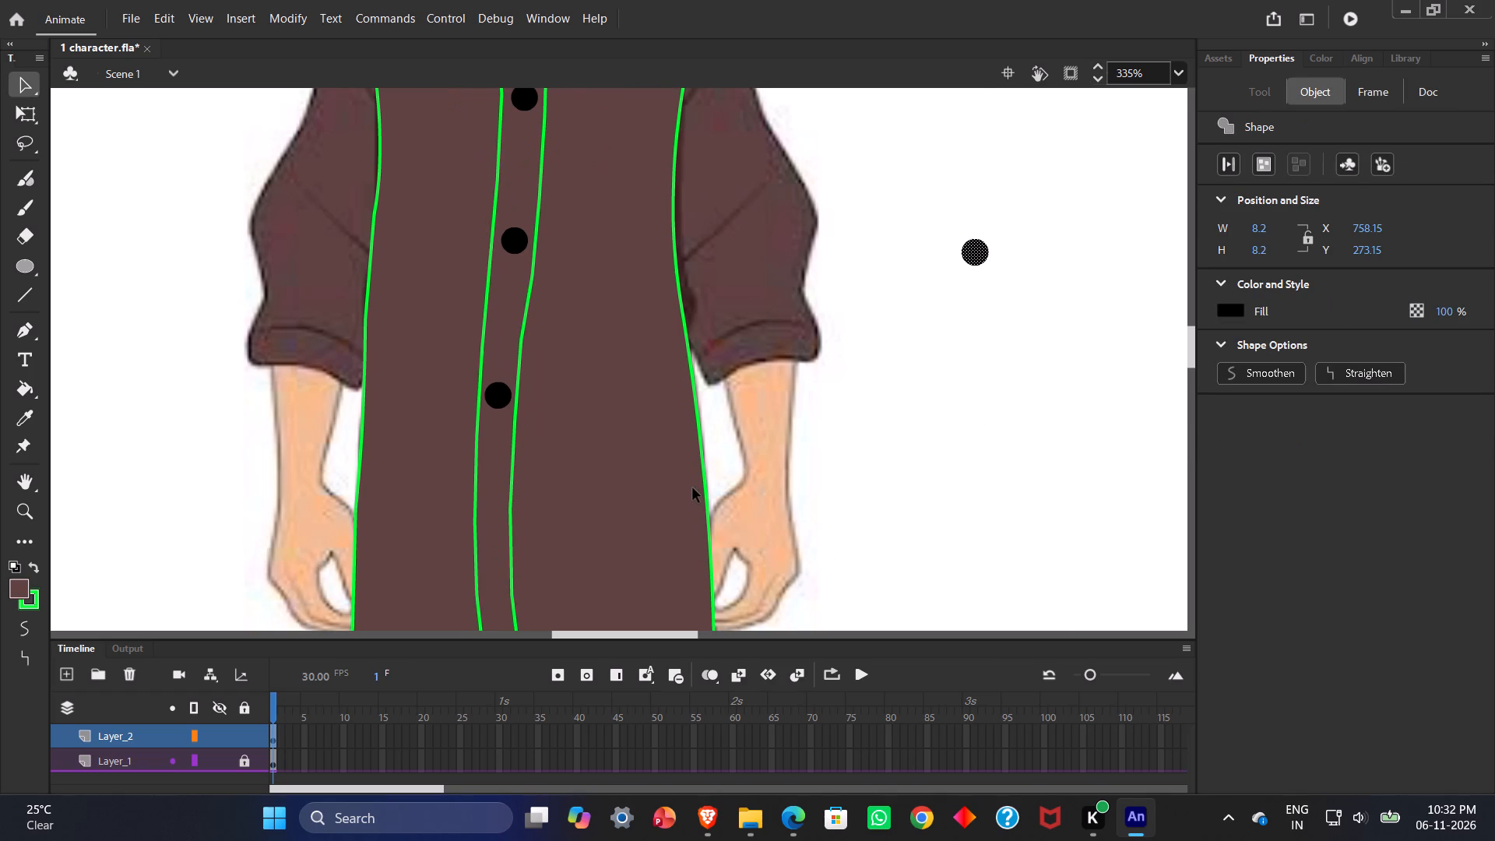
scroll(693, 488, "down", 1)
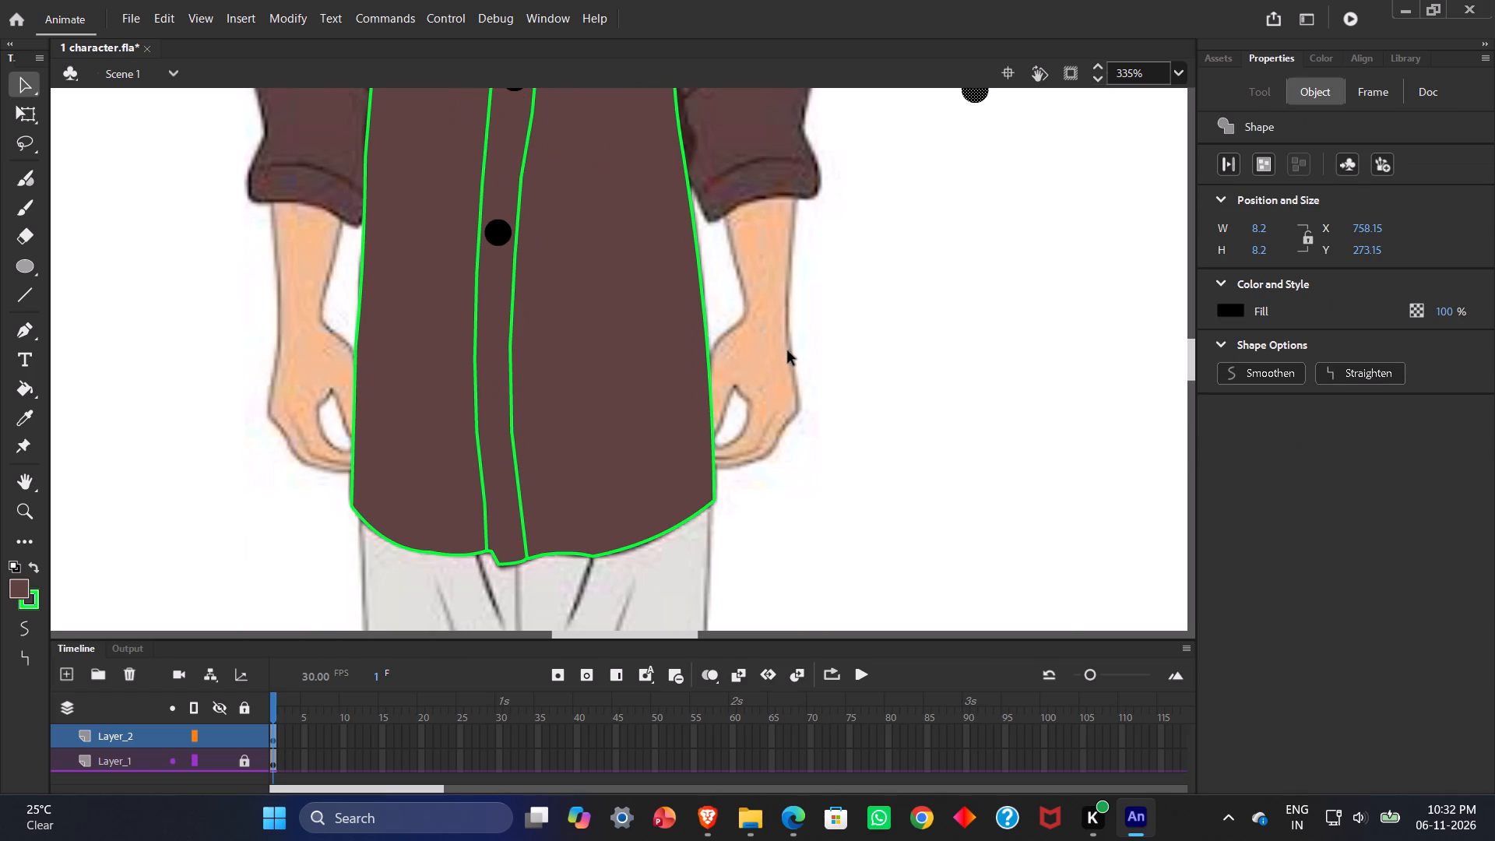
scroll(788, 351, "up", 1)
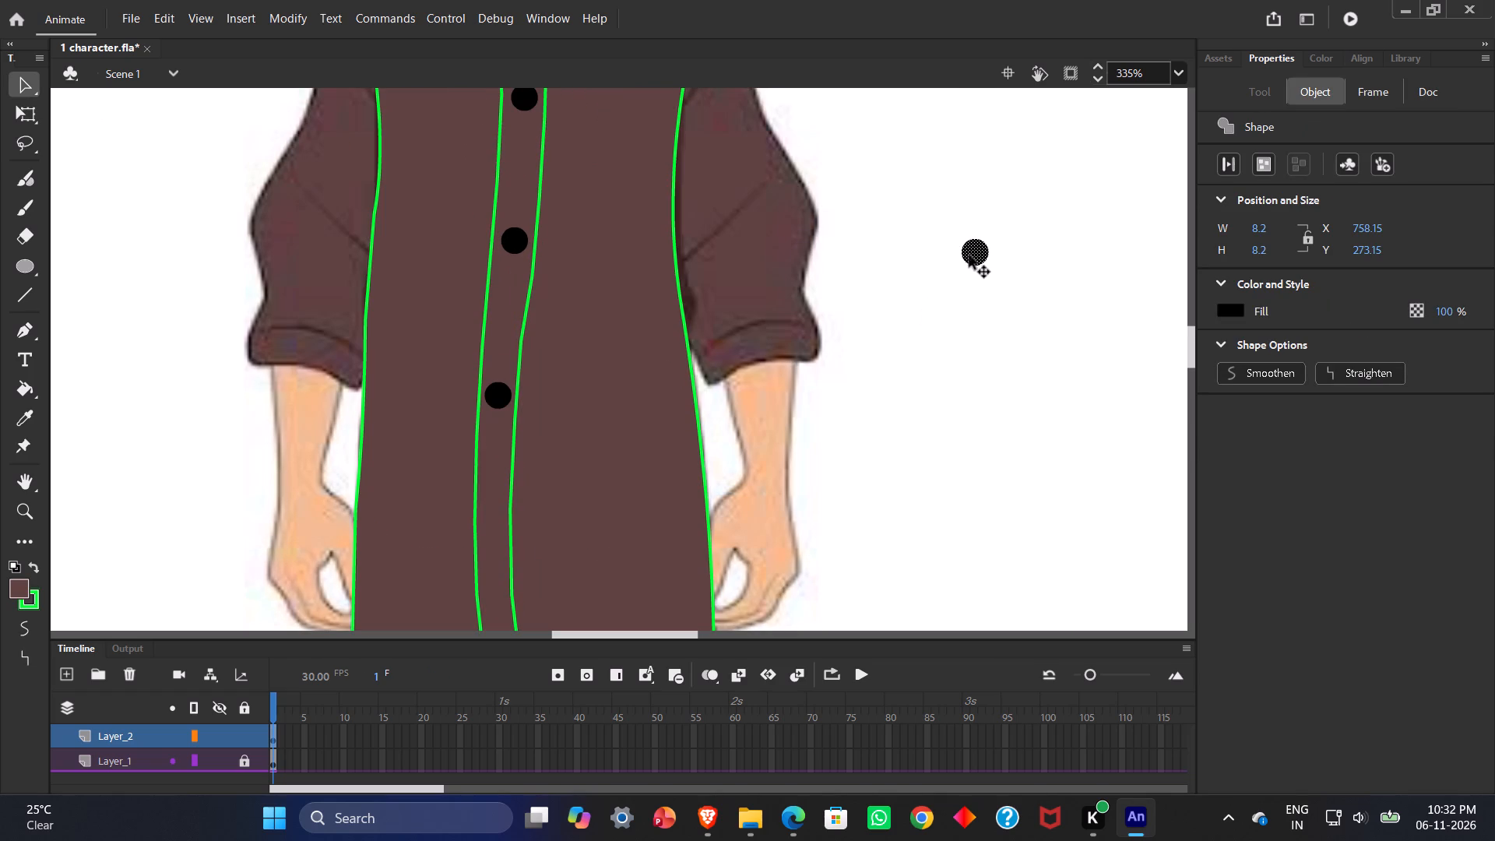
left_click_drag(972, 255, 920, 326, "alt")
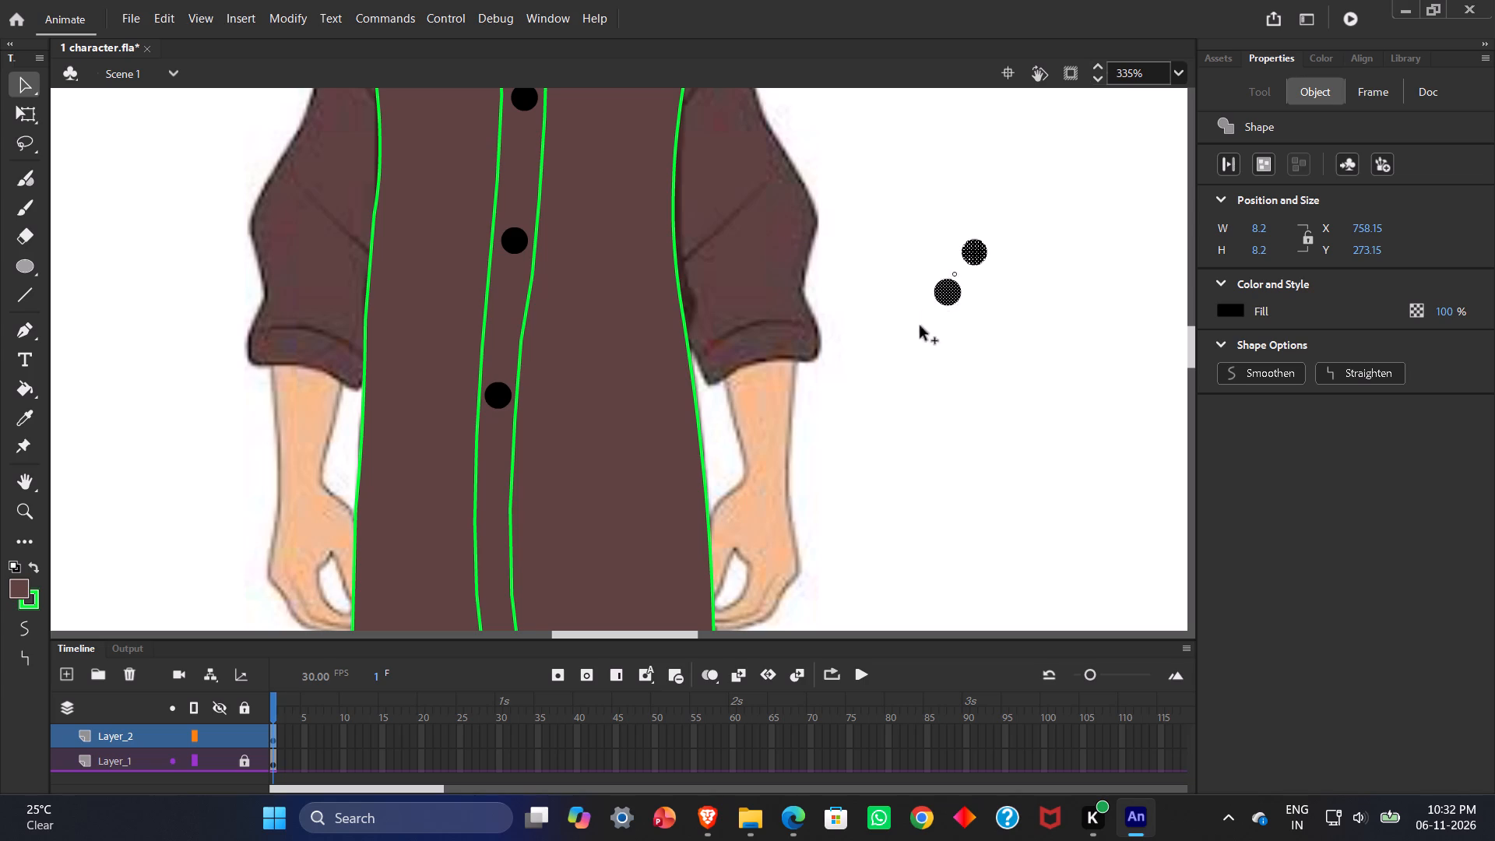
left_click_drag(920, 326, 487, 565, "alt")
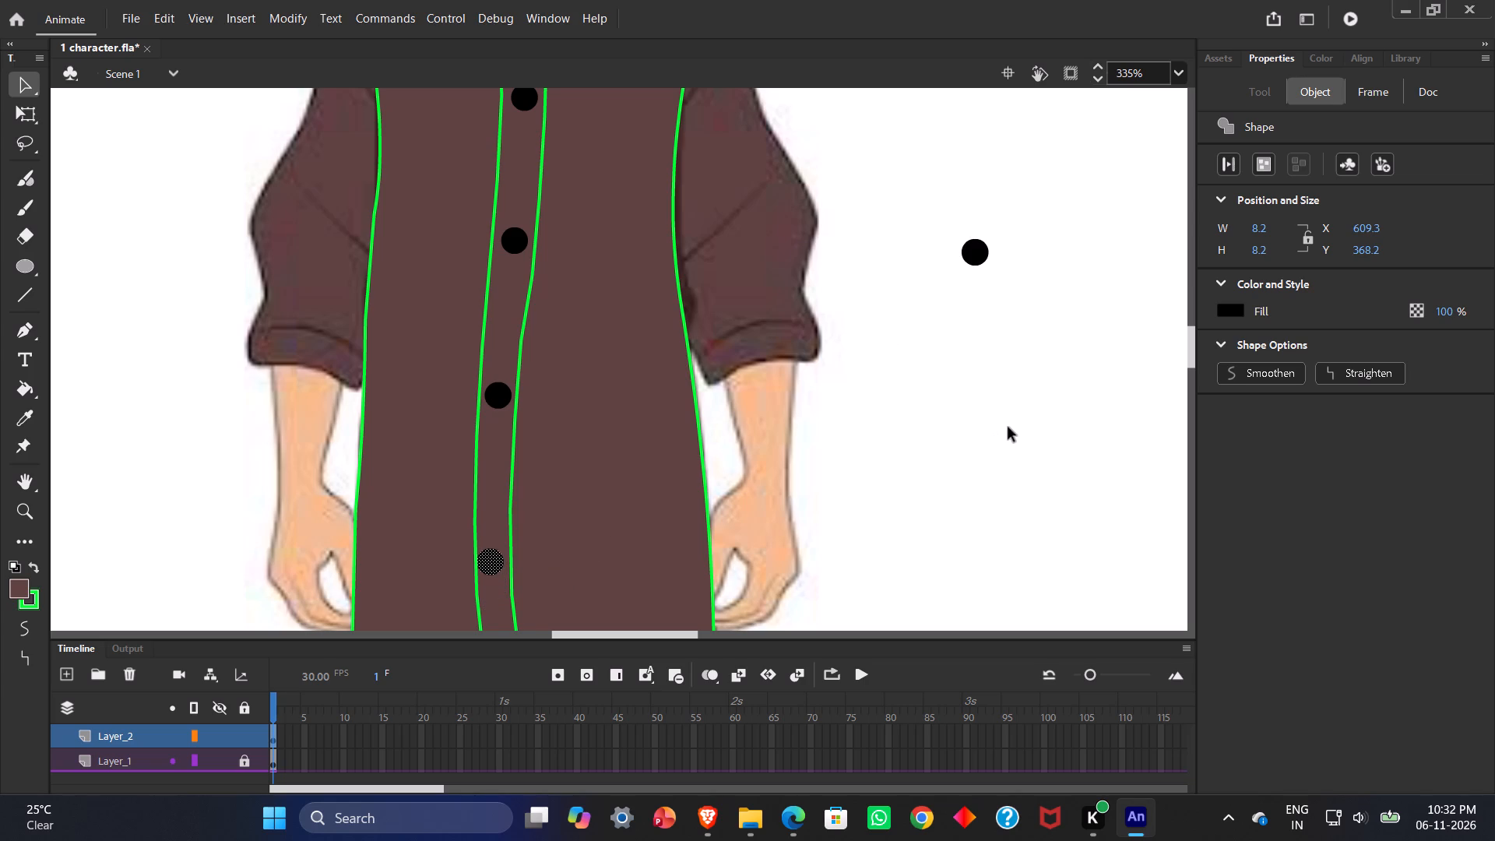
left_click(1020, 424)
scroll(934, 426, "down", 2)
scroll(934, 426, "up", 1)
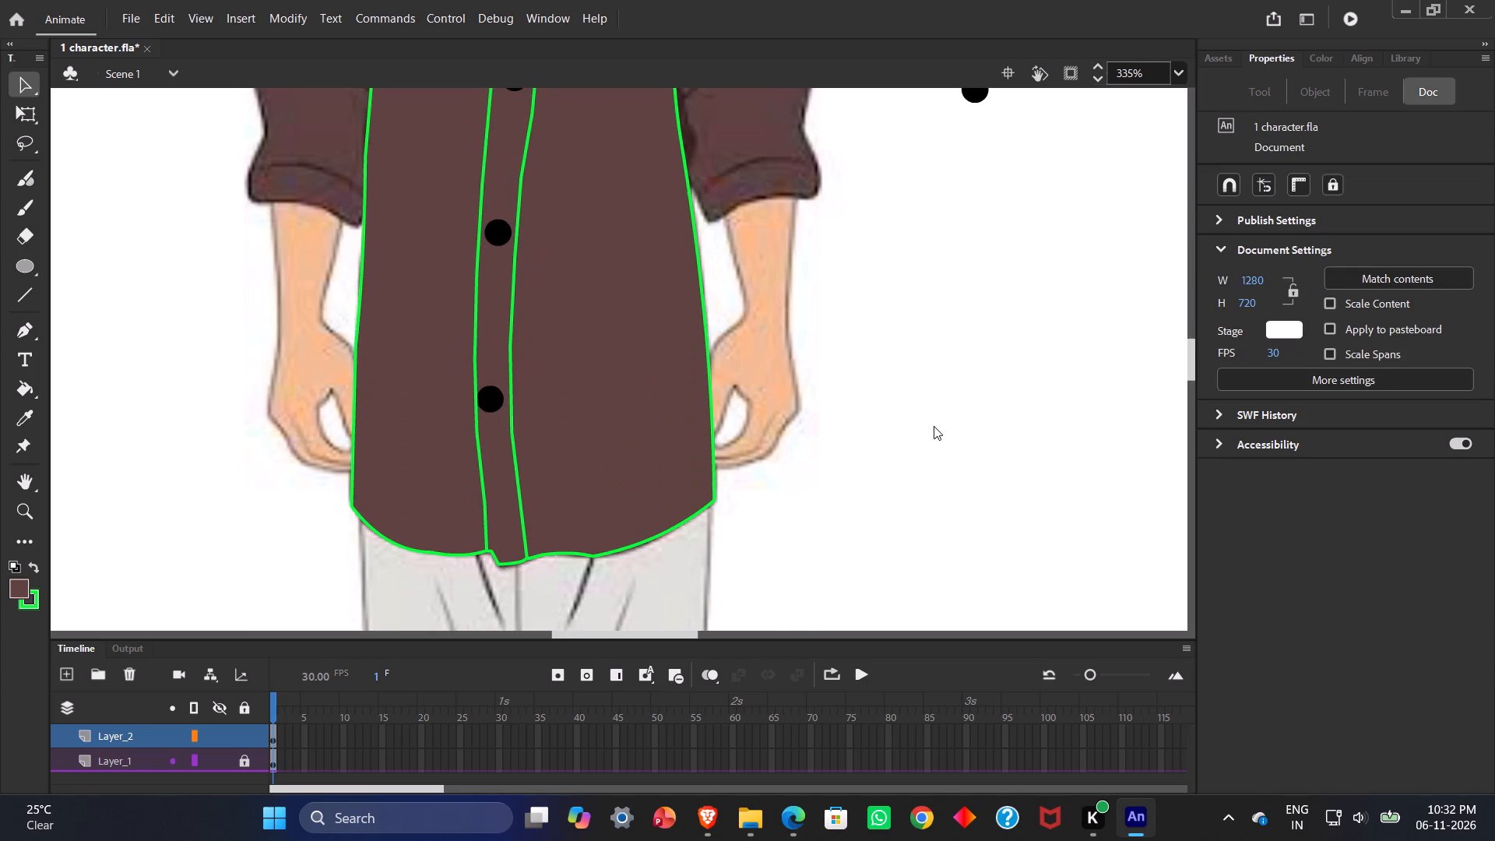
scroll(934, 426, "up", 2)
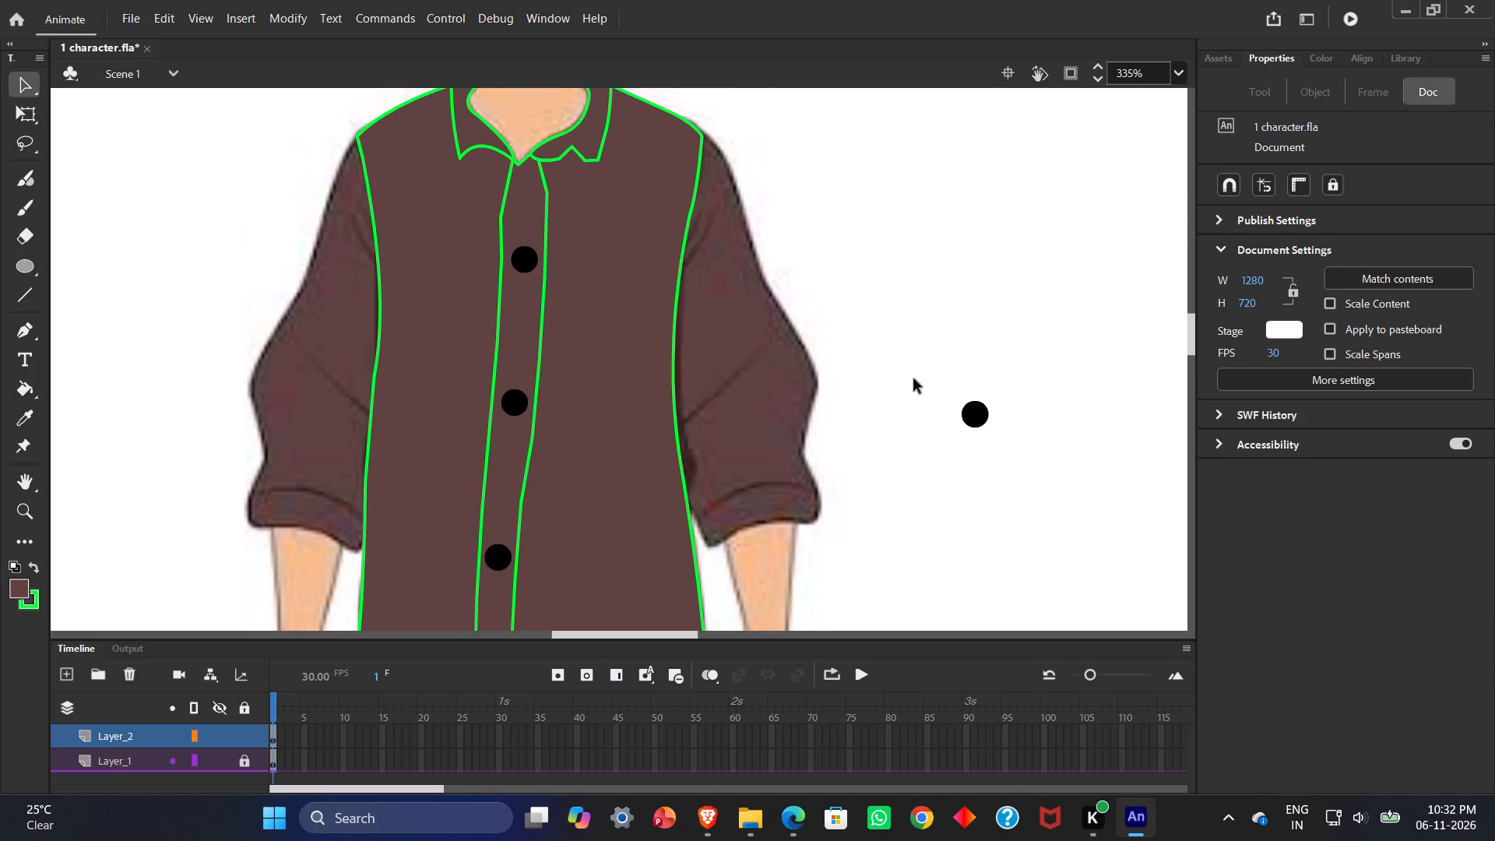
Delete the loose black circle beside the shirt.
left_click_drag(914, 379, 1010, 471)
key("BackSpace")
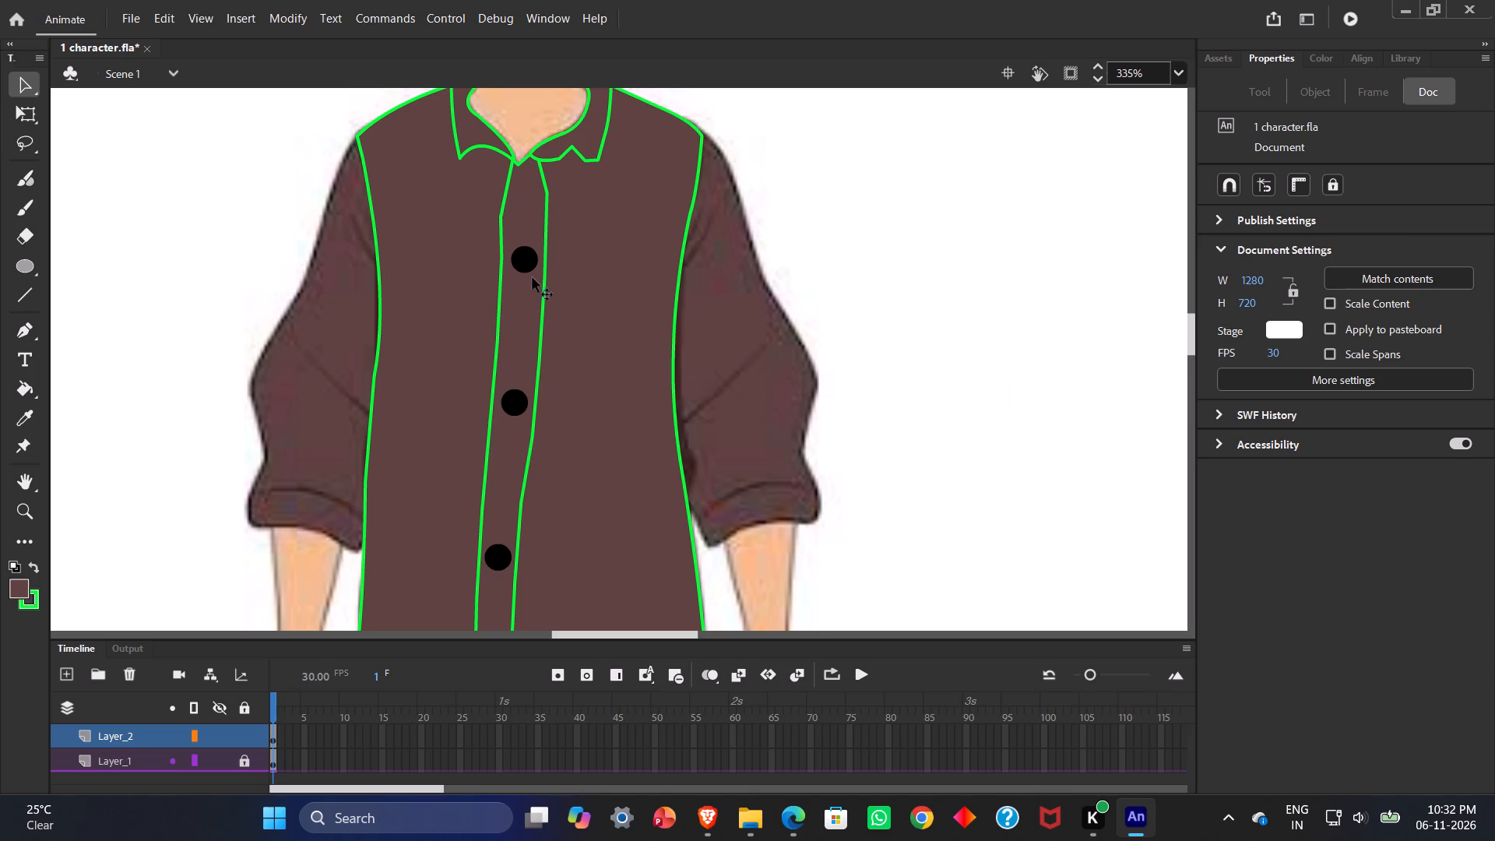
Delete the slanted top segments of both placket lines below the collar, including the small leftover stub on the left line.
scroll(537, 142, "up", 5, "ctrl")
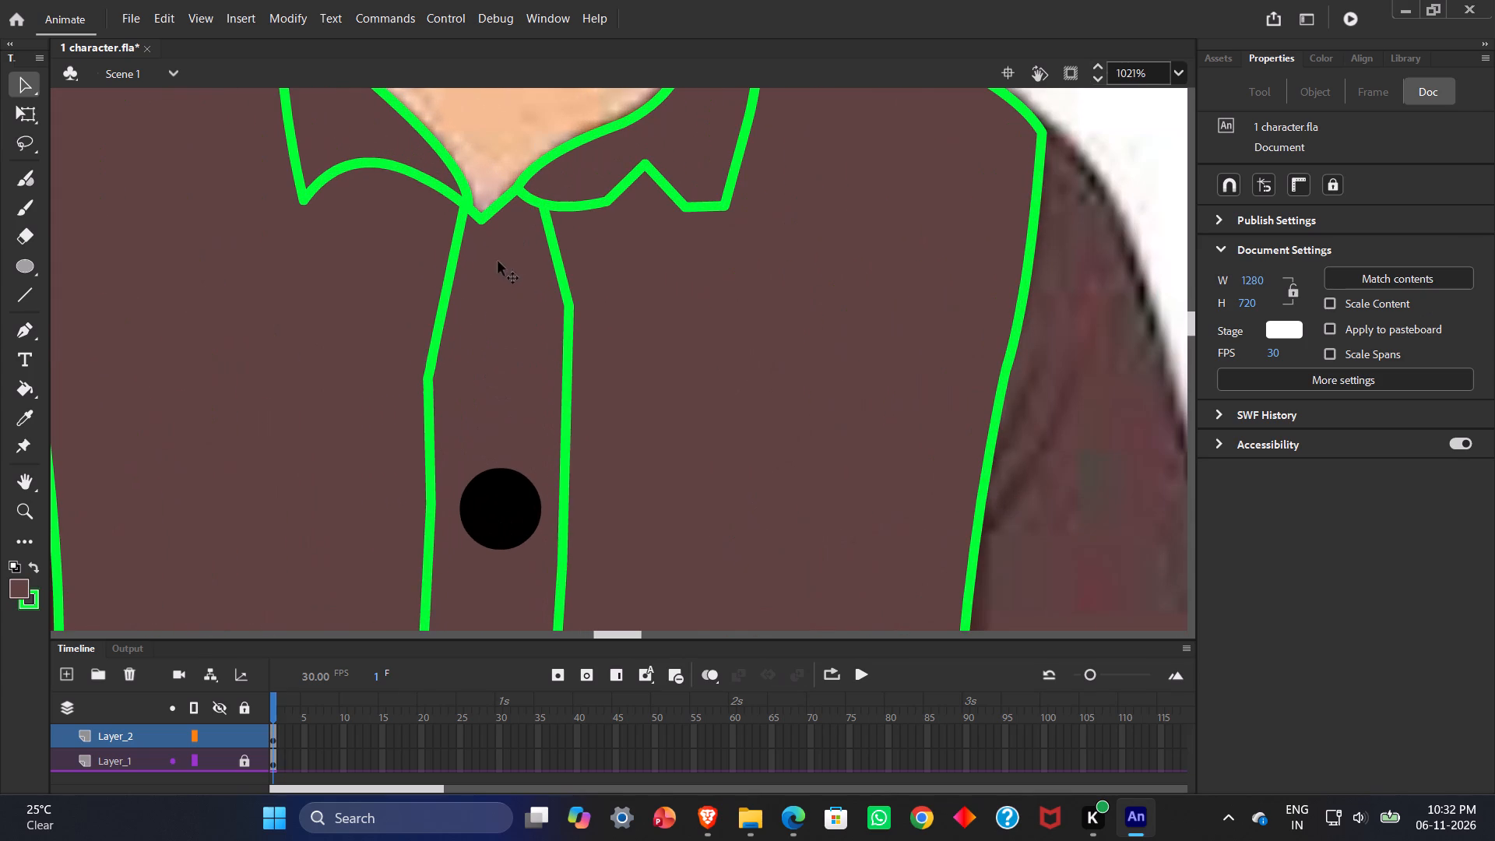
left_click(445, 311)
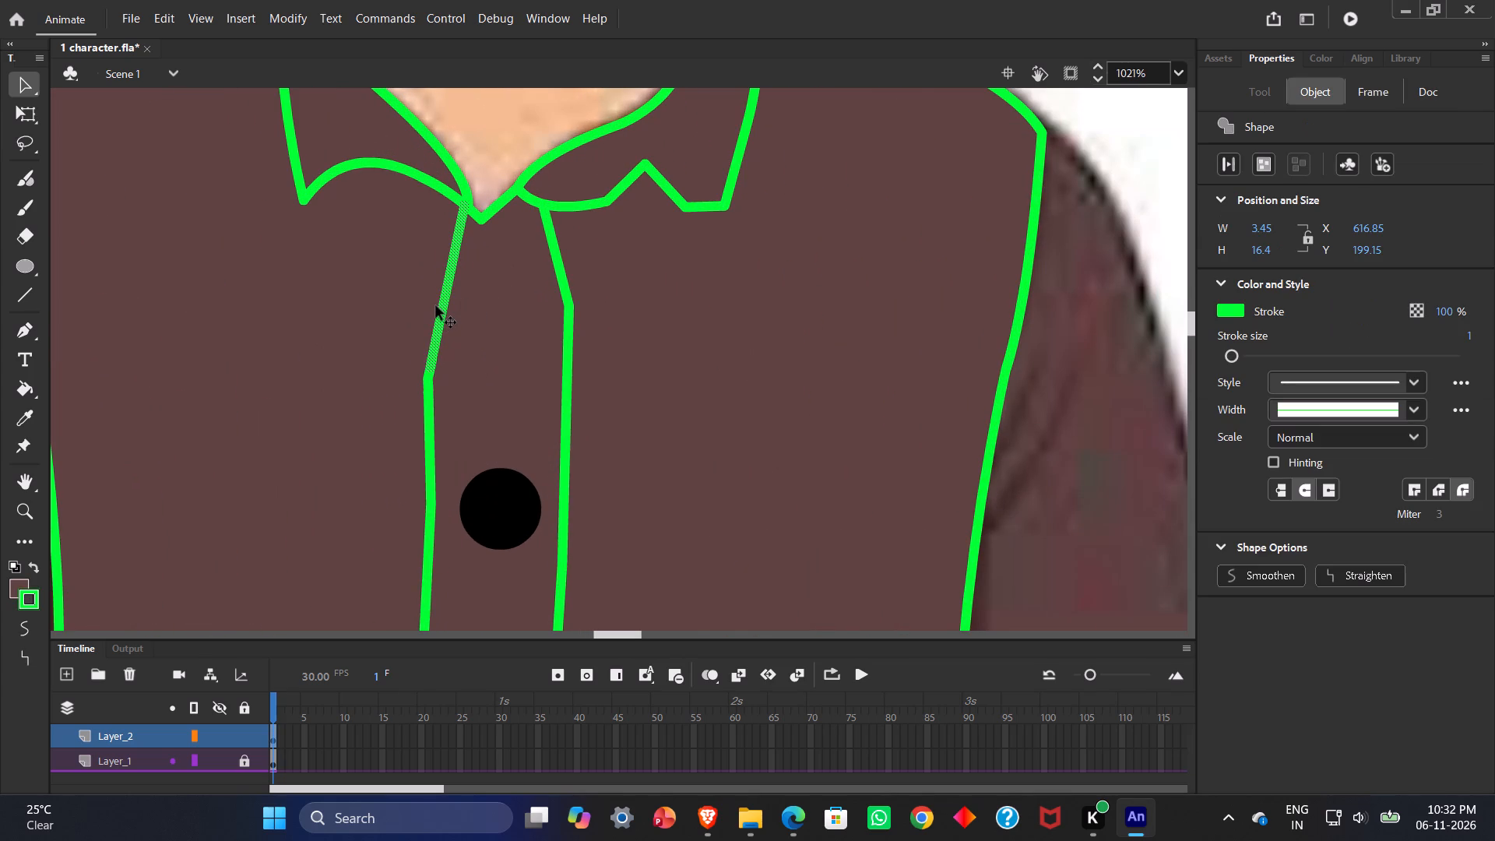
key("BackSpace")
left_click(558, 262)
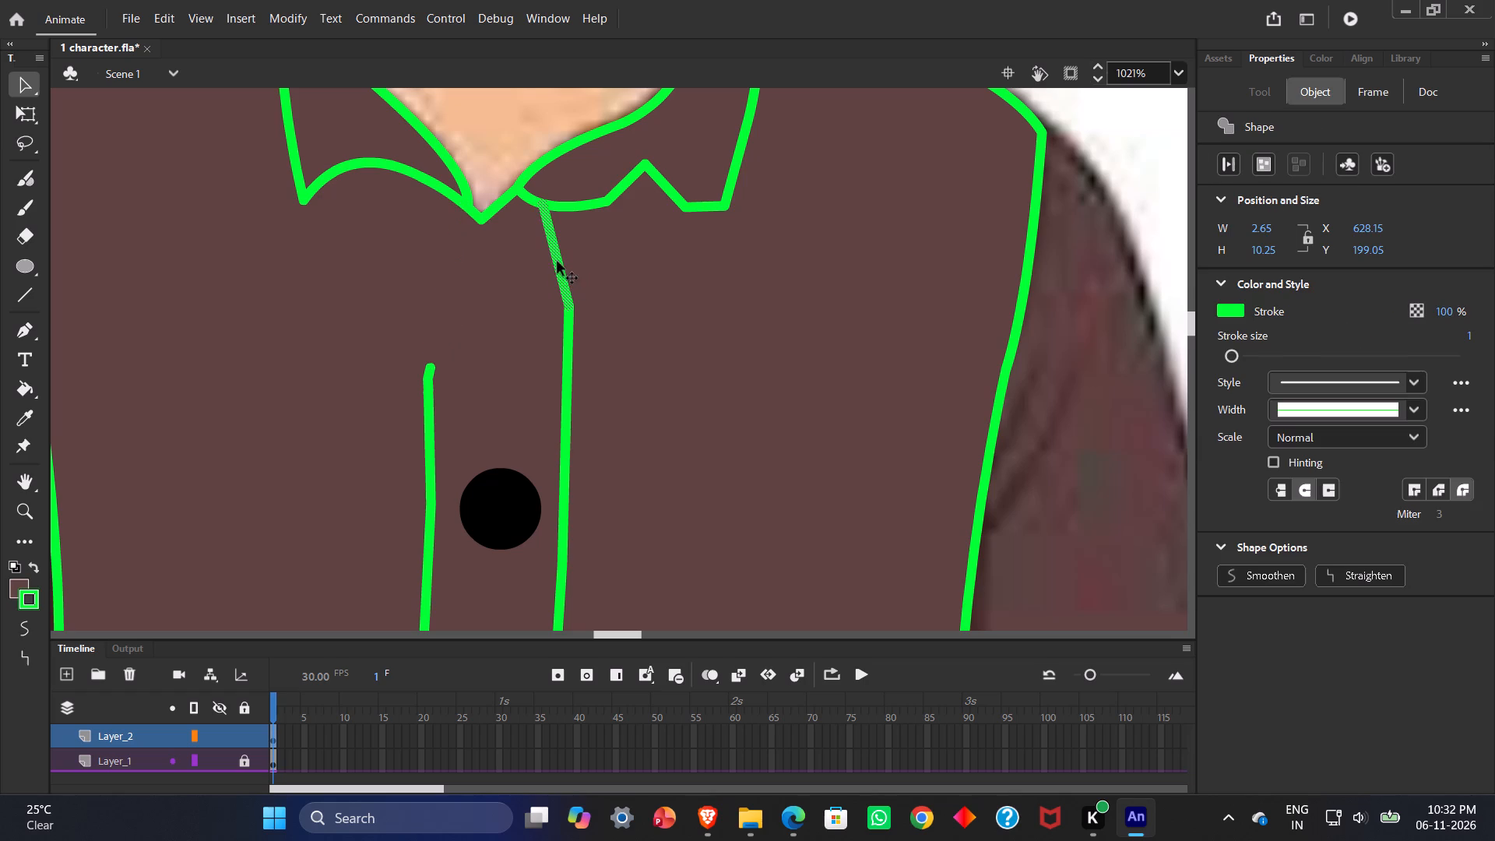
key("BackSpace")
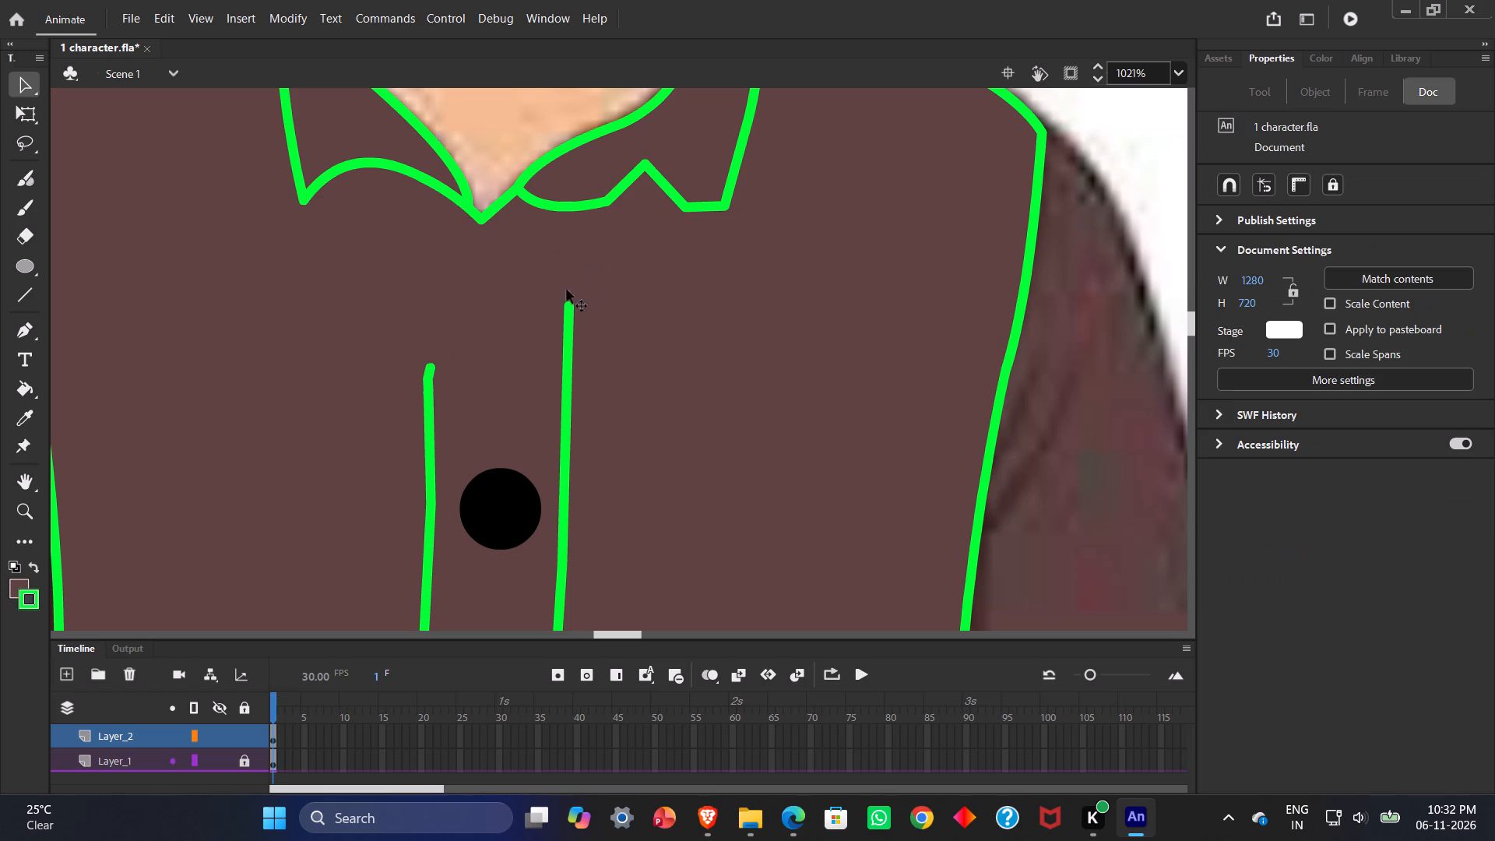
left_click(431, 370)
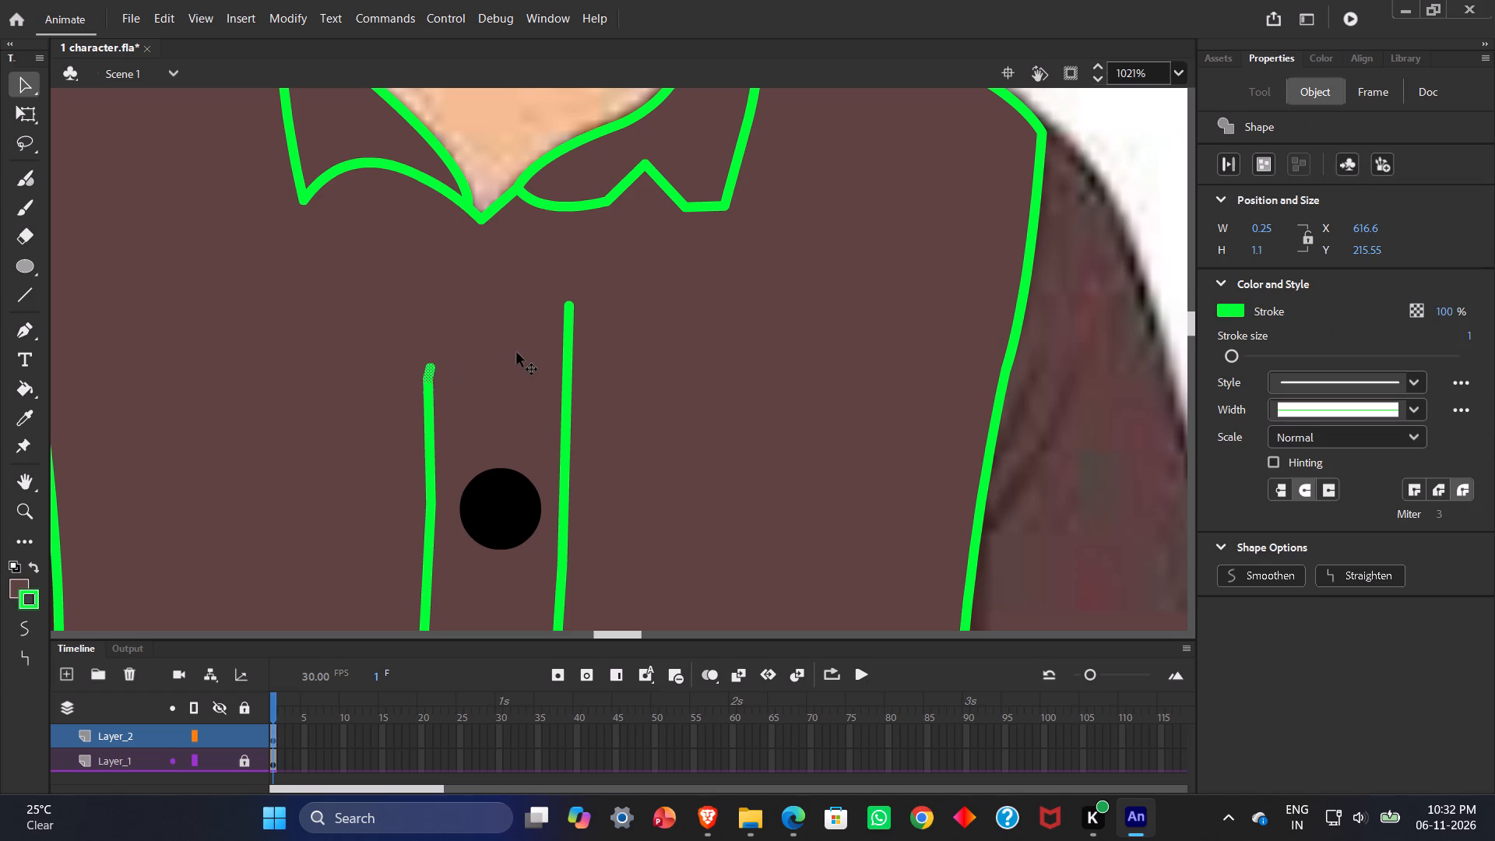
key("BackSpace")
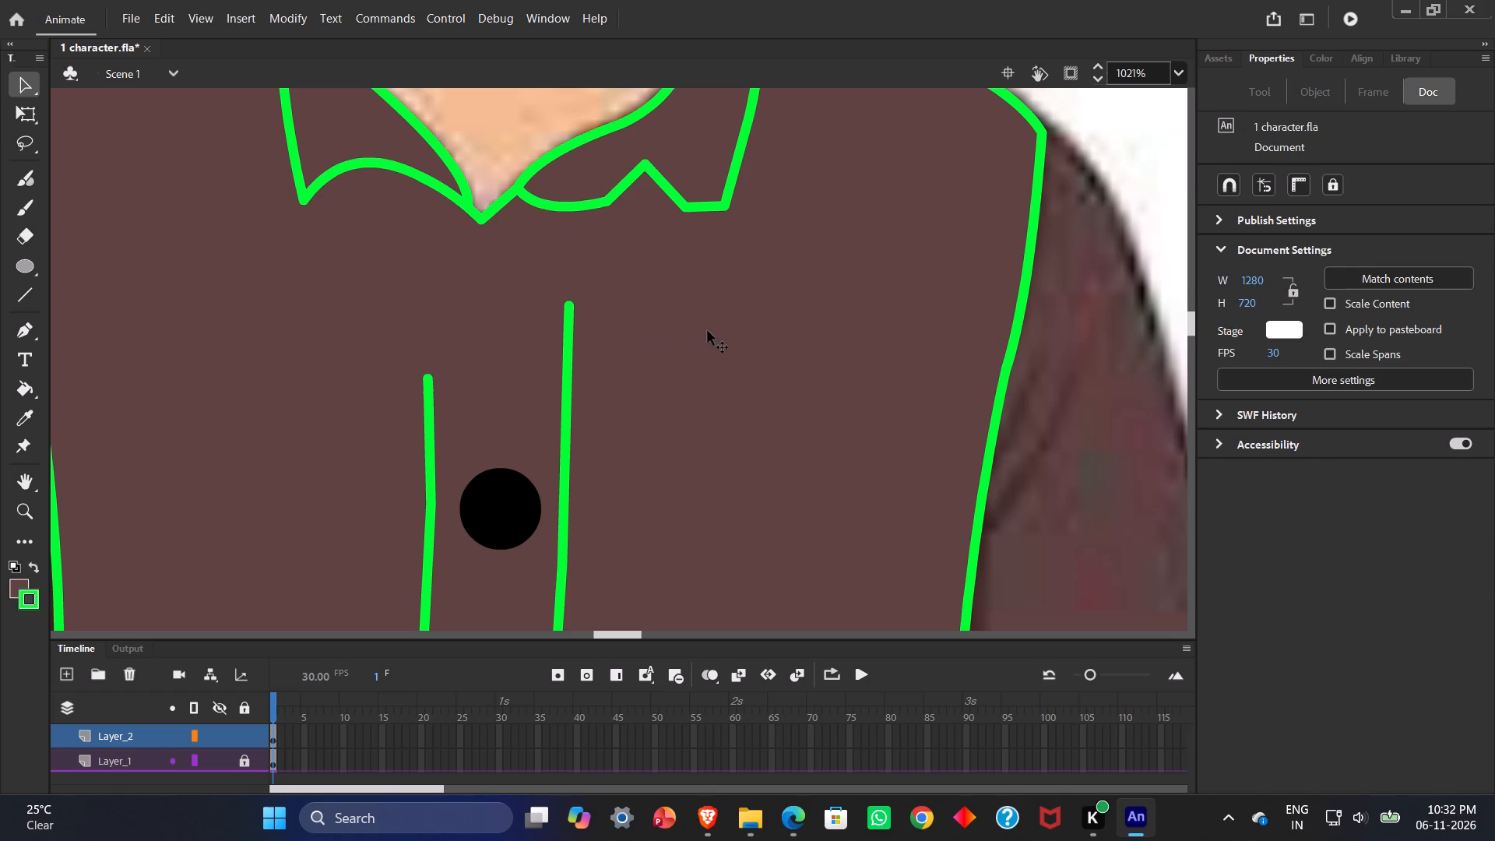
Select the whole traced shirt with its collar, placket lines and four buttons, and group it.
scroll(712, 331, "down", 3)
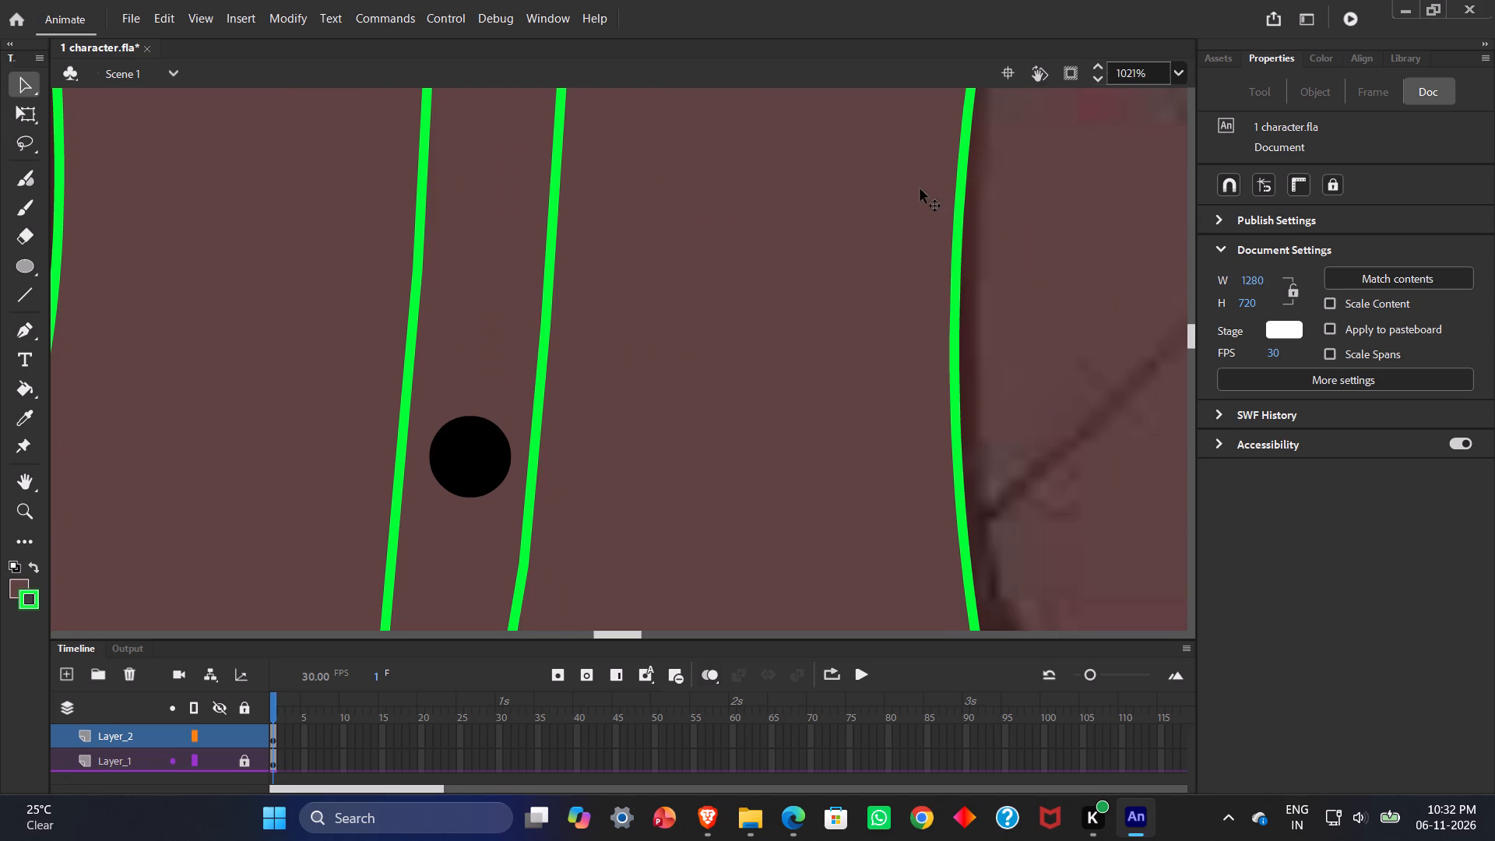
scroll(923, 253, "up", 3, "ctrl")
scroll(924, 260, "down", 9, "ctrl")
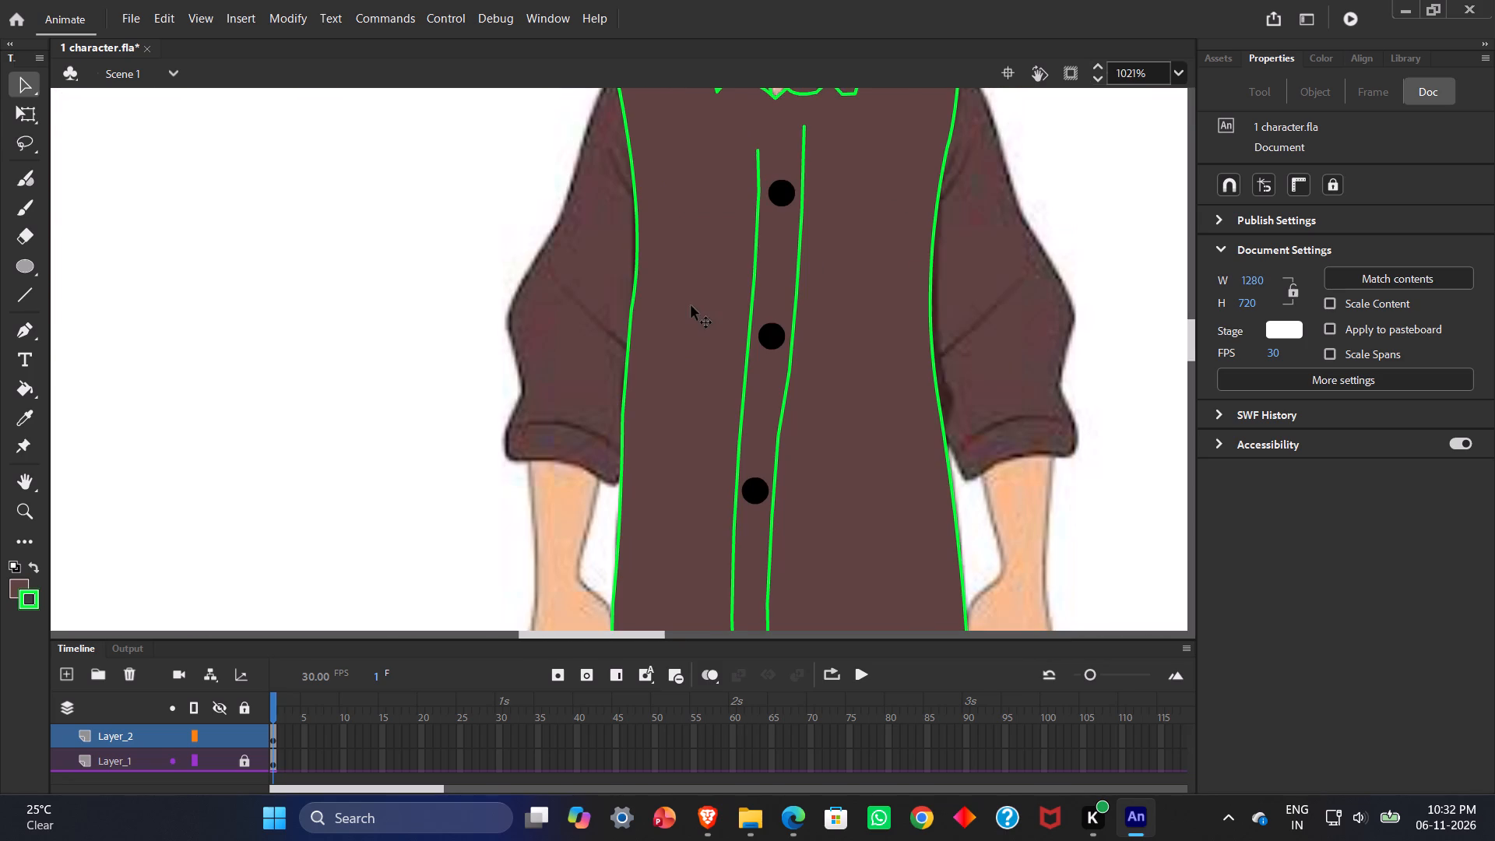
scroll(331, 290, "down", 2, "ctrl")
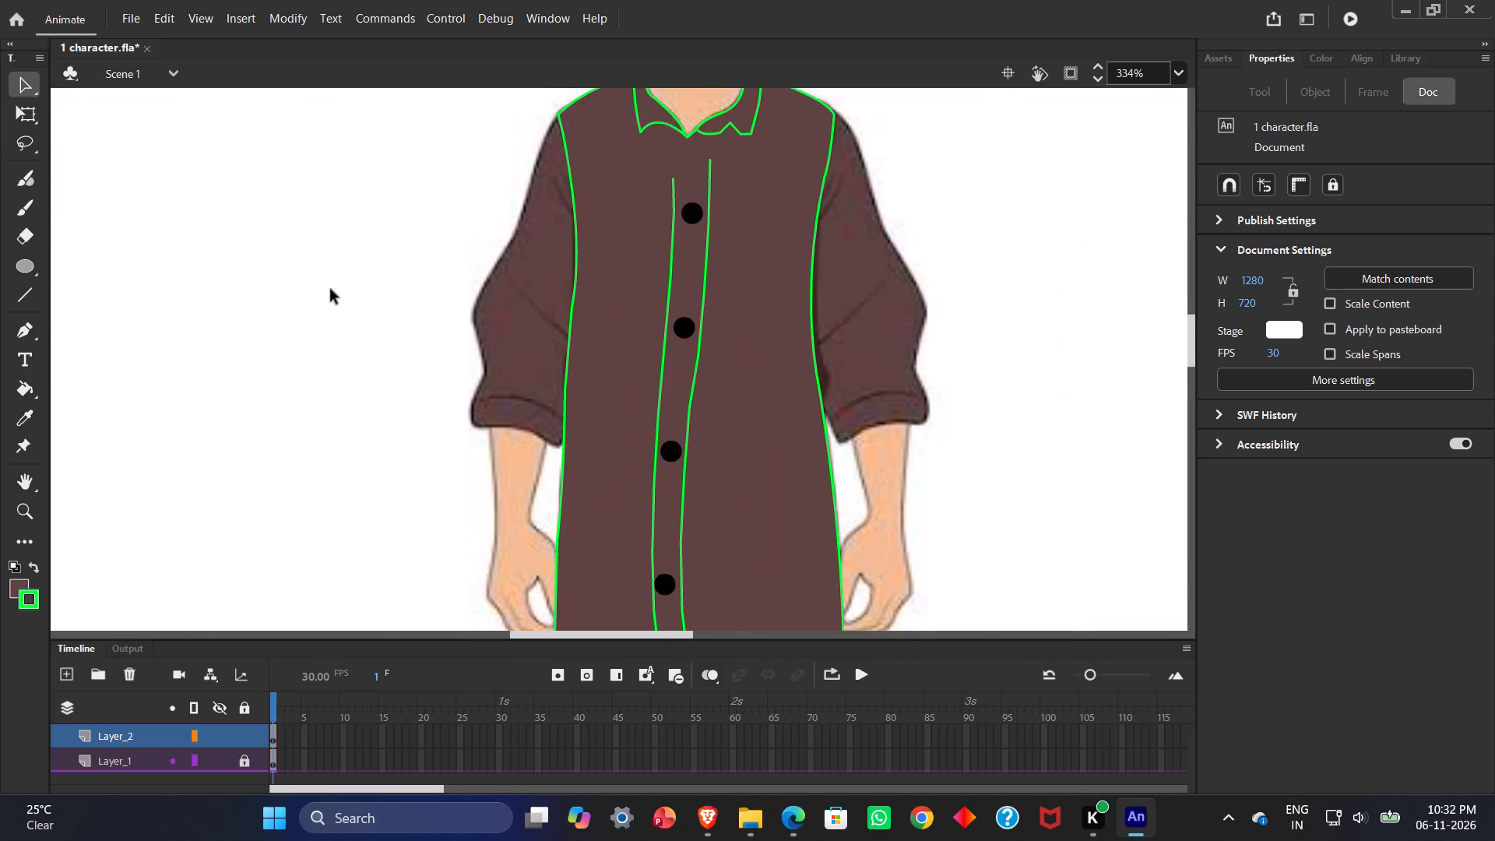
scroll(331, 290, "down", 1, "ctrl")
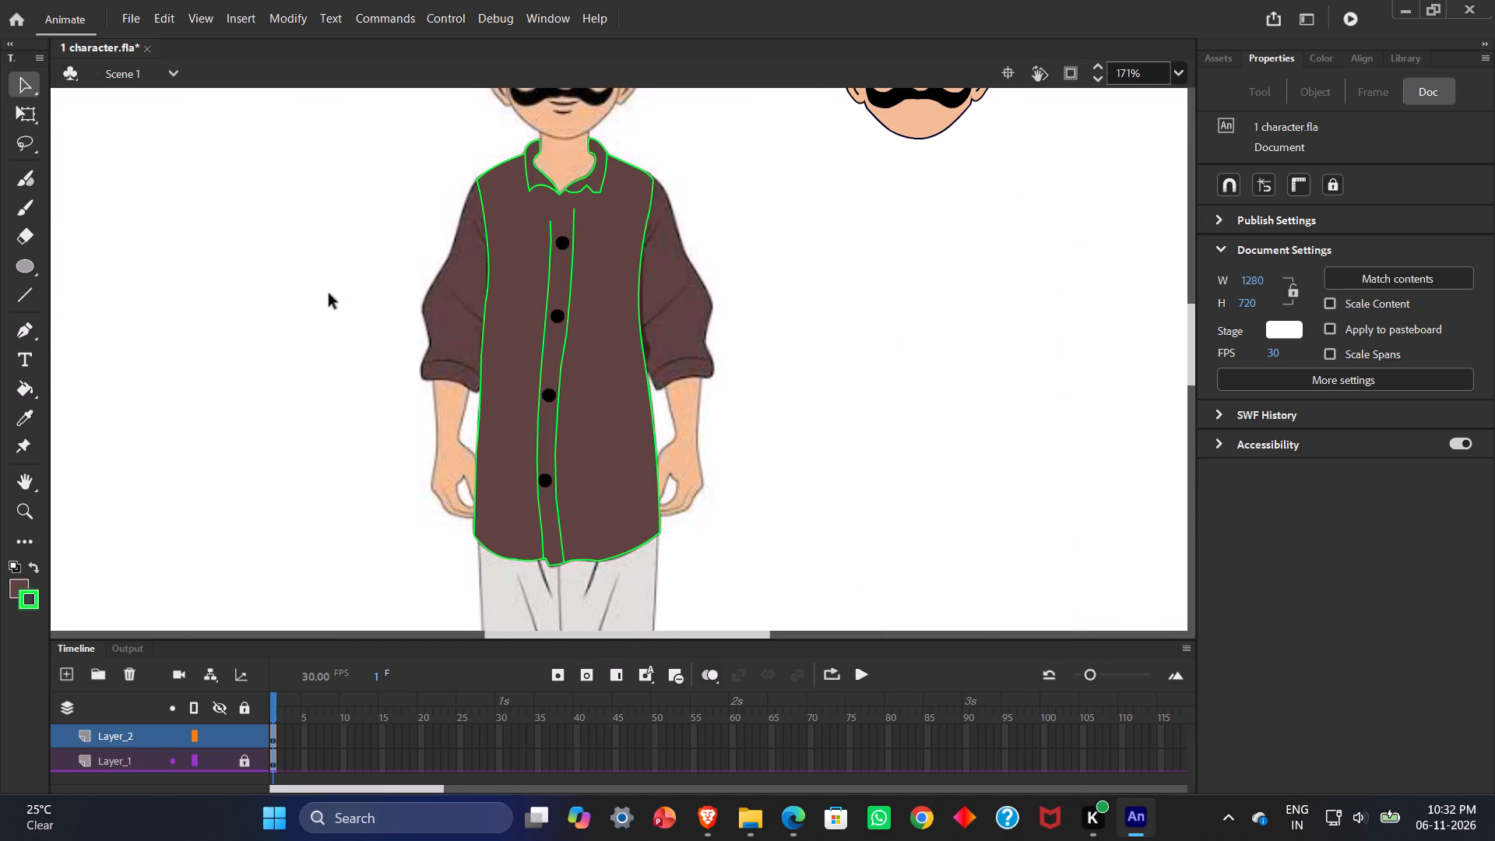
scroll(329, 294, "down", 1)
scroll(329, 294, "down", 1, "ctrl")
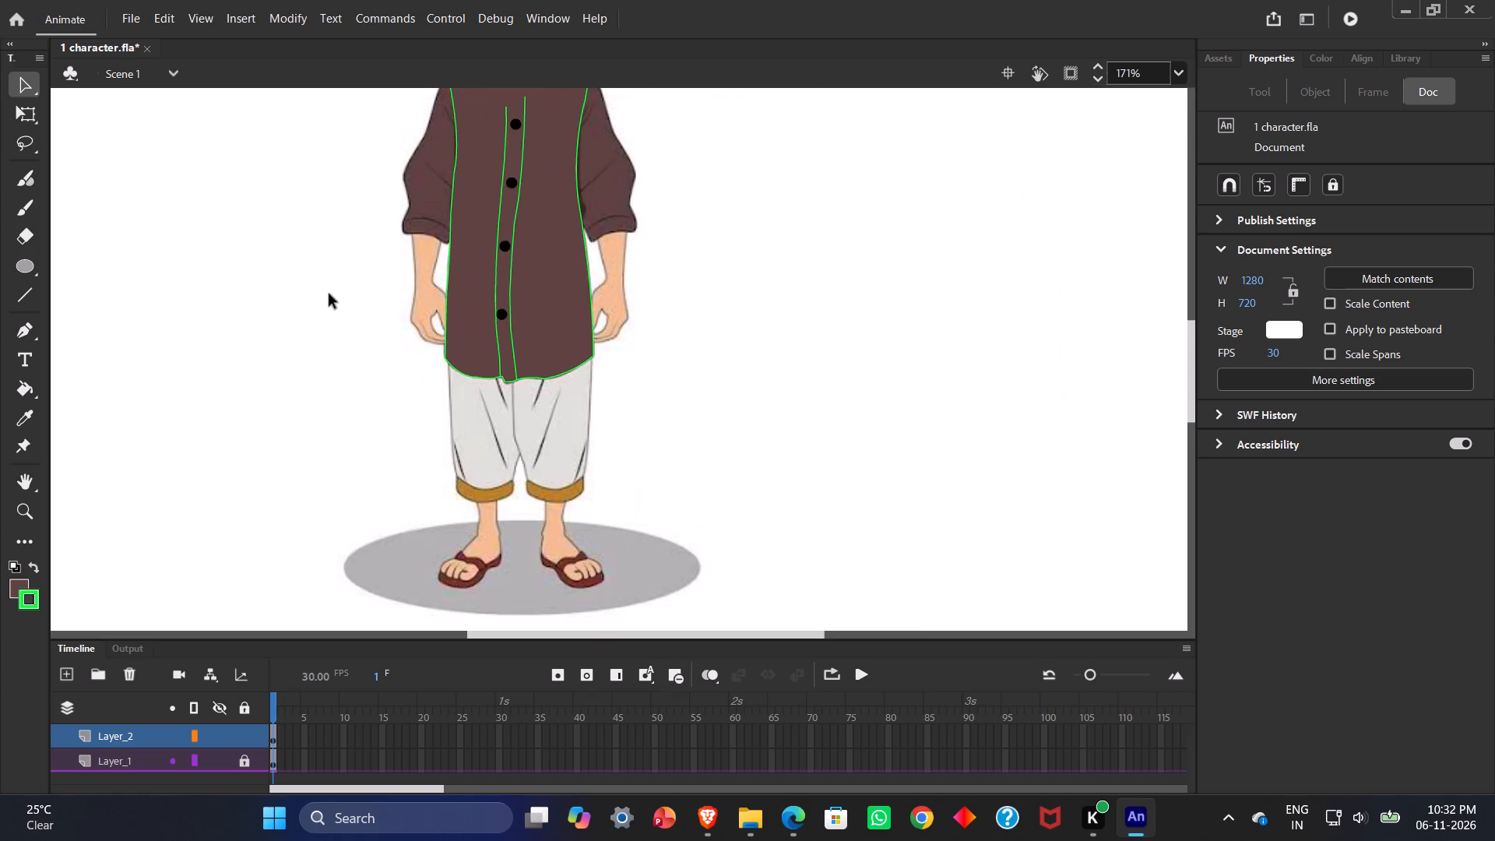
scroll(329, 294, "down", 2, "ctrl")
scroll(635, 415, "up", 1)
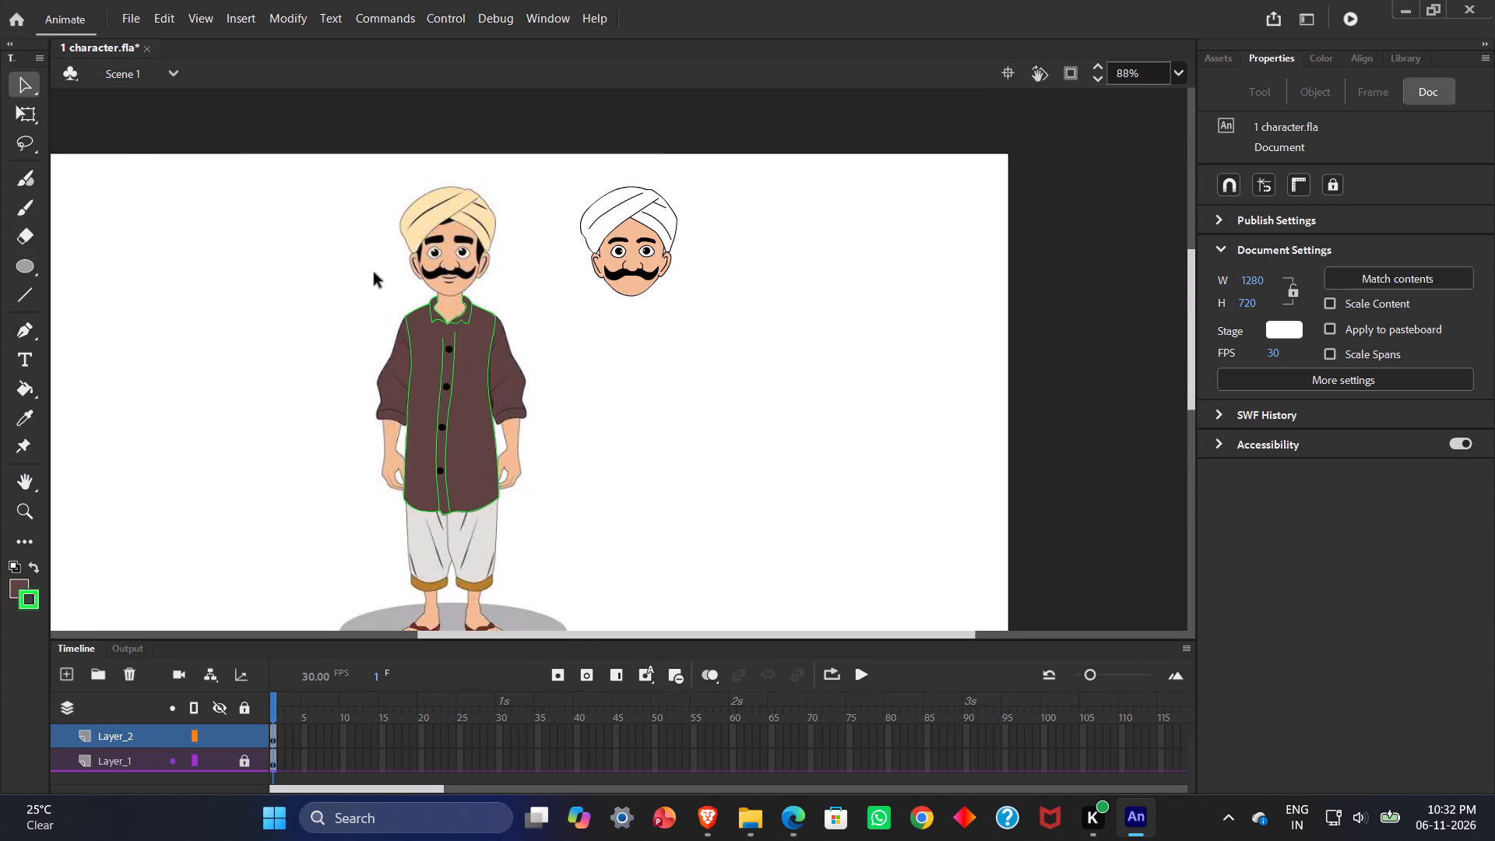
left_click_drag(334, 287, 521, 326)
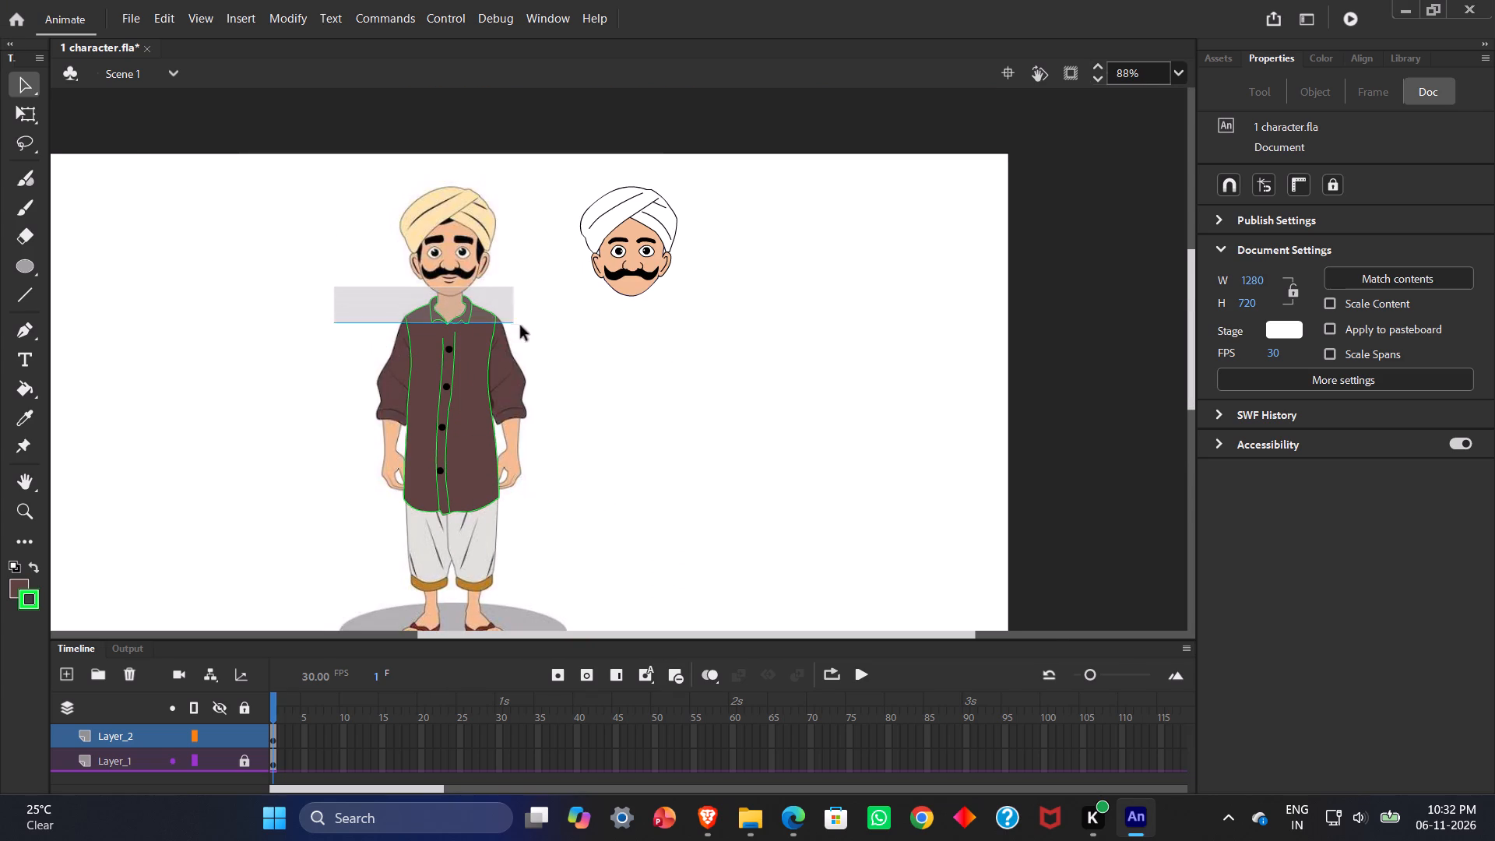
left_click_drag(521, 326, 569, 535)
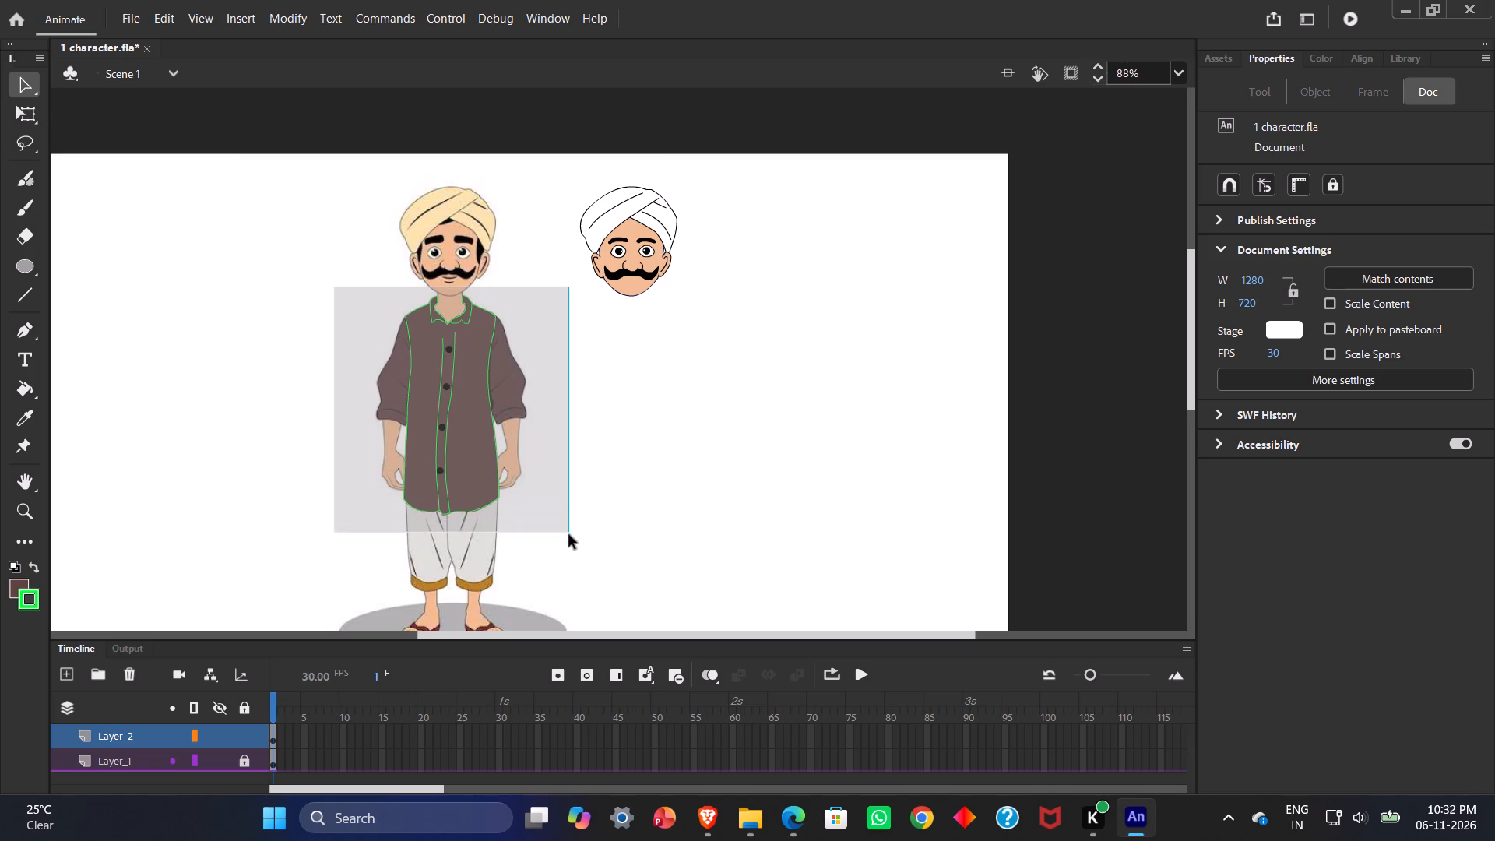
left_click_drag(569, 535, 569, 536)
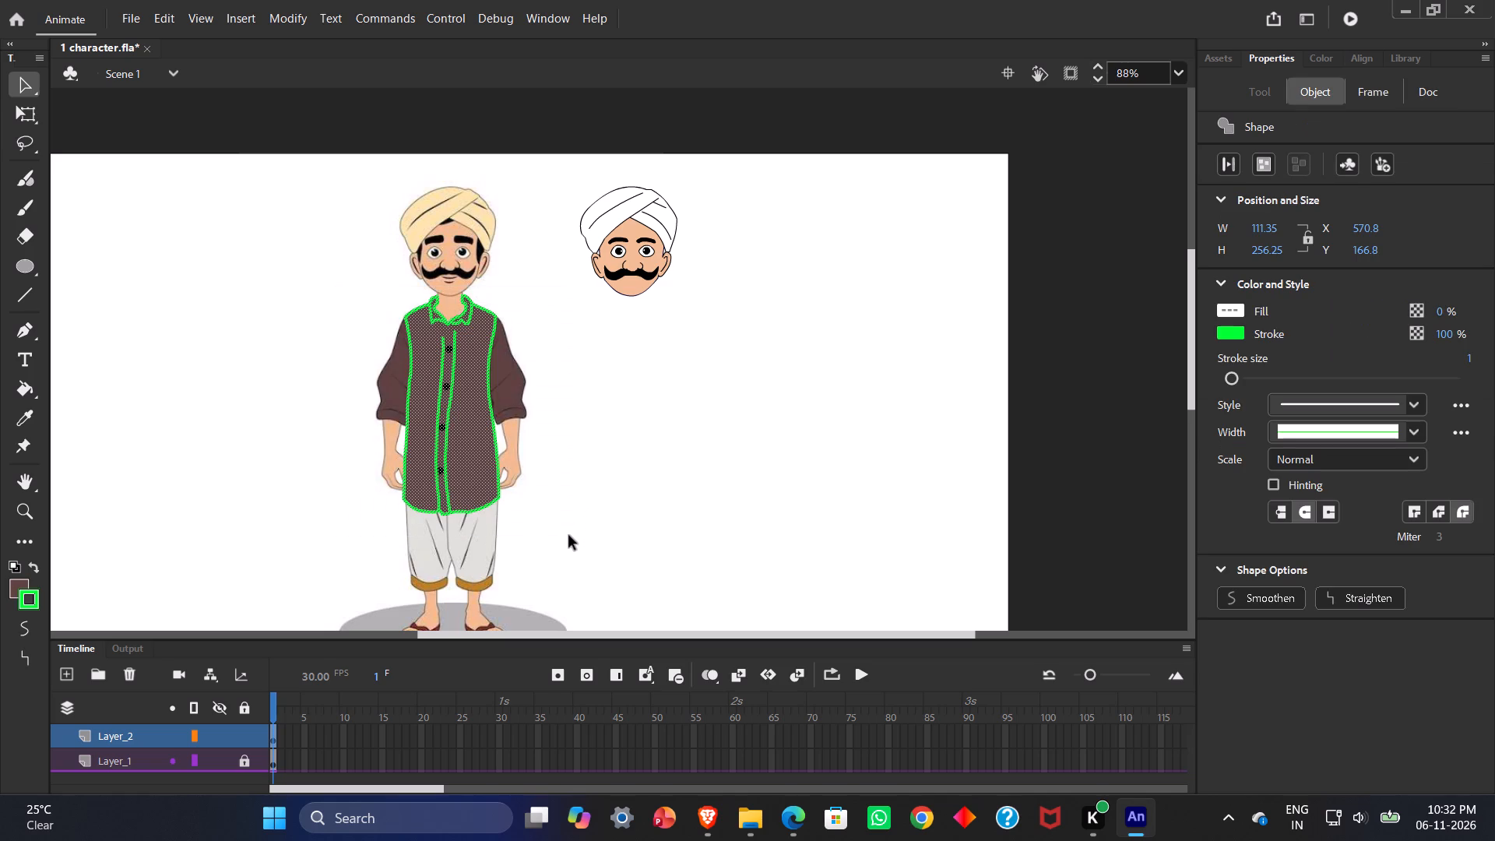
key("ctrl+g")
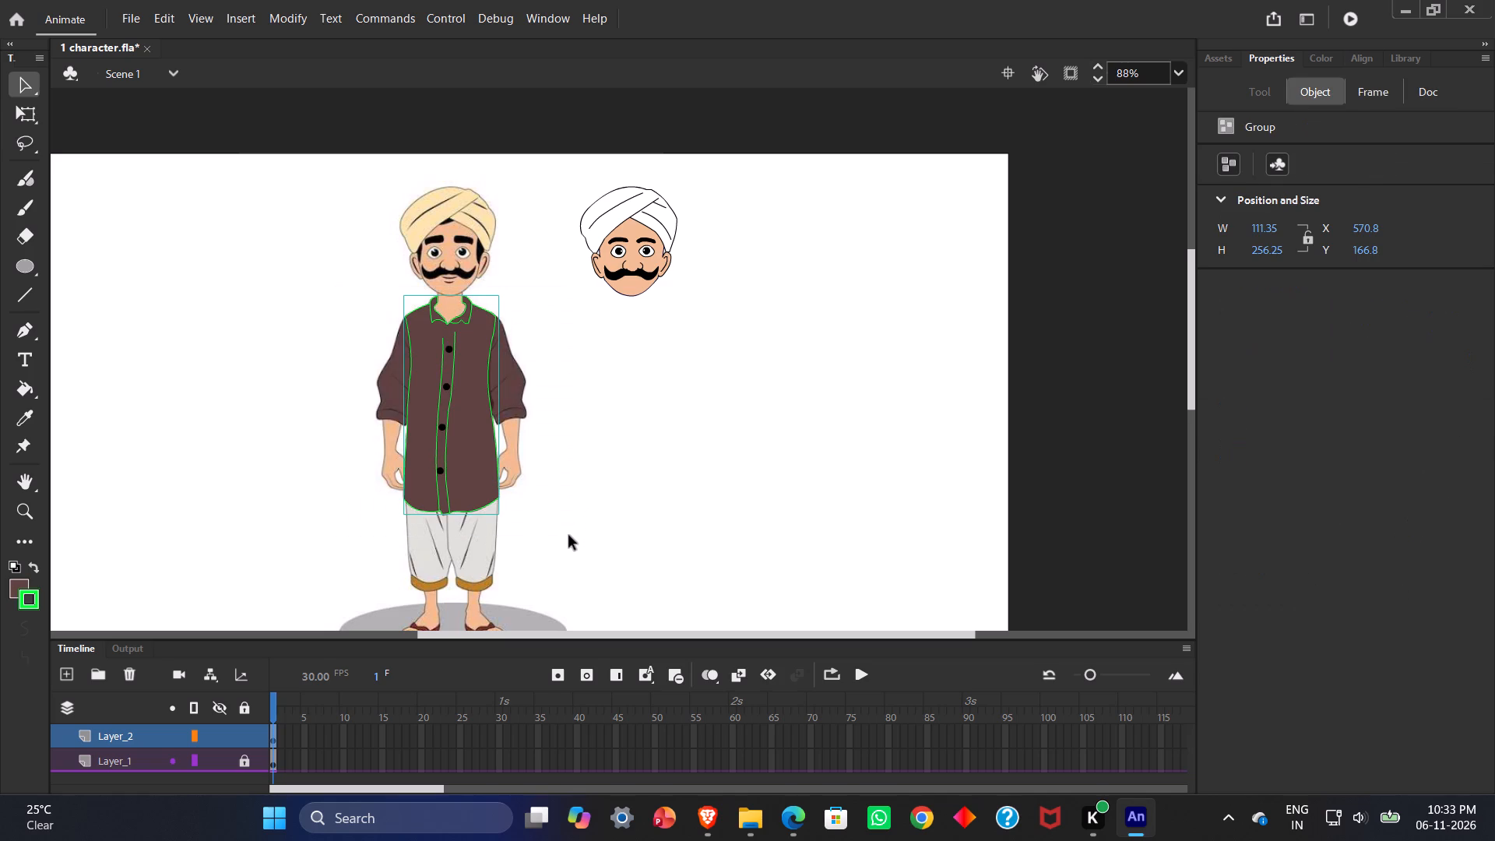
Move the shirt group horizontally off the reference to about X 783.55, centred under the drawn head, and deselect it.
key("Right")
key("Right")
key("Right")
key("Right")
key("Right")
key("Right")
key("Right")
key("Right")
key("Right")
key("Right")
key("Right")
key("Right")
key("Right")
key("Right")
key("Right")
key("Right")
key("Right")
key("Right")
key("Right")
key("Right")
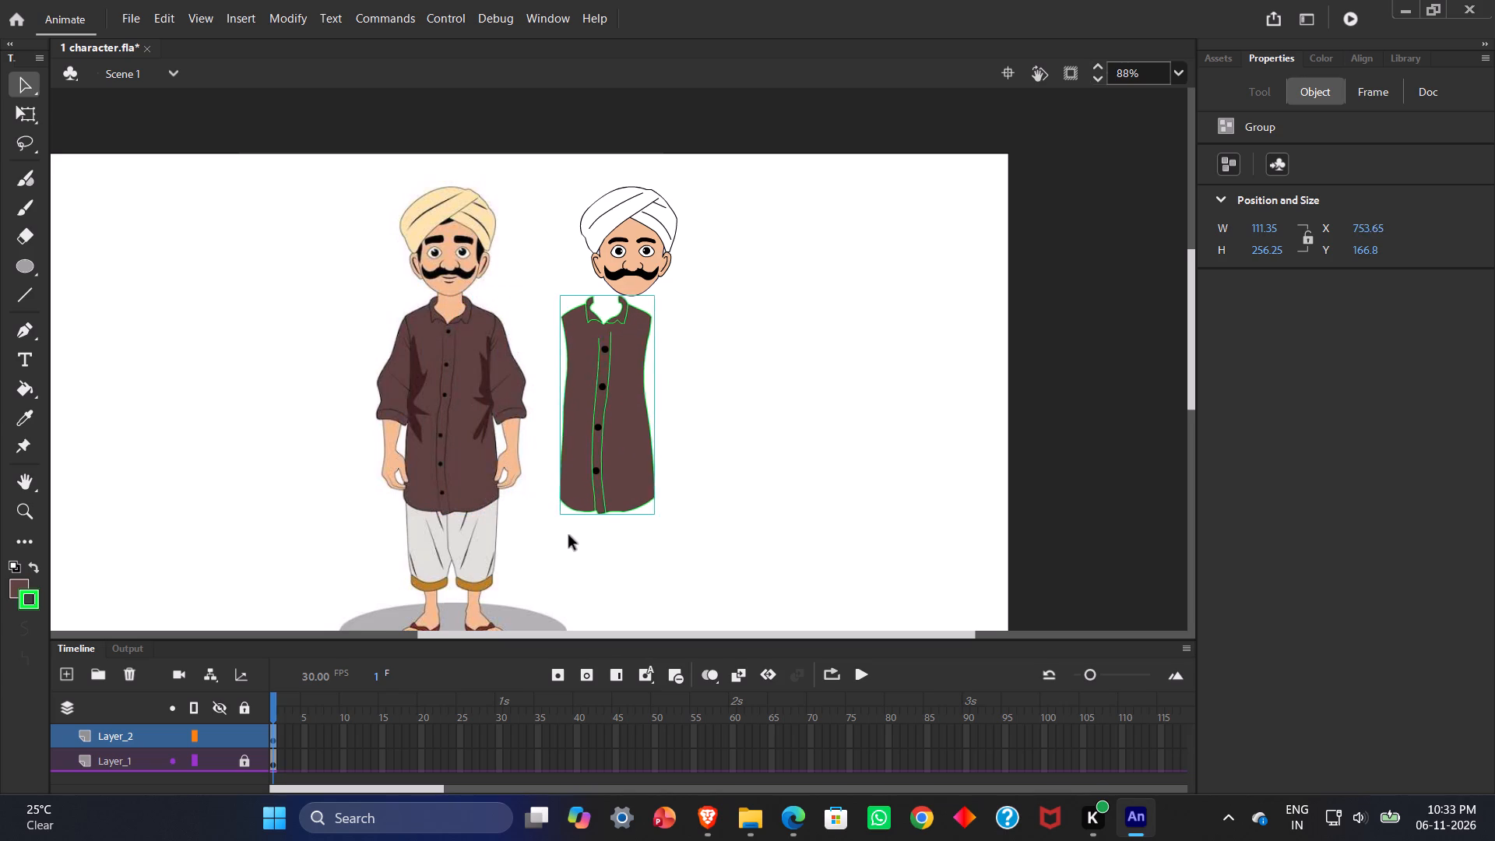
key("Right")
key("Right")
key("Right")
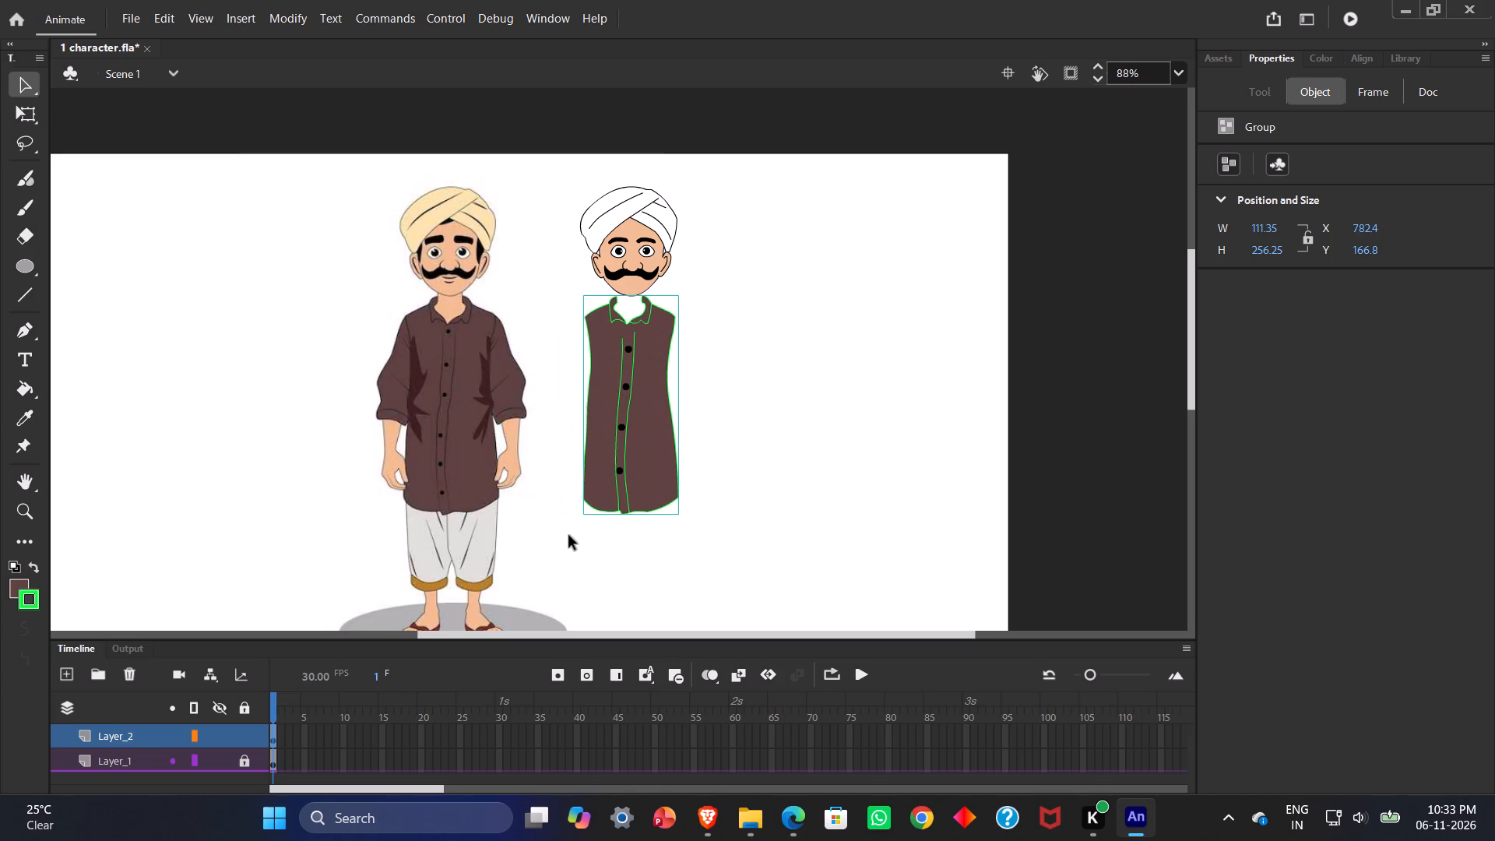
key("Right")
key("Right")
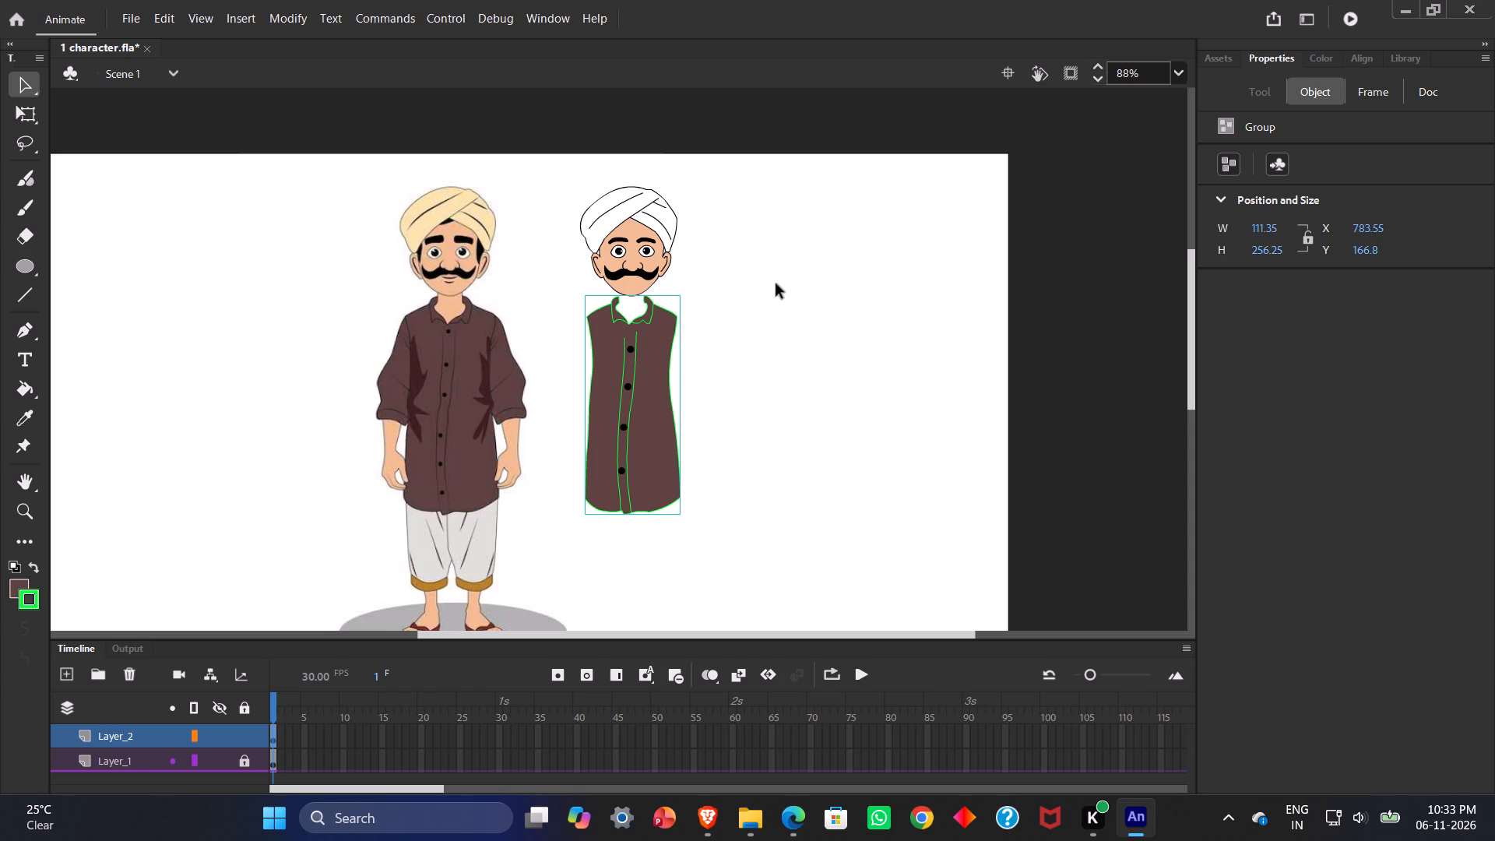
left_click(821, 277)
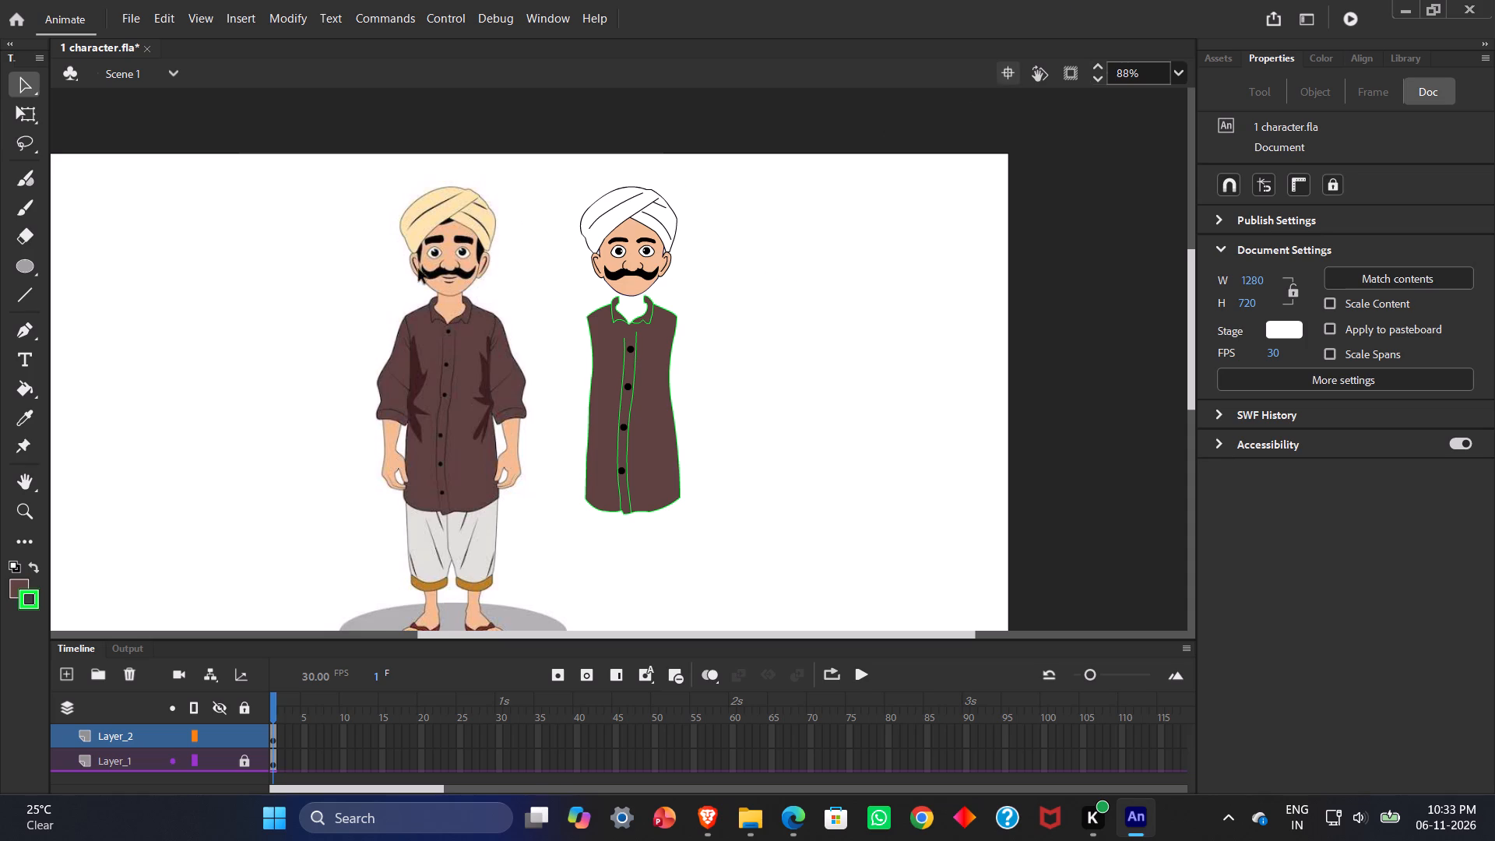
Draw a straight horizontal green line across the reference character's chin, just above the neck, with the Line tool.
scroll(344, 274, "up", 3, "ctrl")
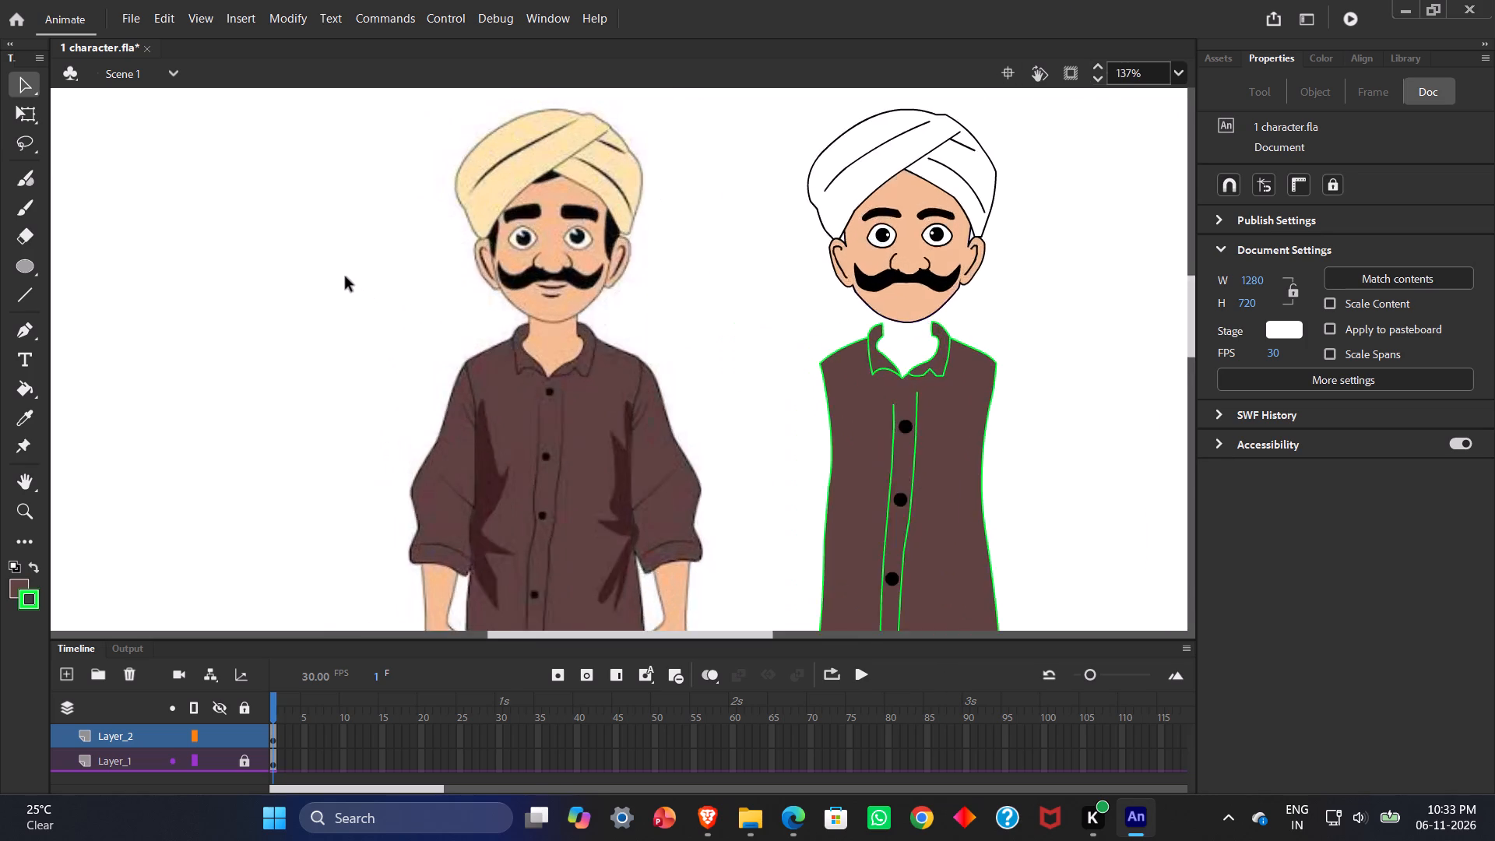
scroll(346, 277, "up", 3, "ctrl")
scroll(976, 371, "up", 1, "ctrl")
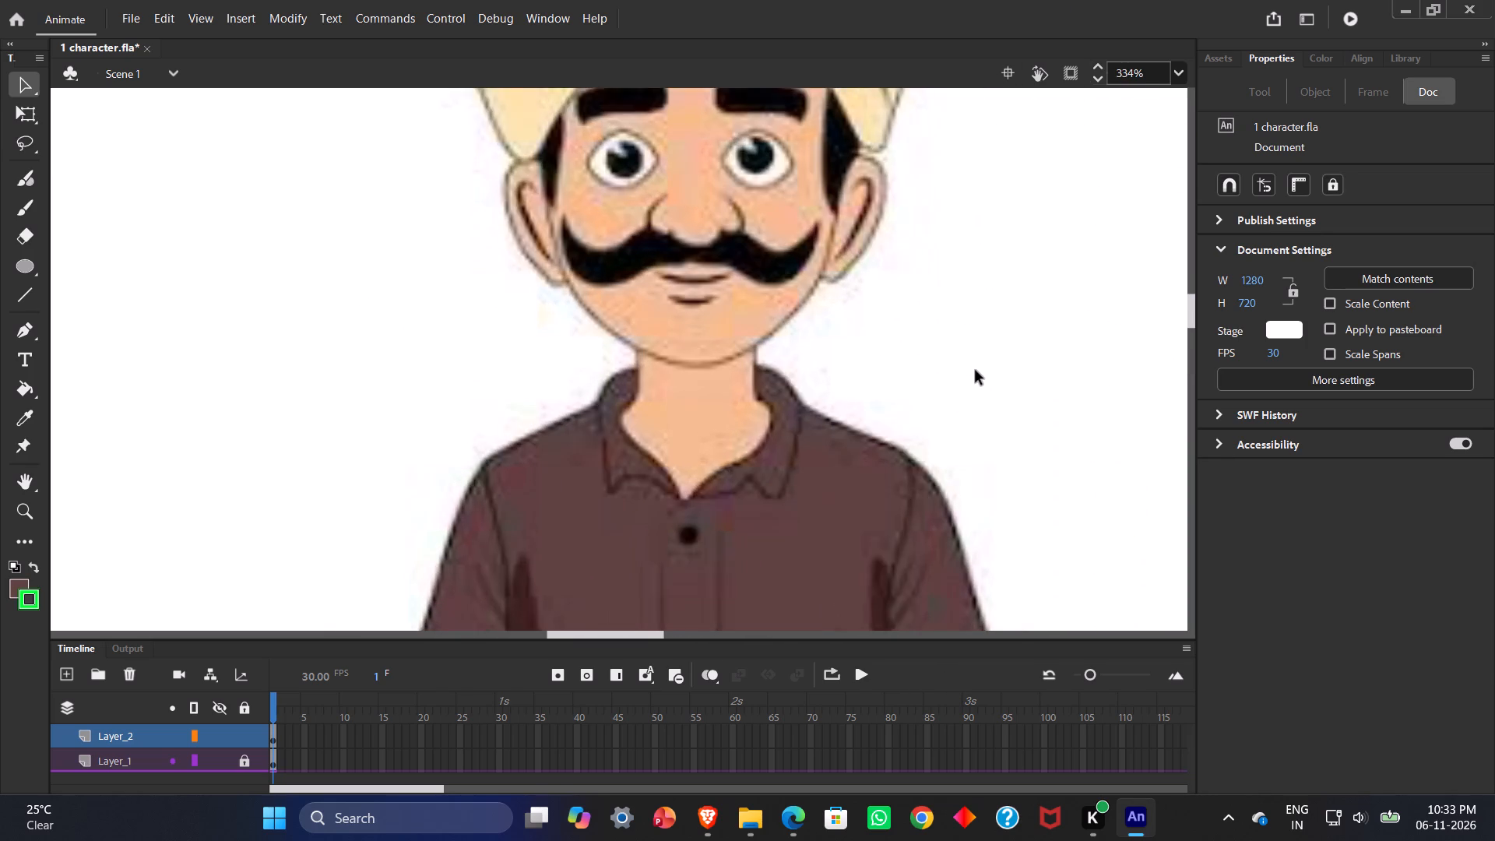
scroll(976, 371, "up", 2, "ctrl")
left_click(89, 288)
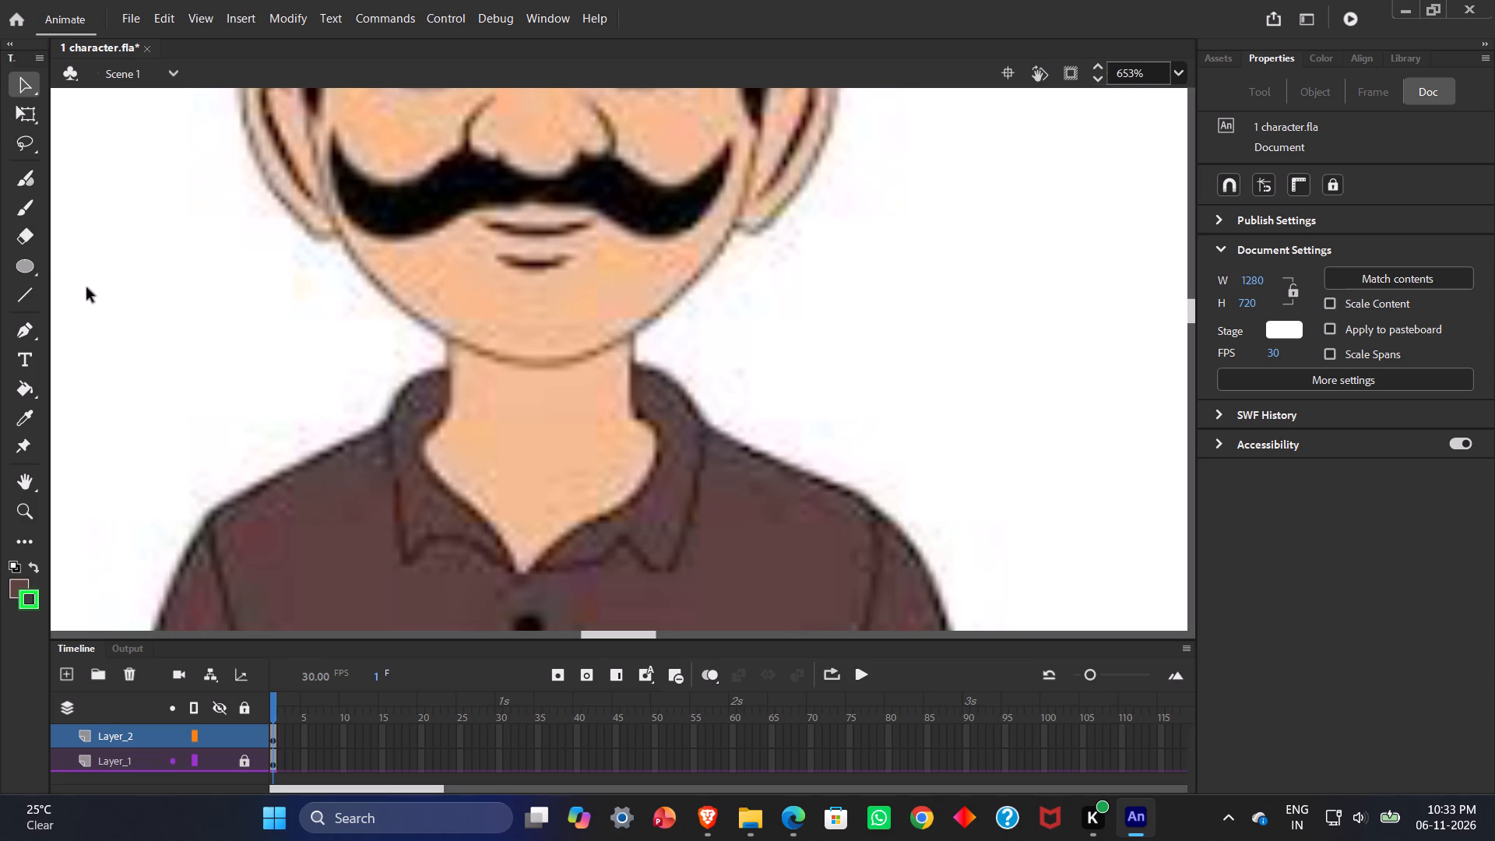
left_click(28, 298)
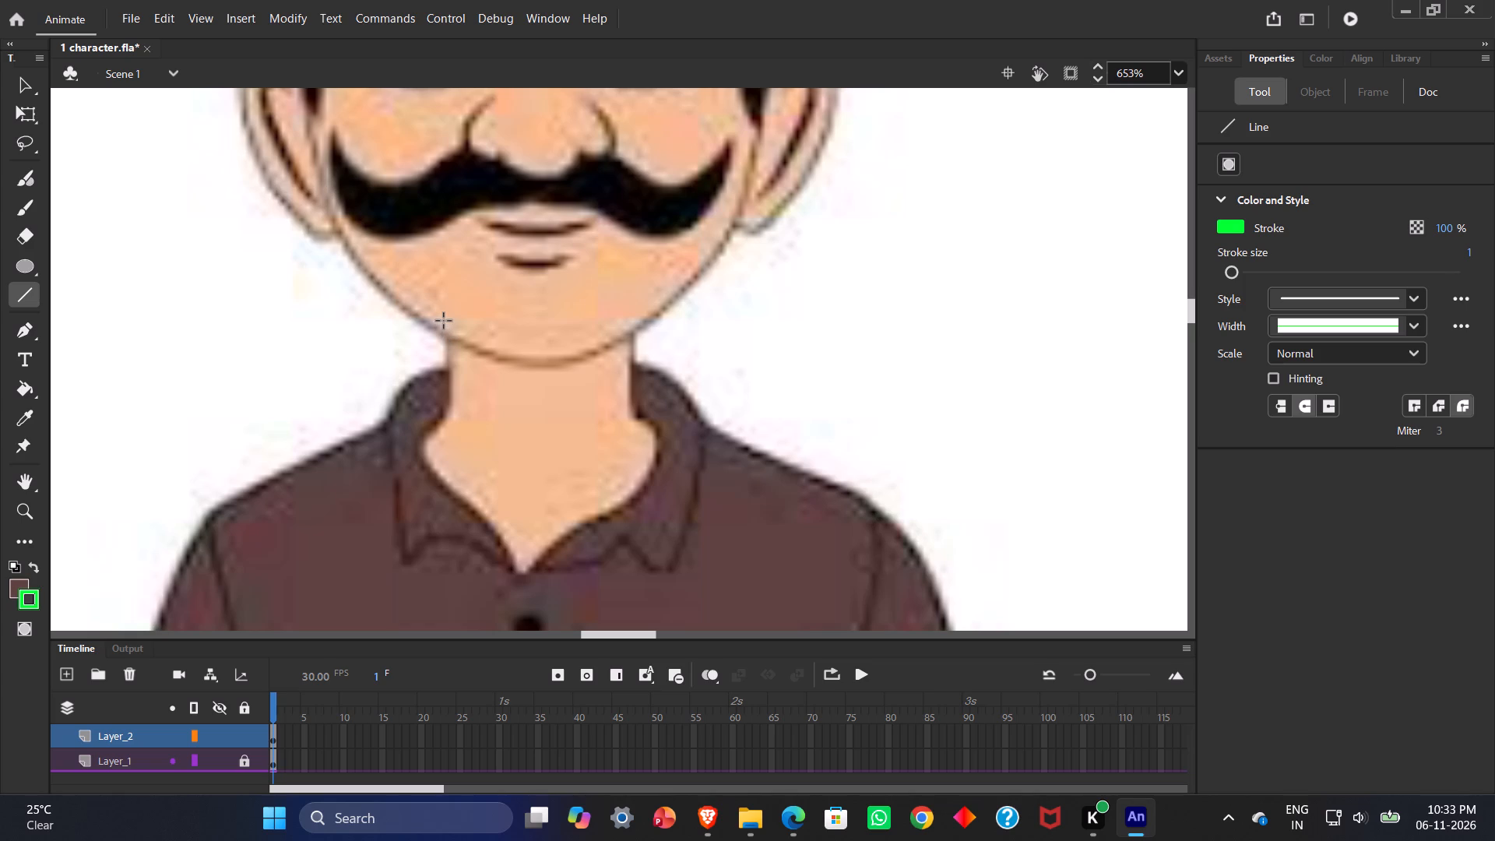
left_click_drag(444, 321, 526, 321)
left_click_drag(526, 321, 717, 320)
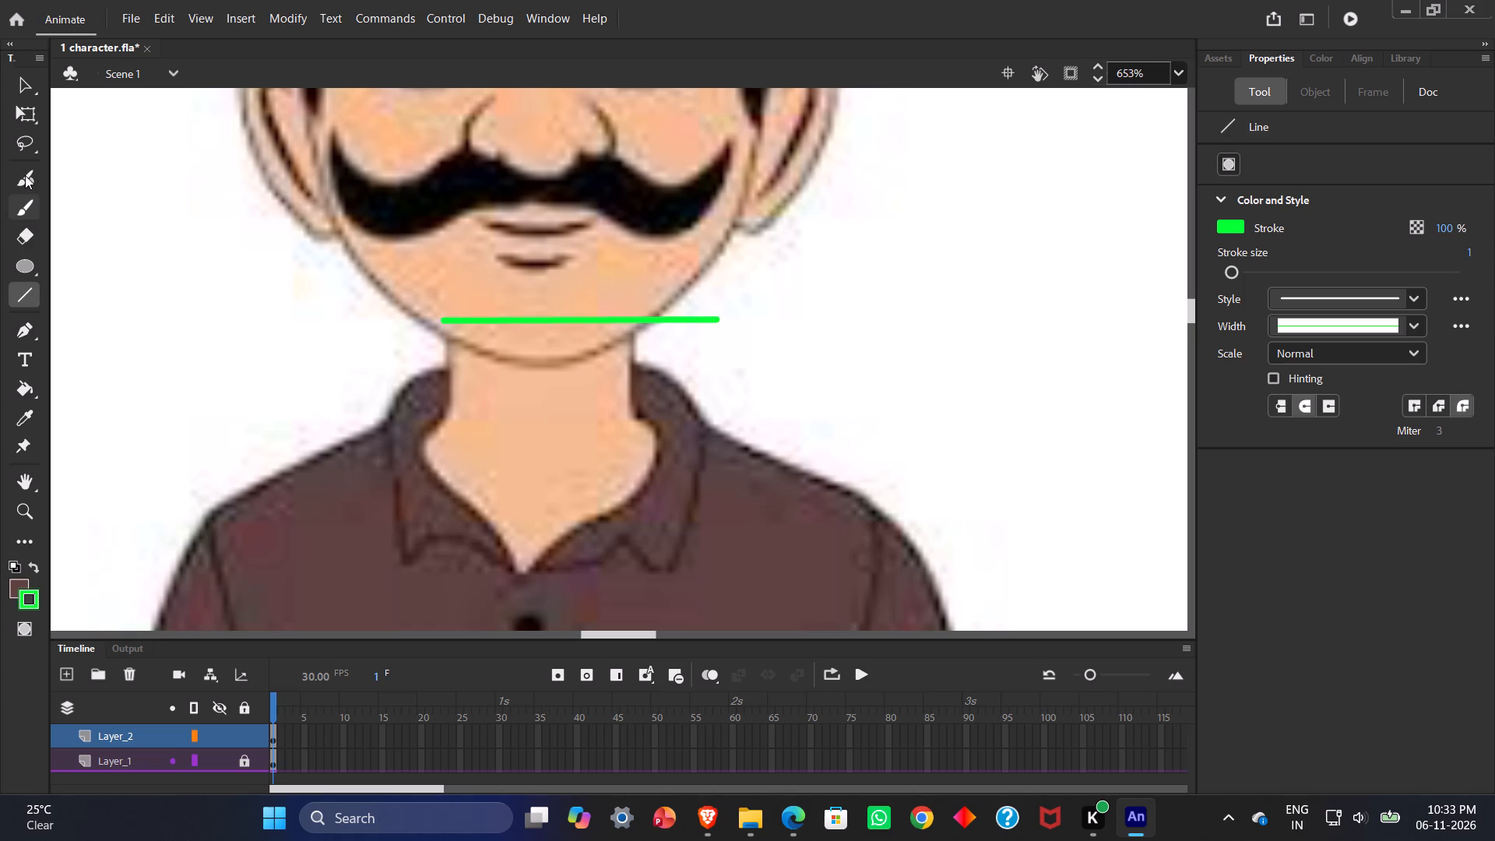
Add corners to the green chin line to trace the neck's left side down to a narrow flat tip at the collar's V opening.
key("v")
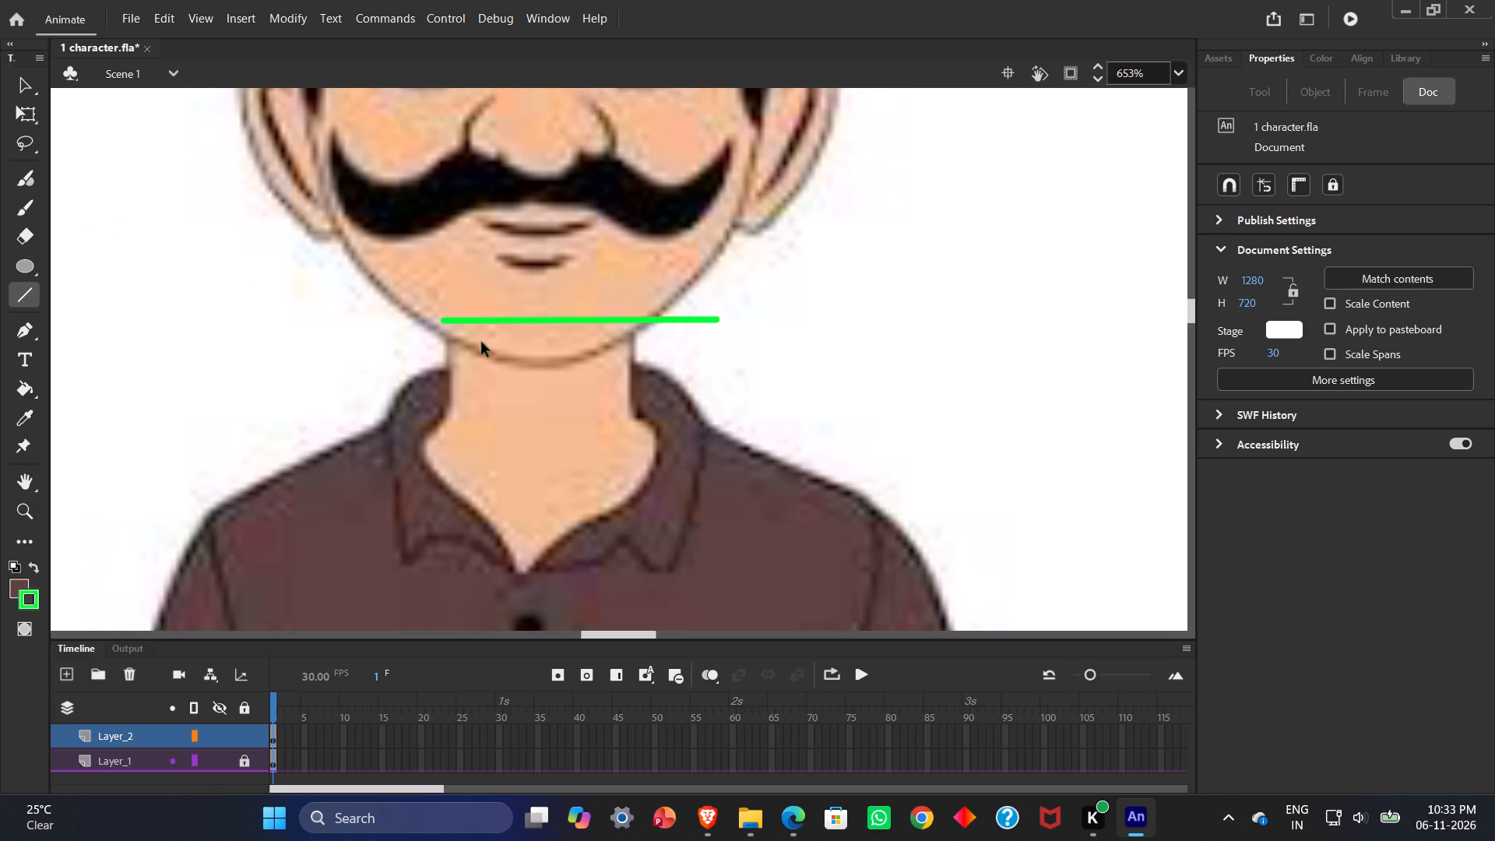
left_click_drag(507, 315, 493, 362, "ctrl")
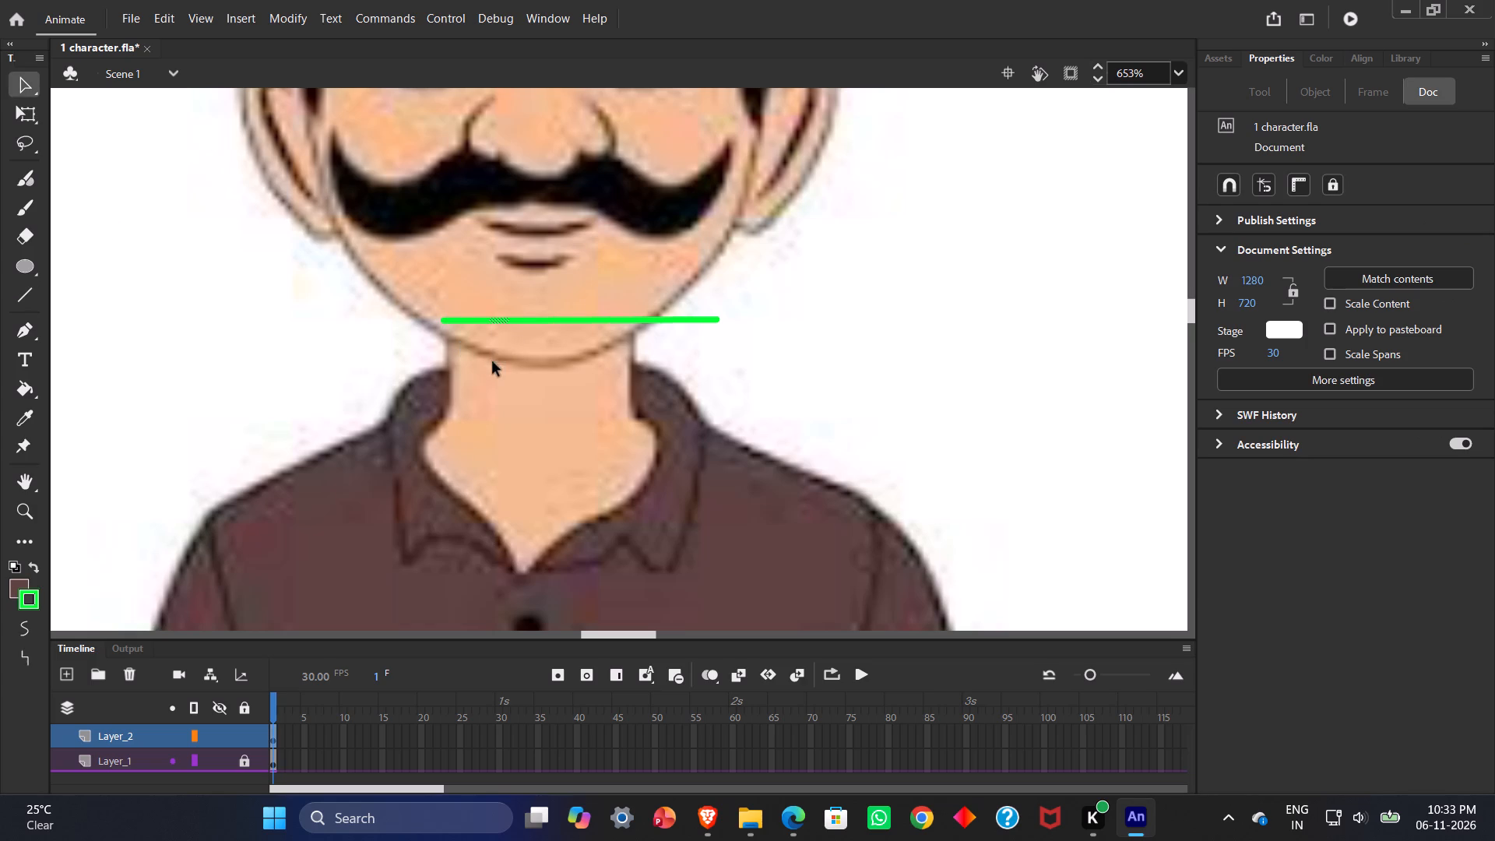
left_click(621, 270)
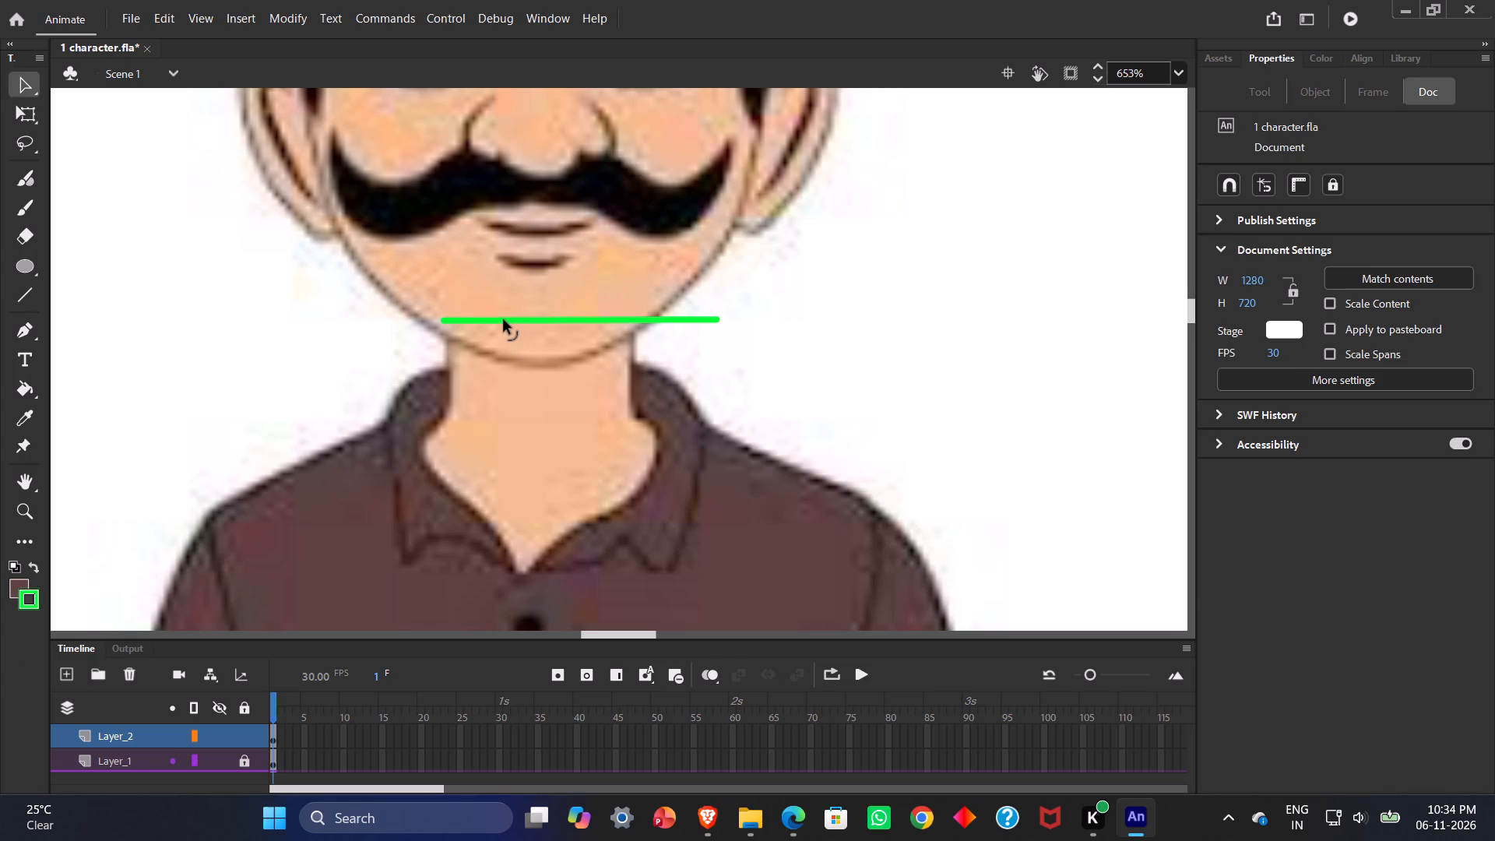
left_click_drag(504, 320, 450, 418, "ctrl")
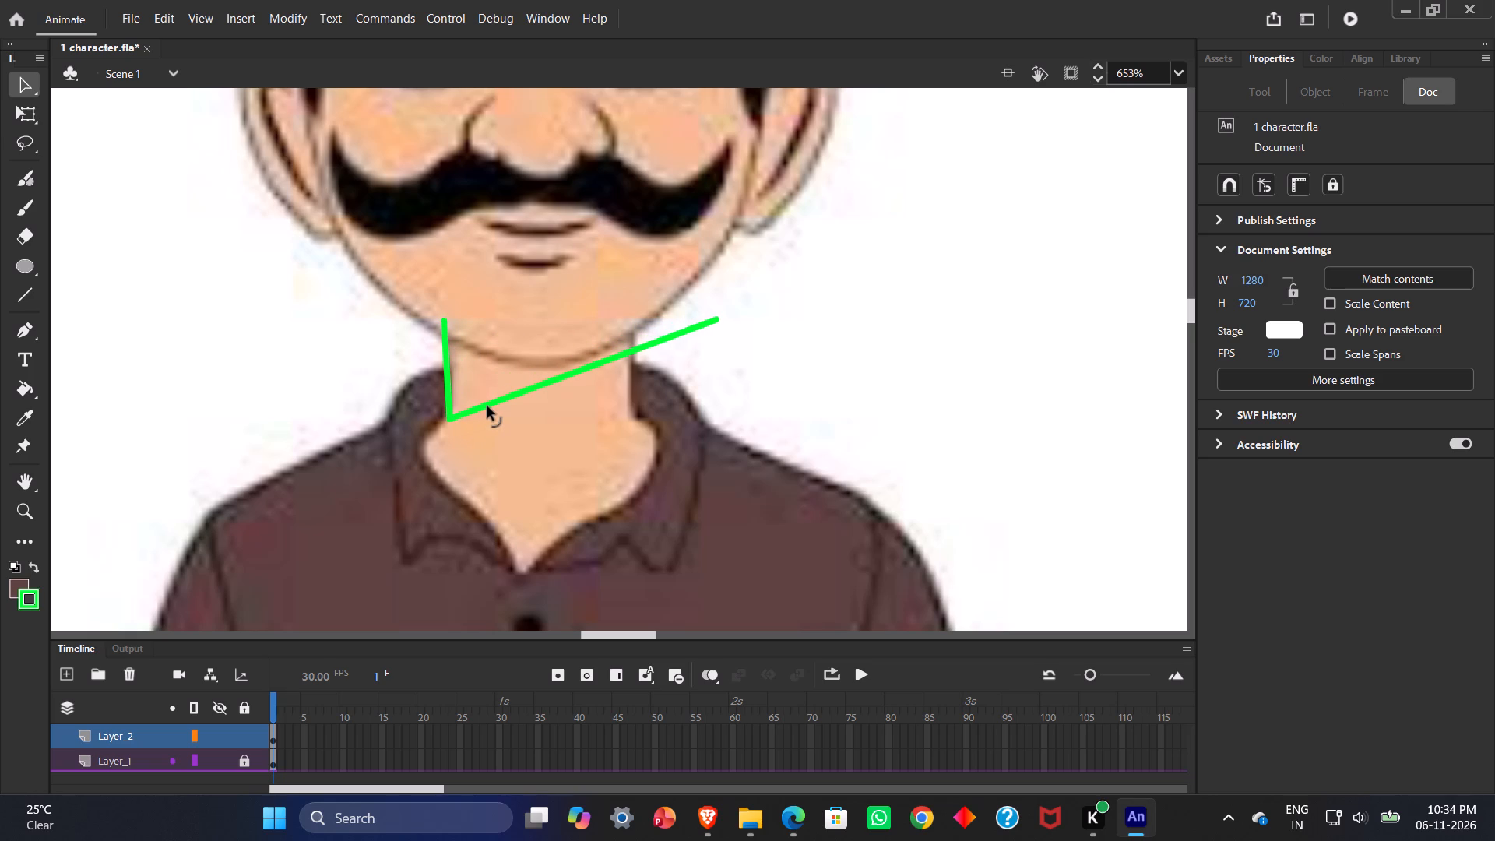
left_click_drag(487, 406, 429, 472, "ctrl")
left_click_drag(482, 444, 492, 466, "ctrl")
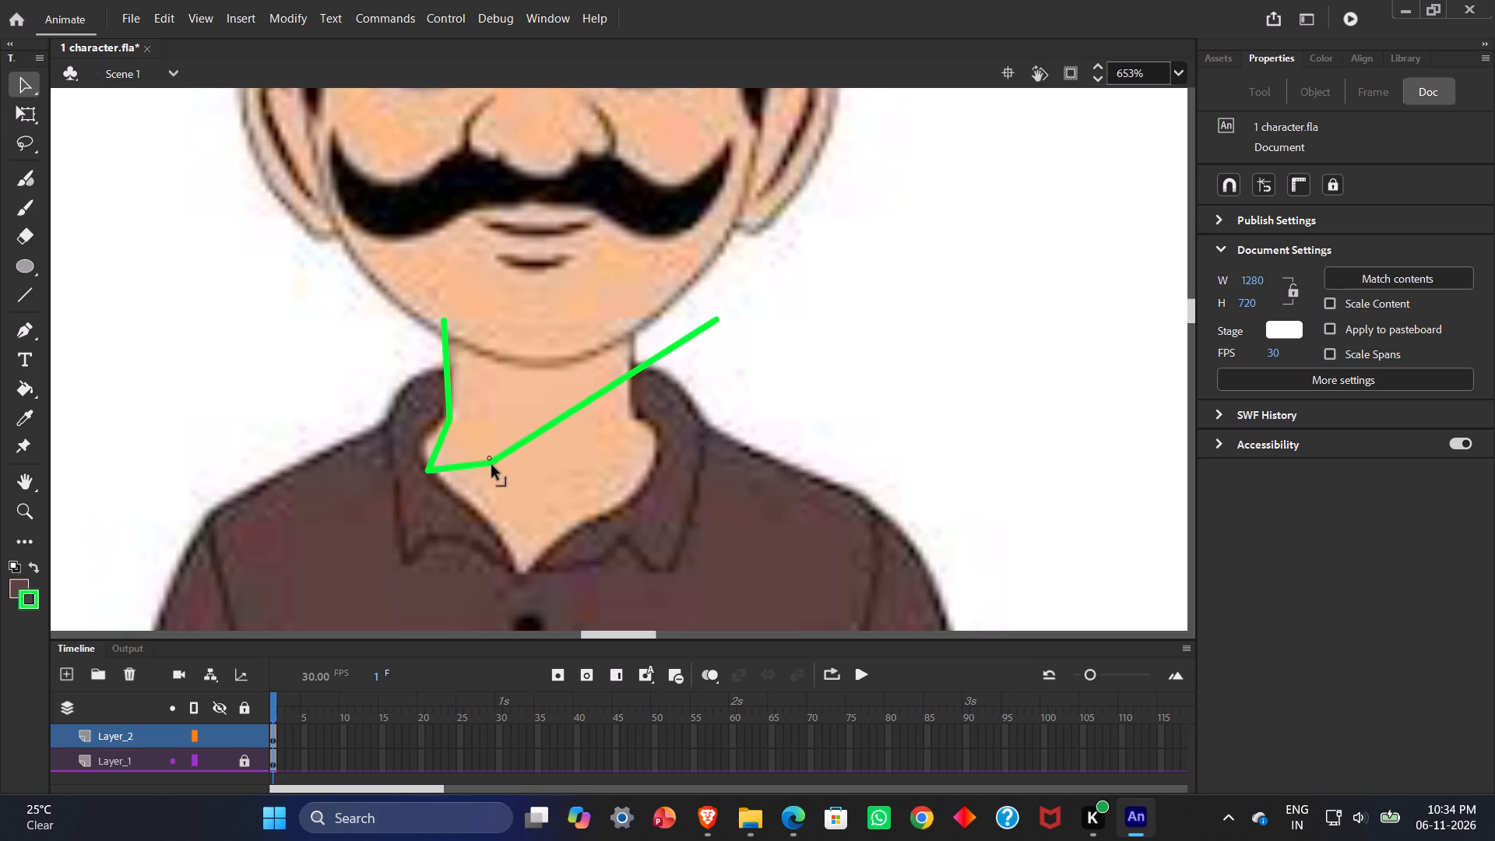
left_click_drag(492, 466, 515, 568, "ctrl")
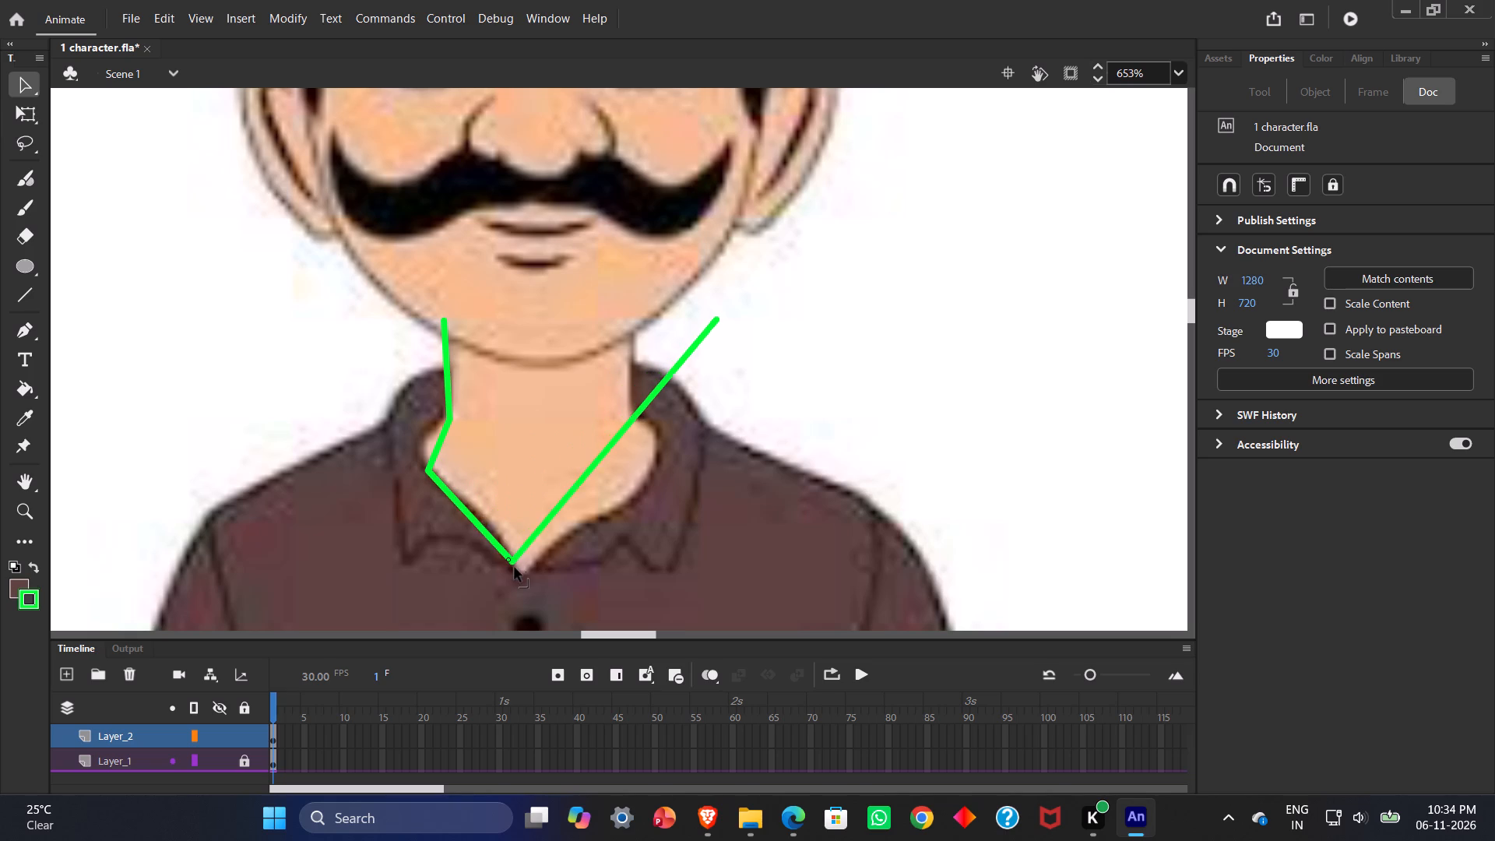
left_click_drag(515, 568, 514, 572, "ctrl")
left_click_drag(525, 559, 526, 564, "ctrl")
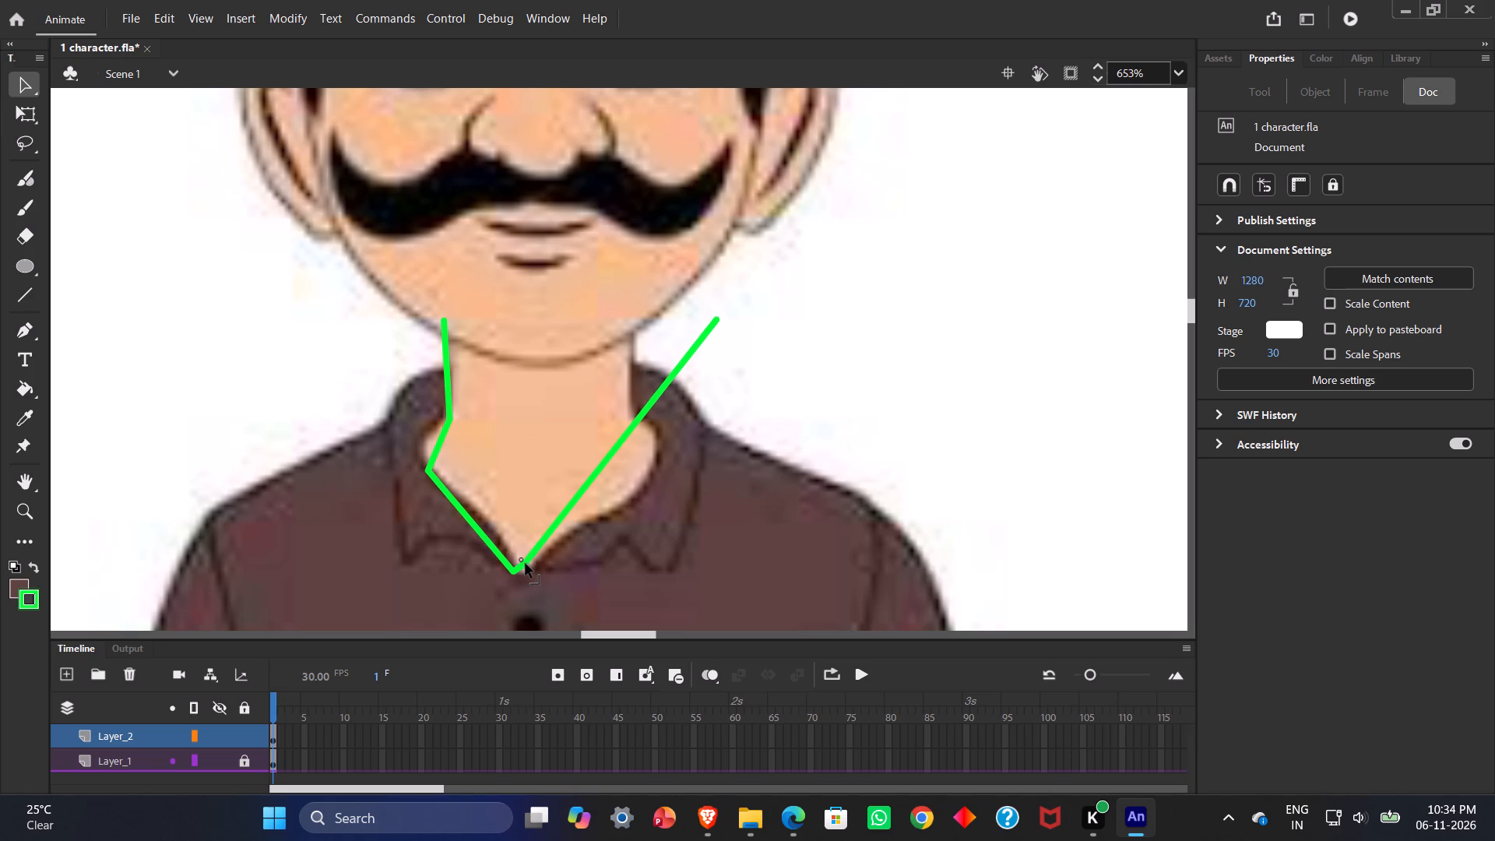
left_click_drag(526, 564, 529, 572, "ctrl")
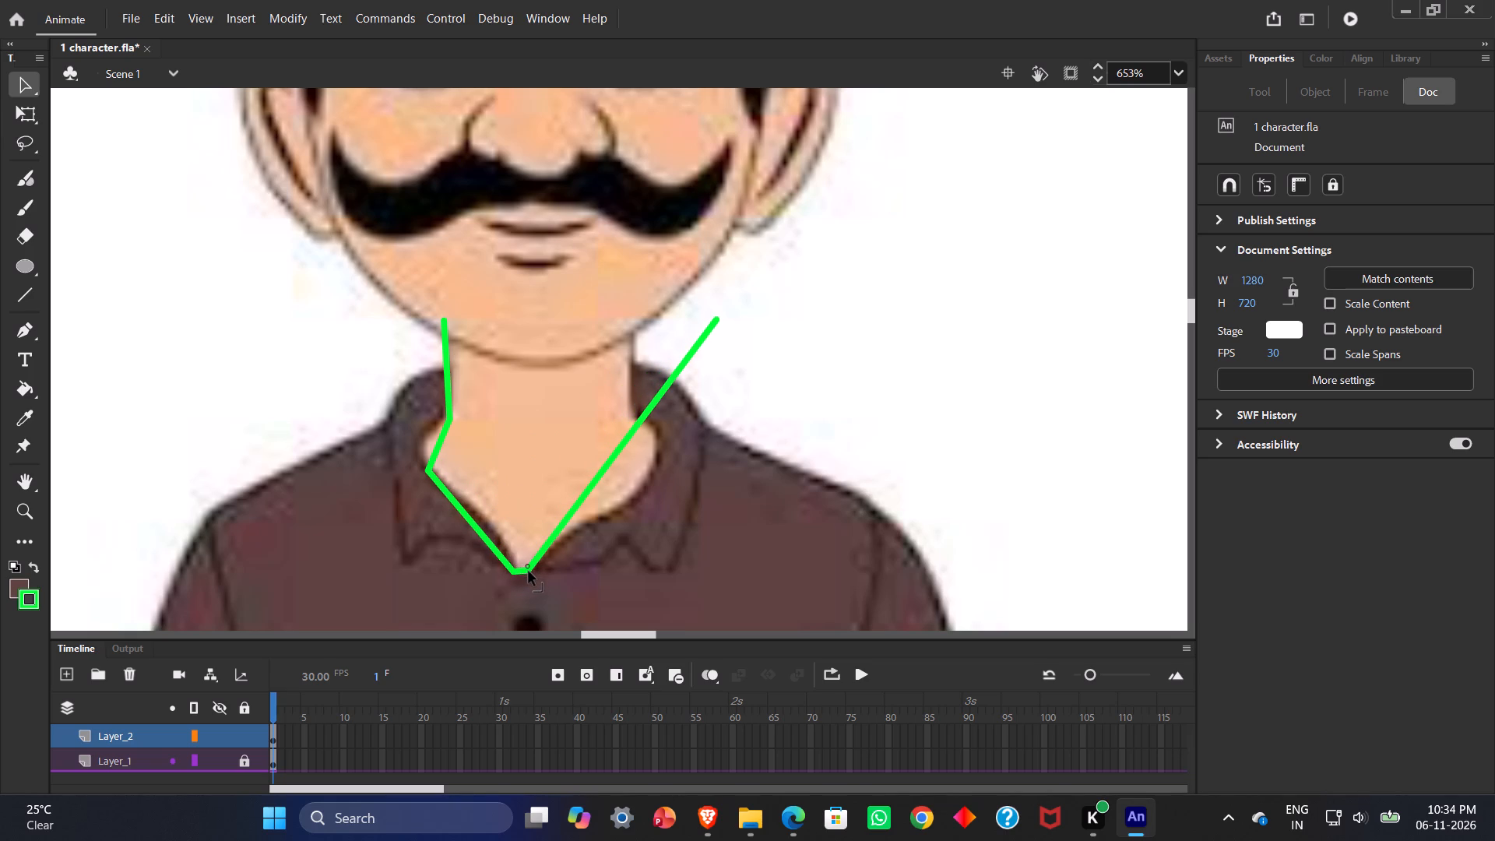
left_click_drag(529, 572, 531, 572, "ctrl")
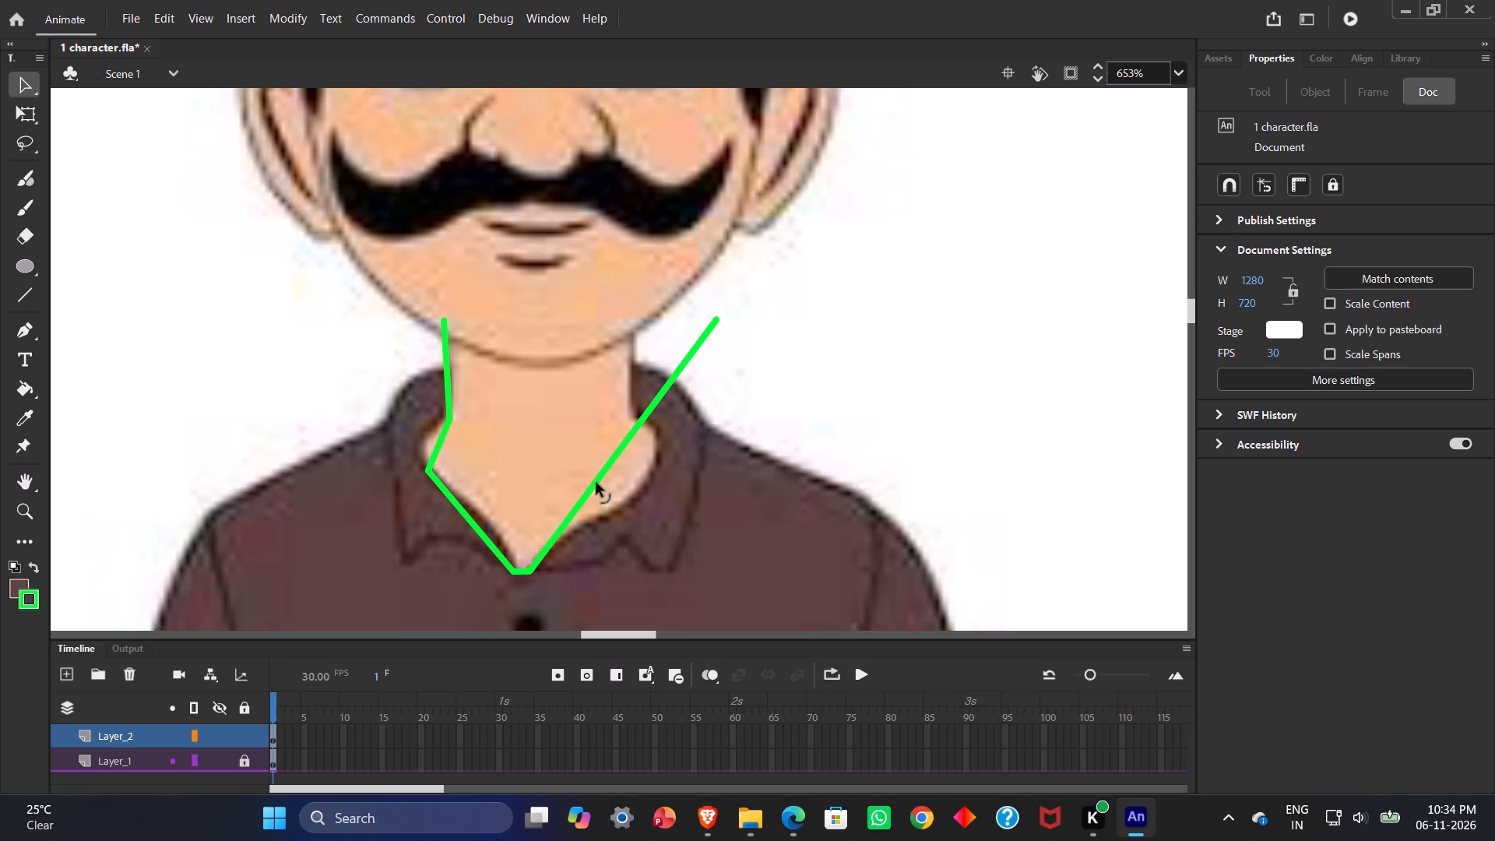
Trace the right collar edge and neck side with further corners, and close the outline with a straight edge across the chin.
left_click_drag(586, 499, 603, 522, "ctrl")
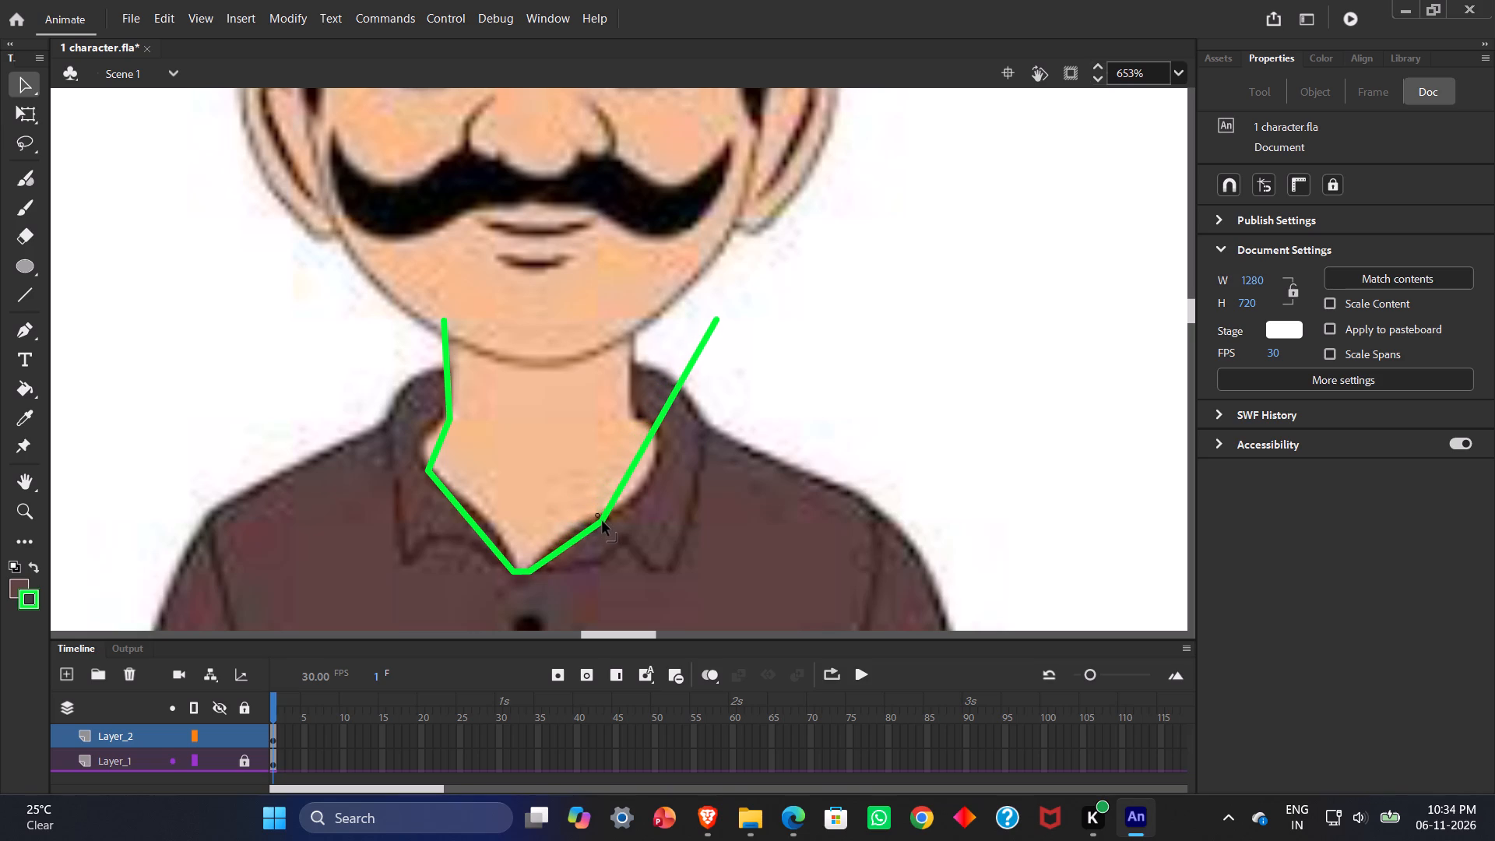
left_click_drag(603, 522, 604, 515, "ctrl")
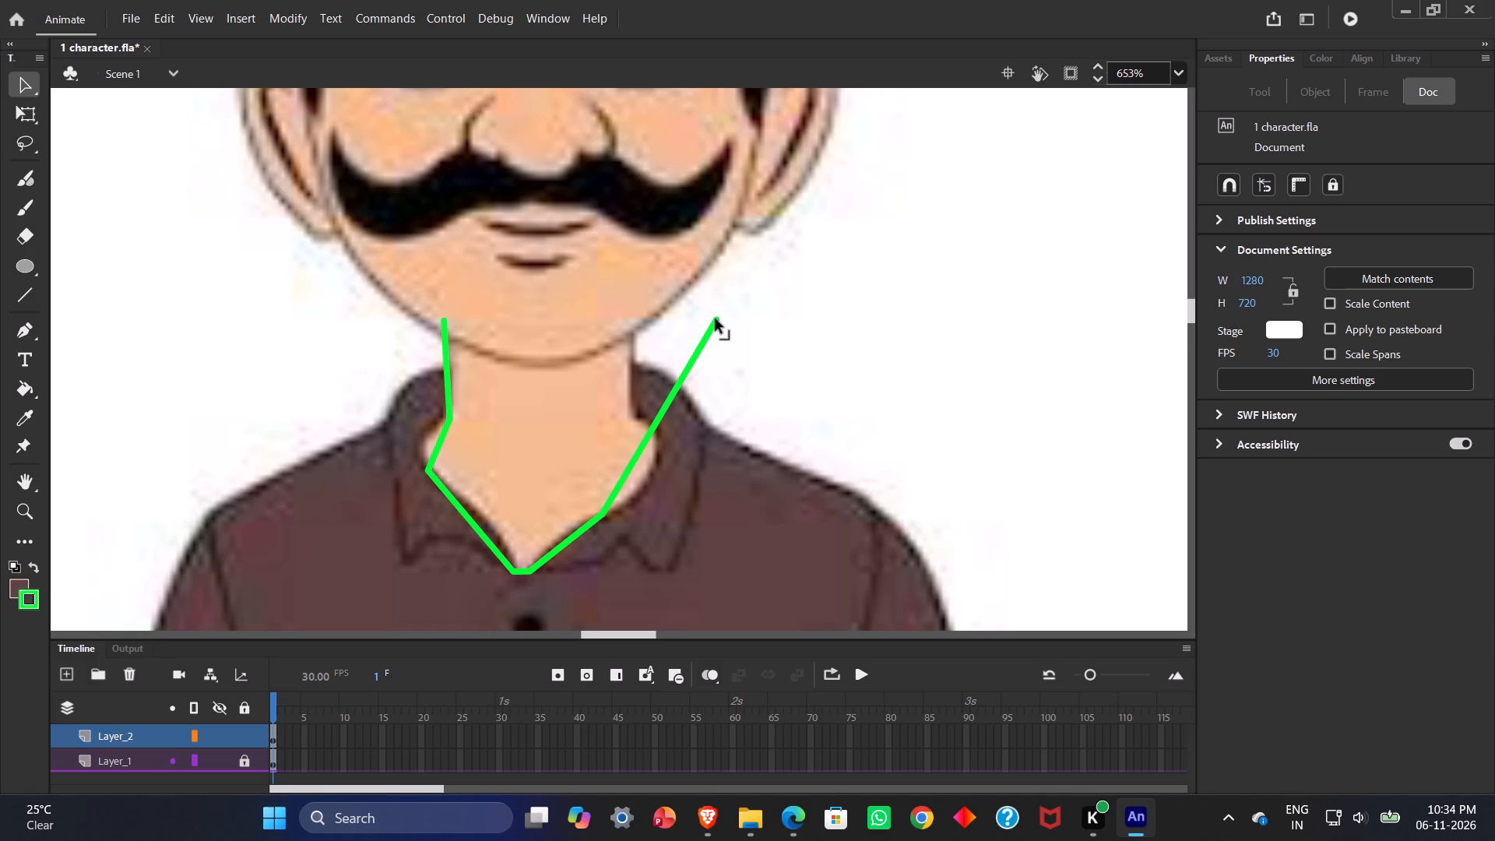
left_click_drag(716, 319, 601, 288, "ctrl")
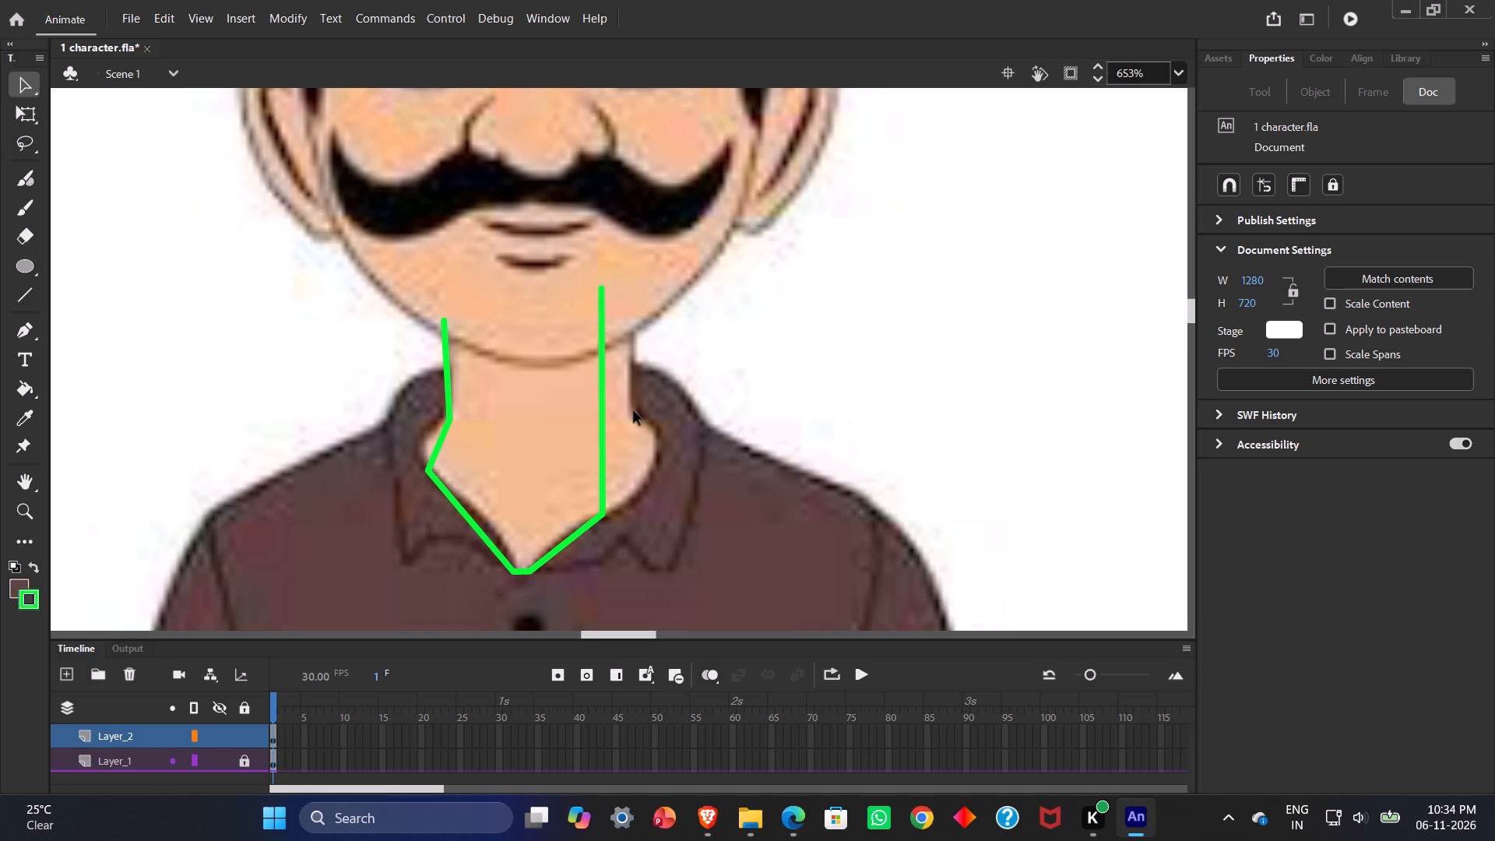
left_click_drag(601, 452, 636, 416, "ctrl")
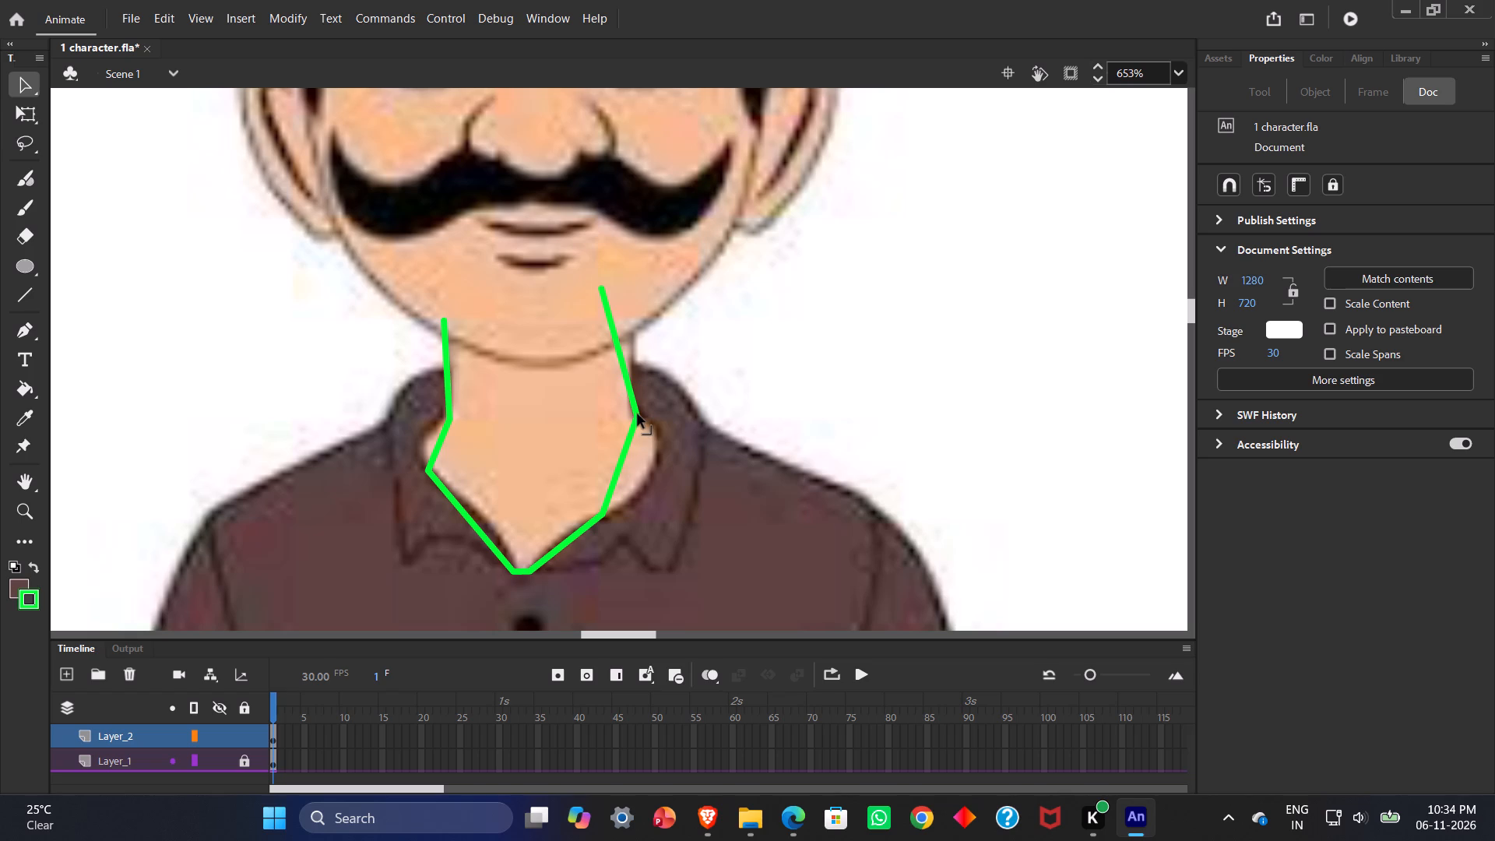
left_click_drag(638, 414, 630, 414, "ctrl")
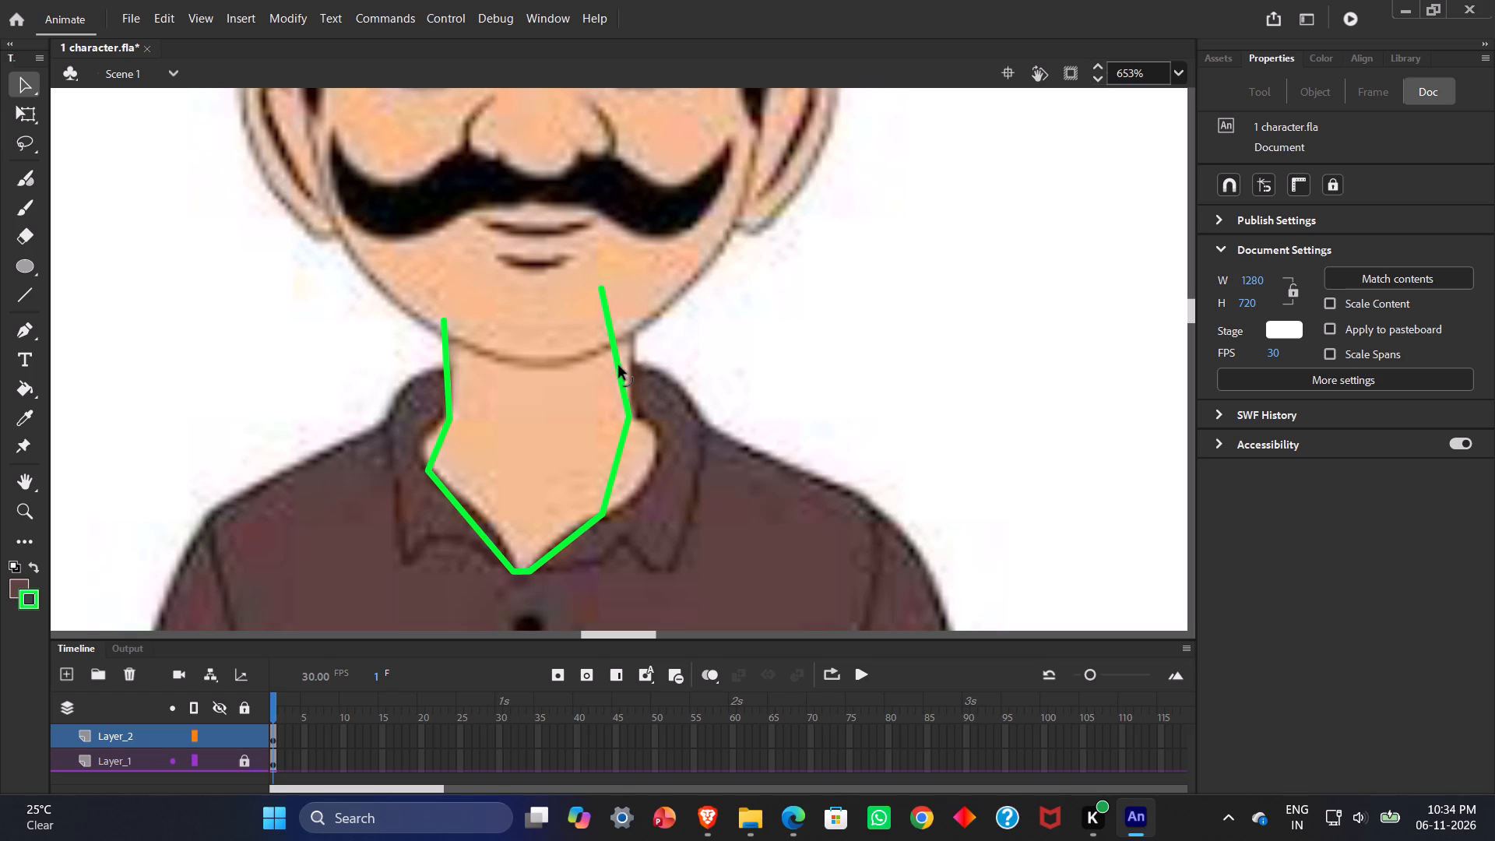
left_click_drag(613, 341, 635, 336, "ctrl")
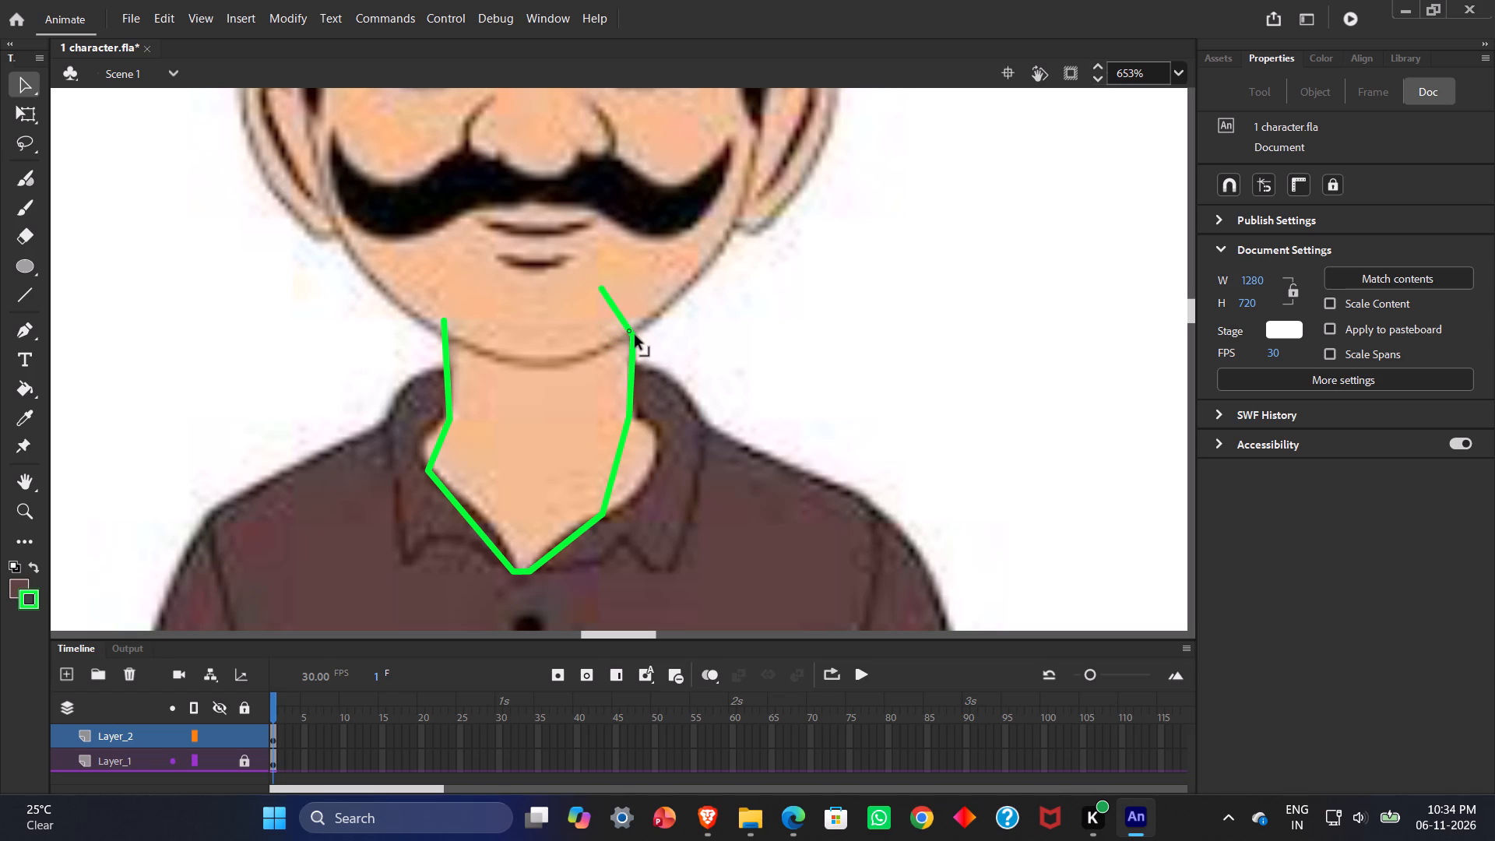
left_click_drag(635, 336, 634, 330, "ctrl")
left_click_drag(600, 288, 442, 320, "ctrl")
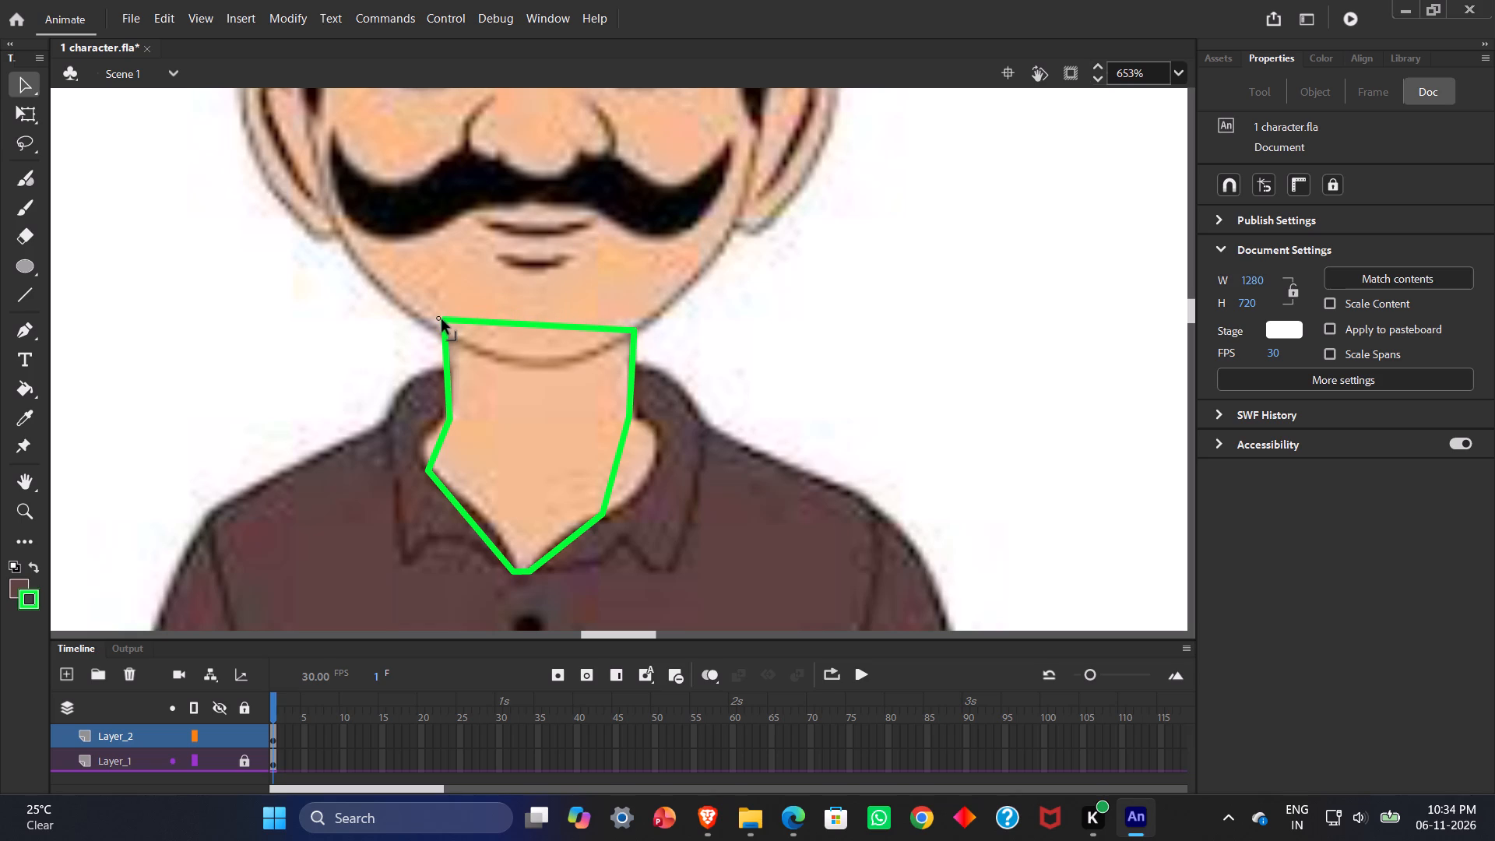
left_click_drag(442, 320, 441, 328, "ctrl")
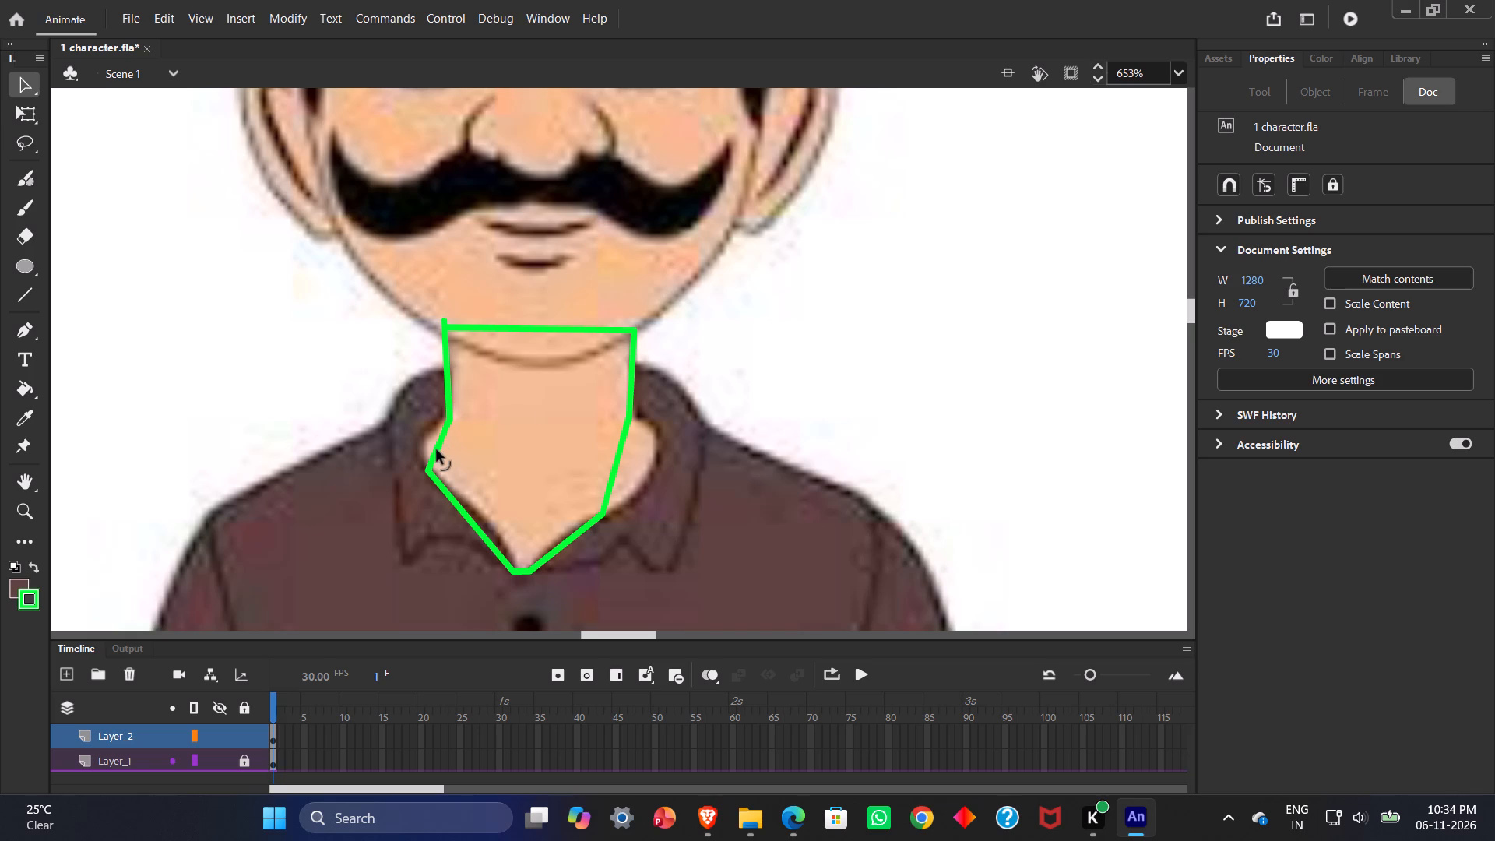
Curve the outline's left side to follow the neck bulge and inner collar edge down to the V tip.
left_click_drag(437, 450, 426, 441)
left_click_drag(426, 441, 419, 445)
left_click(452, 417)
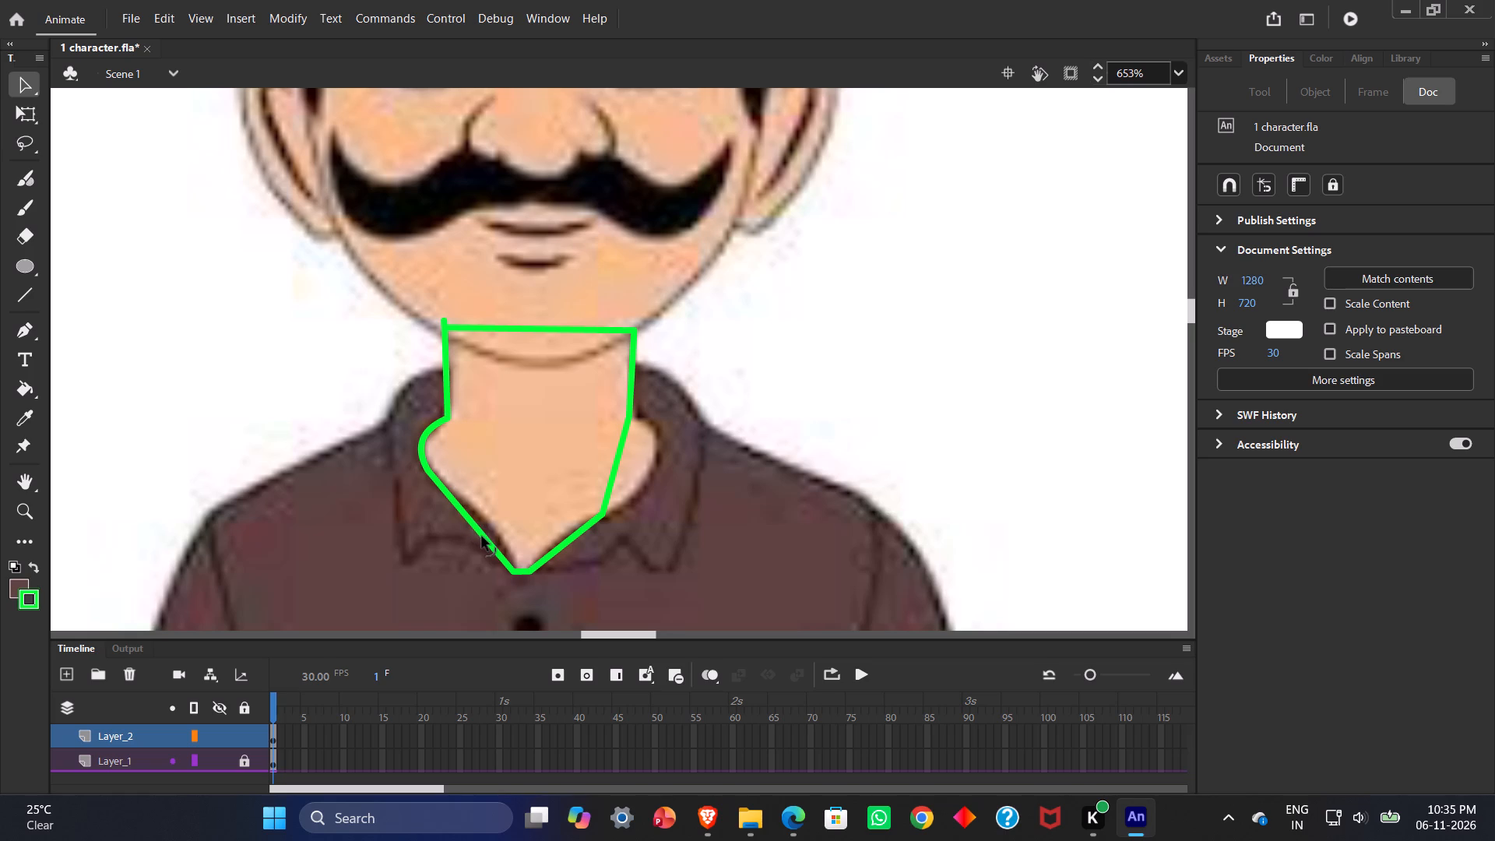
left_click_drag(482, 537, 497, 534)
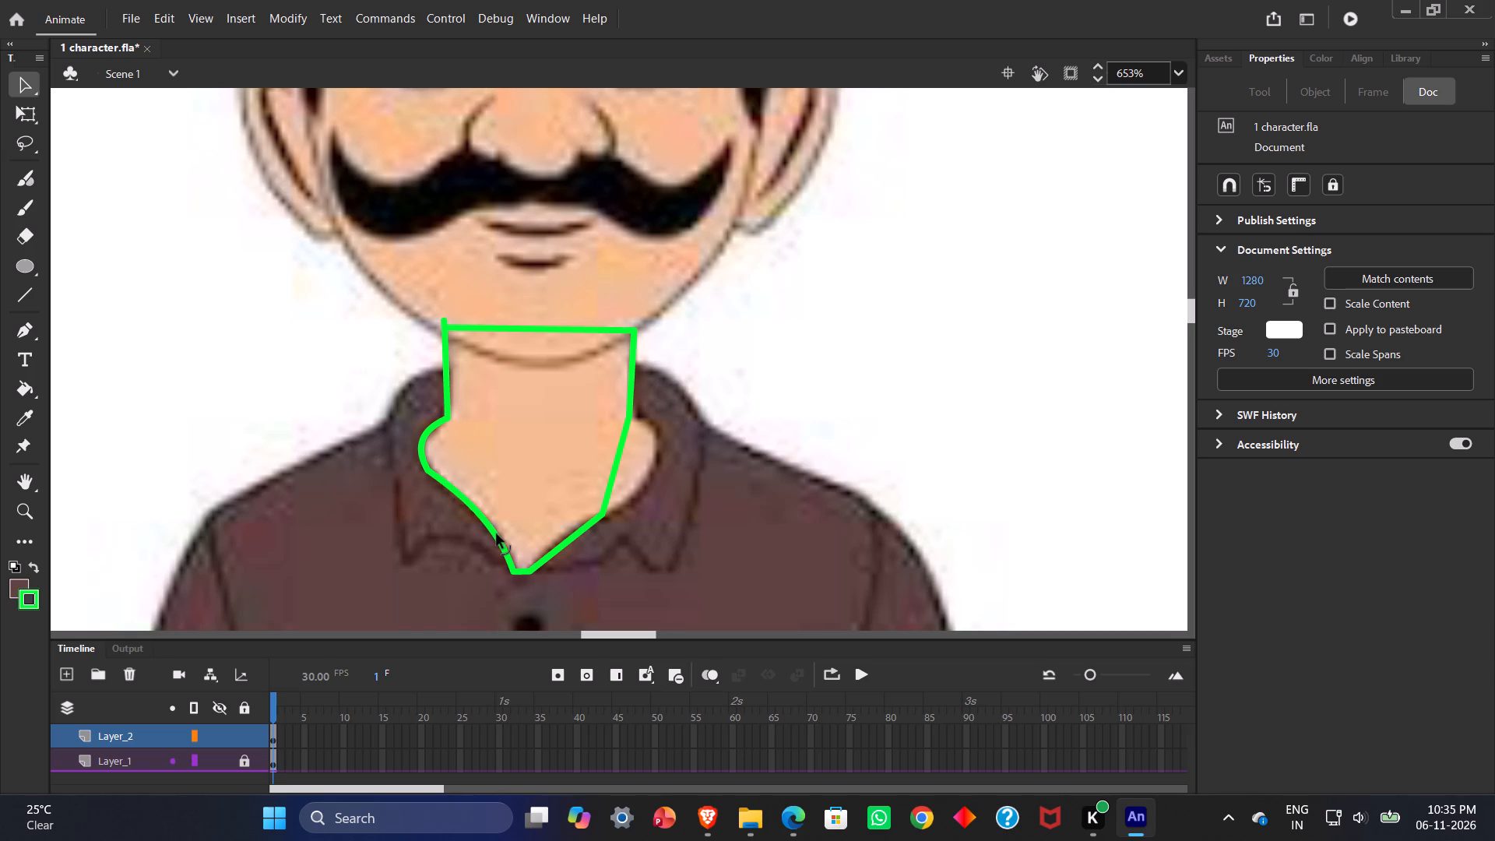
left_click_drag(497, 534, 498, 534)
left_click_drag(428, 471, 435, 473)
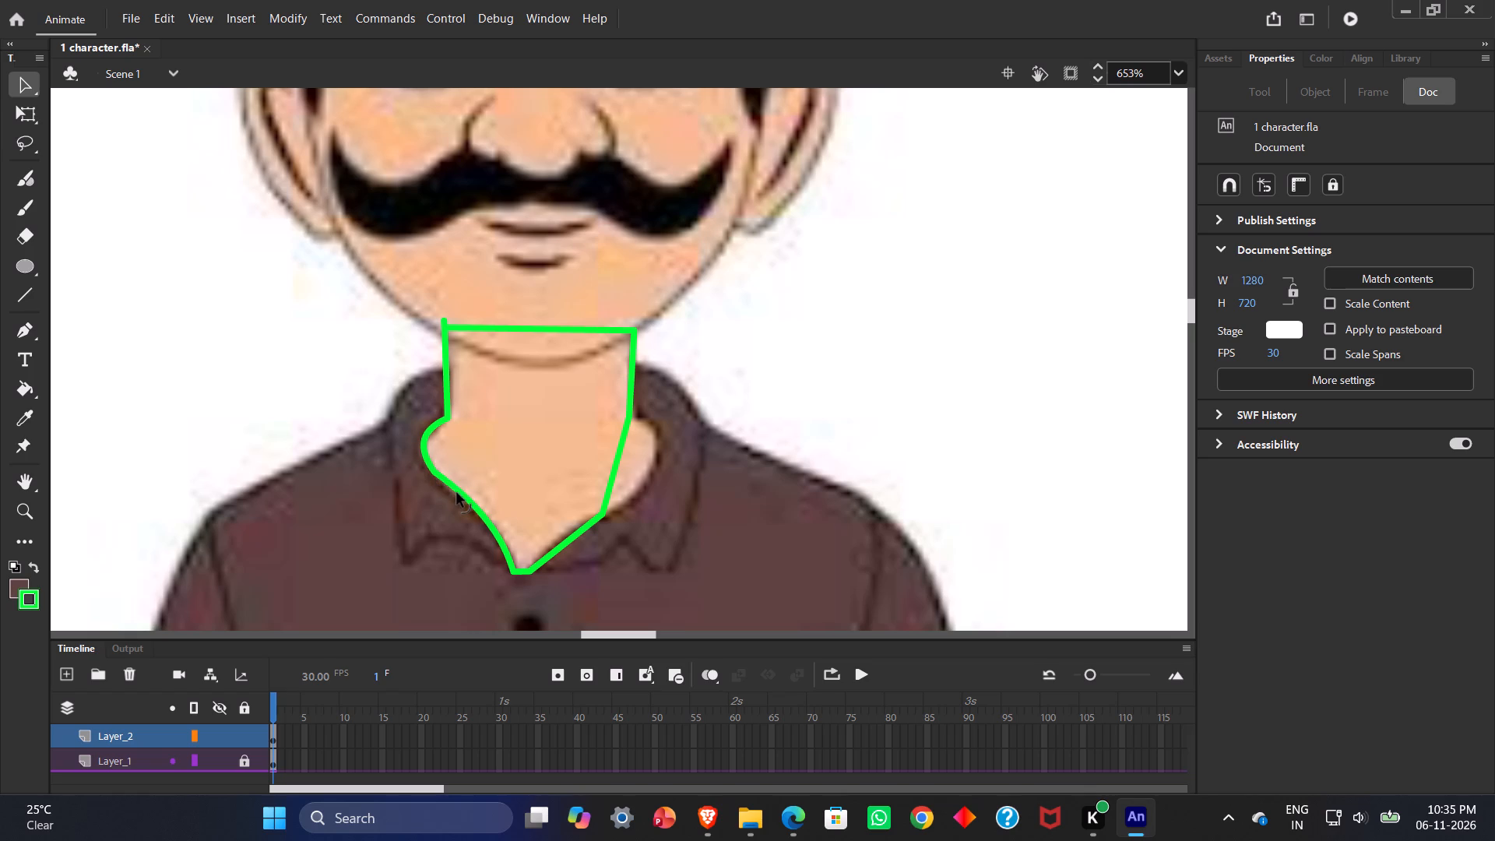
left_click(457, 491)
Curve the outline's right side along the inner collar edge and out around the bulge at the neck's base.
left_click_drag(561, 547, 560, 540)
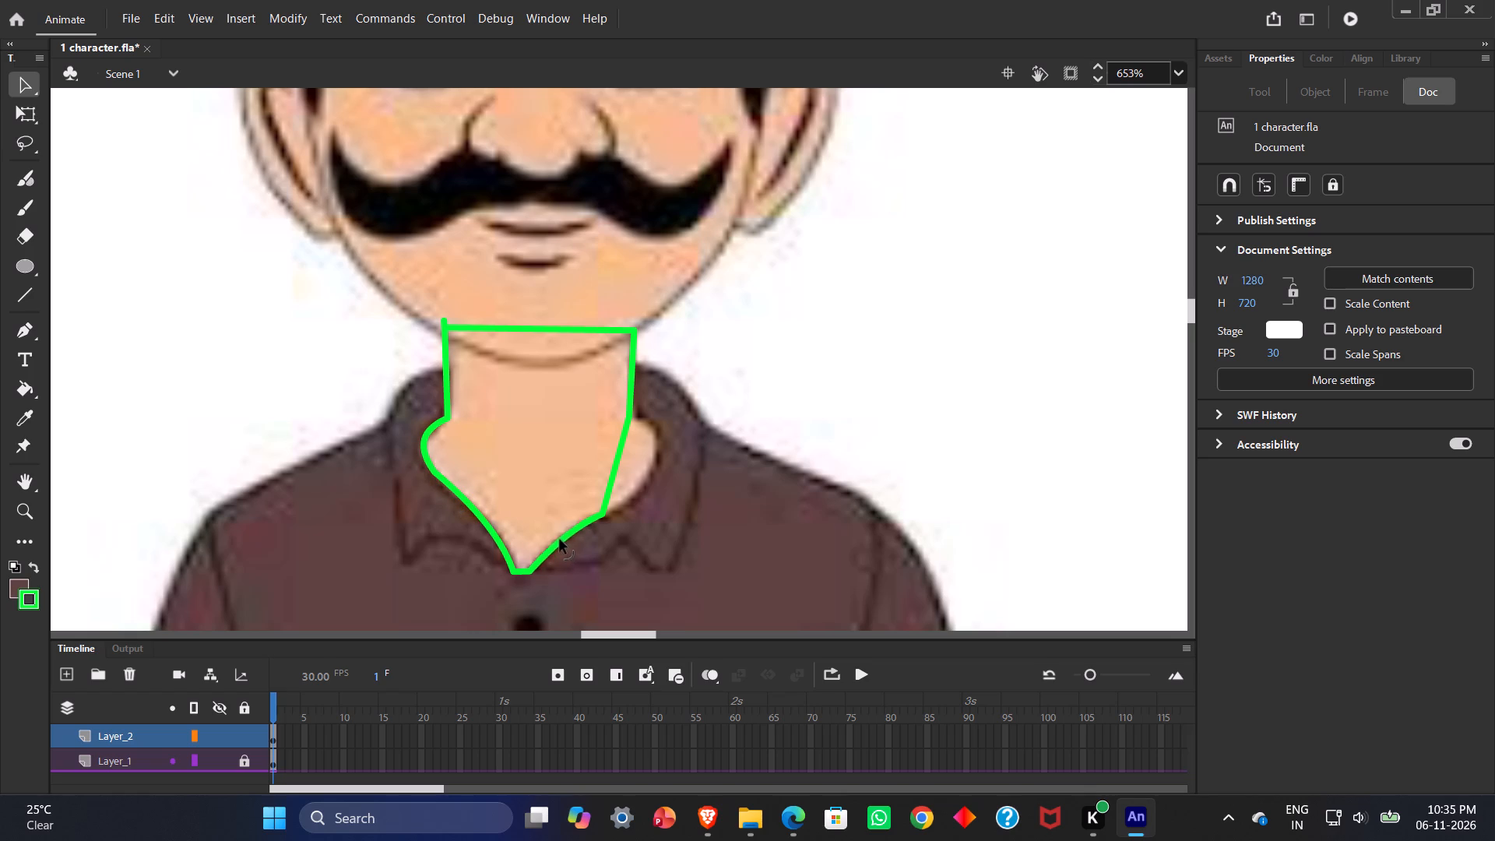
left_click_drag(560, 540, 563, 537)
left_click_drag(563, 537, 564, 537)
left_click_drag(615, 468, 629, 467)
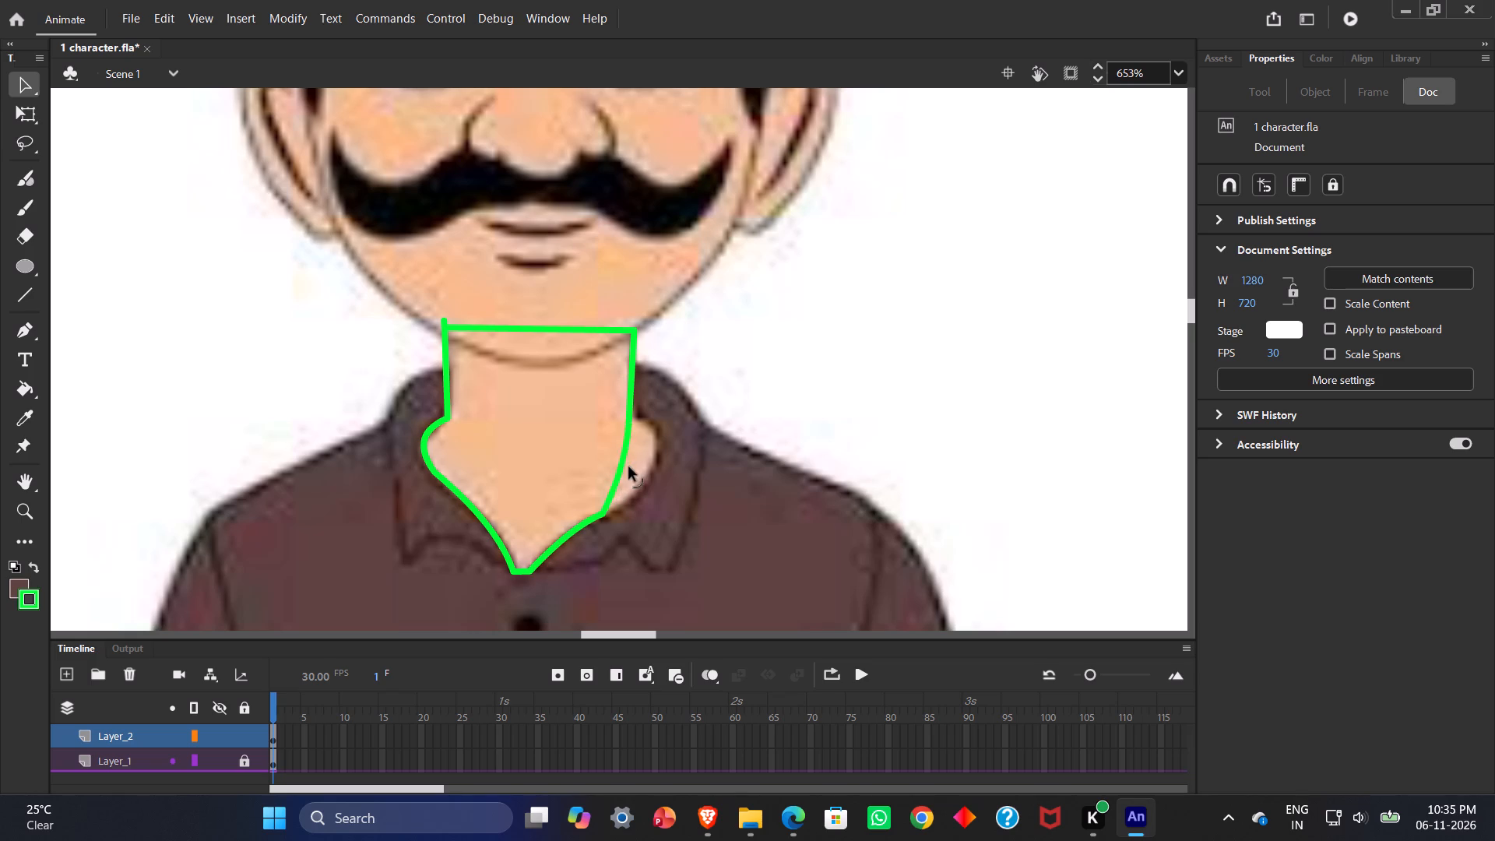
left_click_drag(629, 467, 656, 459)
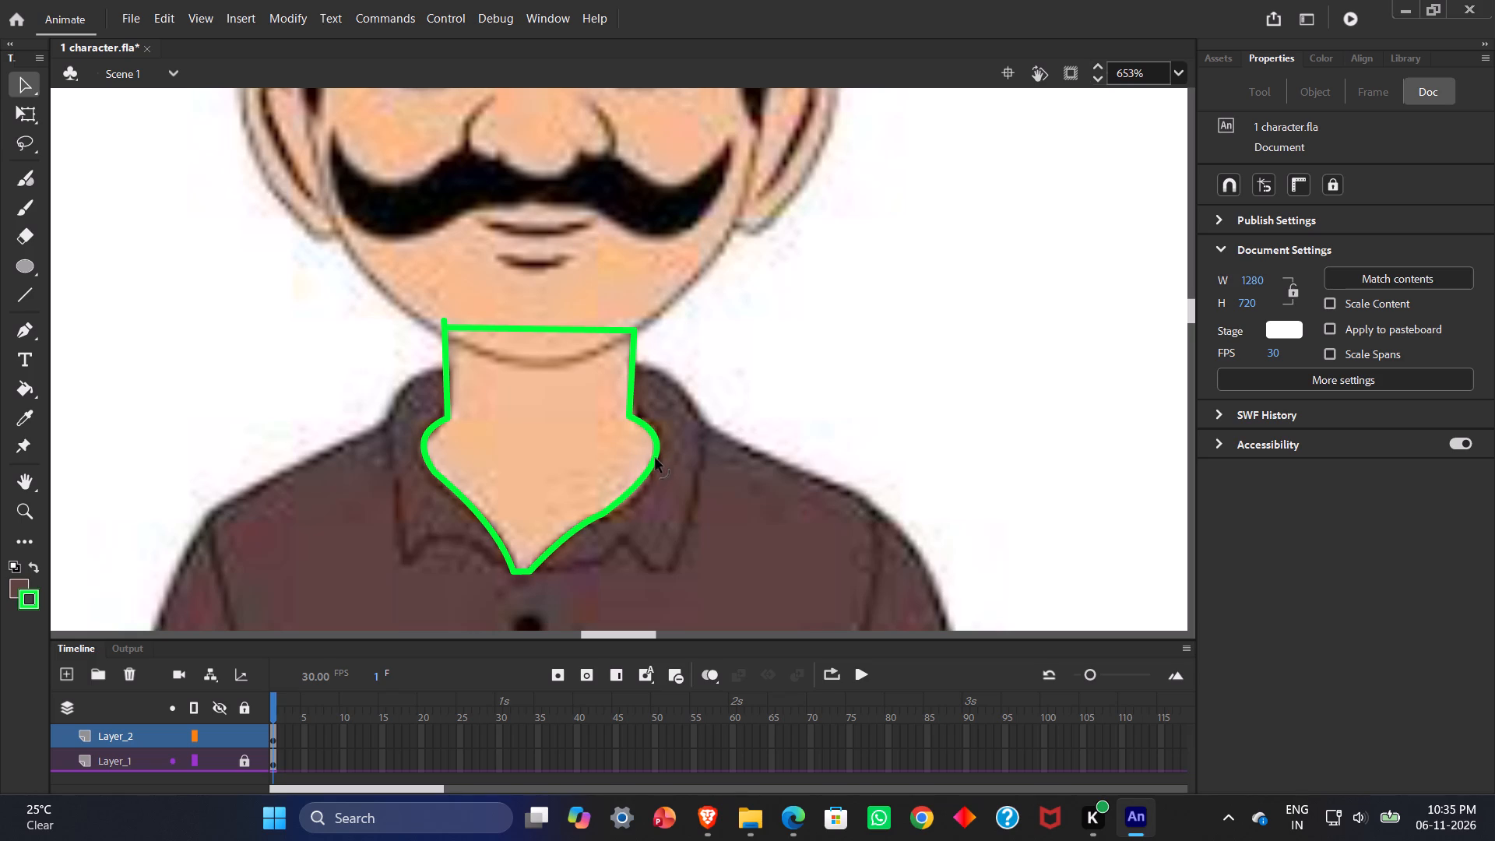
left_click_drag(656, 459, 656, 456)
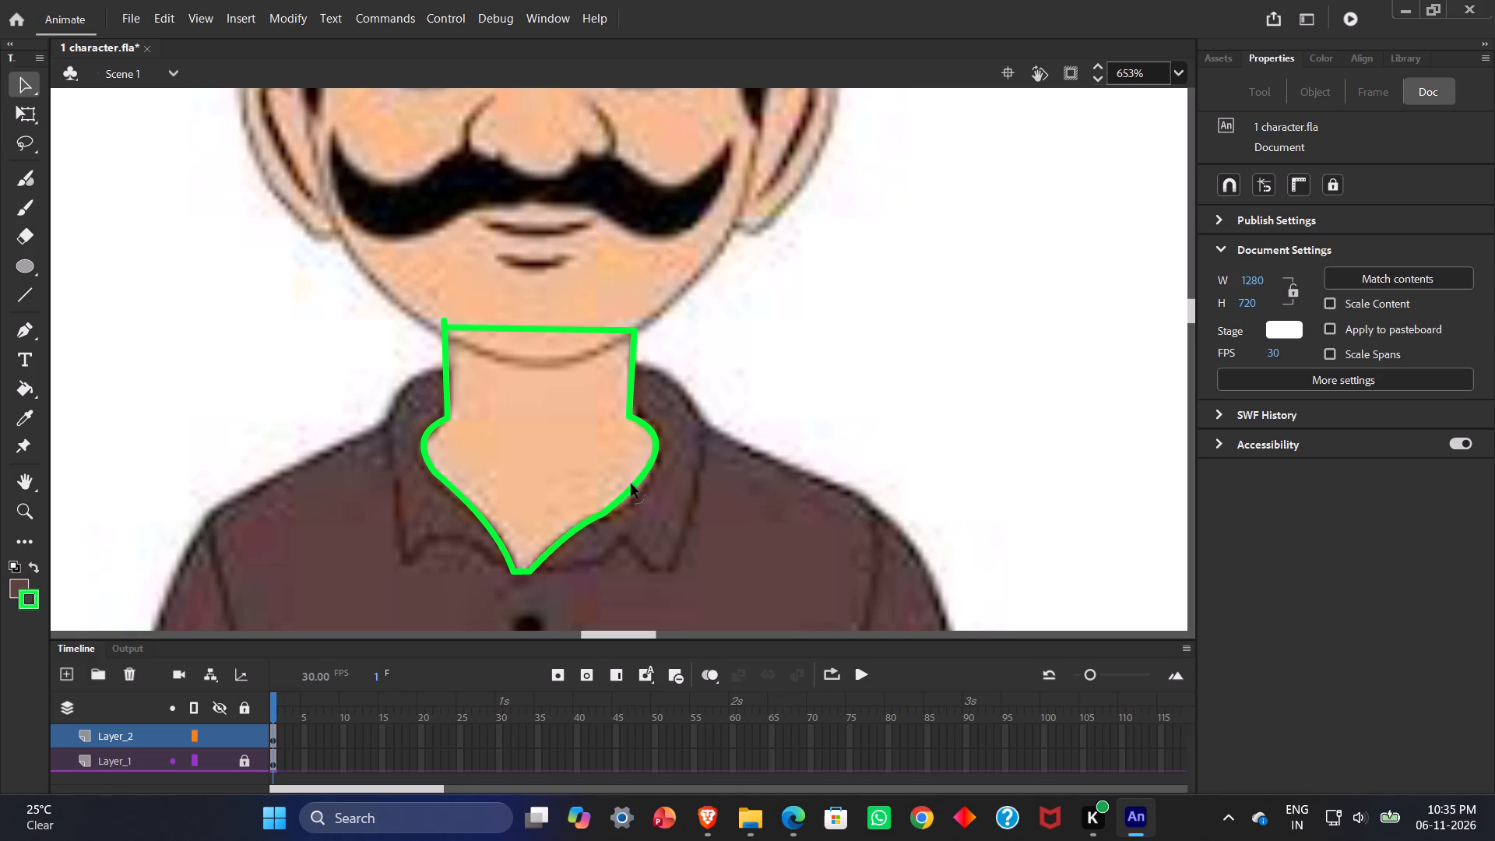
left_click(631, 484)
left_click(629, 414)
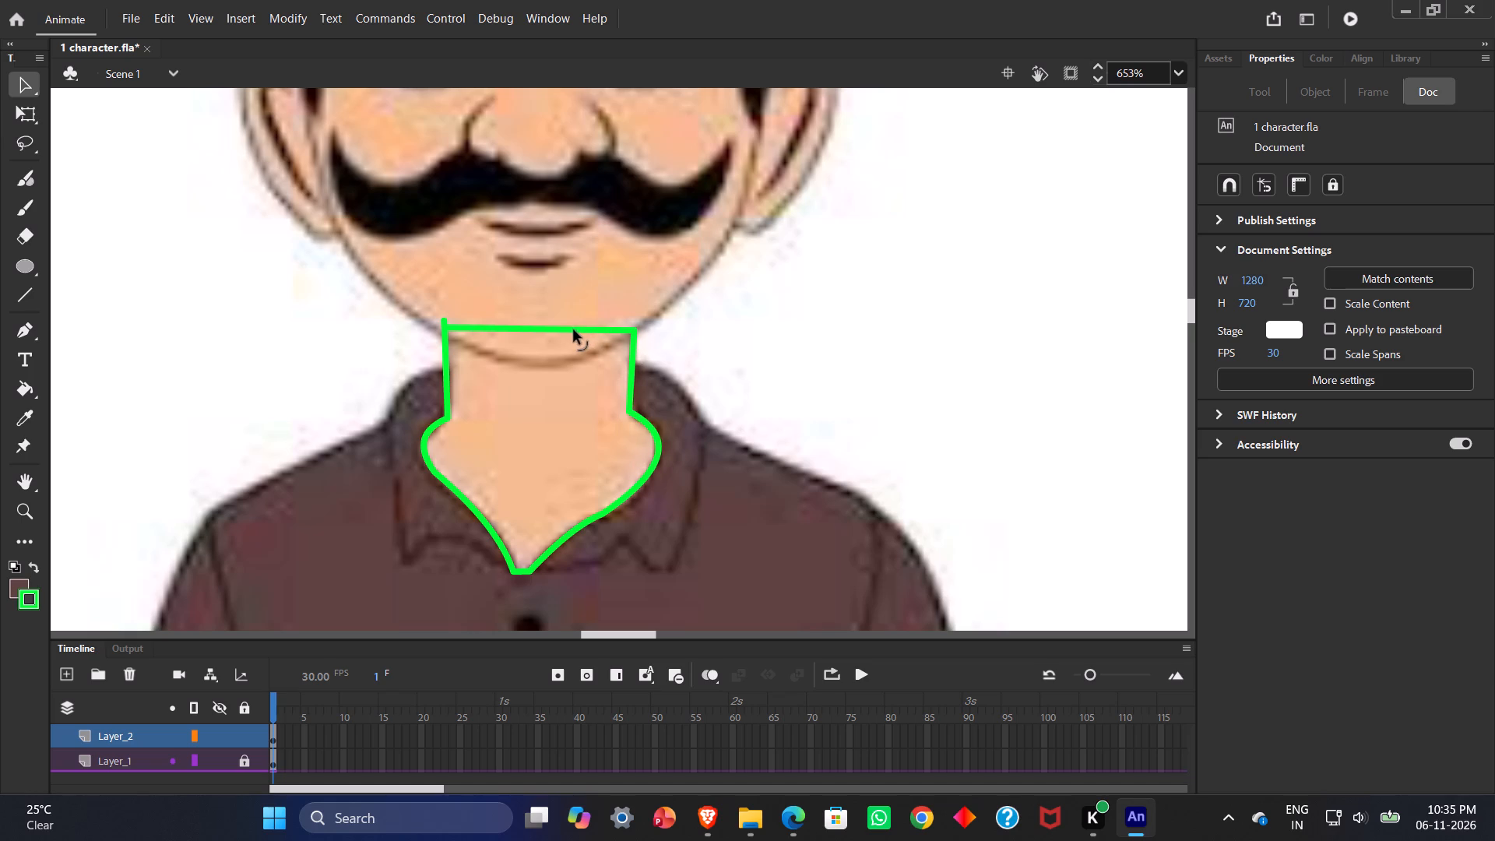
Bow the outline's top edge upward into an arch reaching just below the mouth, and tidy its upper-left corner.
left_click_drag(574, 330, 584, 265)
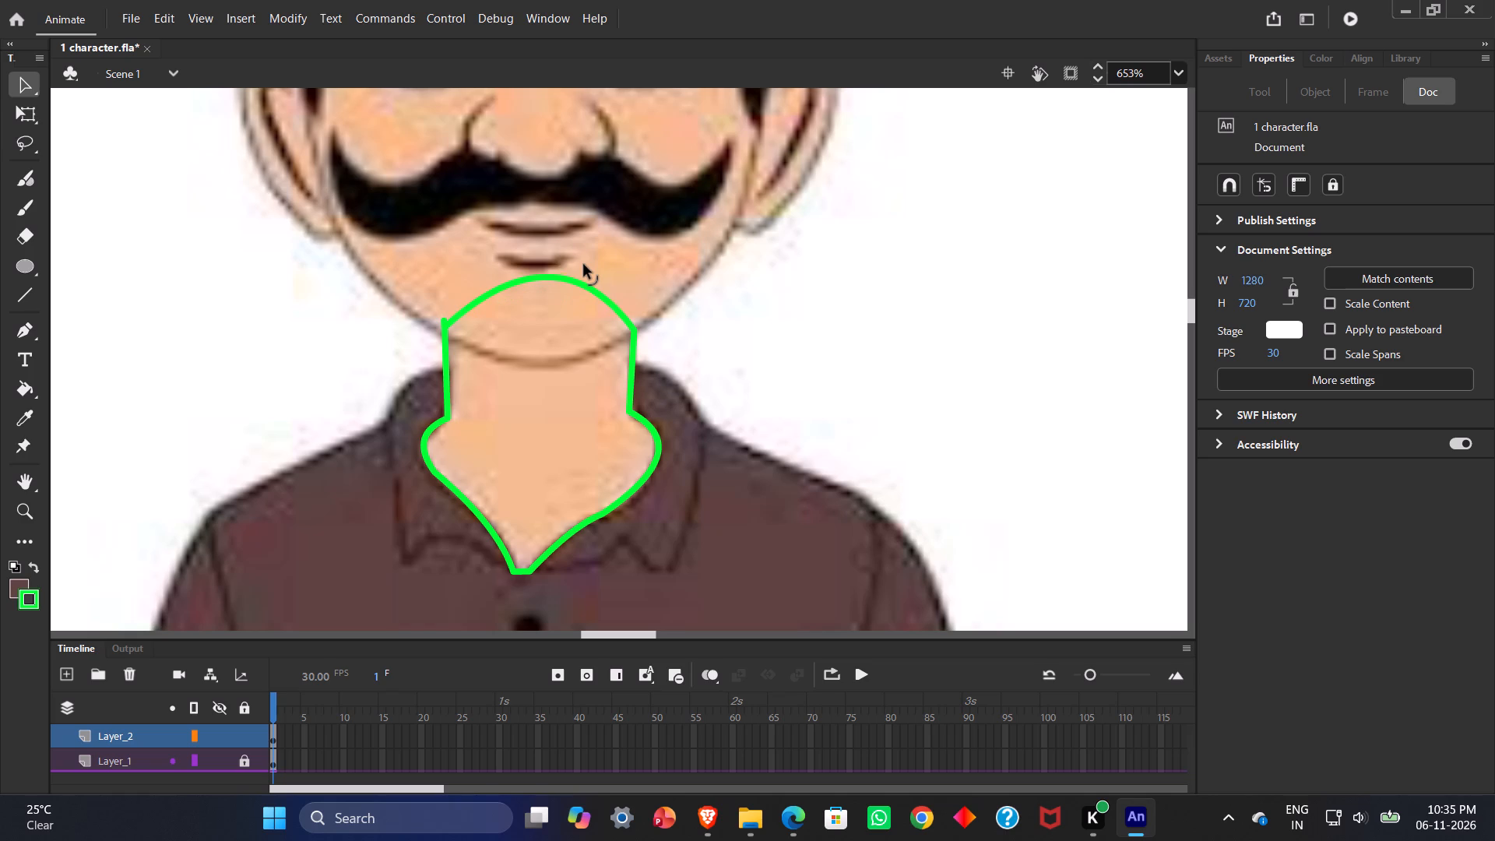
left_click_drag(584, 265, 584, 256)
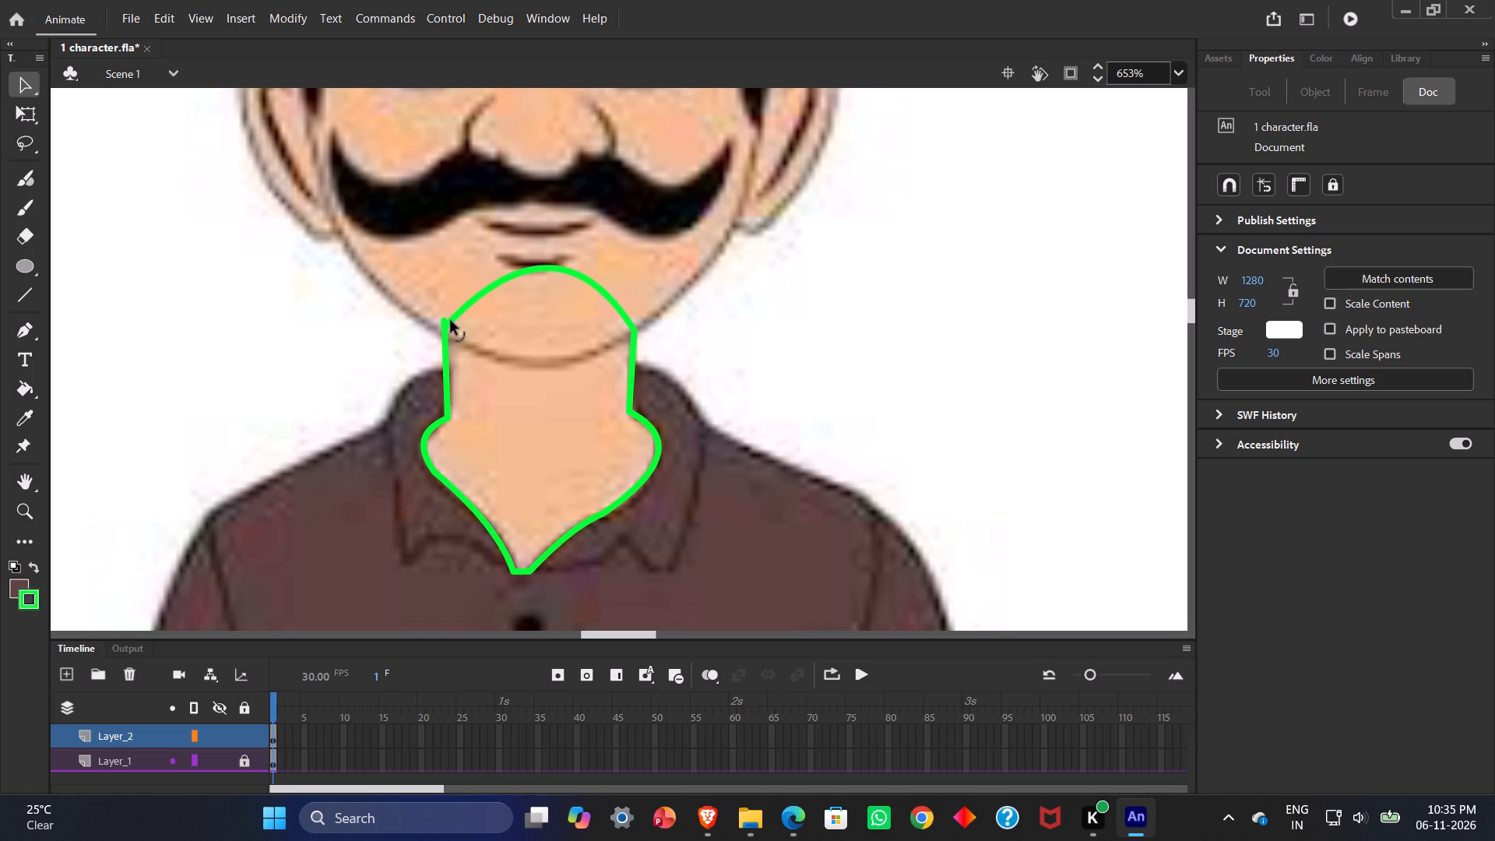
left_click(451, 321)
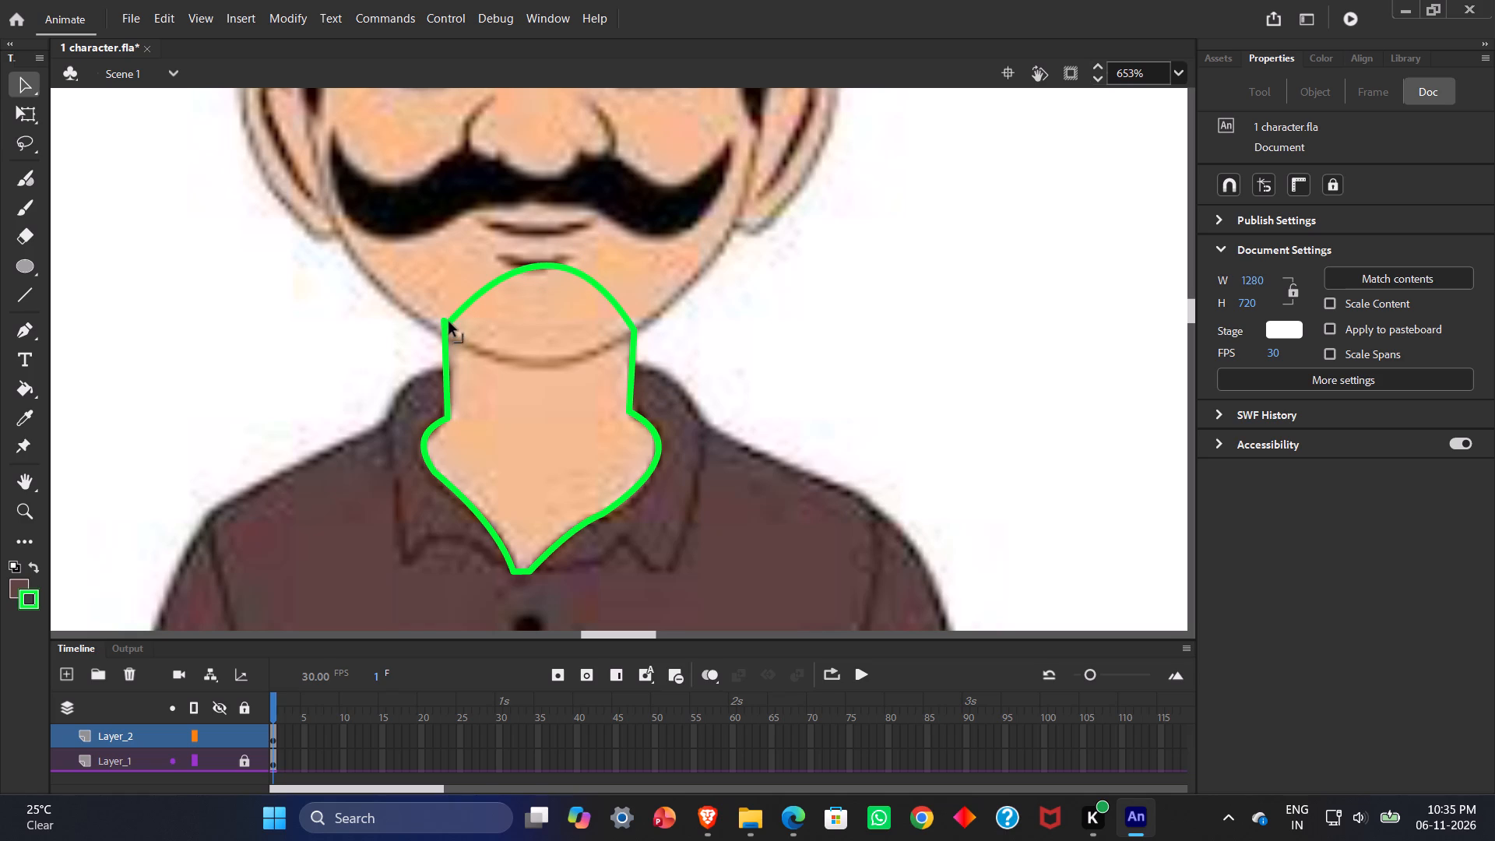
left_click(448, 323)
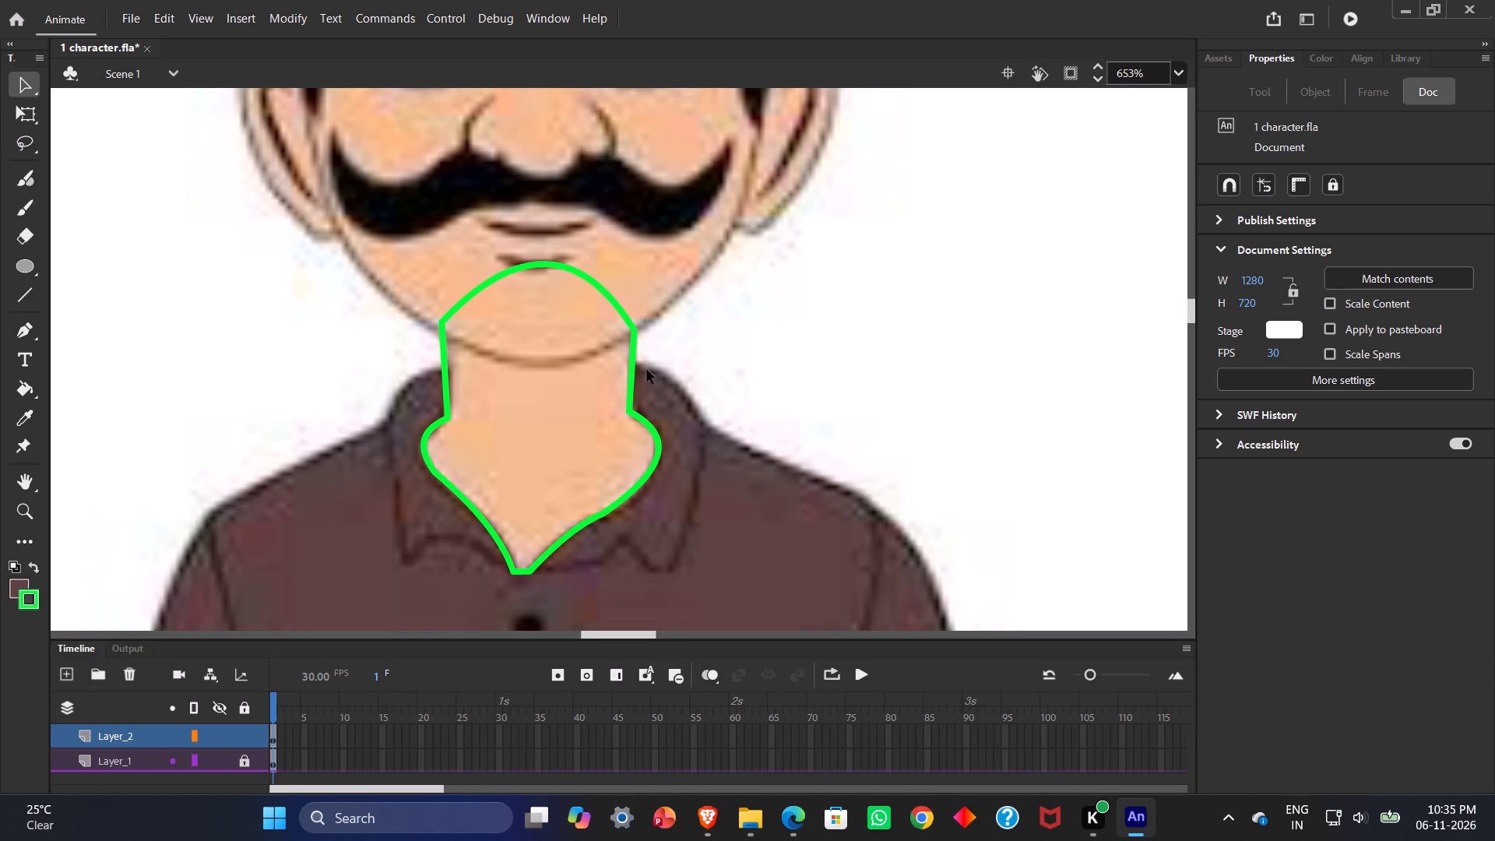
Fit the neck outline's upper-right corner to the neck edge and recolour the whole outline's stroke black.
left_click_drag(635, 333, 632, 325)
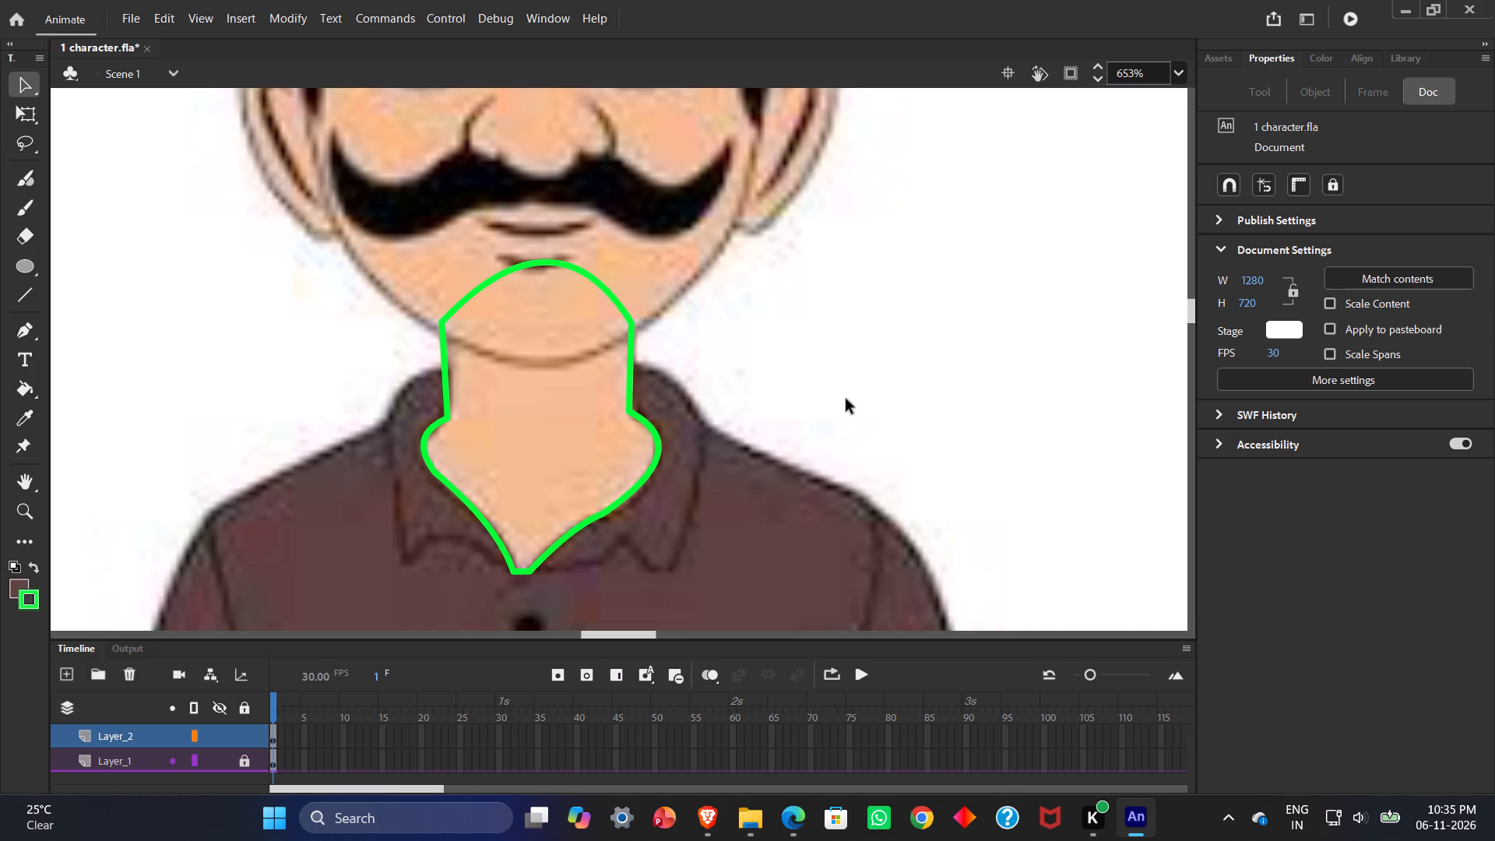
double_click(518, 267)
left_click(1240, 310)
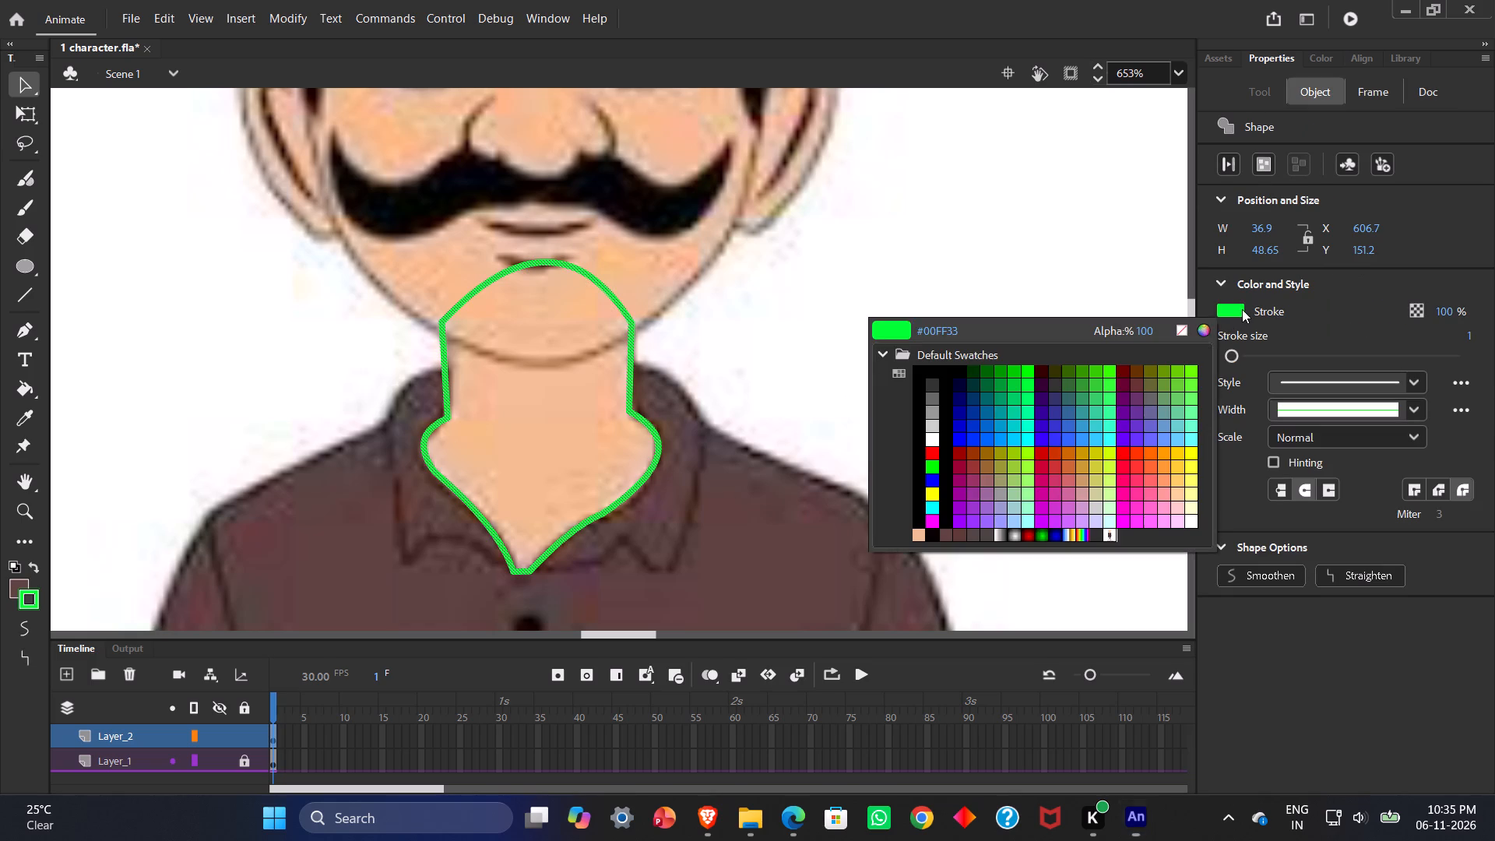
left_click(945, 380)
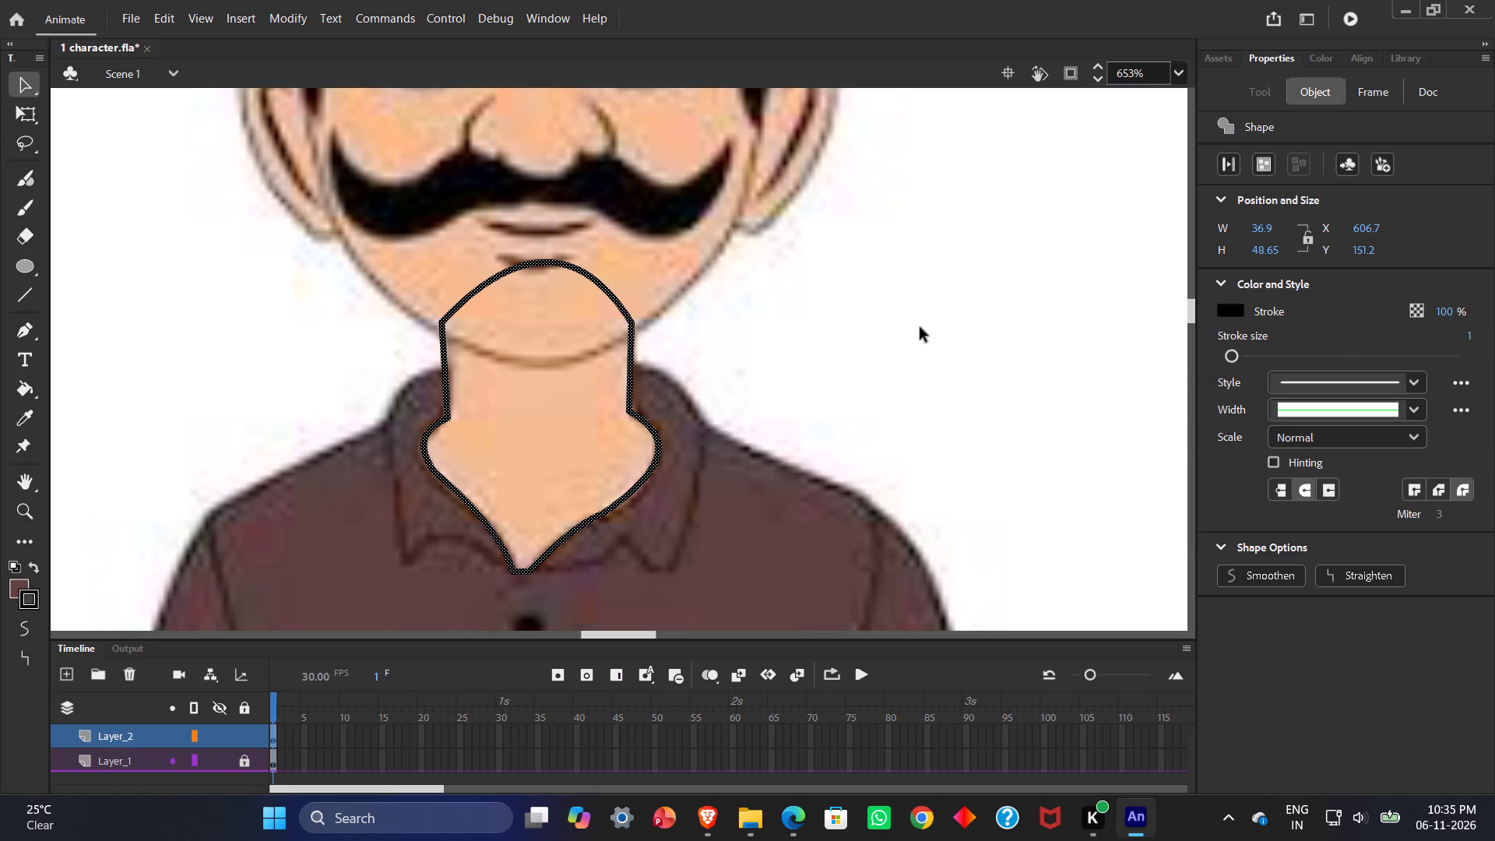
left_click(920, 328)
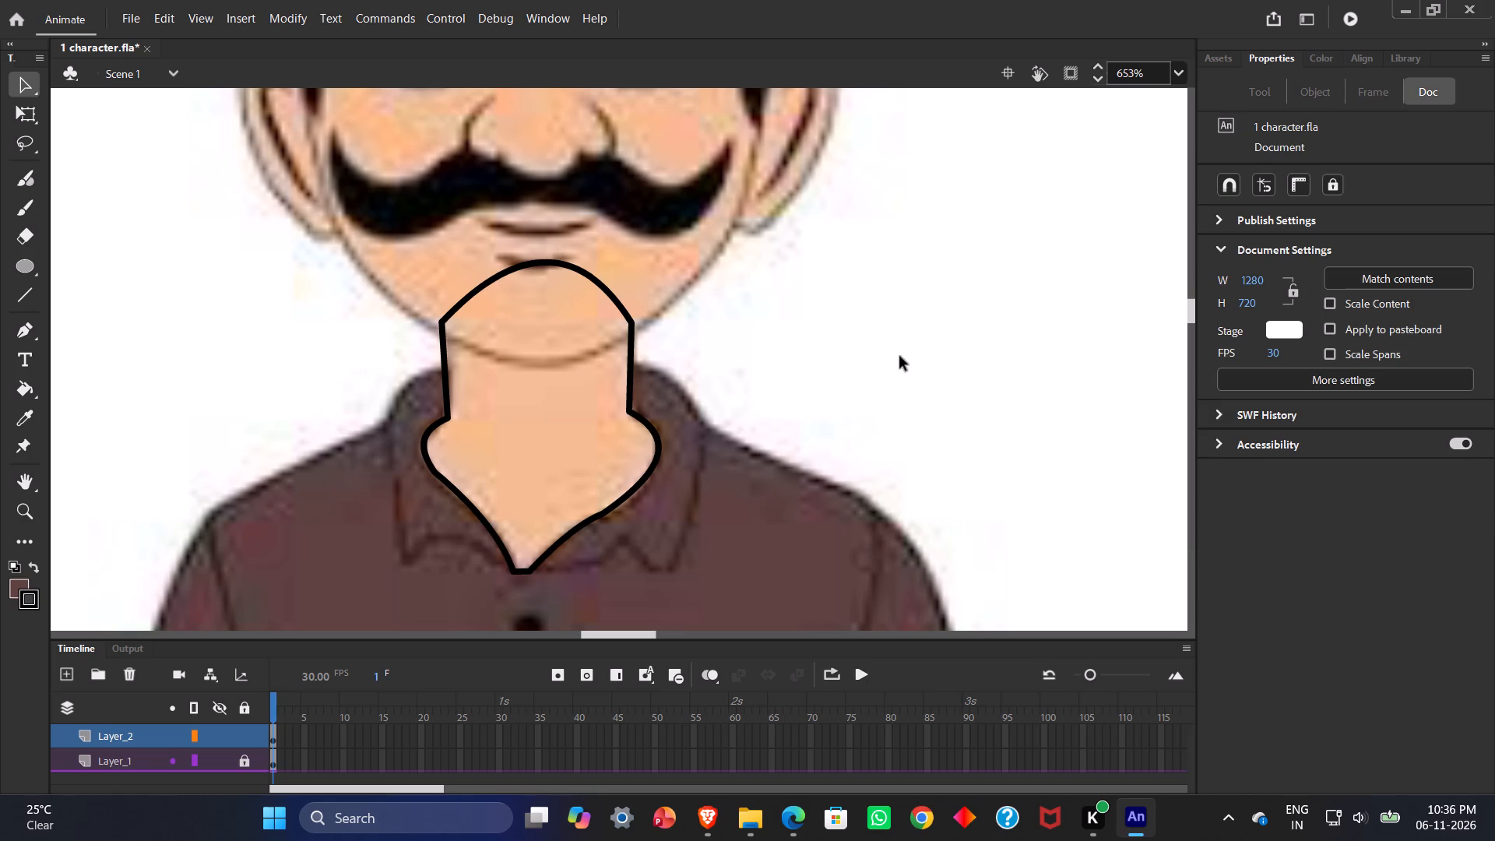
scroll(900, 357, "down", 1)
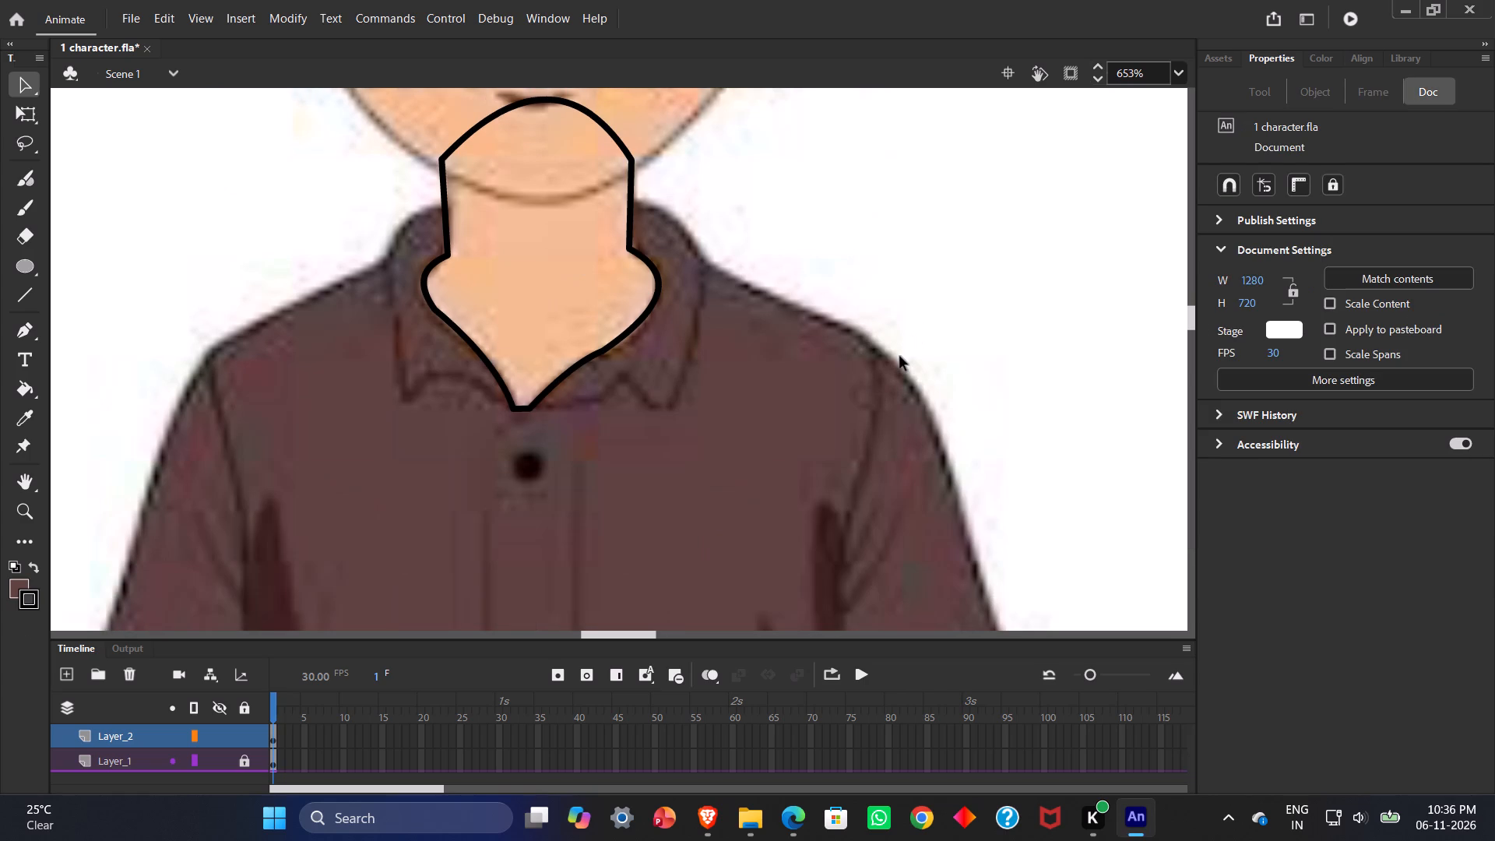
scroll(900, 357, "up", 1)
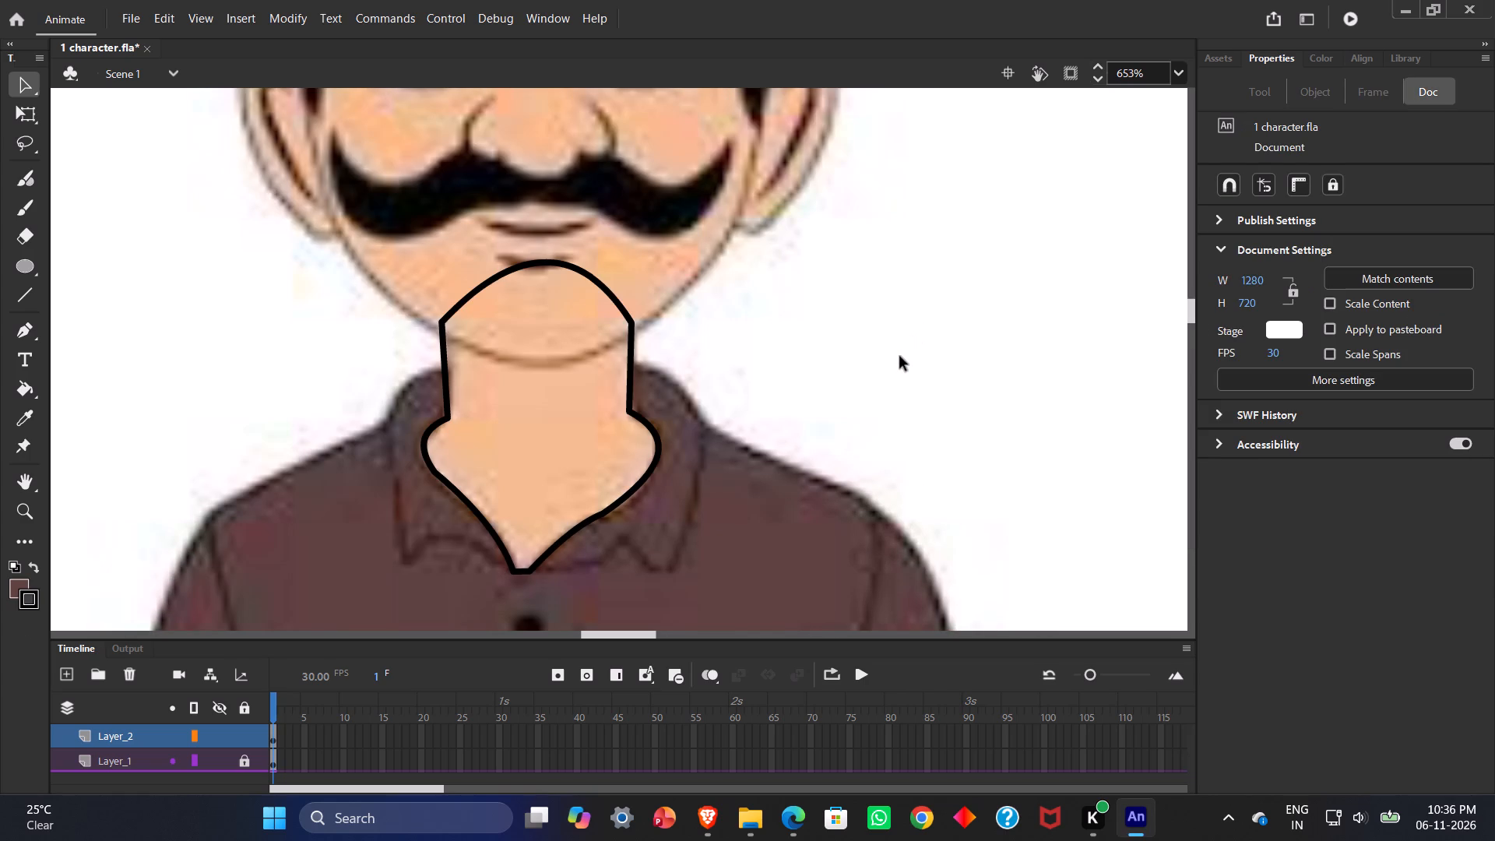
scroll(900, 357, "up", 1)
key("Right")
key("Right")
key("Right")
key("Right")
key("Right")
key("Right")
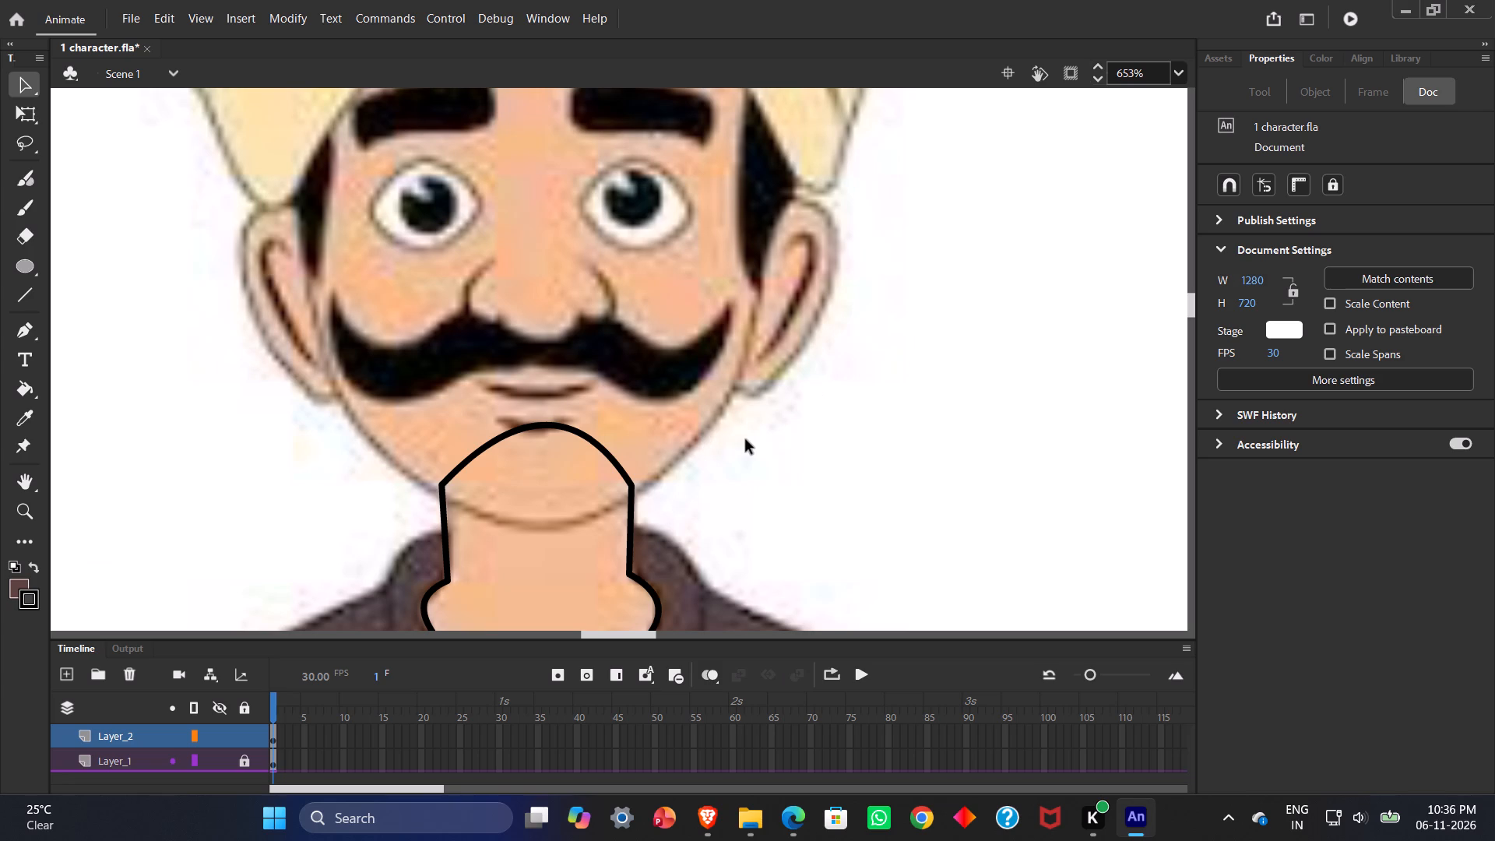
Sample the skin colour from the drawn character's forehead and fill the neck outline with it.
scroll(916, 391, "down", 3, "ctrl")
scroll(916, 391, "up", 3, "ctrl")
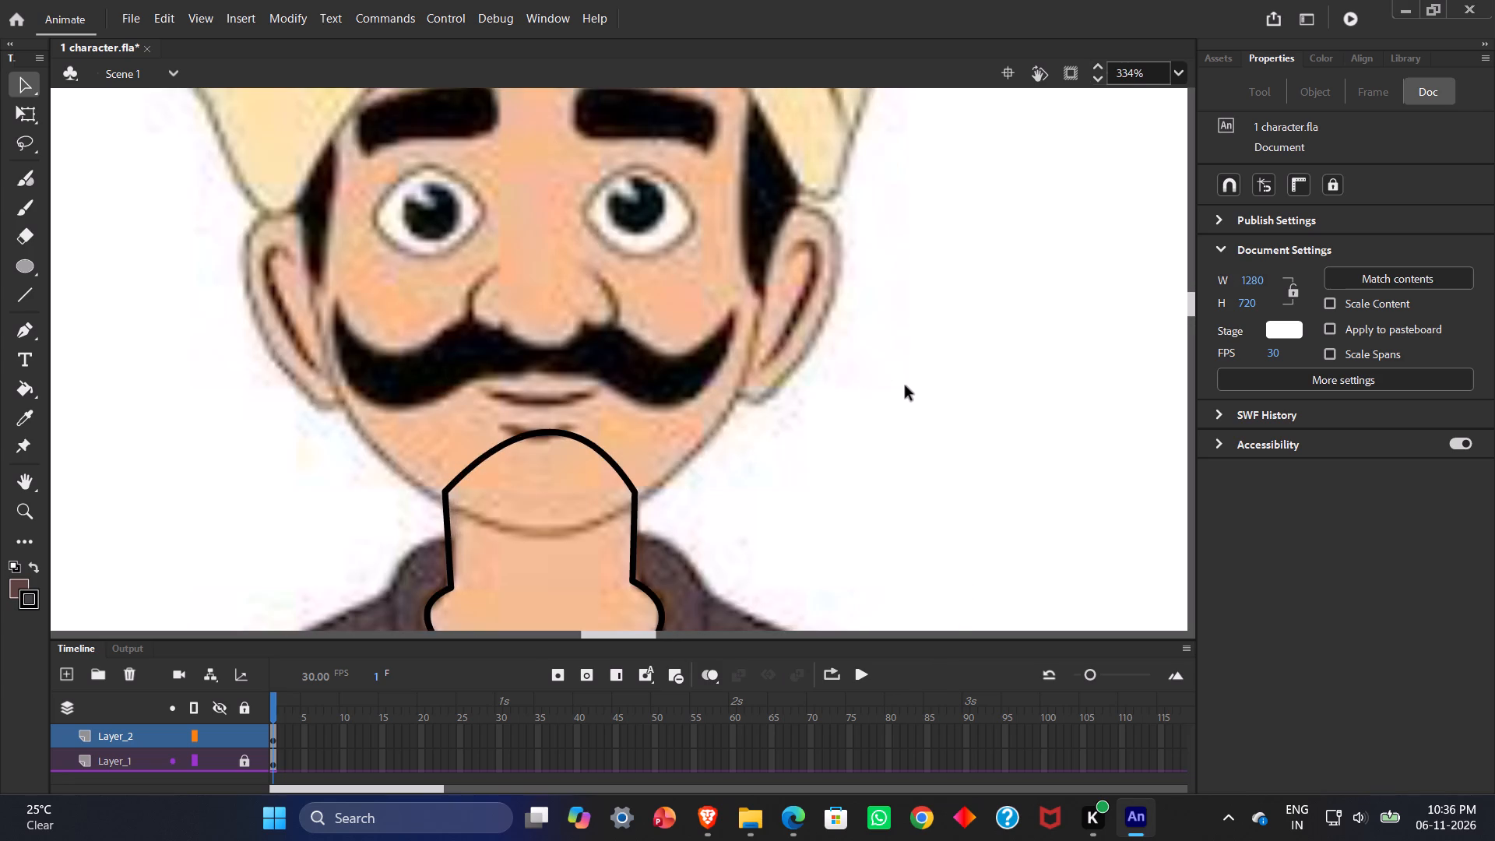
scroll(871, 389, "up", 1, "ctrl")
scroll(828, 382, "down", 2, "ctrl")
scroll(436, 401, "down", 3, "ctrl")
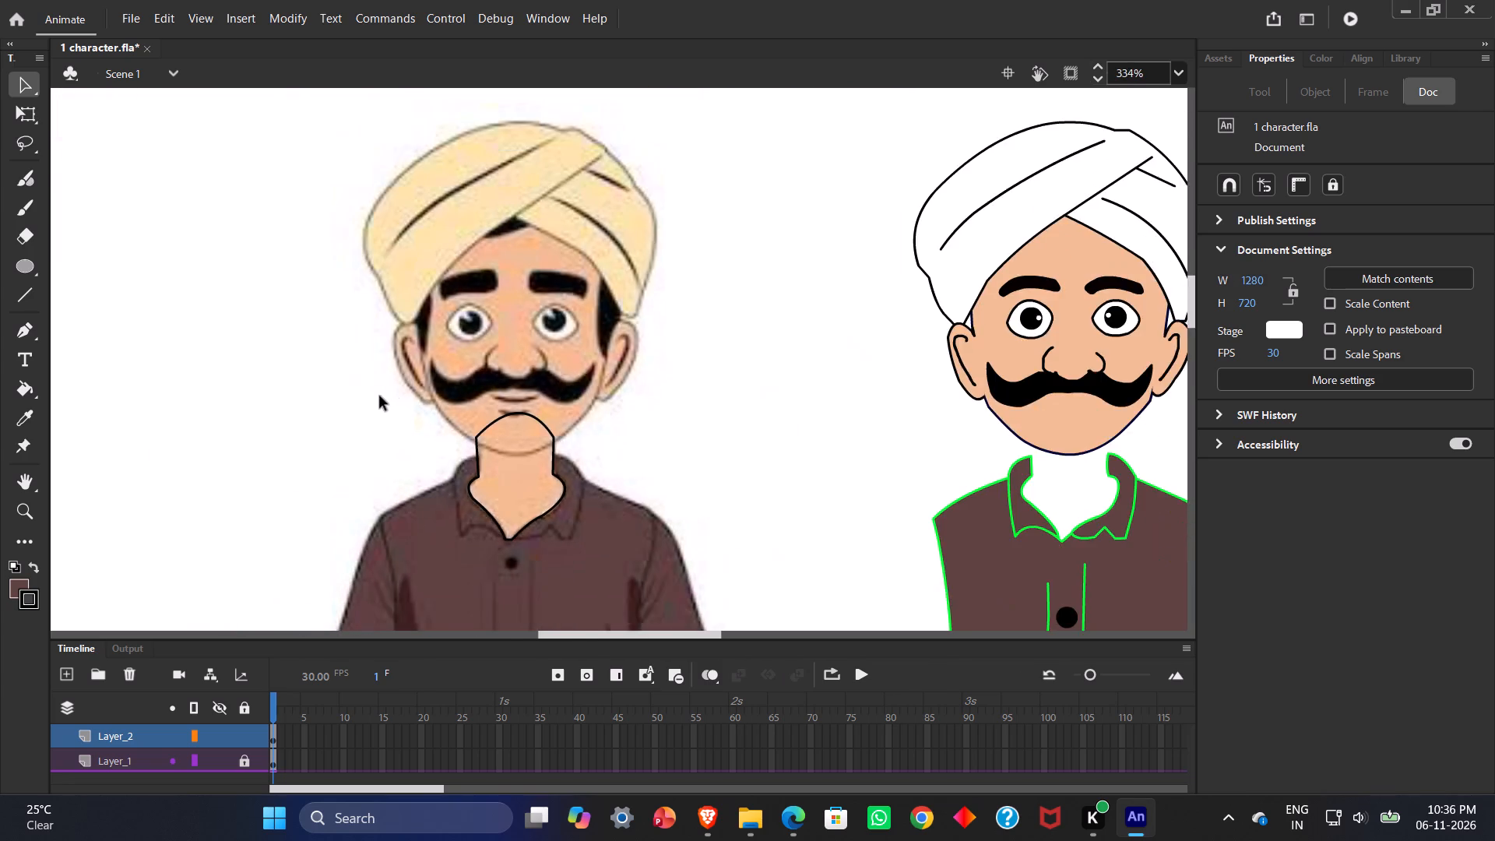
scroll(377, 396, "down", 2, "ctrl")
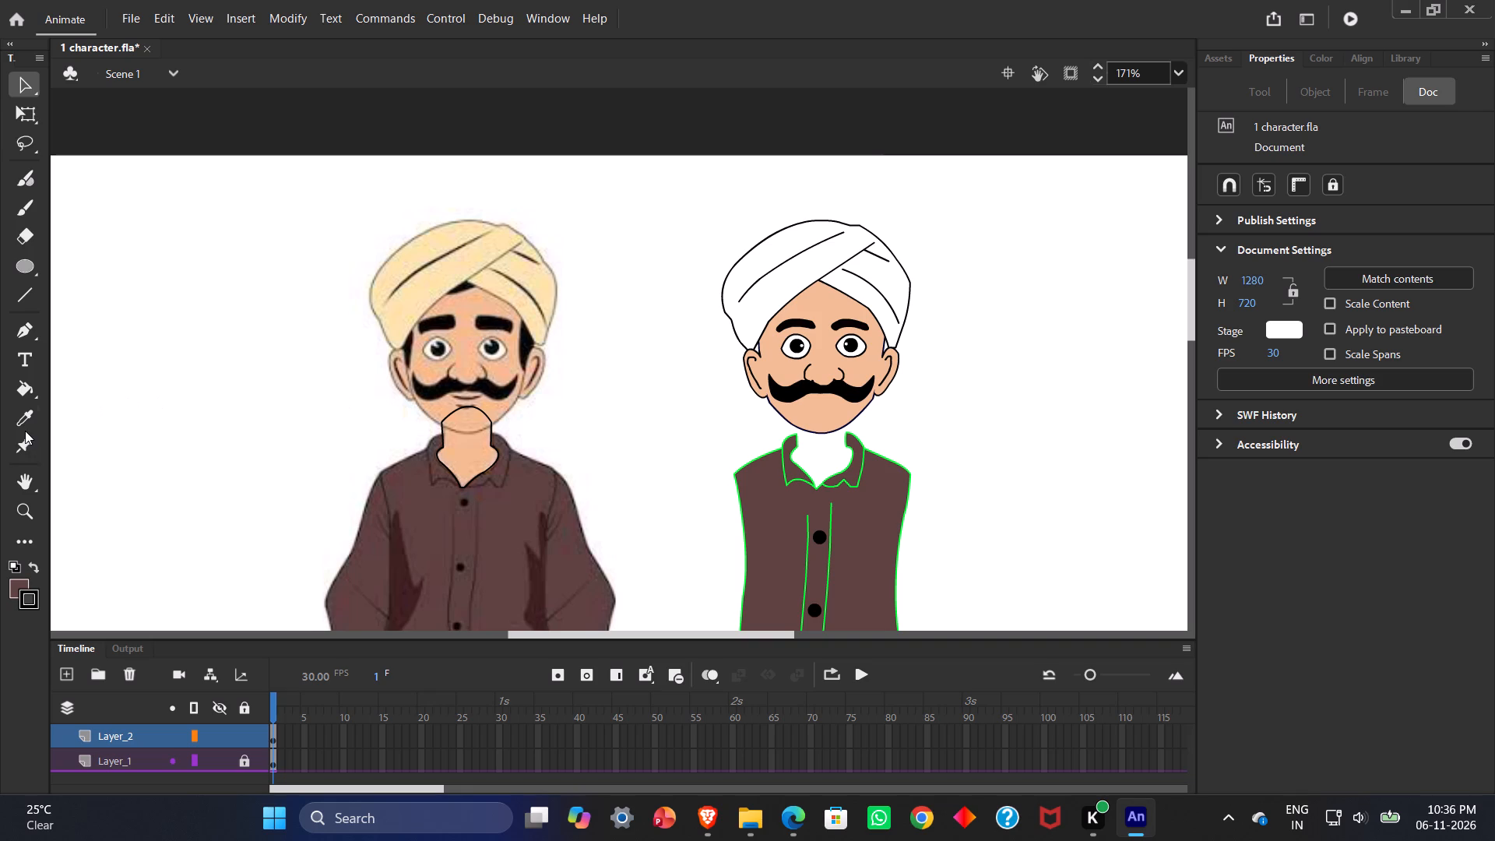
left_click(25, 420)
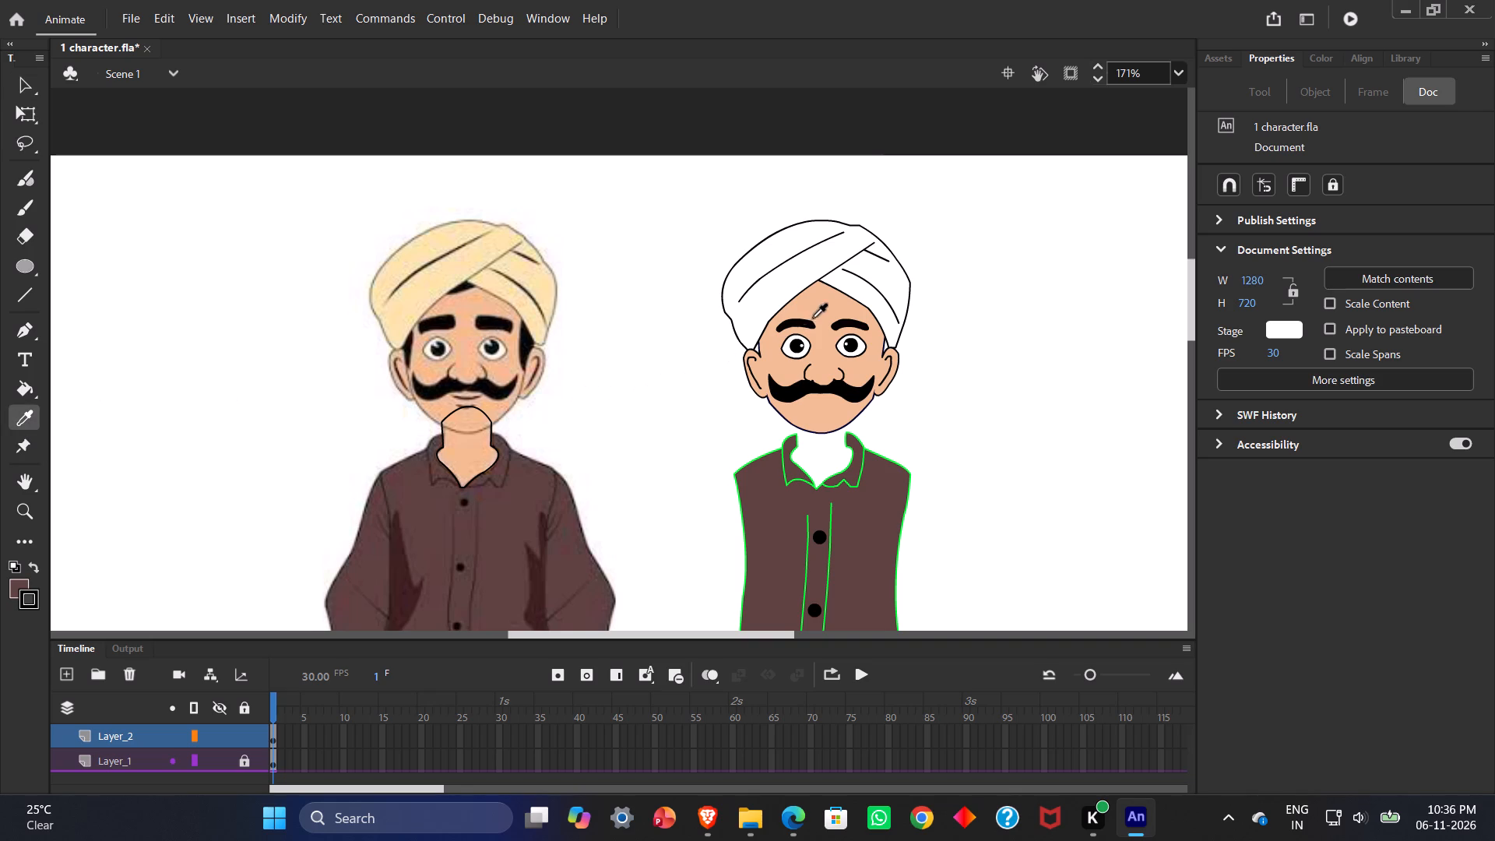
left_click(824, 311)
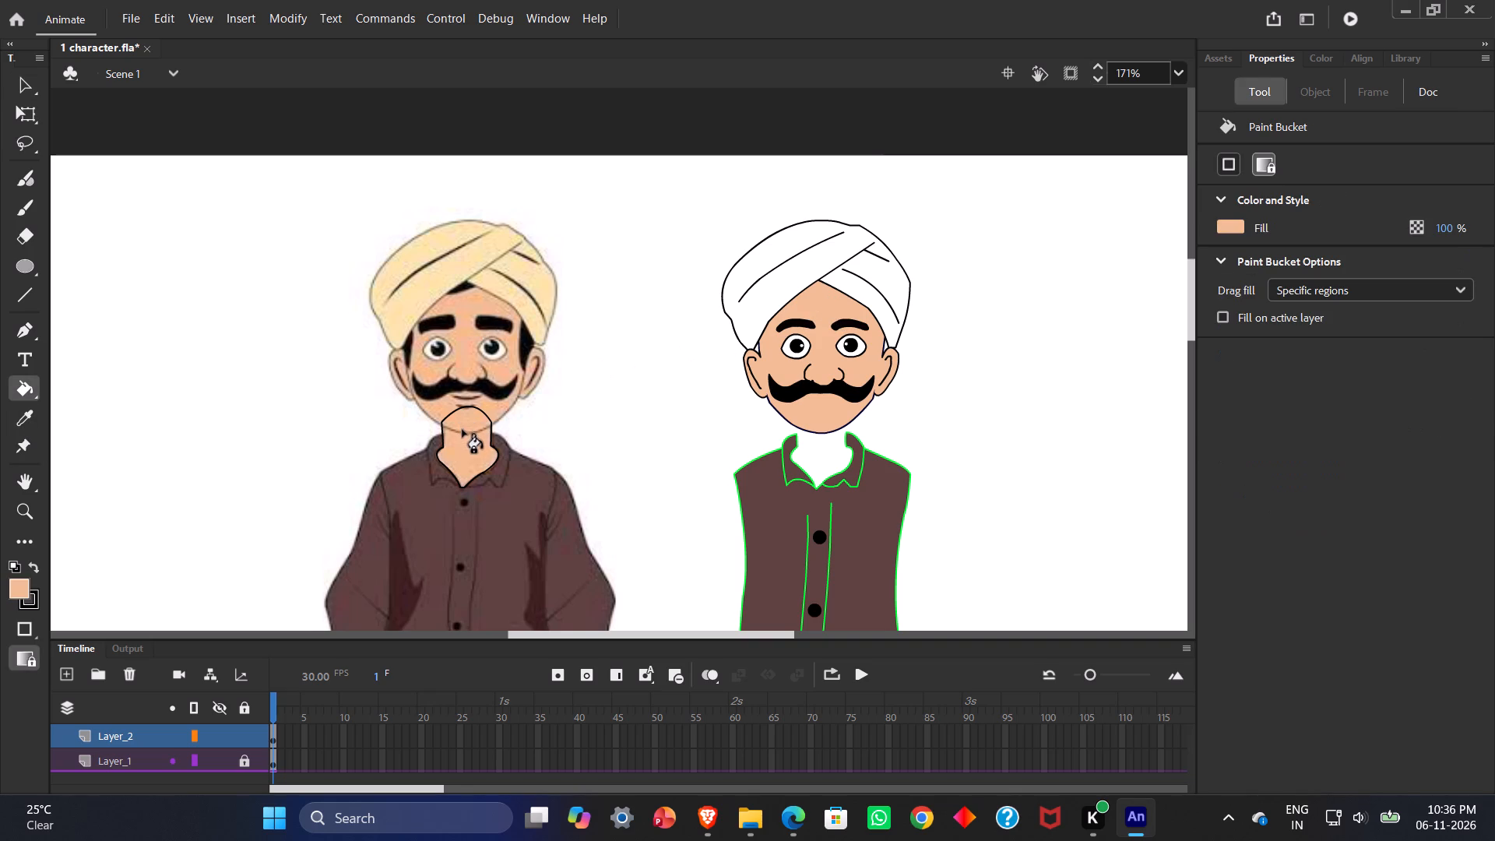
left_click(463, 442)
Select the filled neck with its outline and group them.
key("v")
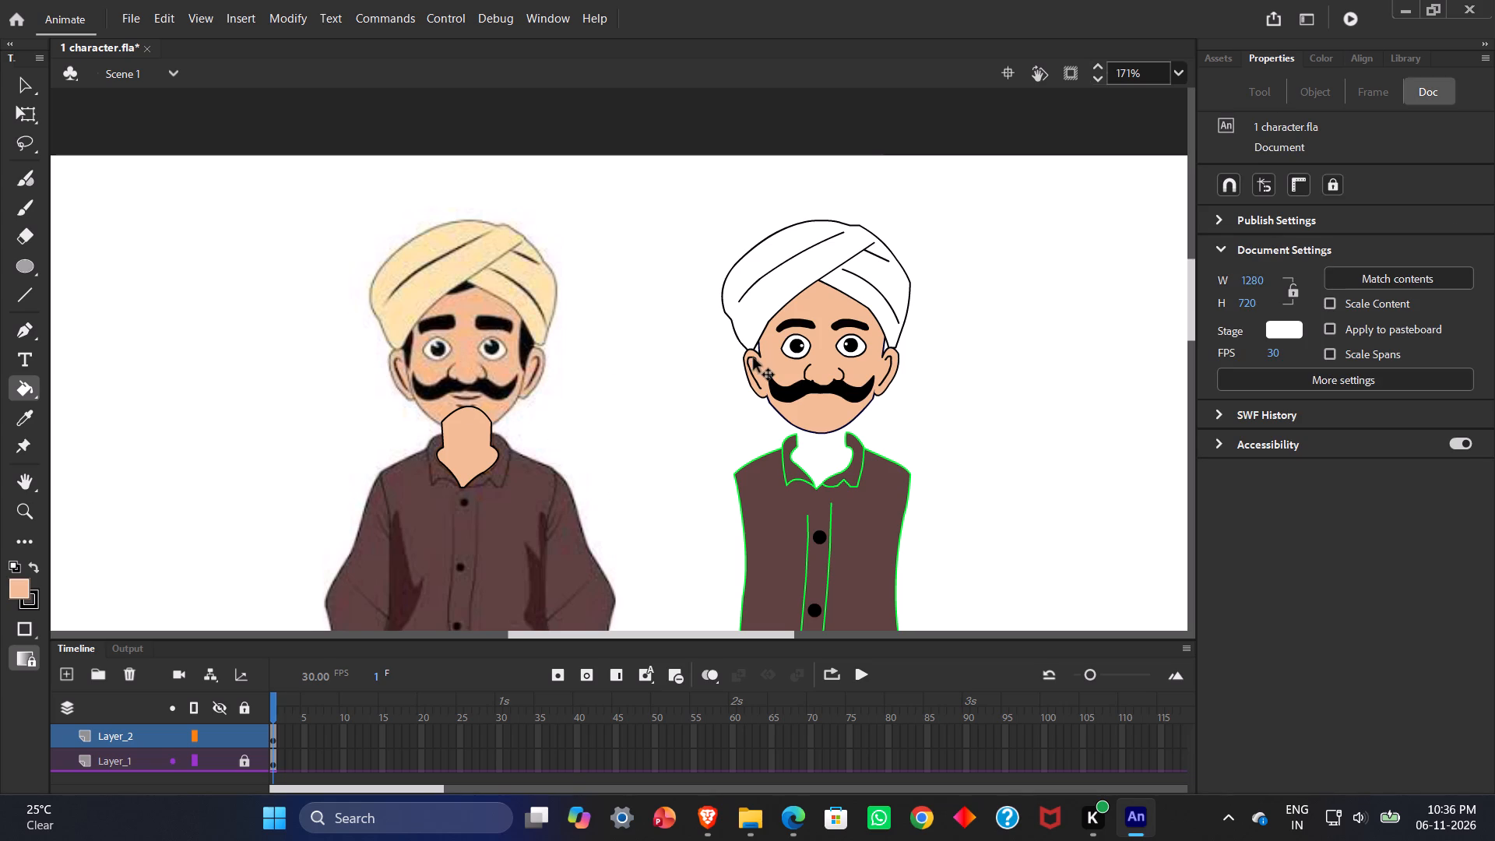
scroll(754, 358, "down", 1)
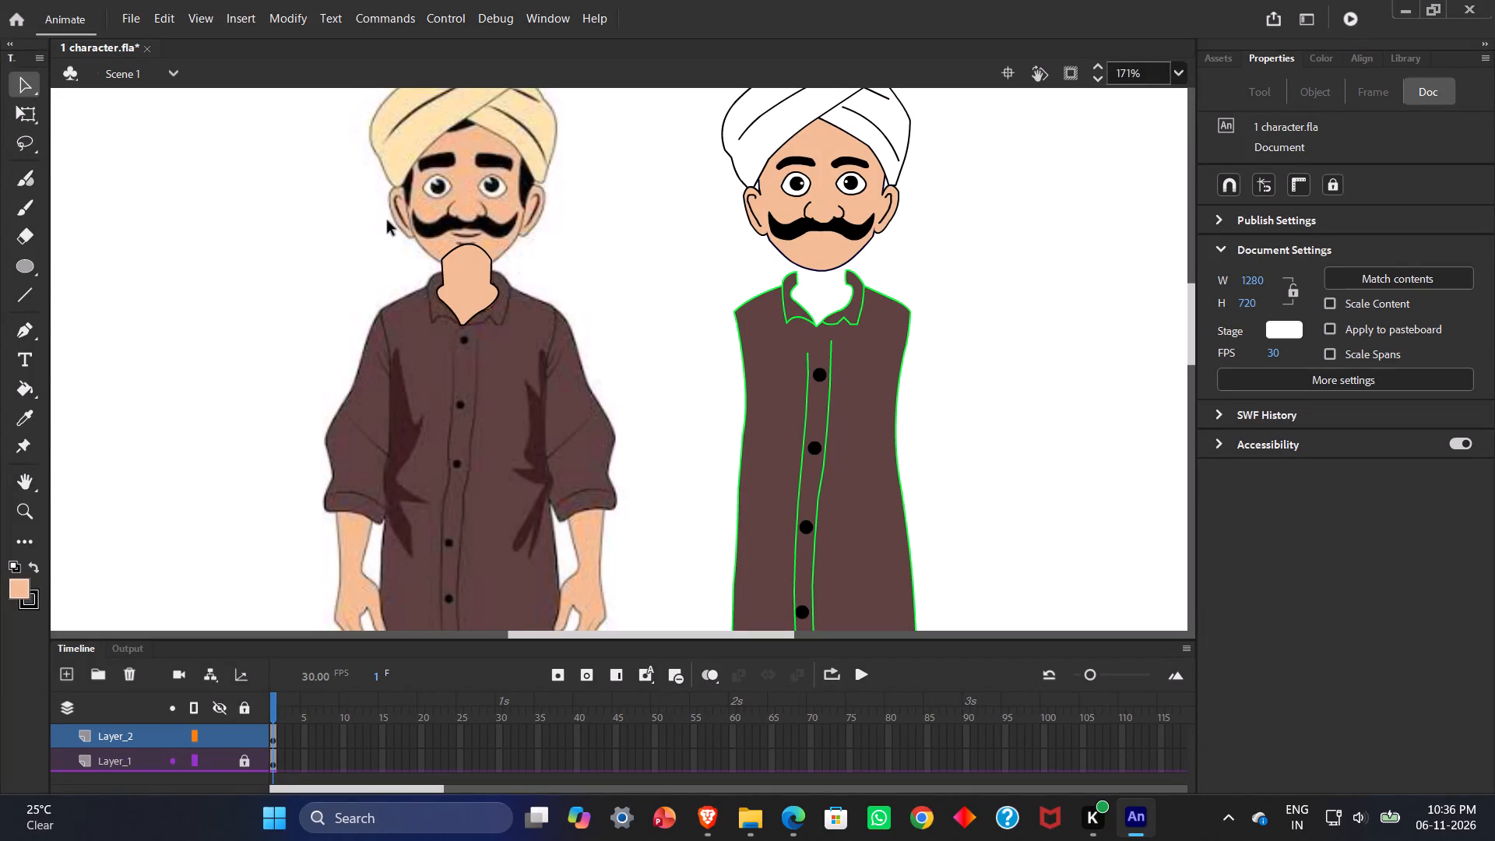
left_click_drag(388, 221, 533, 334)
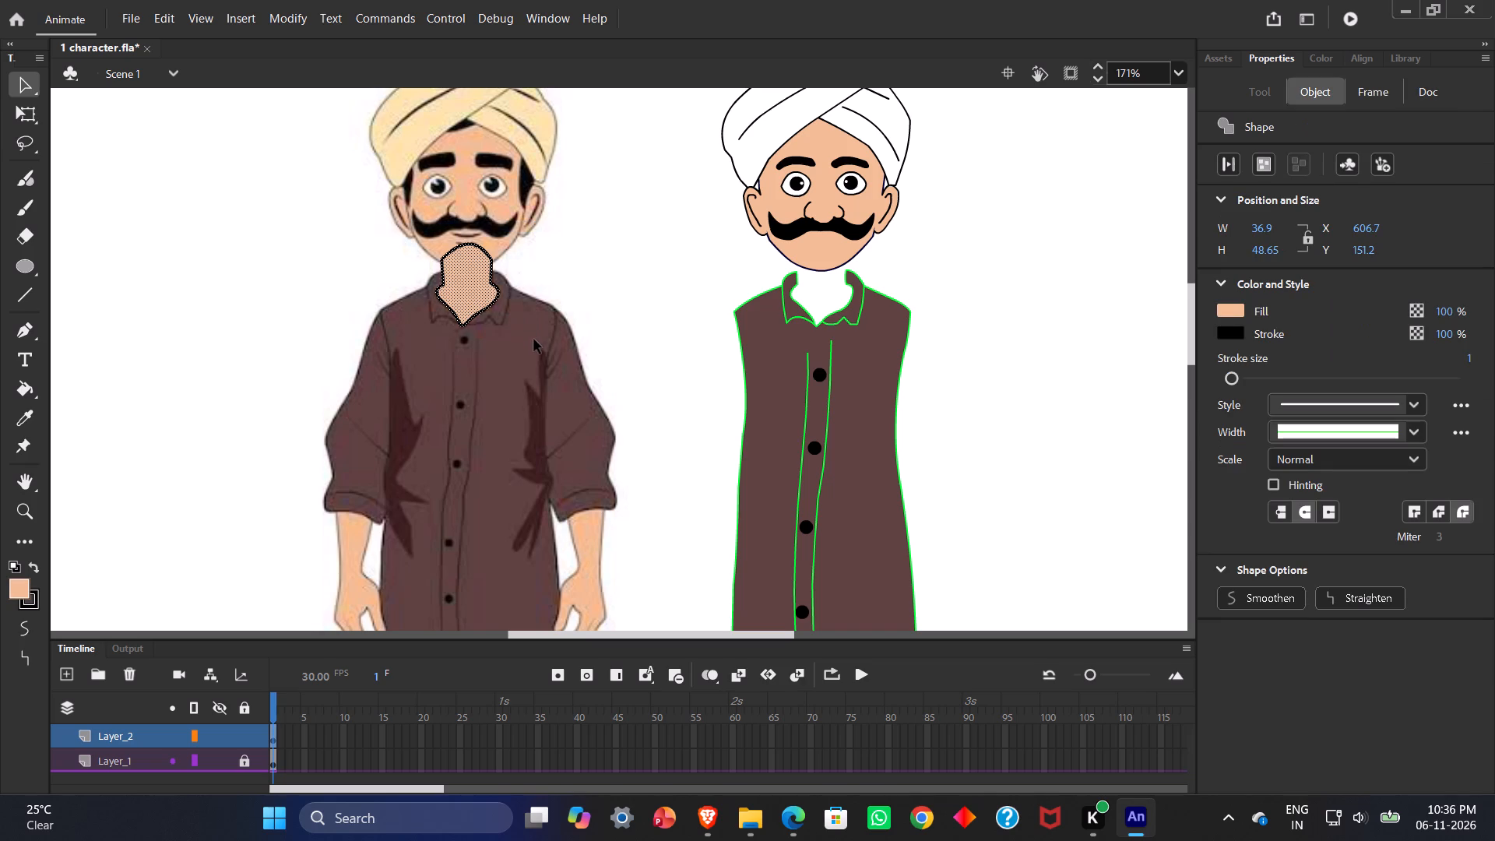
key("ctrl+g")
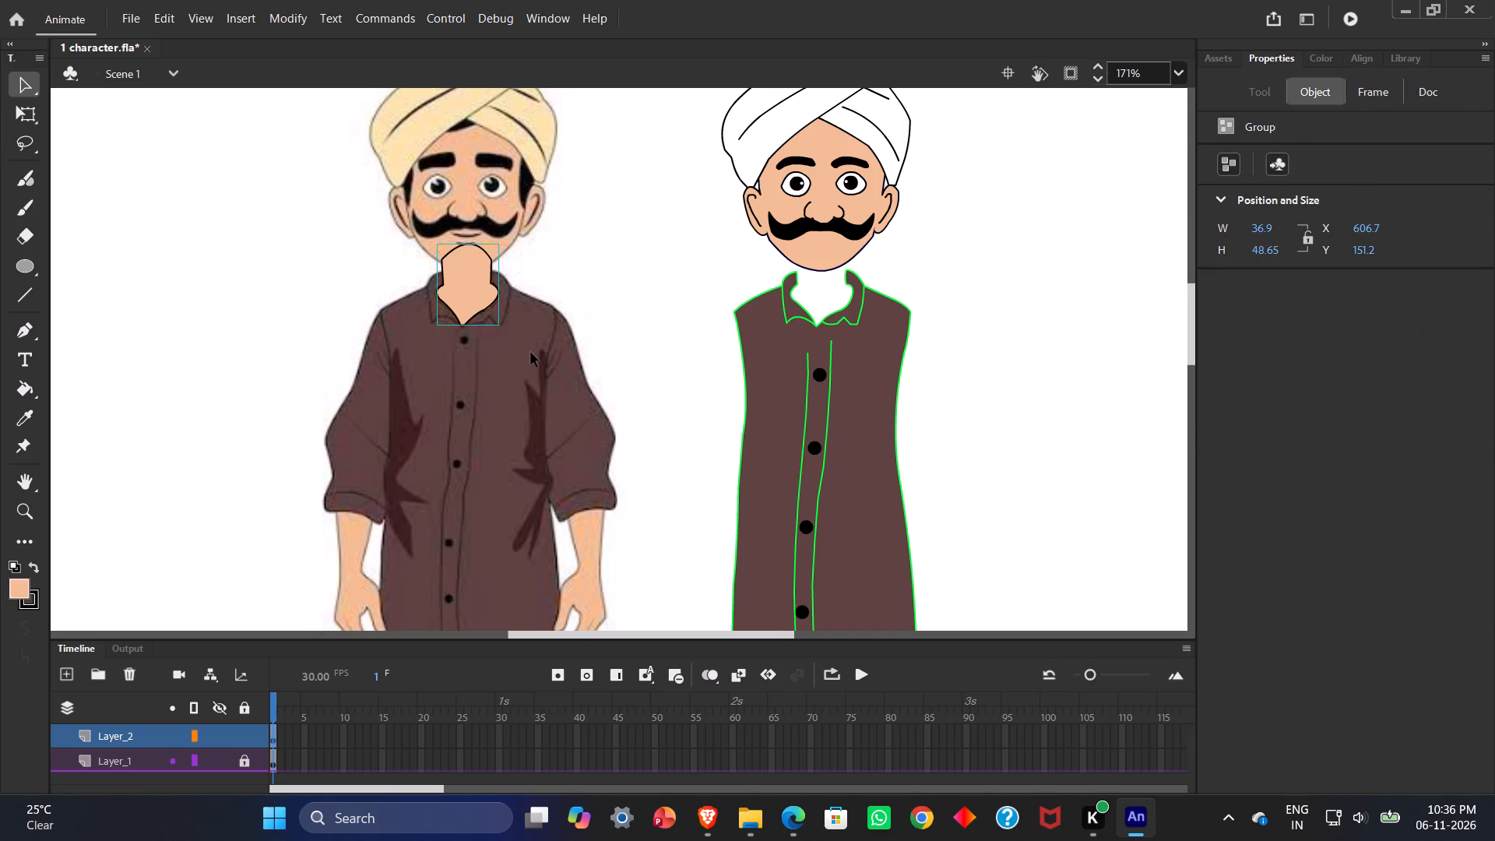
Move the neck group horizontally onto the drawn character, into the shirt's collar opening at X 820.3.
key("Right")
key("Right")
key("Right")
key("Right")
key("Right")
key("Right")
key("Right")
key("Right")
key("Right")
key("Right")
key("Right")
key("Right")
key("Right")
key("Right")
key("Right")
key("Right")
key("Right")
key("Right")
key("Right")
key("Right")
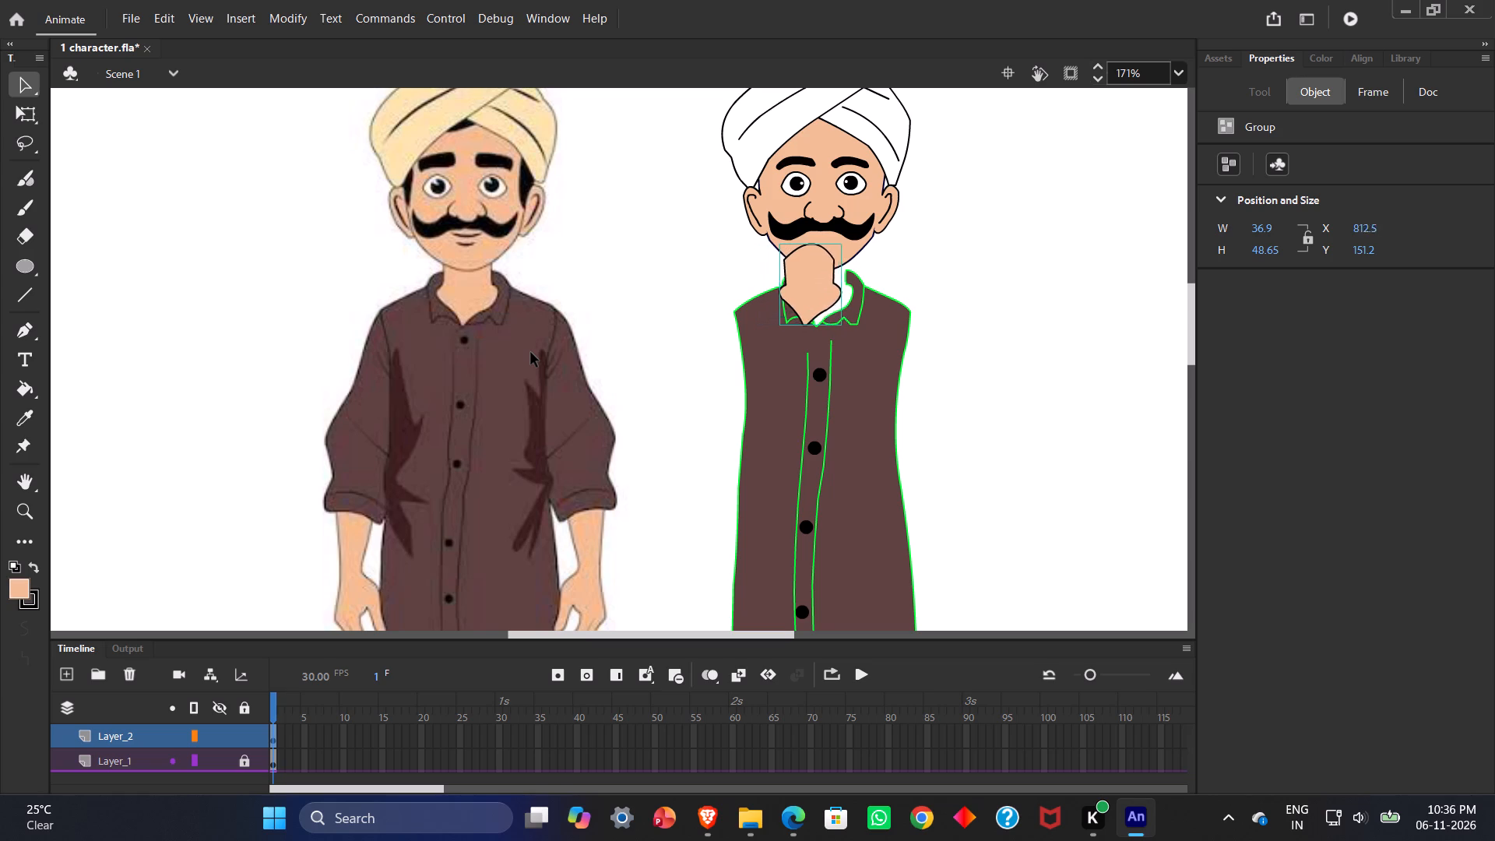
key("Right")
key("Right")
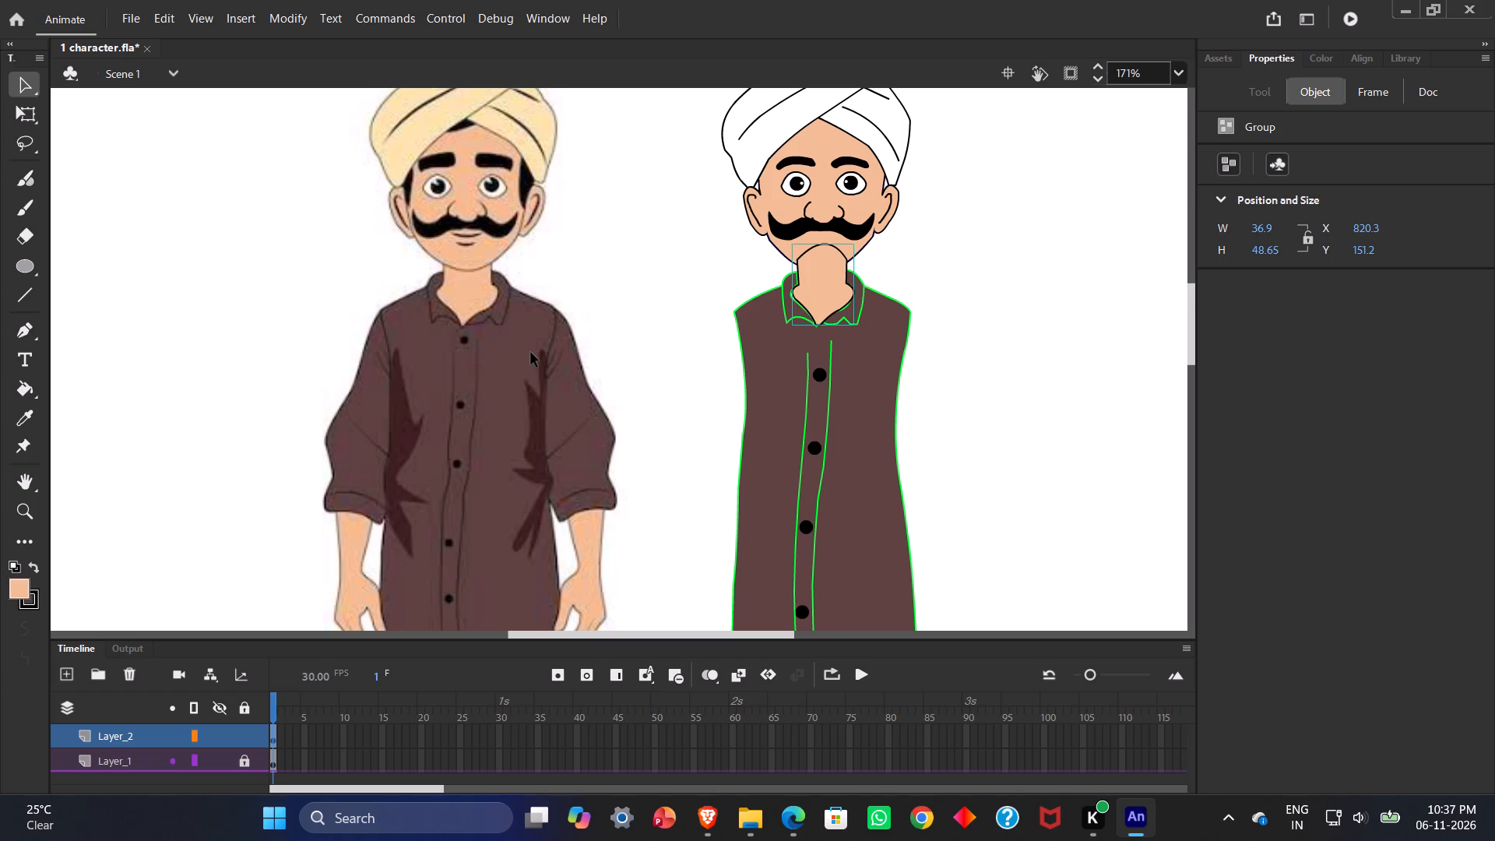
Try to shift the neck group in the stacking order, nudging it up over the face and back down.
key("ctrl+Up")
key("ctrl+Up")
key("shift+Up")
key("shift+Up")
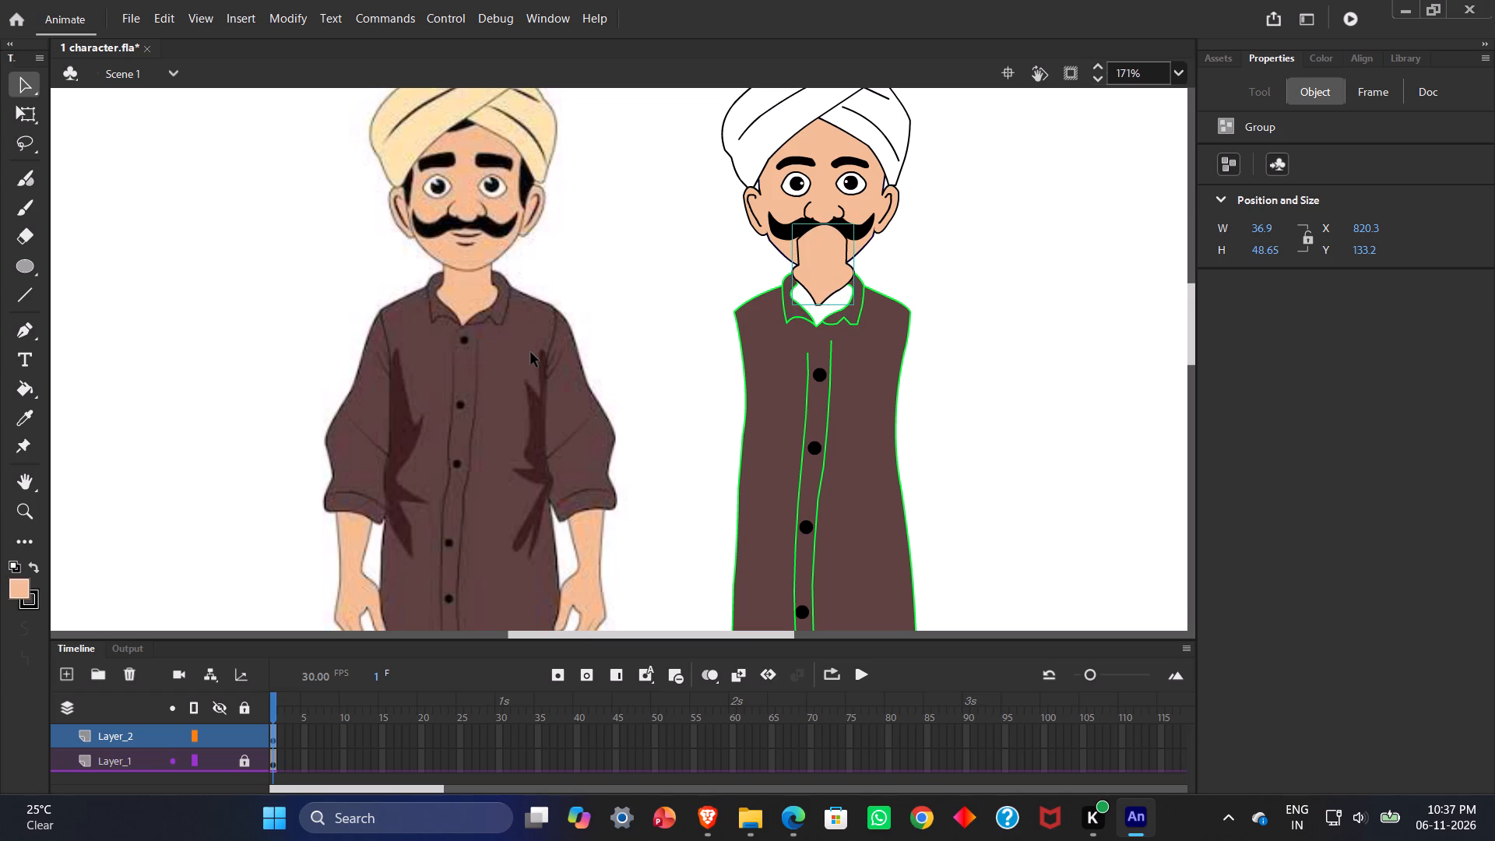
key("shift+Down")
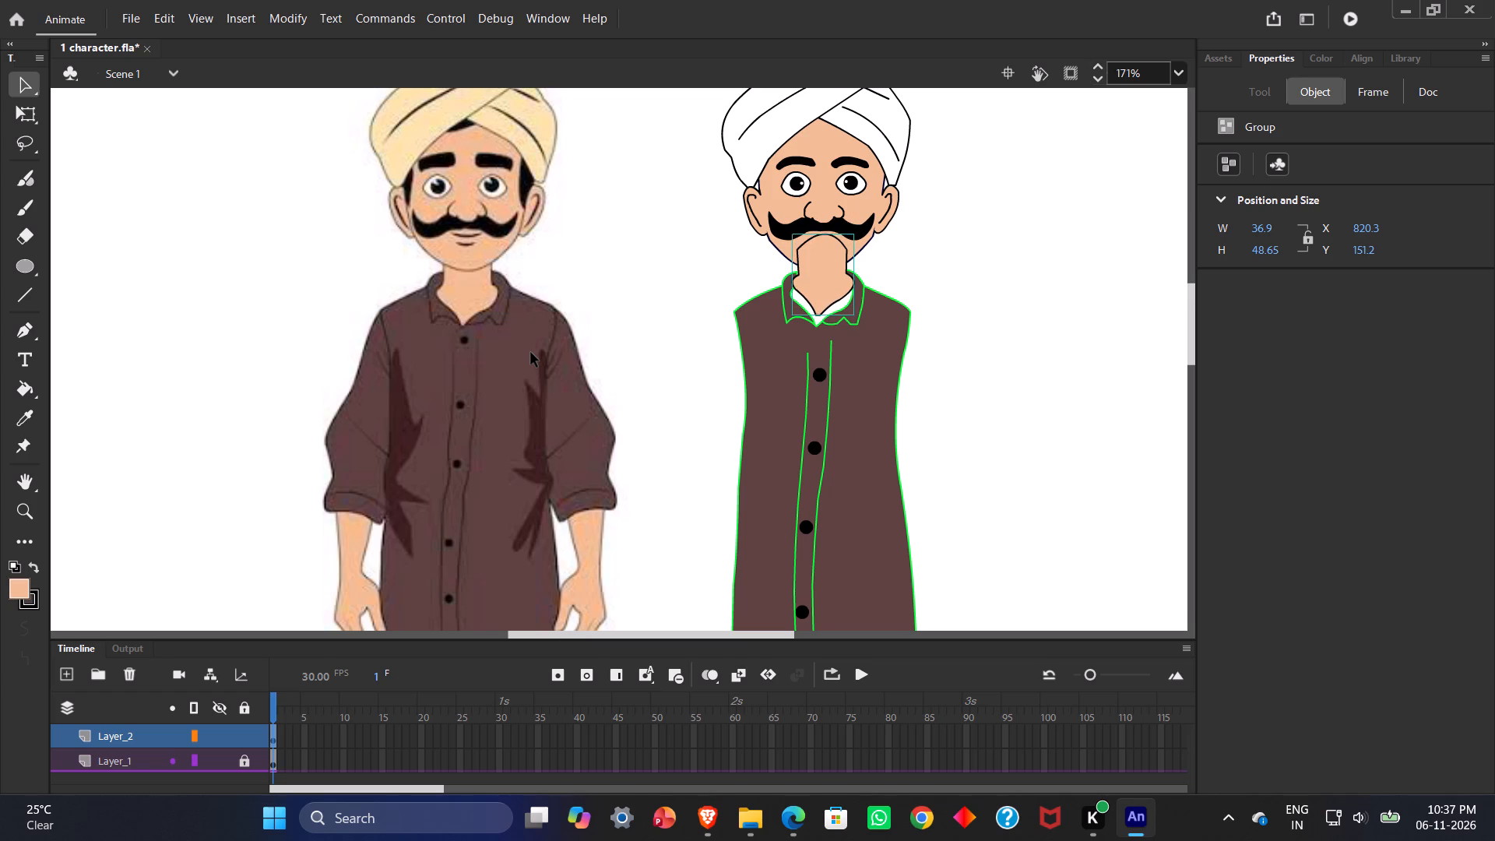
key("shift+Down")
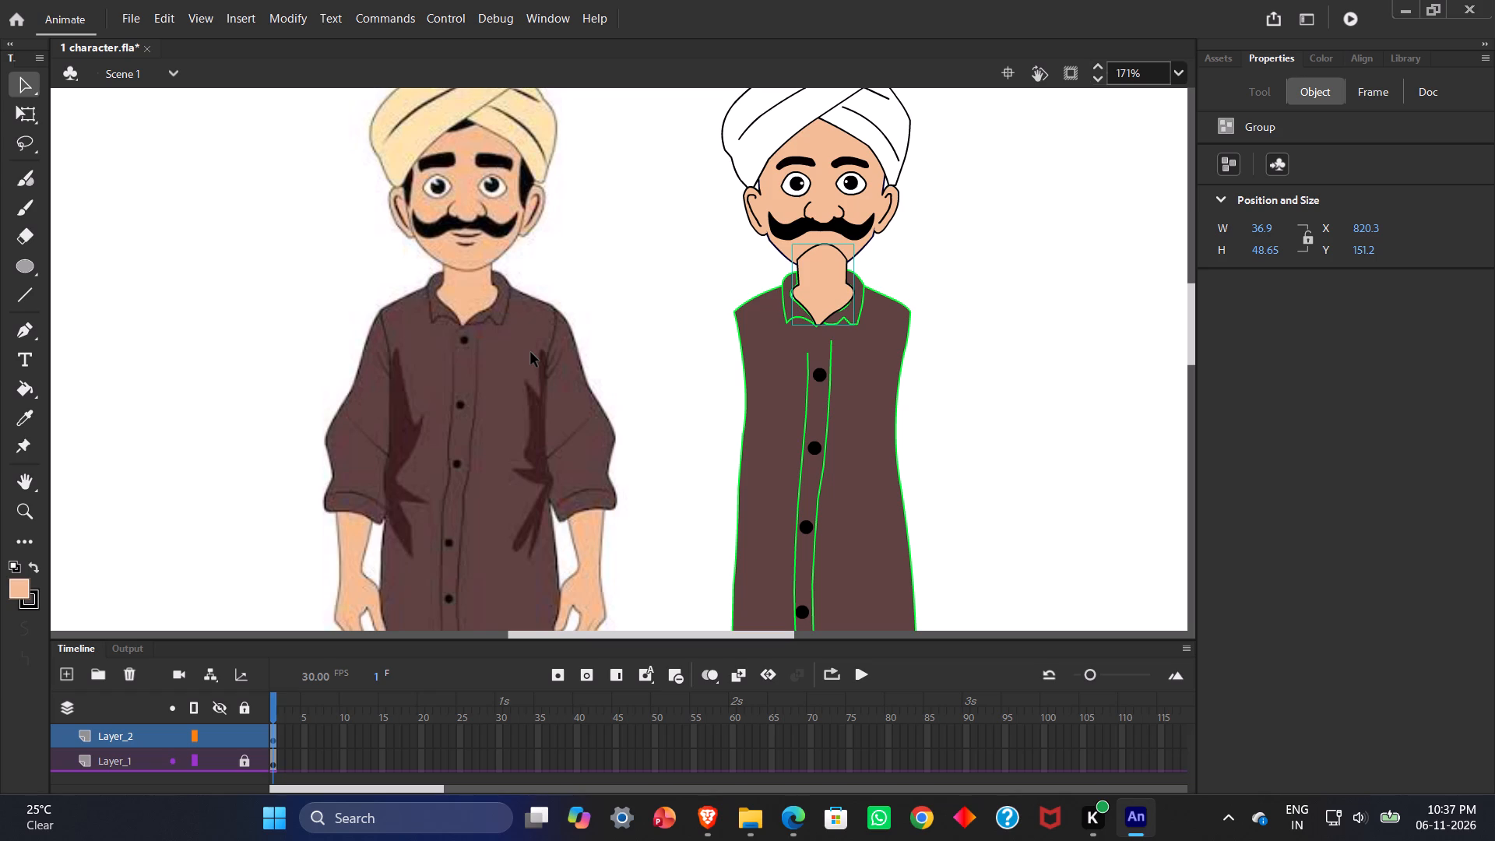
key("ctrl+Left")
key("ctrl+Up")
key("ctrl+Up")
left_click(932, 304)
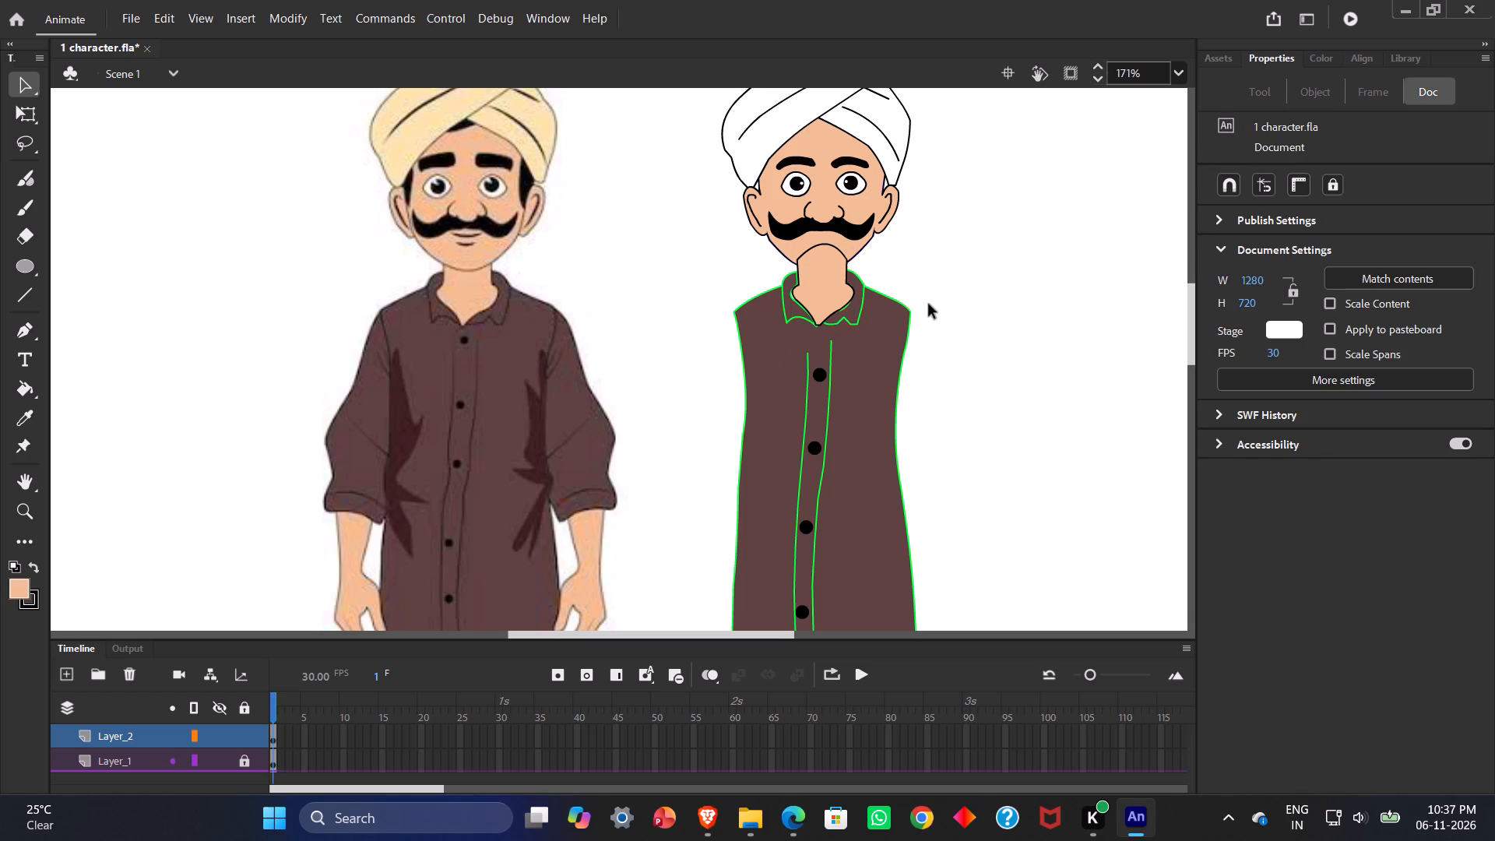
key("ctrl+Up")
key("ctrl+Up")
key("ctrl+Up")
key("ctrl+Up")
Recolour the strokes inside the drawn shirt group black, including collar and placket lines, and leave the group.
double_click(848, 363)
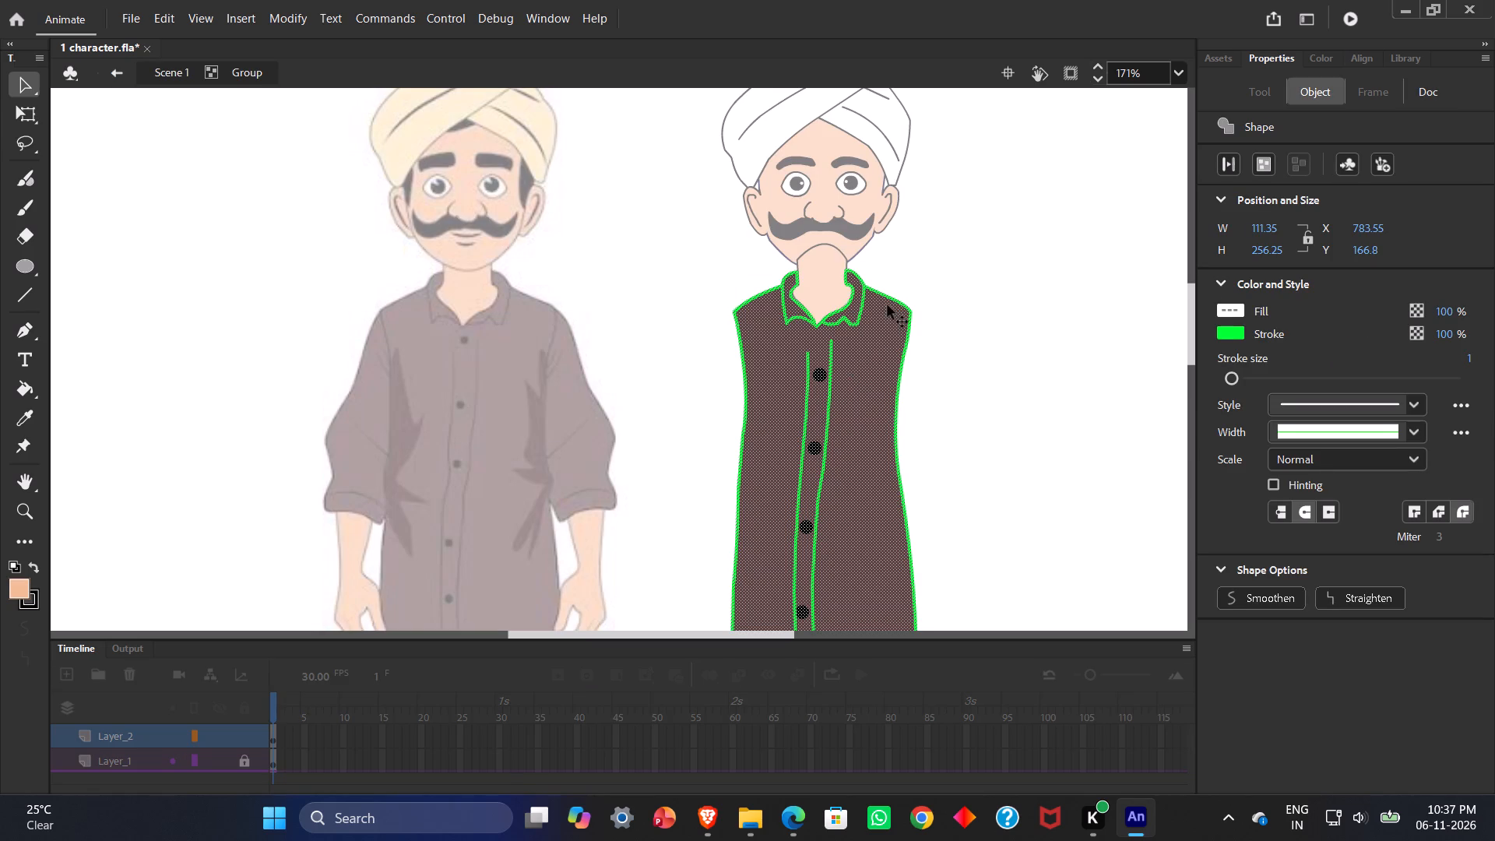
left_click(1238, 330)
left_click(948, 410)
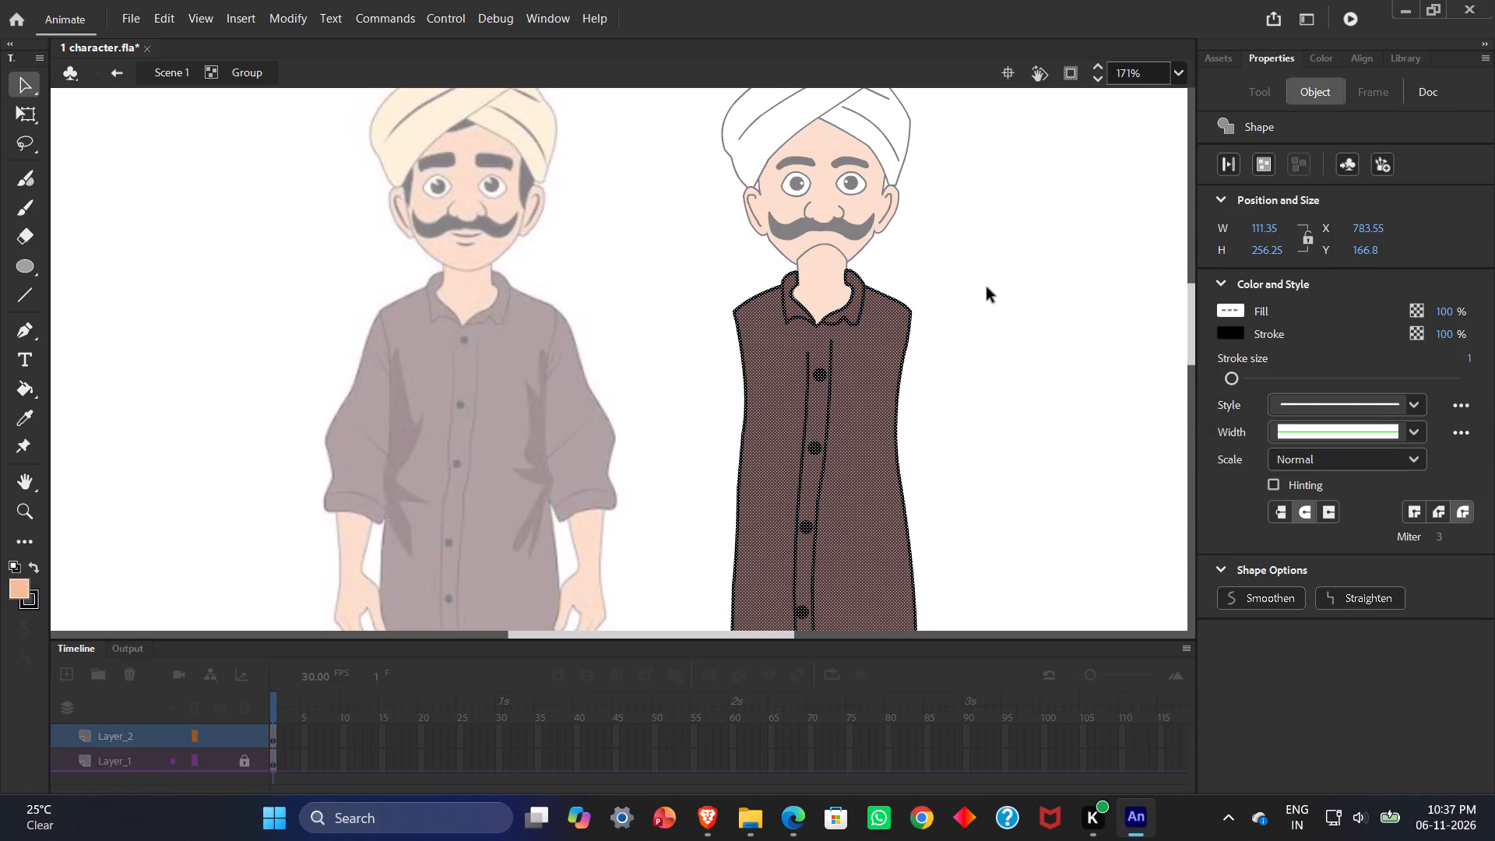
left_click(990, 287)
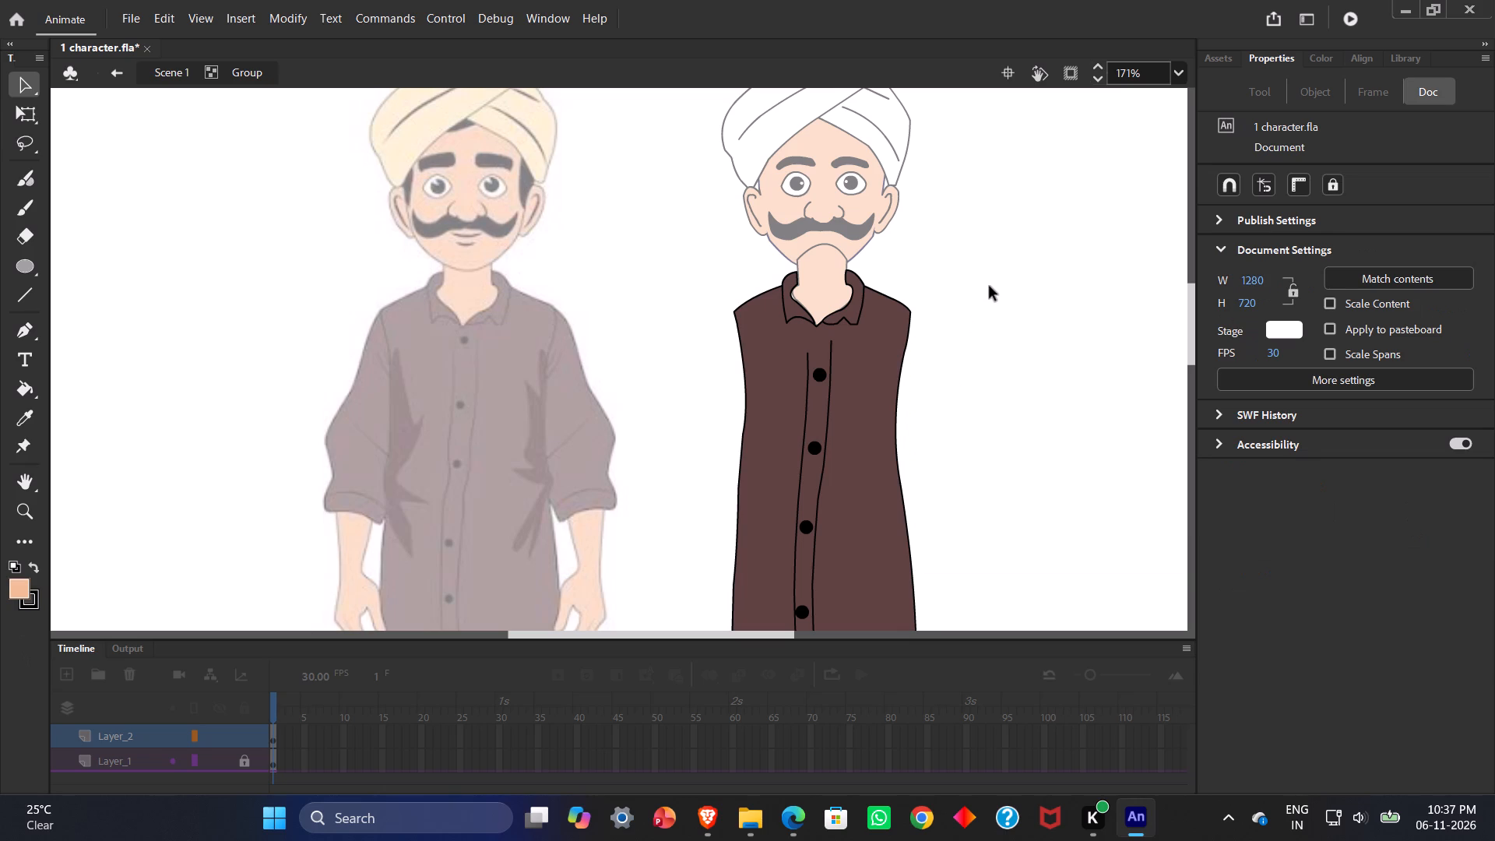
left_click(974, 281)
double_click(831, 295)
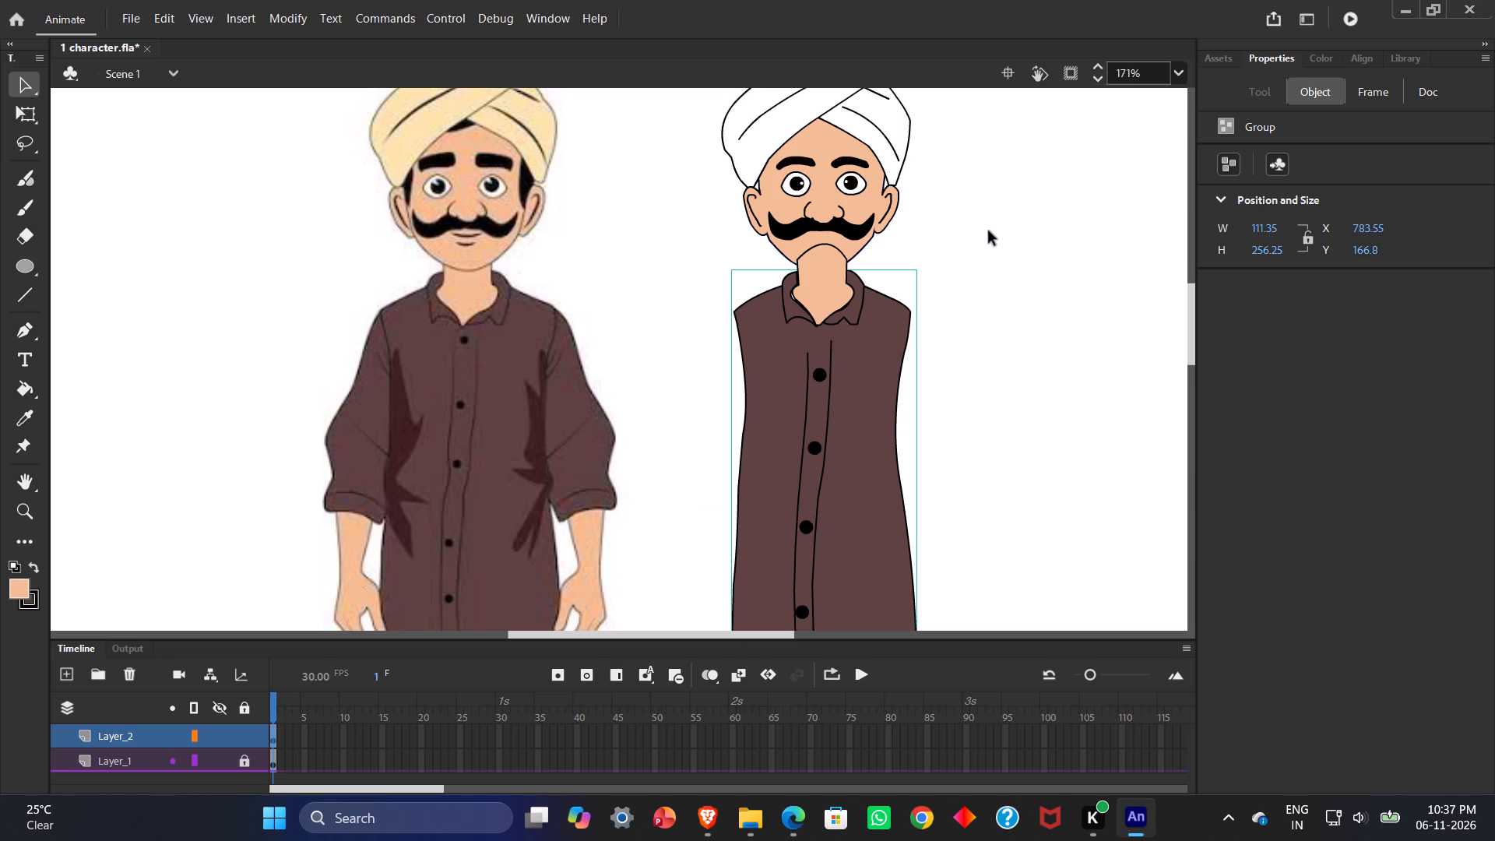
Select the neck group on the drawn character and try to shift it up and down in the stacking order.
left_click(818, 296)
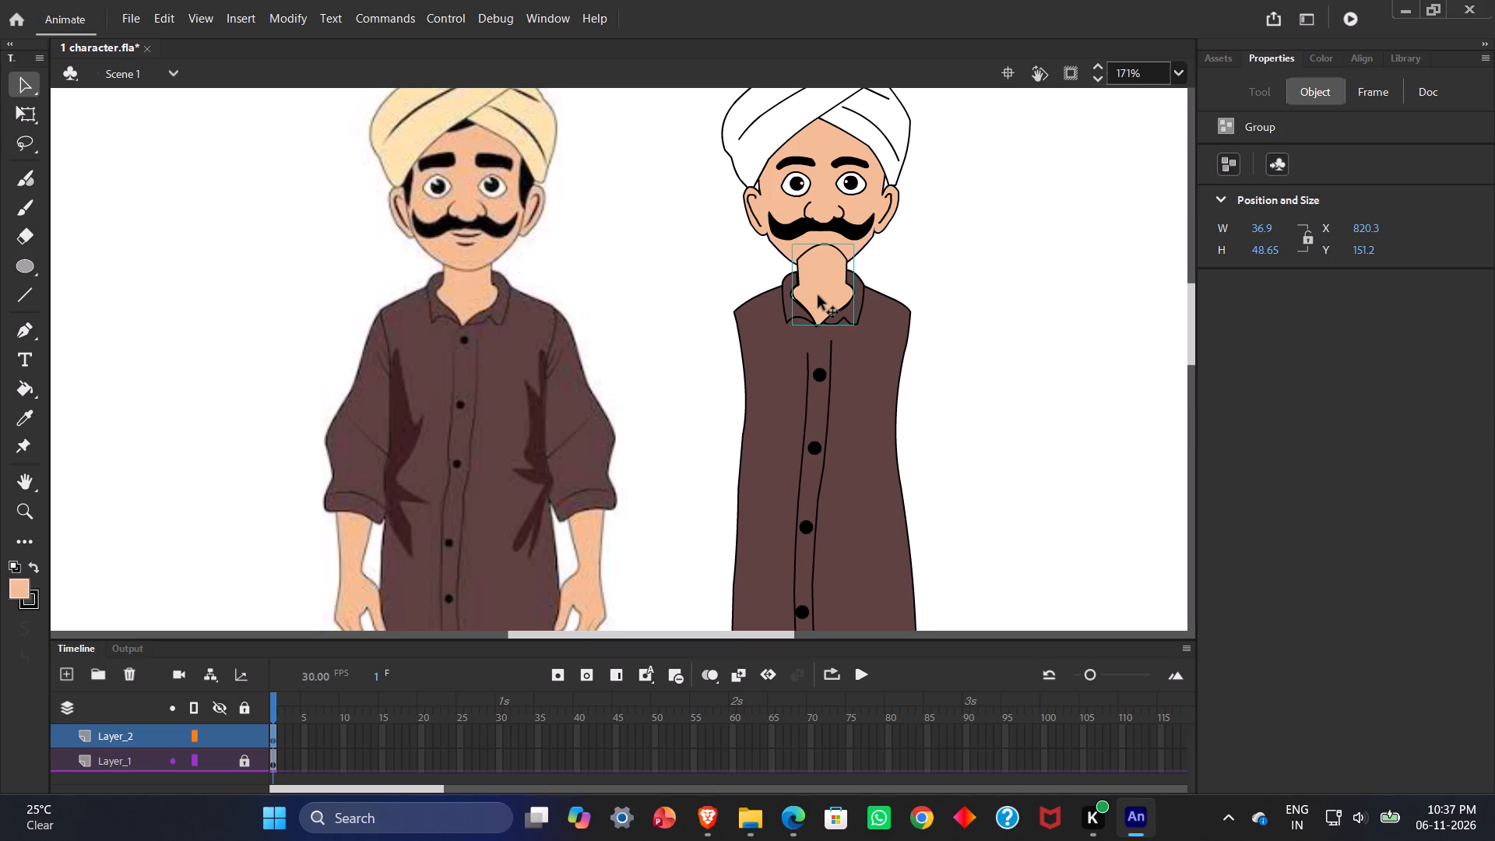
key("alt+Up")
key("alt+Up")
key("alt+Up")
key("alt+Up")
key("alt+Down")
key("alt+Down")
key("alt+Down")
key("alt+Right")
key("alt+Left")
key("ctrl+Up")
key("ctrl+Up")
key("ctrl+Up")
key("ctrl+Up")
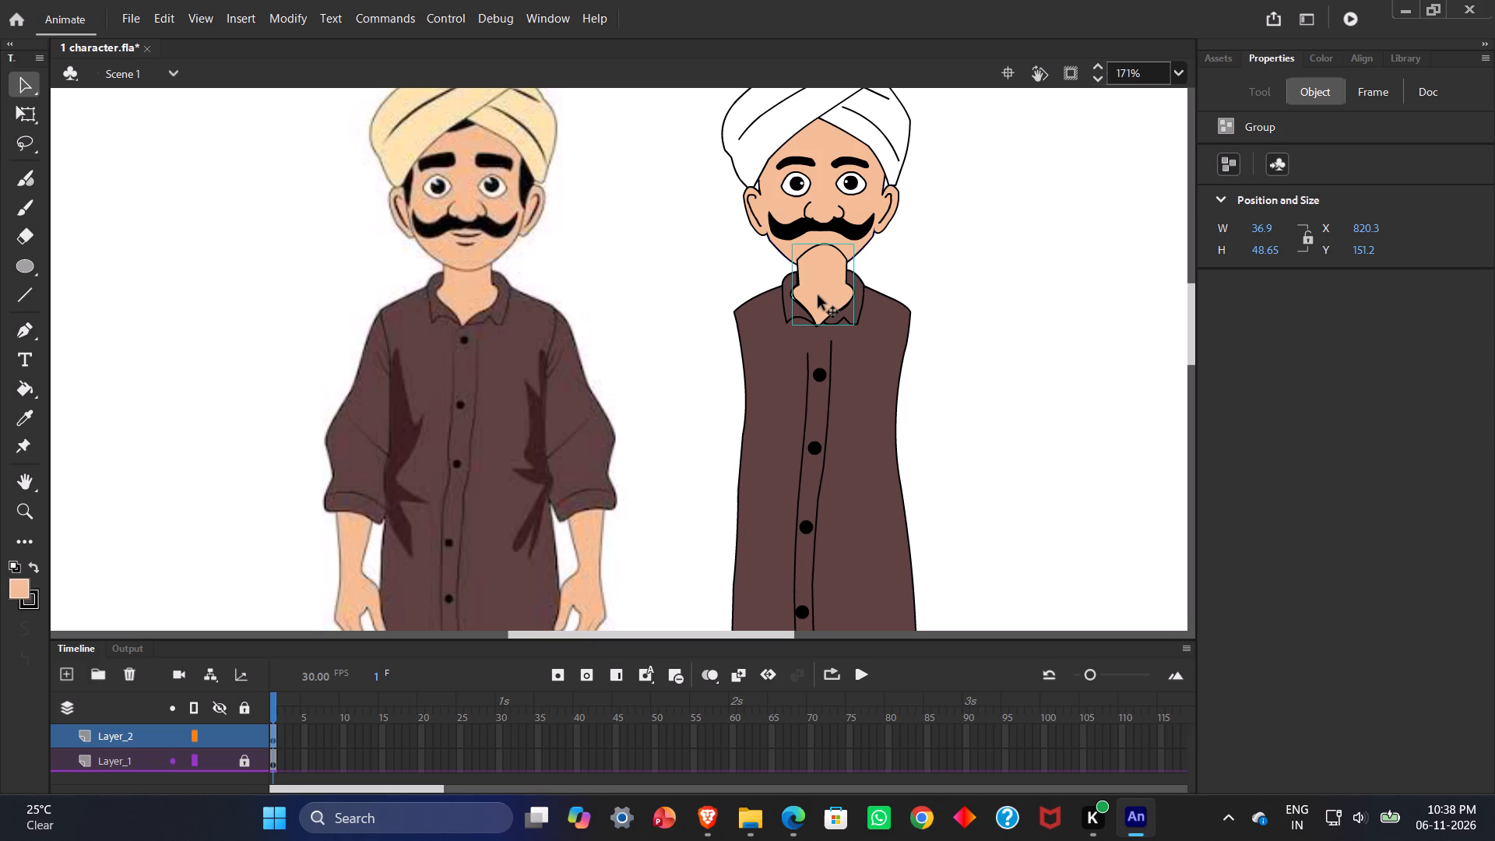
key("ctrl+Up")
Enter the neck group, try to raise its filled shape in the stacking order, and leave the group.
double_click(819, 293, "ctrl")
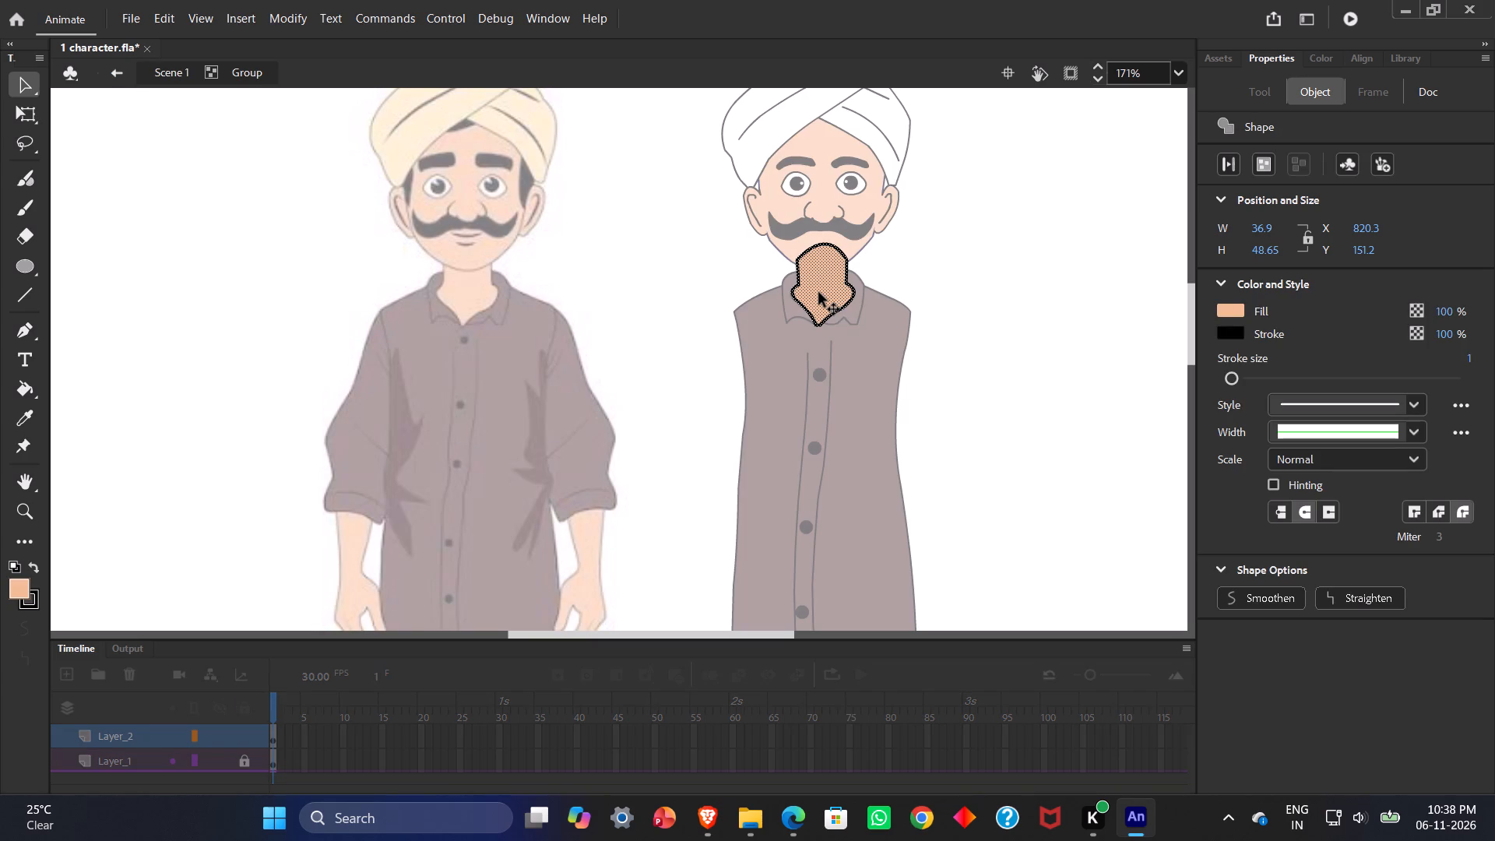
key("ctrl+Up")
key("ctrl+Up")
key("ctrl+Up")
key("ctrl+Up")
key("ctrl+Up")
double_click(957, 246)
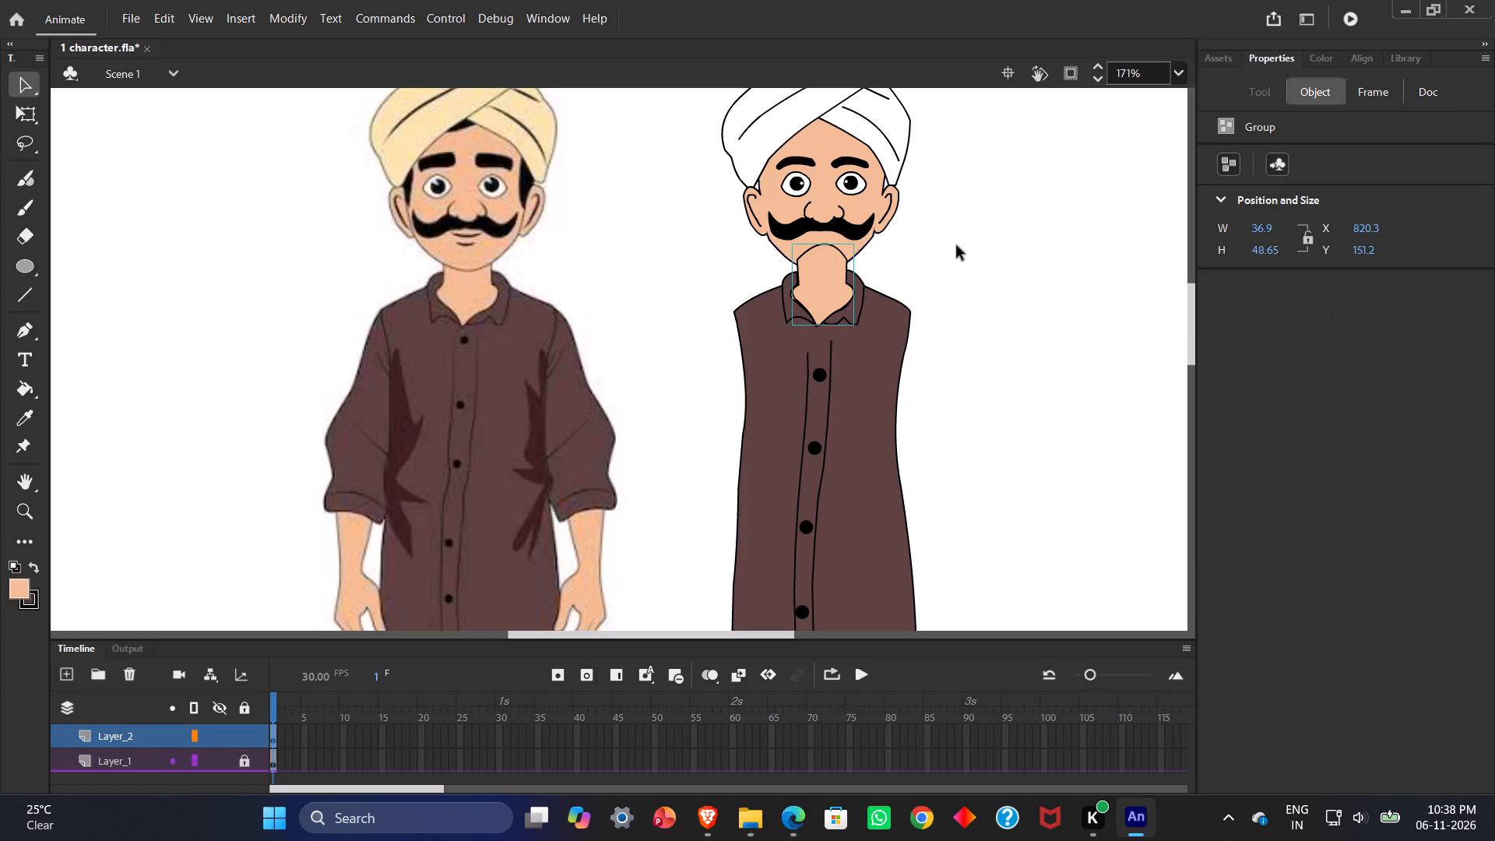
Examine how the drawn head is grouped by checking the face, turban, moustache, eyes and ears groups individually.
left_click(846, 203)
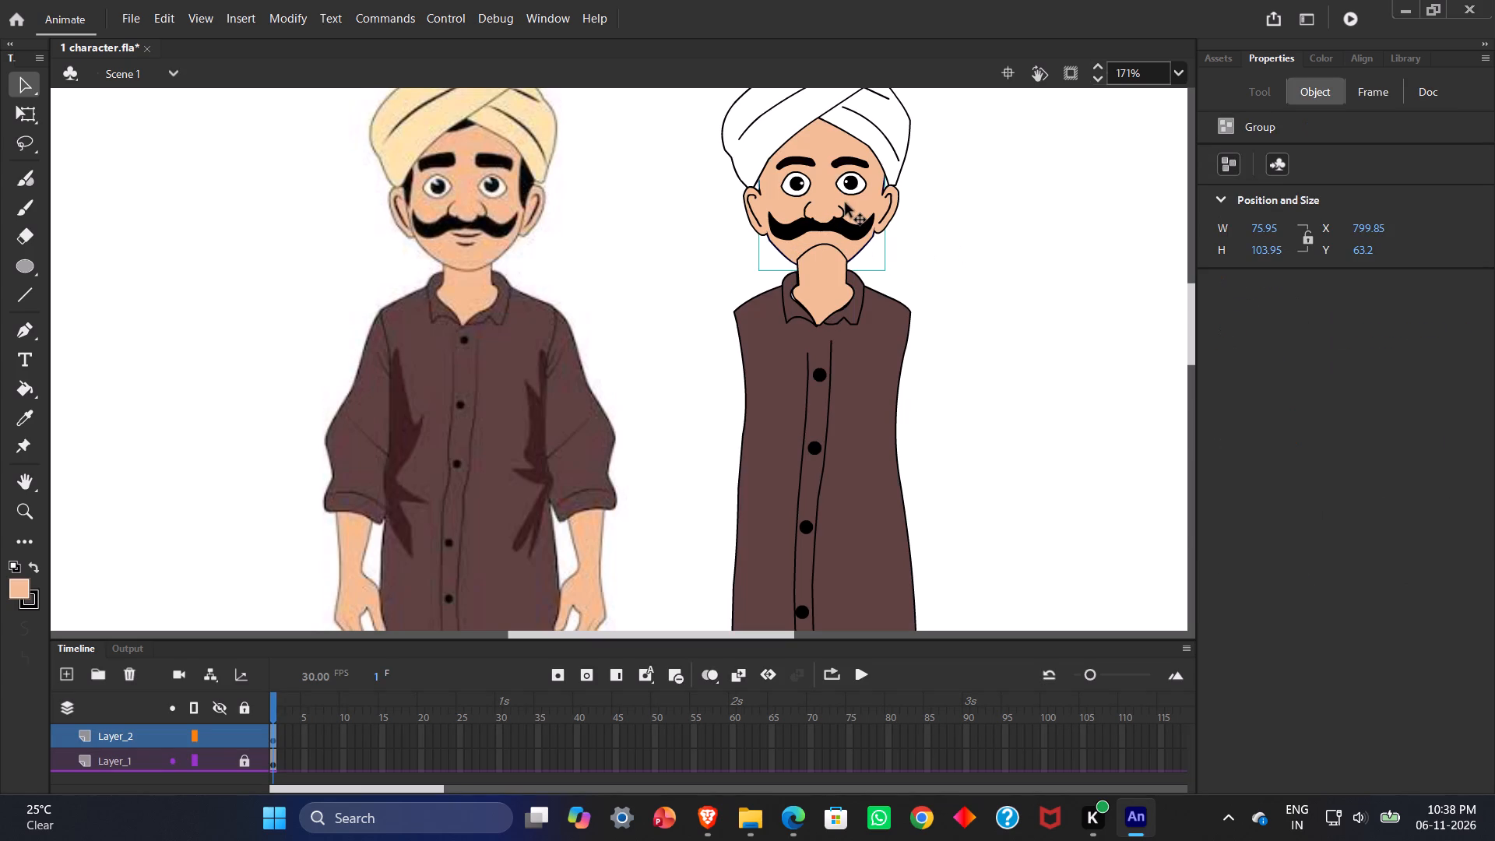
double_click(872, 102)
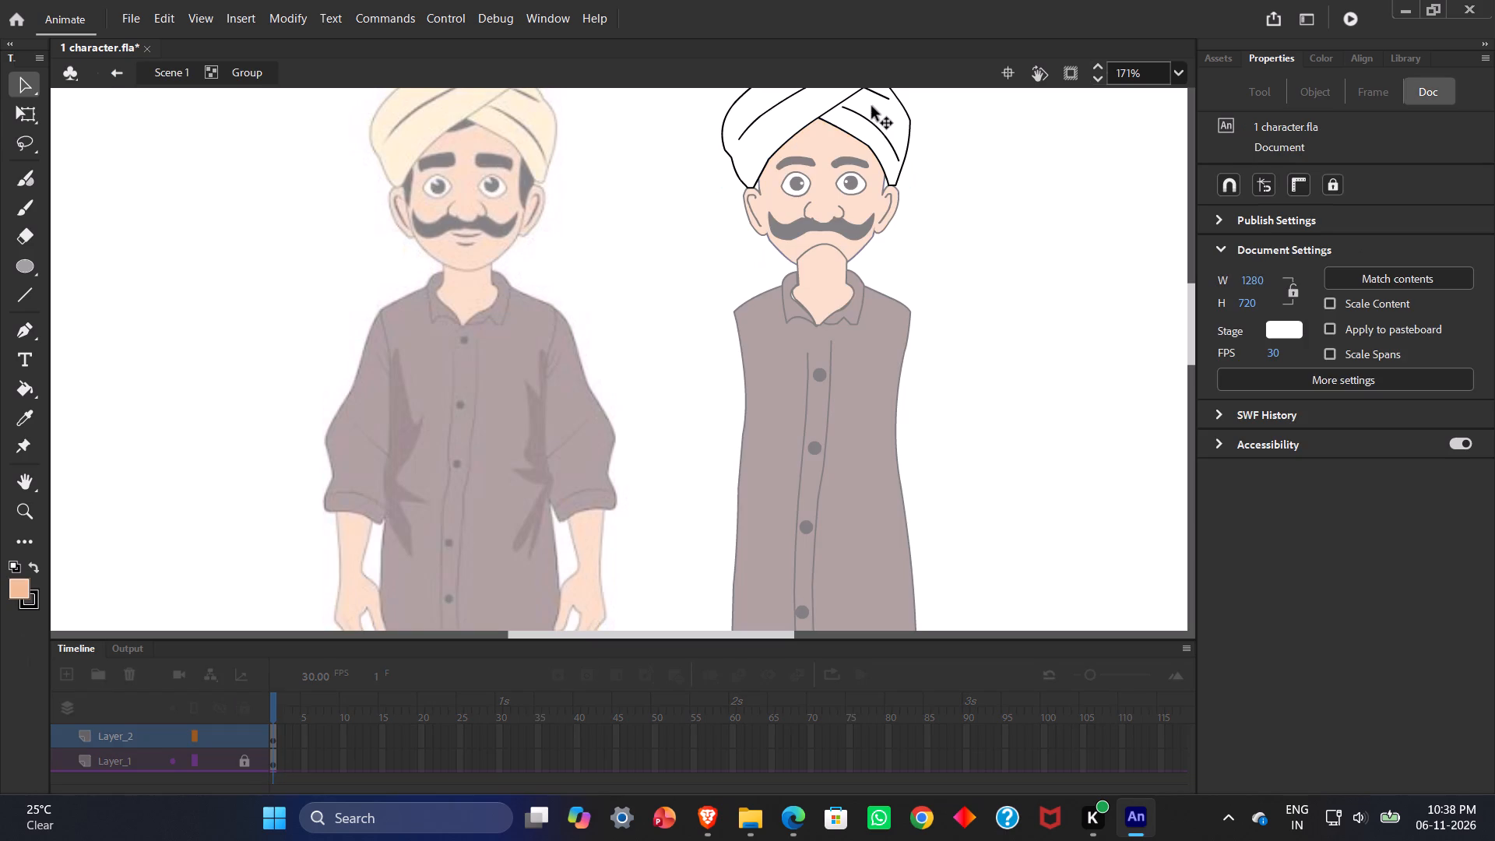
double_click(871, 189)
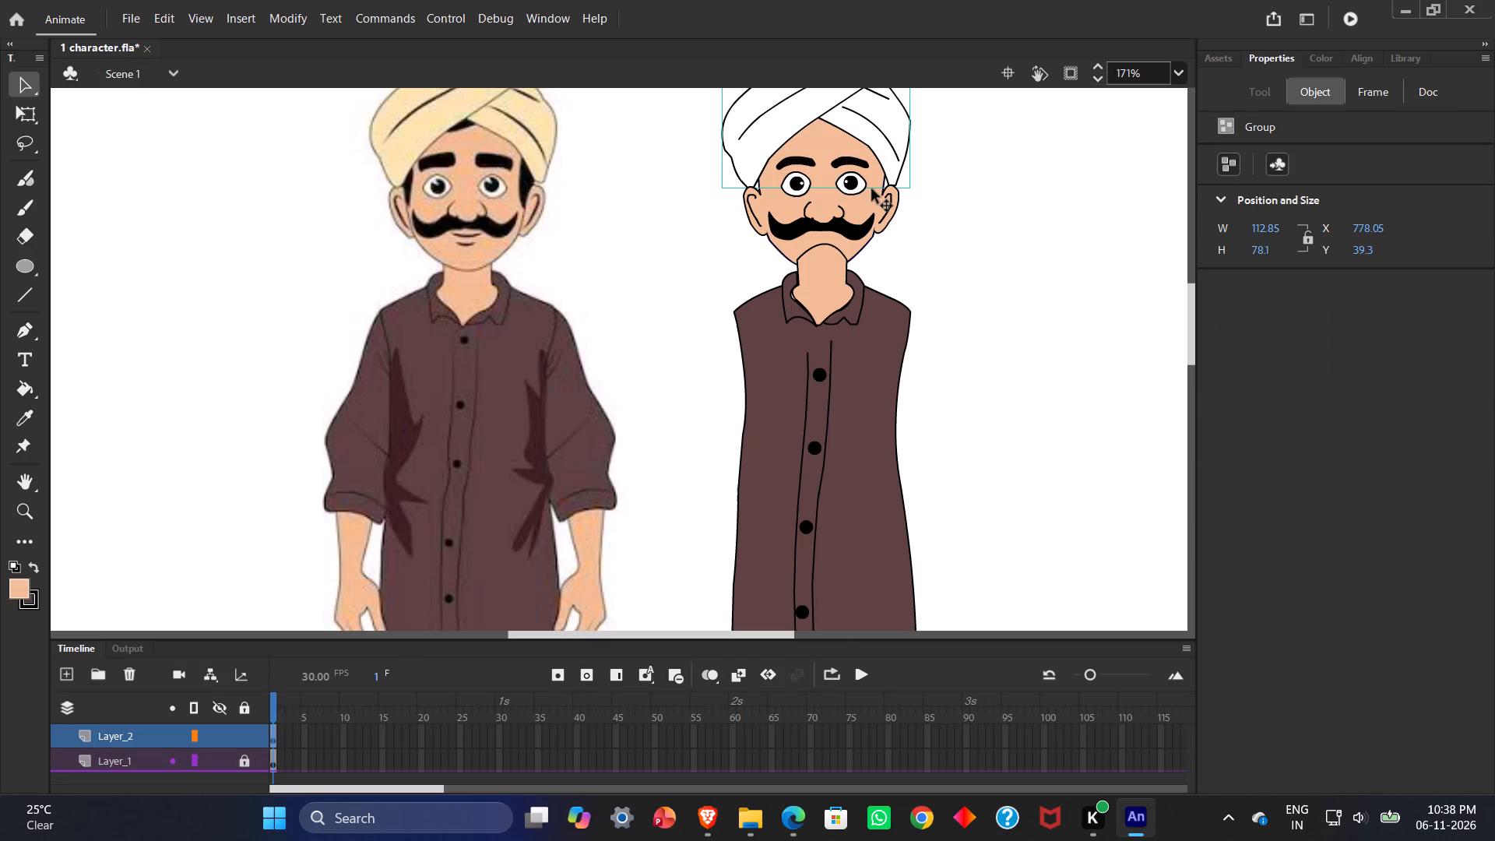
double_click(854, 228)
double_click(857, 212)
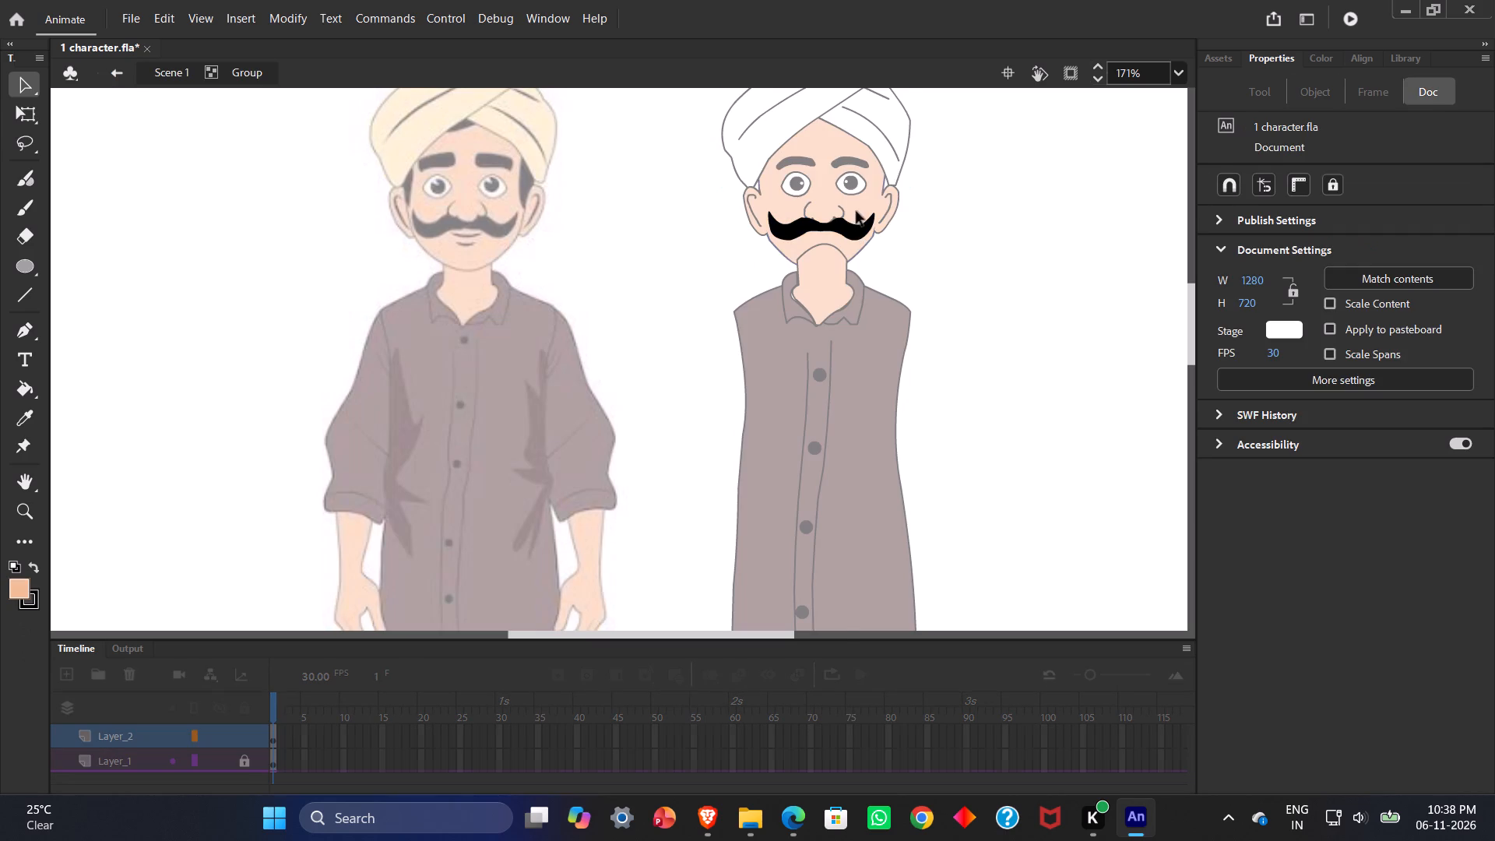
left_click(860, 192)
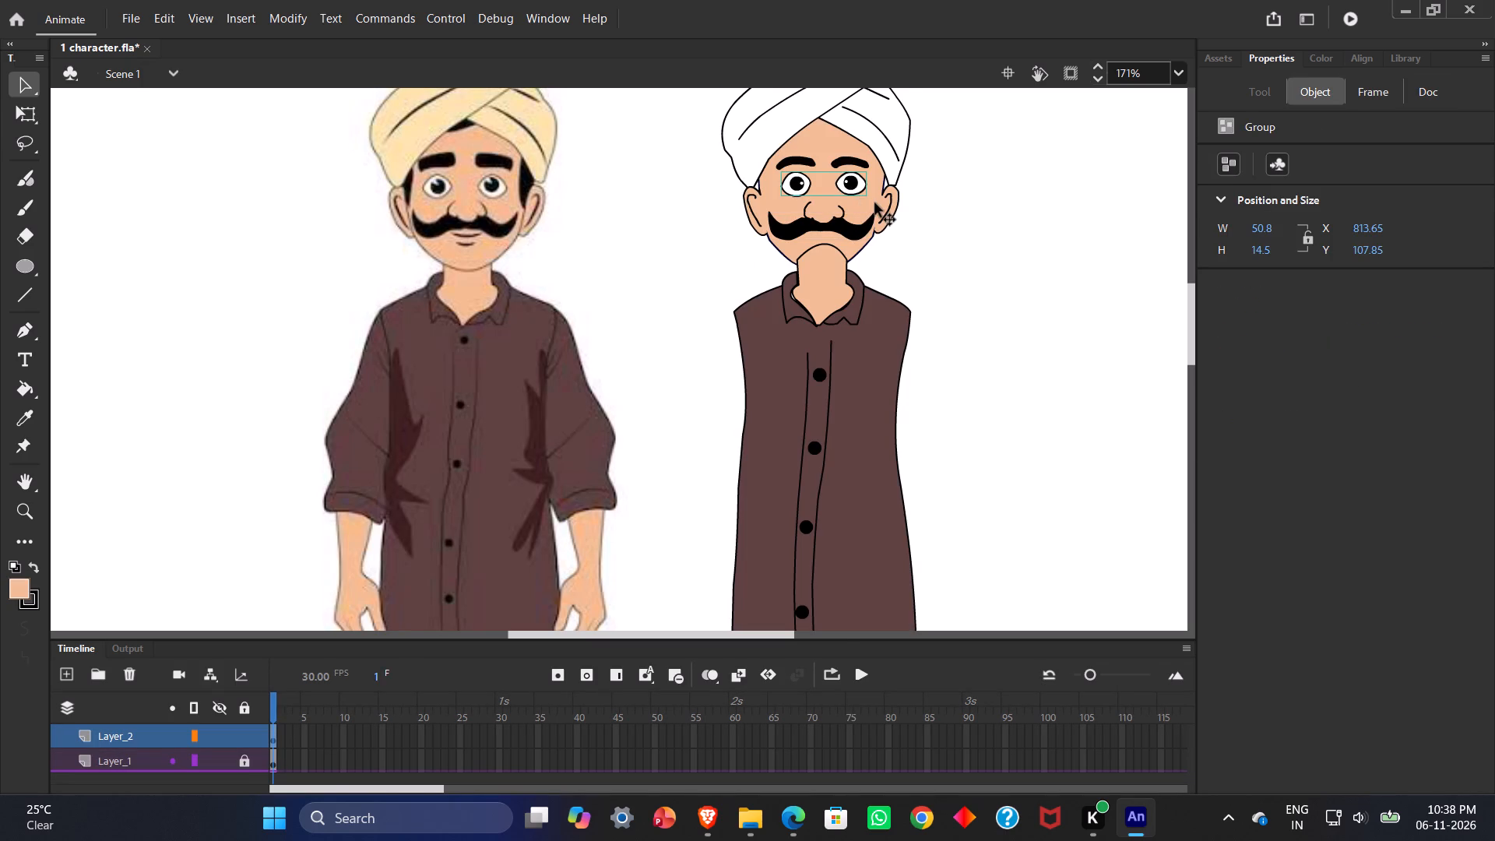
double_click(876, 203)
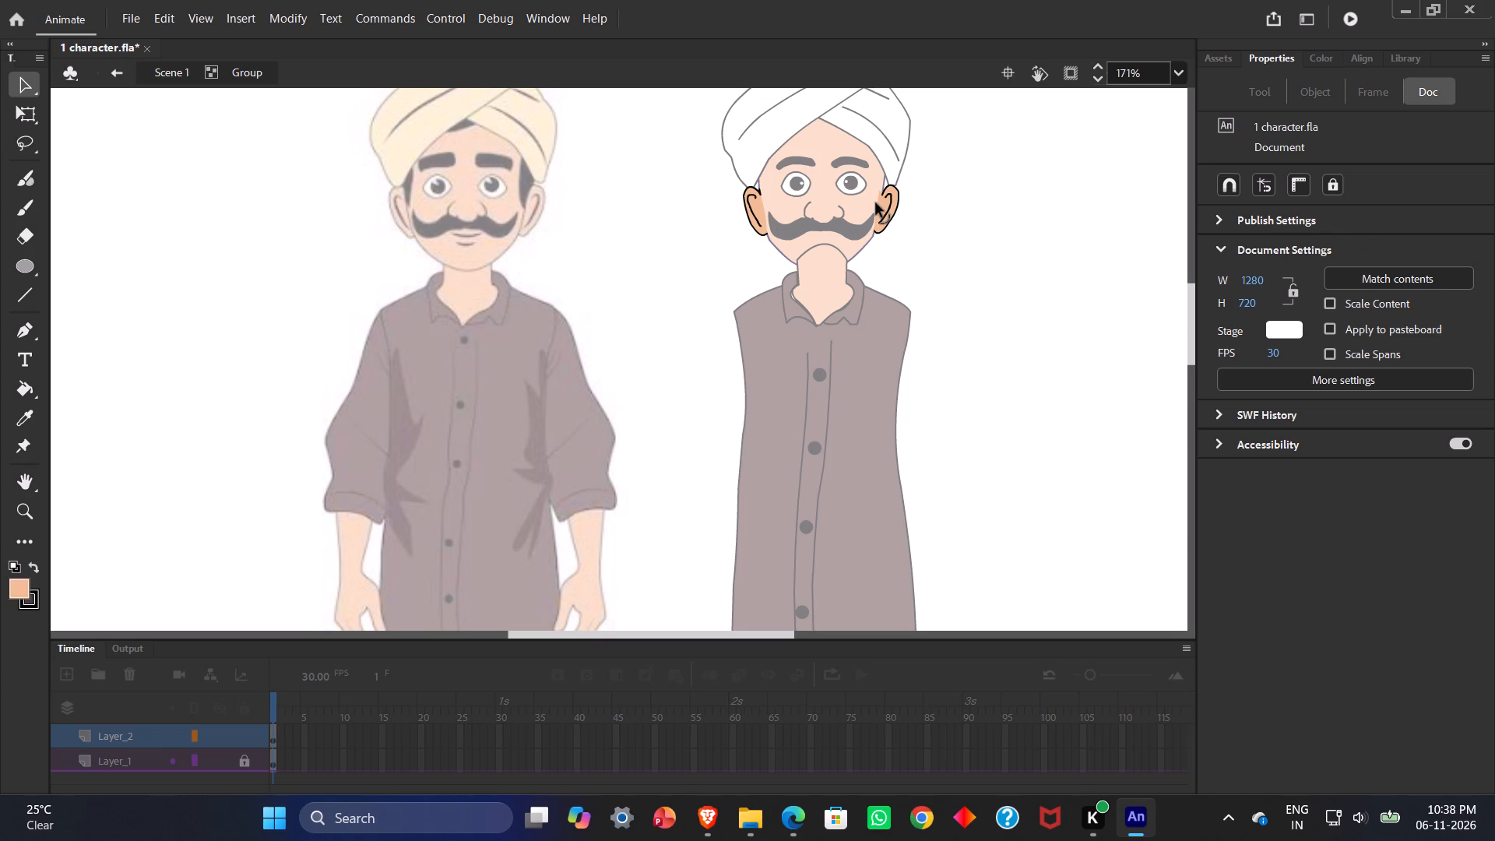
left_click(964, 321)
left_click(920, 351)
left_click(873, 369)
double_click(873, 369)
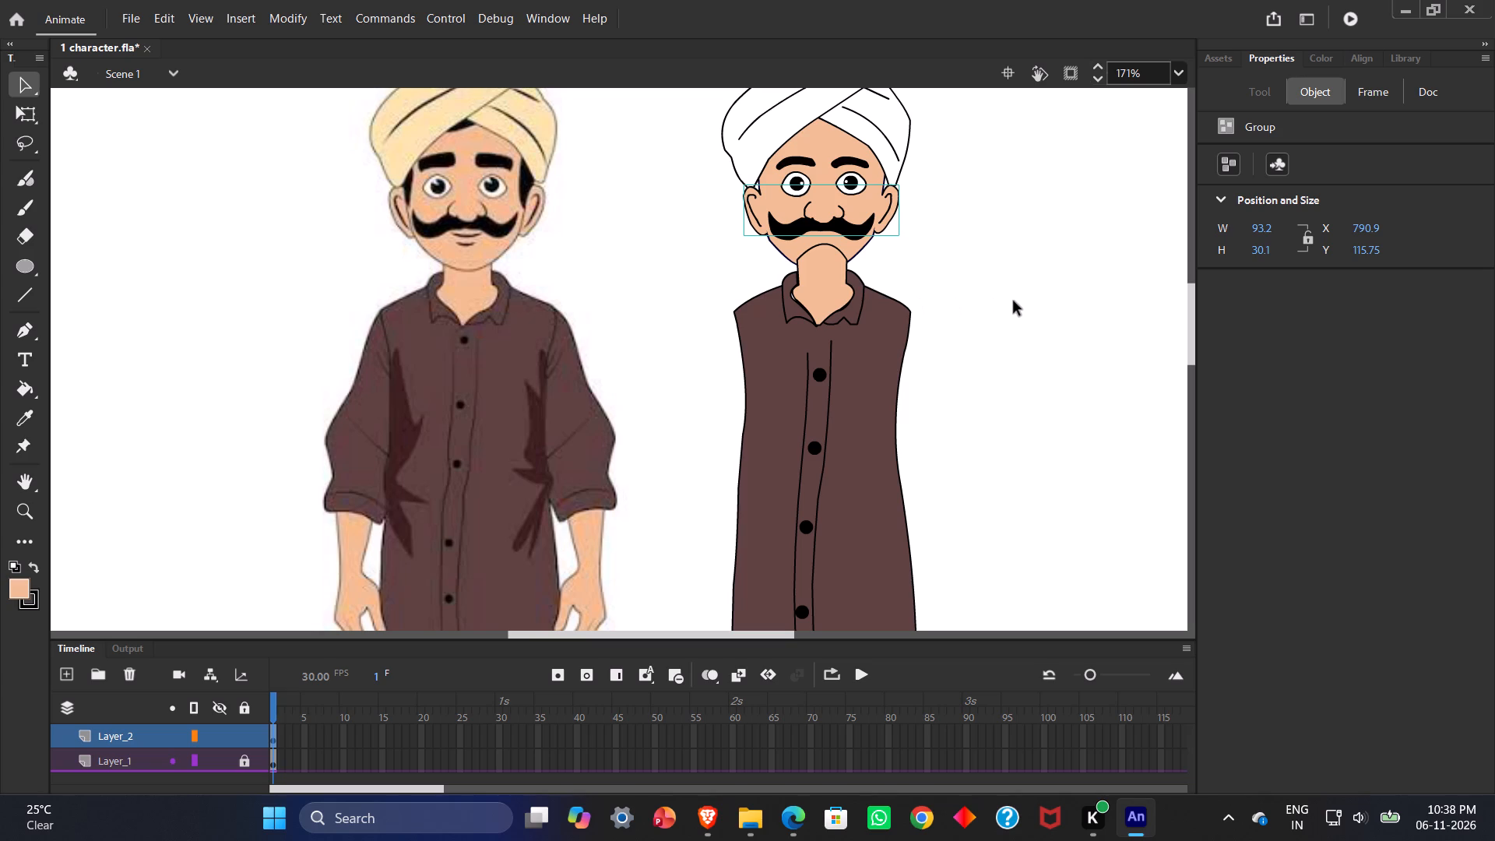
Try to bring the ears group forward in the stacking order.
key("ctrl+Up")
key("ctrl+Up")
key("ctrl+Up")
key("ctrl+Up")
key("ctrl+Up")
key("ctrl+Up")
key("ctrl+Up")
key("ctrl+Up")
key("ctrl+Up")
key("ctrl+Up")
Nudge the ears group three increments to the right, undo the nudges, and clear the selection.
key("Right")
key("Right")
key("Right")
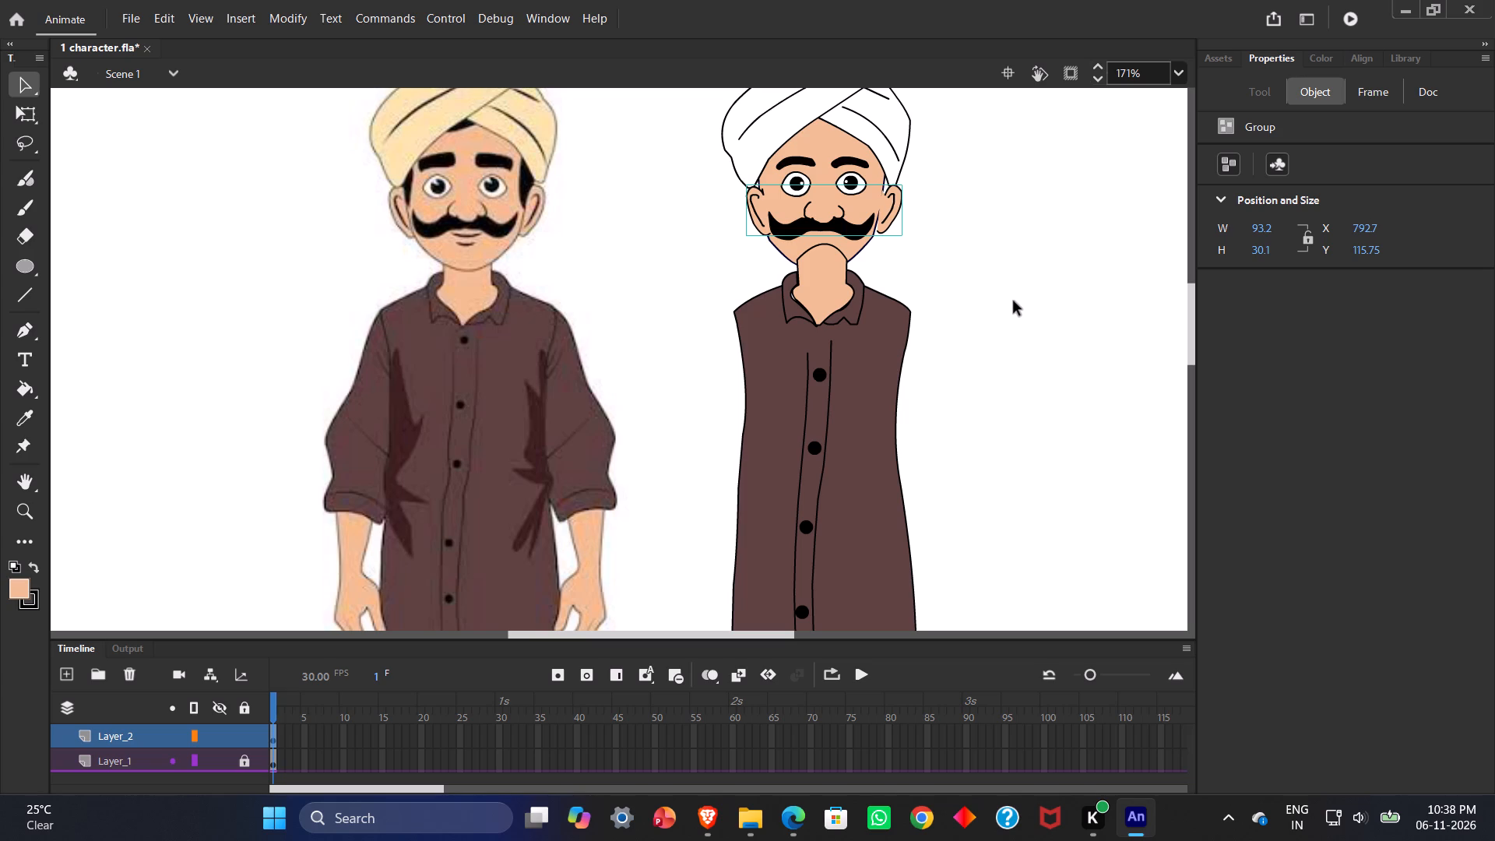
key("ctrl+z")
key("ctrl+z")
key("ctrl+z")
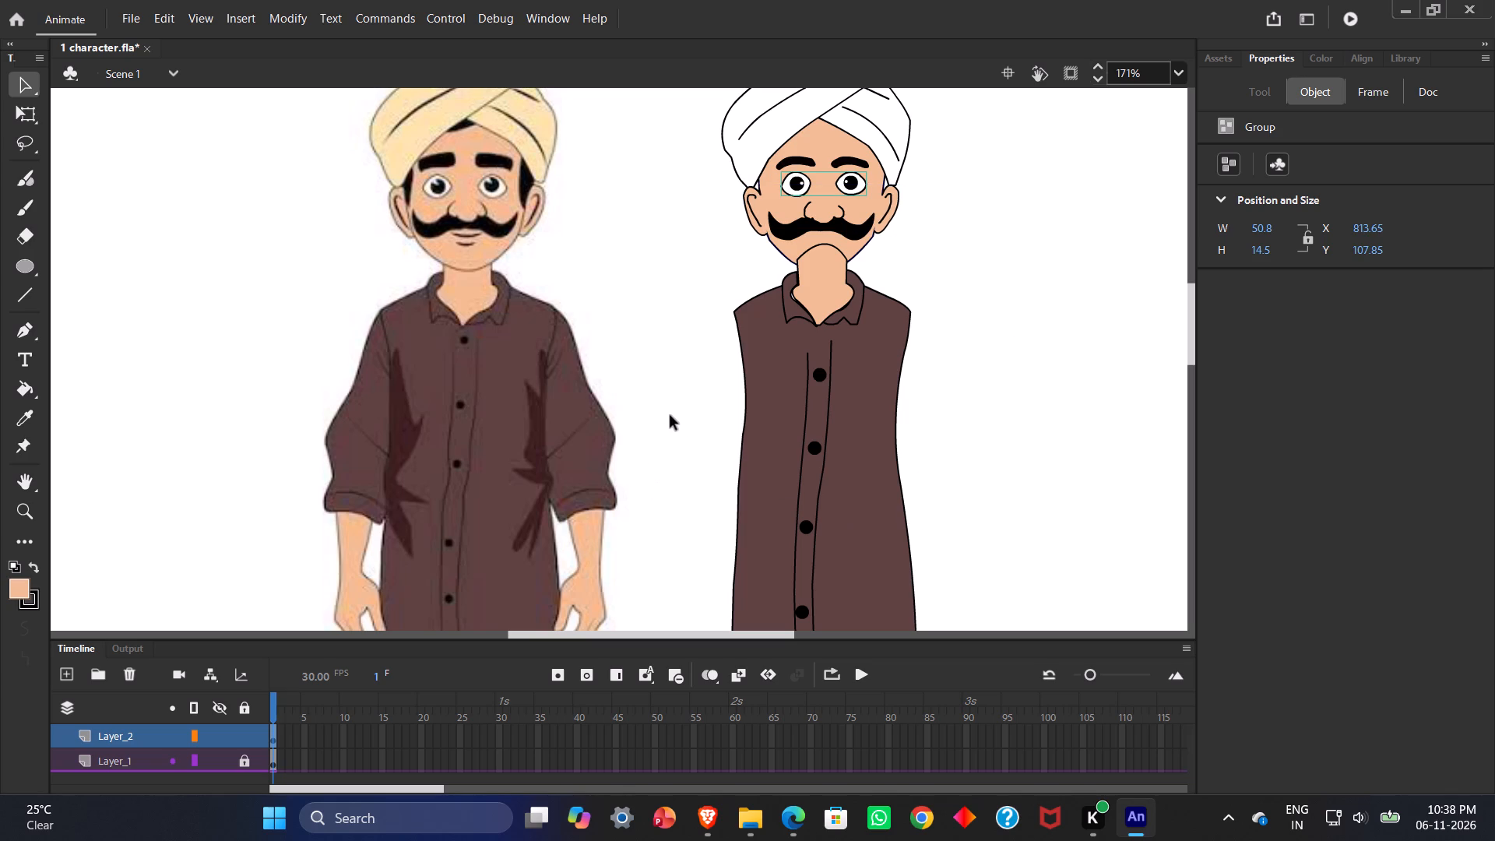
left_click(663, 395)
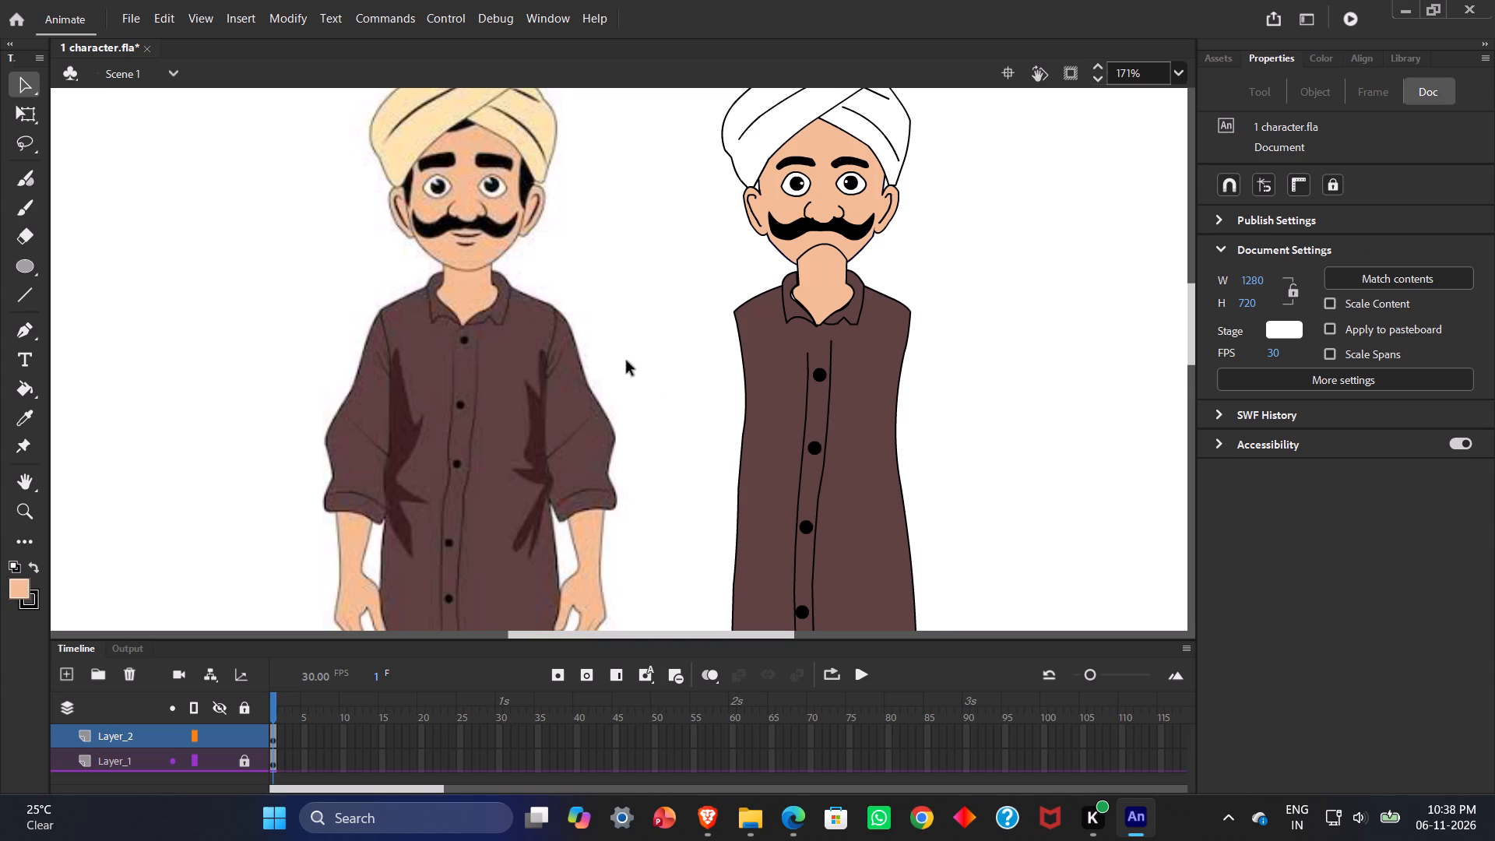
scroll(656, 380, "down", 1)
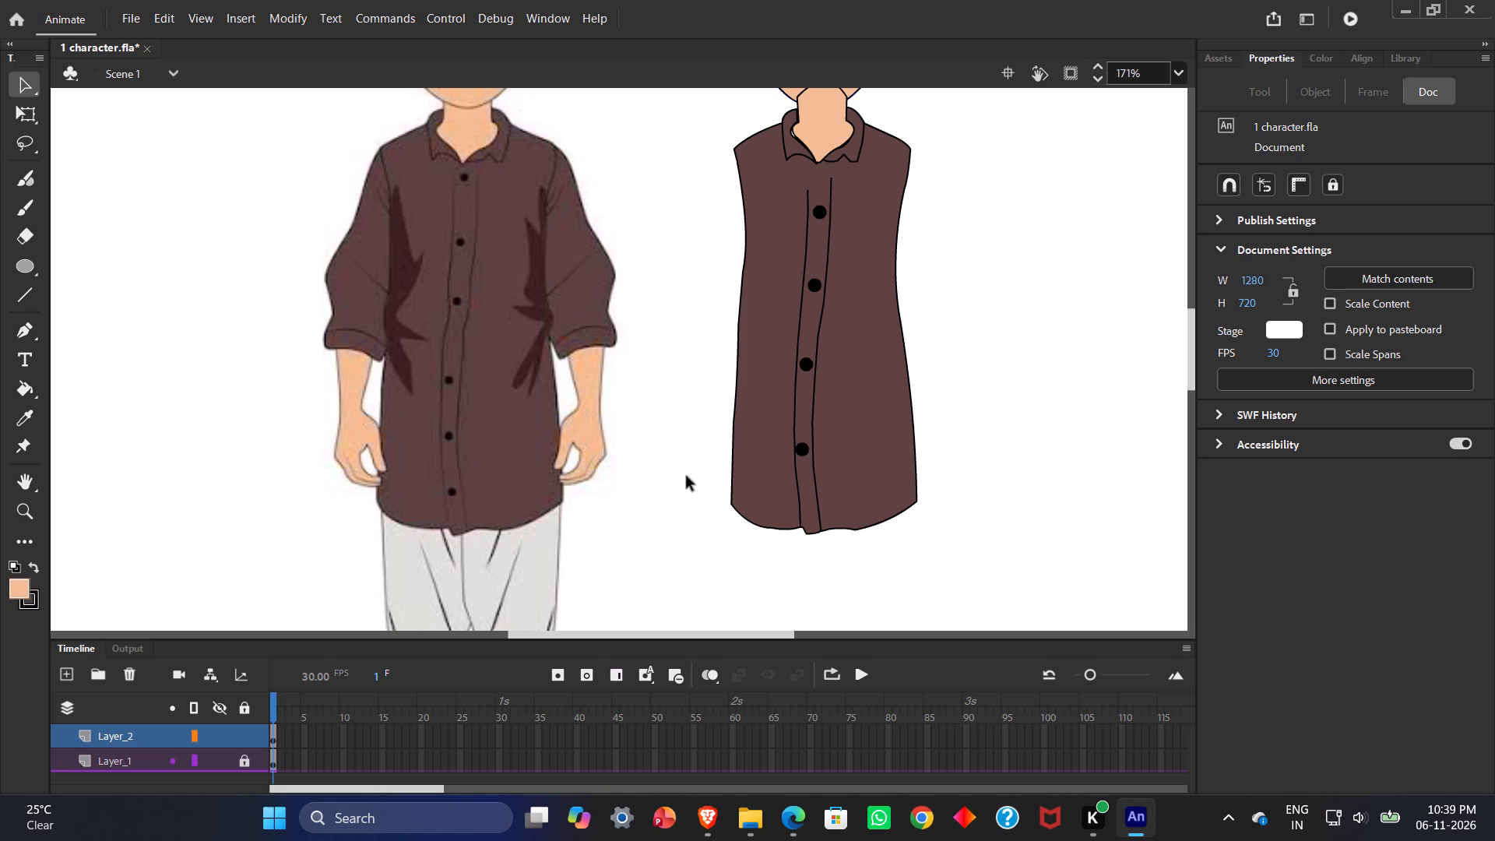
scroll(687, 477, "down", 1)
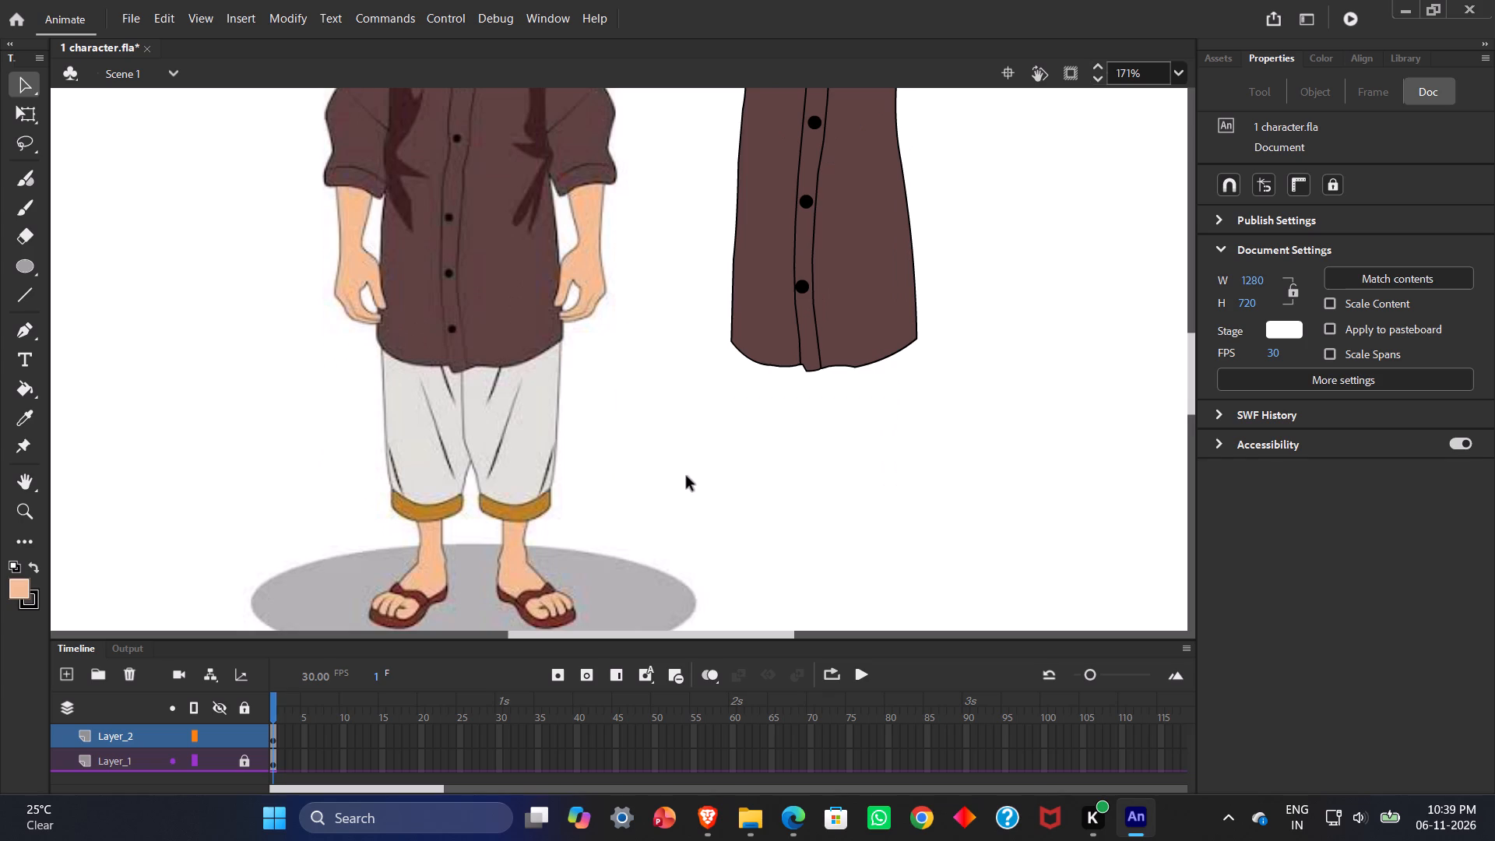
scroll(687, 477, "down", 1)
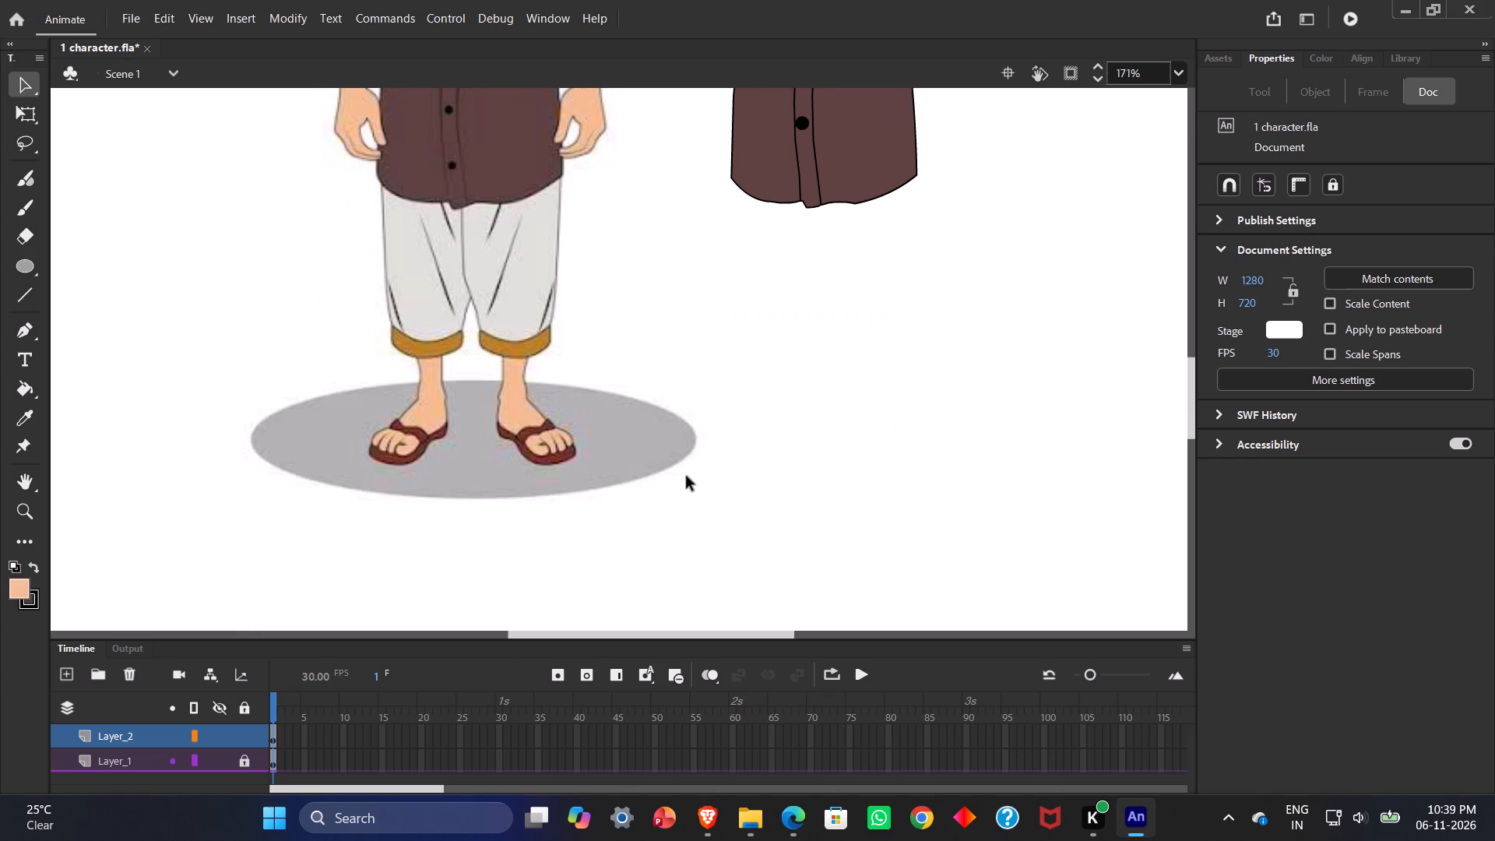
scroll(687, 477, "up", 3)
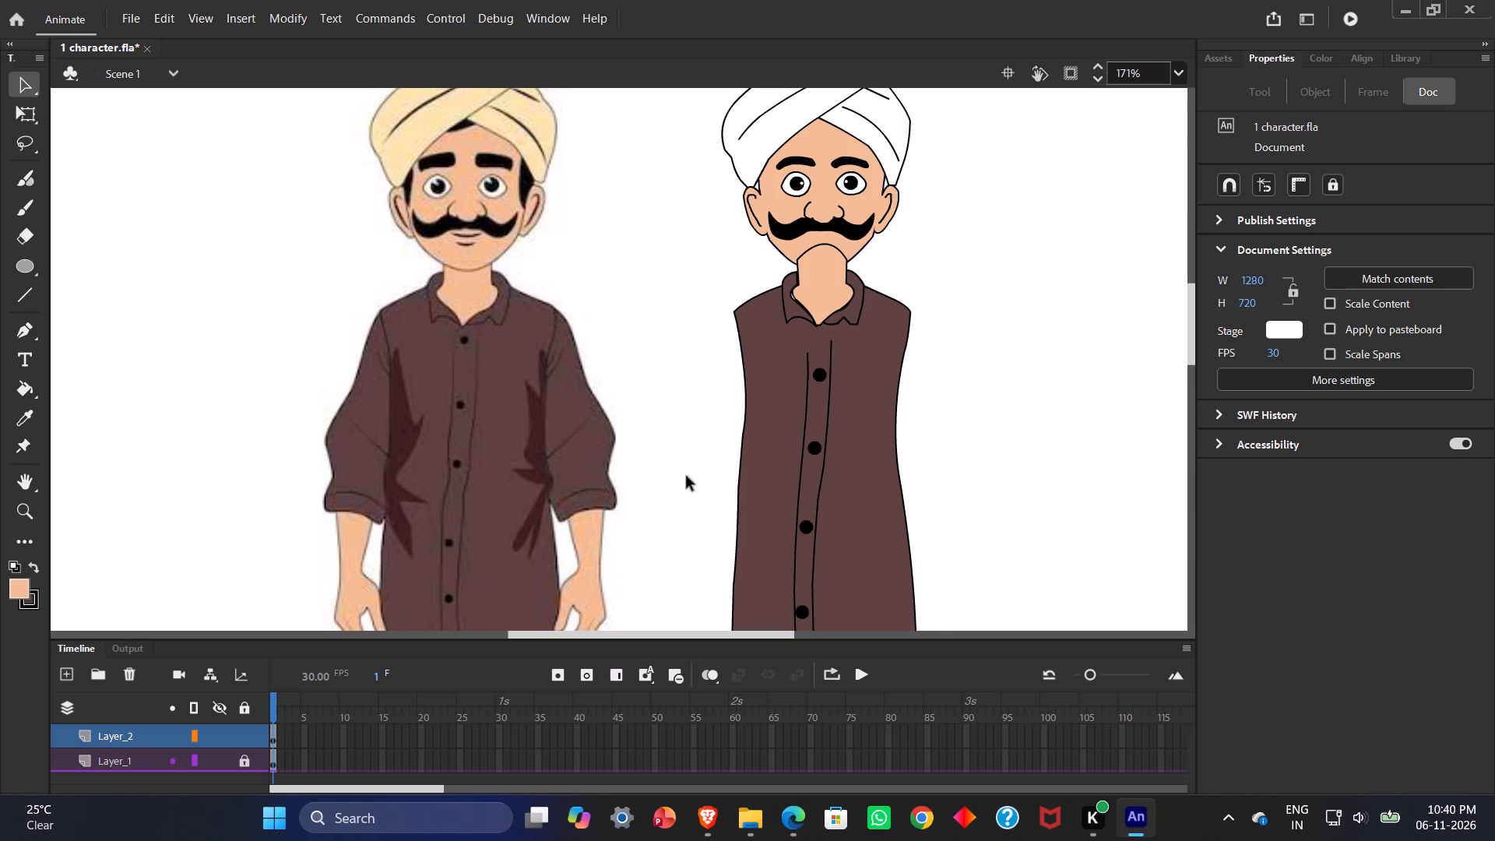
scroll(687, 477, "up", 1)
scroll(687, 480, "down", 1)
Draw a straight black line, about 25 wide and 86 high, from the reference character's right shoulder down over the sleeve.
left_click(29, 297)
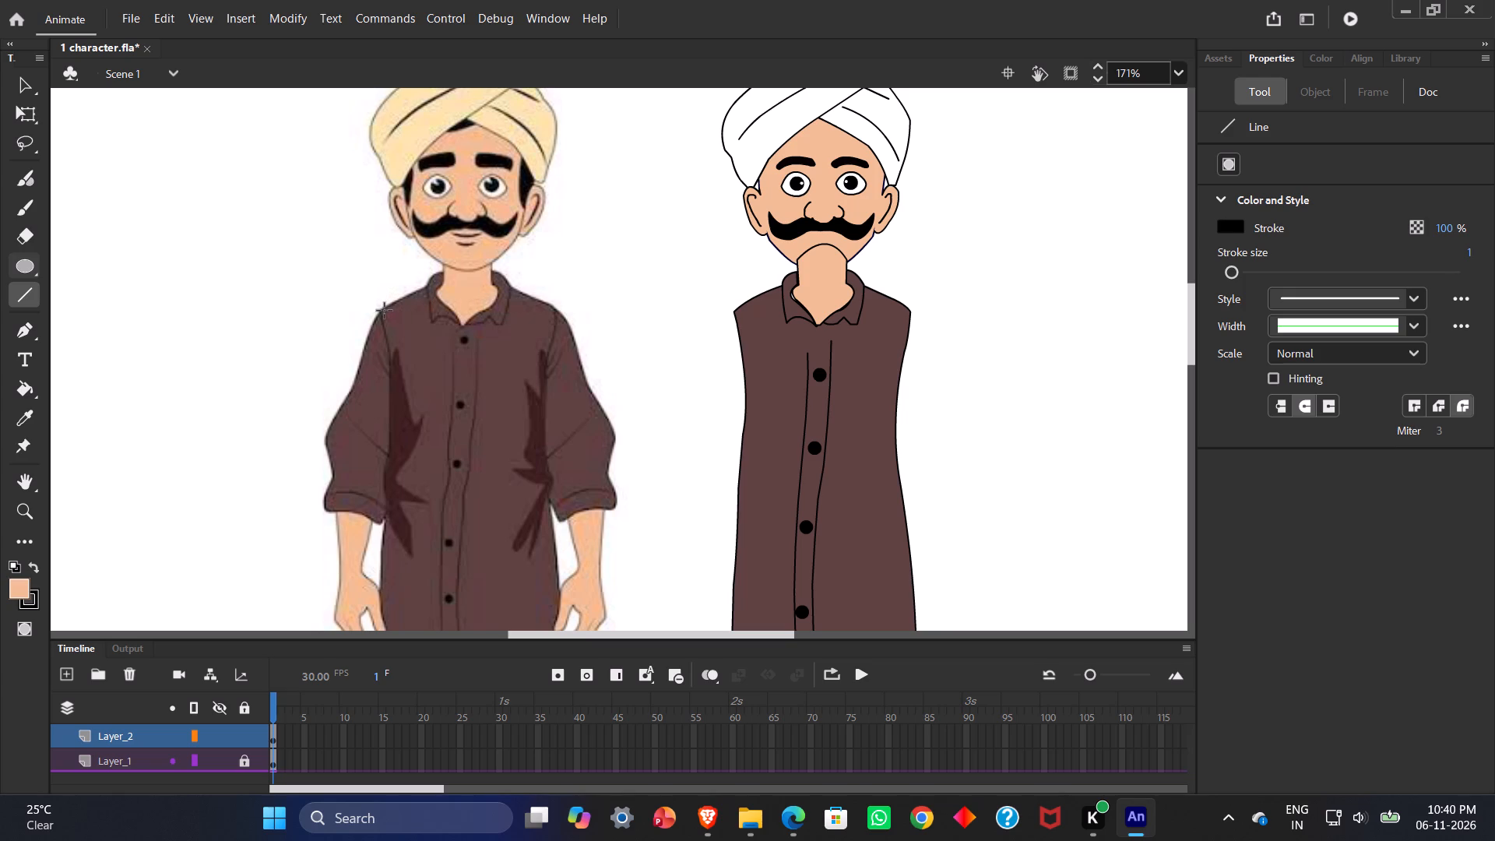
left_click_drag(385, 311, 380, 343)
left_click_drag(380, 343, 343, 454)
Set the Line tool's stroke colour to bright green.
left_click(1238, 227)
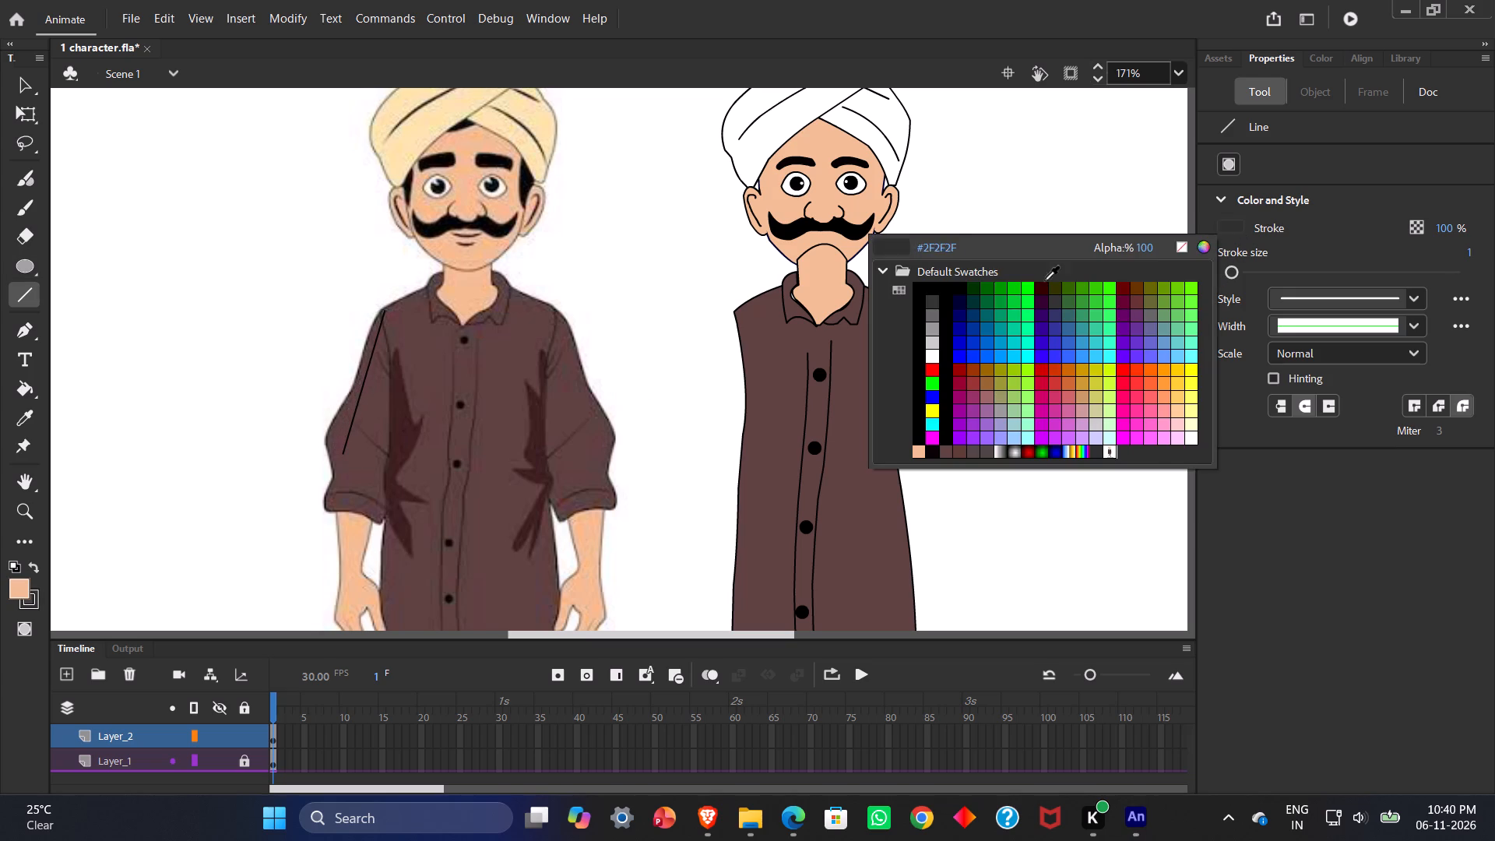
left_click(1031, 299)
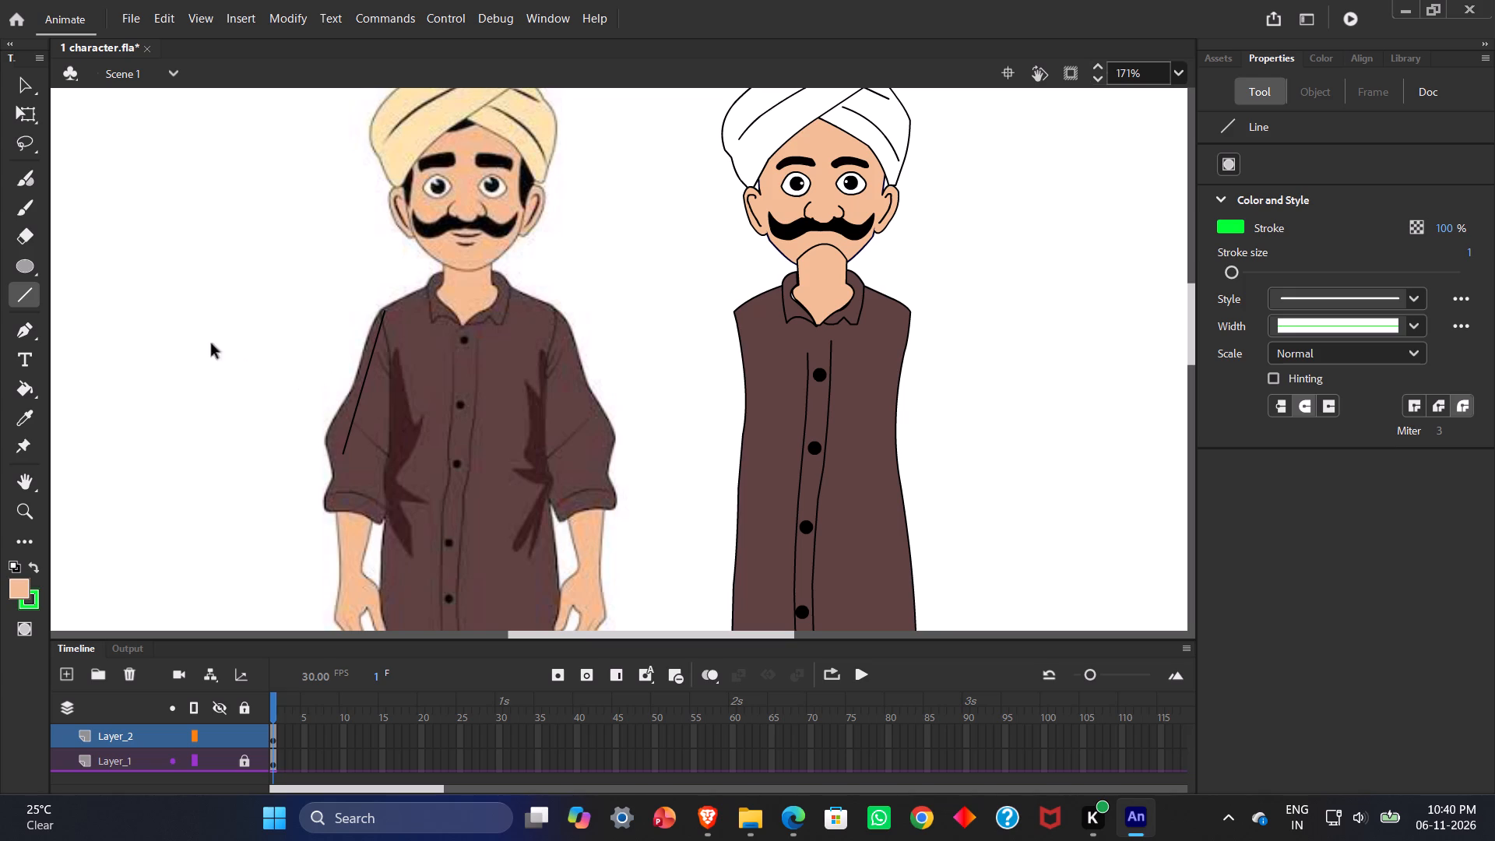
Move the black sleeve line slightly up to about X 550.65, Y 189.5 so its top end meets the reference shoulder, and deselect it.
scroll(297, 369, "up", 3, "ctrl")
scroll(466, 400, "up", 3, "ctrl")
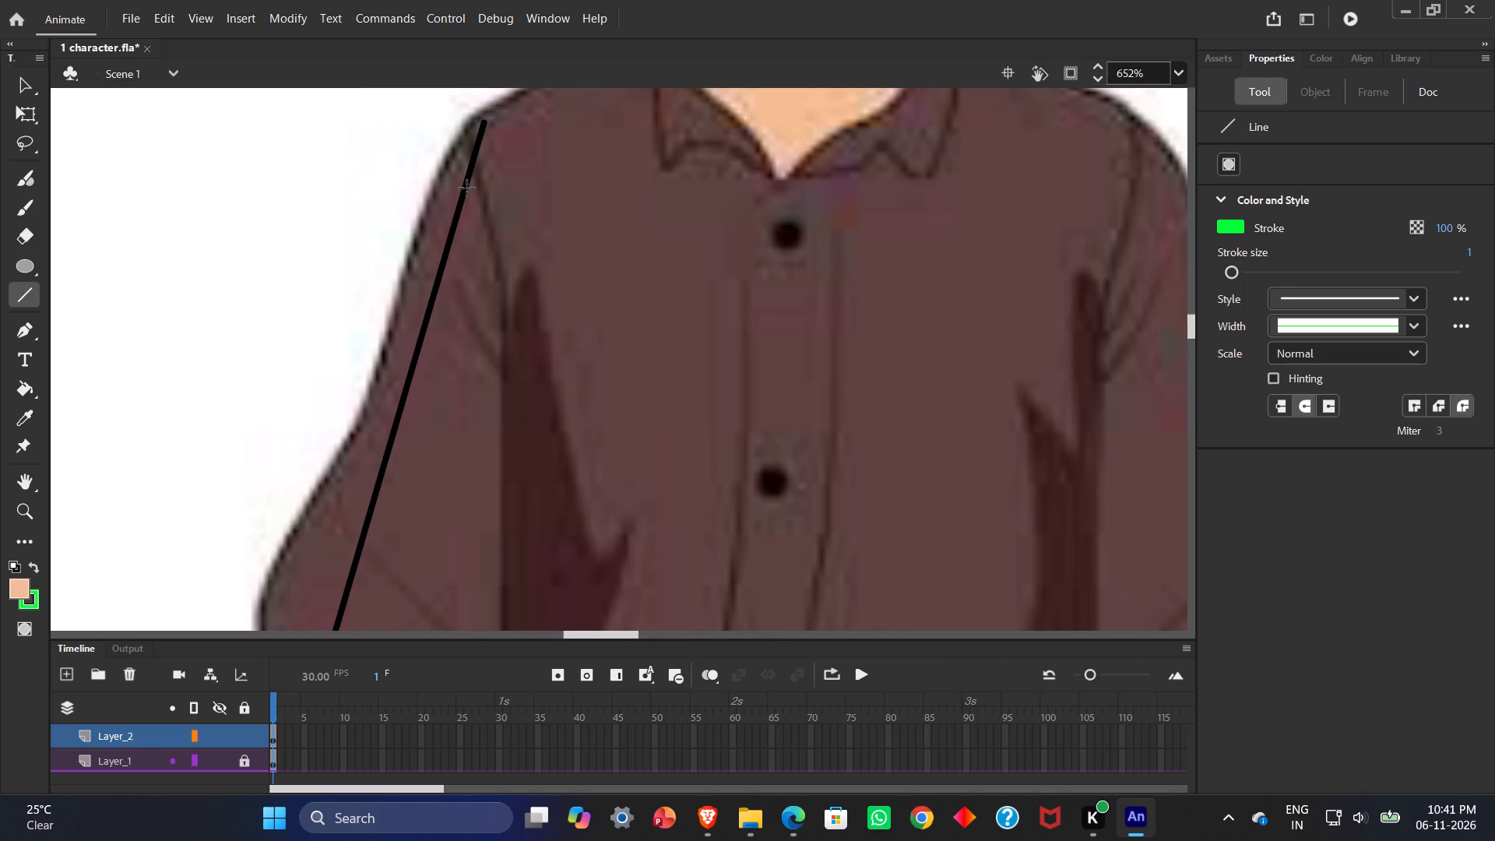
key("v")
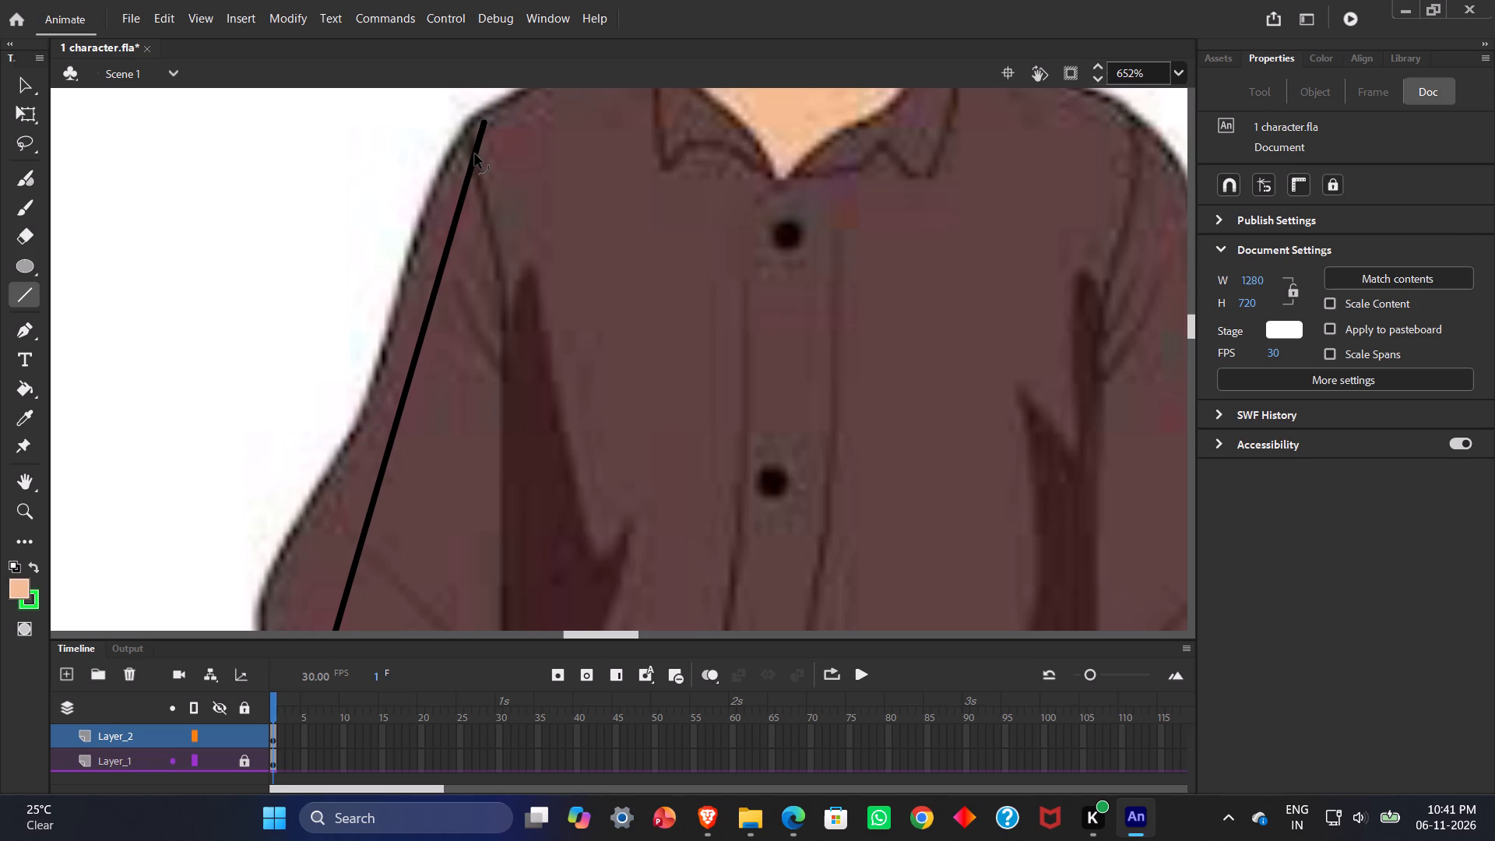
left_click(476, 163)
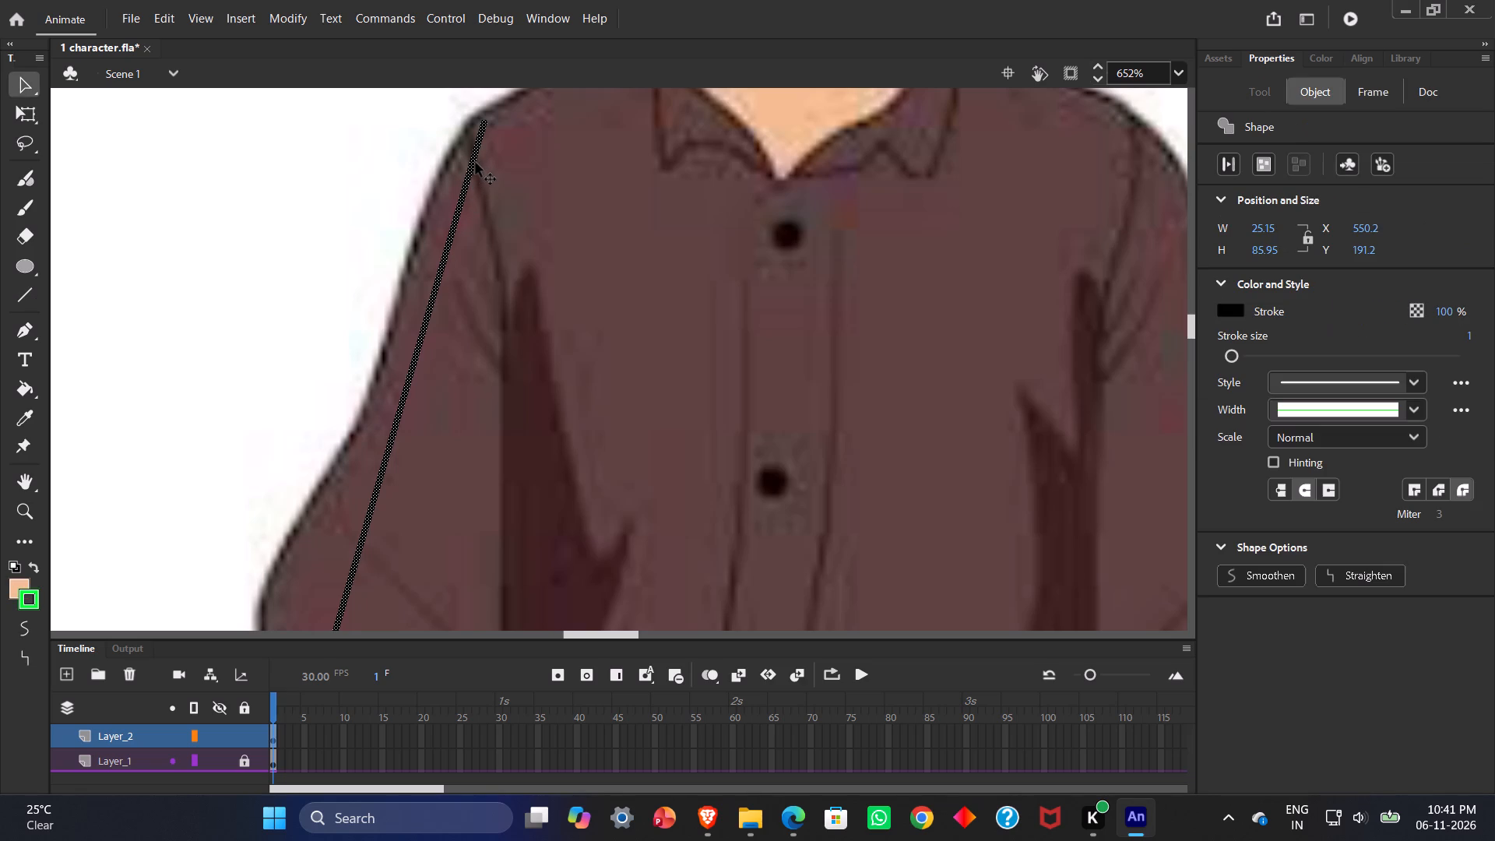
left_click_drag(473, 164, 474, 157)
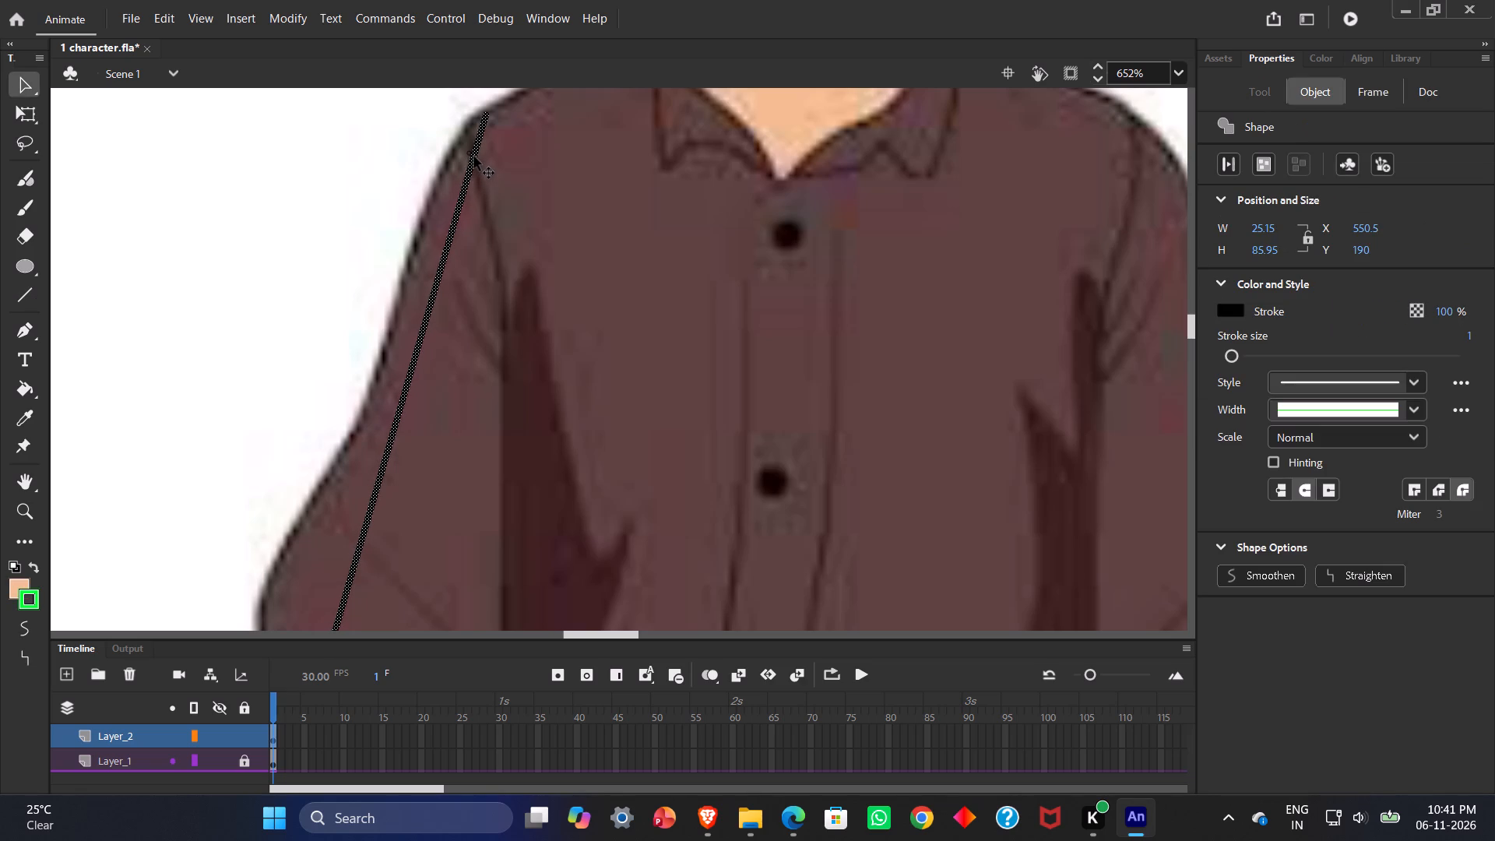
left_click_drag(474, 157, 476, 153)
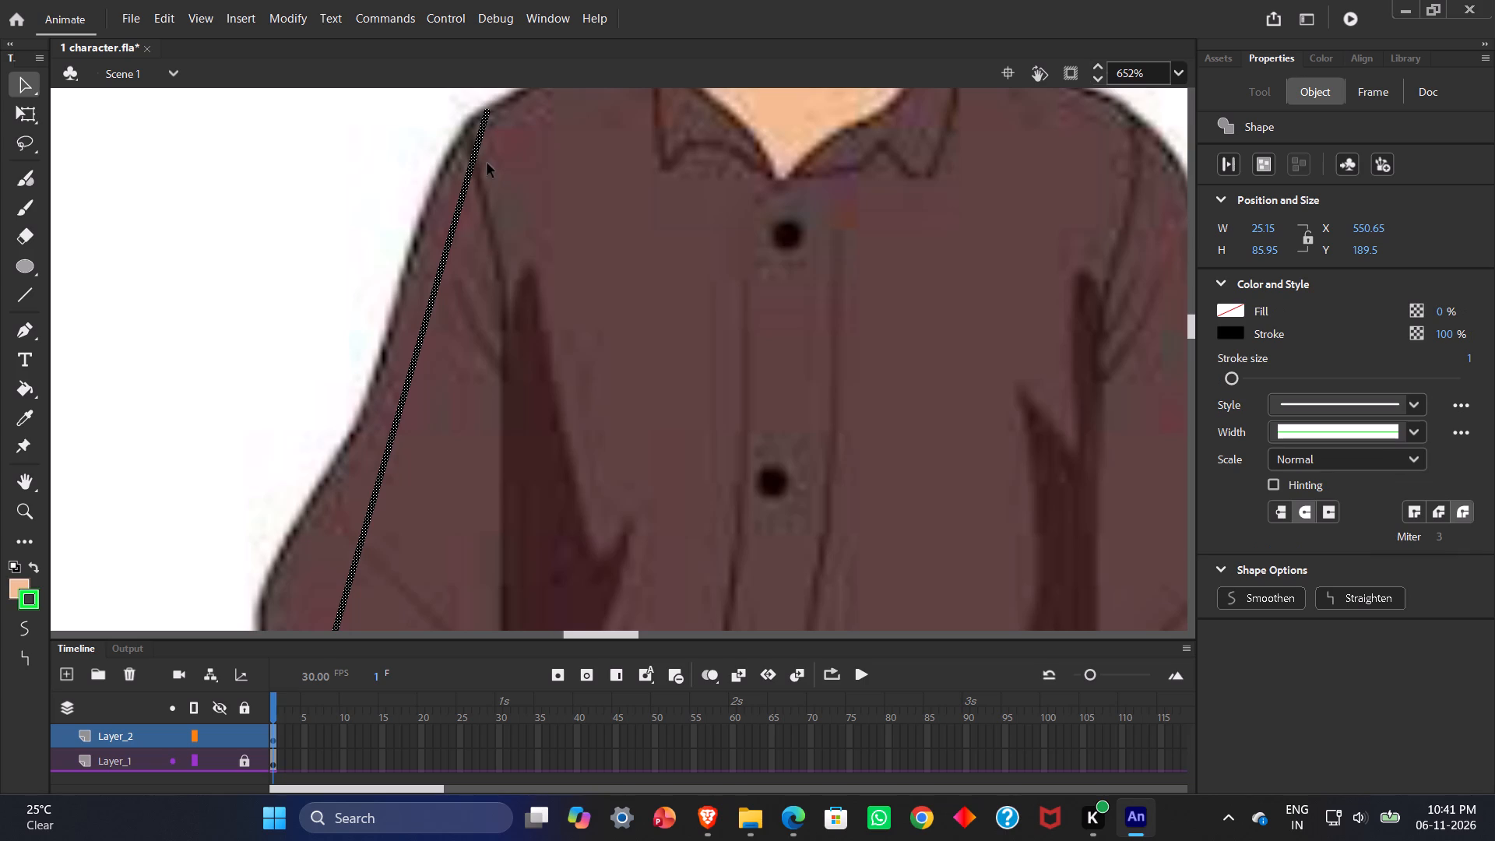
left_click(246, 284)
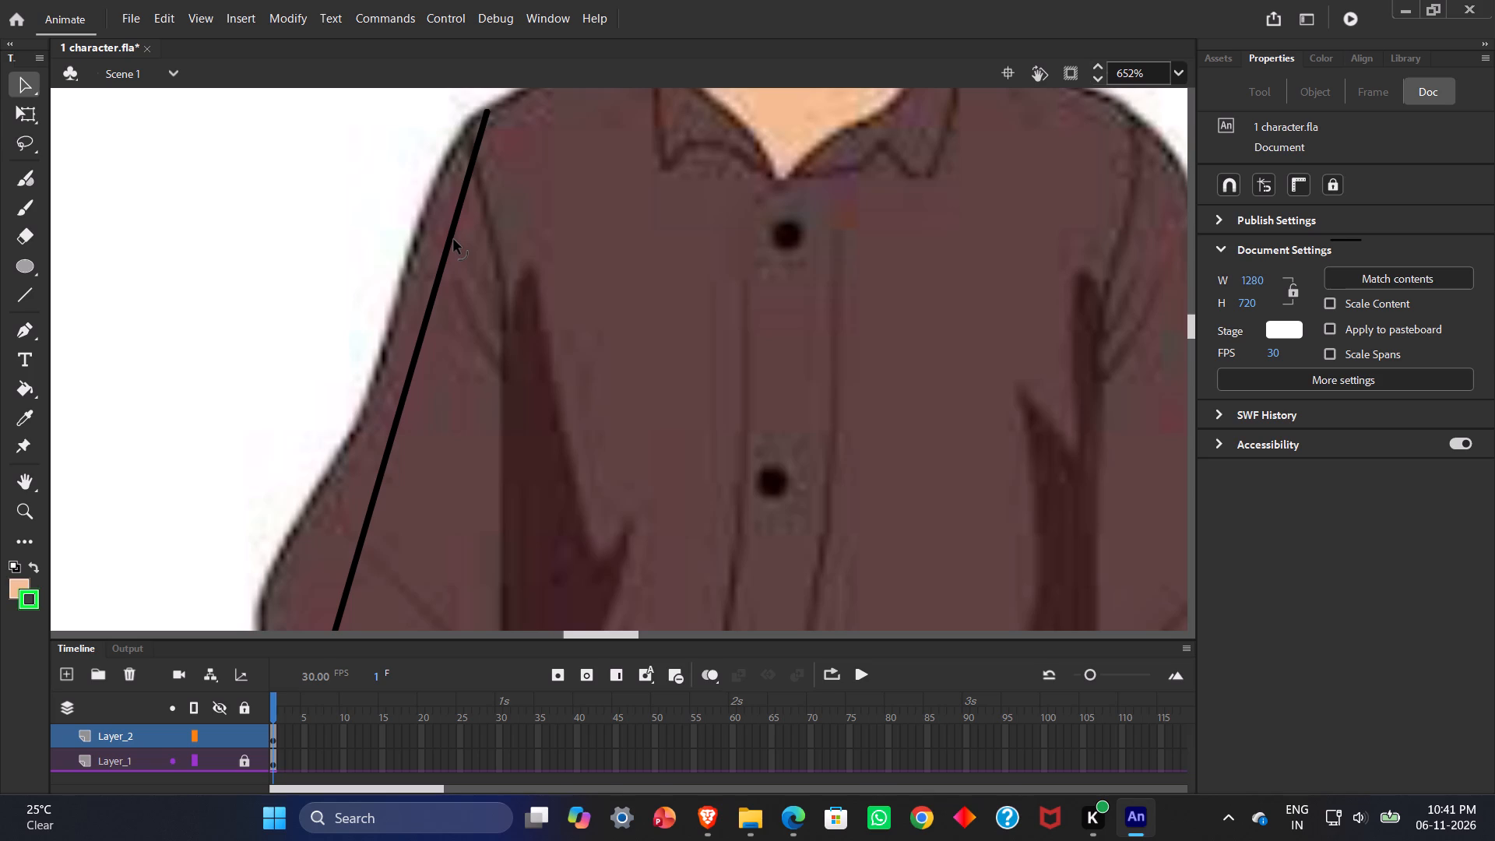
Bend the sleeve line with two corner points along the reference sleeve's outer edge, one at the upper arm and one above the elbow.
left_click_drag(449, 247, 425, 236, "ctrl")
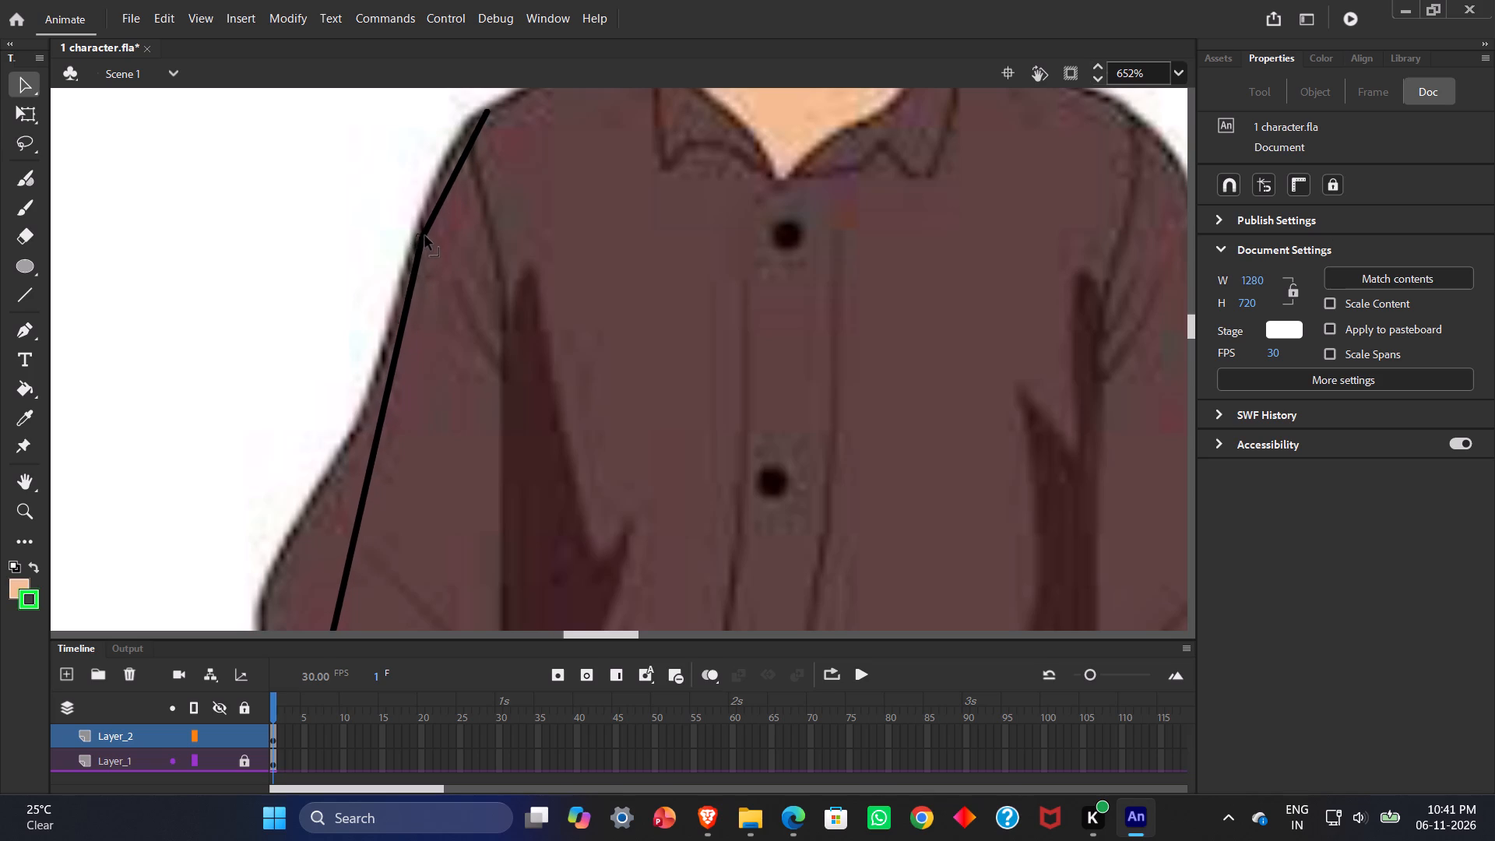
left_click_drag(425, 236, 421, 243, "ctrl")
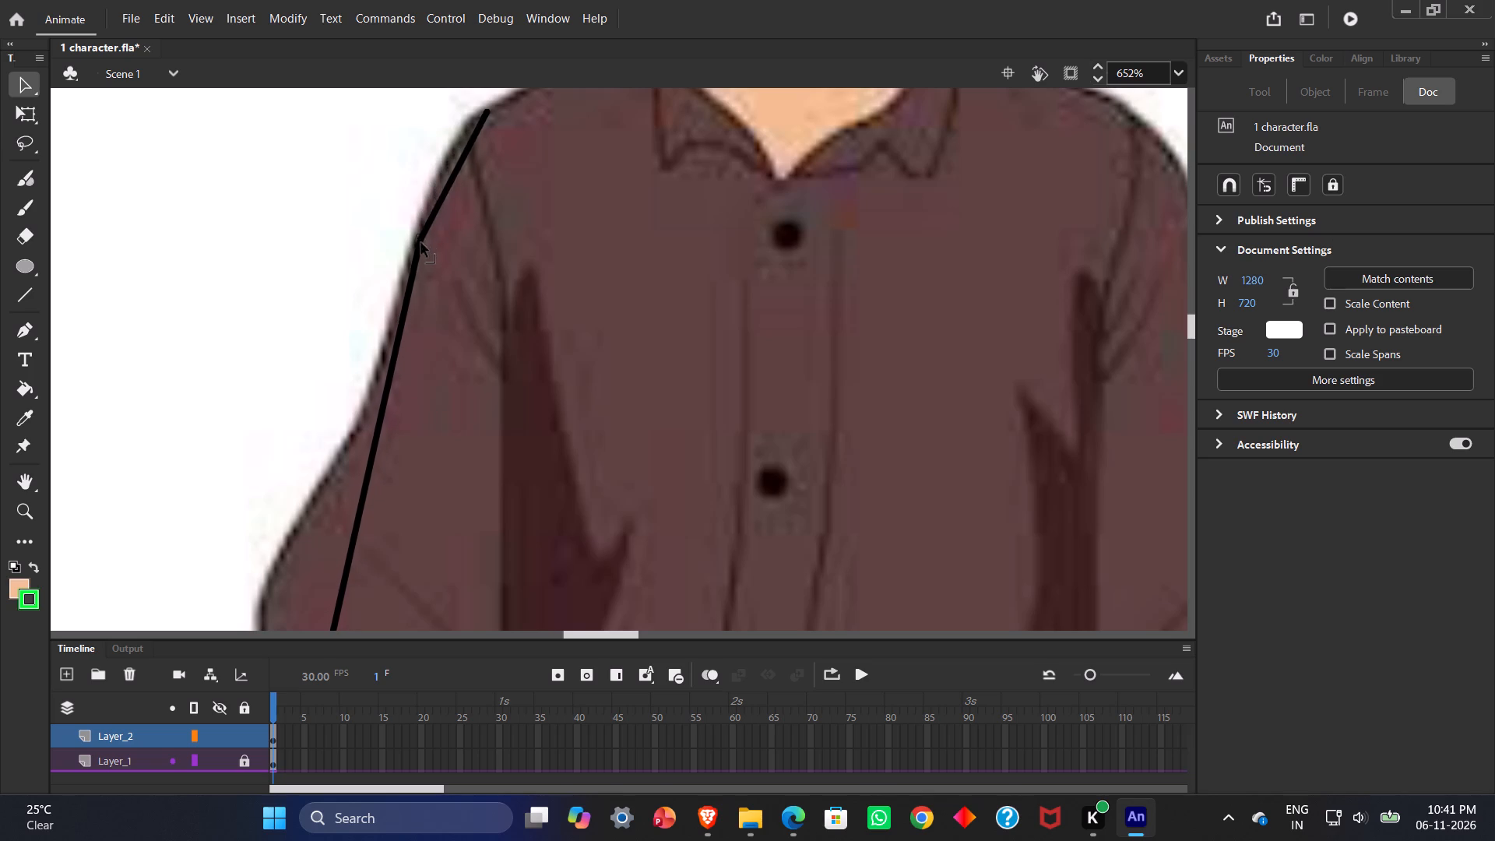
left_click_drag(421, 243, 413, 262, "ctrl")
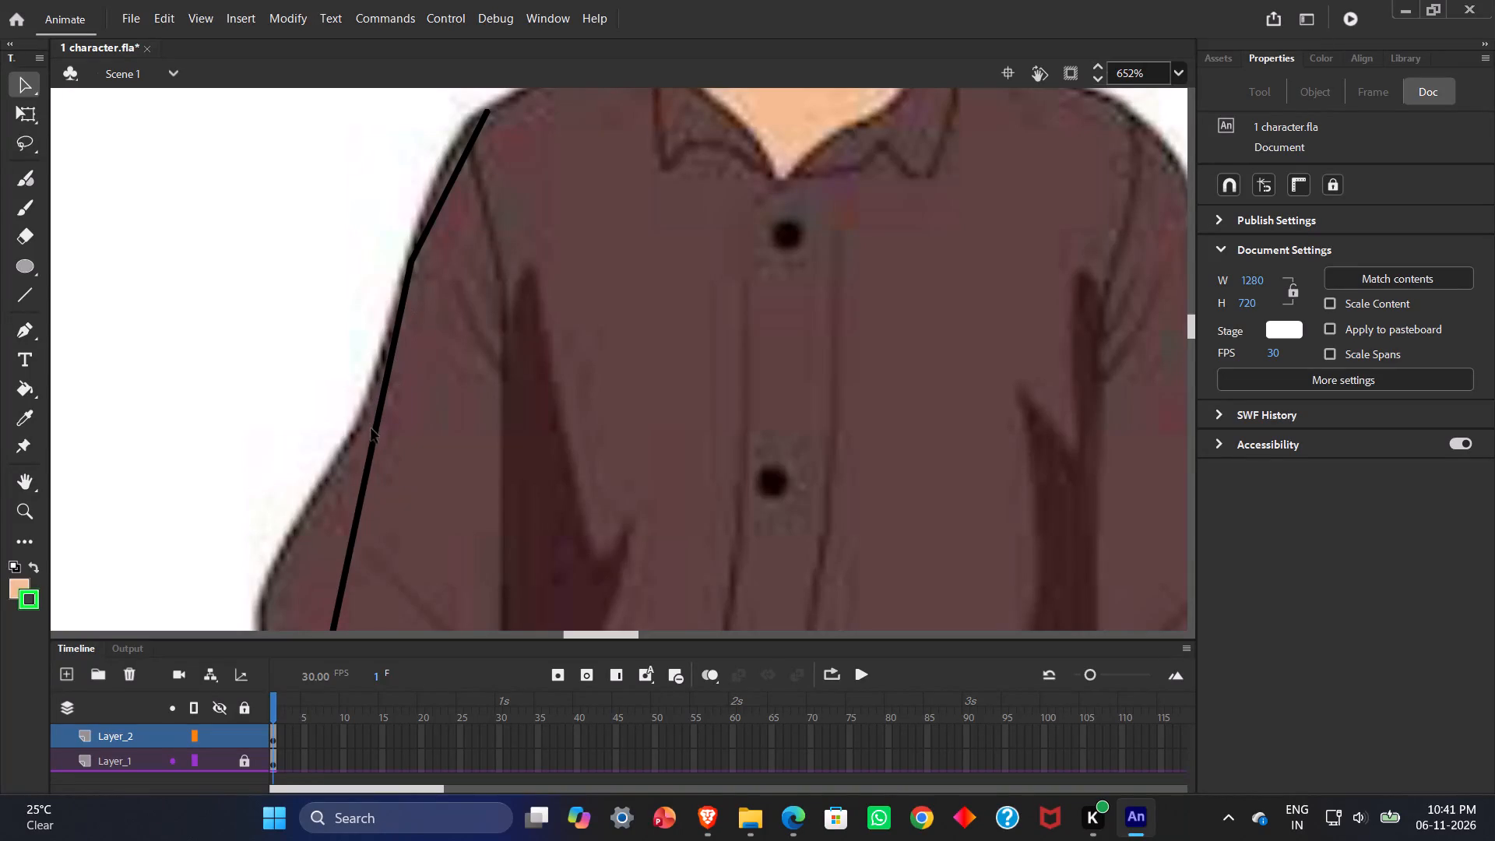
left_click_drag(378, 444, 340, 443, "ctrl")
left_click(471, 403, "ctrl")
left_click_drag(373, 445, 333, 452, "ctrl")
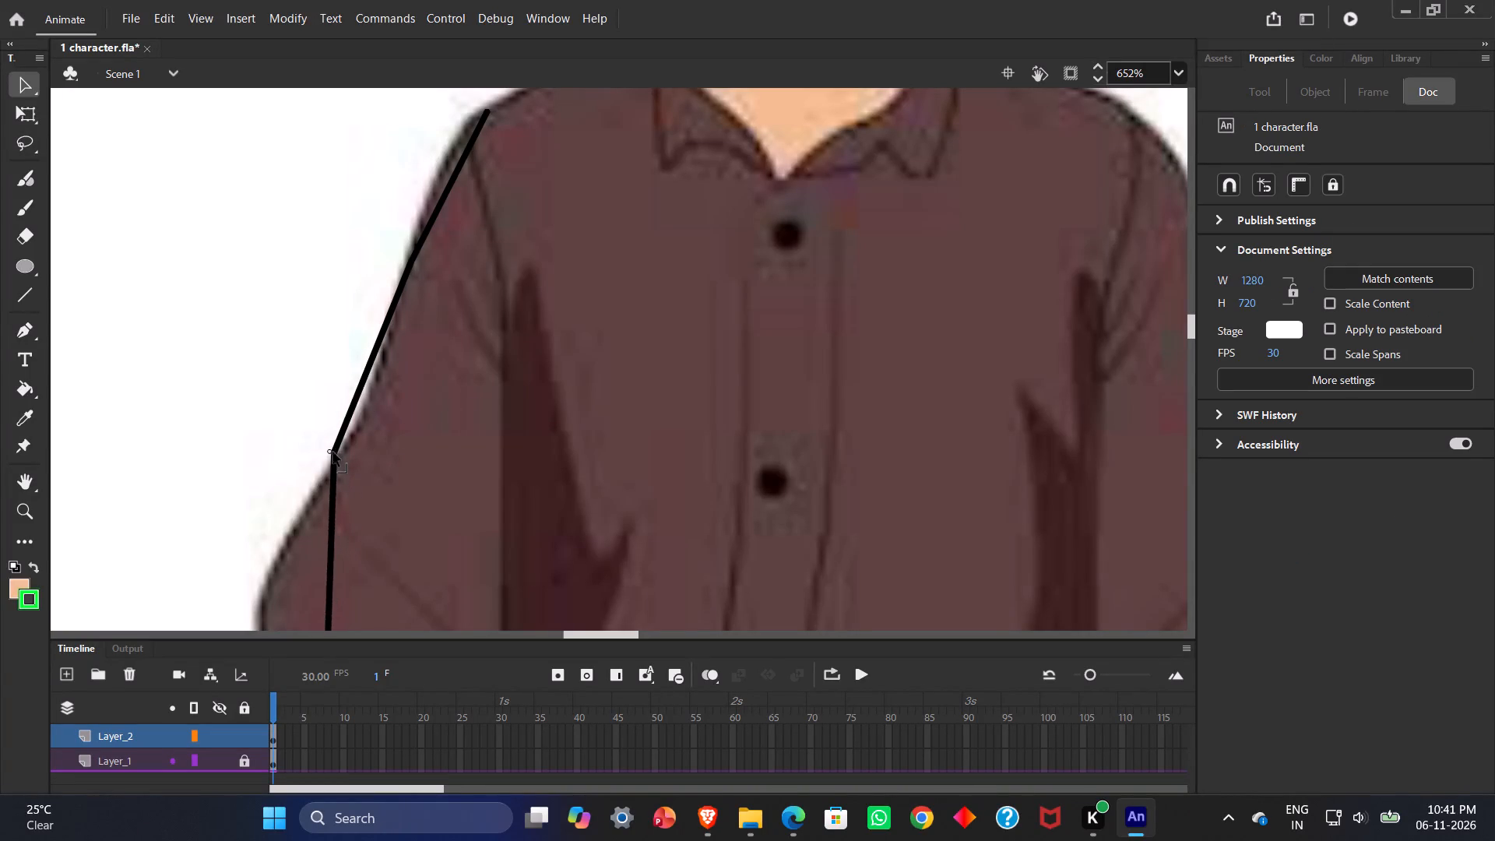
left_click_drag(333, 452, 332, 463, "ctrl")
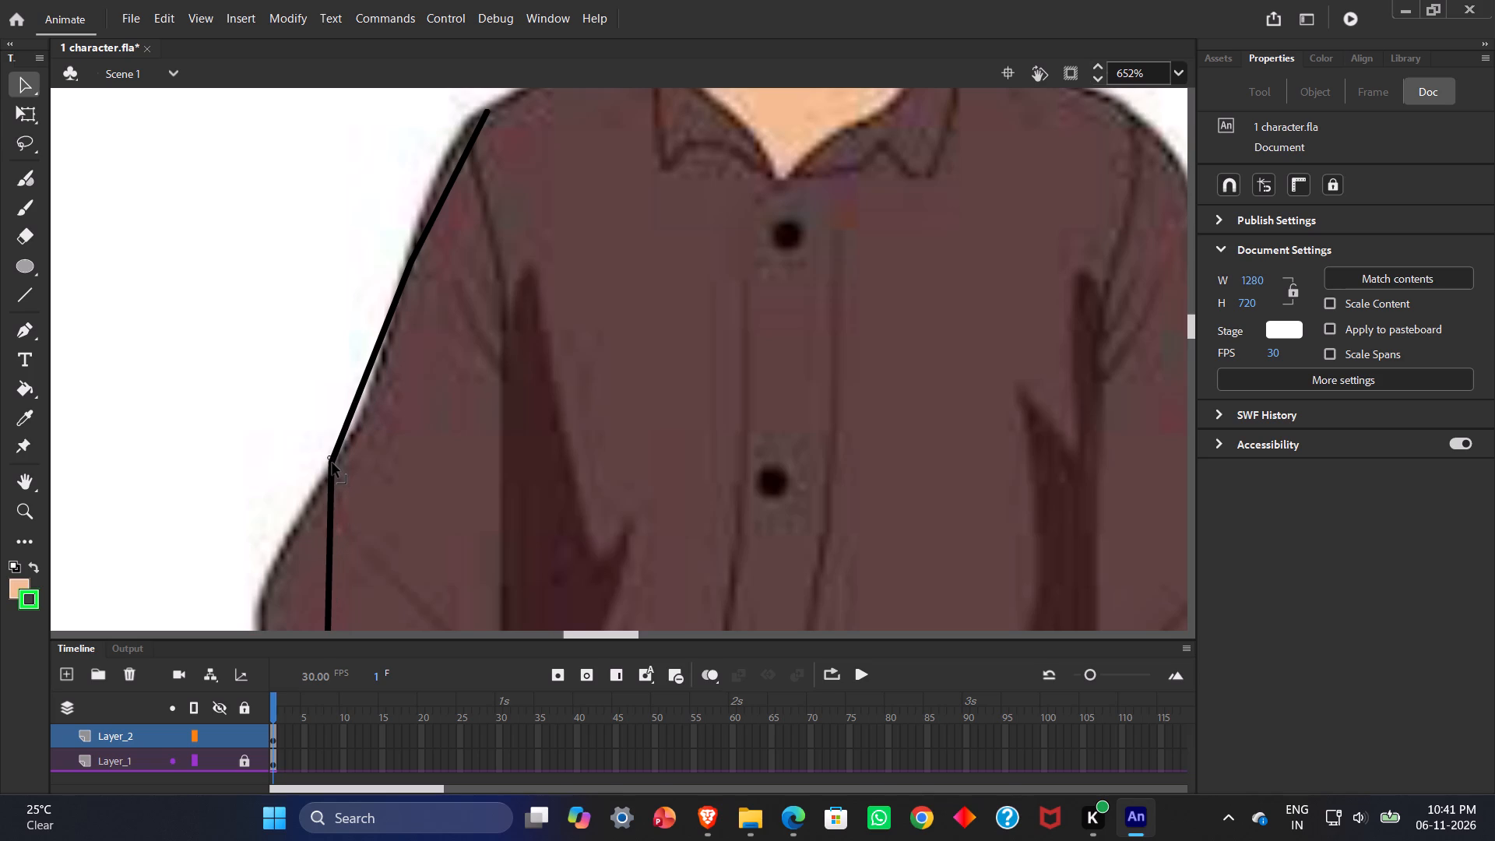
left_click_drag(332, 463, 301, 510, "ctrl")
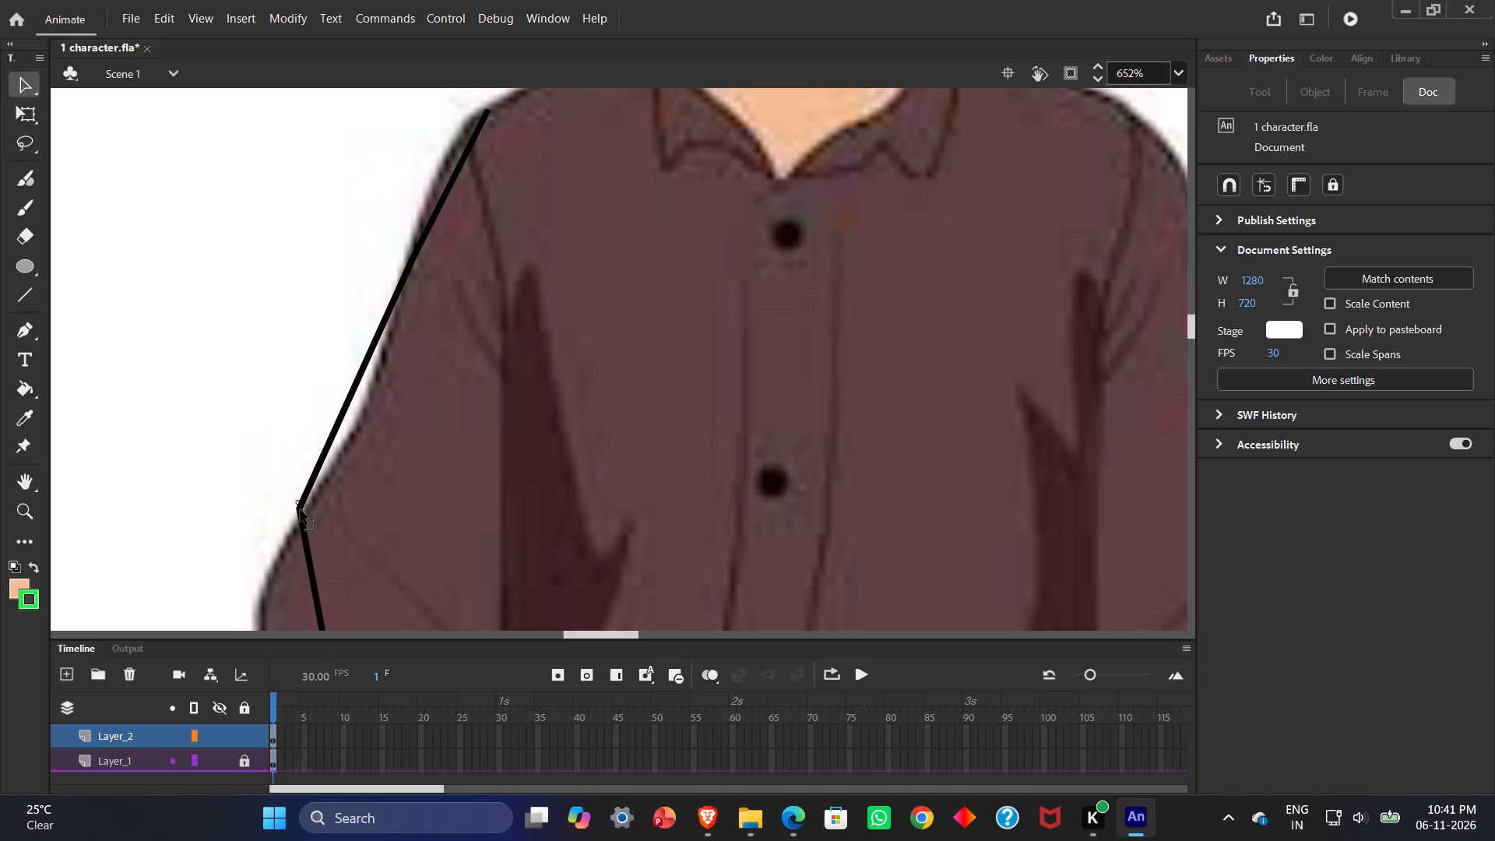
left_click_drag(301, 510, 308, 512, "ctrl")
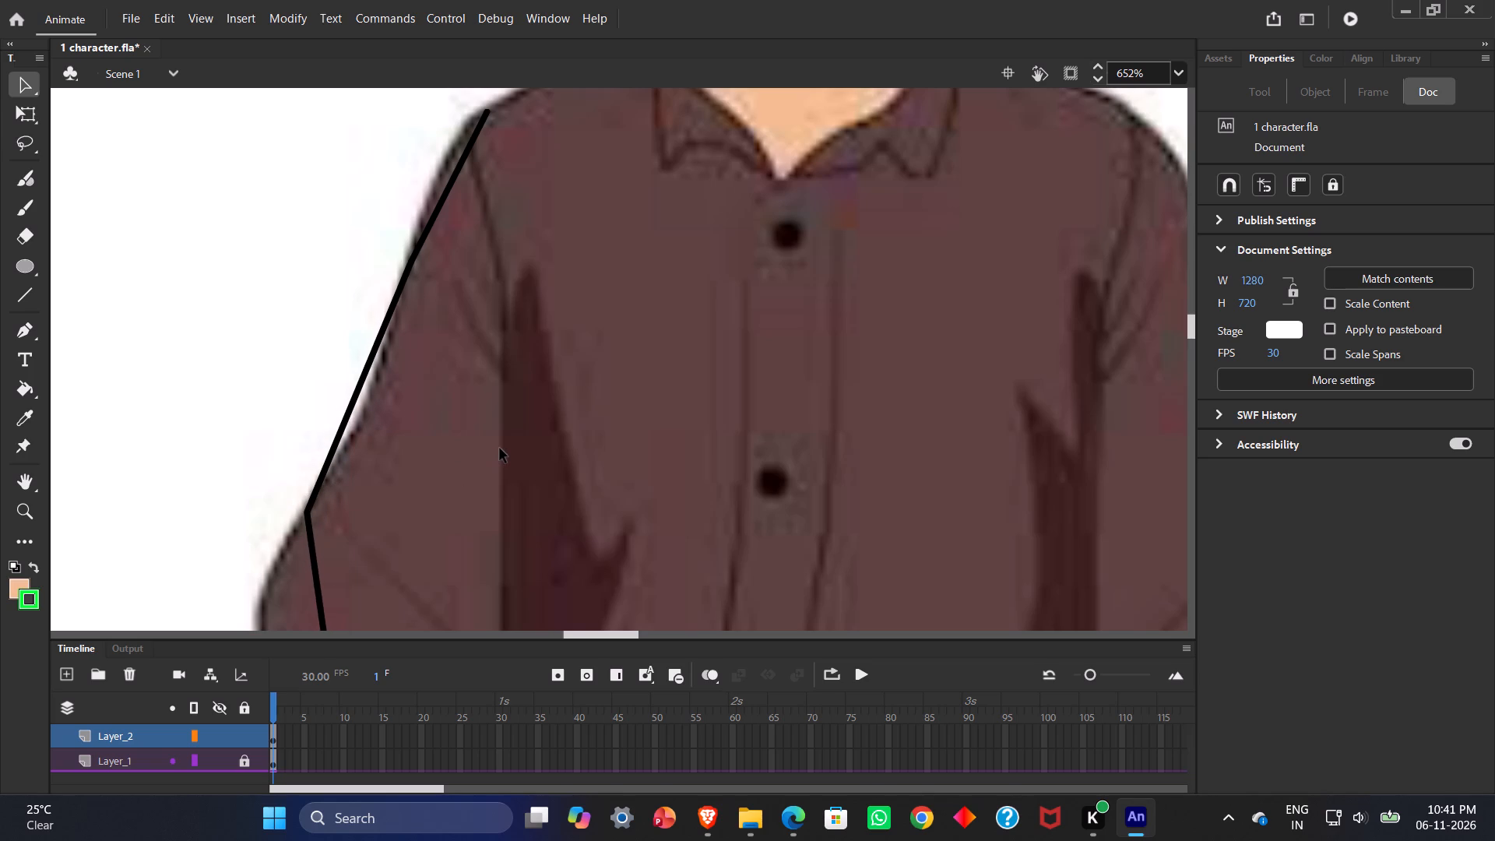
Extend the sleeve line down the outer edge to the cuff, adding corner points below the elbow and just above the cuff.
scroll(500, 449, "down", 1)
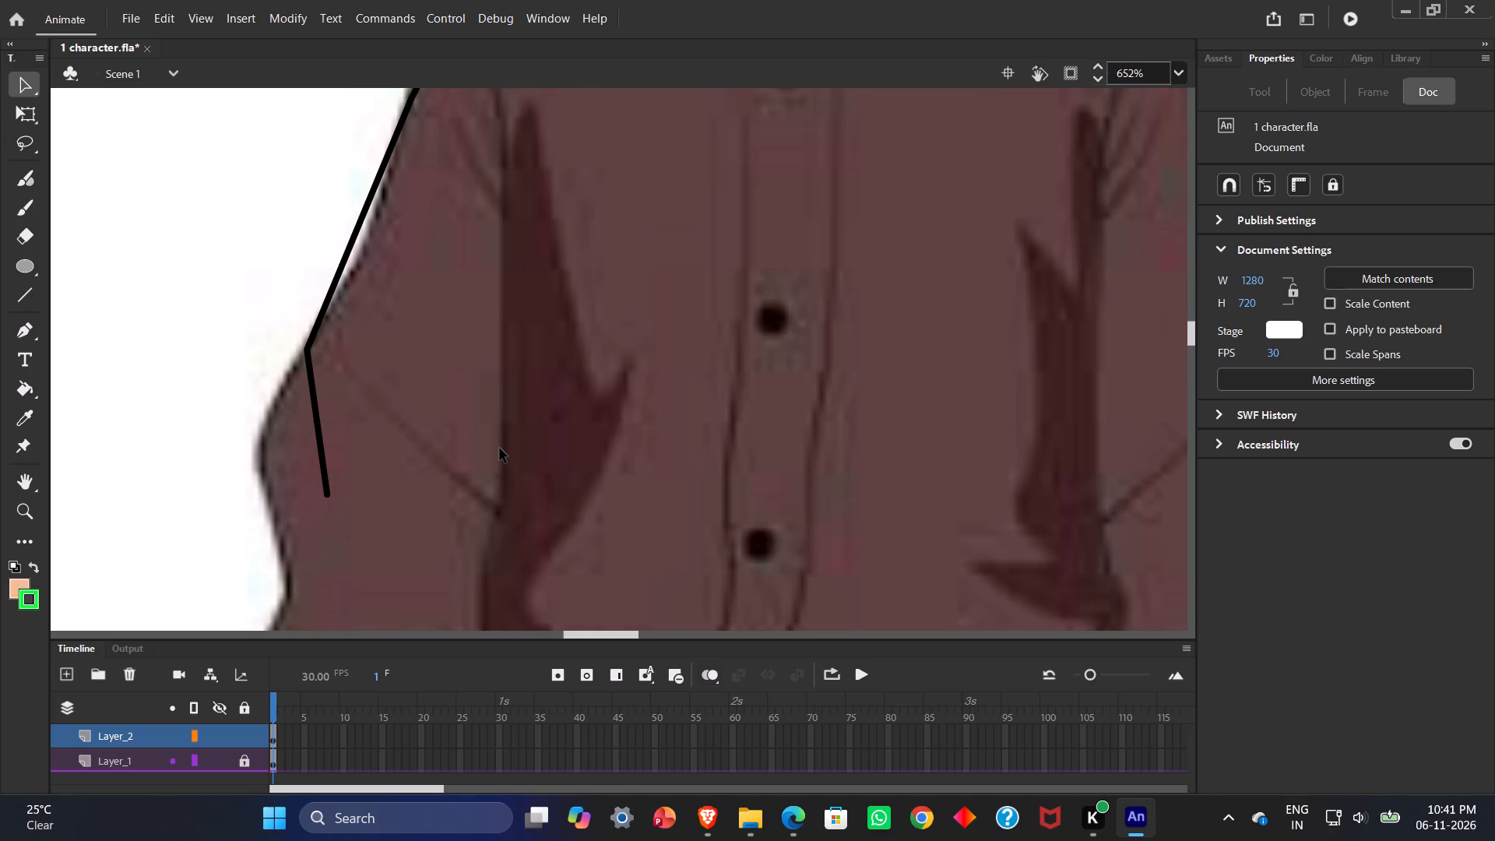
scroll(500, 449, "down", 1)
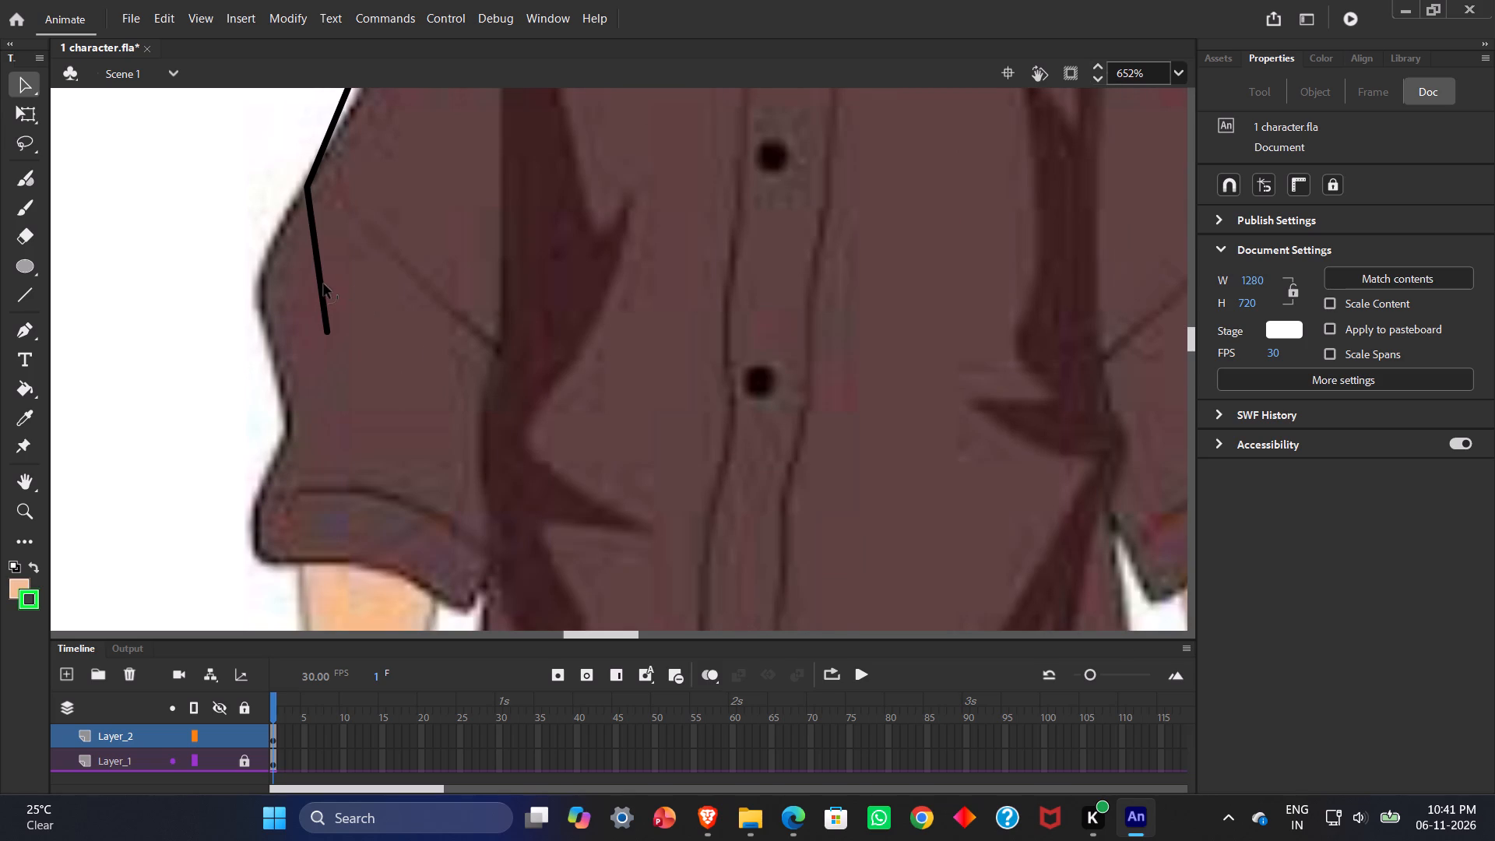
left_click_drag(321, 284, 276, 364, "ctrl")
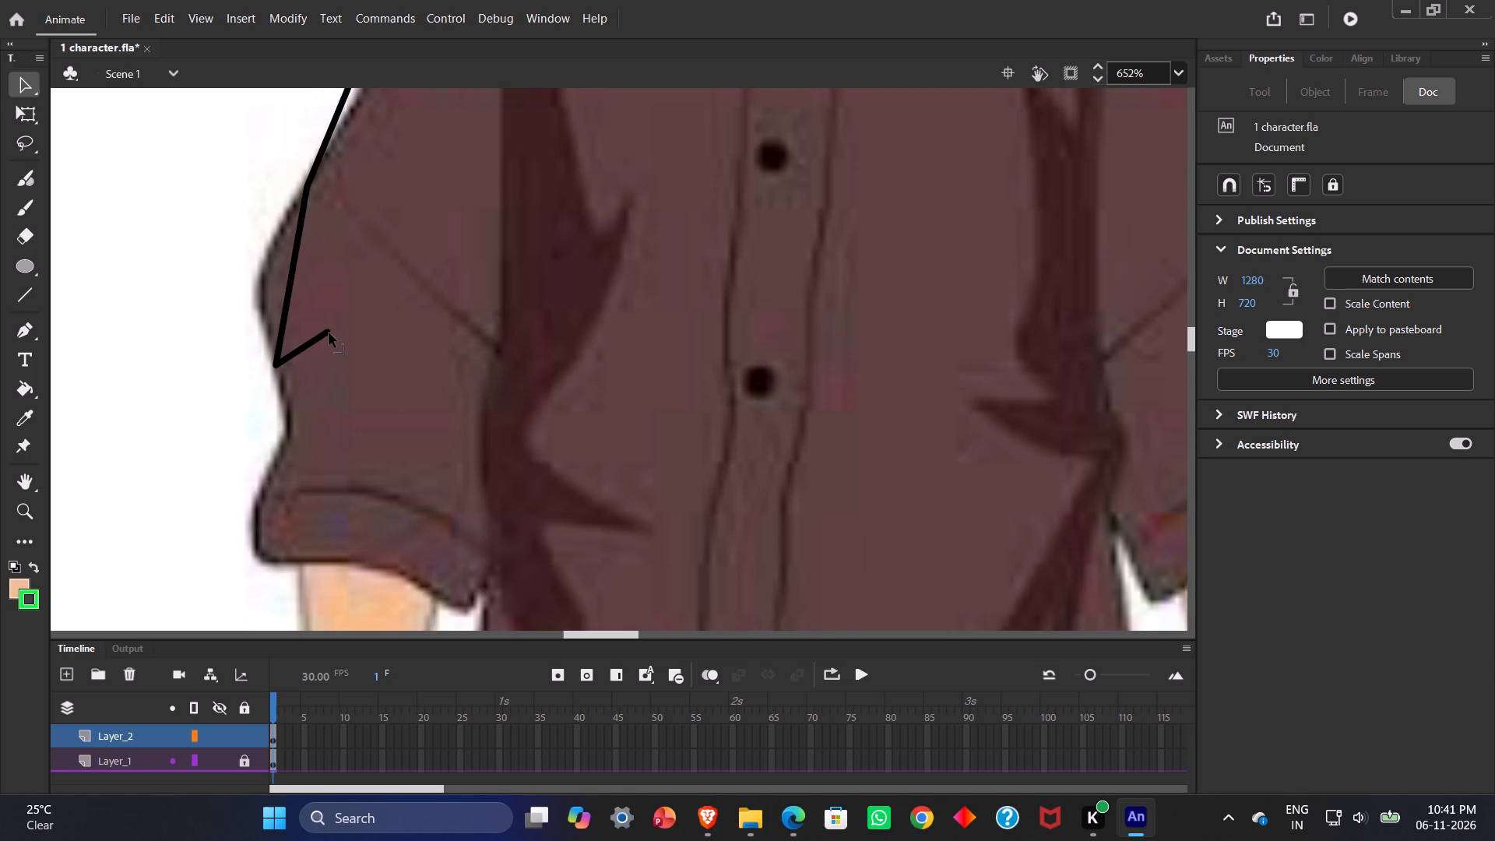
left_click_drag(329, 333, 252, 533)
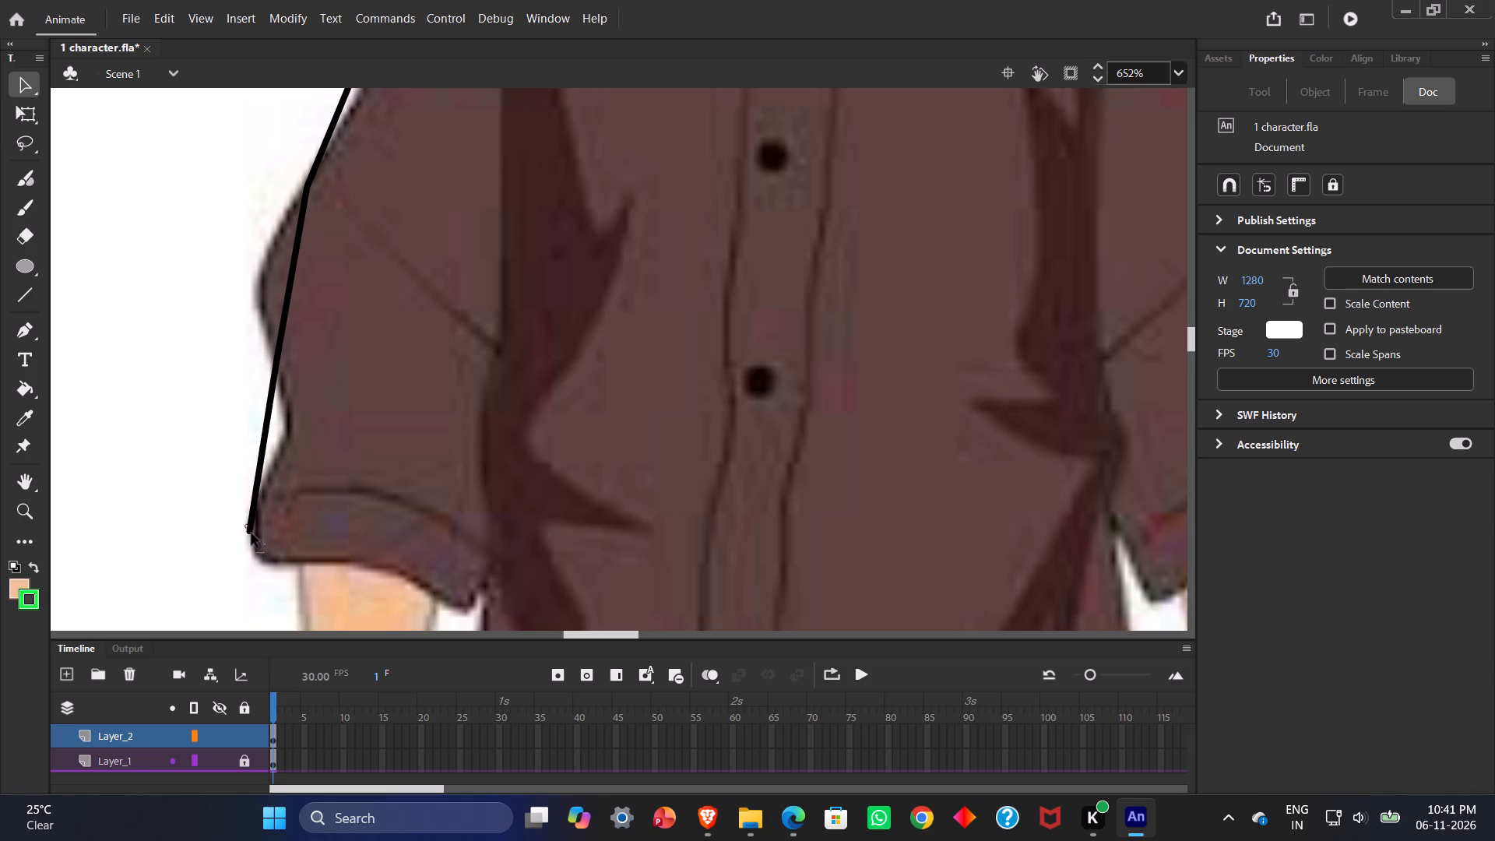
left_click_drag(252, 533, 207, 576)
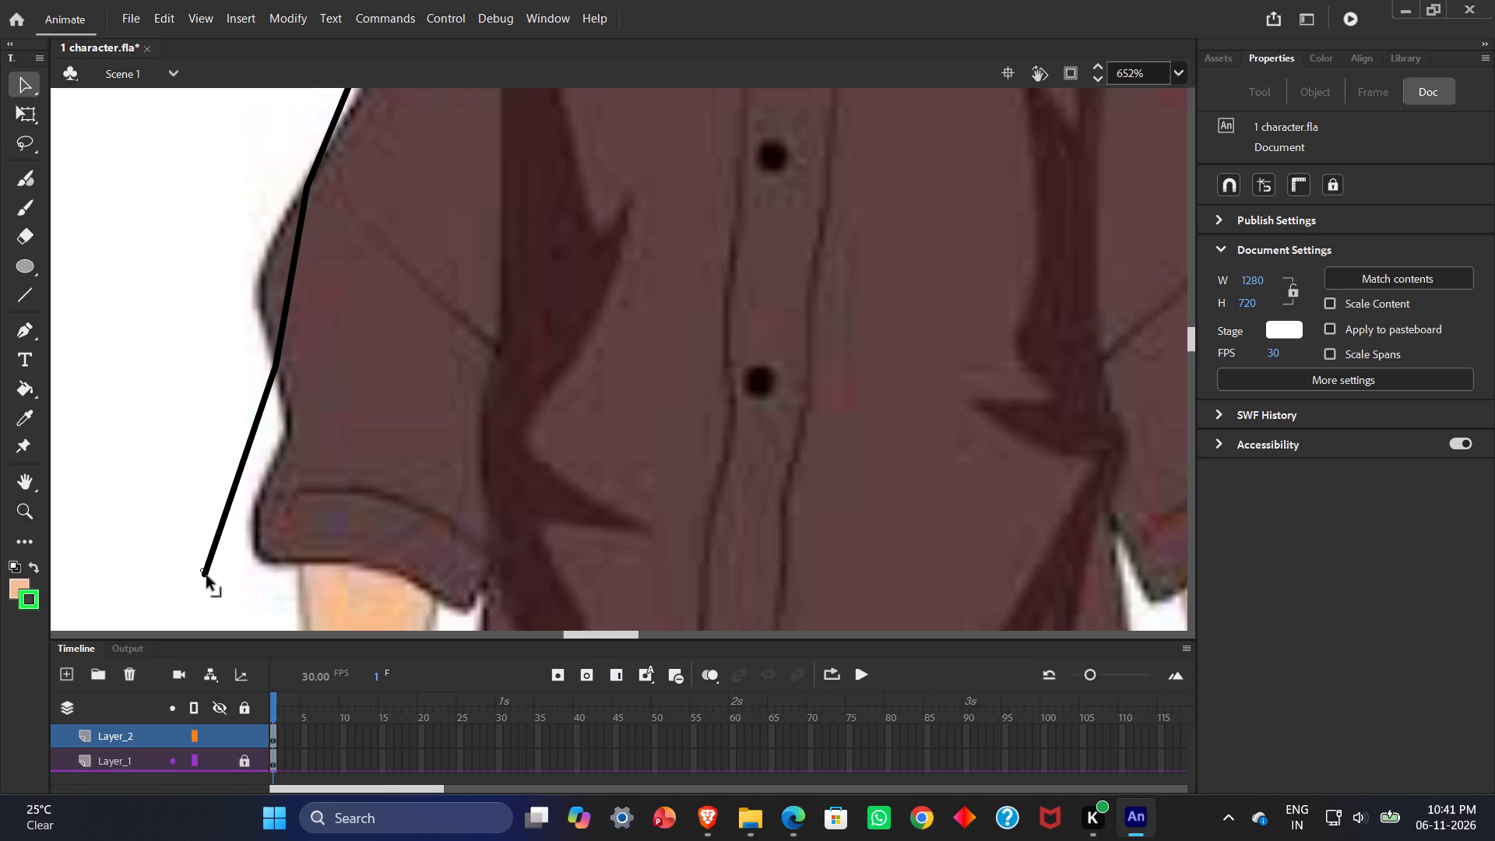
left_click_drag(207, 576, 212, 605)
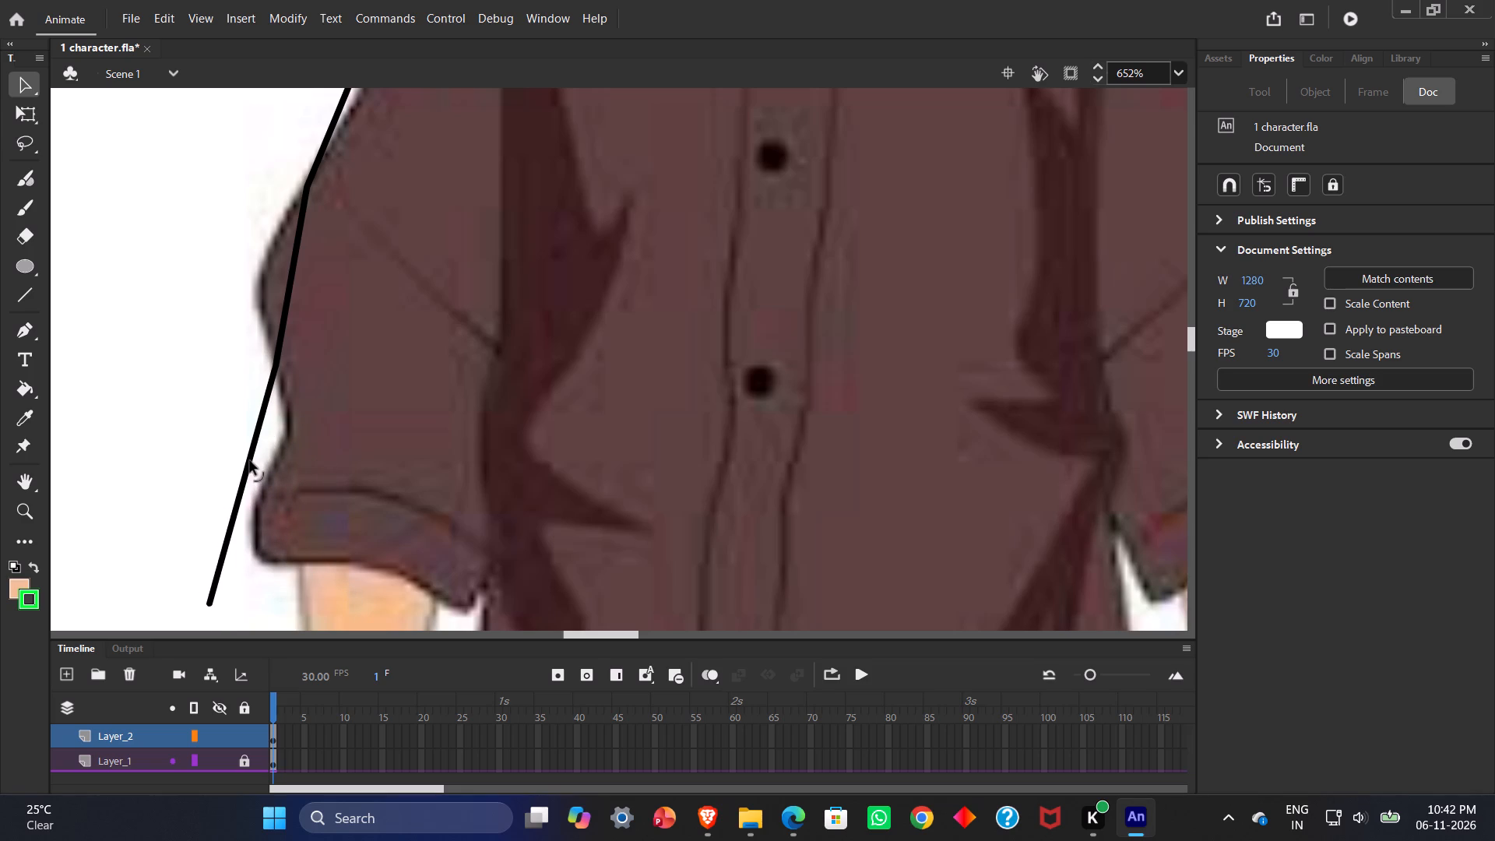
left_click_drag(250, 461, 274, 465, "ctrl")
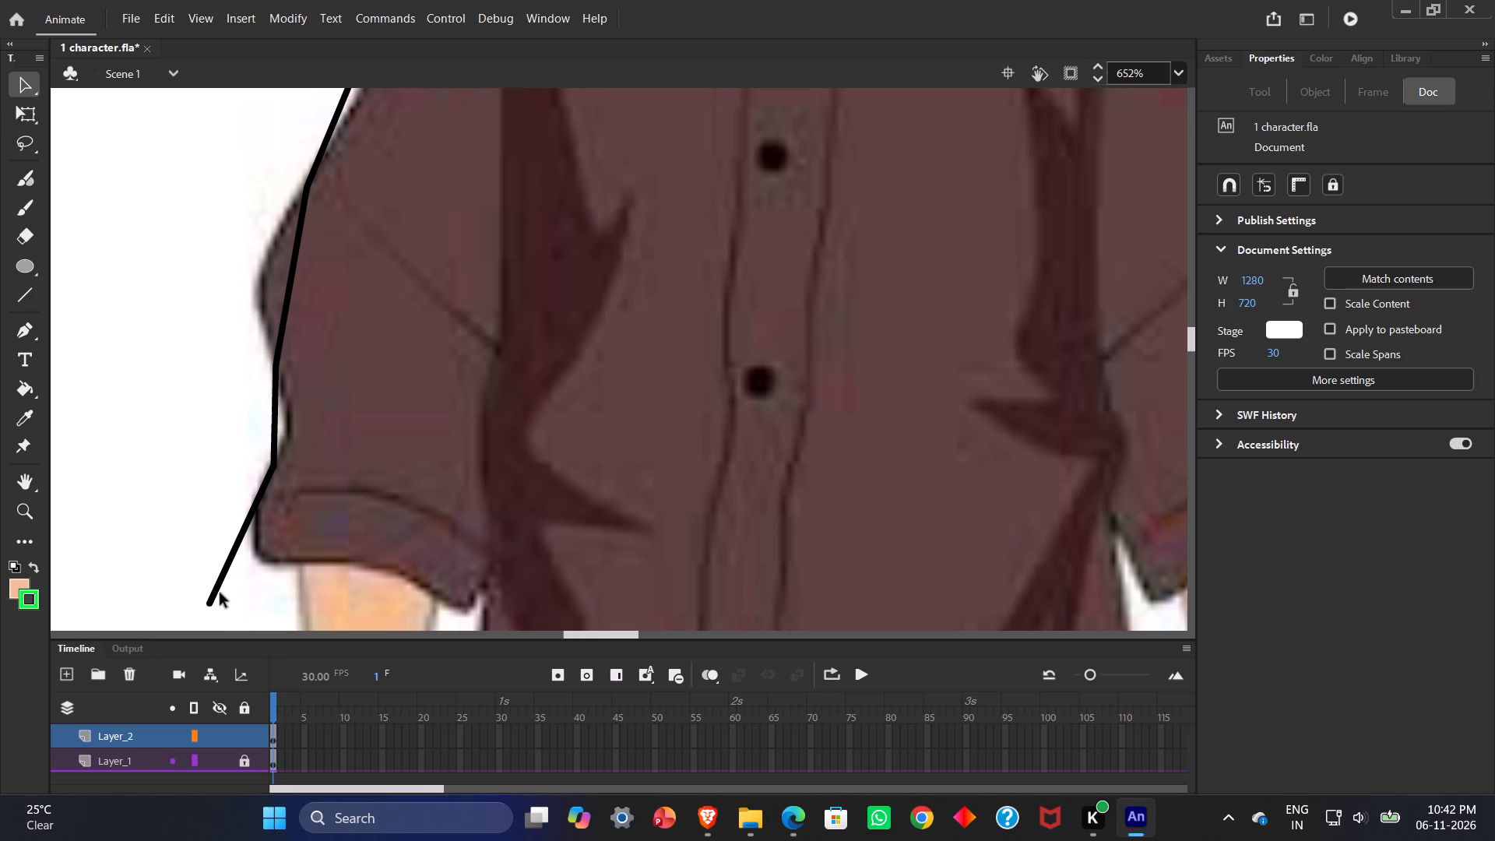
left_click_drag(209, 604, 274, 543)
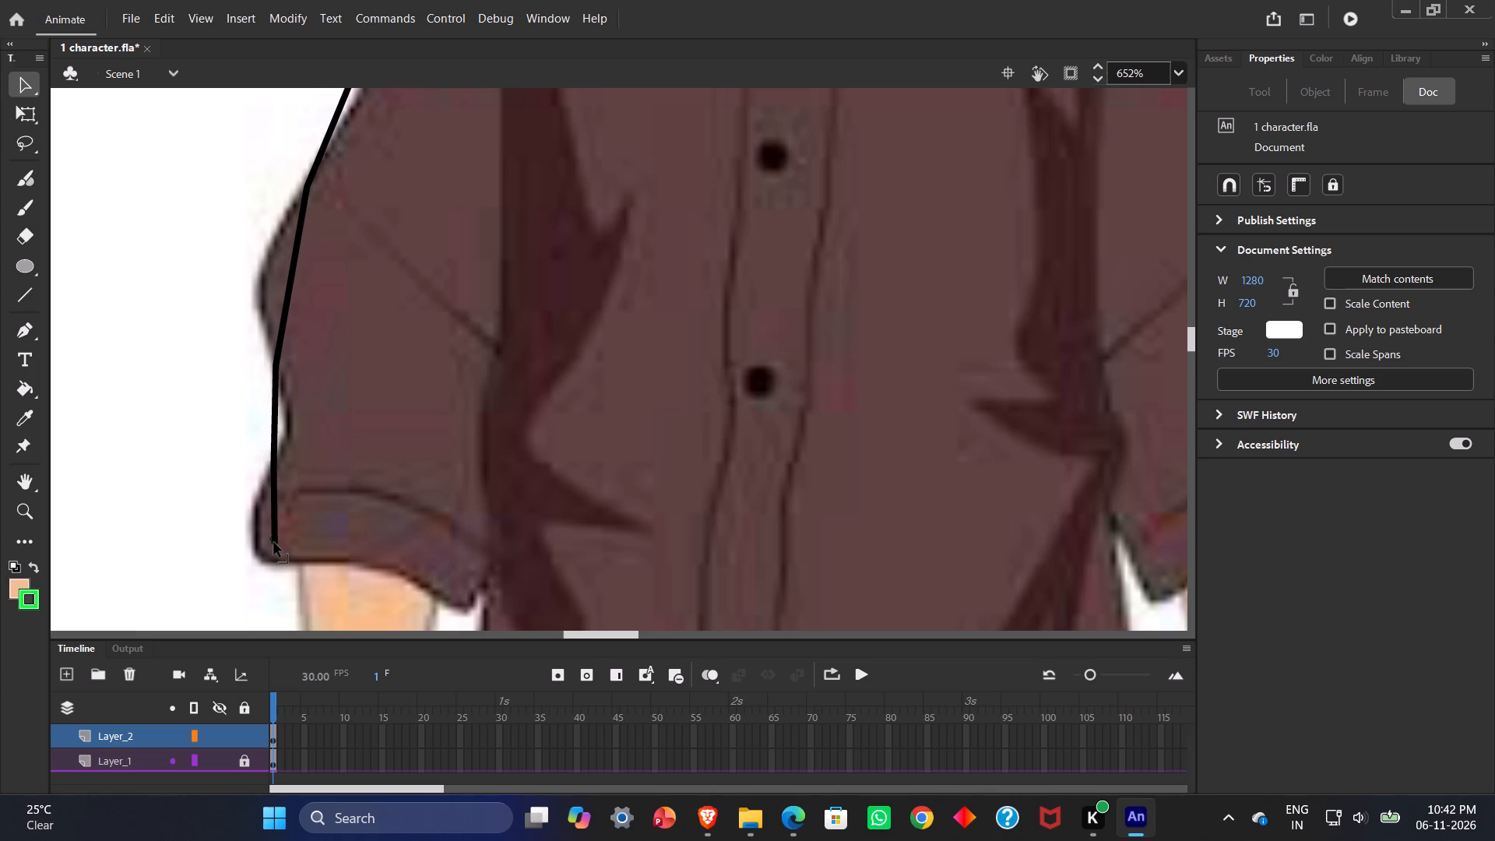
left_click_drag(274, 543, 283, 547)
Add two corner points at the cuff's outer side, matching its upper bulge and its bottom outer corner.
left_click_drag(280, 513, 265, 511, "ctrl")
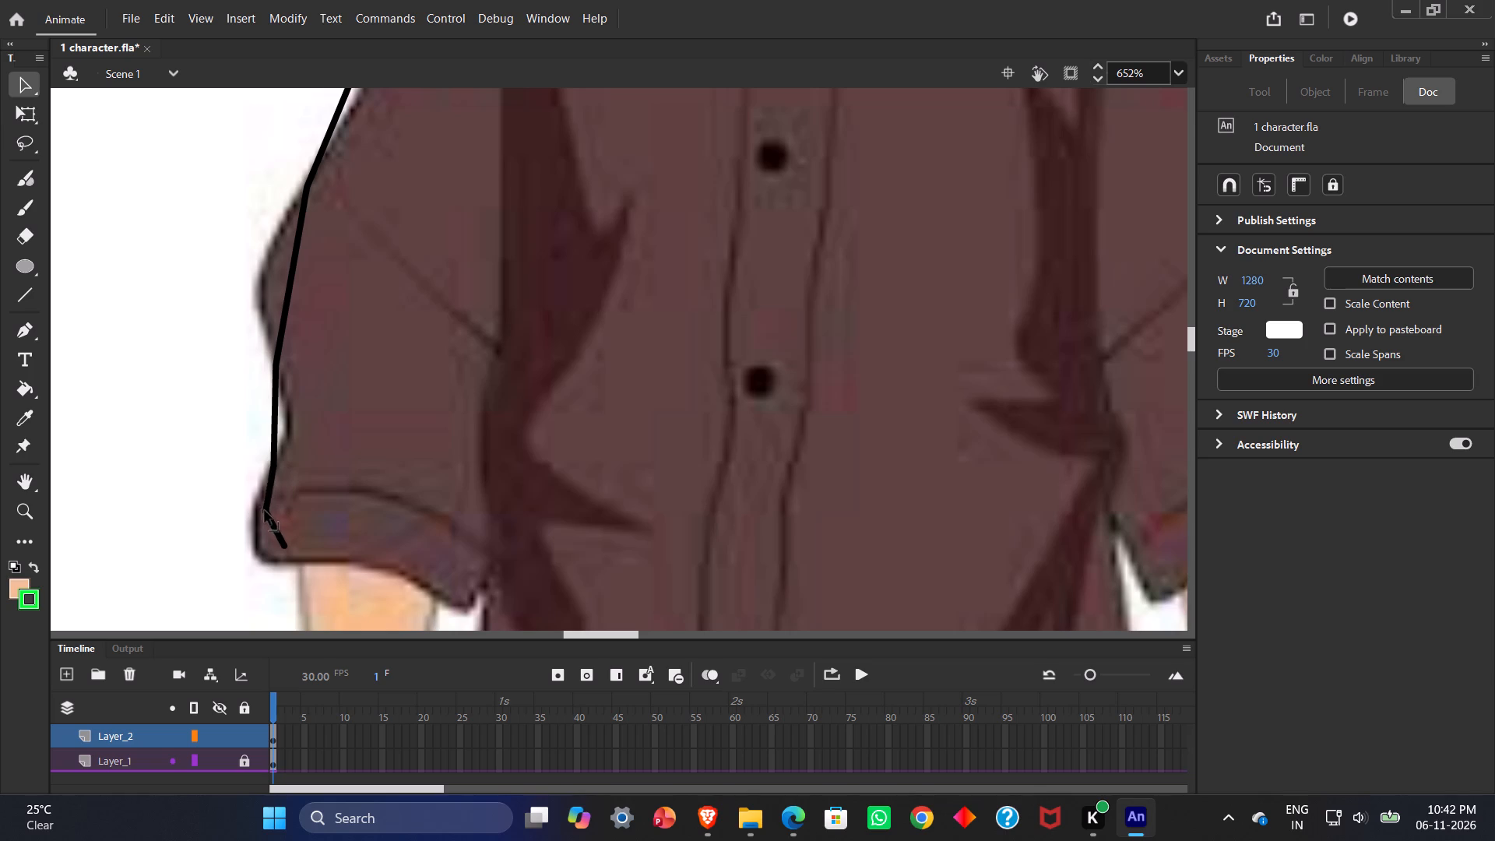
left_click_drag(265, 511, 254, 509, "ctrl")
left_click_drag(273, 533, 262, 556, "ctrl")
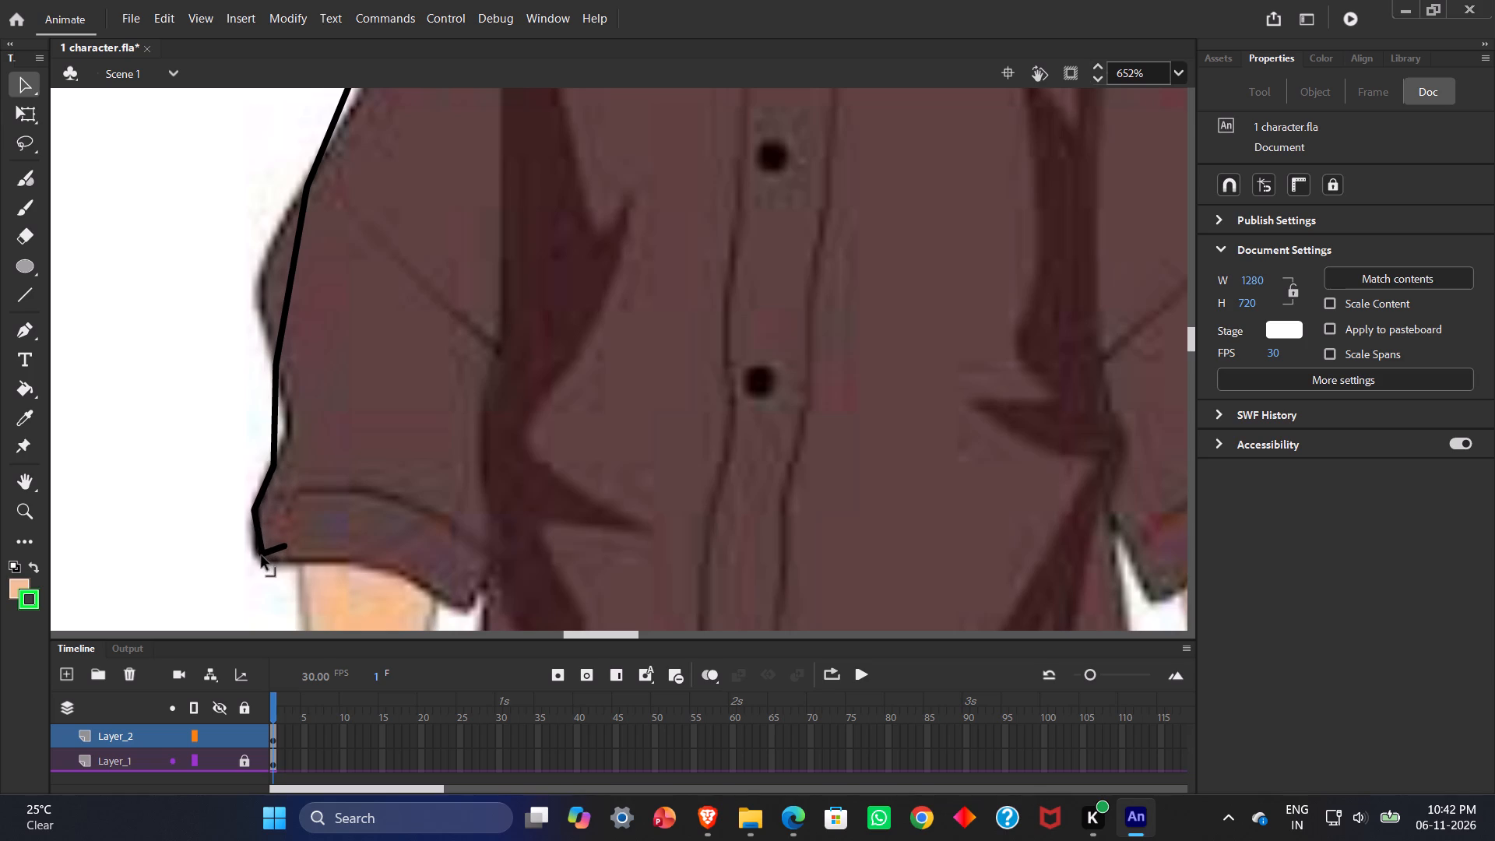
left_click_drag(262, 556, 258, 552, "ctrl")
left_click_drag(258, 552, 256, 552, "ctrl")
Extend the line across the cuff and bend it with corner points along the bottom hem to the cuff's inner bottom corner.
left_click_drag(287, 546, 304, 558, "ctrl")
left_click_drag(304, 558, 323, 539, "ctrl")
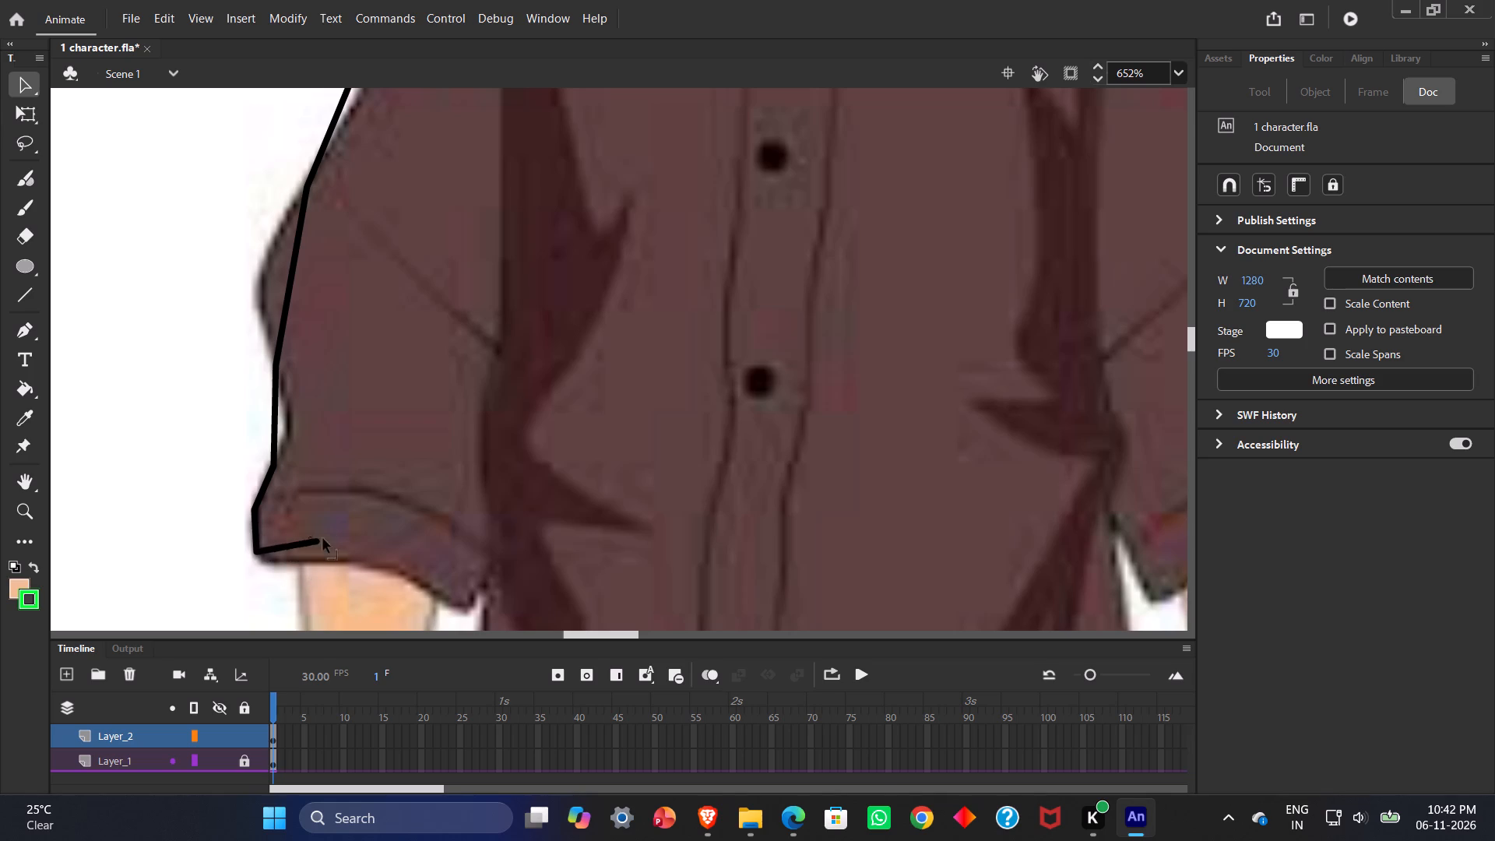
left_click_drag(323, 539, 457, 521, "ctrl")
left_click_drag(324, 542, 329, 557, "ctrl")
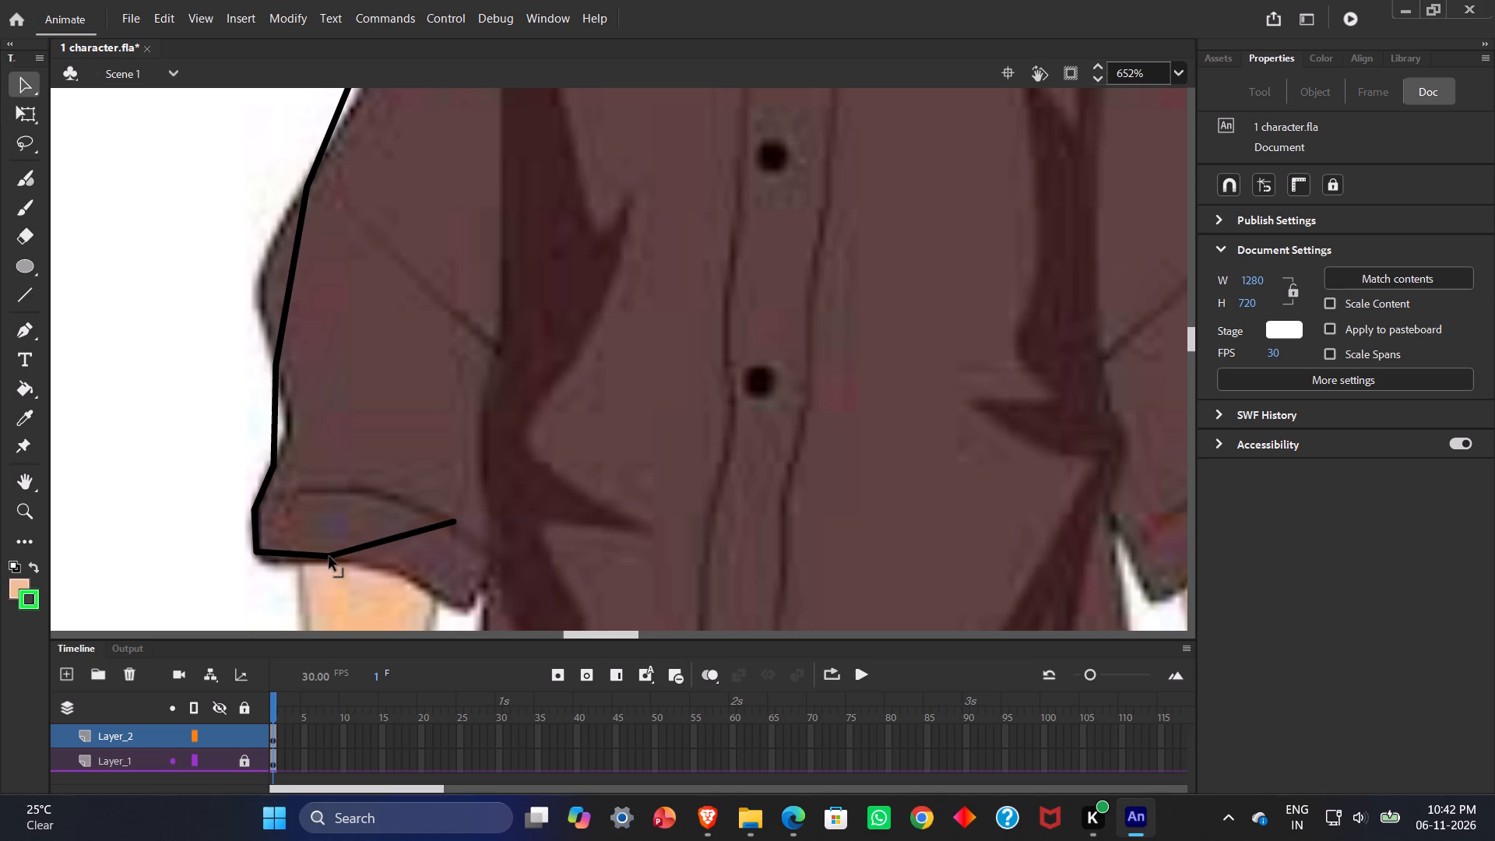
left_click_drag(329, 557, 339, 558, "ctrl")
left_click_drag(401, 539, 427, 591, "ctrl")
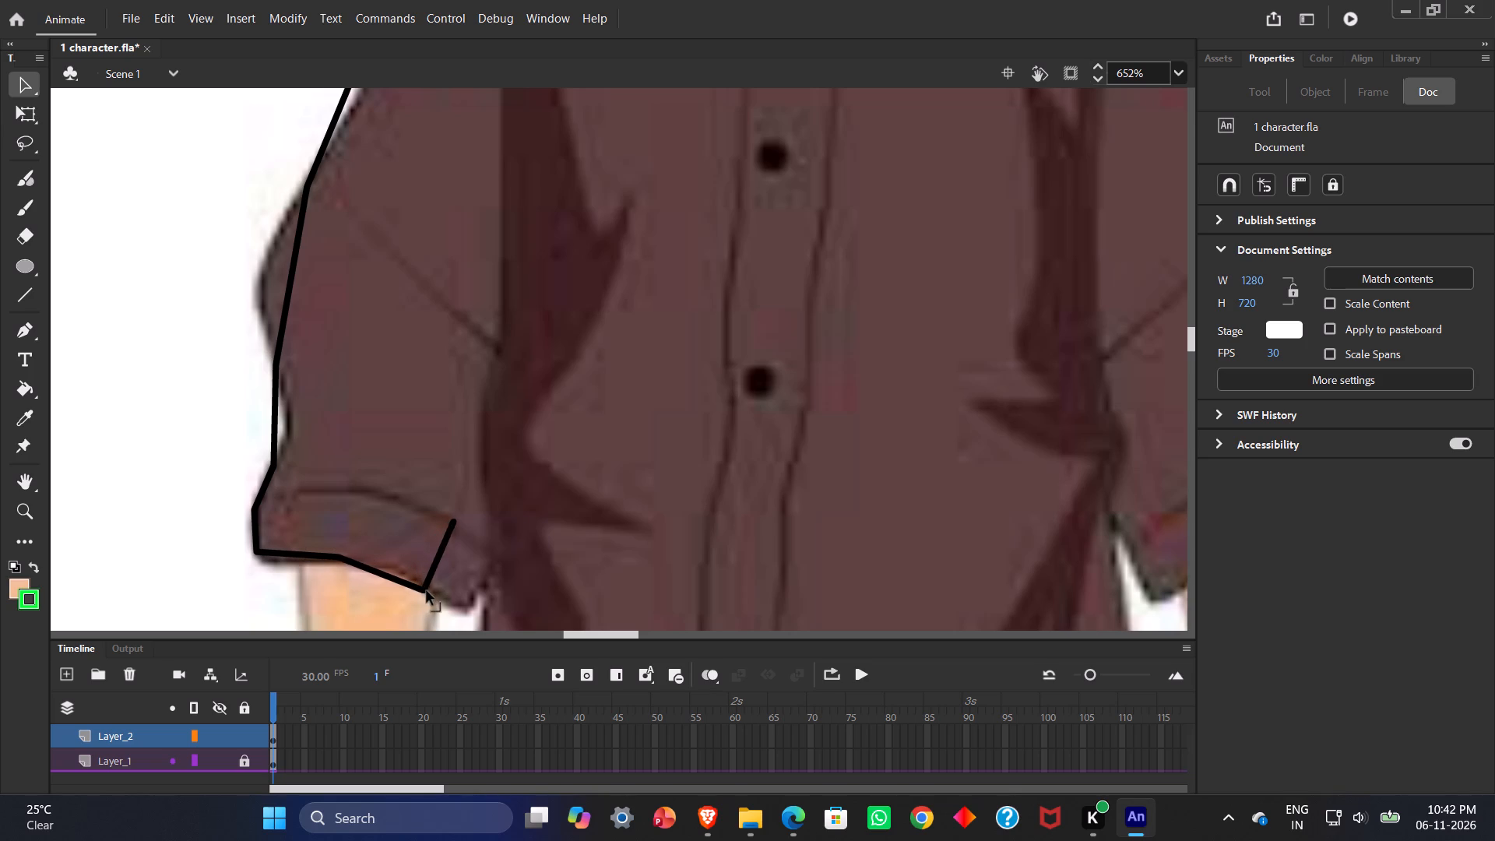
left_click_drag(427, 591, 431, 589, "ctrl")
left_click_drag(440, 564, 456, 604, "ctrl")
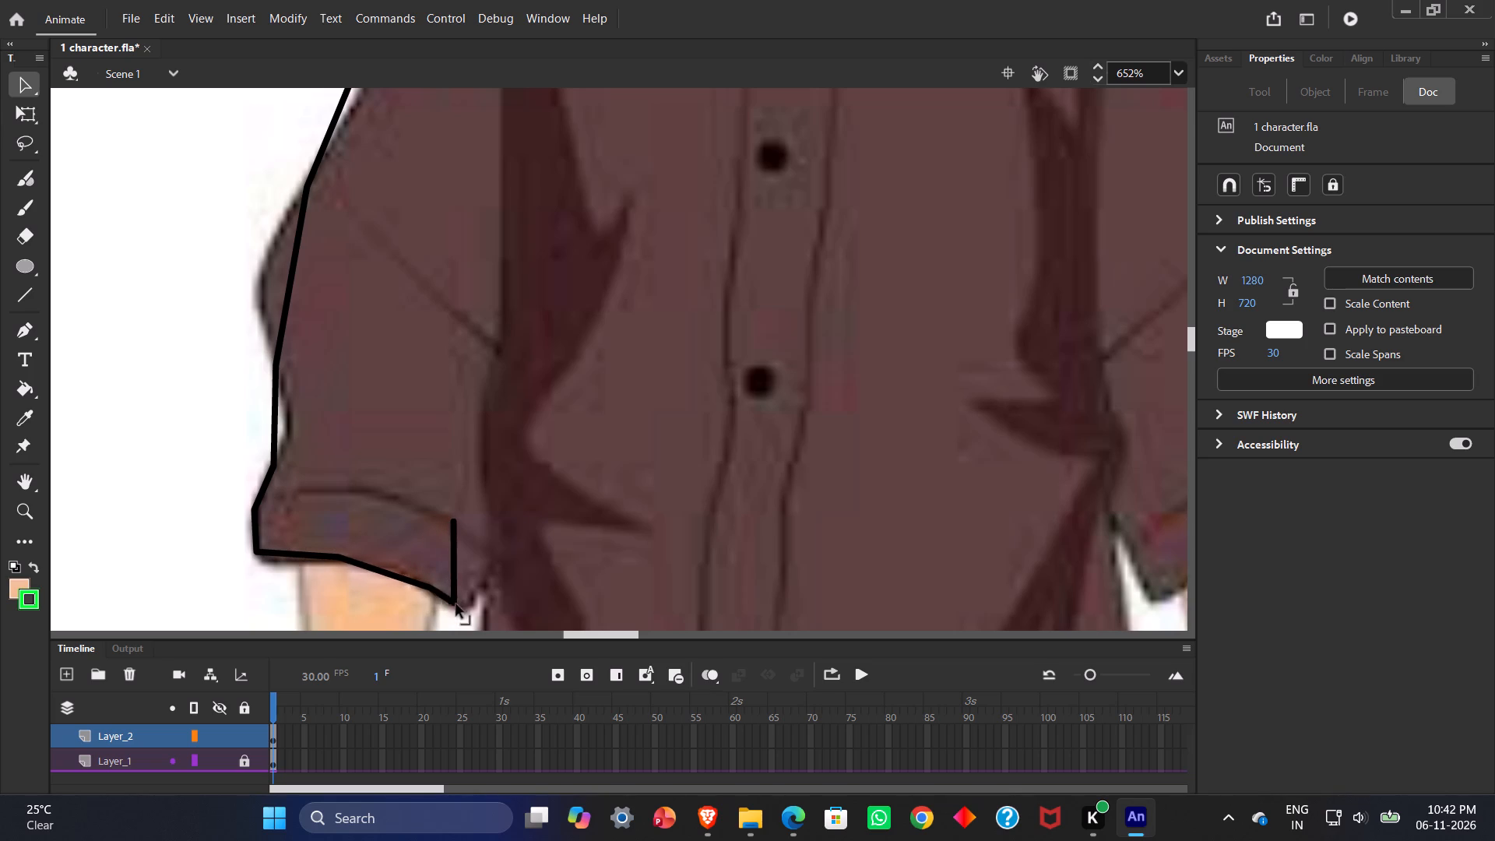
left_click_drag(456, 604, 471, 610, "ctrl")
Extend the line up the sleeve's inner edge, adding corner points at the cuff's inner side and above the cuff.
left_click_drag(455, 522, 497, 521, "ctrl")
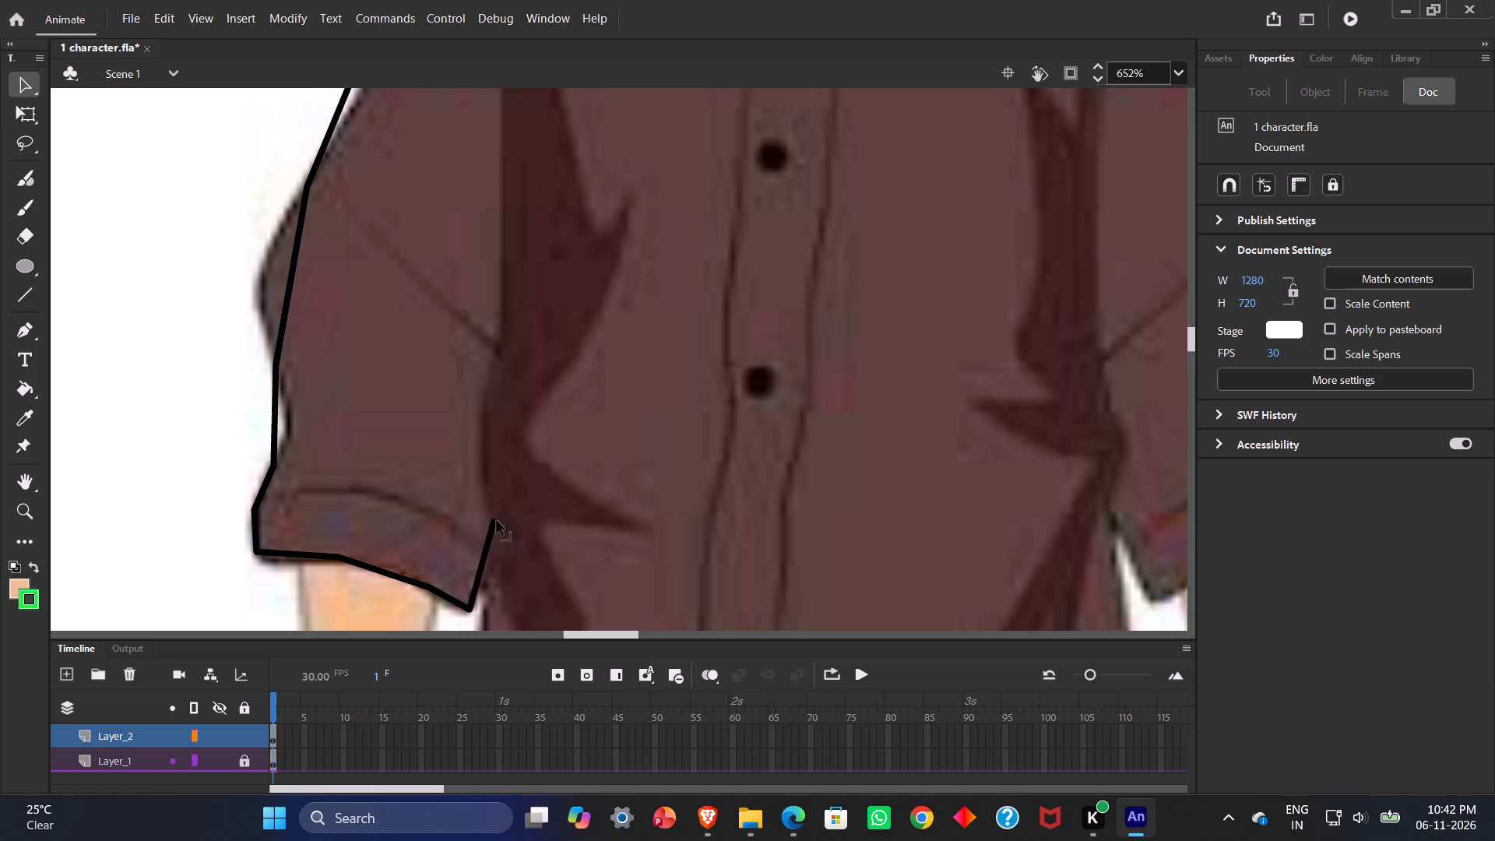
left_click_drag(497, 521, 454, 322, "ctrl")
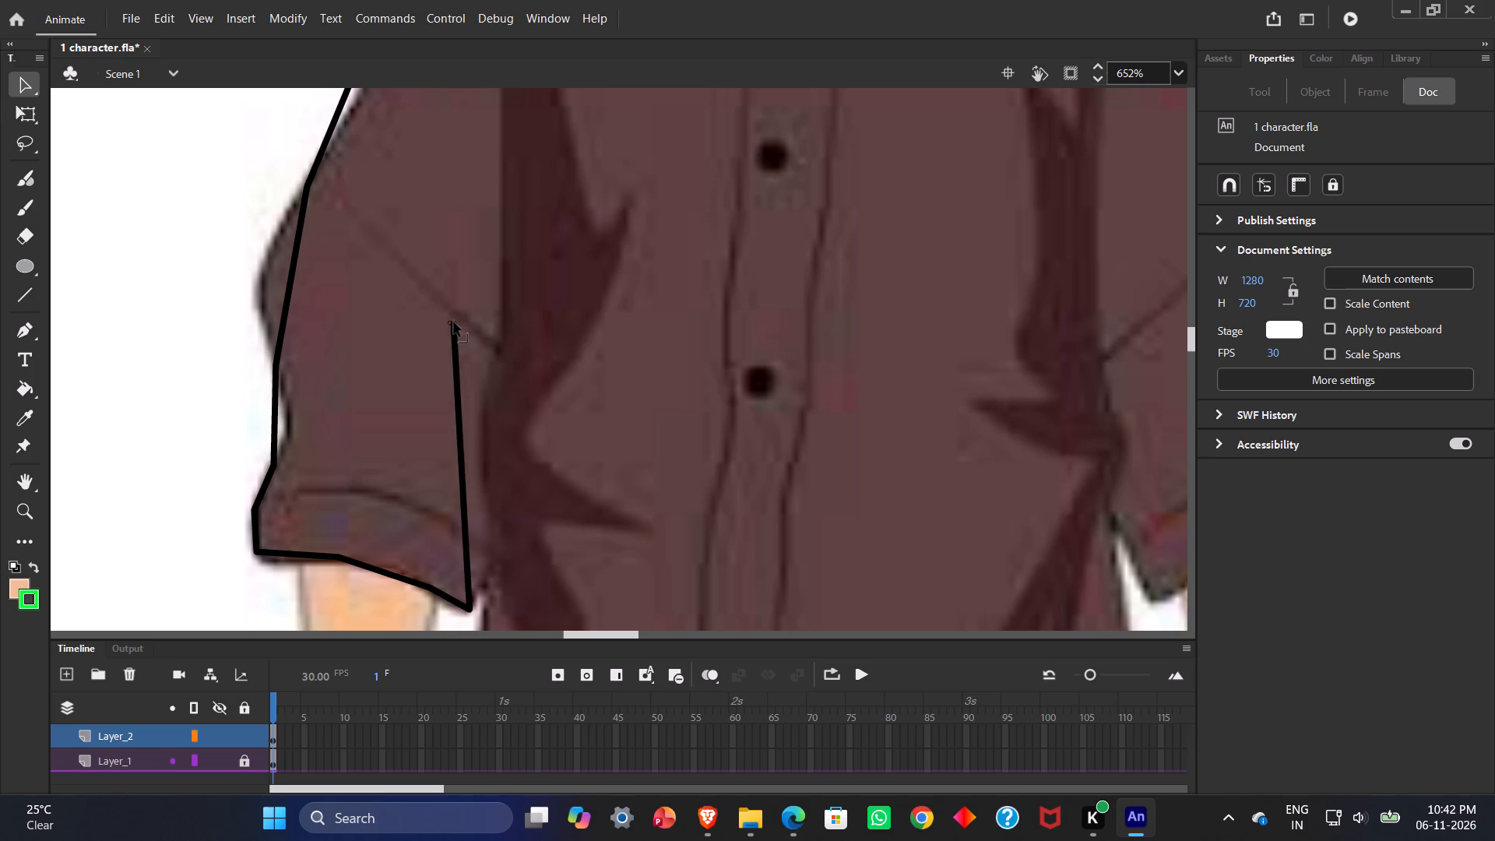
left_click_drag(454, 322, 454, 317, "ctrl")
left_click_drag(467, 550, 491, 564, "ctrl")
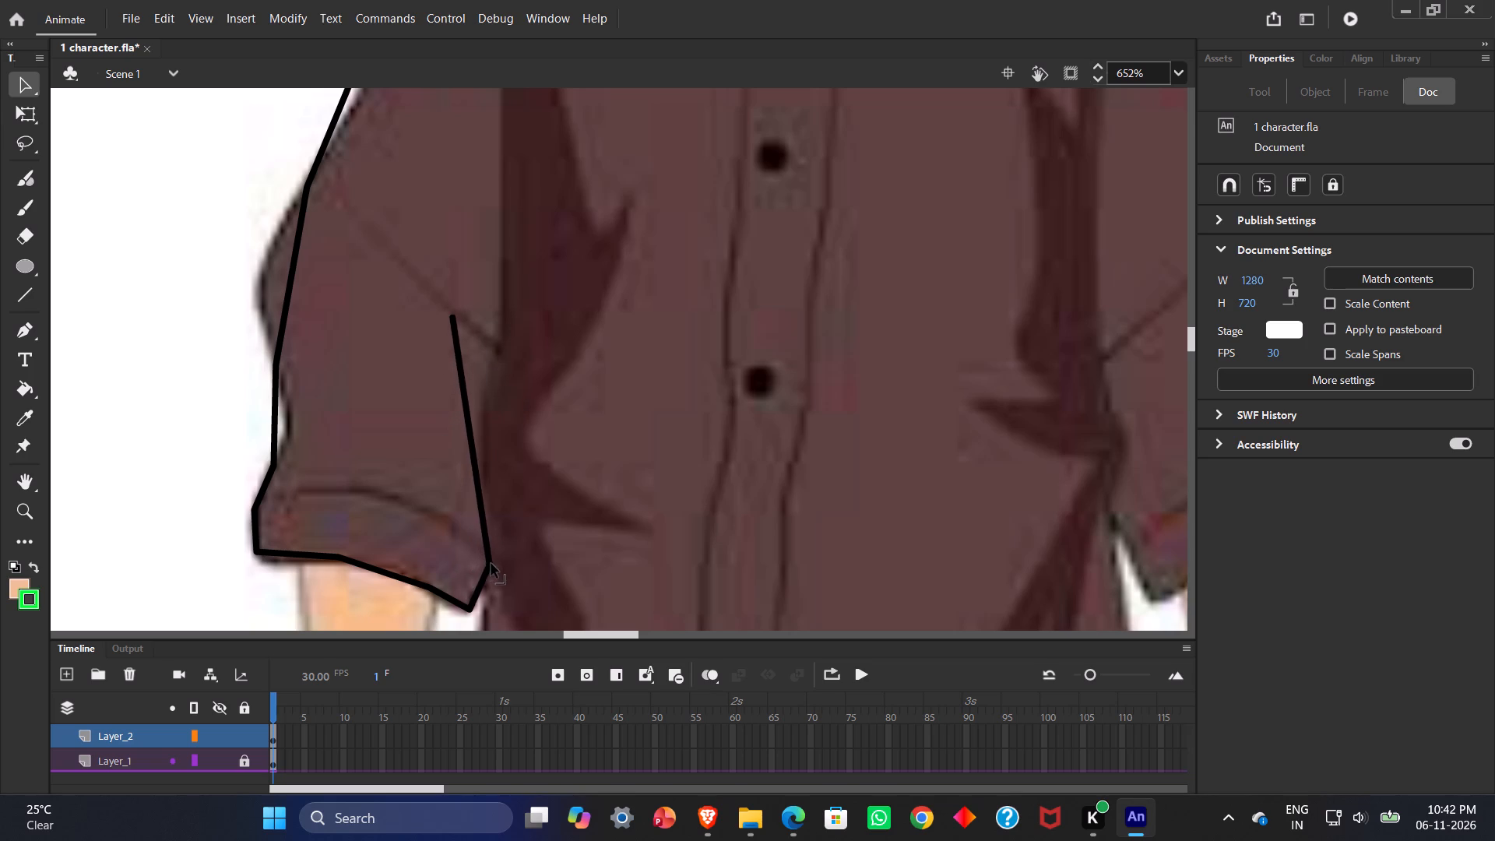
left_click_drag(491, 564, 503, 565, "ctrl")
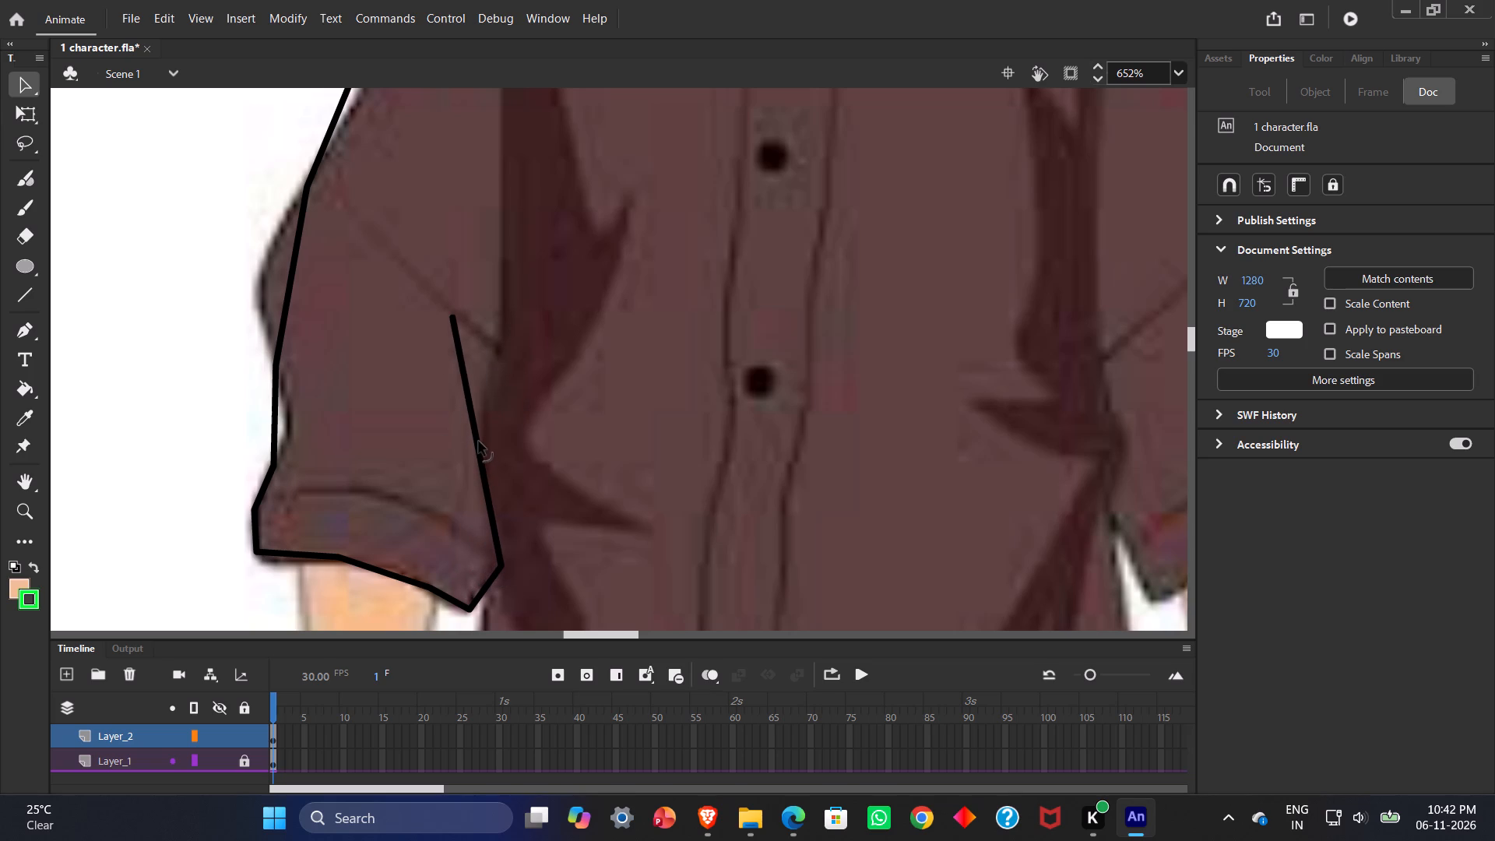
left_click_drag(476, 438, 486, 430, "ctrl")
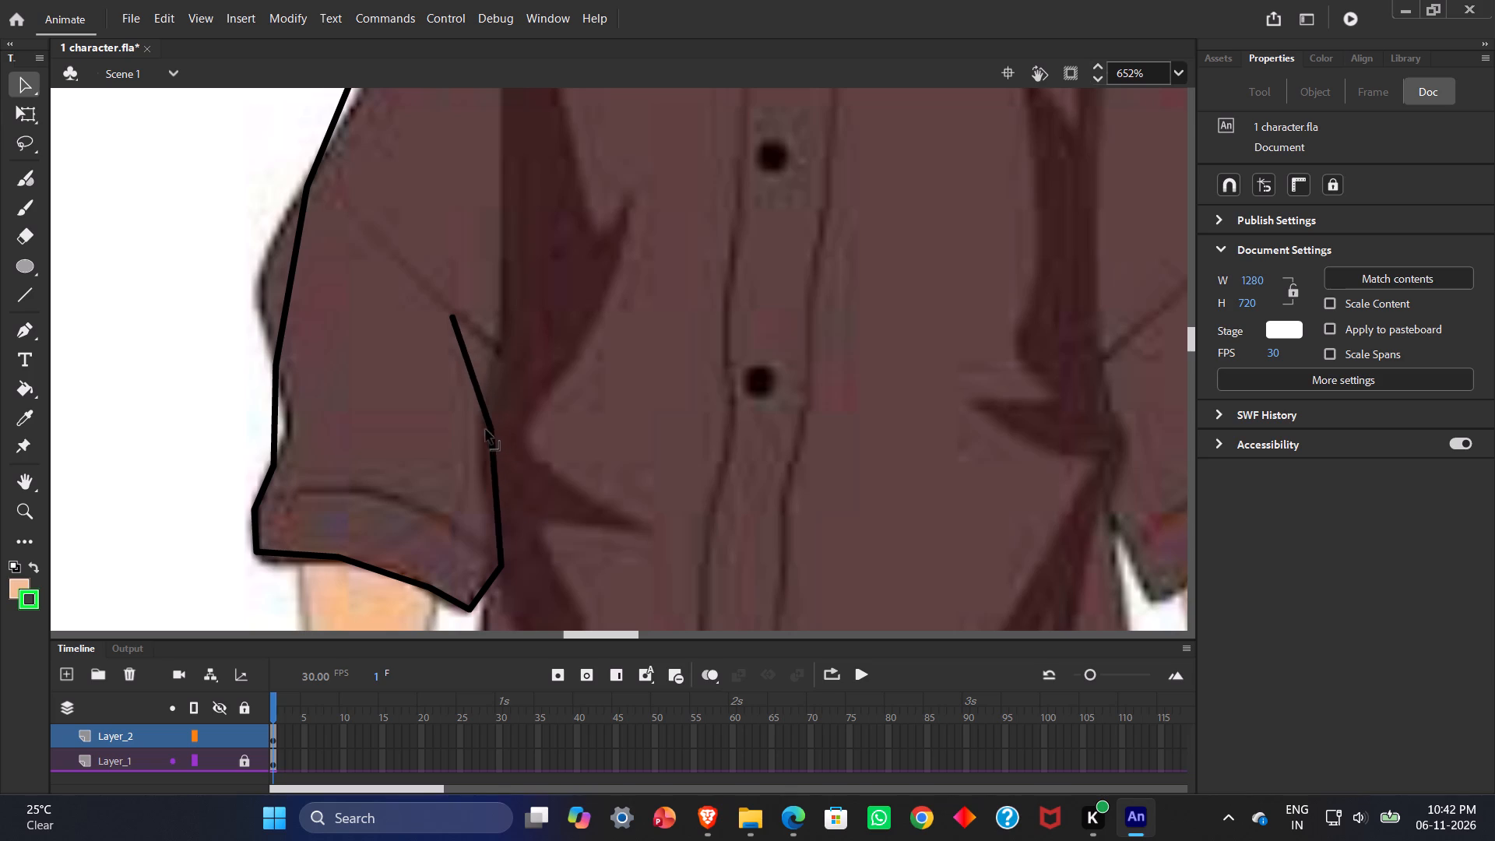
left_click_drag(486, 430, 479, 429, "ctrl")
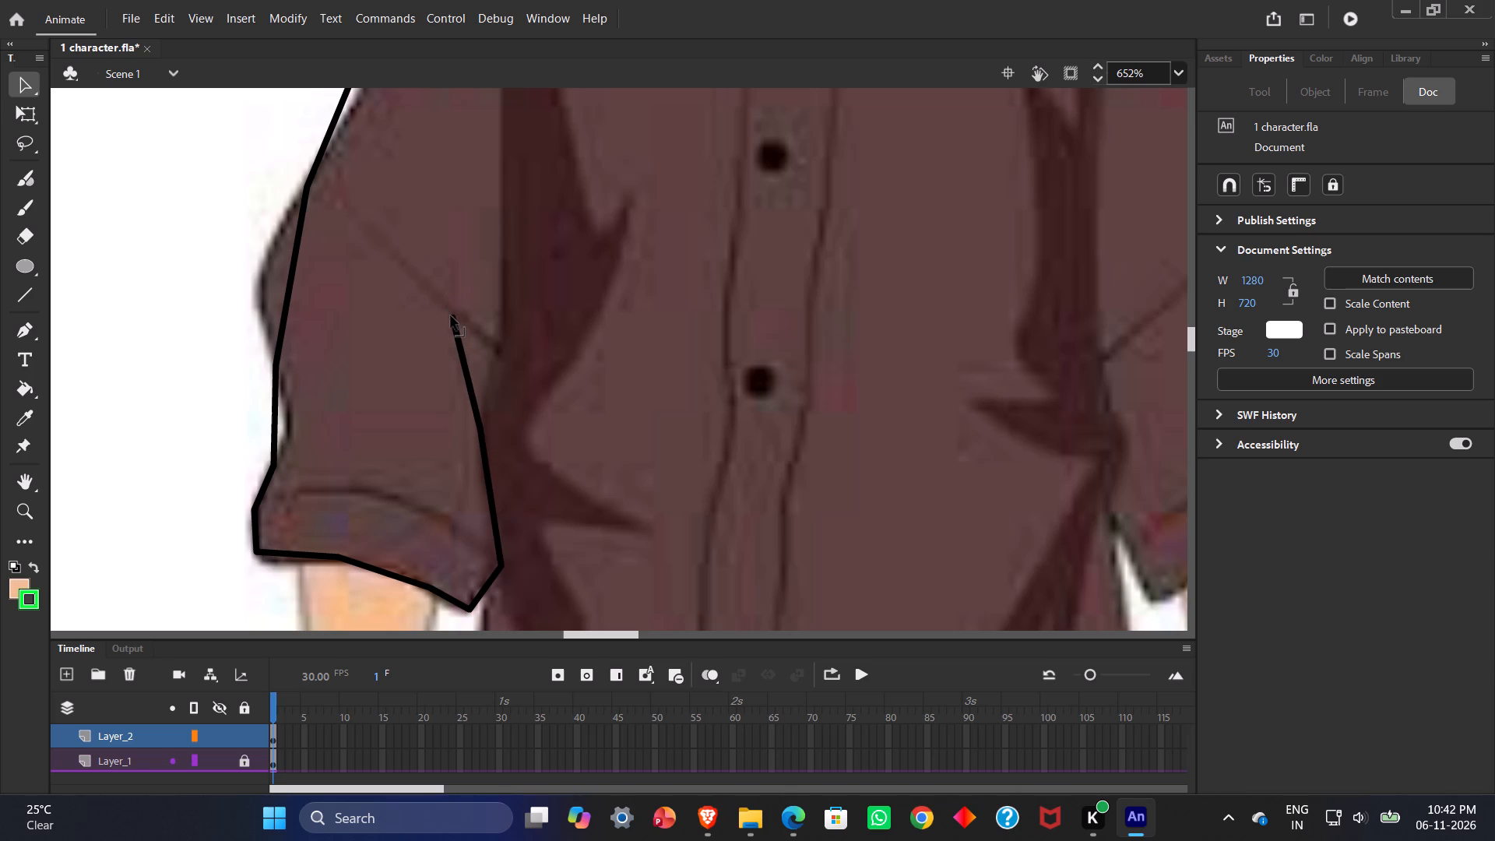
Continue the line up the sleeve's inner edge to the armhole seam, adding corner points at mid-sleeve and near the shoulder.
left_click_drag(452, 317, 502, 155, "ctrl")
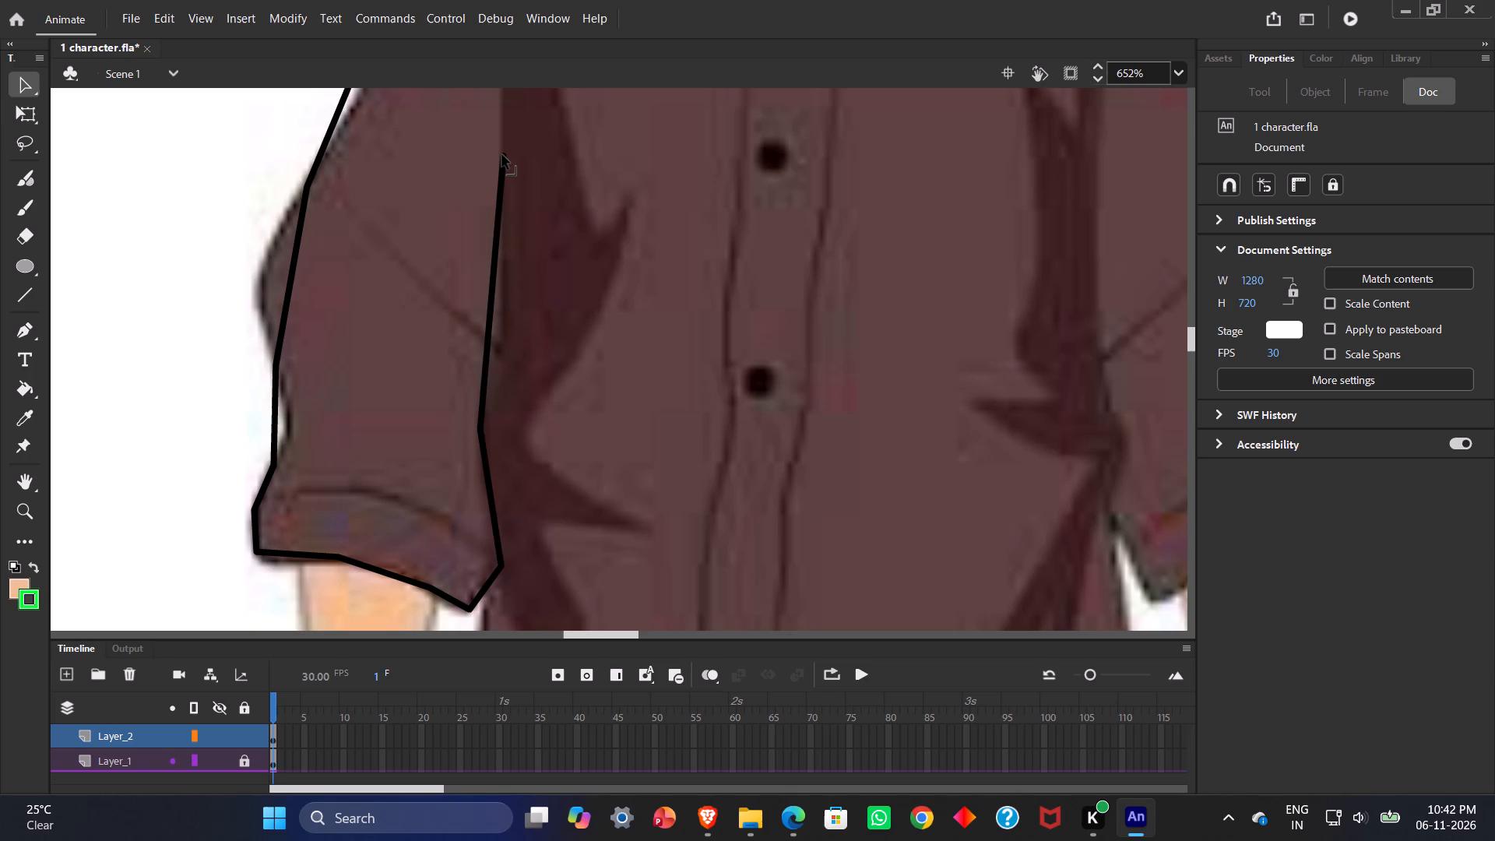
left_click_drag(502, 155, 488, 191, "ctrl")
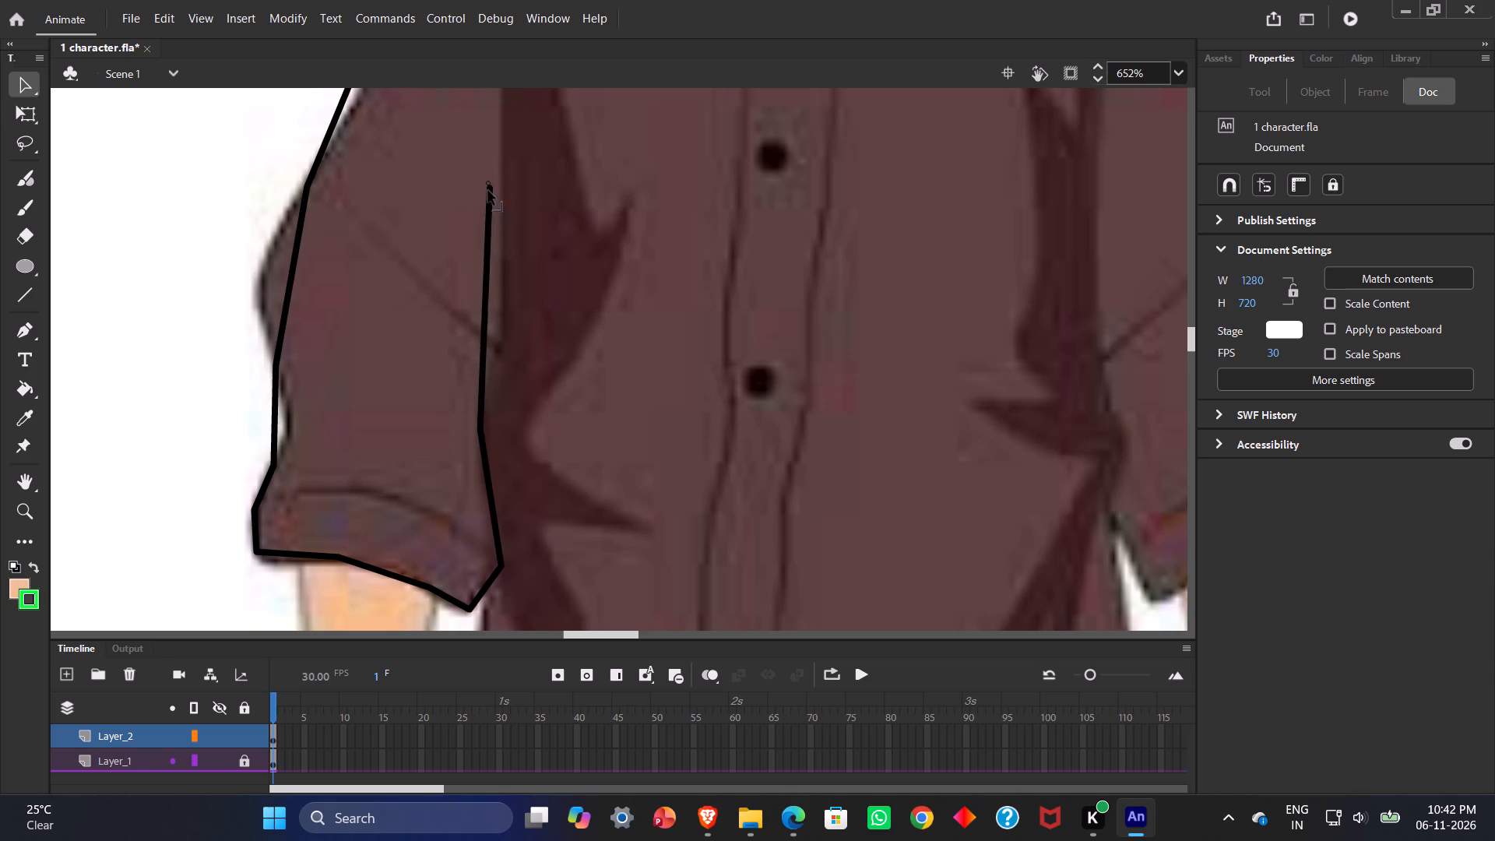
left_click_drag(488, 191, 460, 129, "ctrl")
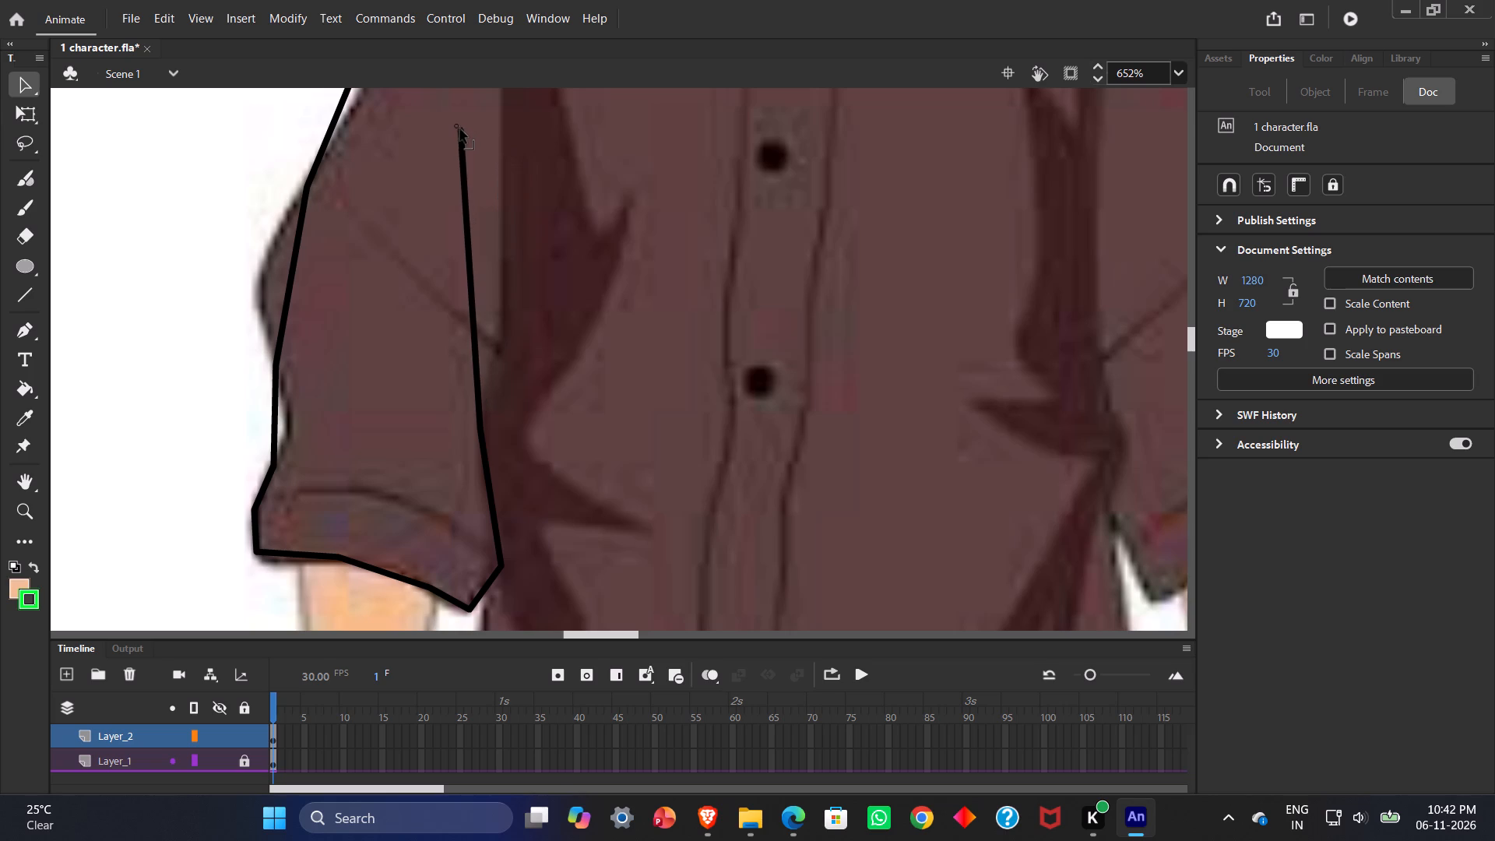
left_click_drag(460, 129, 459, 124, "ctrl")
left_click_drag(465, 221, 503, 240, "ctrl")
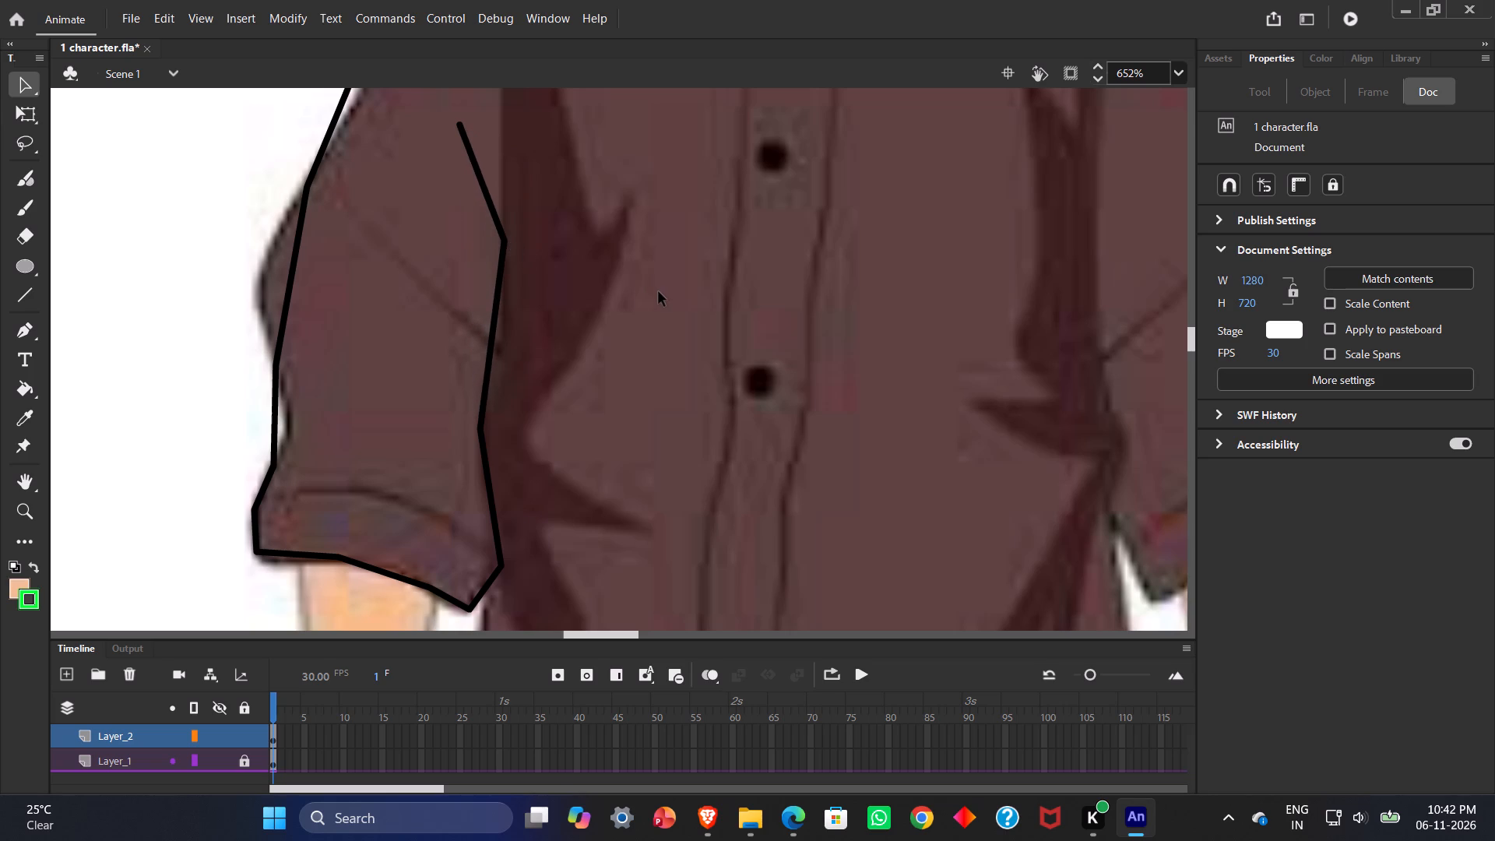
scroll(668, 298, "up", 2)
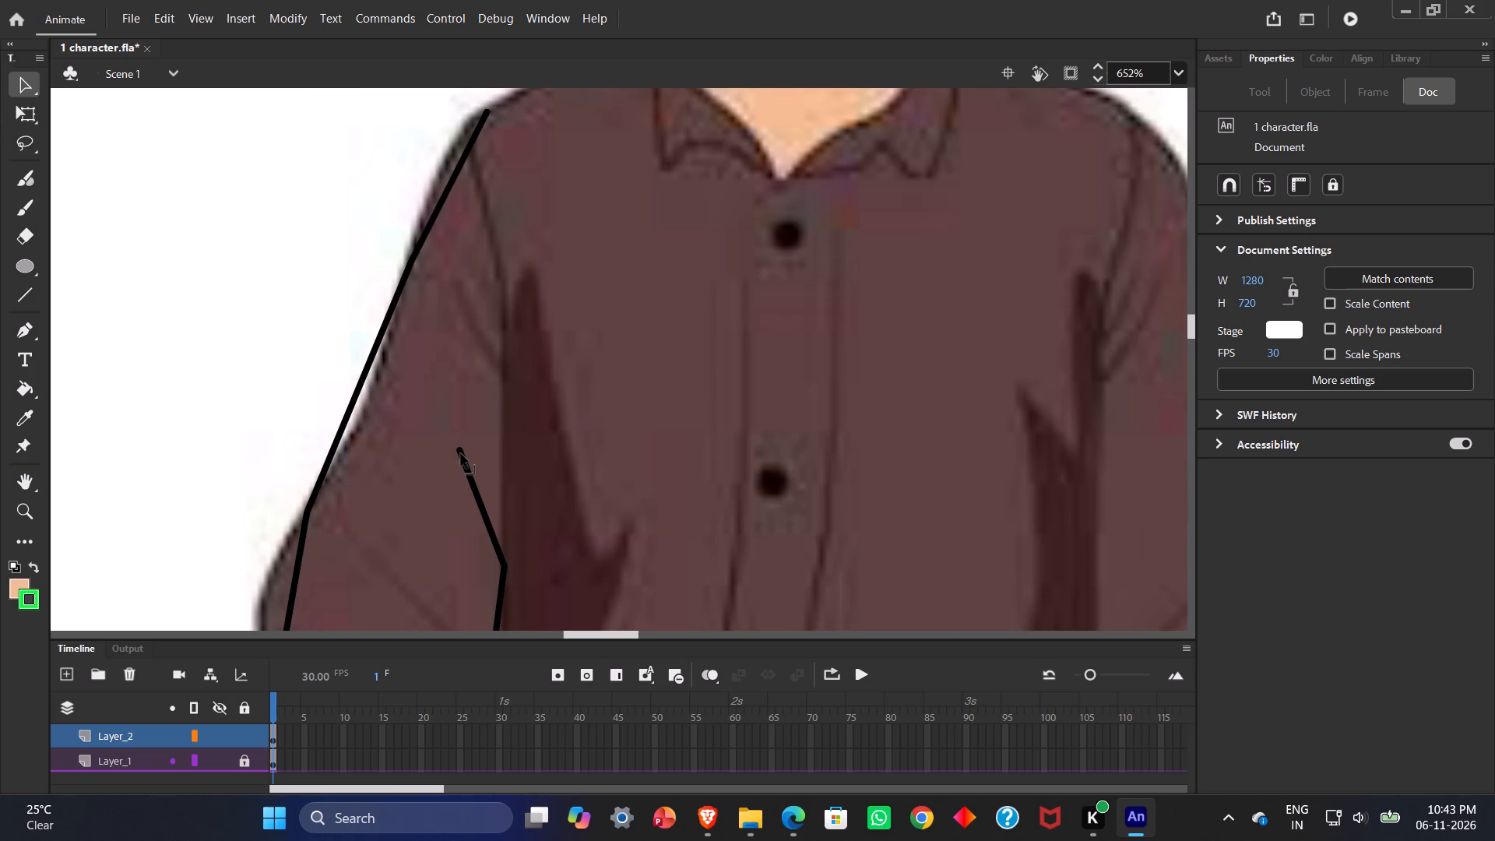
left_click_drag(461, 454, 504, 251, "ctrl")
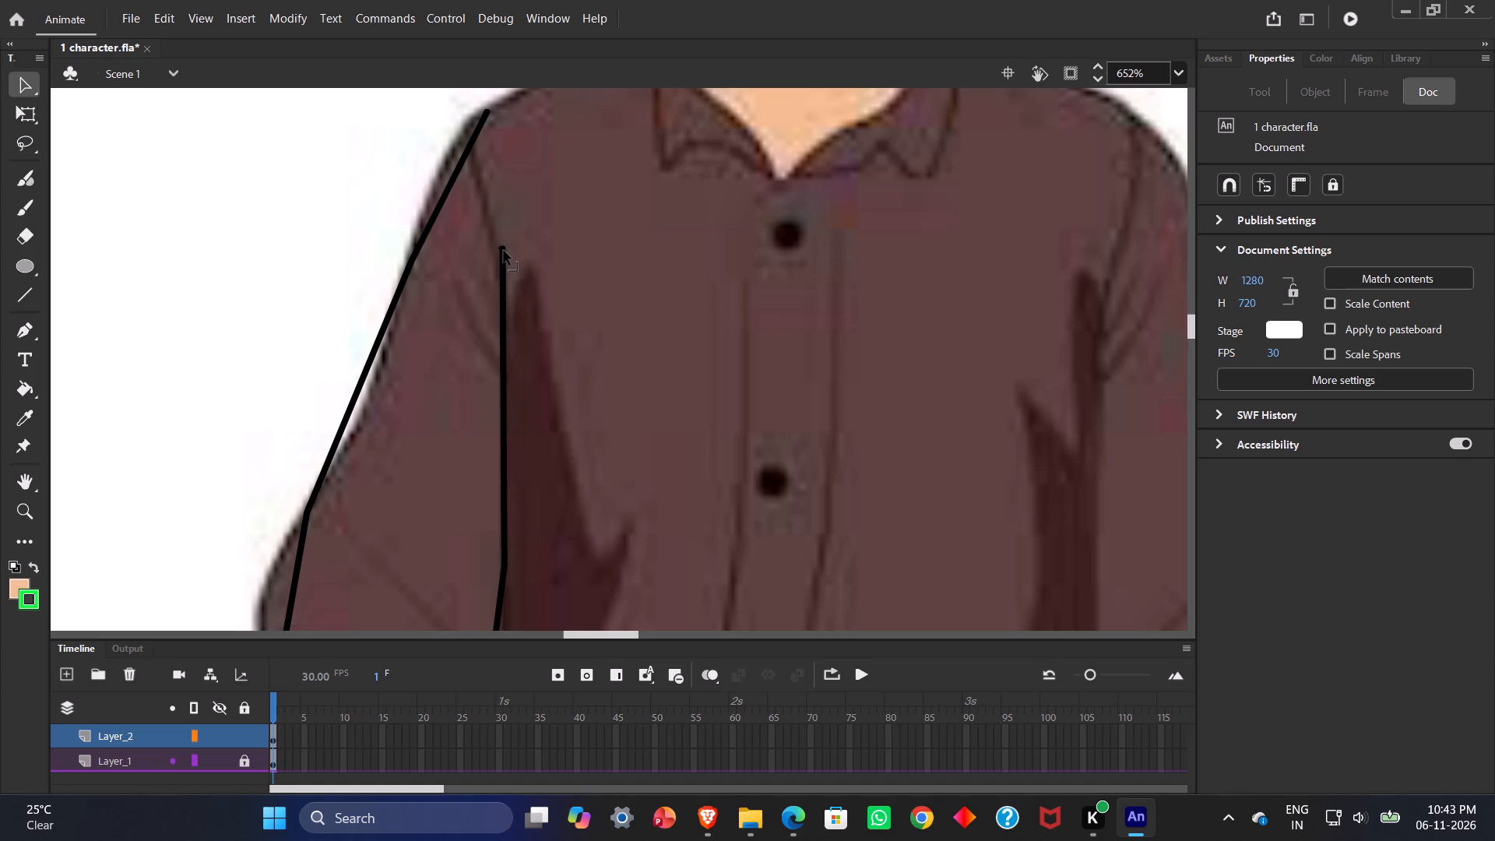
left_click_drag(504, 251, 443, 245, "ctrl")
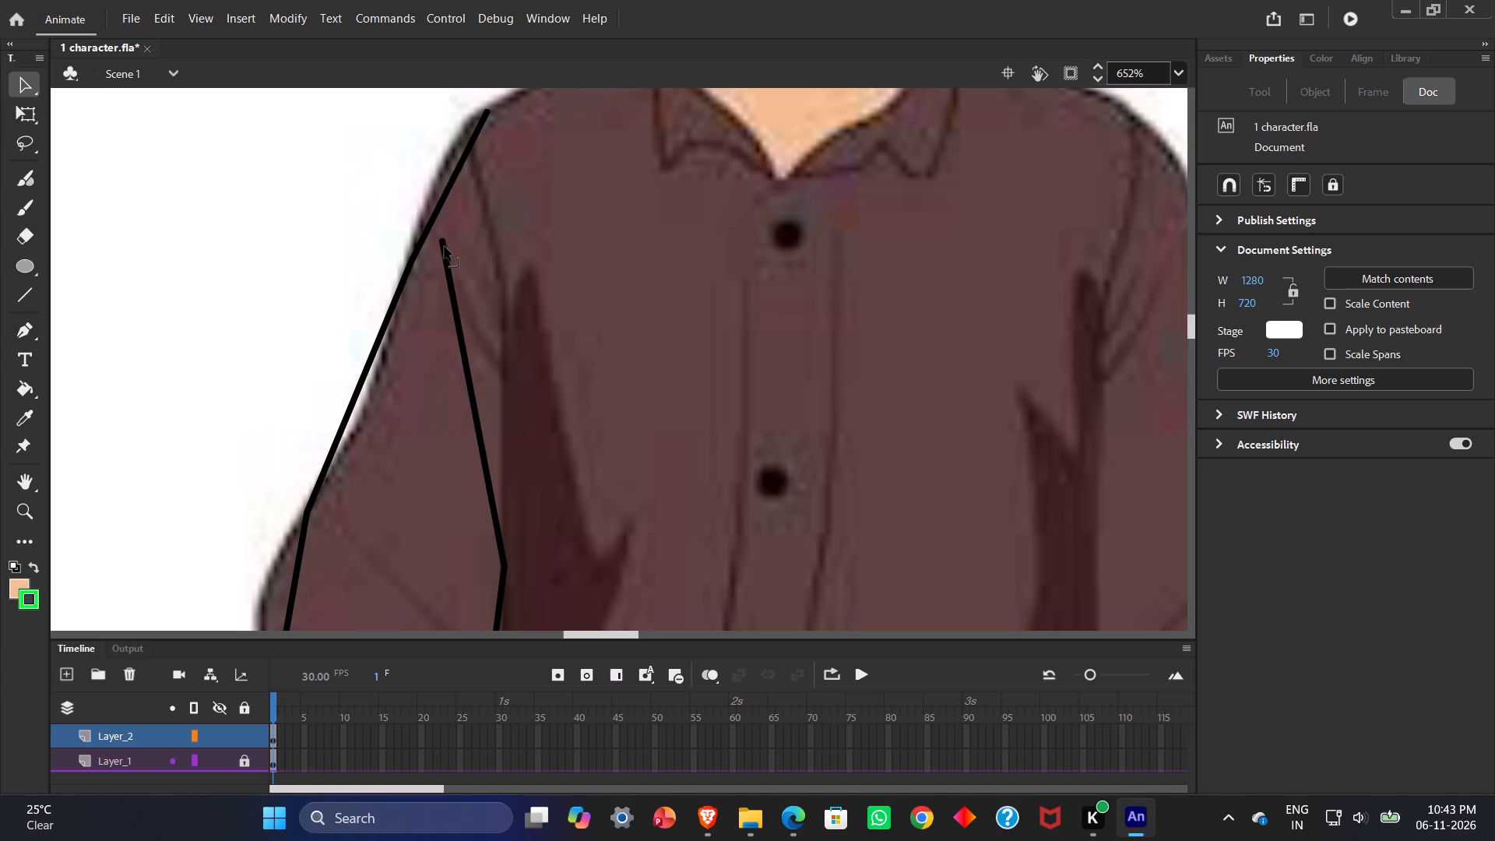
left_click_drag(455, 312, 502, 289, "ctrl")
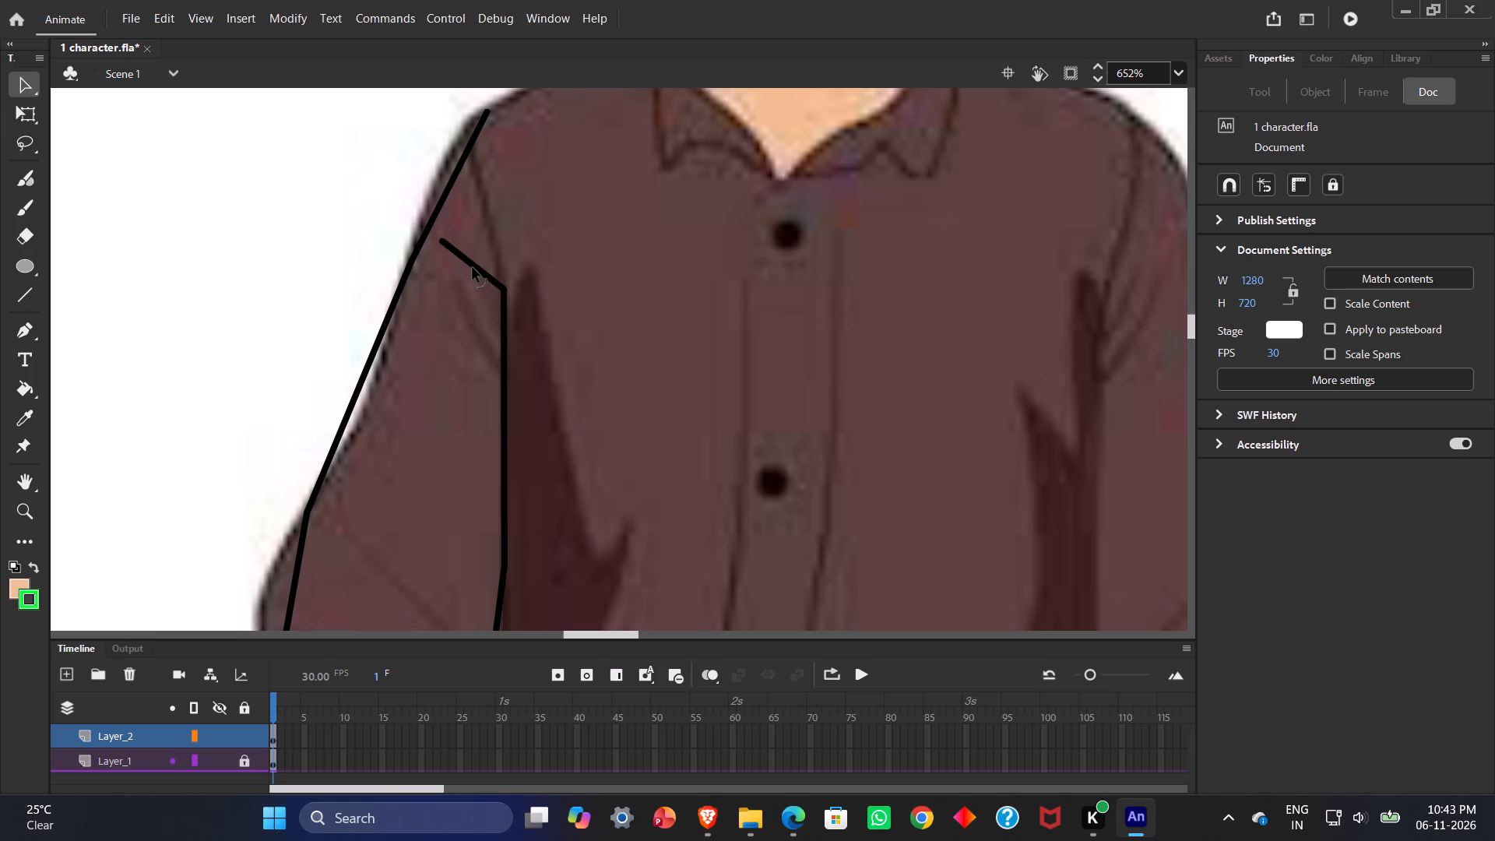
left_click_drag(473, 268, 504, 221, "ctrl")
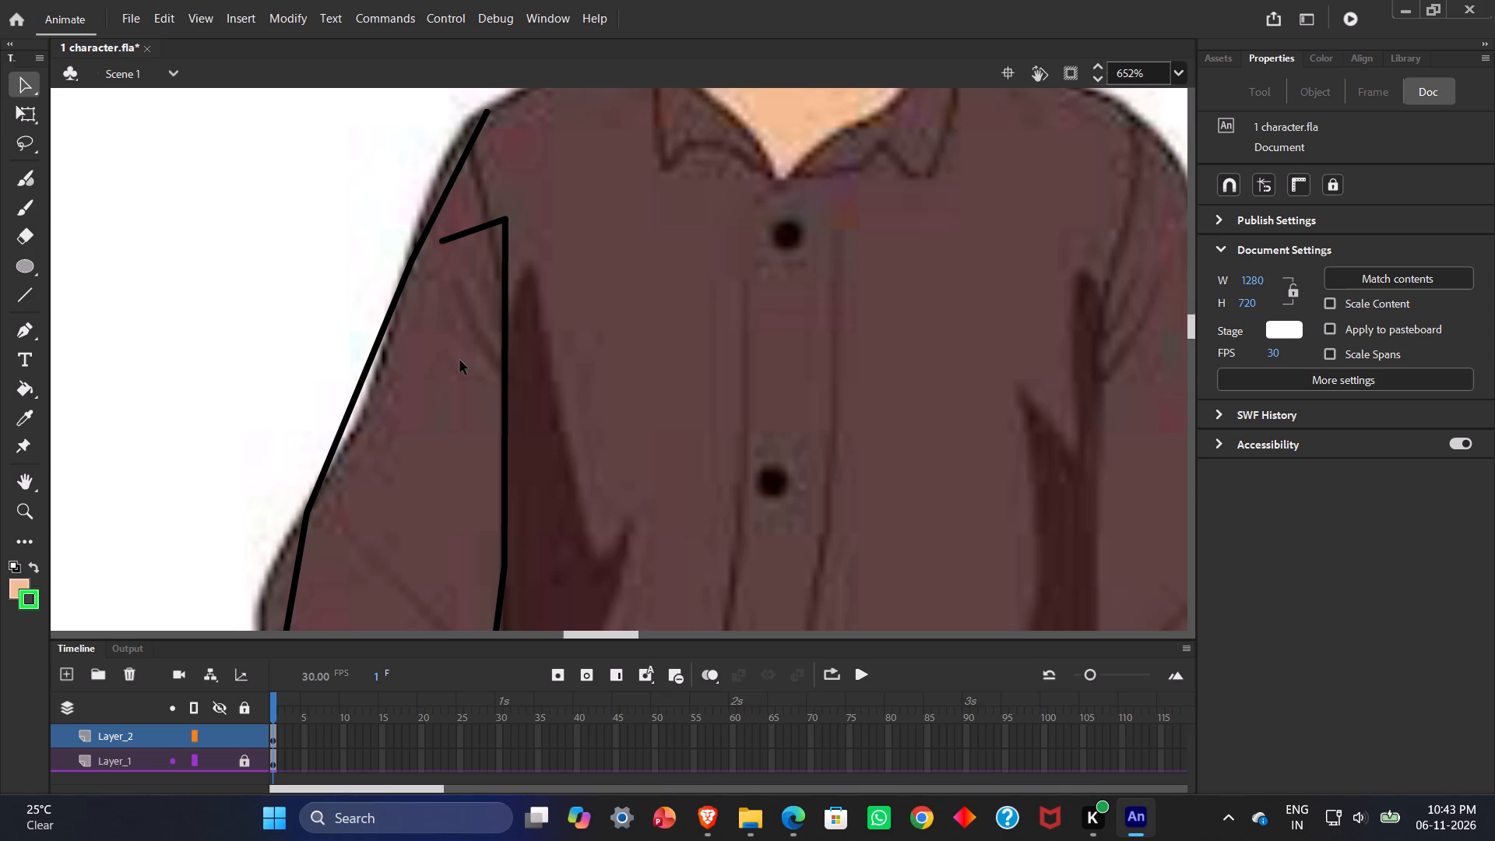
Curve the sleeve's outer segments to follow the reference shoulder, upper arm, elbow bulge and the inward fold above the cuff.
left_click_drag(452, 186, 452, 183)
left_click_drag(452, 183, 442, 174)
left_click_drag(363, 373, 368, 378)
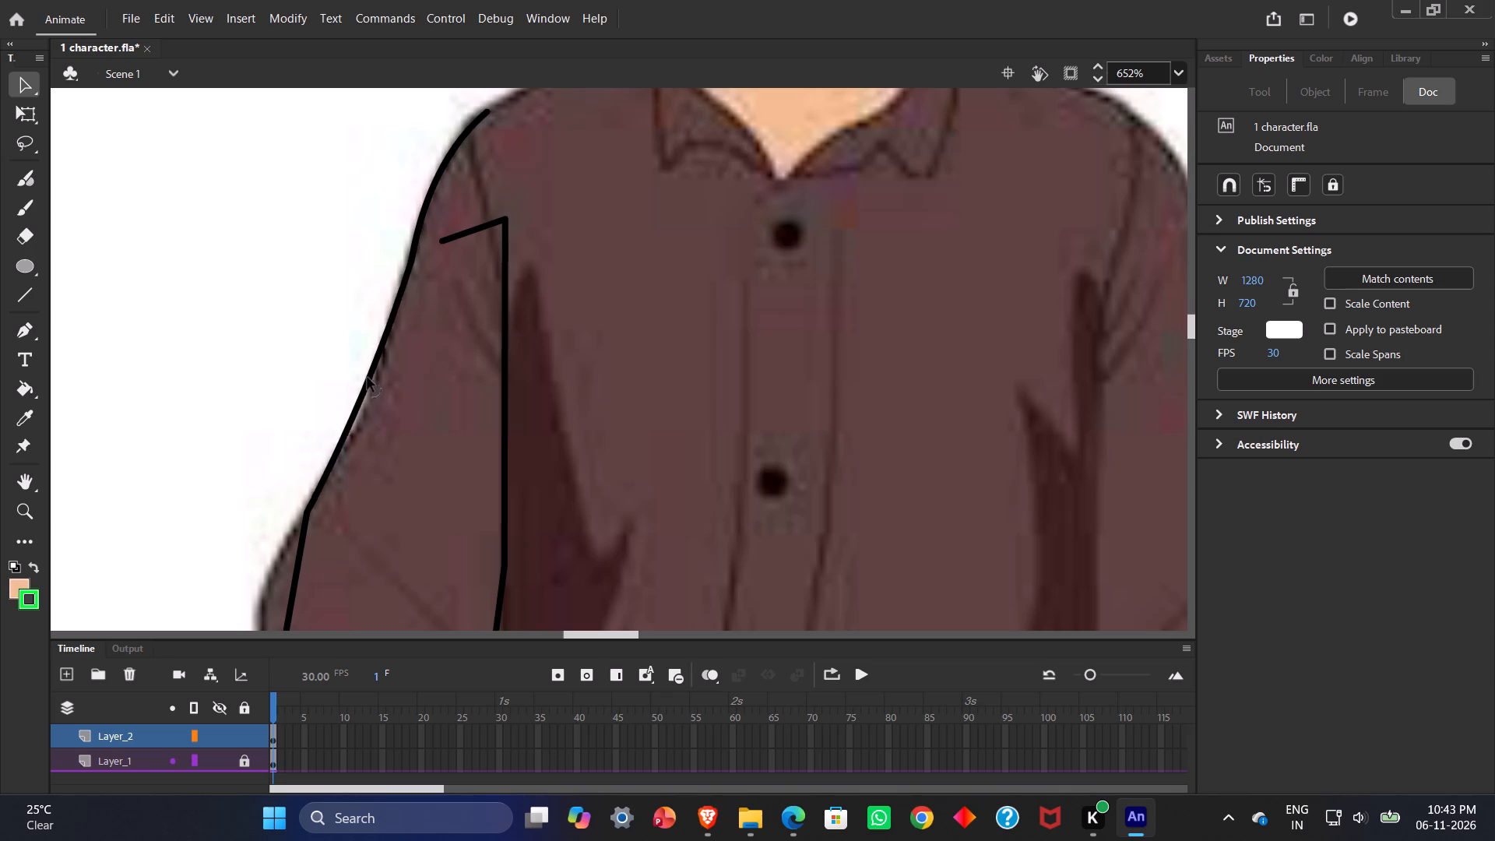
left_click_drag(368, 378, 371, 383)
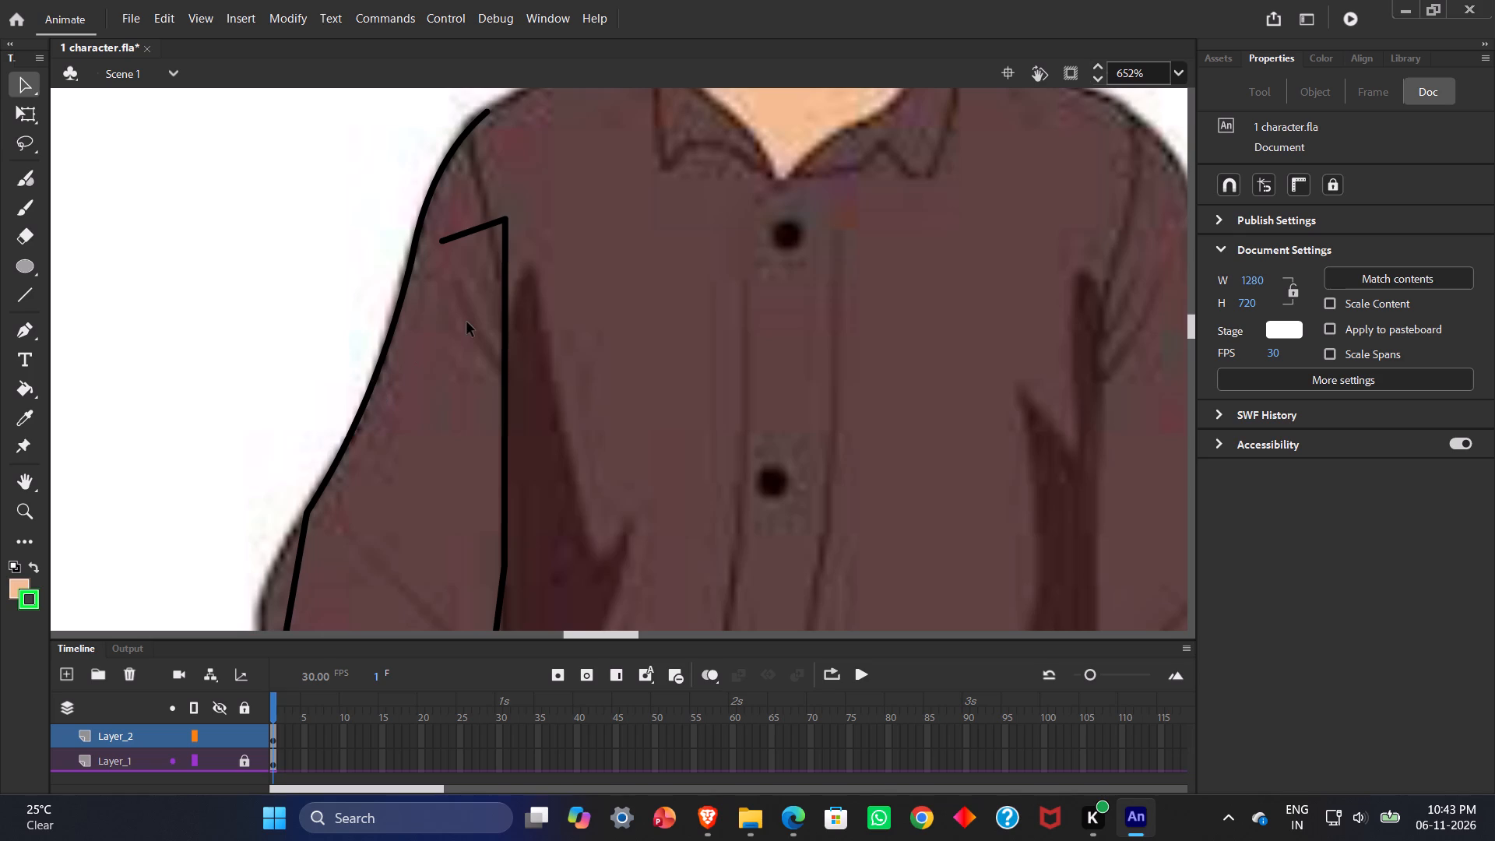
scroll(467, 322, "down", 1)
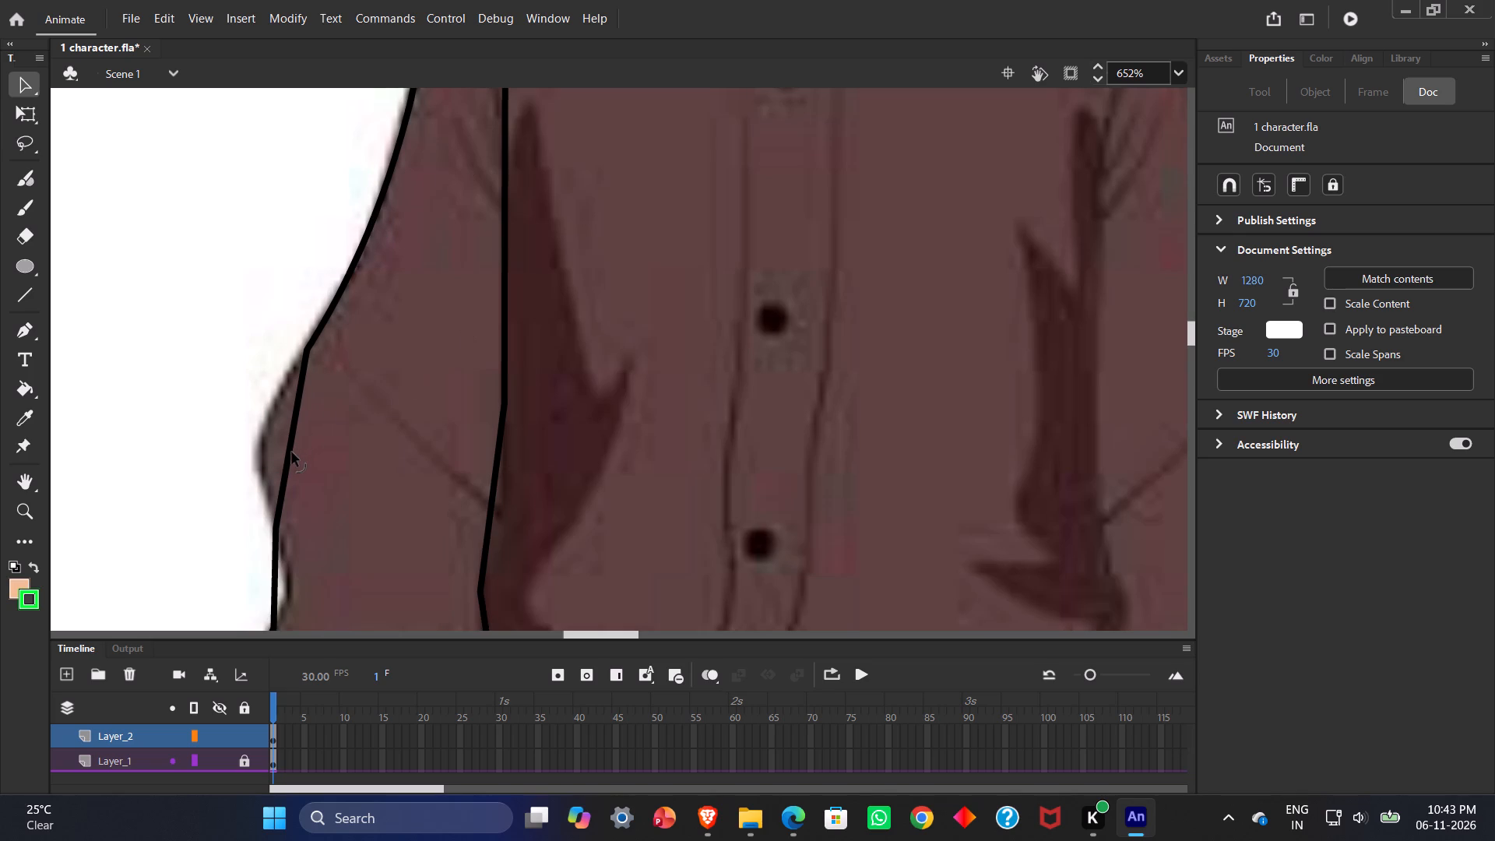
left_click_drag(292, 452, 260, 456)
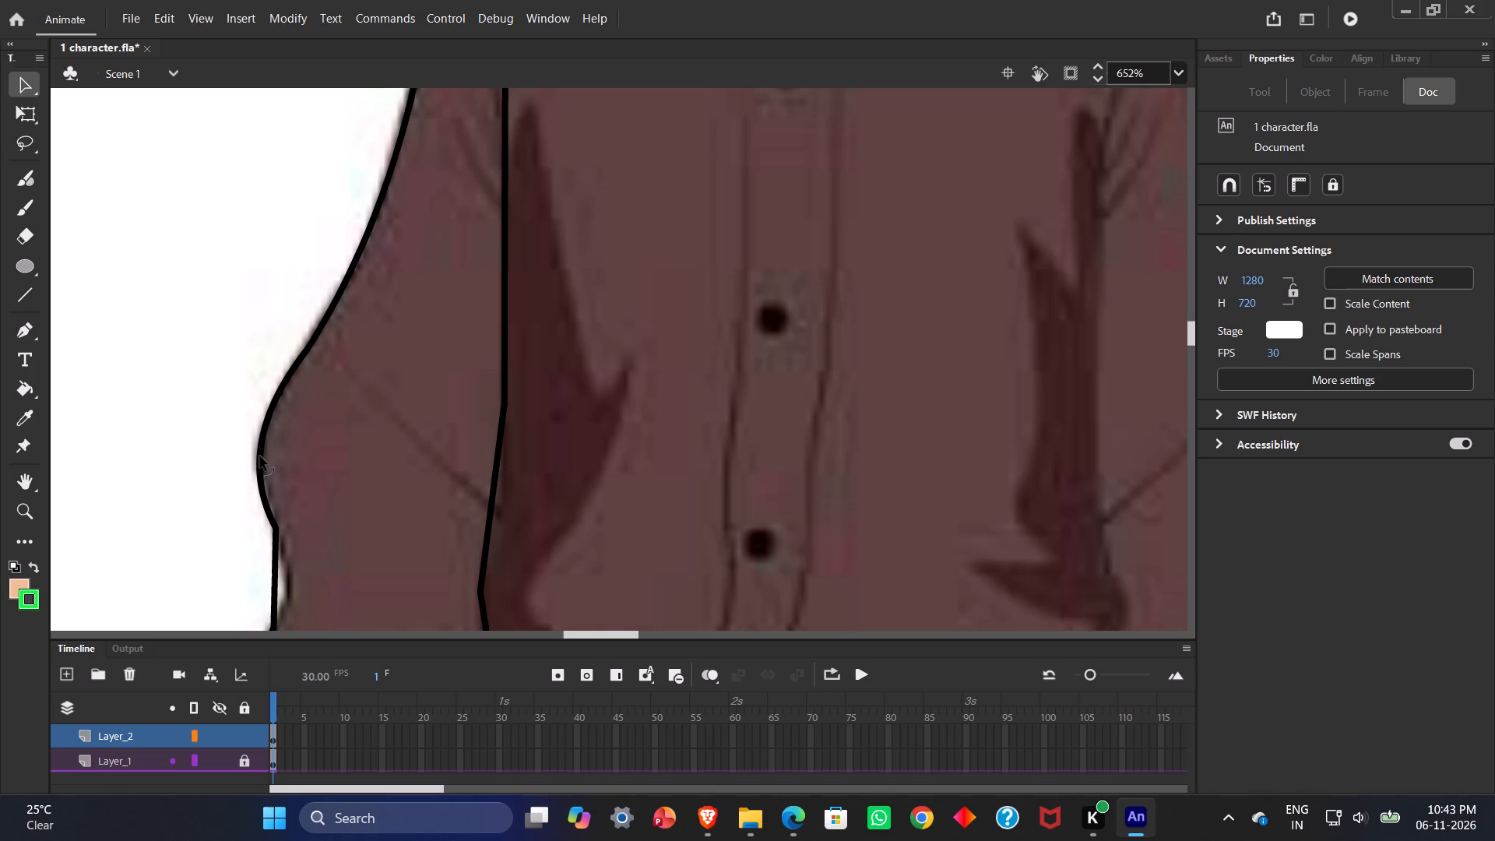
left_click_drag(260, 456, 261, 454)
left_click_drag(261, 454, 263, 449)
scroll(337, 463, "down", 1)
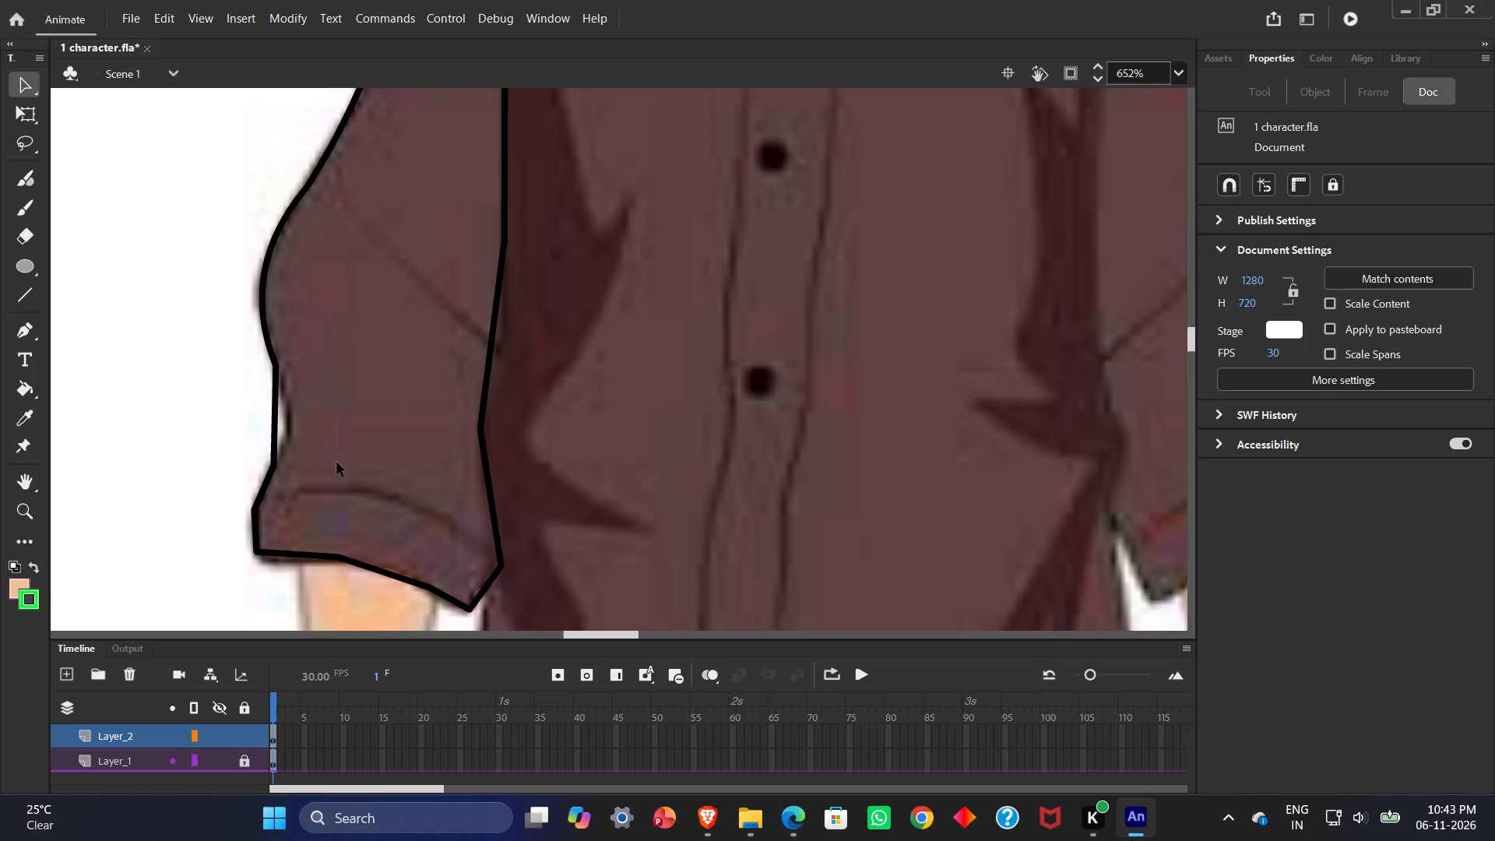
left_click_drag(276, 418, 276, 418)
left_click_drag(276, 418, 290, 435)
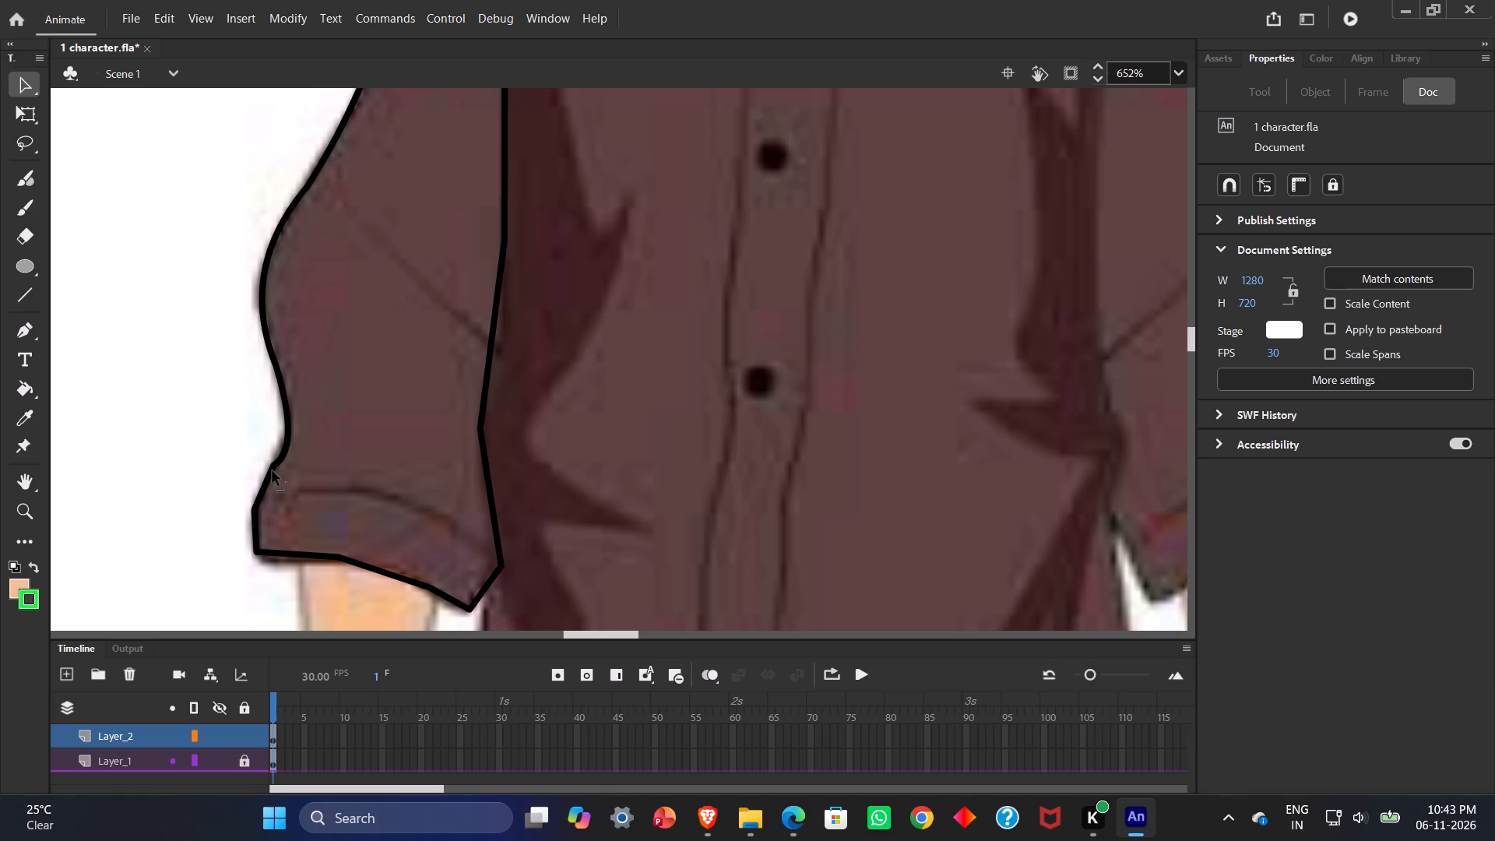
Adjust the cuff's outer bottom corner and curve its outer side and bottom hem to match the reference cuff.
left_click(274, 469)
left_click_drag(253, 552, 259, 560)
left_click(260, 540)
left_click(304, 560)
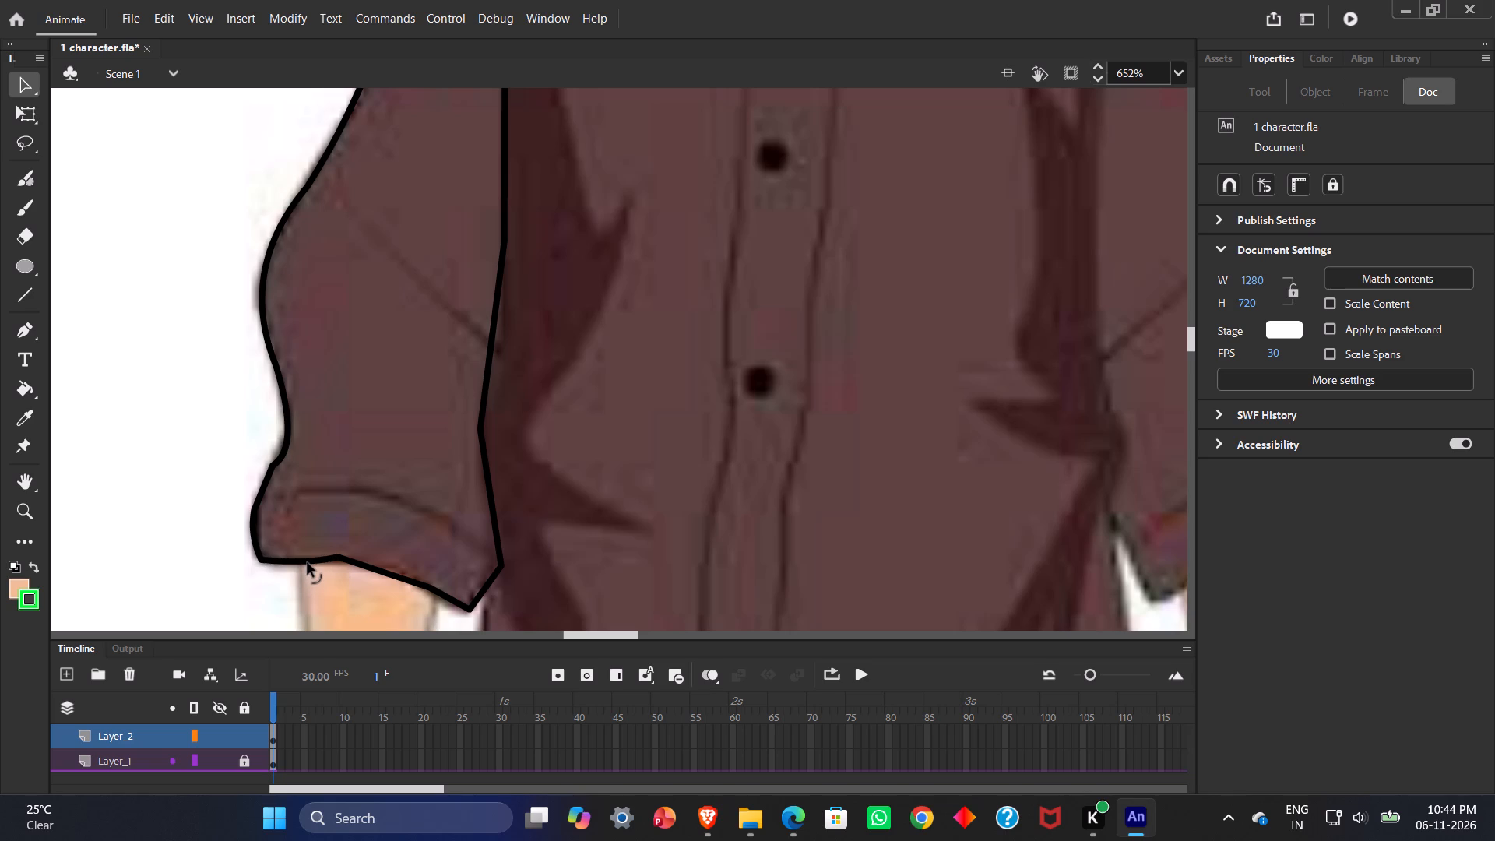
left_click(336, 559)
left_click_drag(396, 579, 405, 571)
left_click(421, 558)
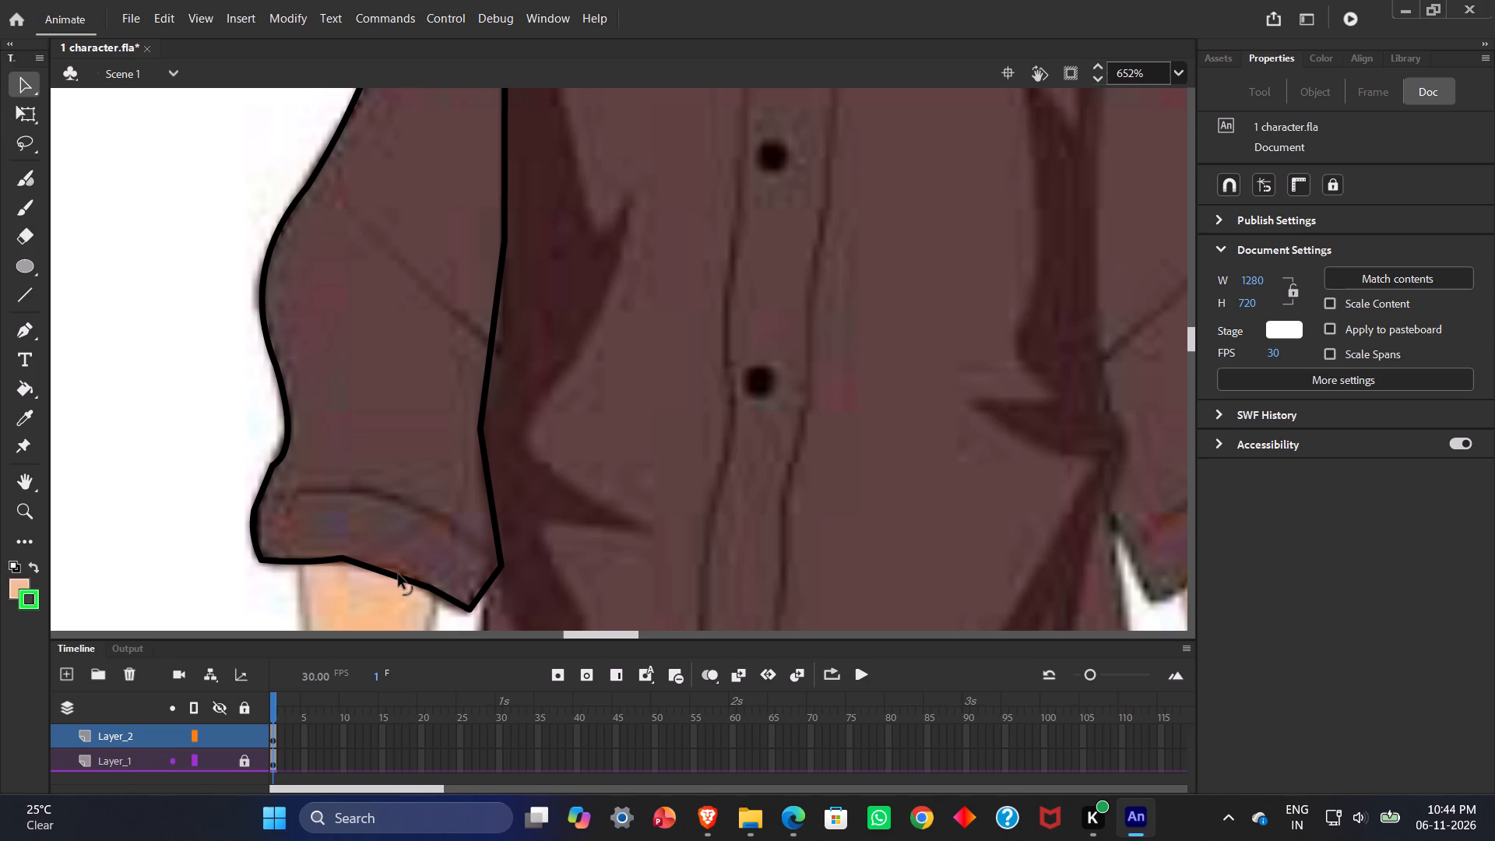
left_click(397, 575)
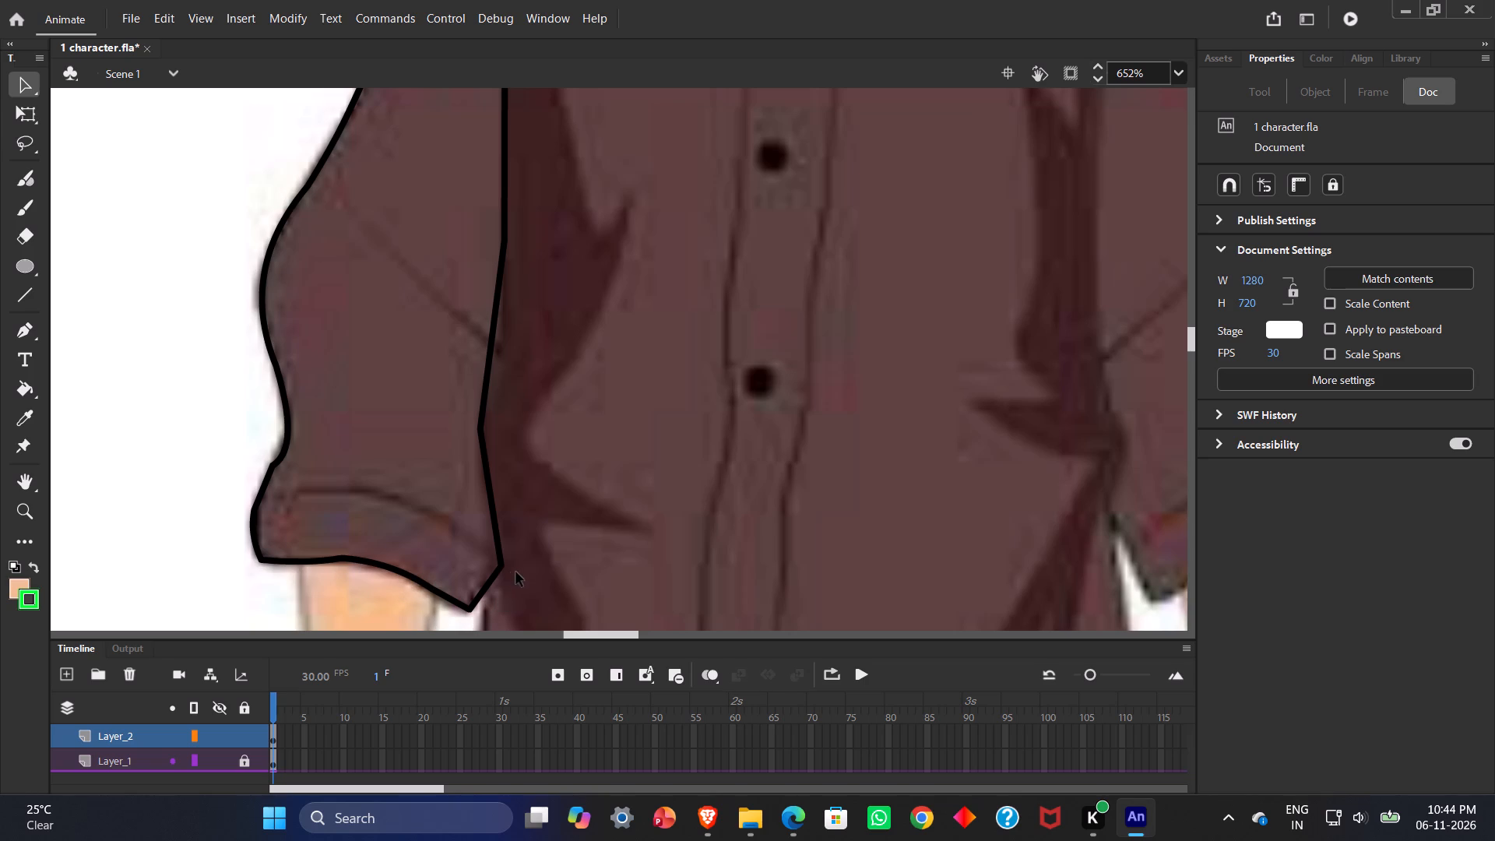
Curve the sleeve's lower inner edge along the reference and raise the cuff's inner side corner, rounding the short segment below it.
left_click(494, 507)
left_click_drag(492, 347, 509, 349)
left_click(482, 430)
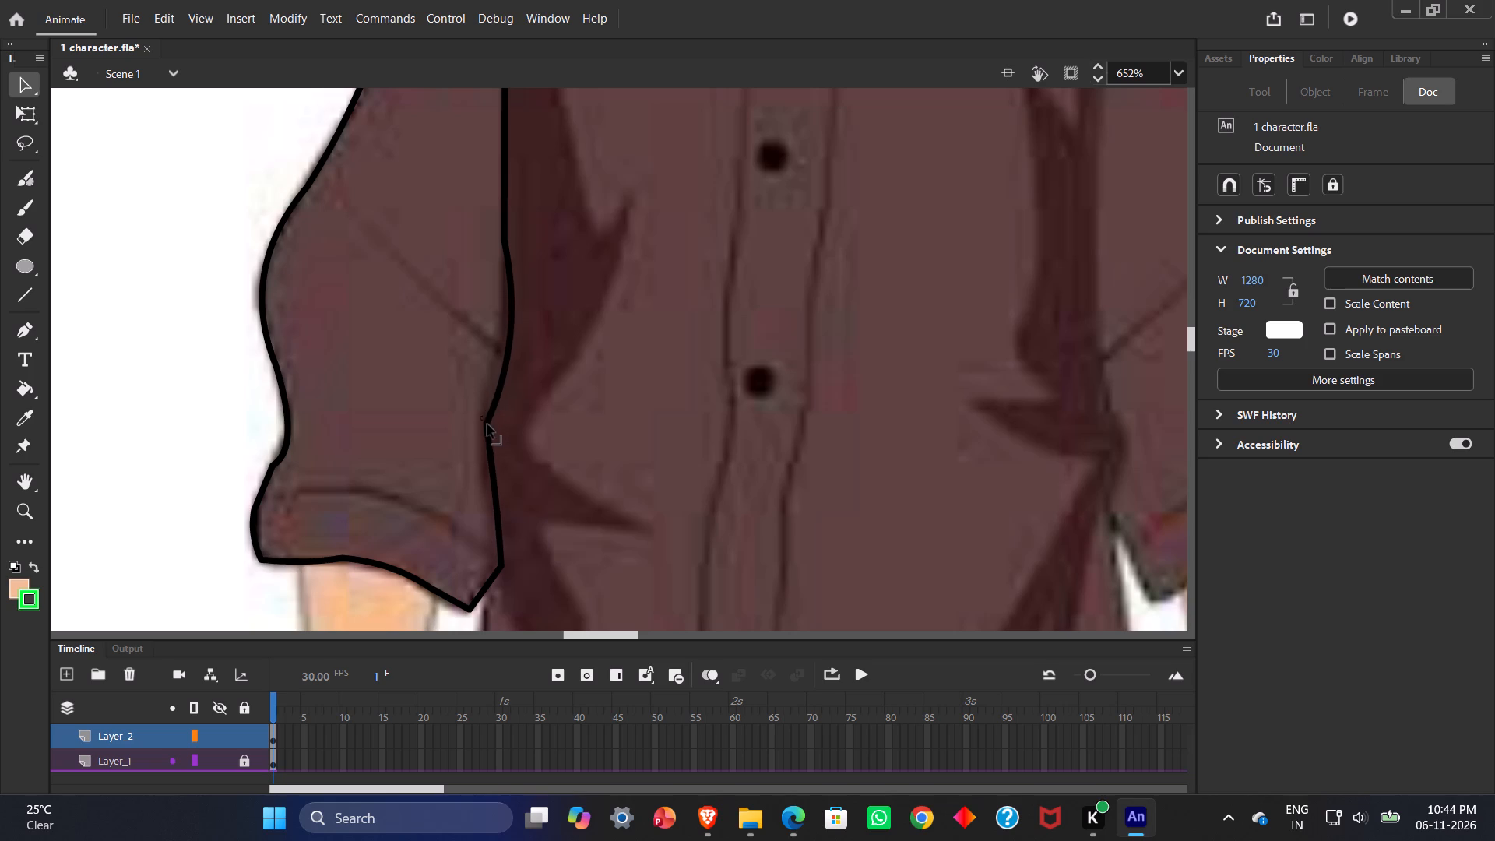
left_click(496, 491)
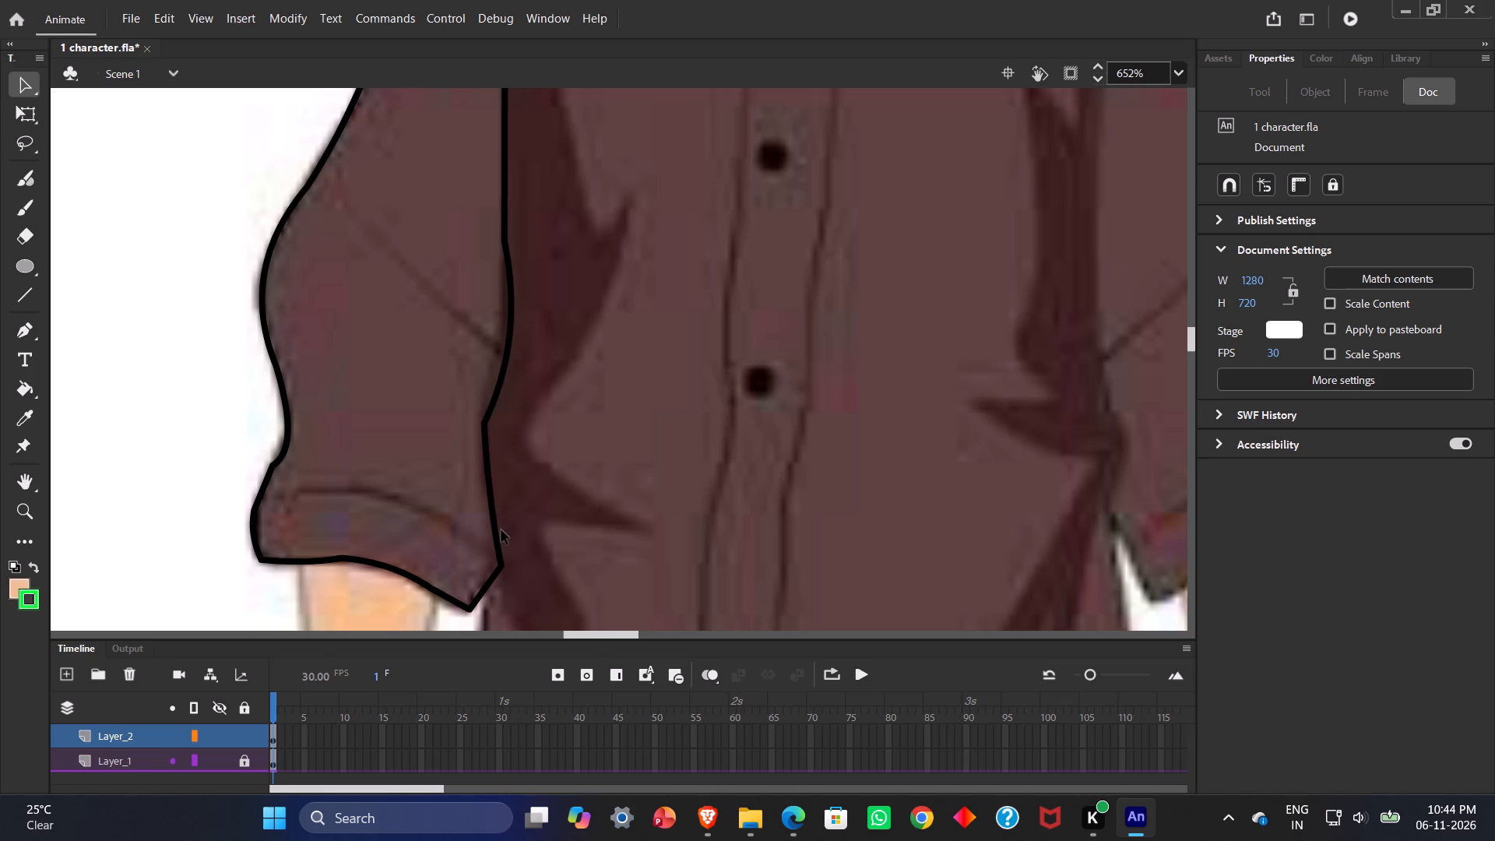
left_click_drag(502, 562, 506, 540)
left_click_drag(494, 572, 498, 579)
left_click_drag(498, 579, 494, 580)
Pull the cuff's inner side corner and the sleeve's lower inner edge slightly toward the arm to follow the reference.
left_click(505, 544)
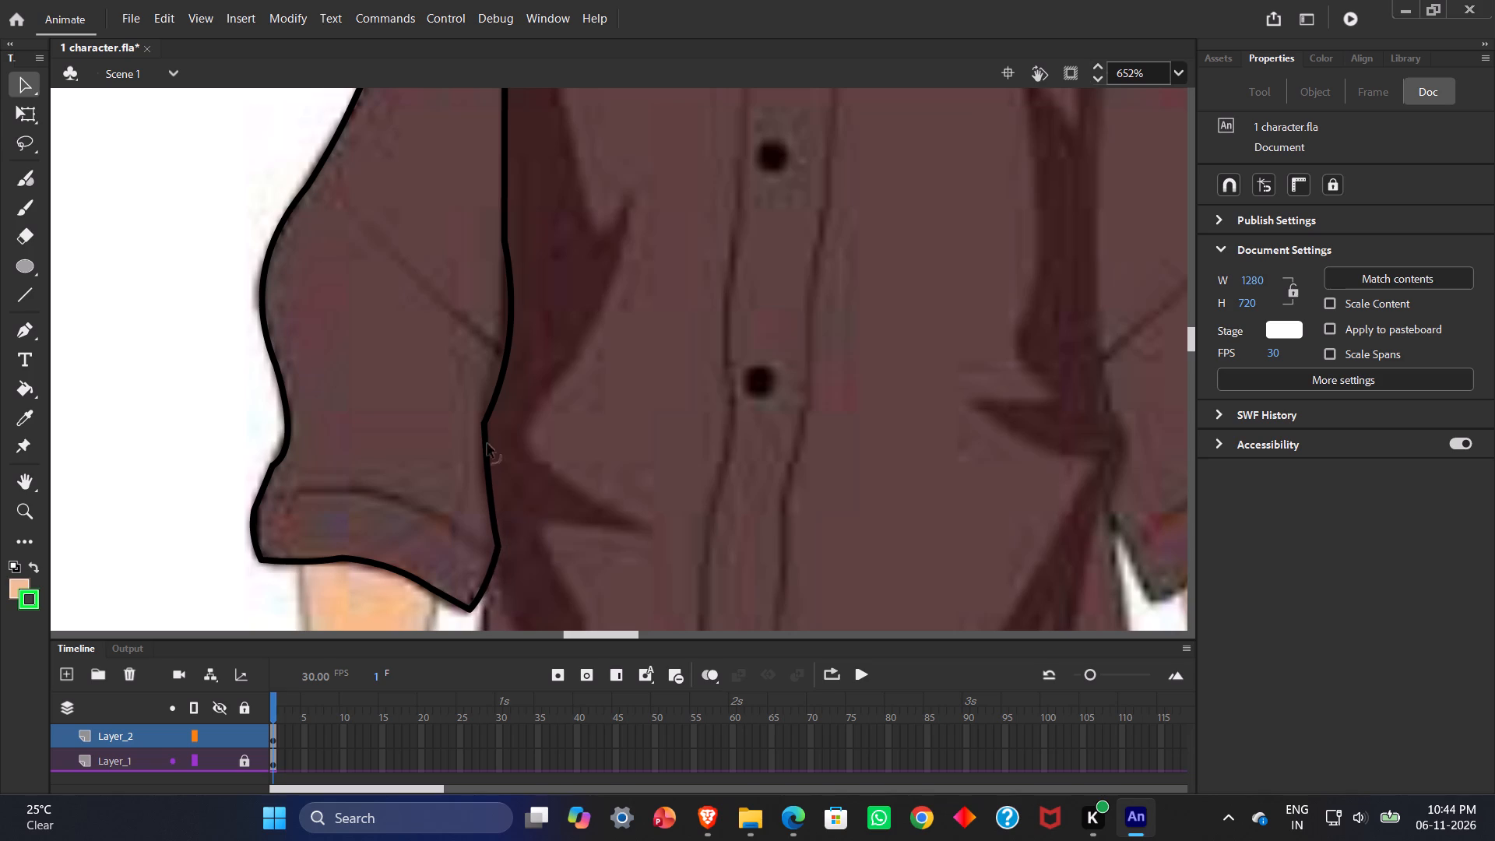
left_click_drag(511, 351, 501, 349)
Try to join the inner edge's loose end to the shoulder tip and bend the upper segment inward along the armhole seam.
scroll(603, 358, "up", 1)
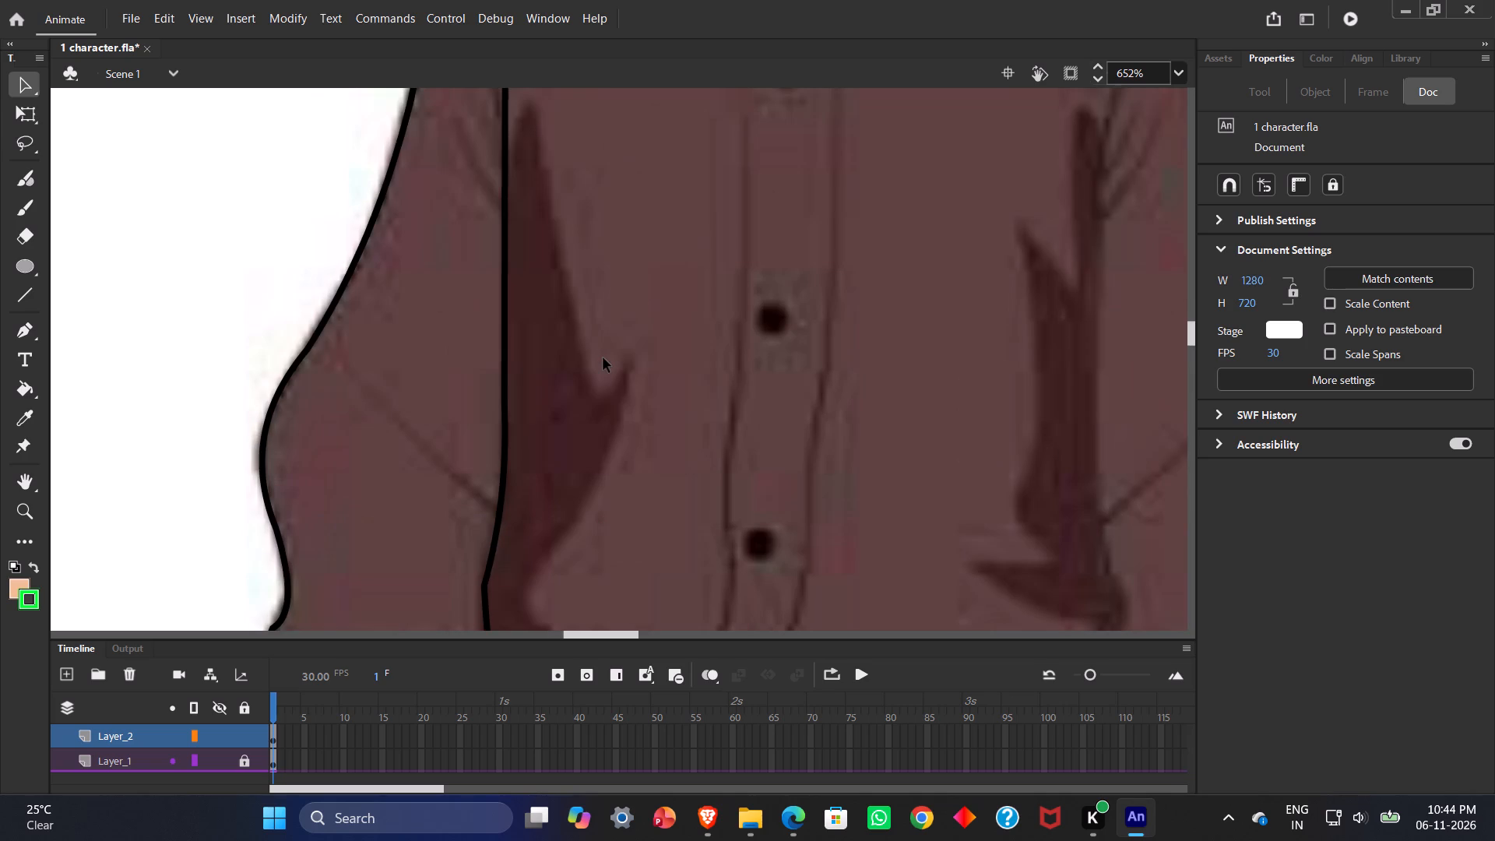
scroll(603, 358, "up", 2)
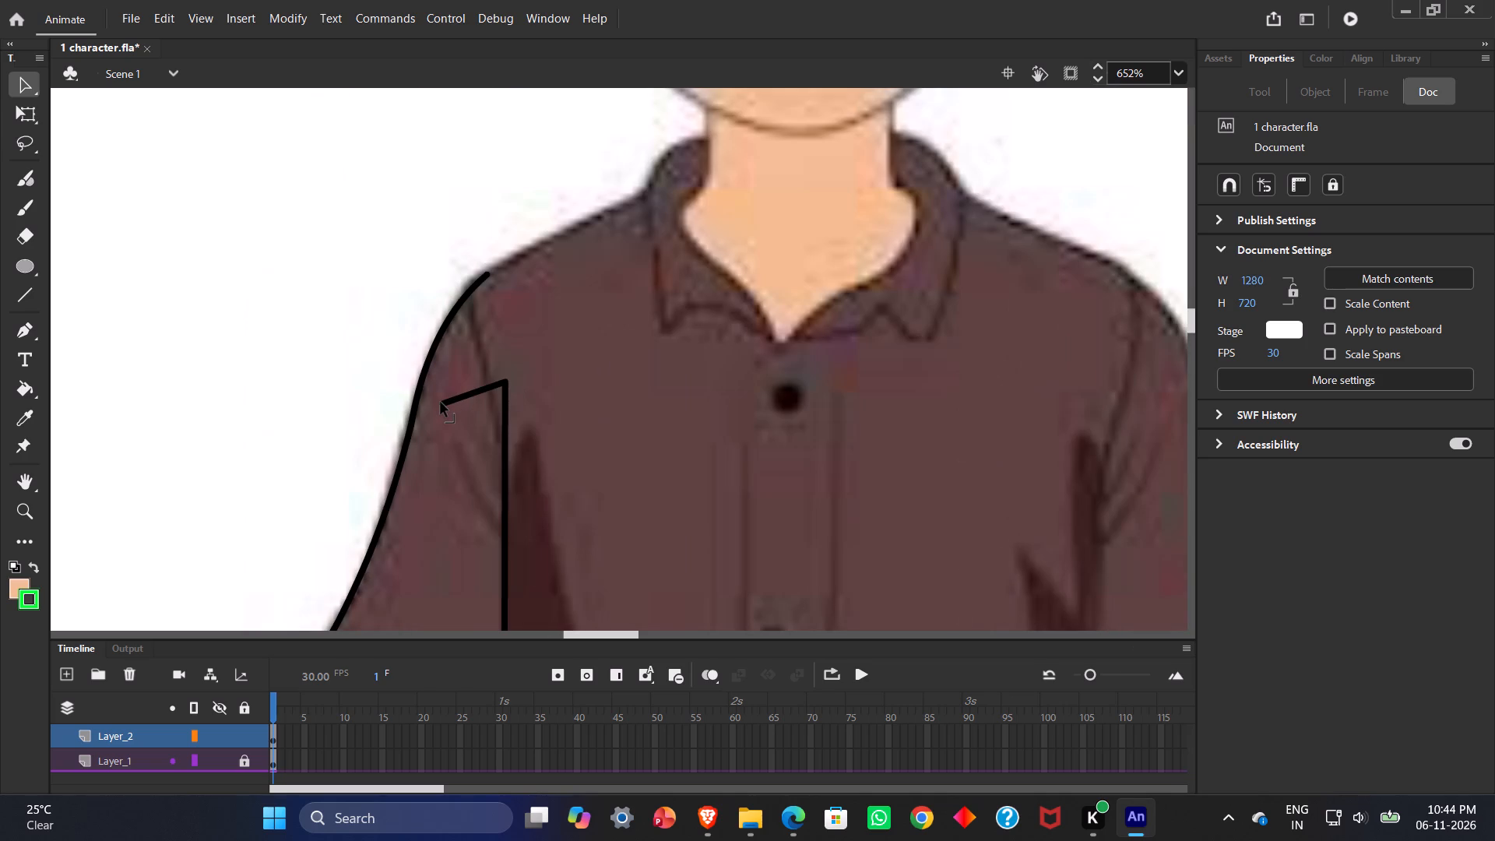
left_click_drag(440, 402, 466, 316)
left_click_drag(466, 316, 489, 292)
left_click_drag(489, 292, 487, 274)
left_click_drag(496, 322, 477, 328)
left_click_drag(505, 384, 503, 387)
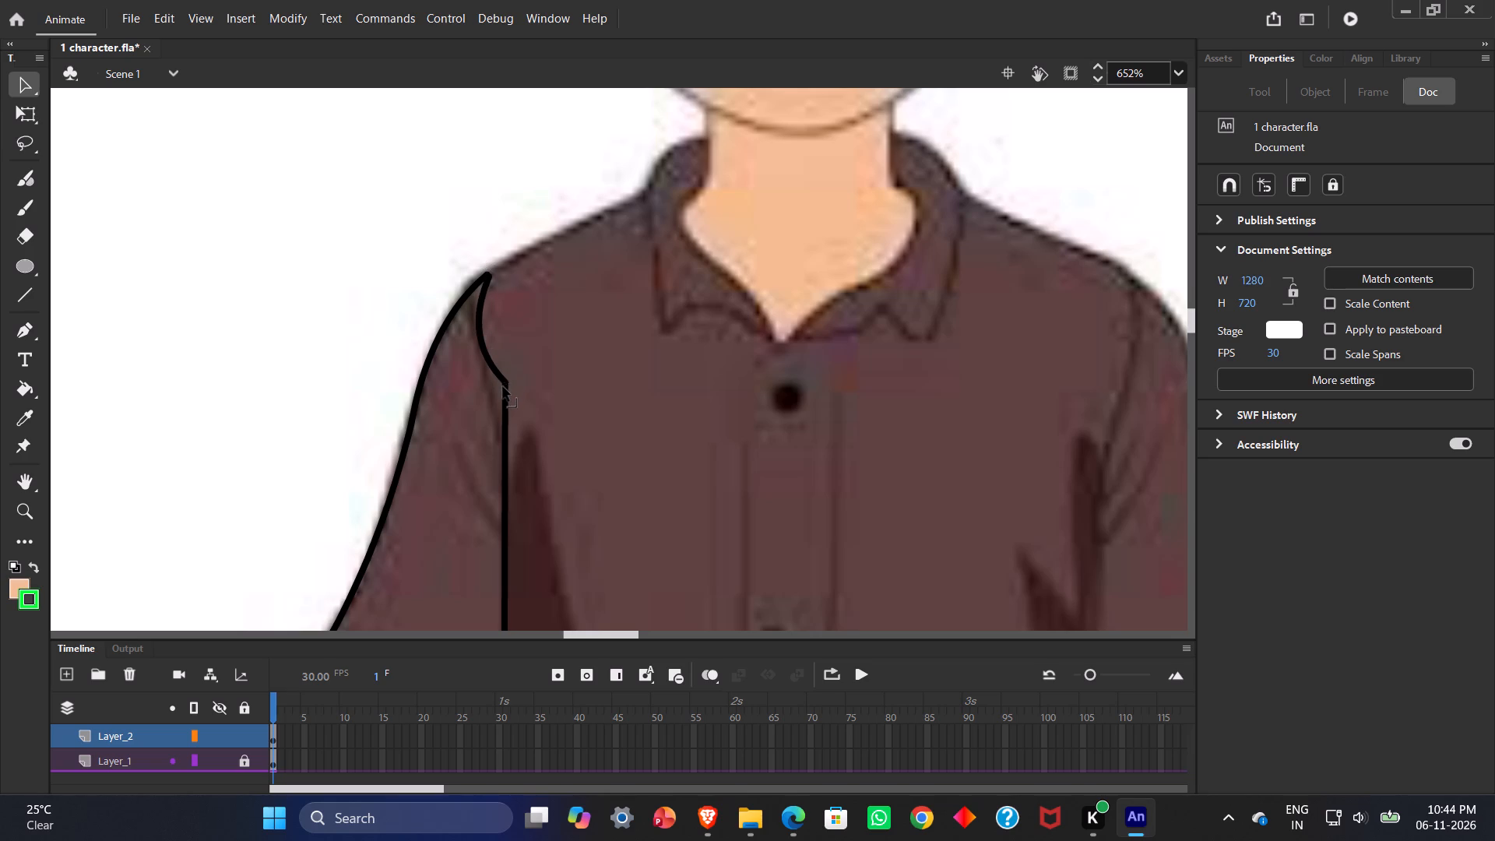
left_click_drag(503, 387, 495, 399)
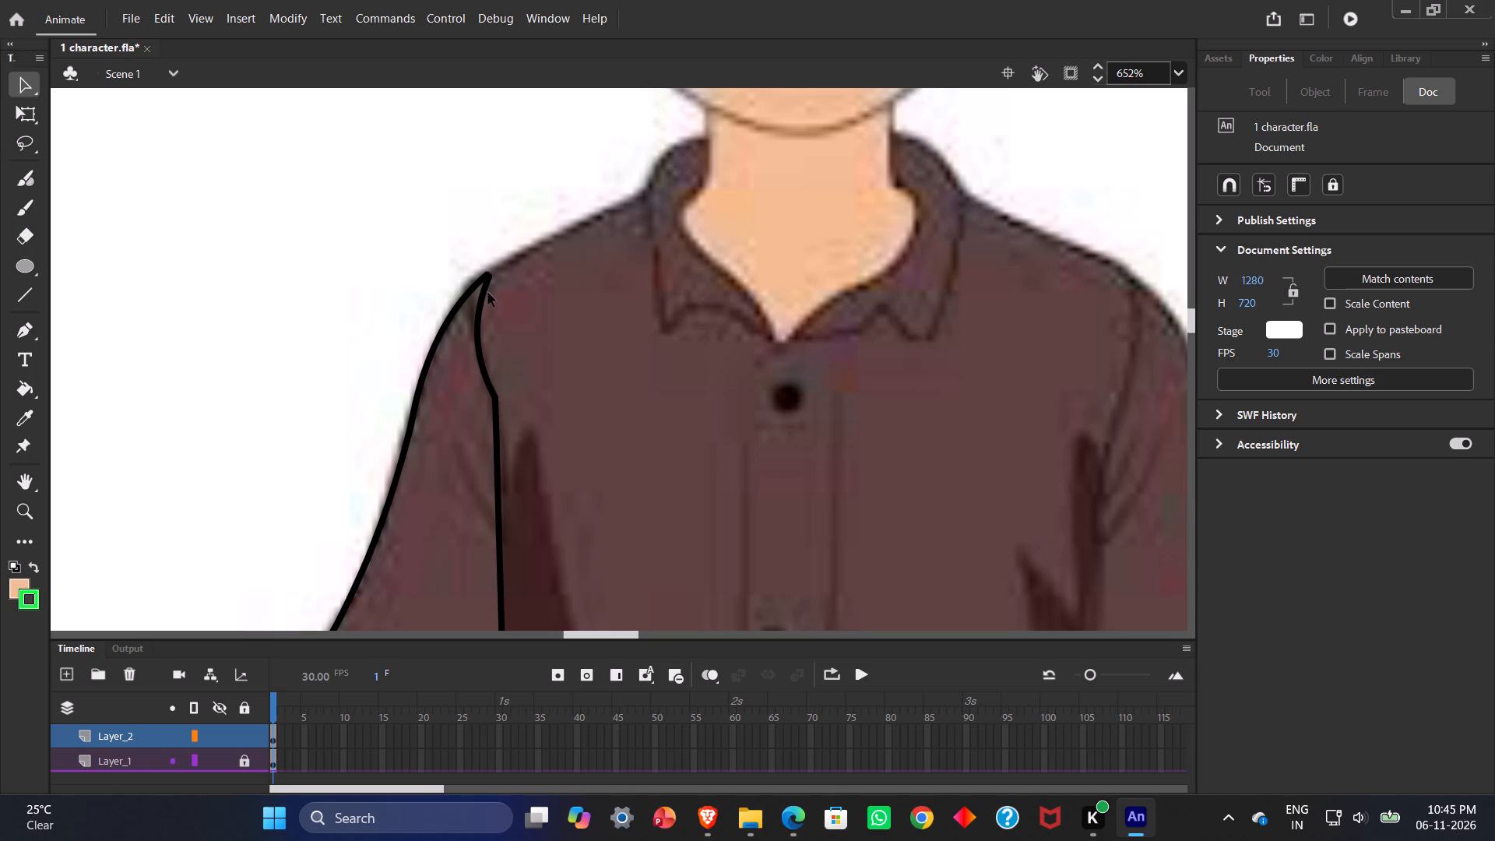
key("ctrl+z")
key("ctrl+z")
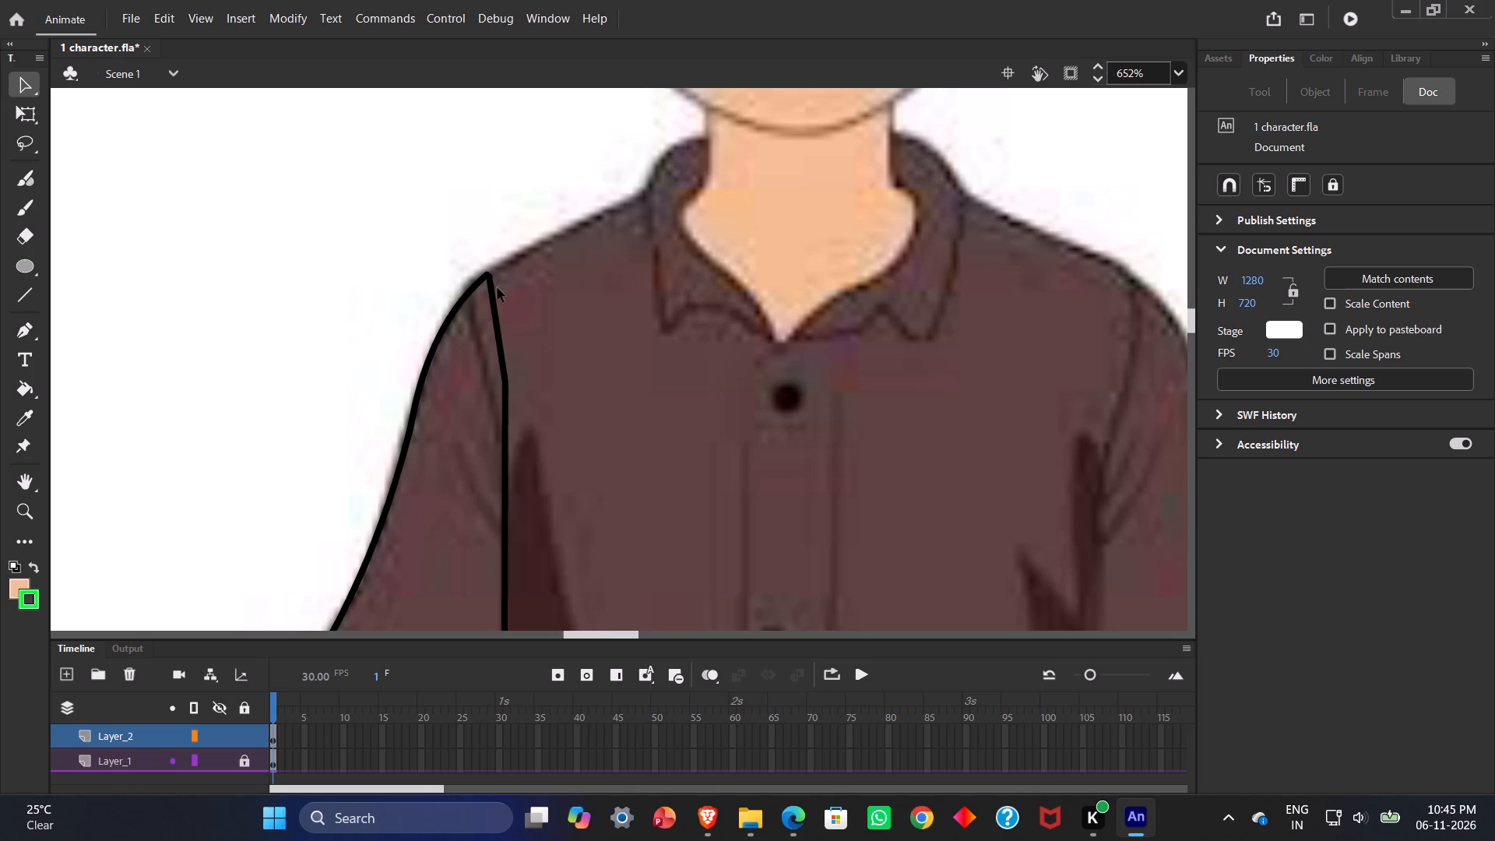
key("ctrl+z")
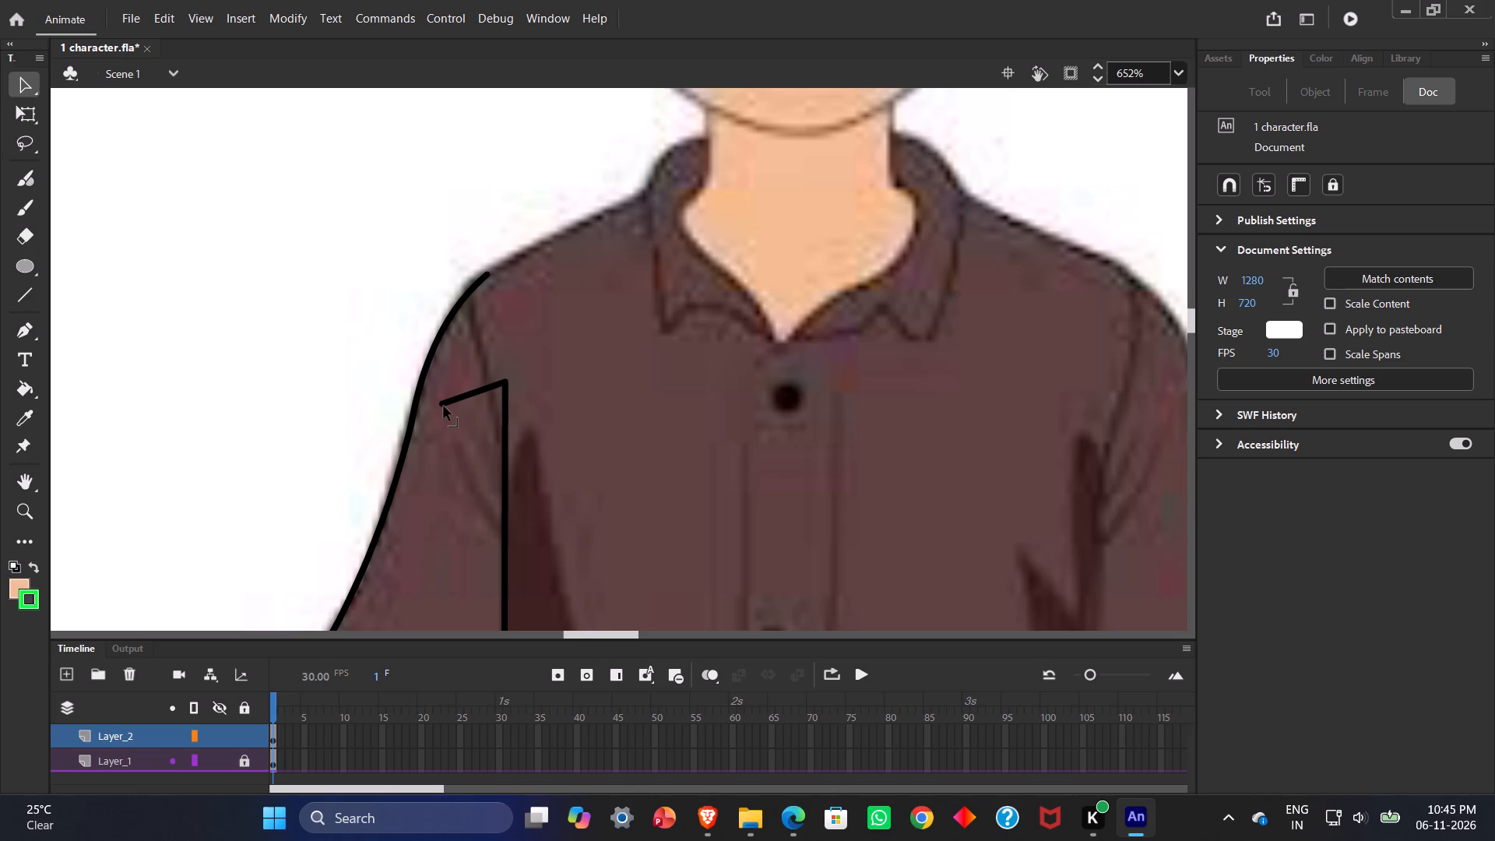
Raise the inner edge's loose end to just below the shoulder tip and shift the corner beneath it slightly toward the sleeve.
left_click_drag(438, 404, 475, 373)
left_click(552, 368)
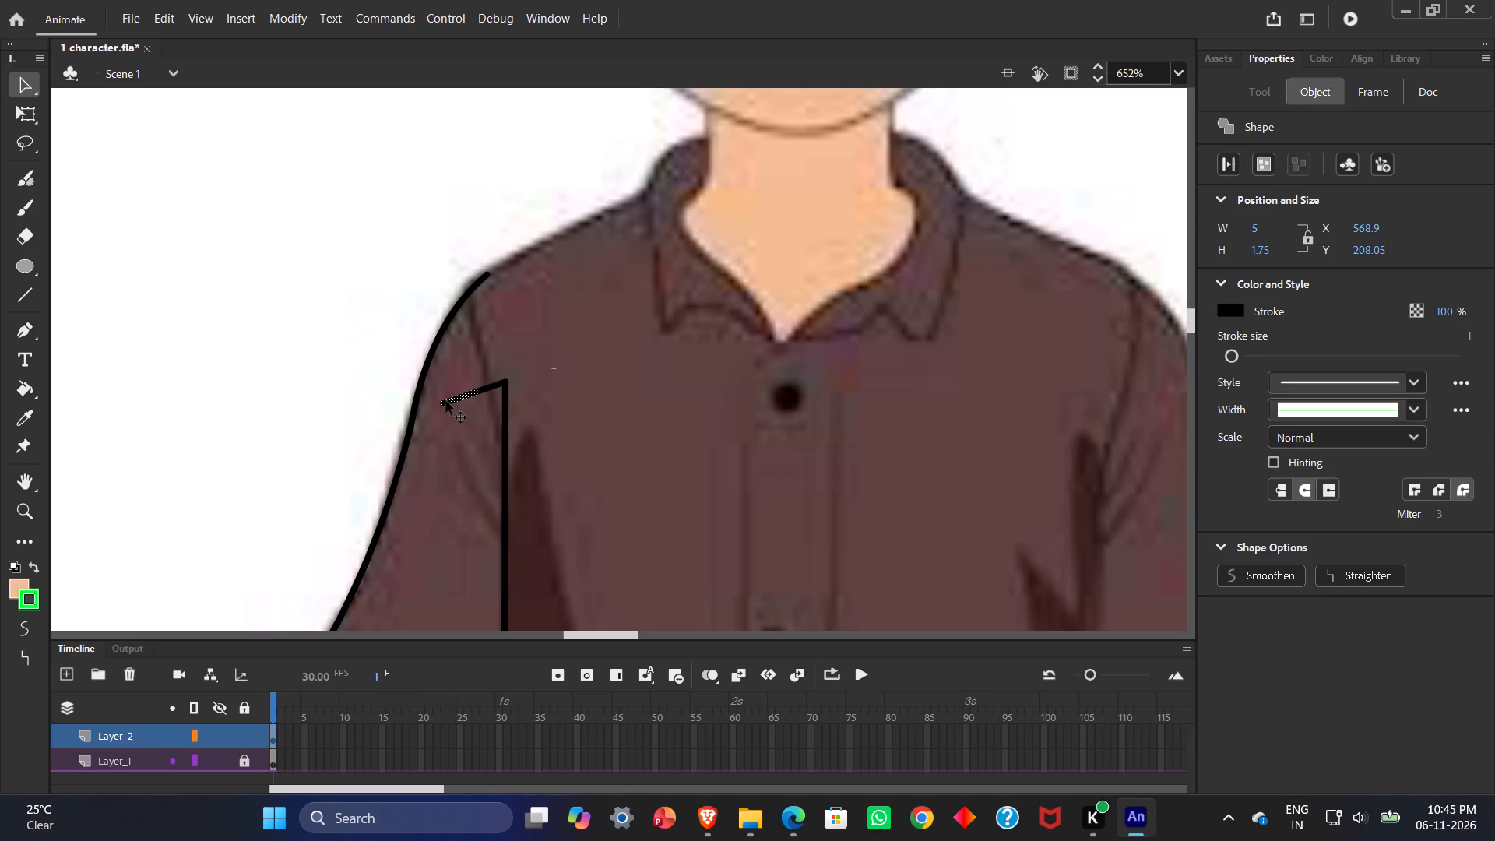
double_click(664, 403)
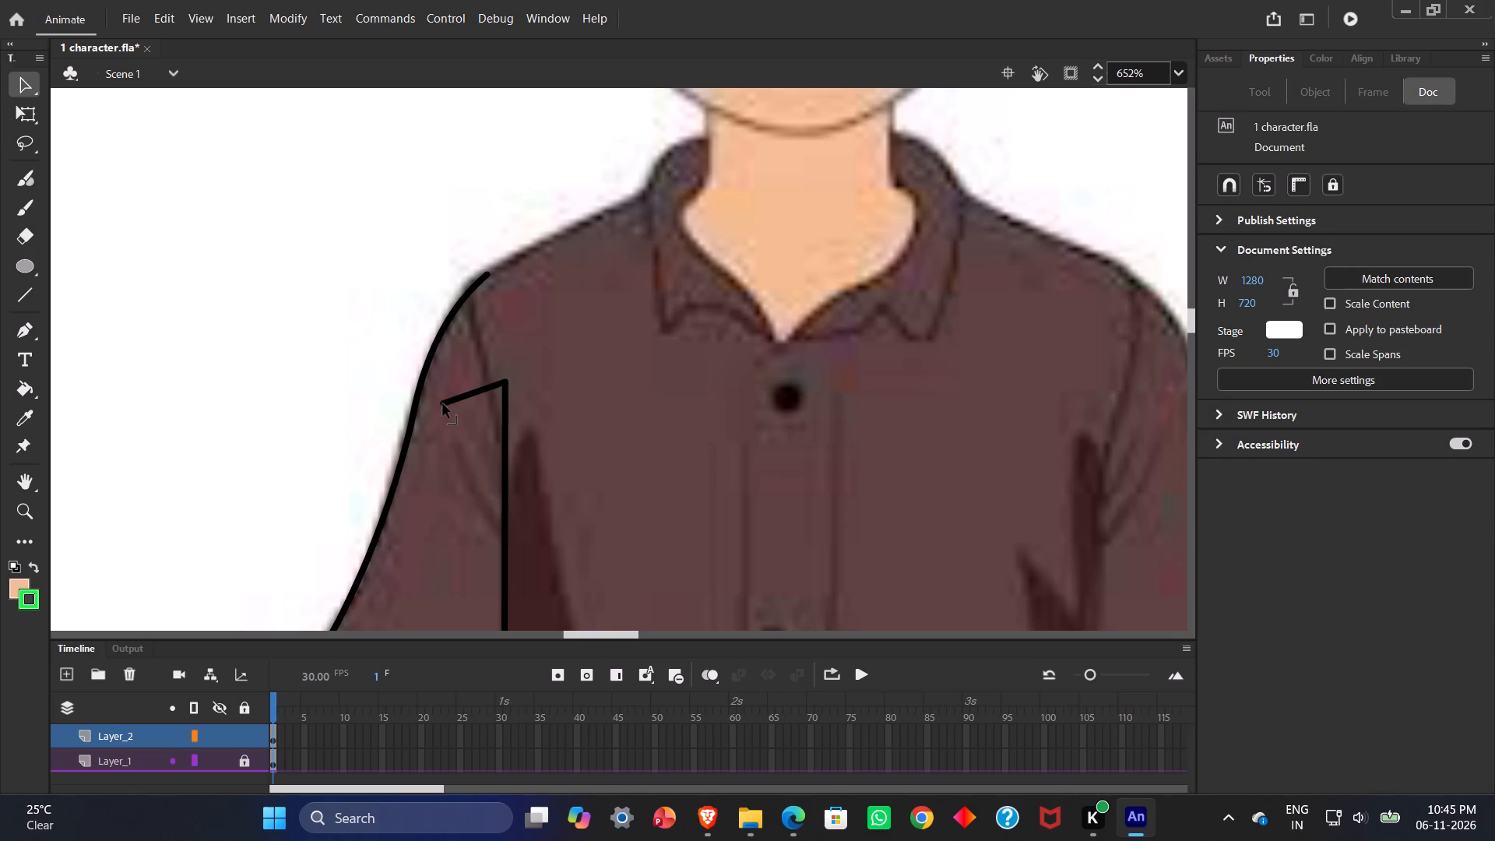
left_click_drag(443, 404, 501, 299)
left_click_drag(501, 299, 499, 298)
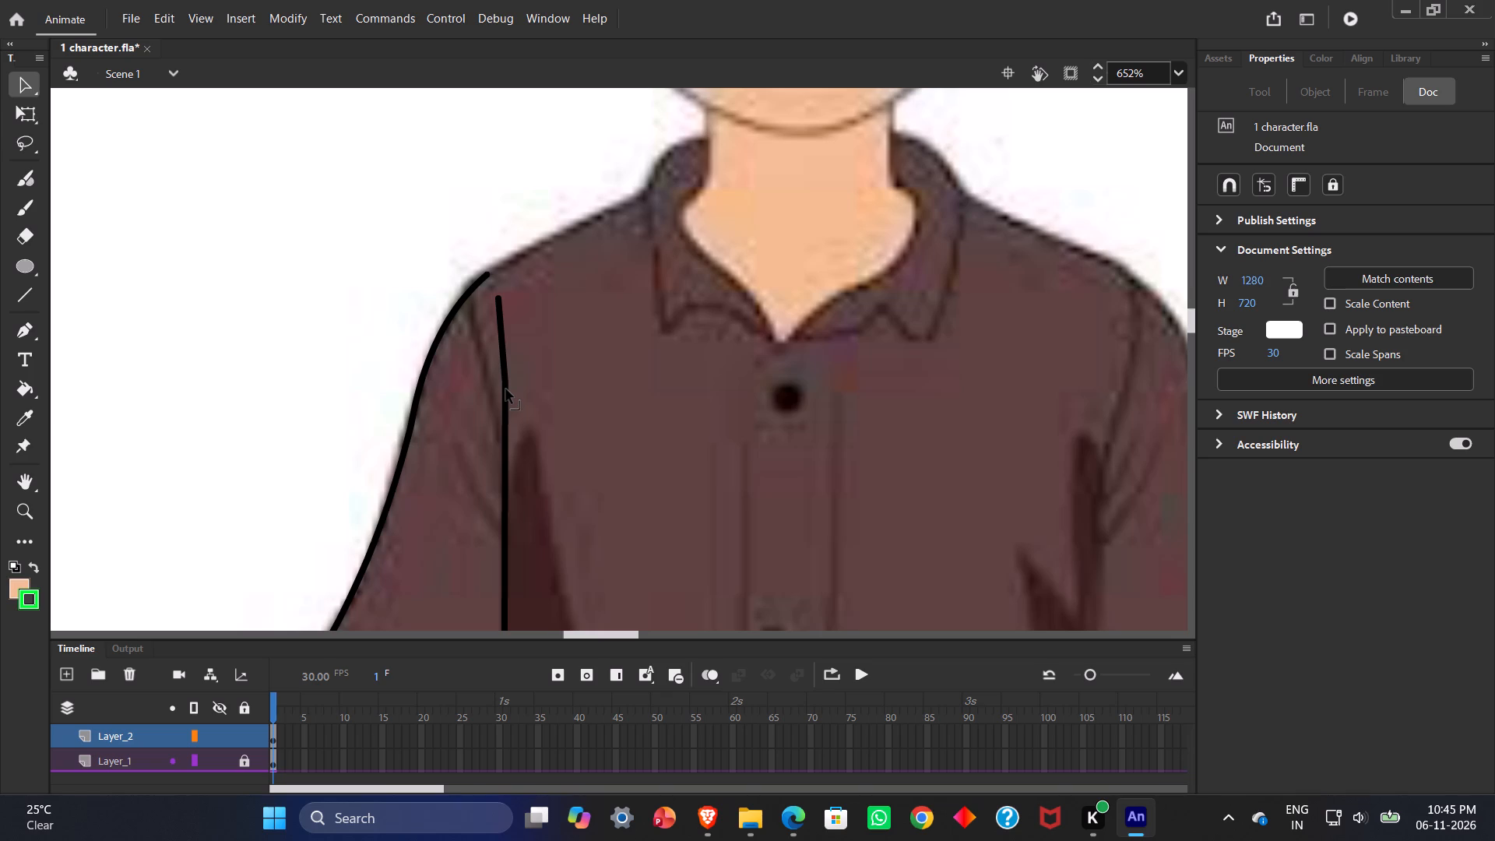
left_click(506, 393)
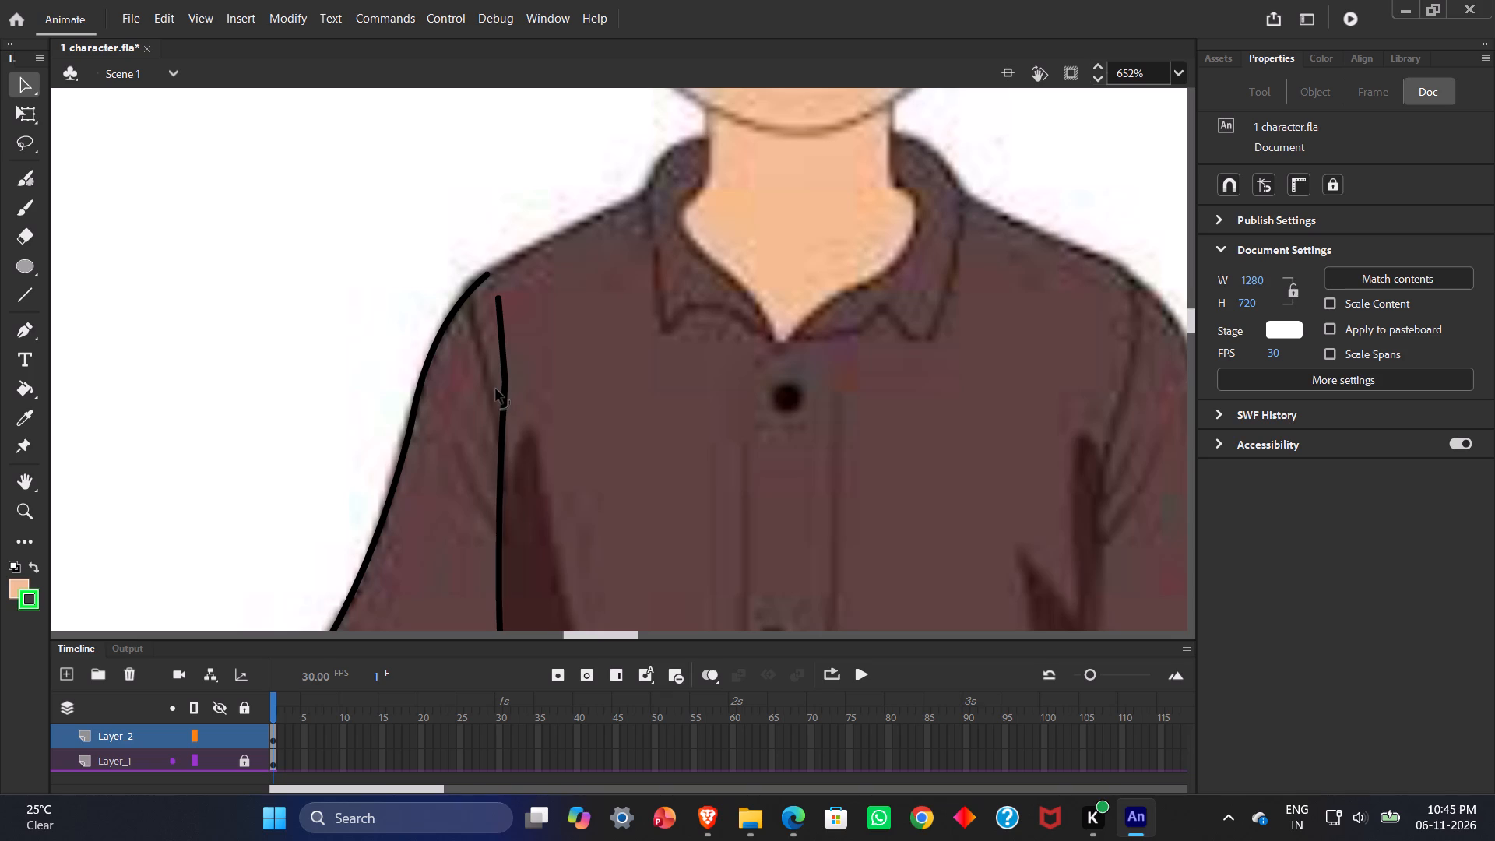
left_click_drag(505, 375, 494, 371)
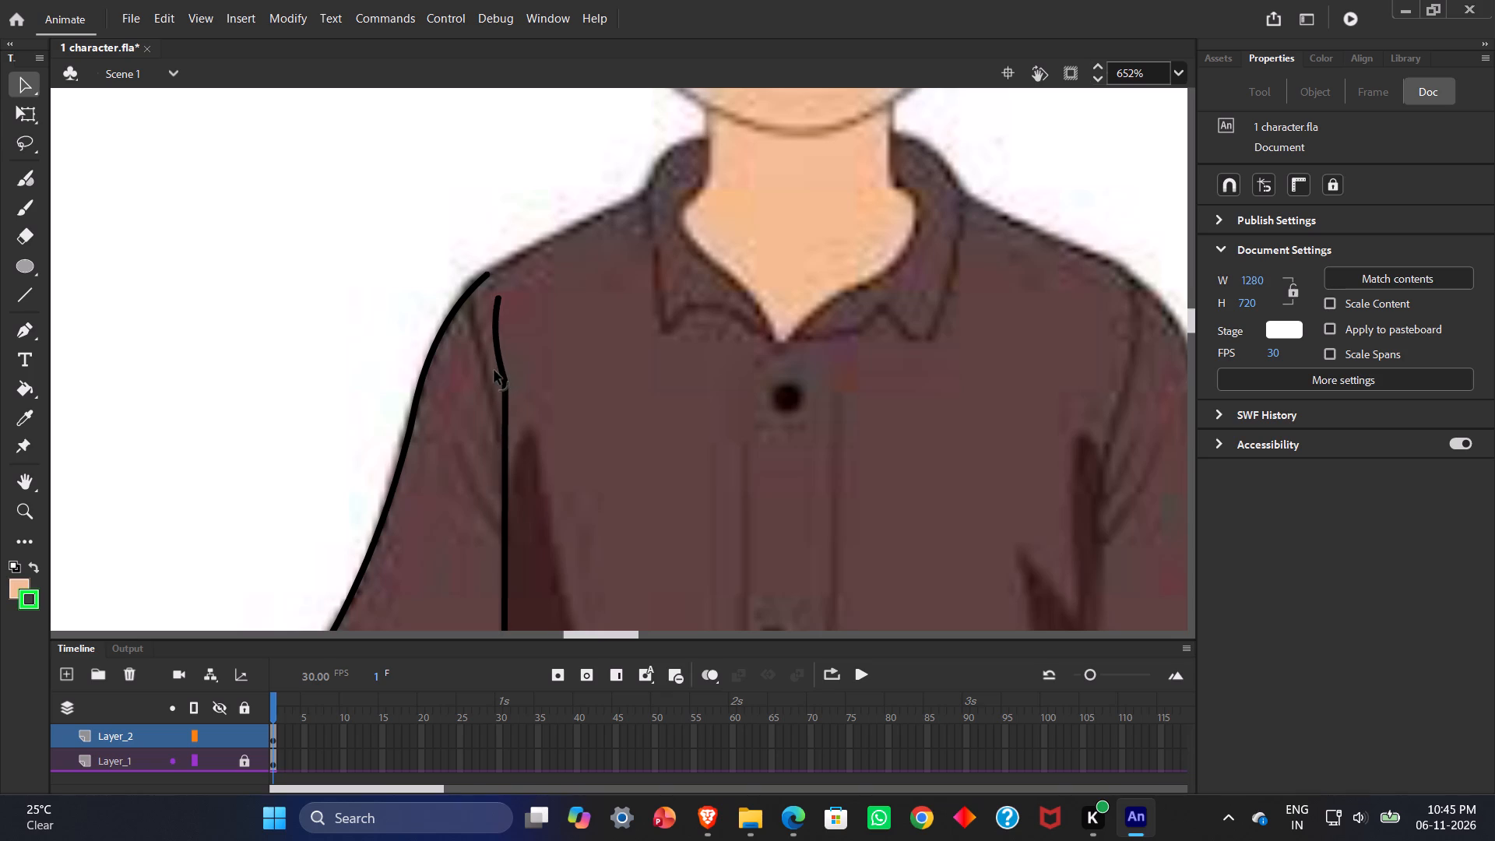
left_click_drag(494, 371, 498, 371)
left_click_drag(506, 384, 498, 381)
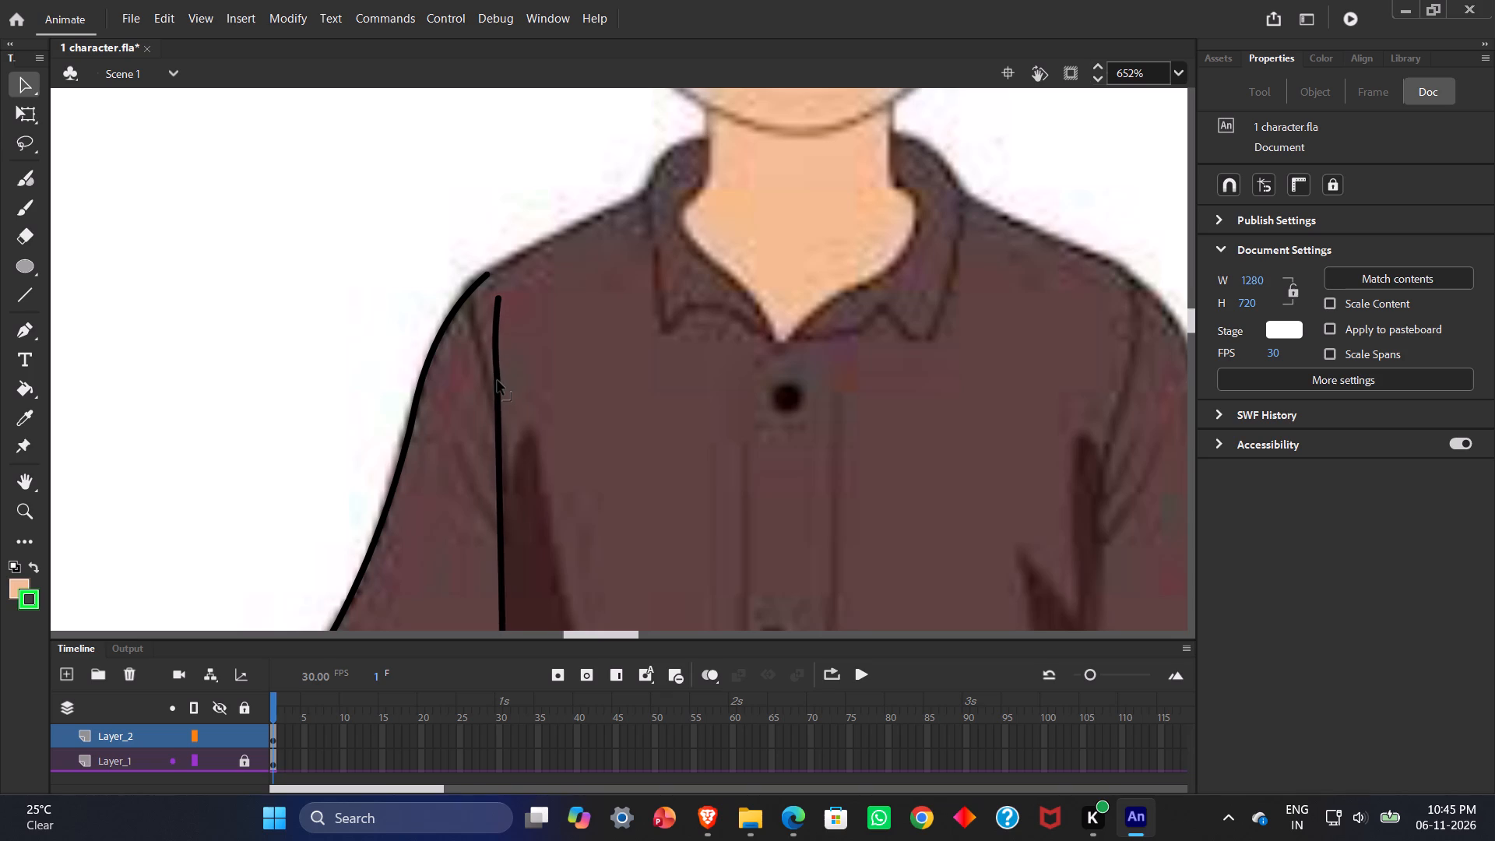
left_click_drag(498, 381, 497, 381)
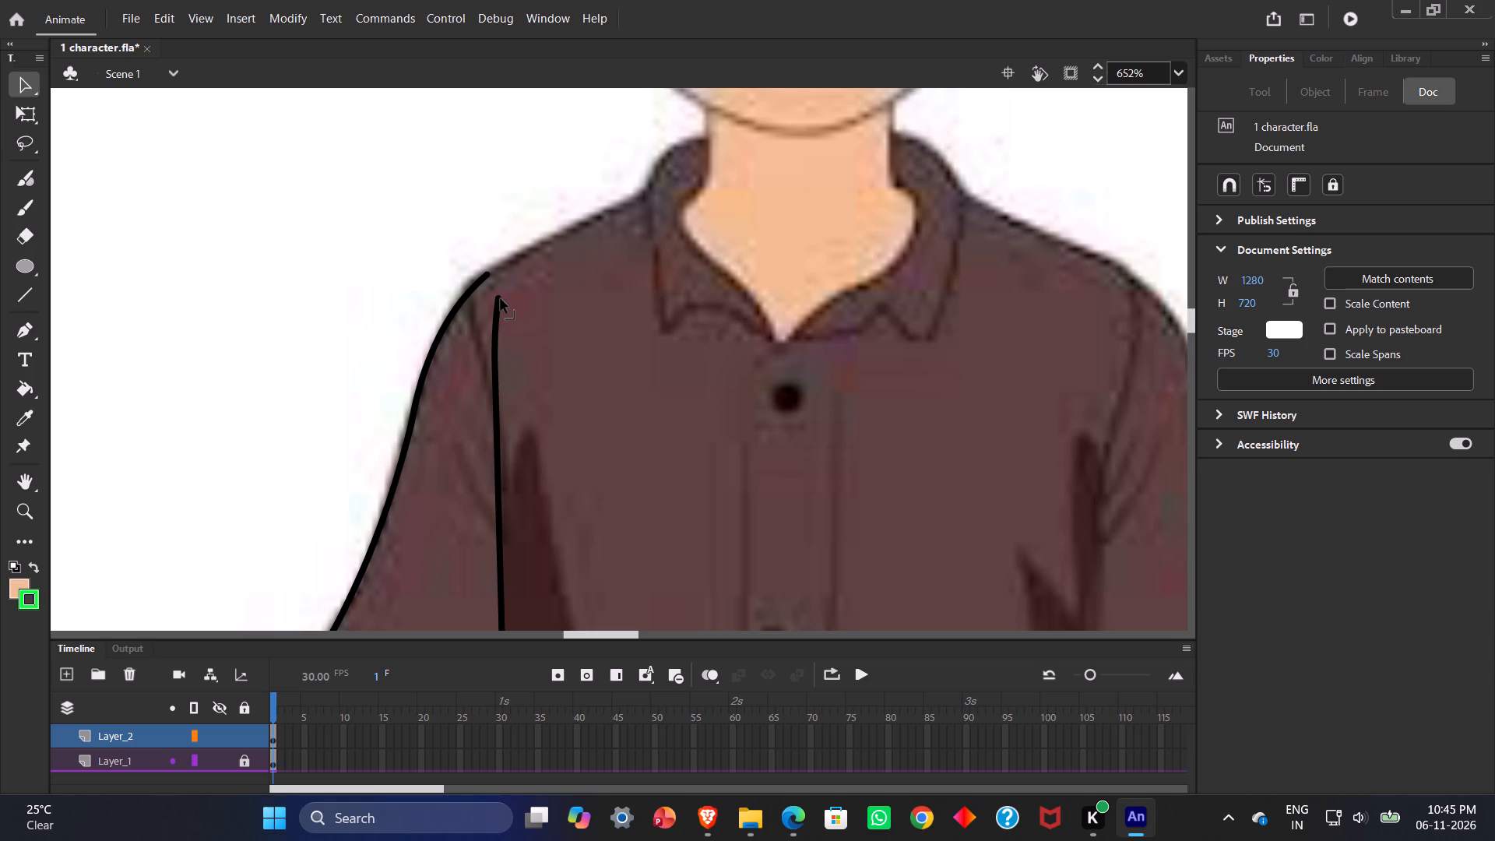
Join the inner edge's loose end to the shoulder tip, closing the sleeve outline, and curve the top segment inward along the armhole.
left_click_drag(501, 299, 499, 297, "ctrl")
left_click_drag(499, 297, 488, 276, "ctrl")
left_click_drag(488, 276, 489, 276, "ctrl")
left_click_drag(491, 314, 487, 315)
left_click_drag(487, 315, 481, 308)
Sample the brown fill from the drawn shirt body beside the reference and fill the closed sleeve outline with it.
scroll(616, 322, "down", 6)
scroll(615, 329, "up", 3)
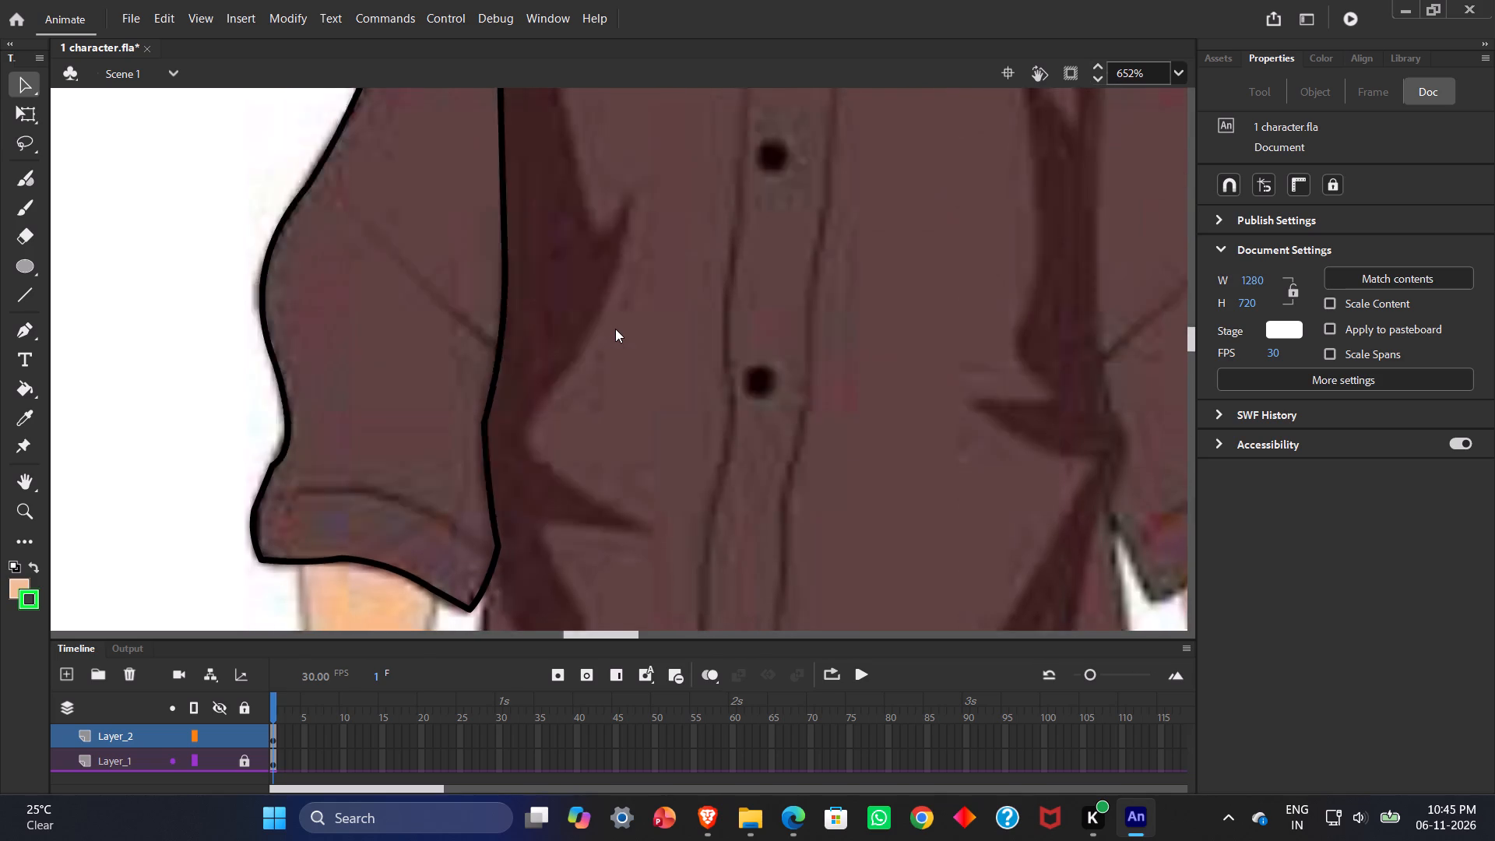
scroll(615, 329, "up", 2)
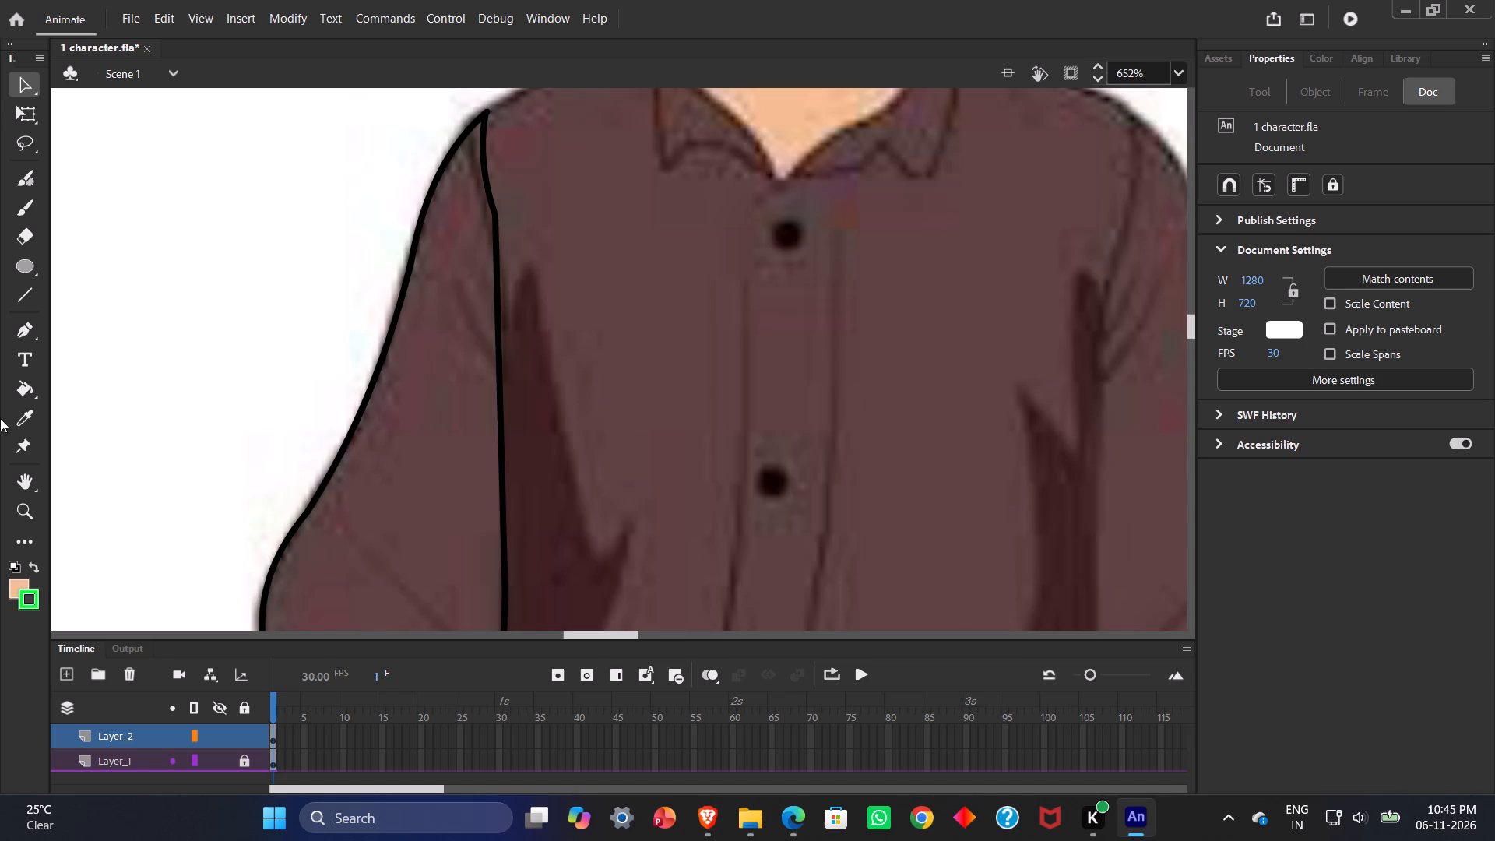
left_click(23, 414)
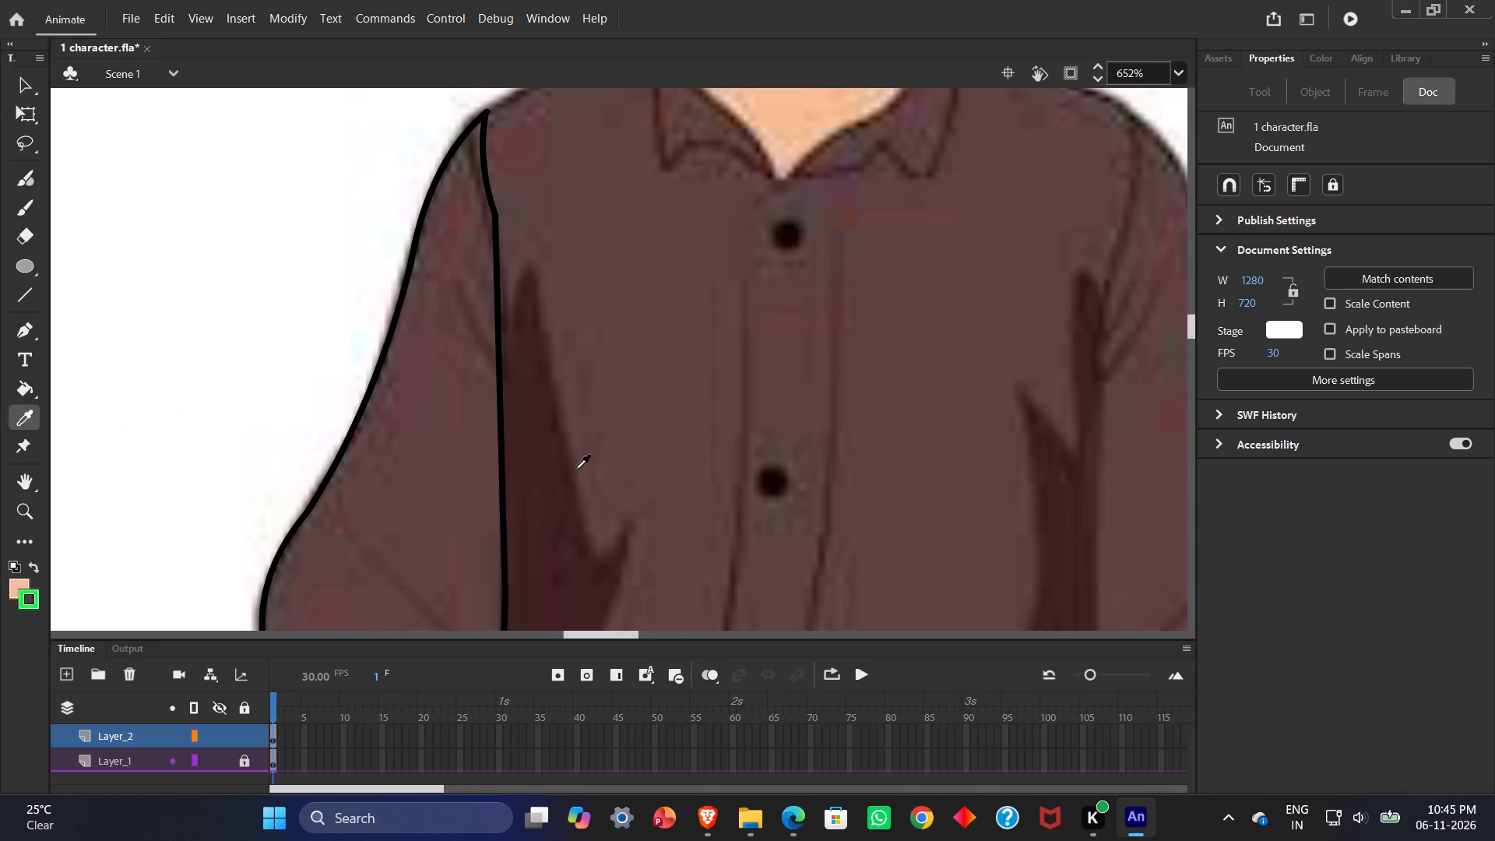
scroll(777, 484, "up", 1, "ctrl")
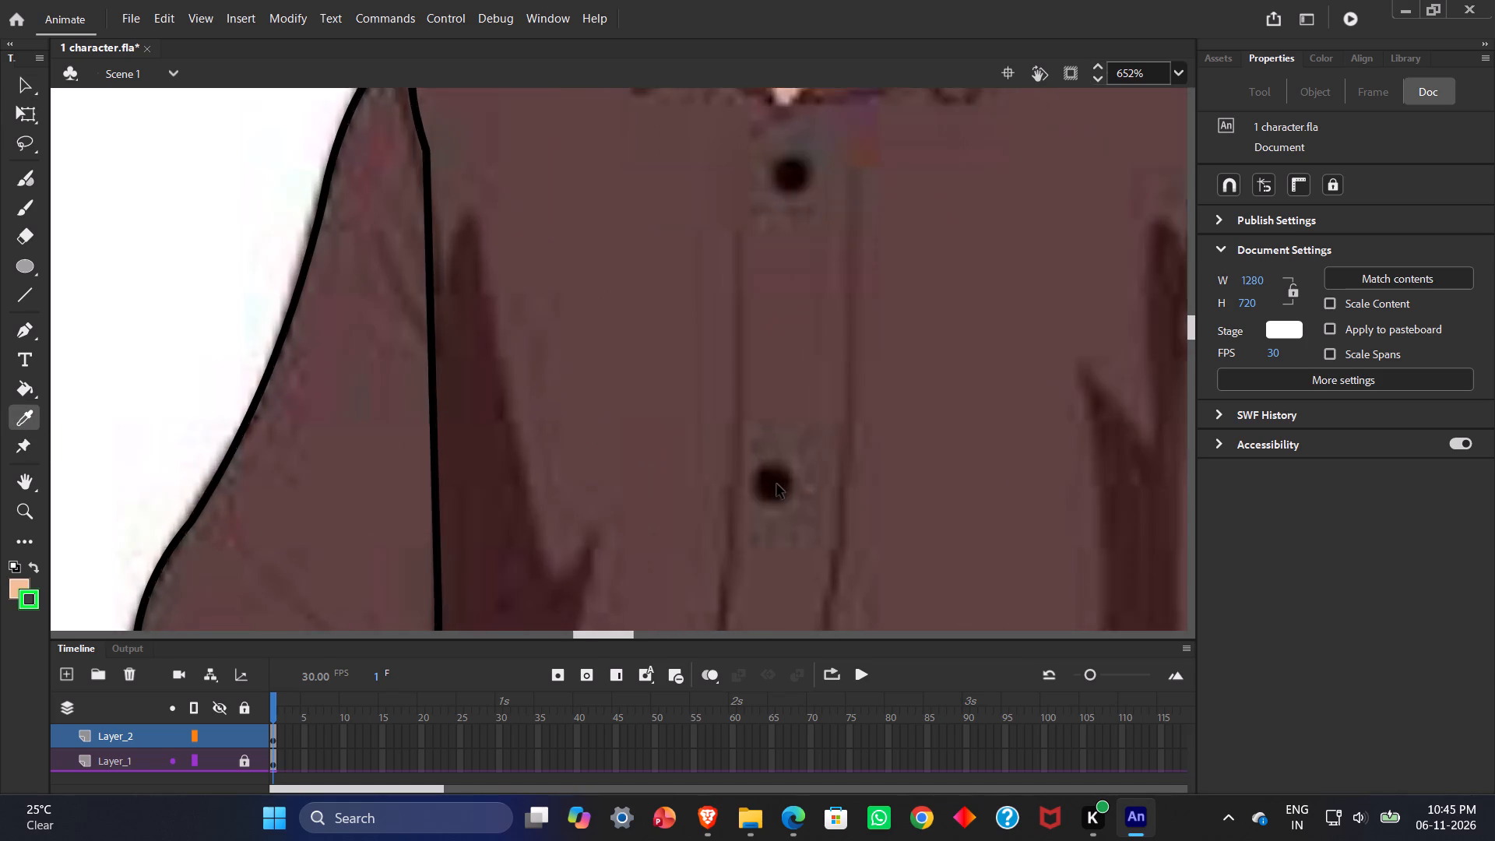
scroll(777, 484, "up", 1, "ctrl")
scroll(777, 484, "down", 10, "ctrl")
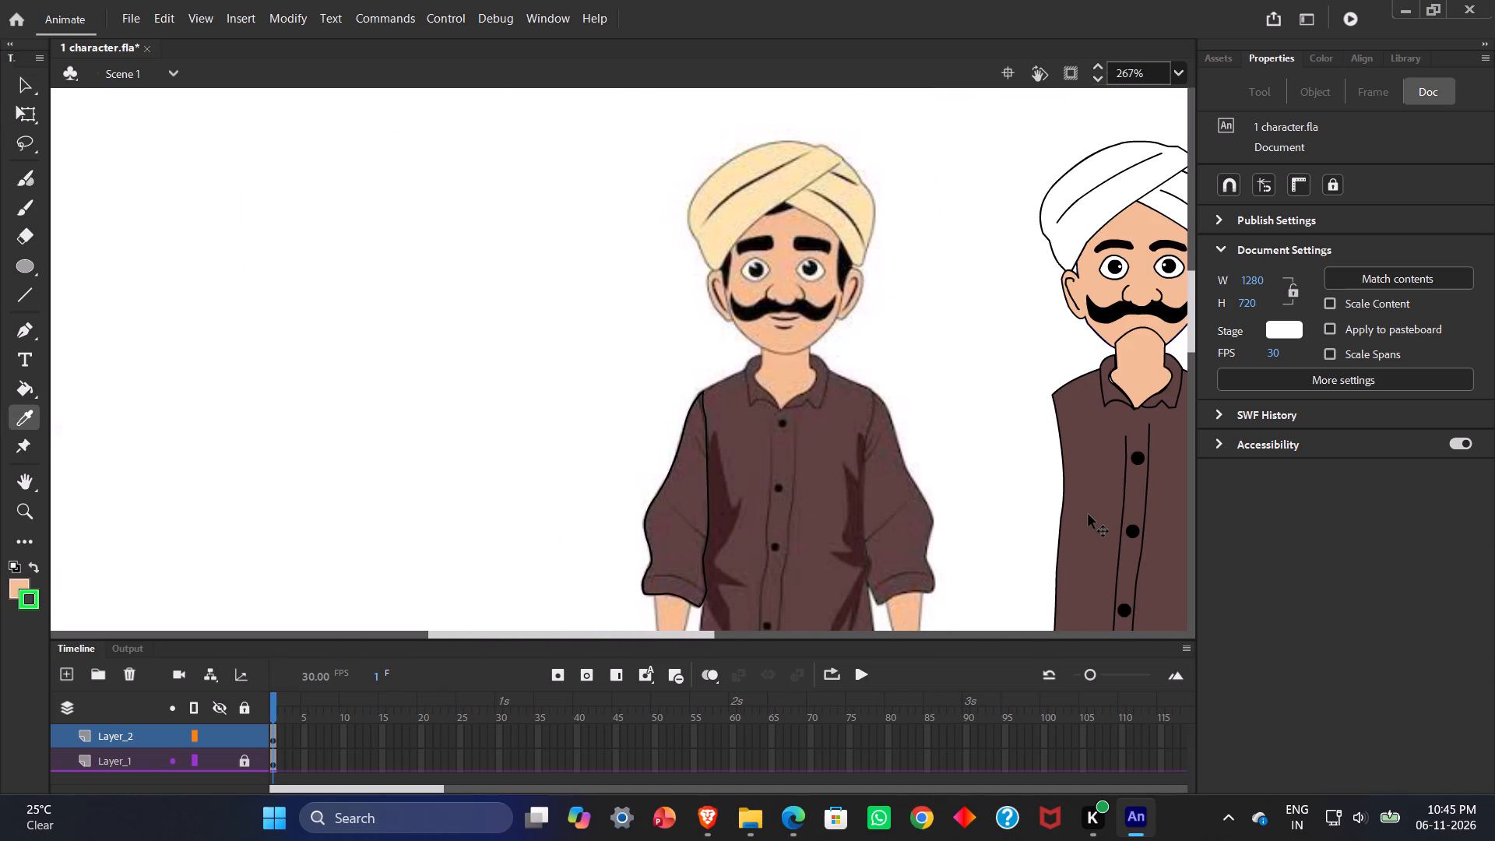
left_click(1089, 515)
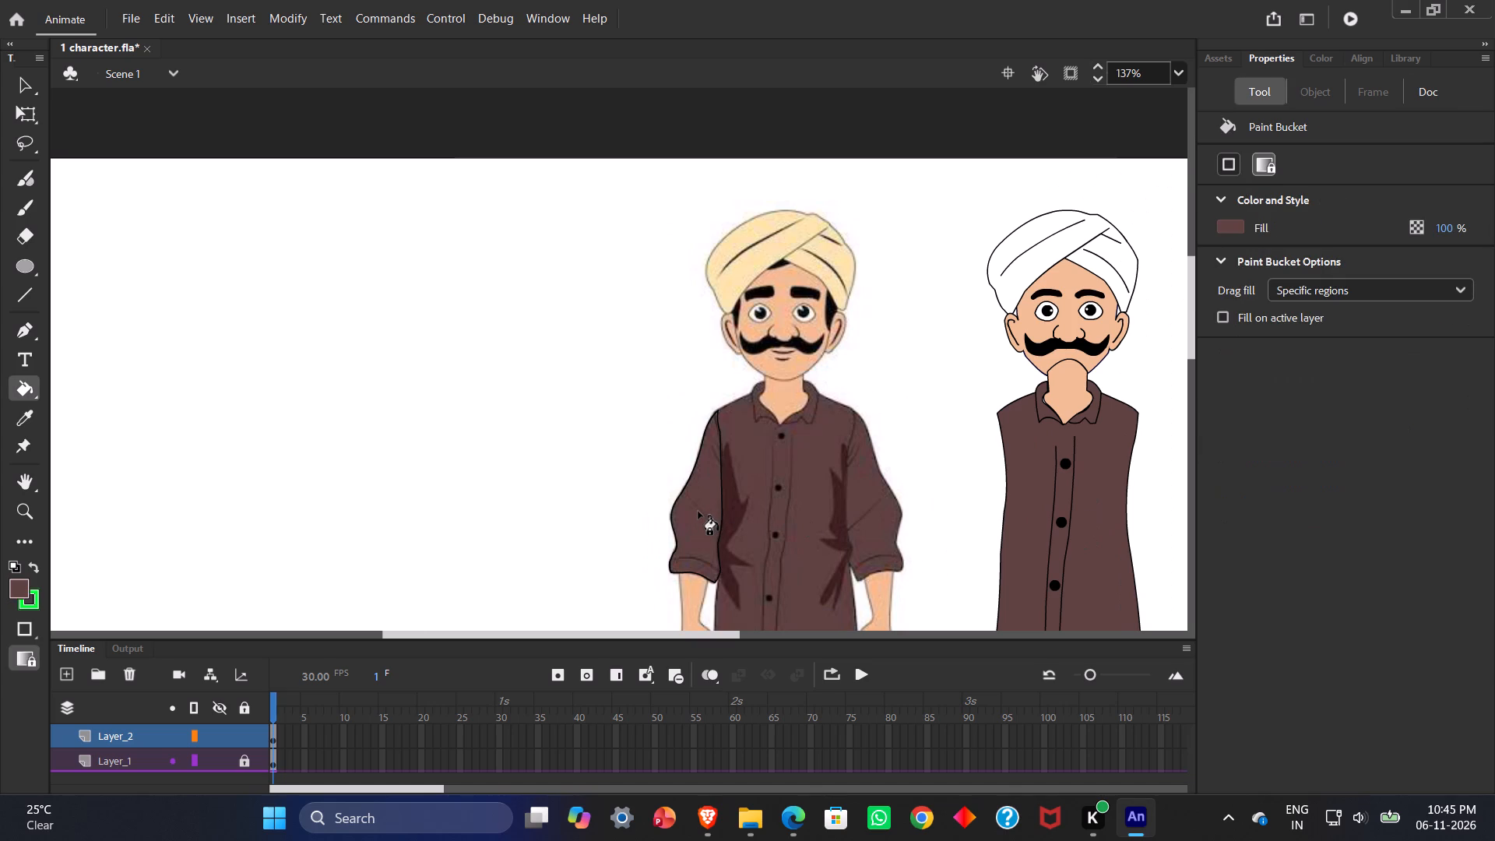
left_click(686, 516)
Select the whole sleeve with its fill and outline, group it, and clear the selection.
left_click(35, 89)
left_click_drag(600, 389, 707, 412)
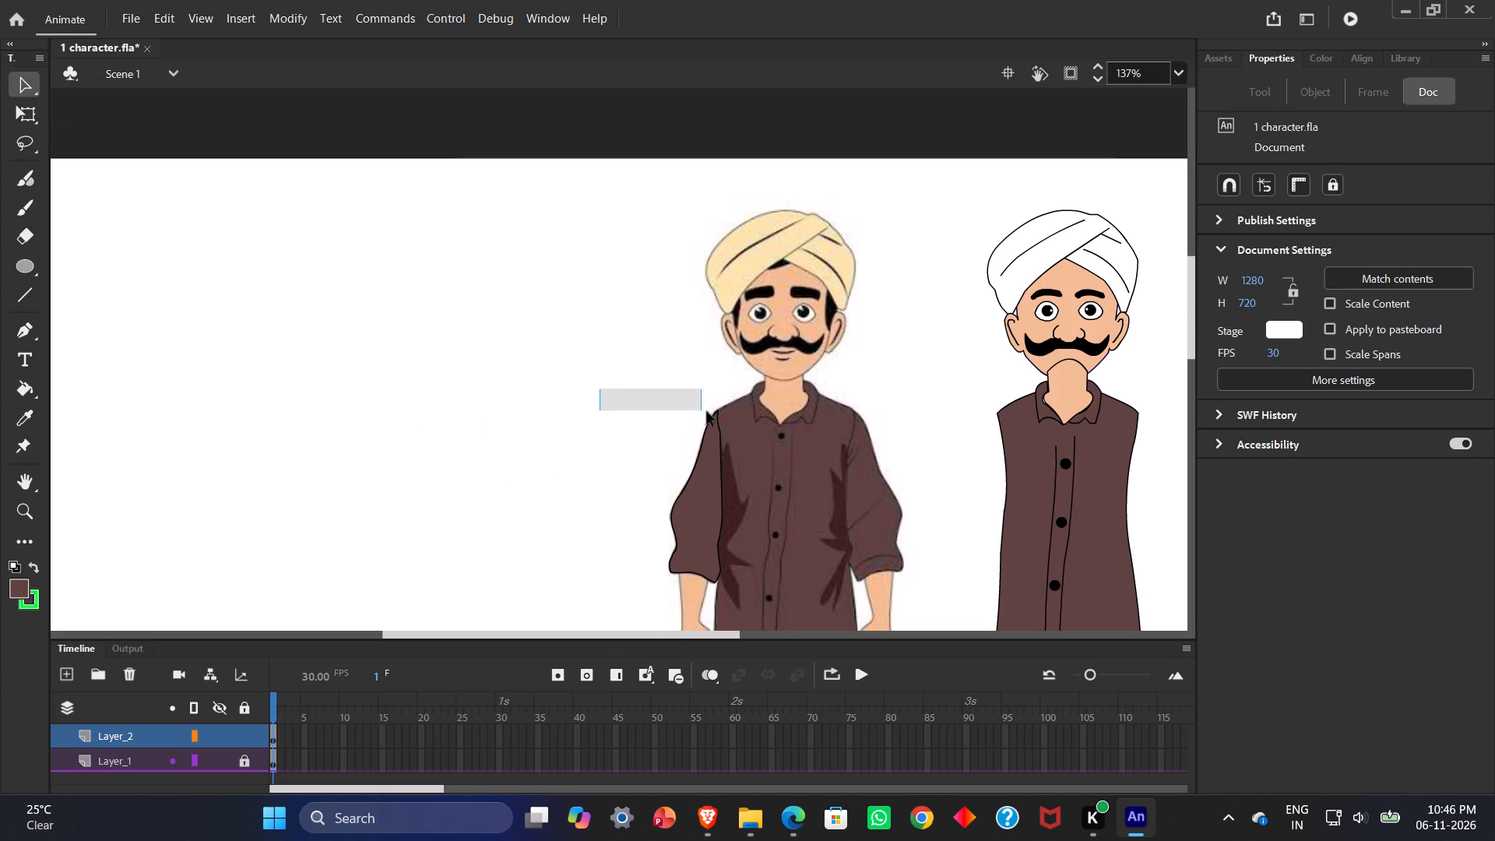
left_click_drag(707, 412, 749, 636)
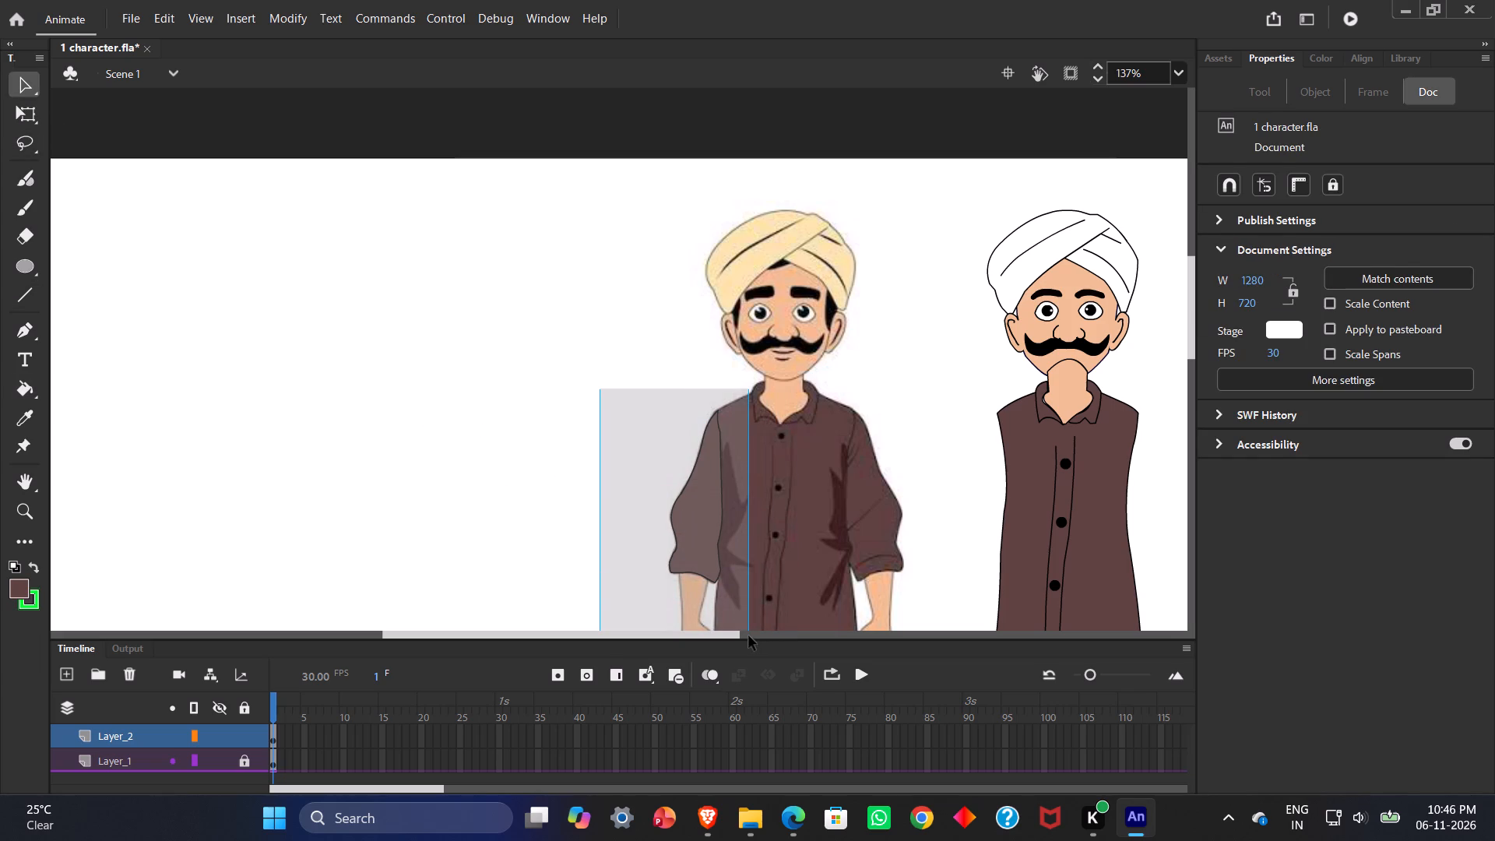
left_click_drag(749, 636, 758, 611)
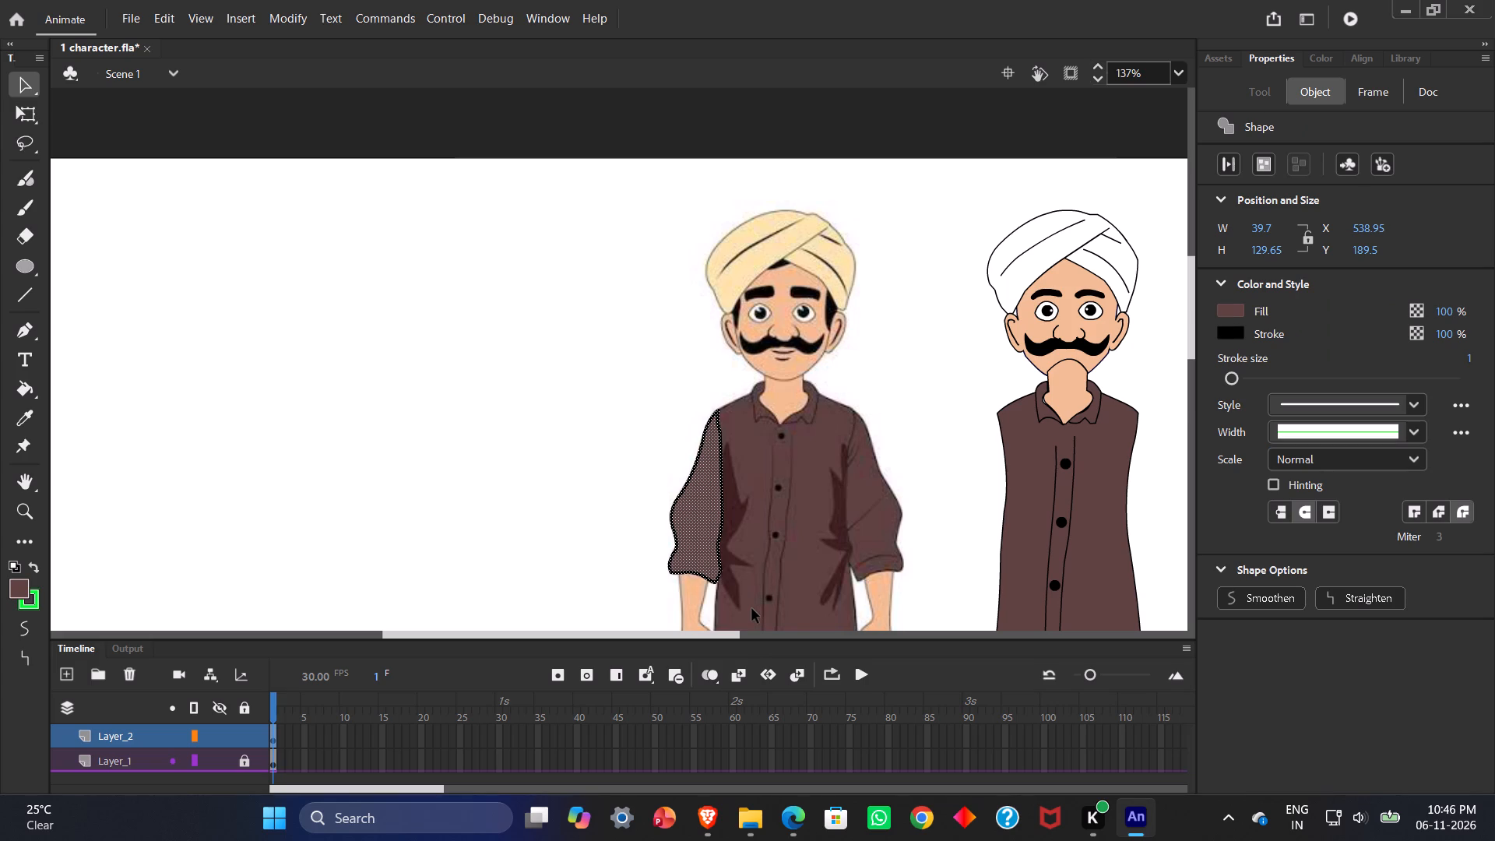
key("ctrl+g")
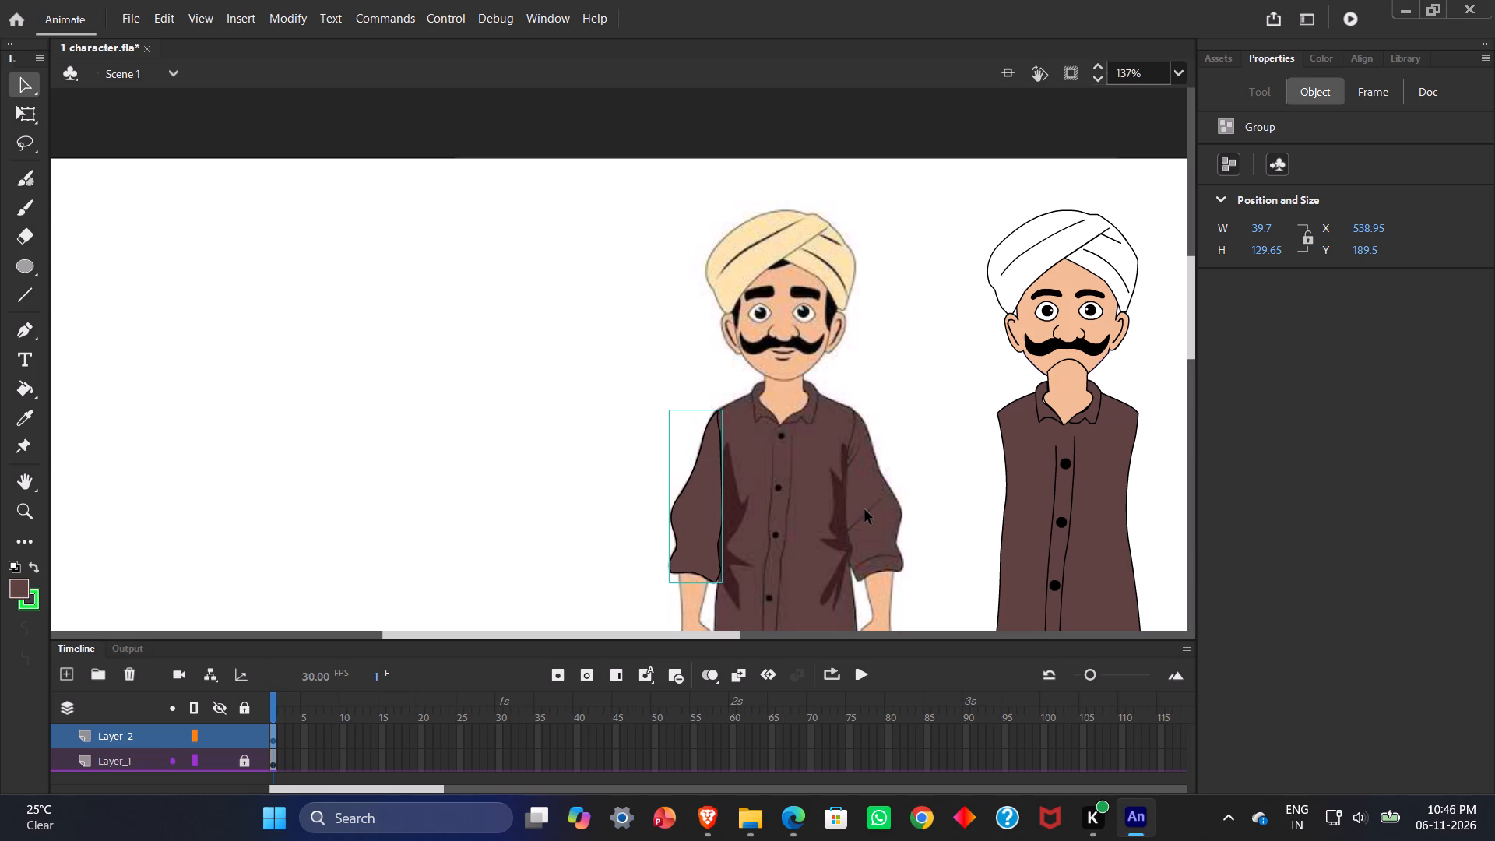
left_click(377, 318)
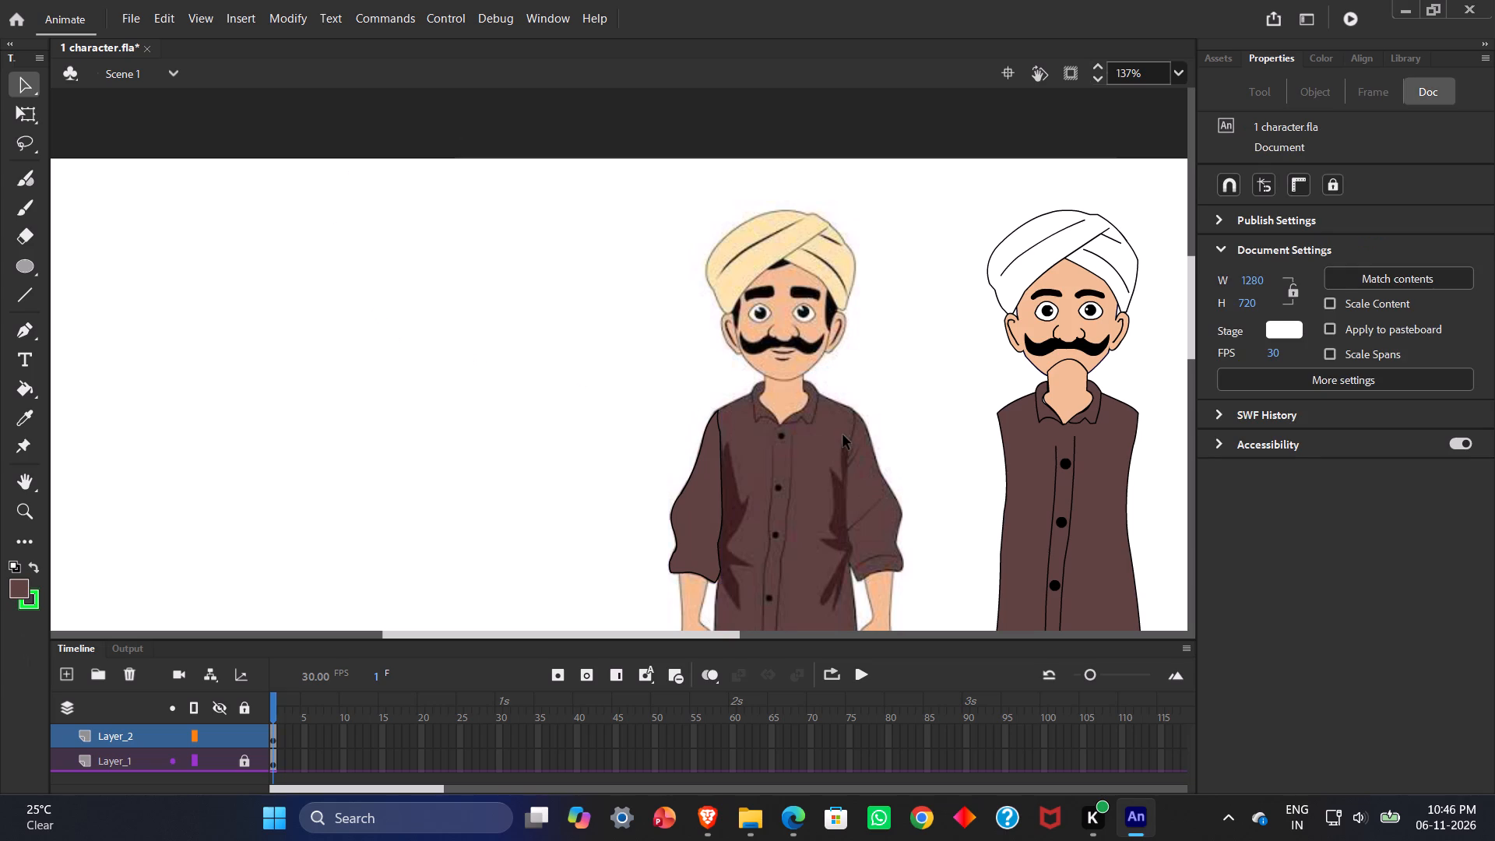
left_click(545, 410)
double_click(545, 410)
Draw a straight line from the untraced sleeve's shoulder tip down across the reference shirt's chest with the Line tool.
scroll(1016, 512, "up", 3, "ctrl")
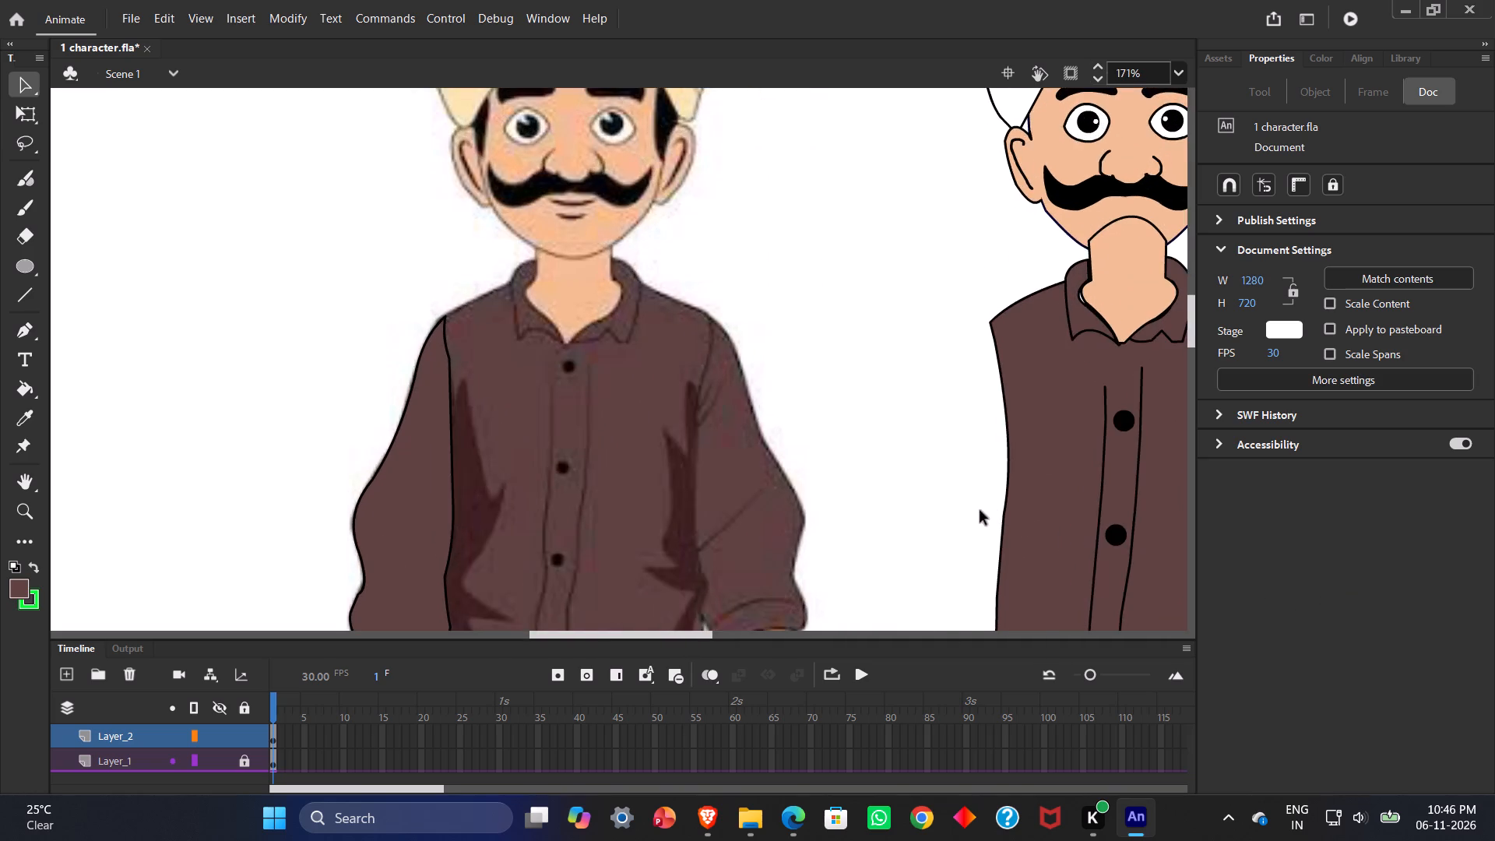
scroll(966, 511, "up", 3, "ctrl")
scroll(944, 508, "down", 2, "ctrl")
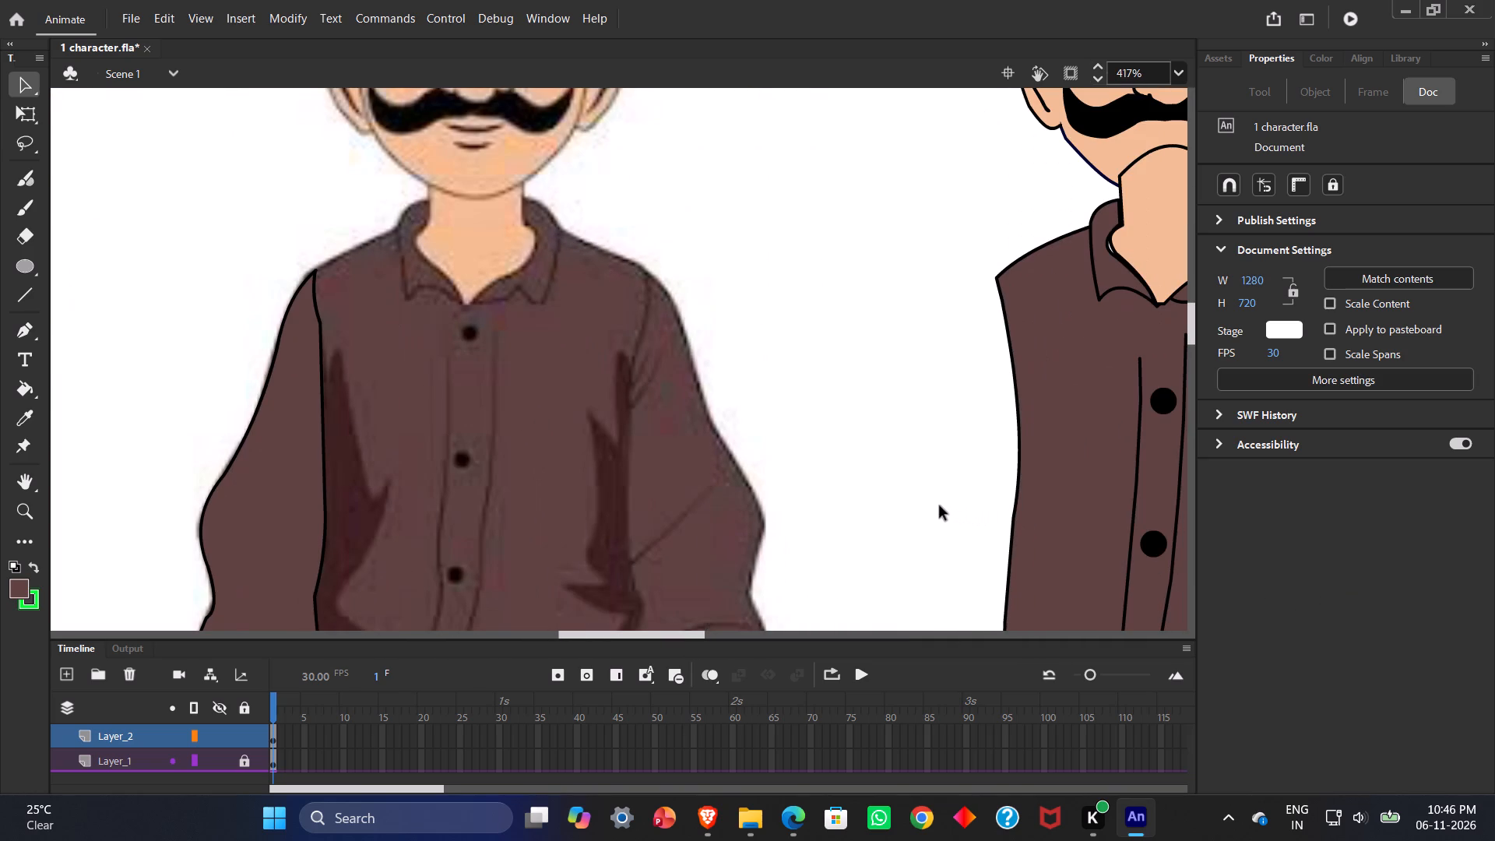
left_click(26, 290)
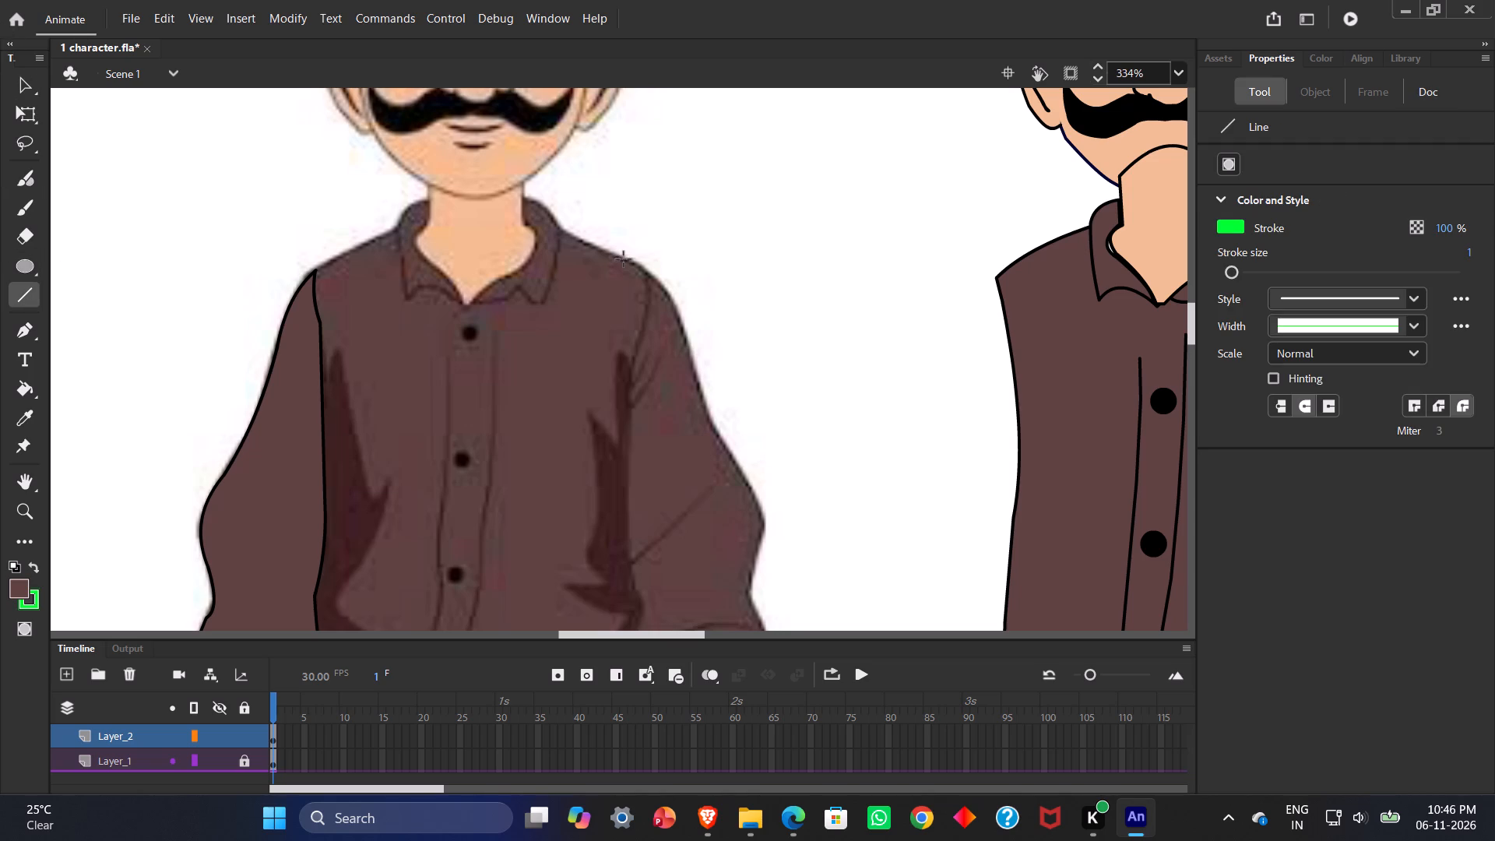
left_click_drag(642, 268, 686, 297)
left_click_drag(686, 297, 573, 544)
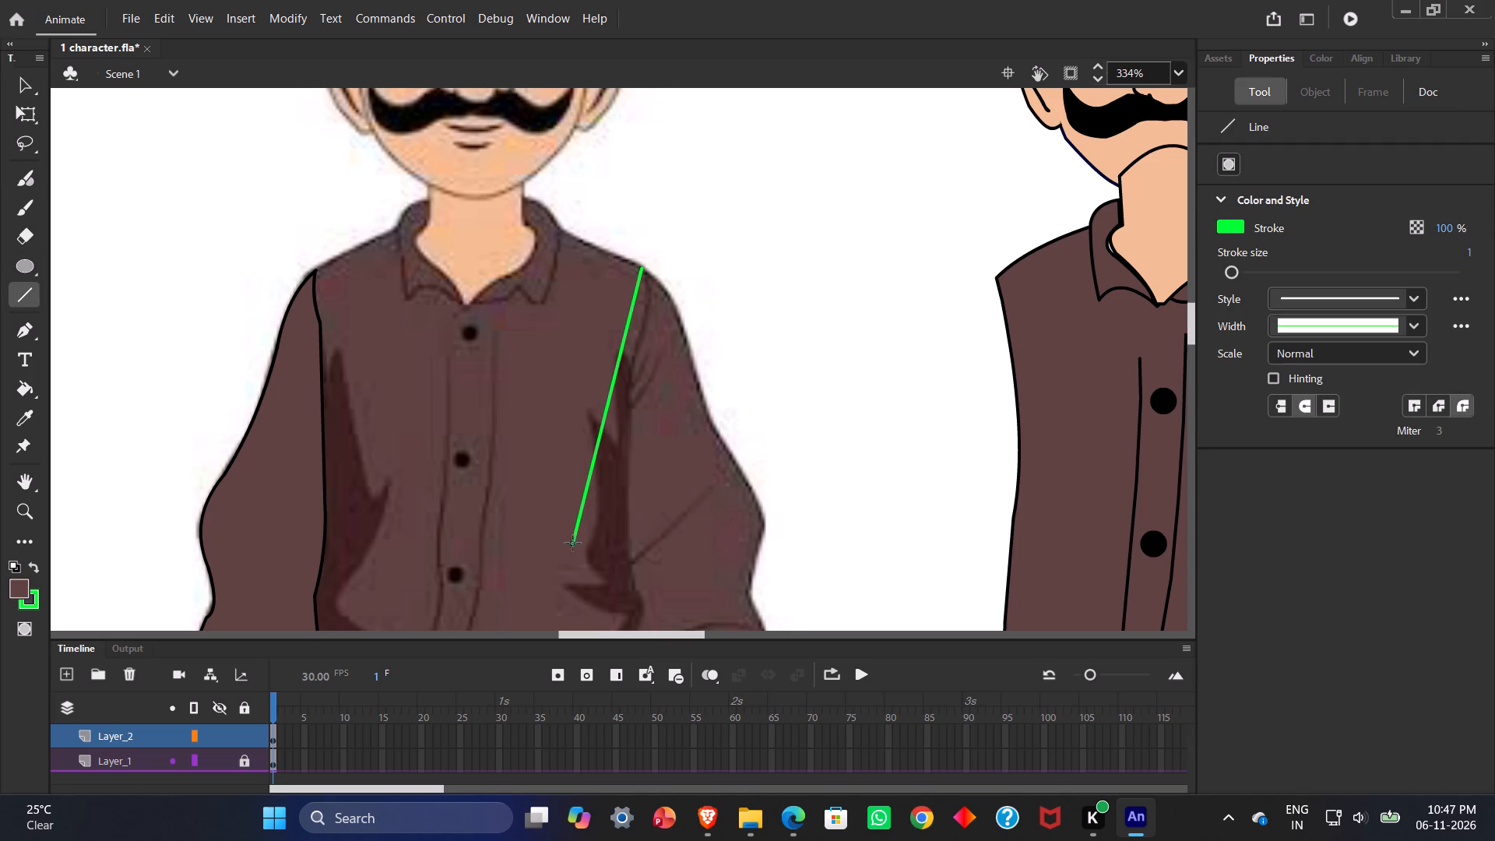
left_click_drag(573, 544, 823, 466)
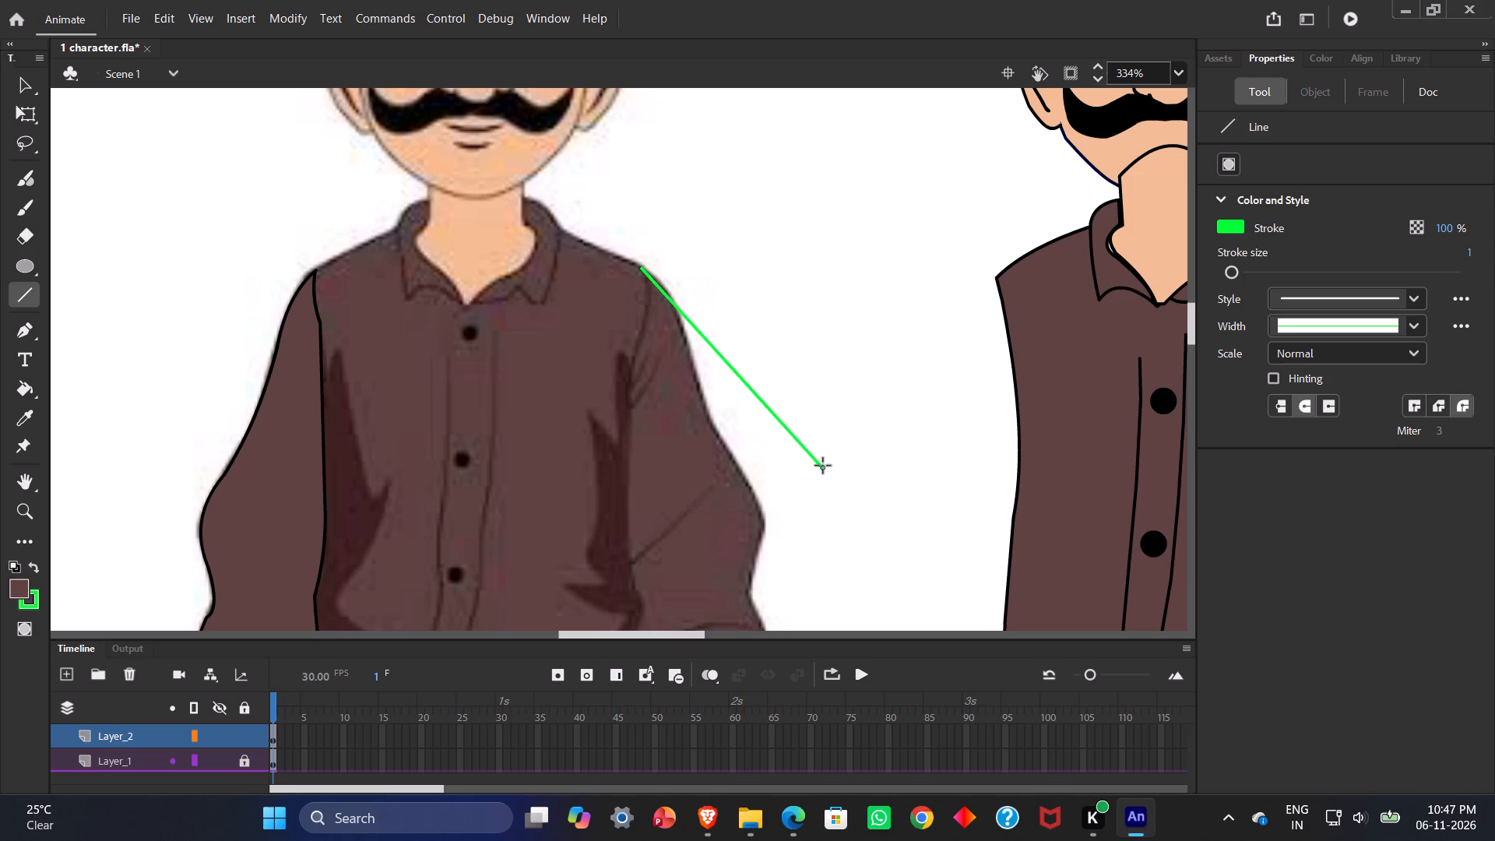
left_click_drag(823, 466, 580, 531)
Bend the line at two new corners so it follows the armhole seam, leaving its lower end loose on the chest.
key("v")
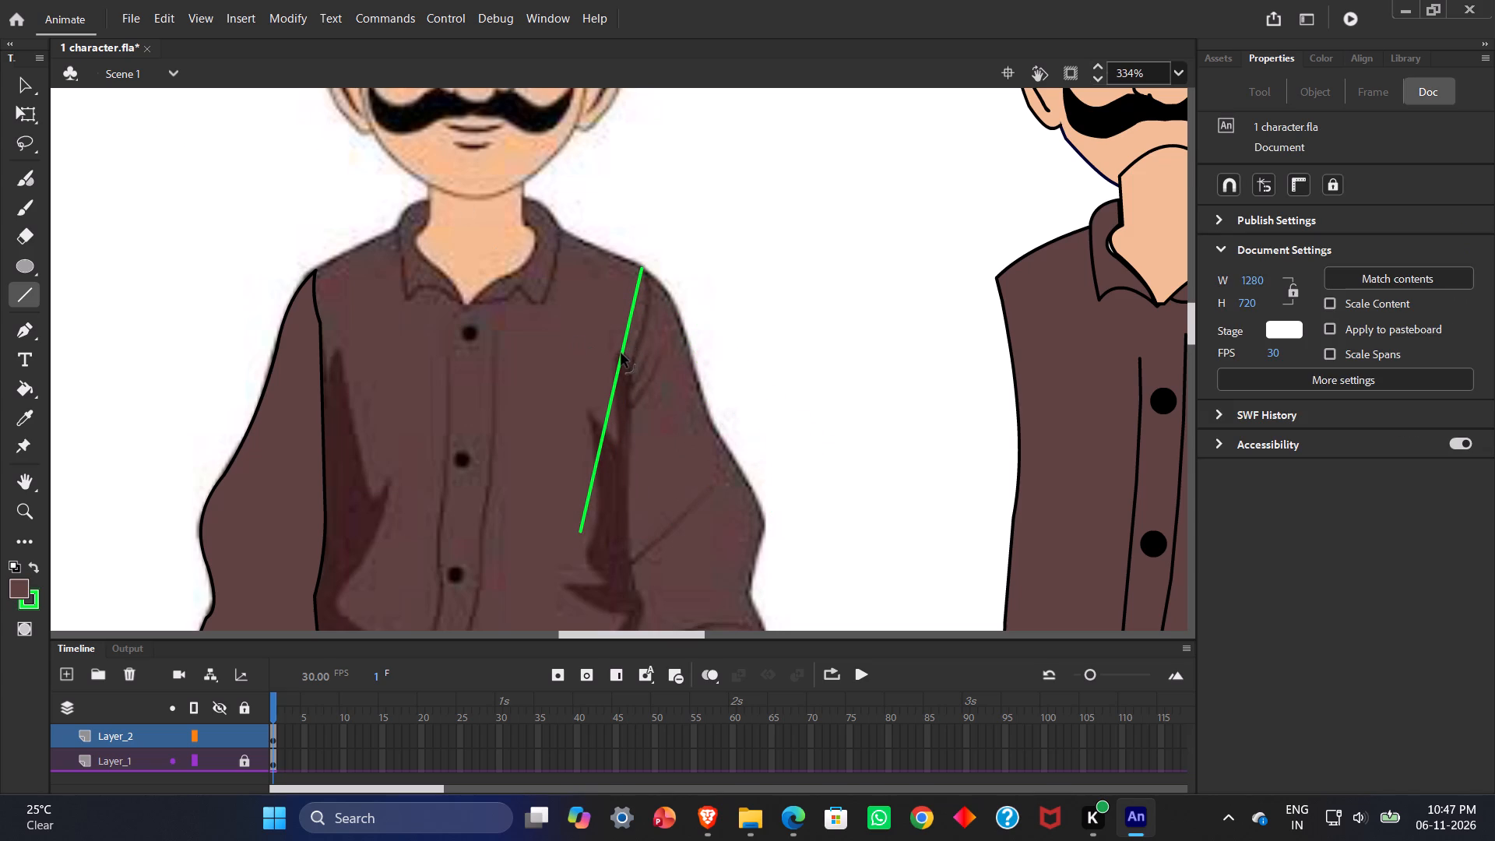
left_click_drag(620, 360, 628, 368, "ctrl")
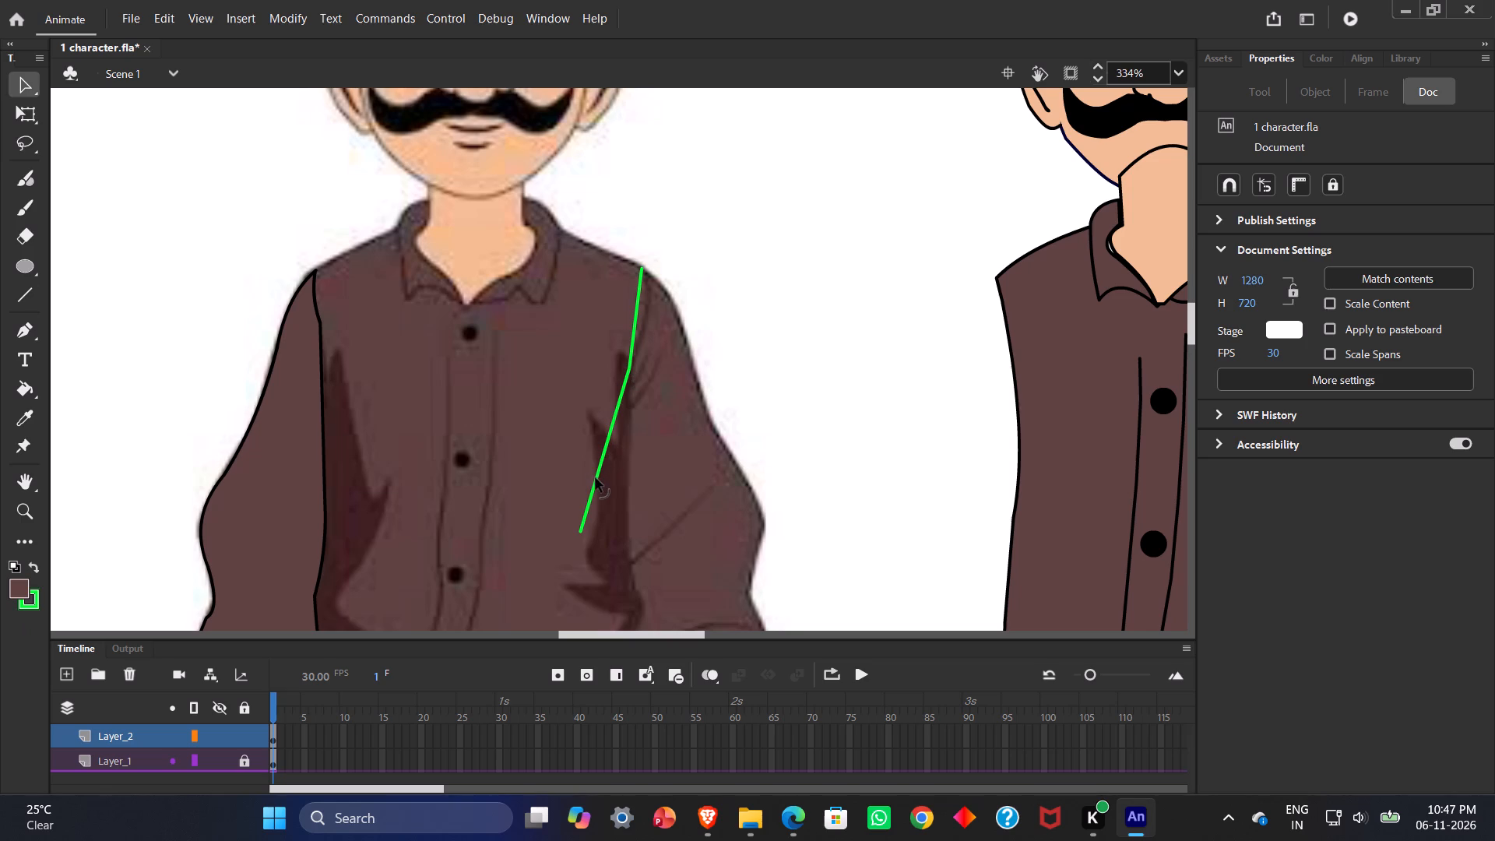
left_click_drag(596, 478, 621, 511, "ctrl")
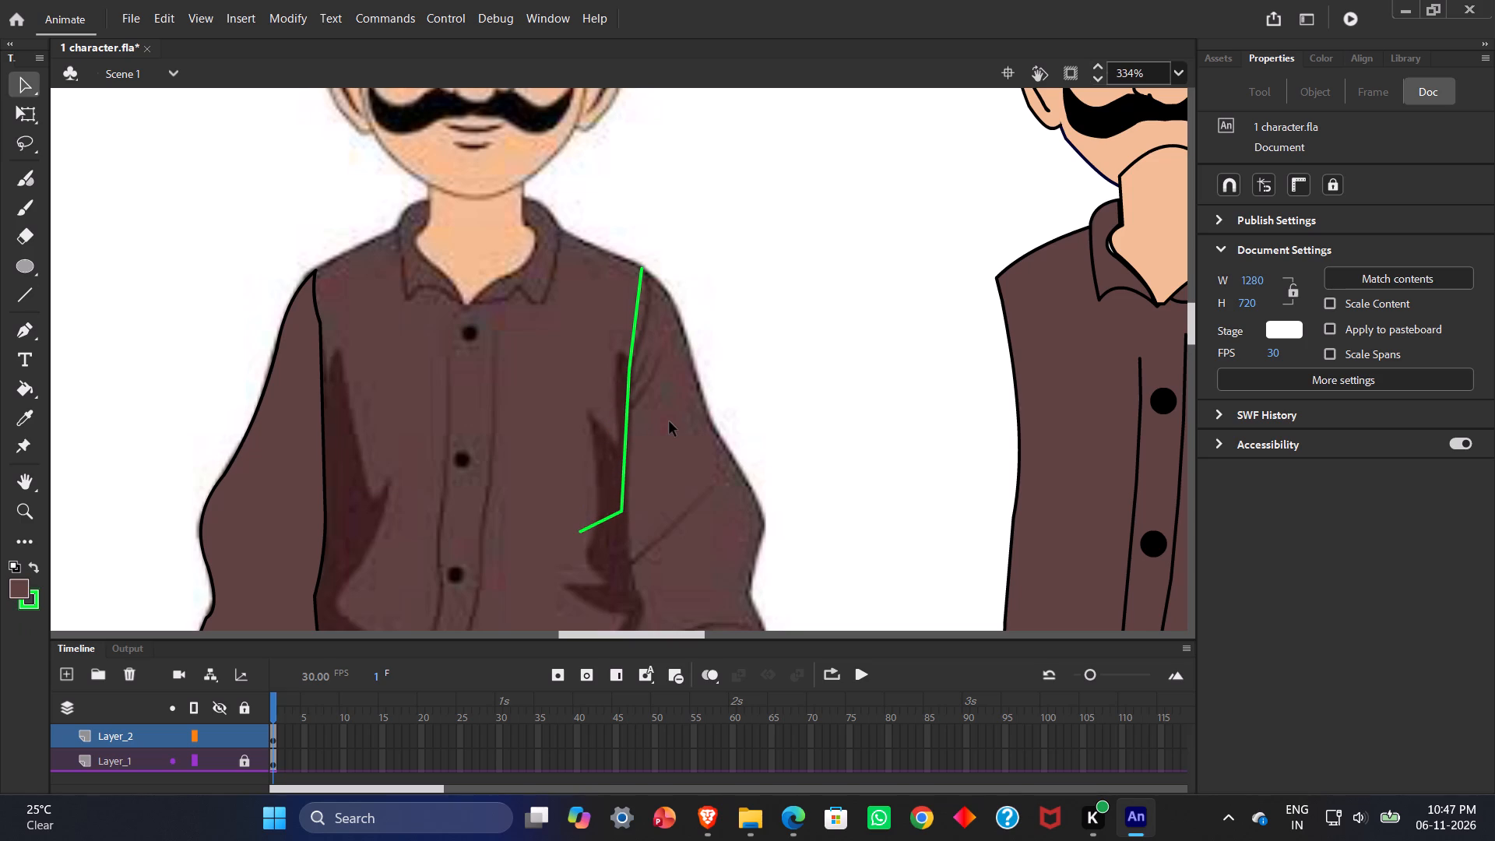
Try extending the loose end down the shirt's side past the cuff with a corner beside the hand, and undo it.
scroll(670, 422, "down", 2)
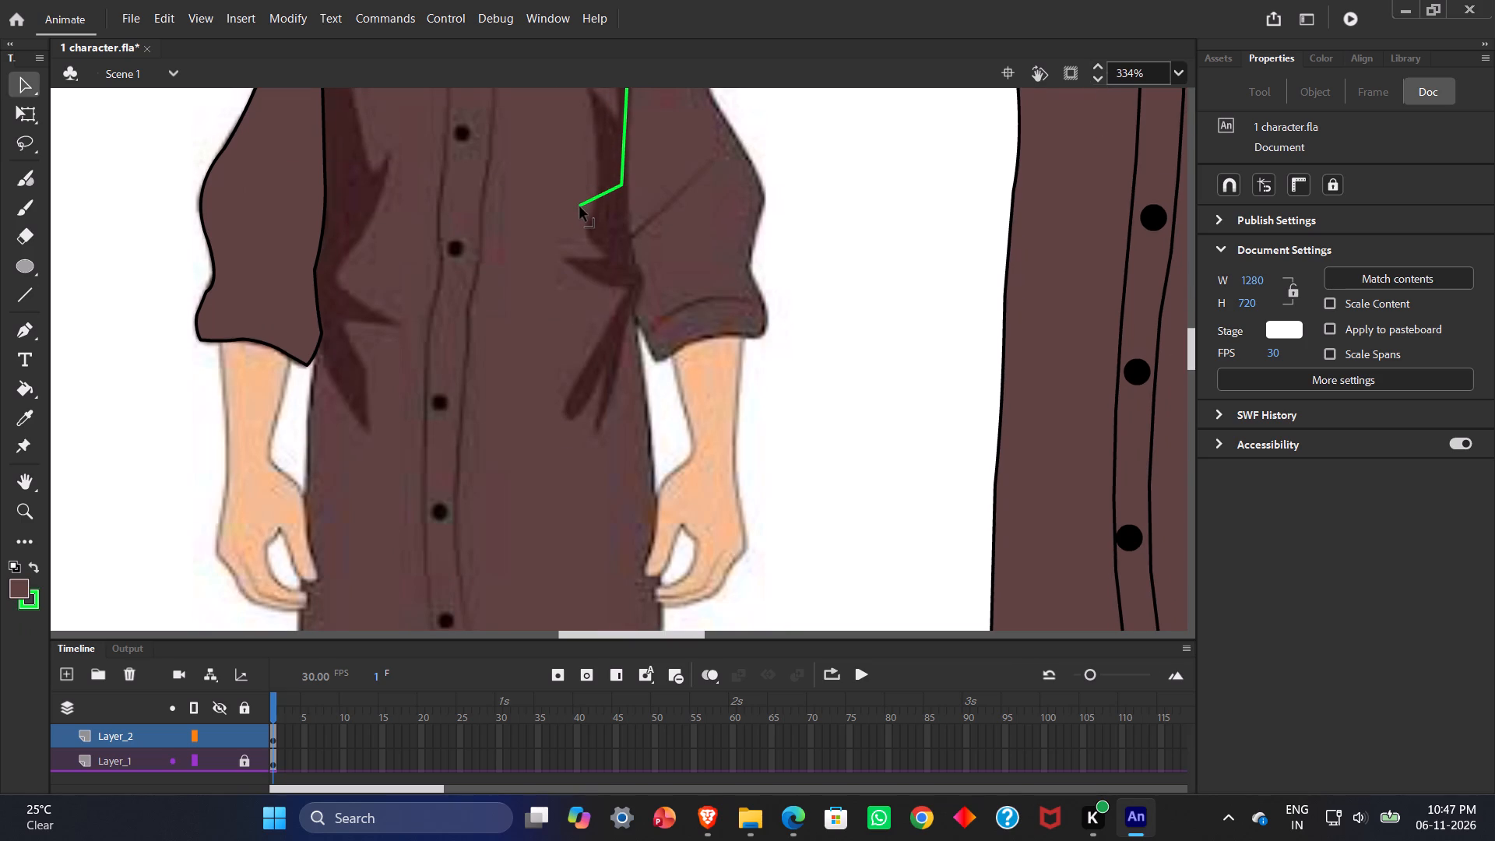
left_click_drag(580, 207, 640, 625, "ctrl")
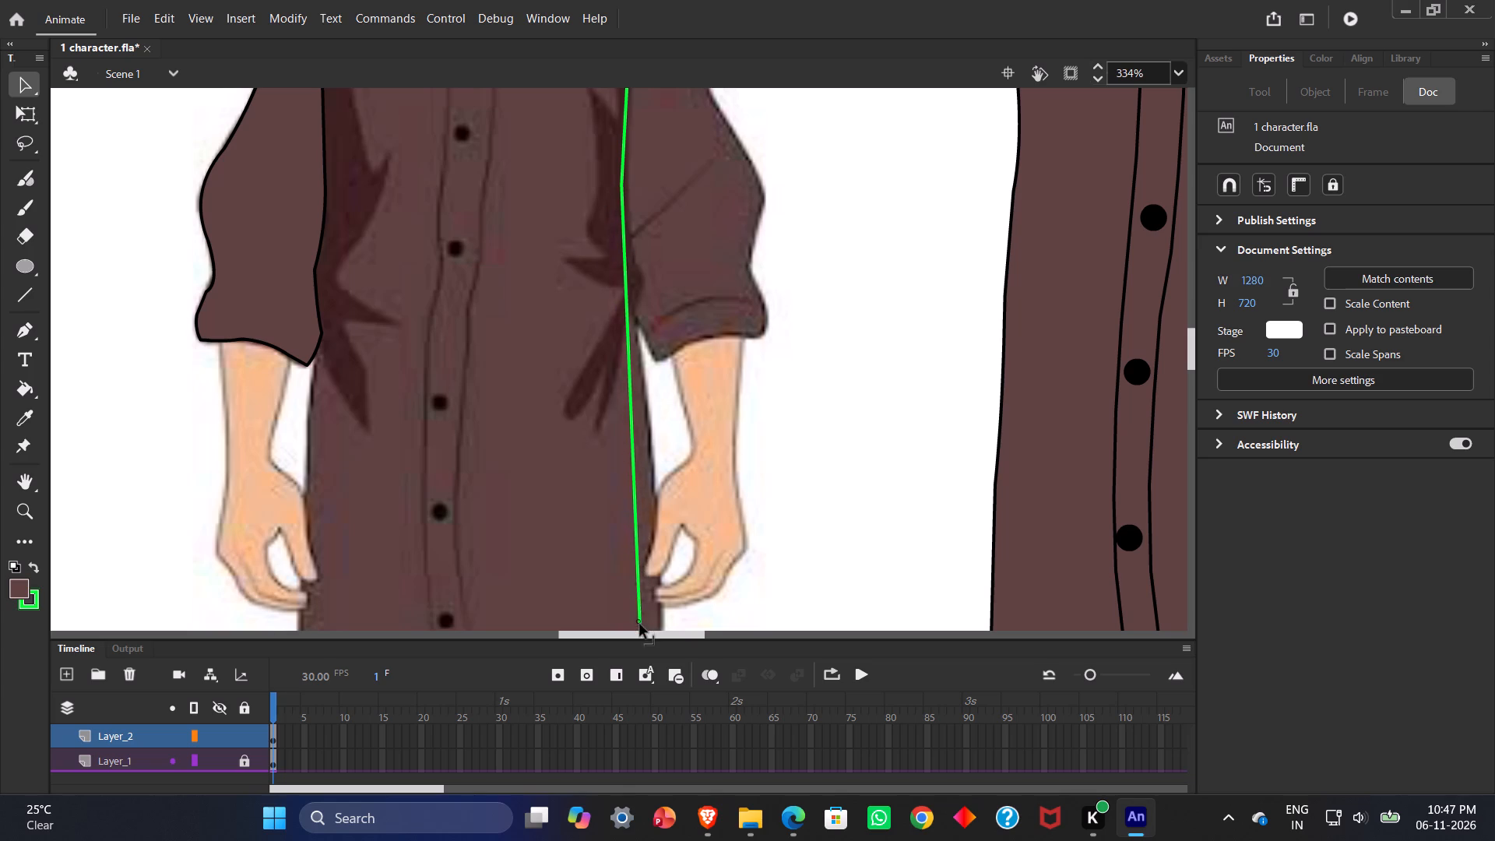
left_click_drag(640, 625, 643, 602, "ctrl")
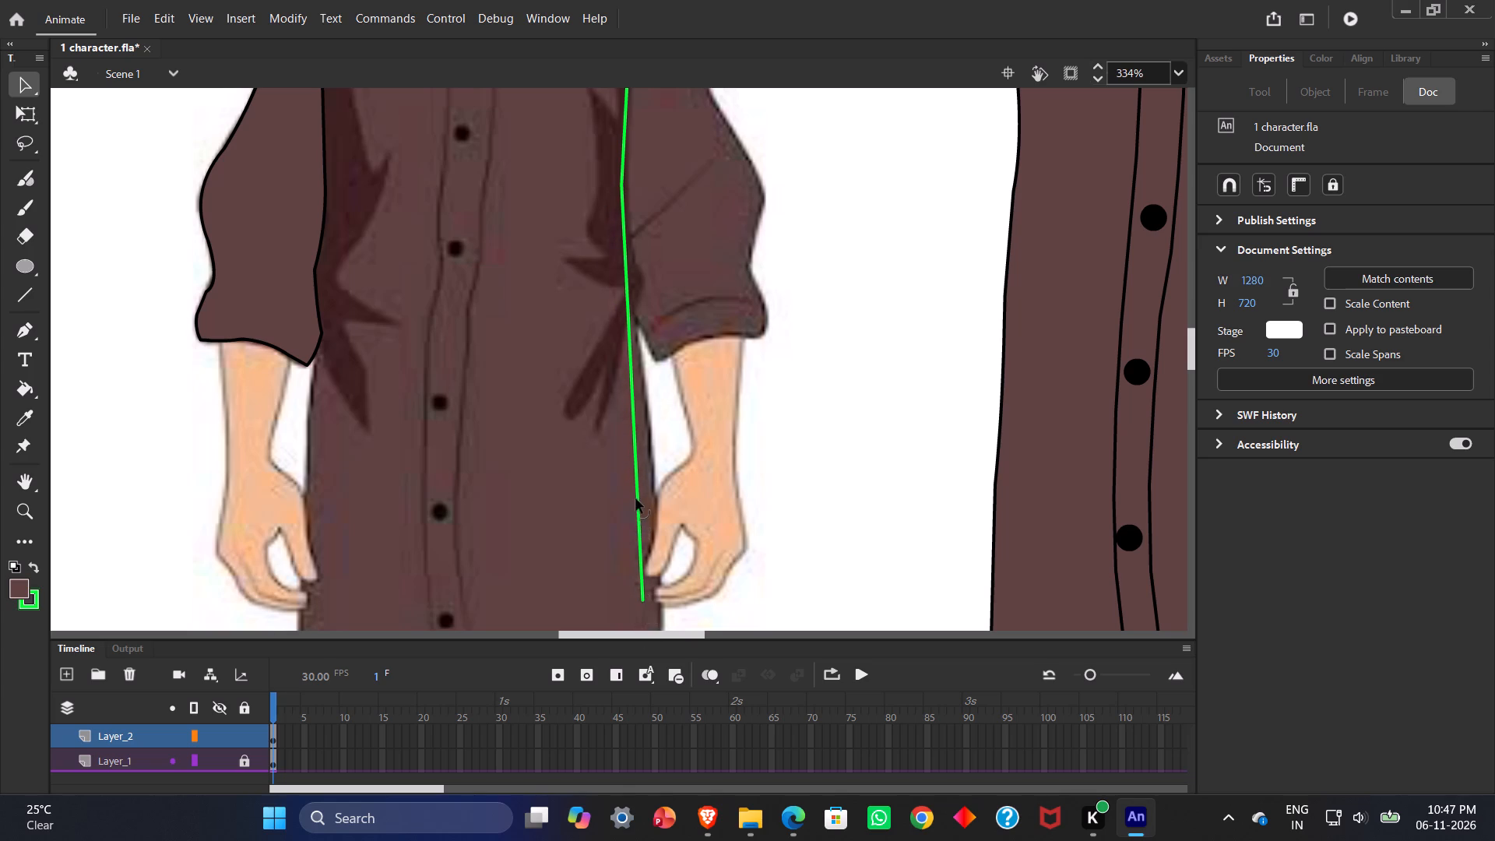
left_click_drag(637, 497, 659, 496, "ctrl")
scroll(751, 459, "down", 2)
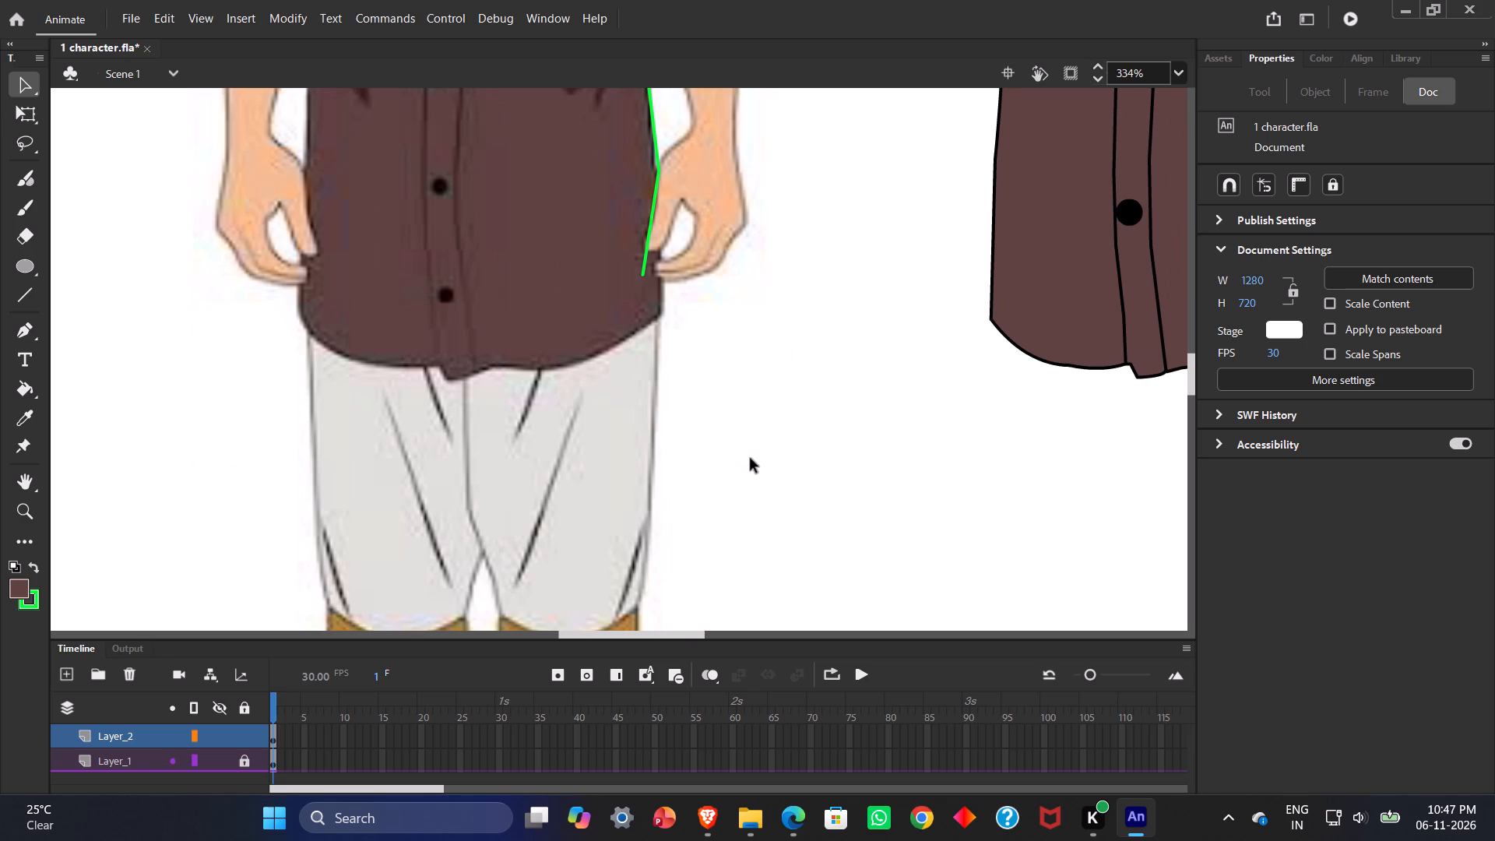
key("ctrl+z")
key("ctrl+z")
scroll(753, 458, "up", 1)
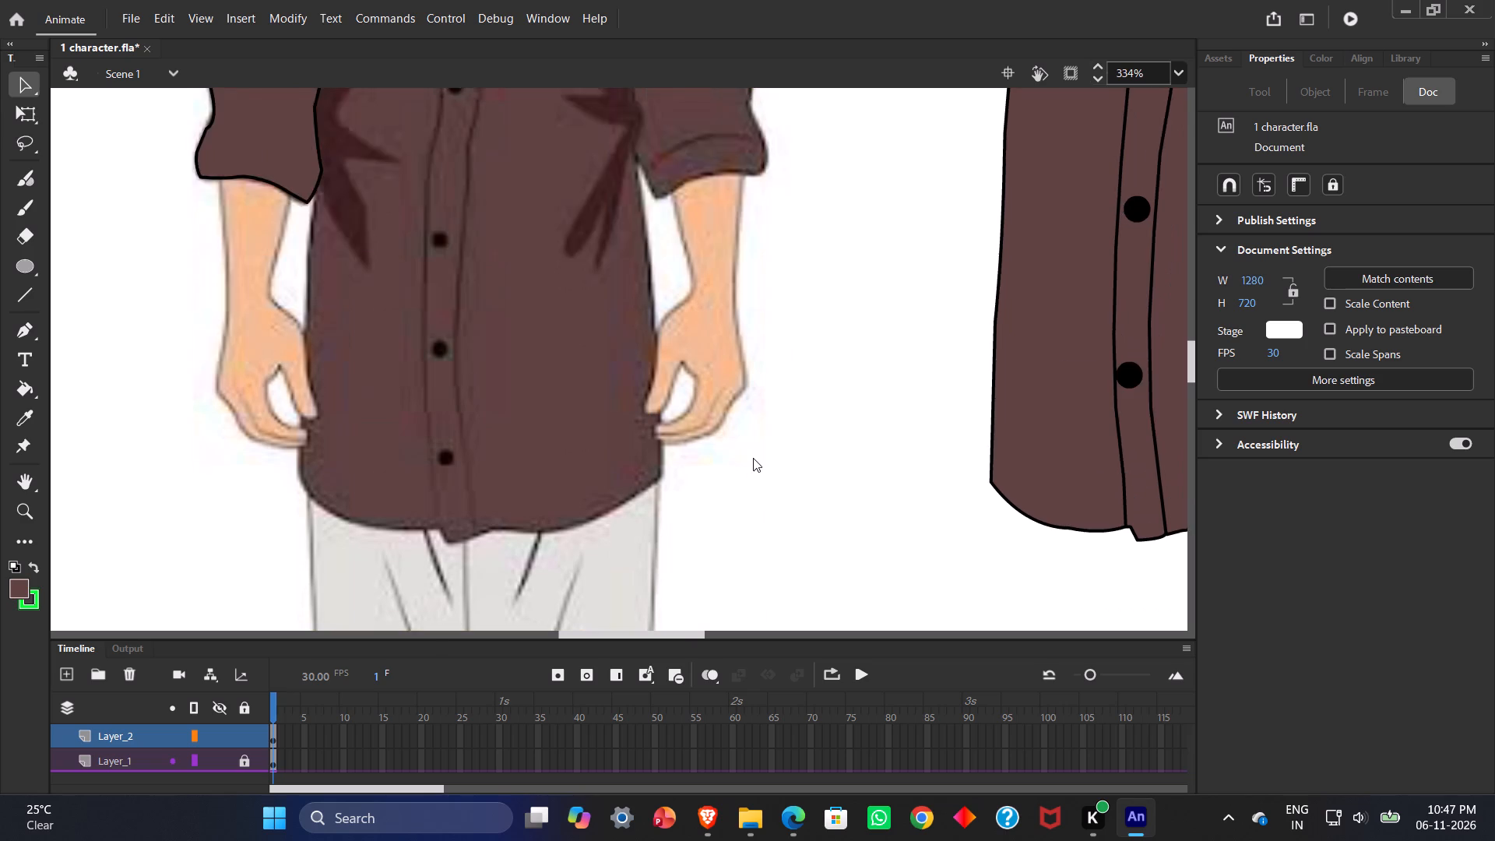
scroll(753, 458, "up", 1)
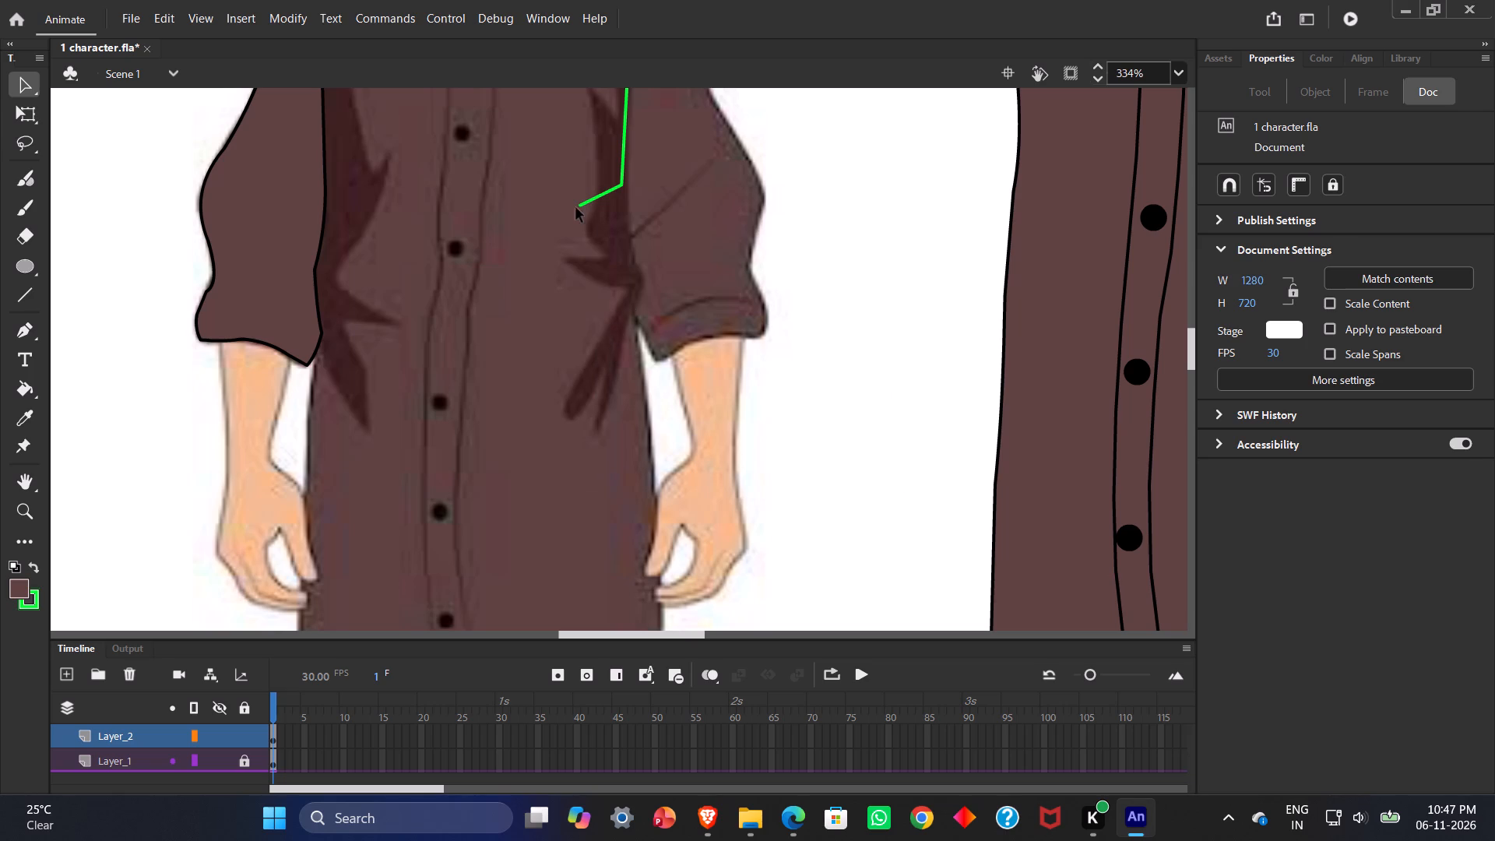
Extend the inner edge's loose end just below the cuff, adding corners where the sleeve leaves the shirt and at the cuff's inner tip.
left_click_drag(580, 204, 622, 305, "ctrl")
left_click_drag(622, 305, 635, 339, "ctrl")
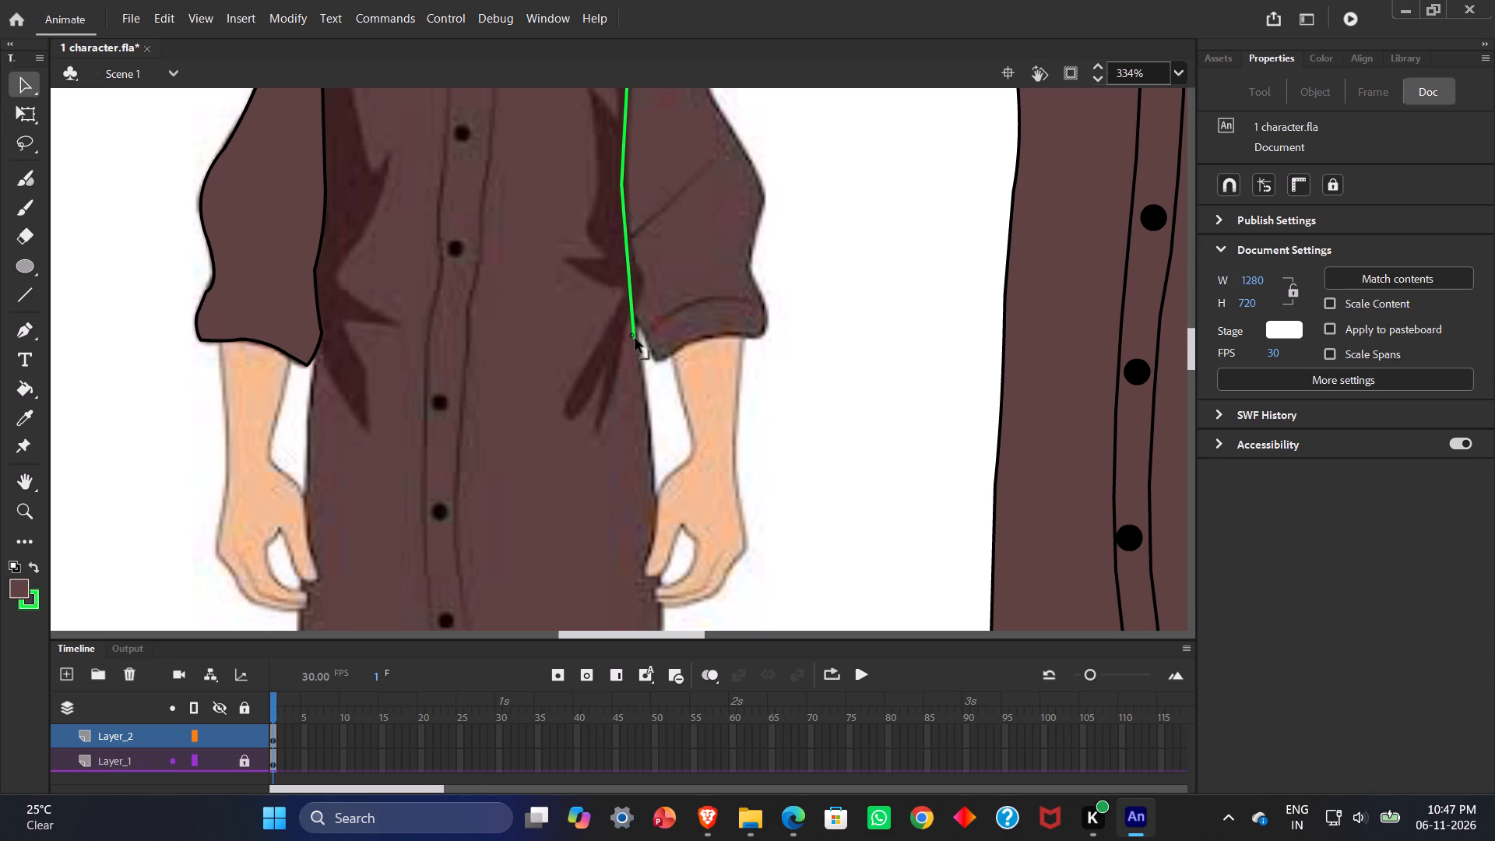
left_click_drag(635, 339, 654, 359, "ctrl")
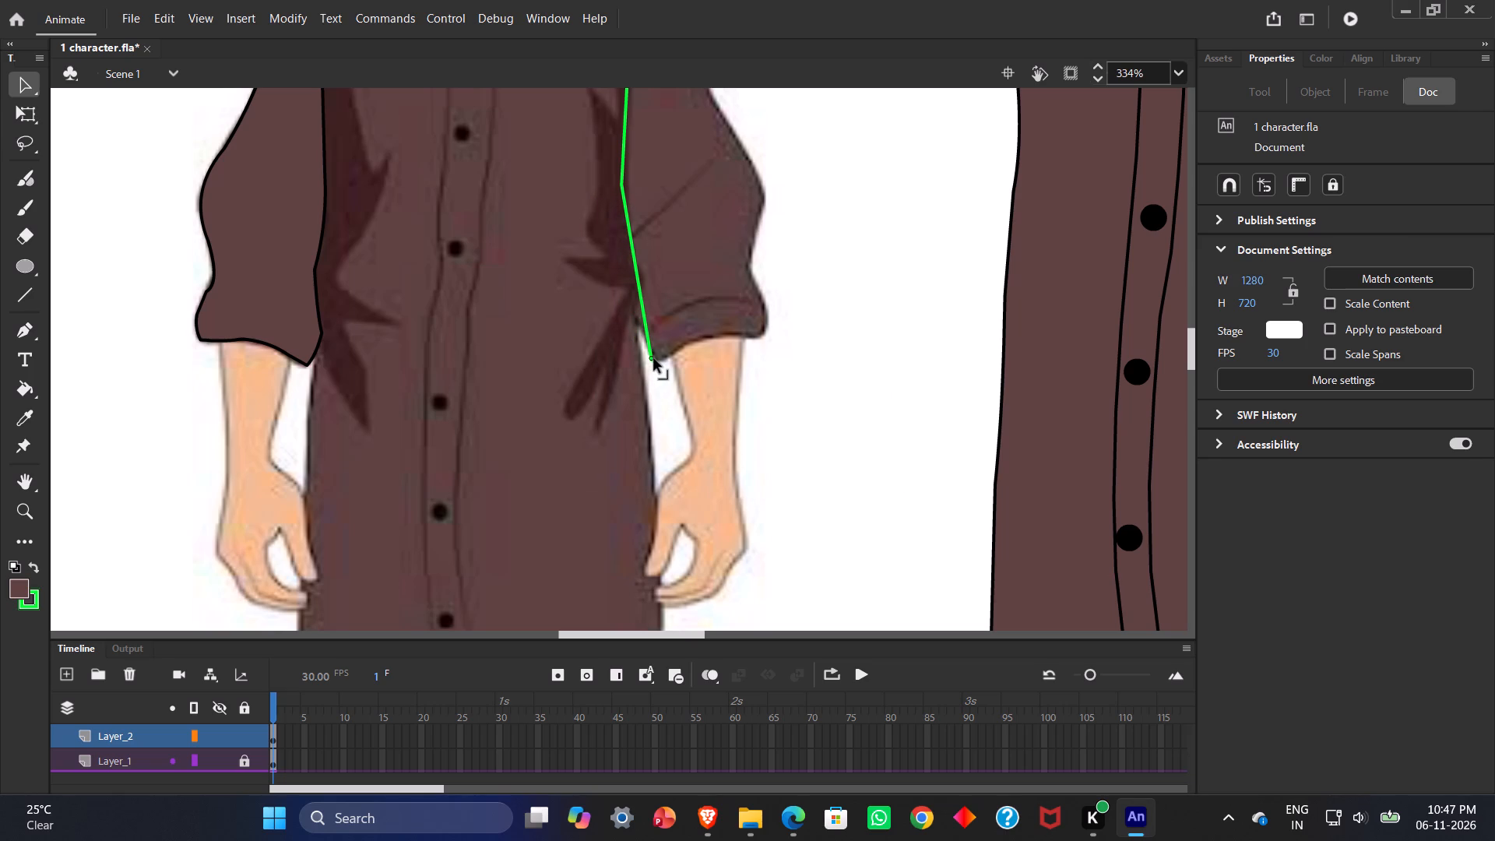
left_click_drag(654, 359, 653, 373, "ctrl")
left_click_drag(653, 373, 658, 401, "ctrl")
left_click_drag(642, 313, 638, 317, "ctrl")
left_click_drag(638, 317, 637, 320, "ctrl")
scroll(651, 369, "up", 1, "ctrl")
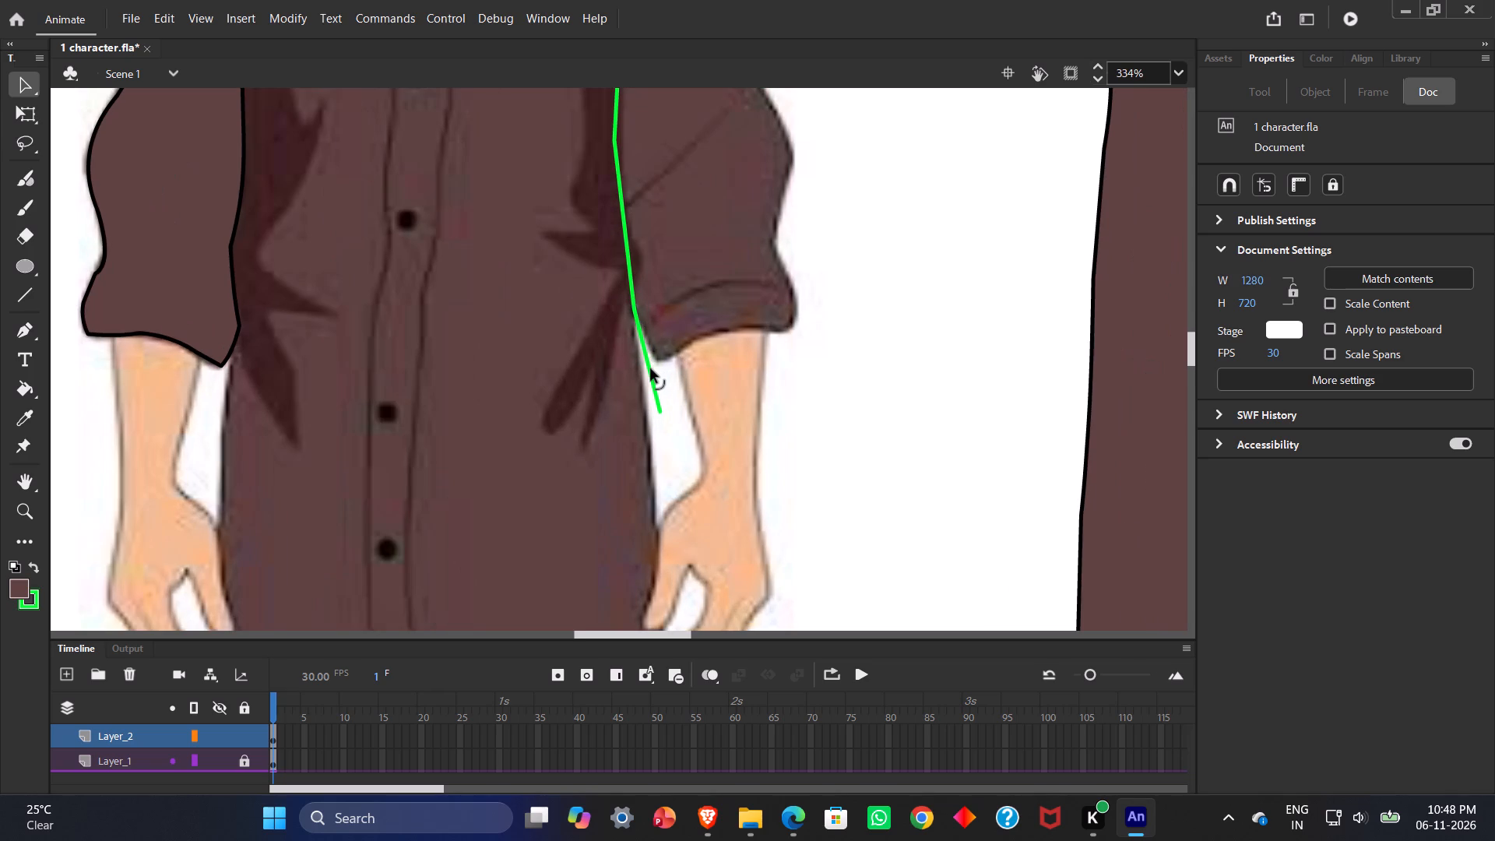
left_click_drag(649, 369, 656, 364, "ctrl")
Swing the loose end across the cuff opening past the sleeve and add a corner at the cuff's lower outer tip.
scroll(759, 286, "up", 1, "ctrl")
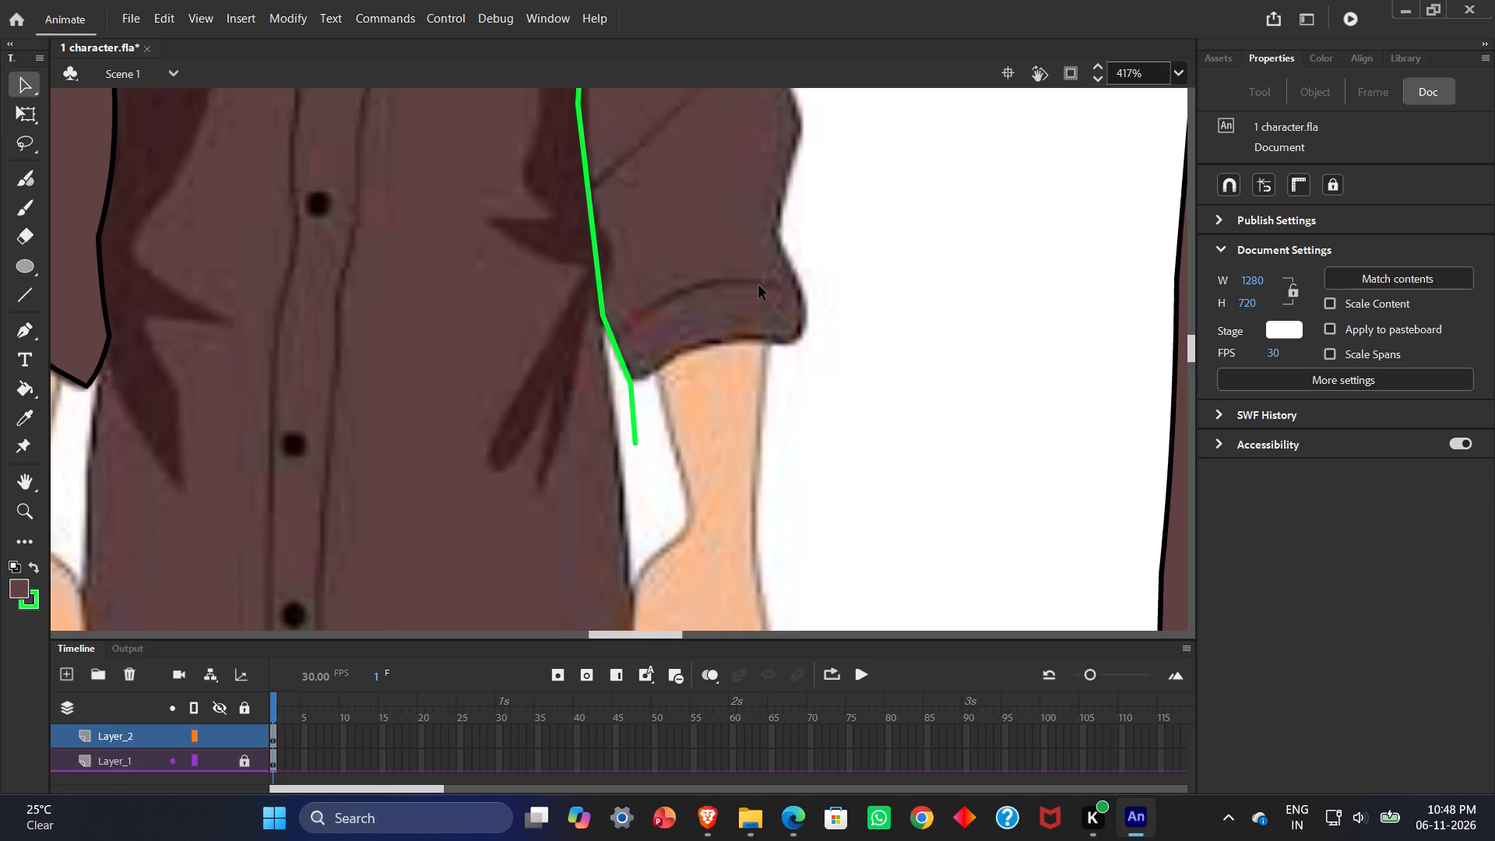
scroll(759, 286, "up", 3, "ctrl")
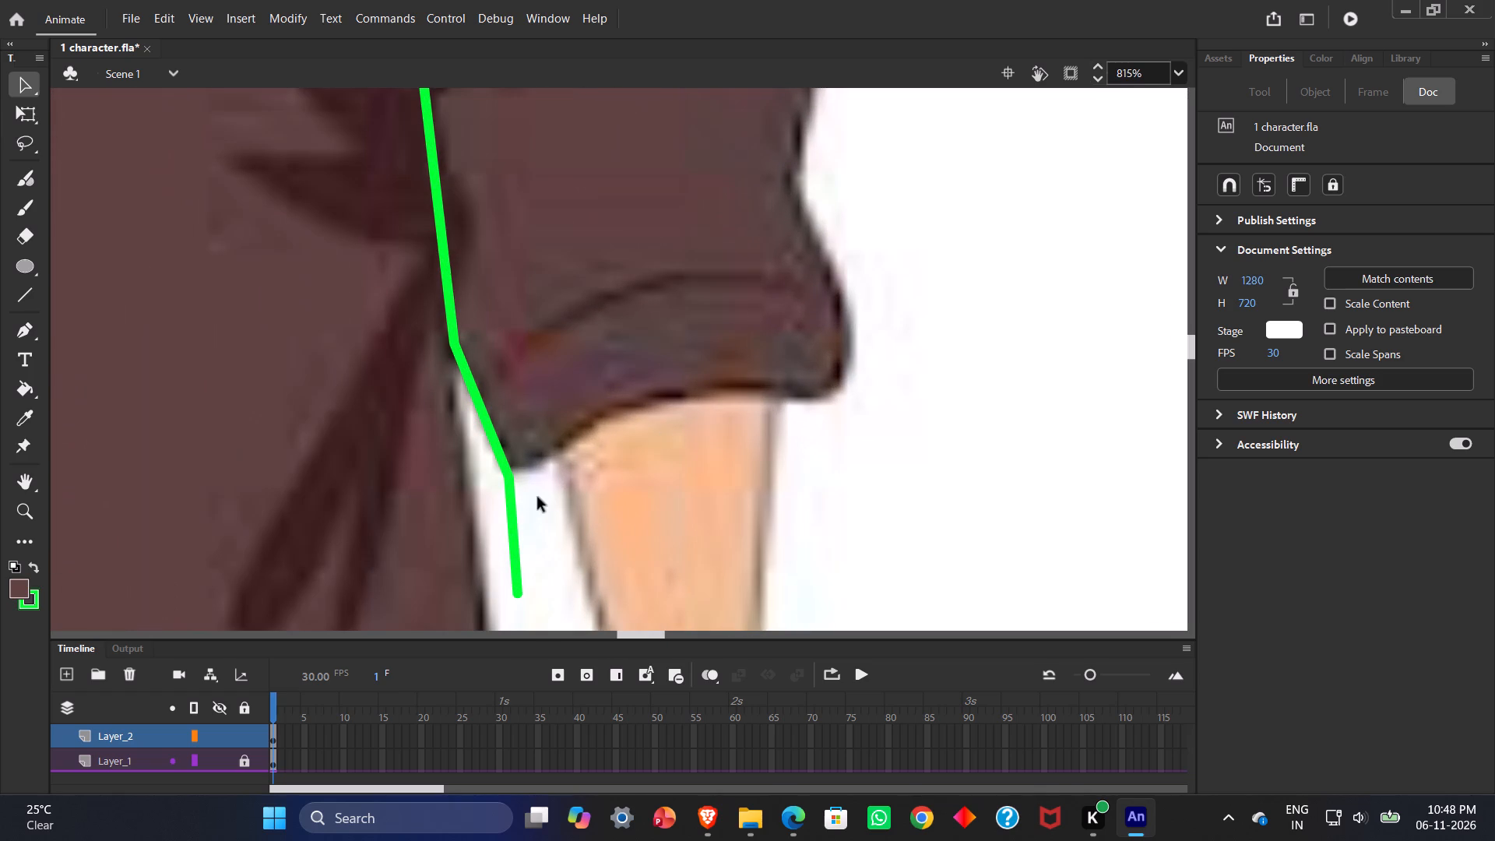
left_click_drag(519, 591, 552, 551, "ctrl")
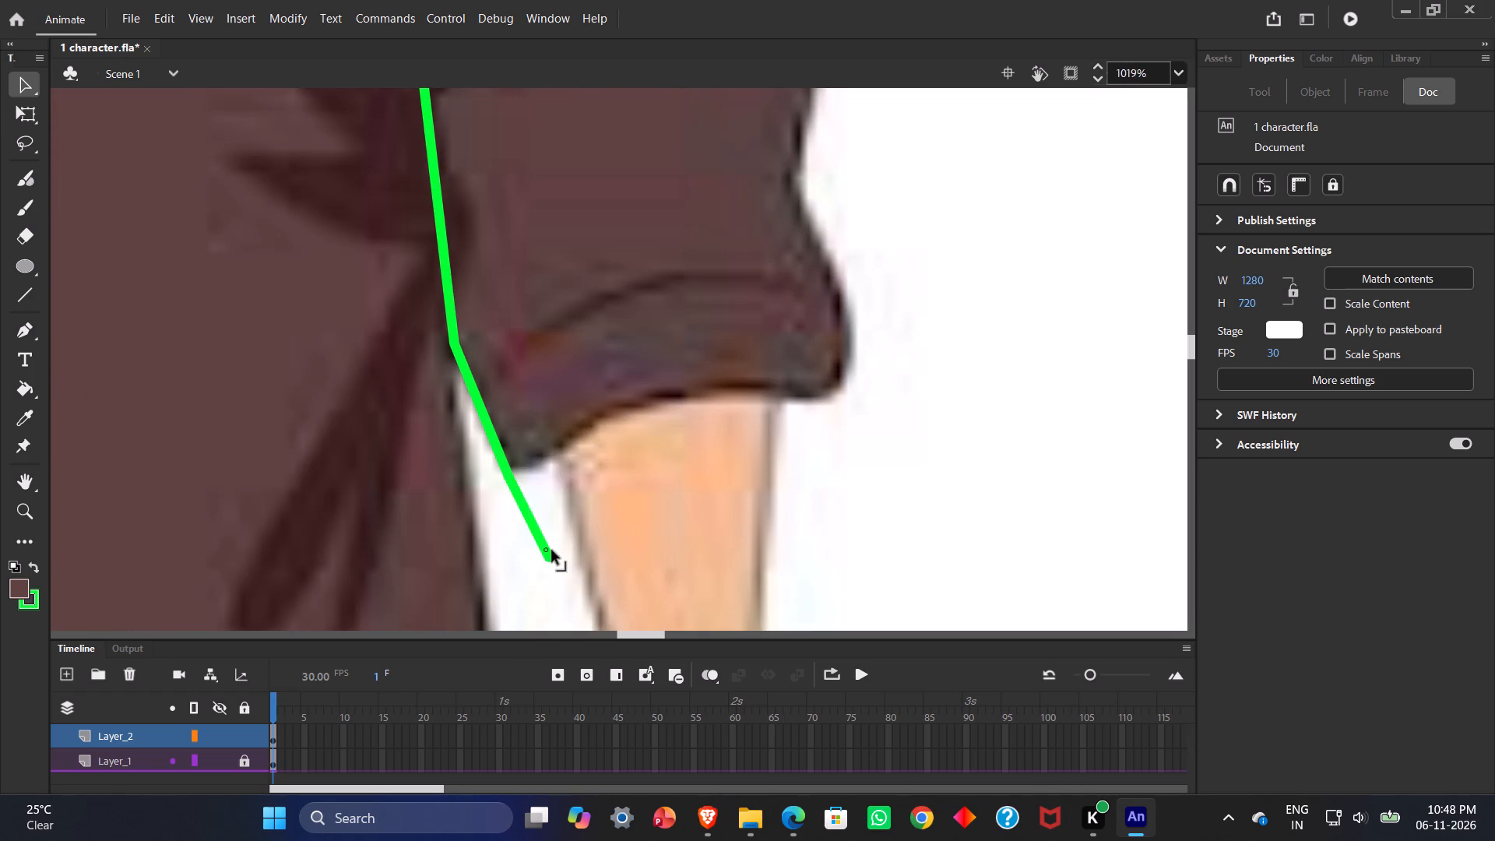
left_click_drag(552, 551, 844, 376, "ctrl")
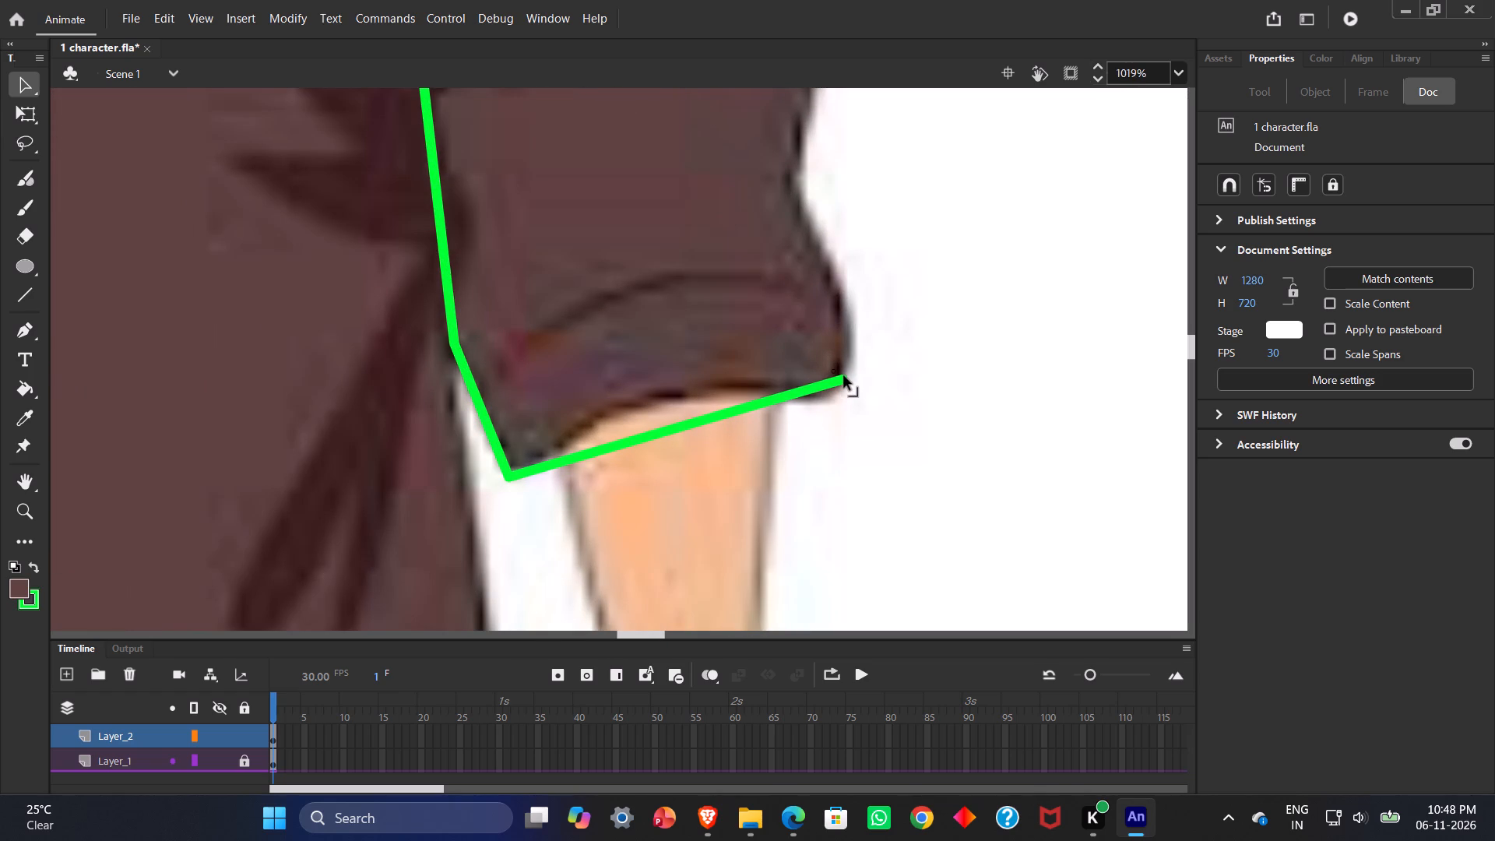
left_click_drag(844, 376, 983, 412, "ctrl")
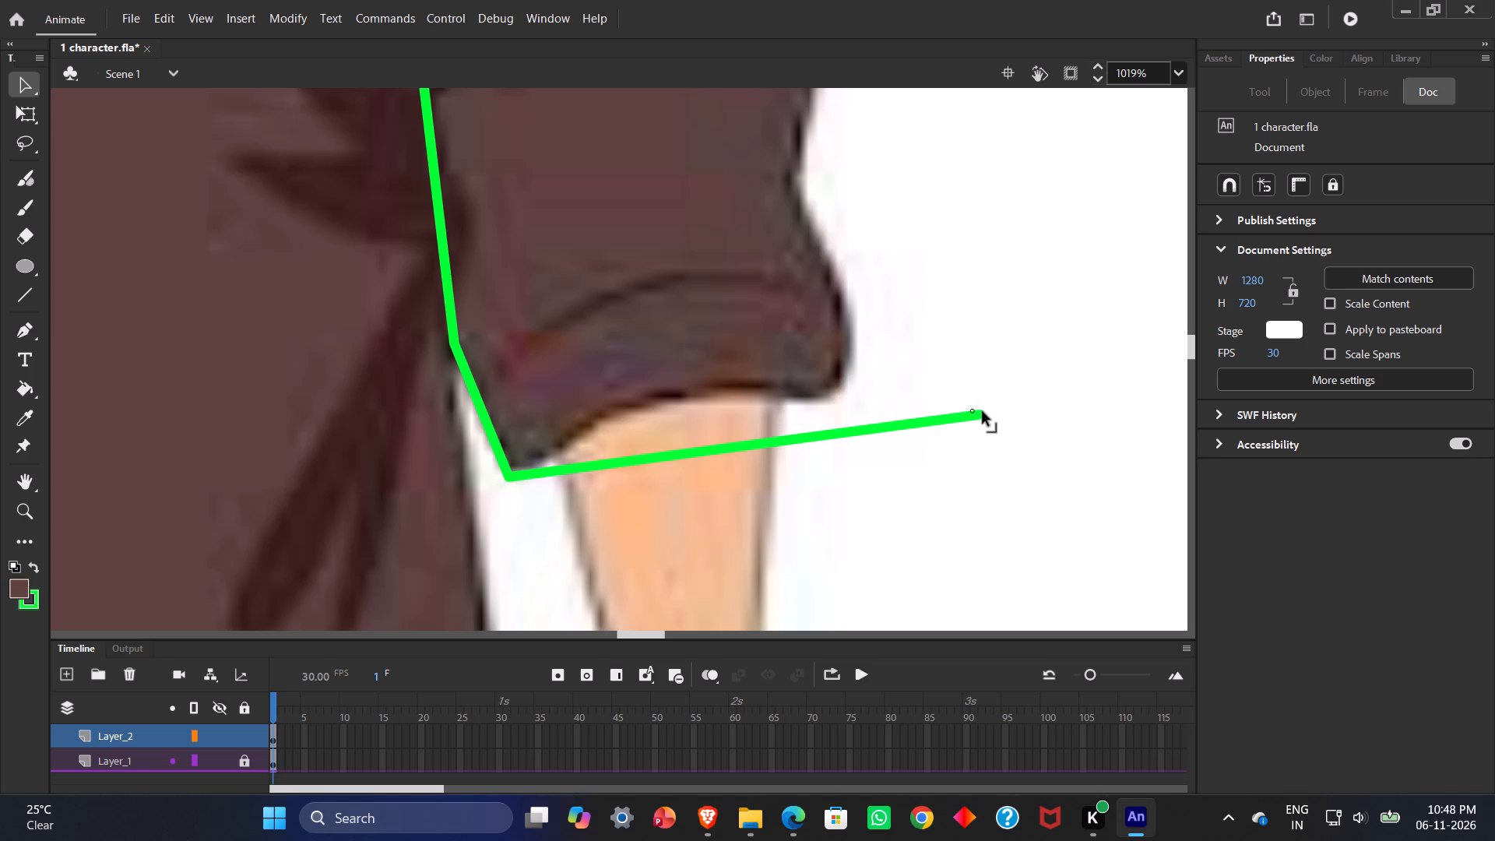
left_click_drag(983, 412, 985, 412, "ctrl")
left_click_drag(848, 433, 839, 406, "ctrl")
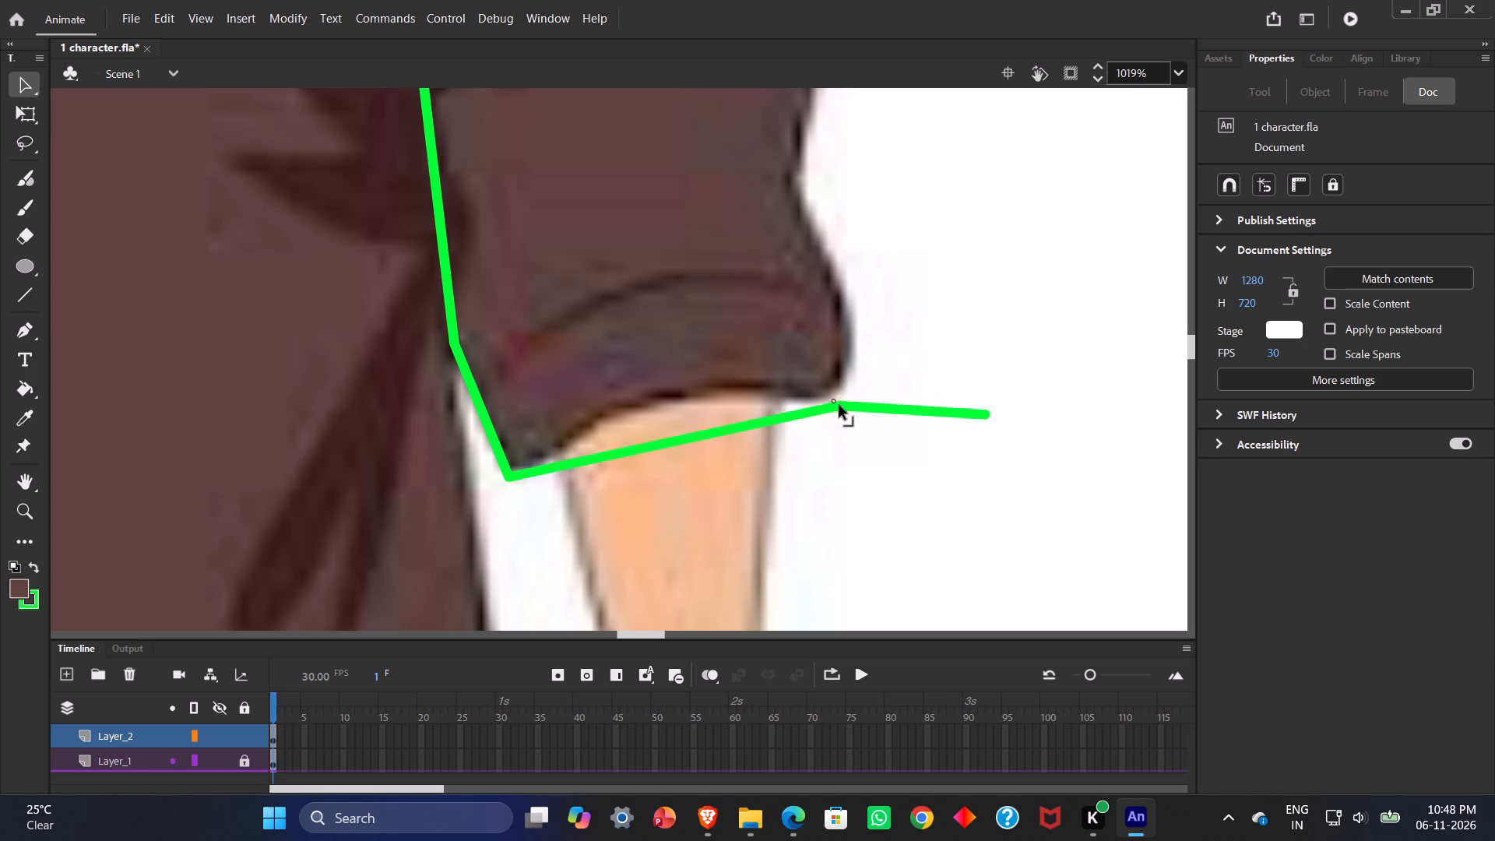
left_click_drag(839, 406, 830, 394, "ctrl")
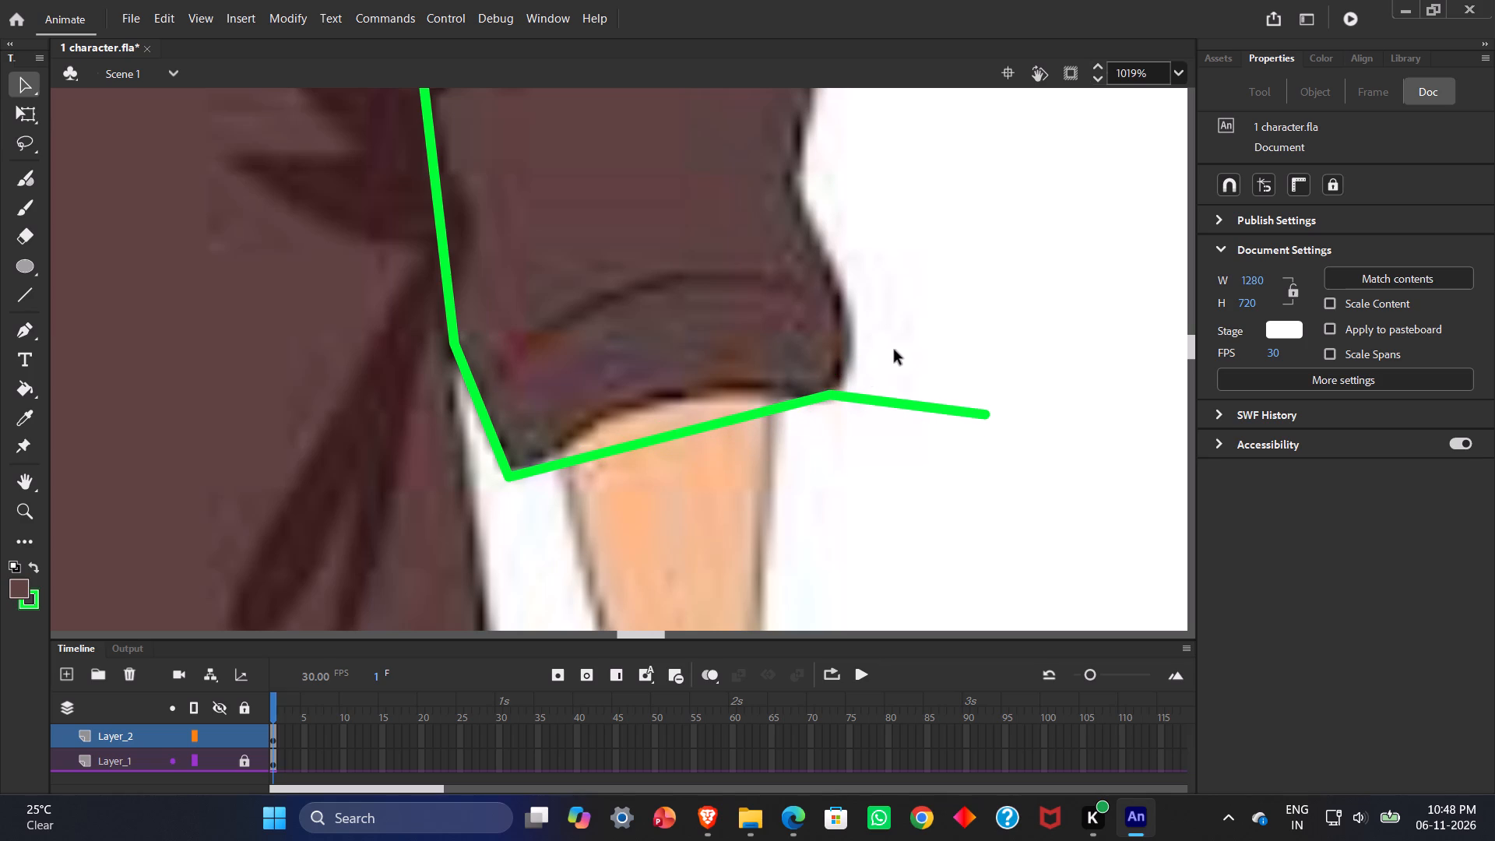
Move the loose end up inside the sleeve near the elbow fold and add a corner on the cuff's outer edge.
scroll(895, 350, "up", 1, "ctrl")
scroll(896, 316, "down", 5, "ctrl")
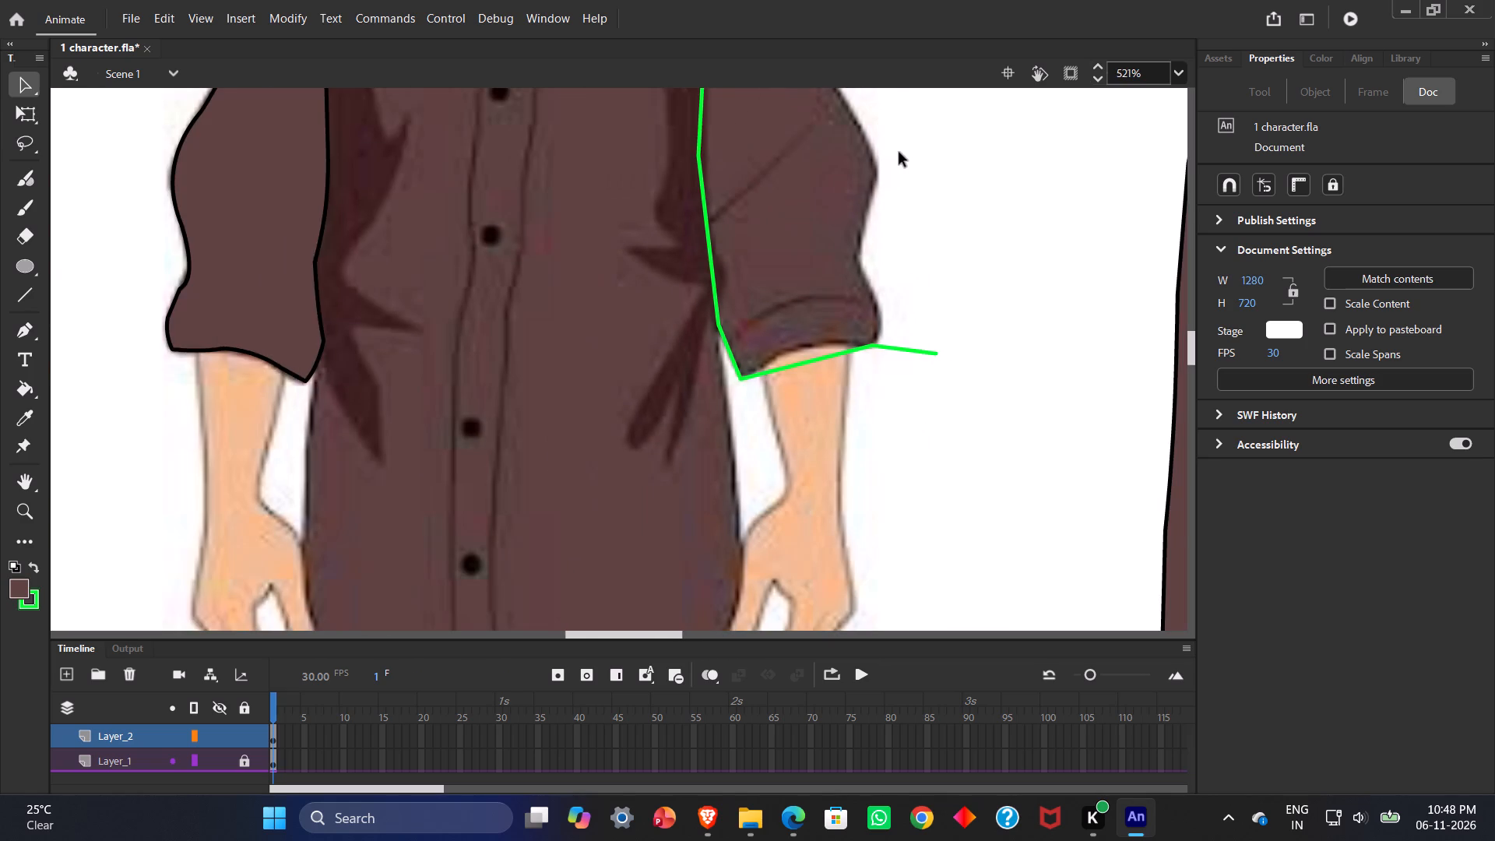
scroll(898, 153, "up", 4, "ctrl")
scroll(898, 153, "down", 1, "ctrl")
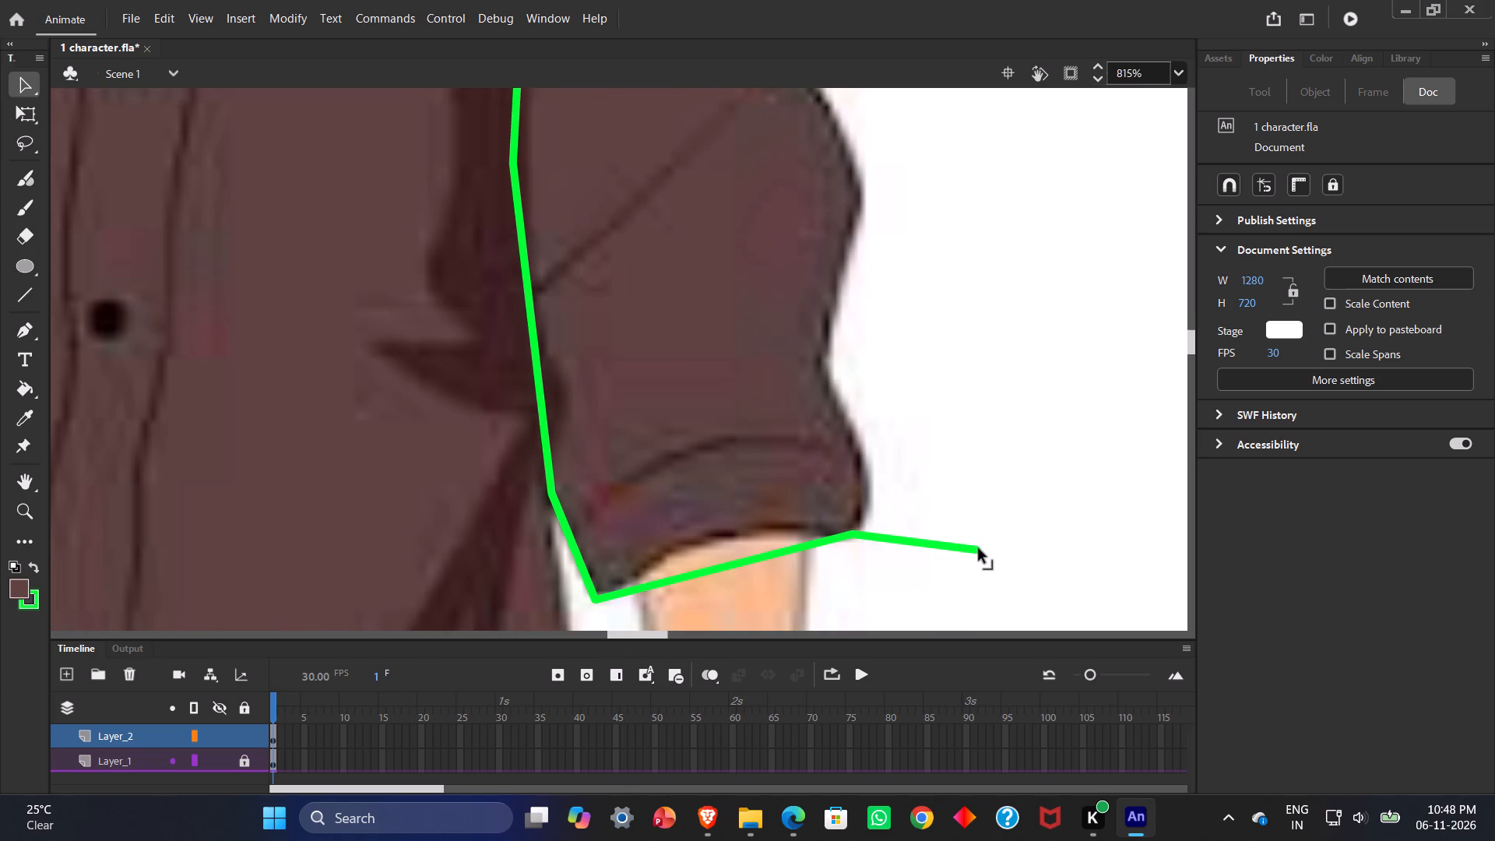
left_click_drag(979, 549, 747, 140)
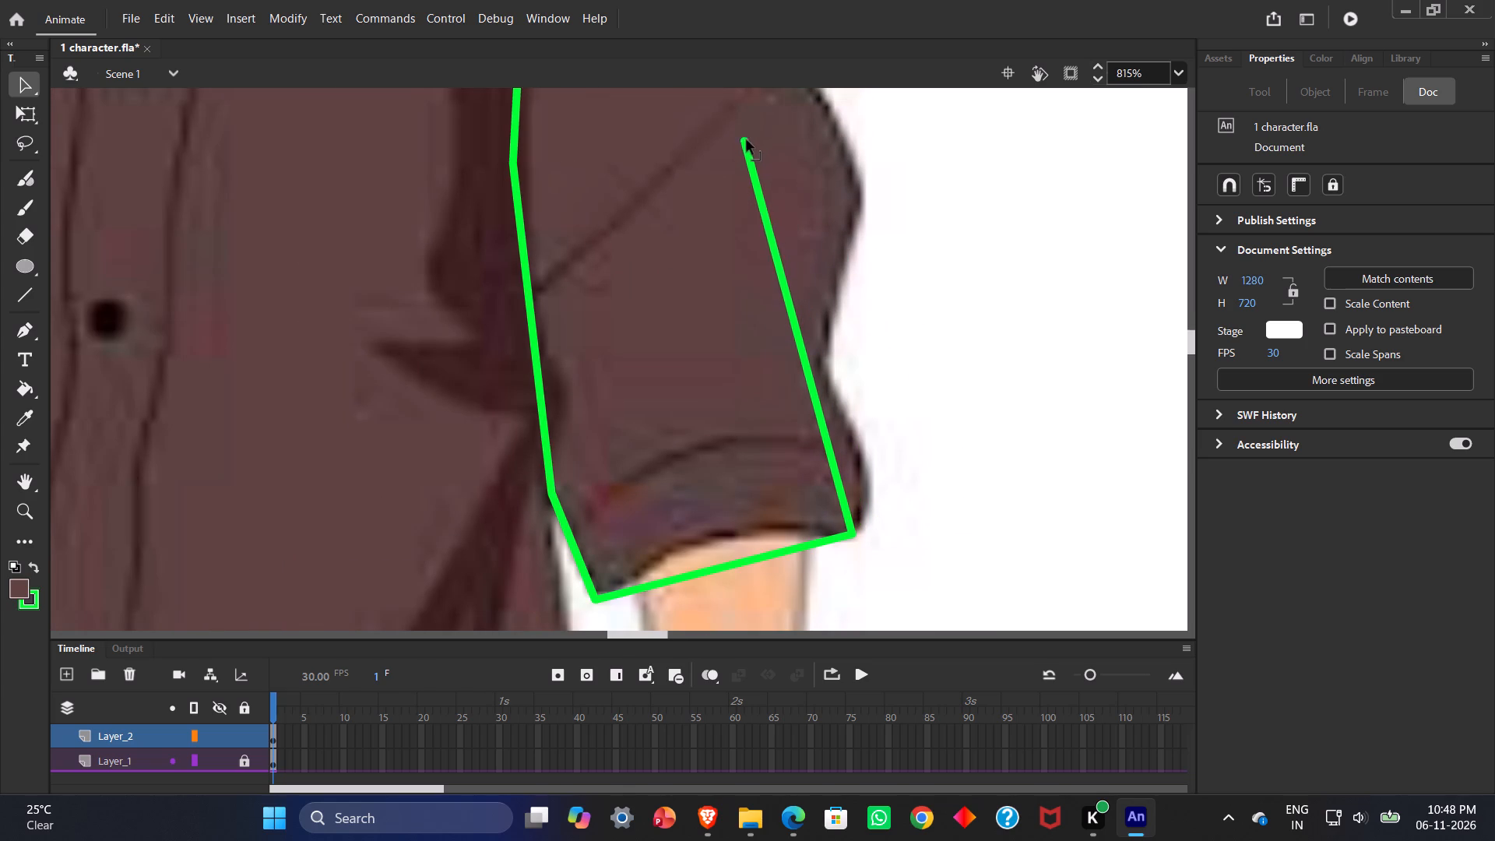
left_click_drag(747, 140, 747, 135)
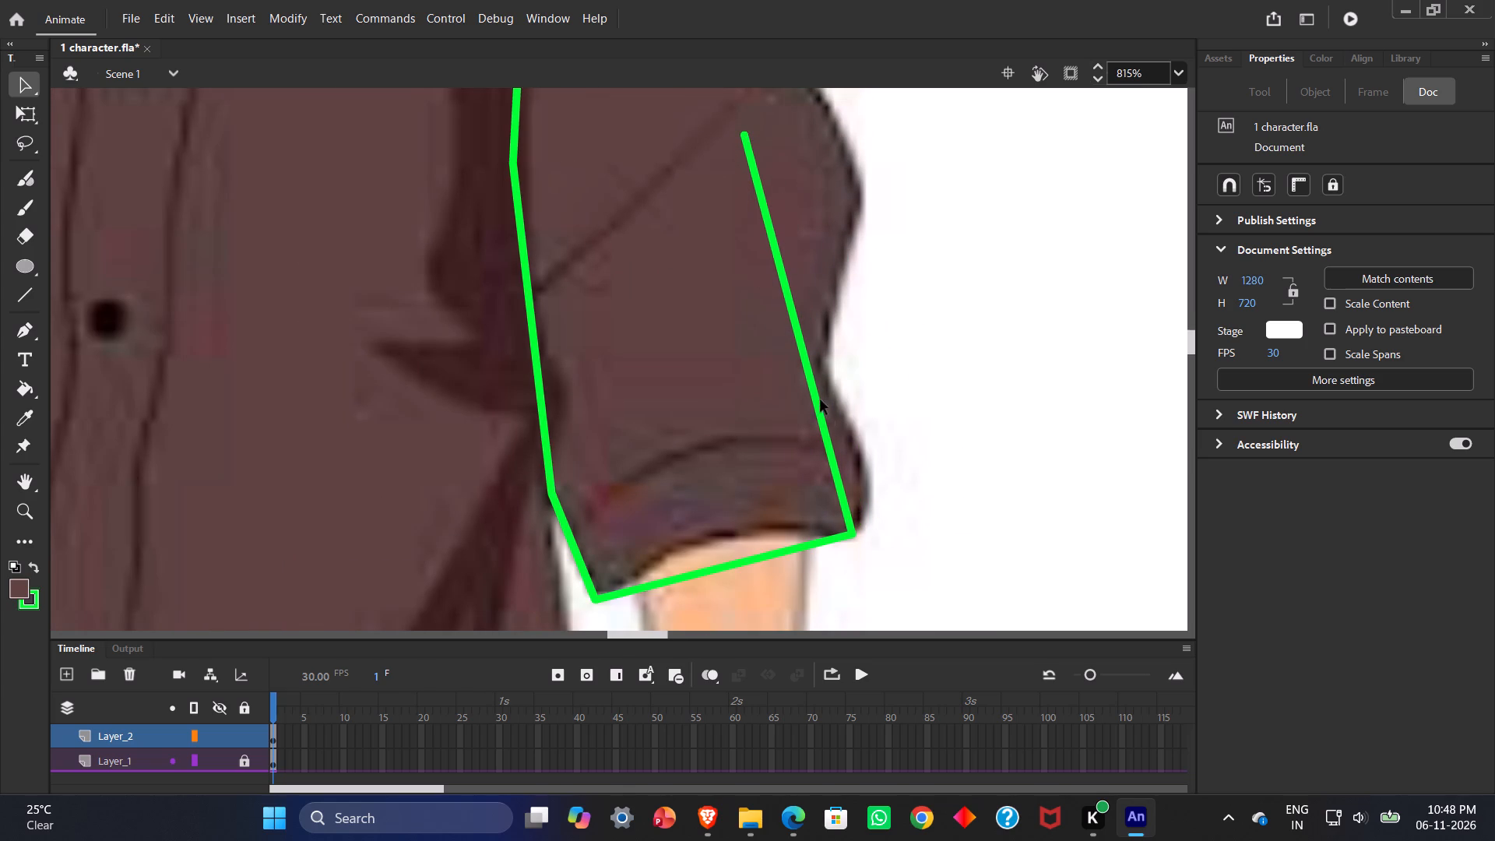
left_click_drag(814, 393, 827, 396, "ctrl")
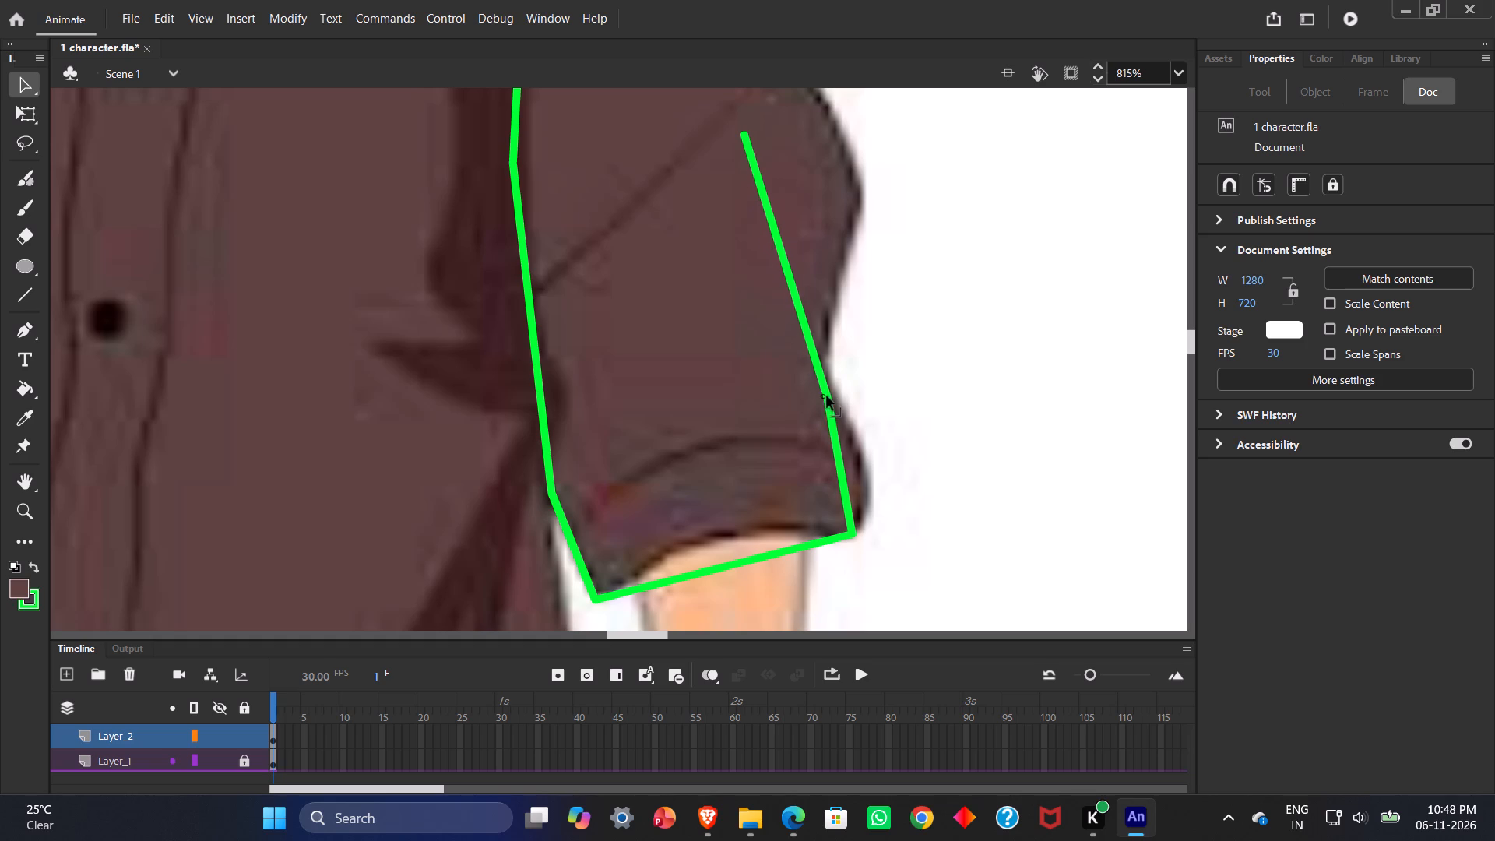
left_click_drag(827, 396, 850, 438, "ctrl")
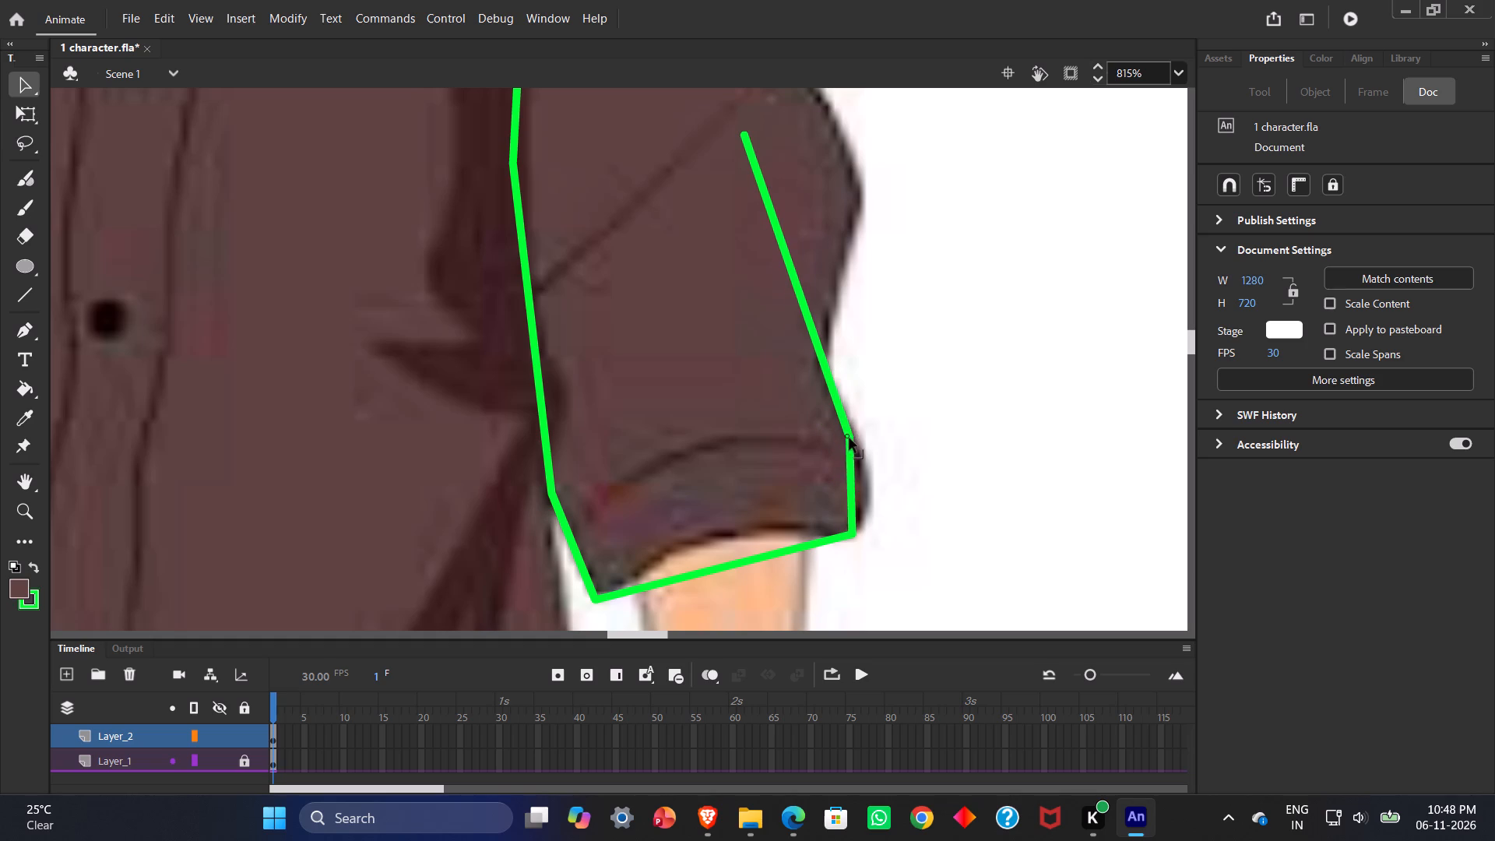
left_click_drag(850, 438, 853, 440, "ctrl")
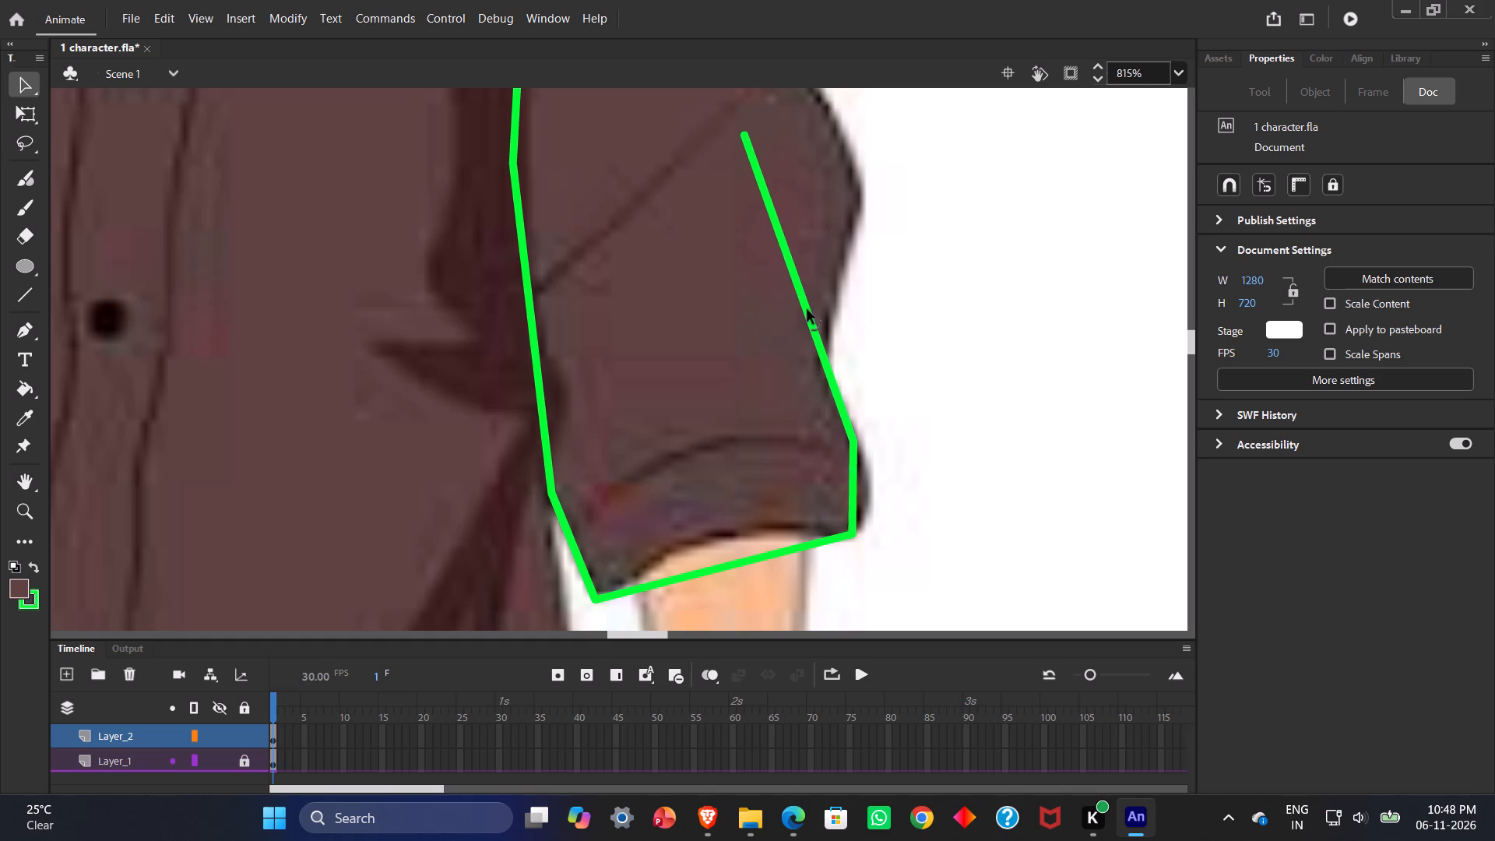
Add corners on the sleeve outline's outer edge just below and just above the elbow bulge.
left_click_drag(800, 290, 848, 250, "ctrl")
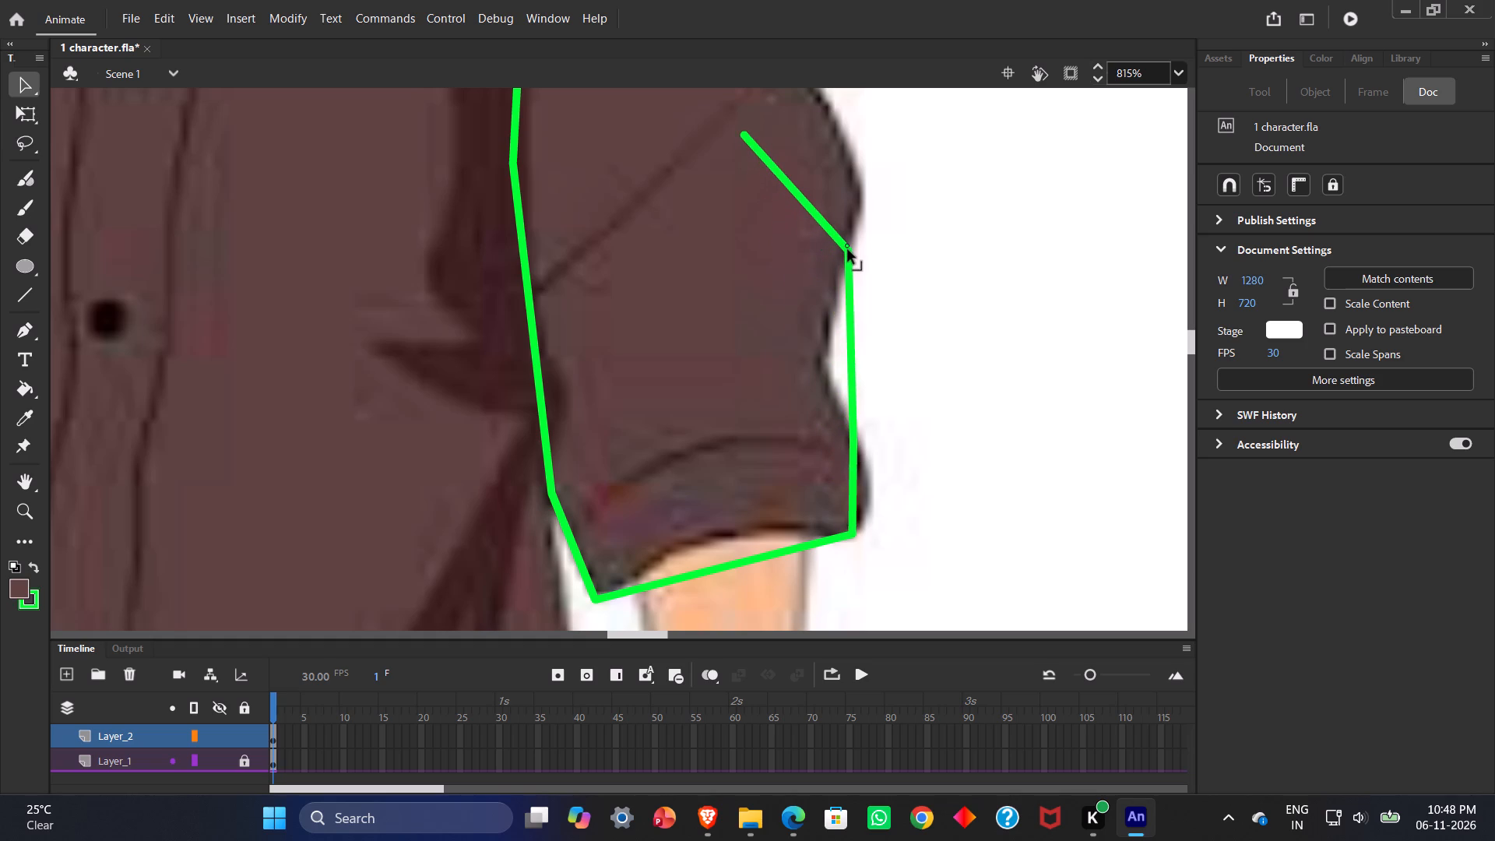
left_click_drag(848, 250, 846, 250, "ctrl")
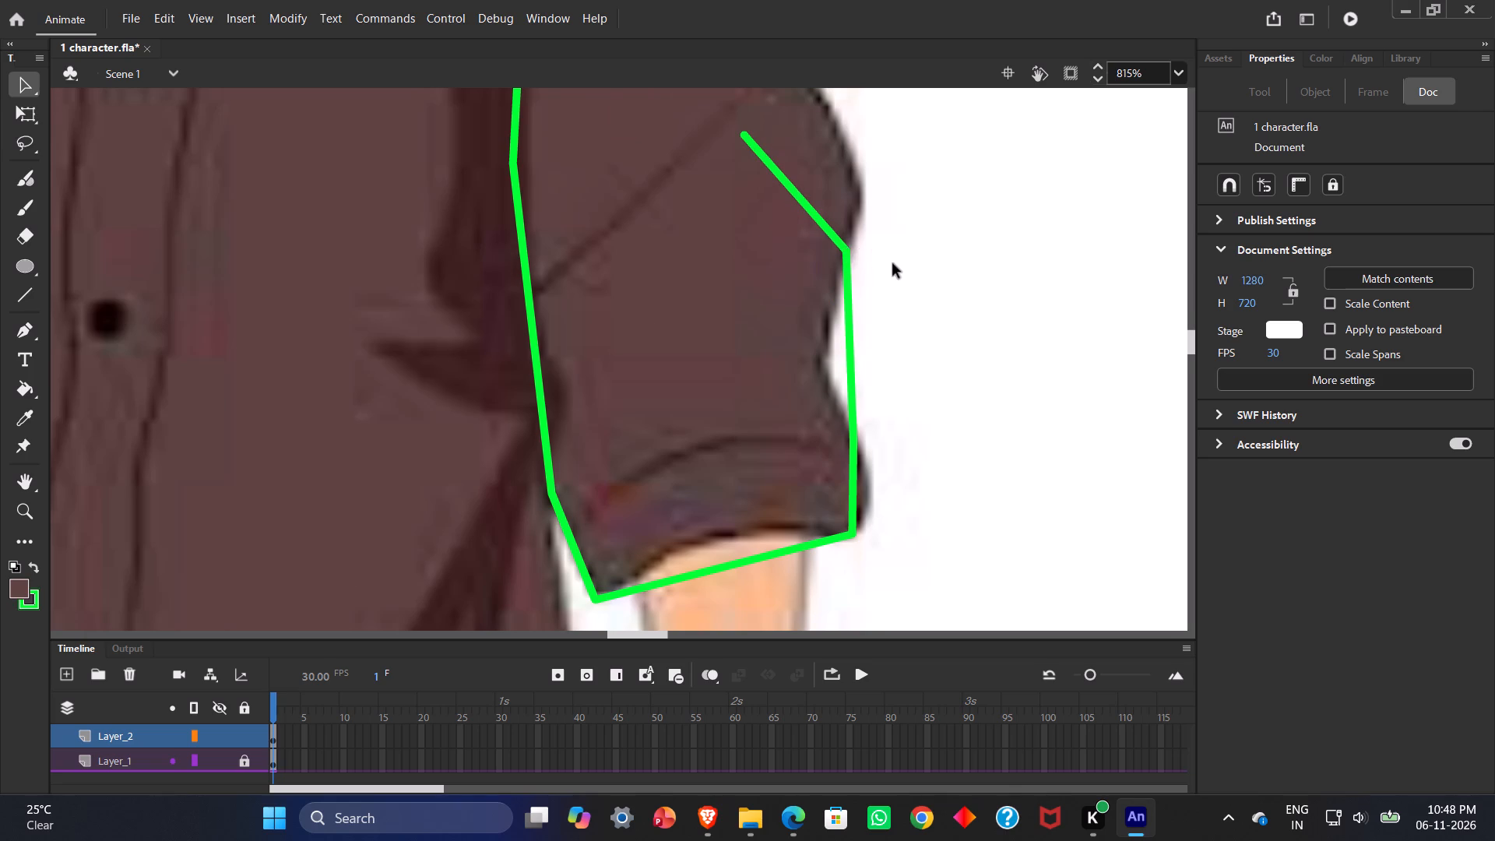
scroll(893, 264, "up", 2)
left_click_drag(779, 498, 791, 448, "ctrl")
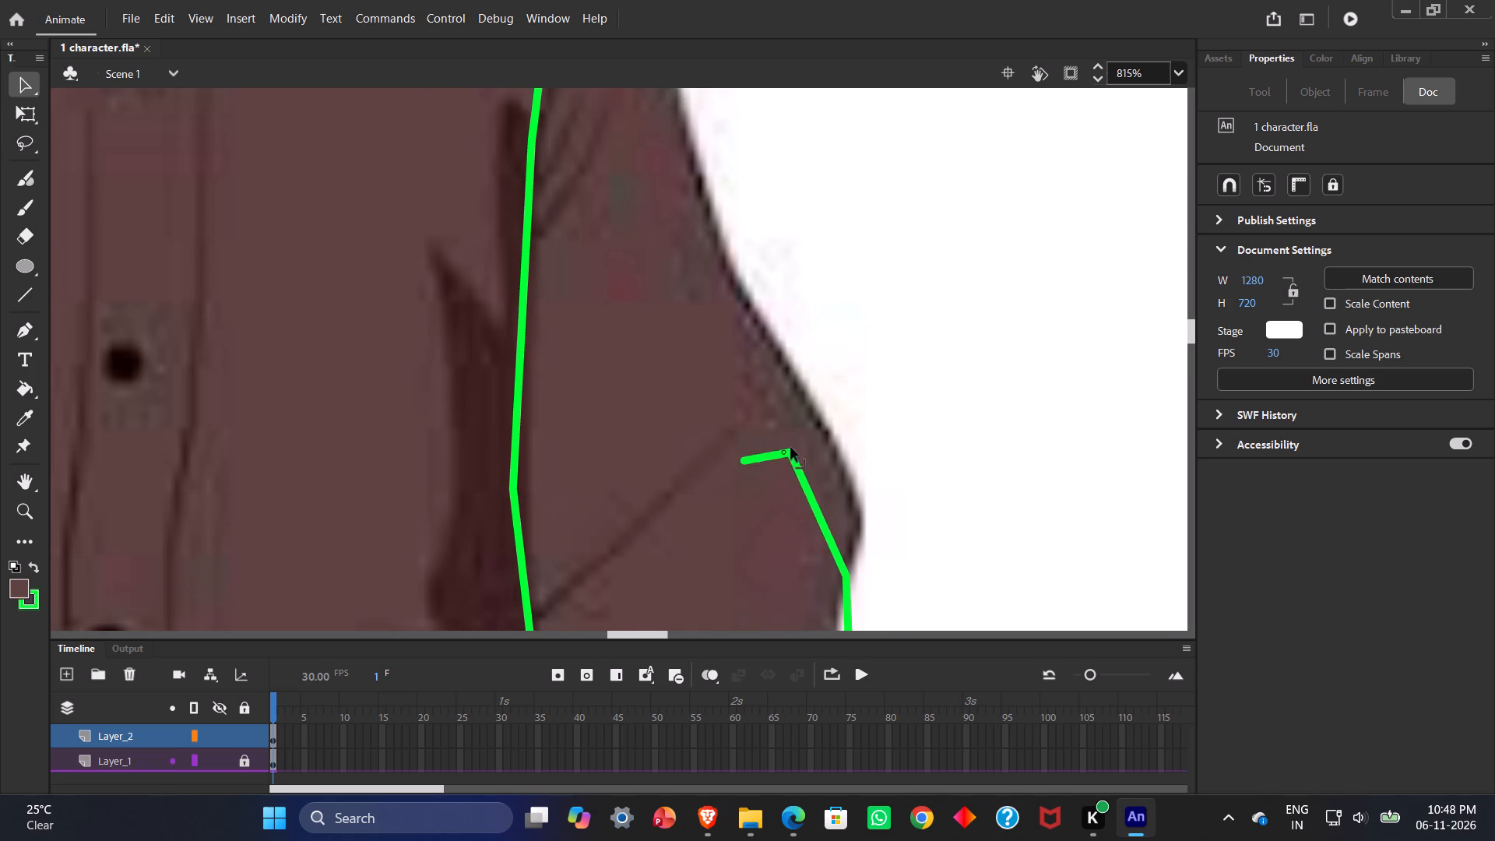
left_click_drag(791, 448, 817, 419, "ctrl")
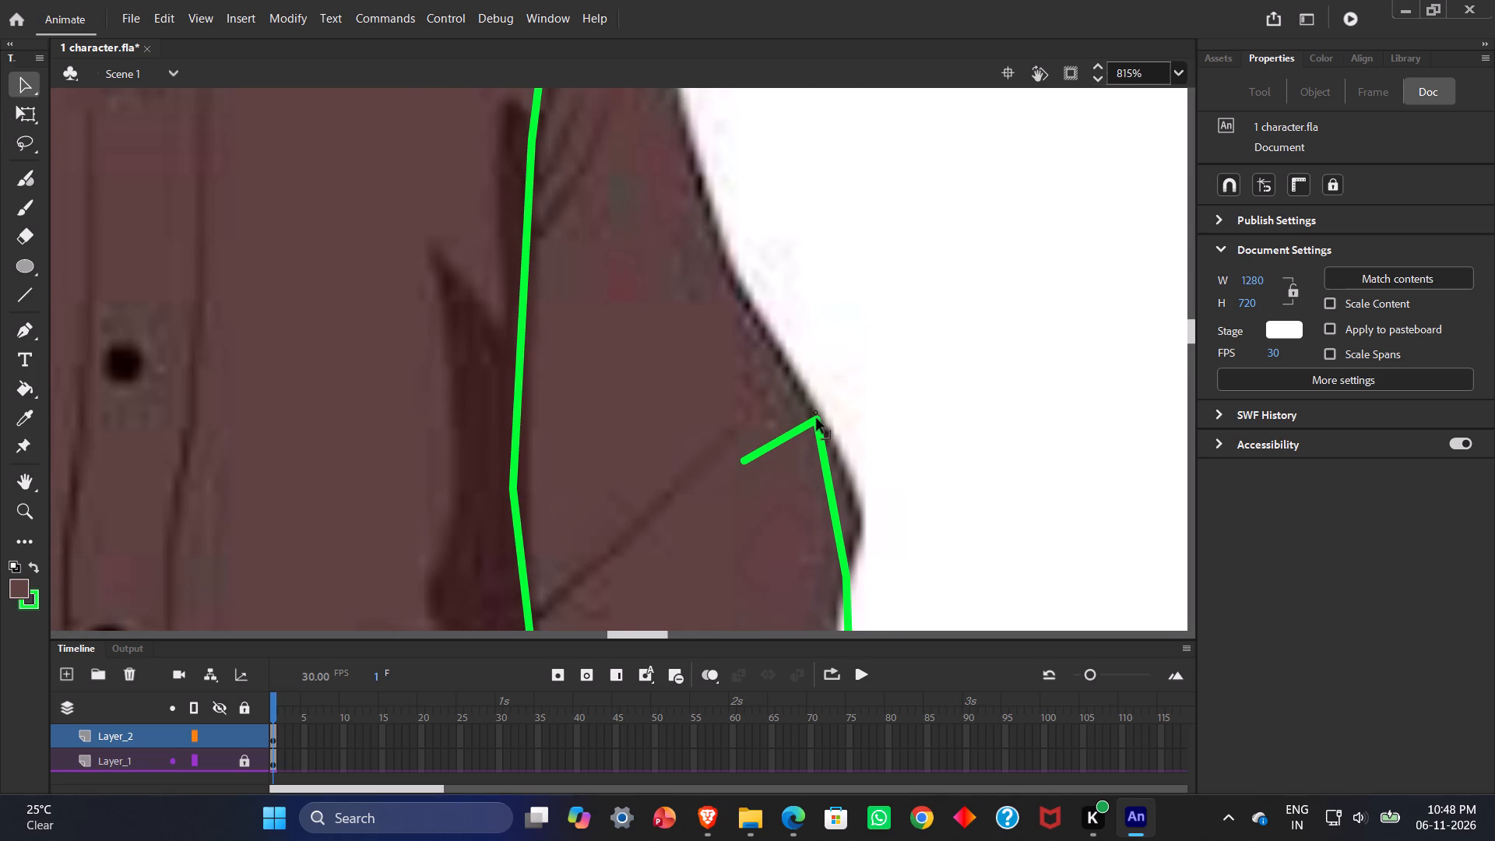
left_click_drag(817, 419, 828, 430, "ctrl")
scroll(838, 356, "down", 1)
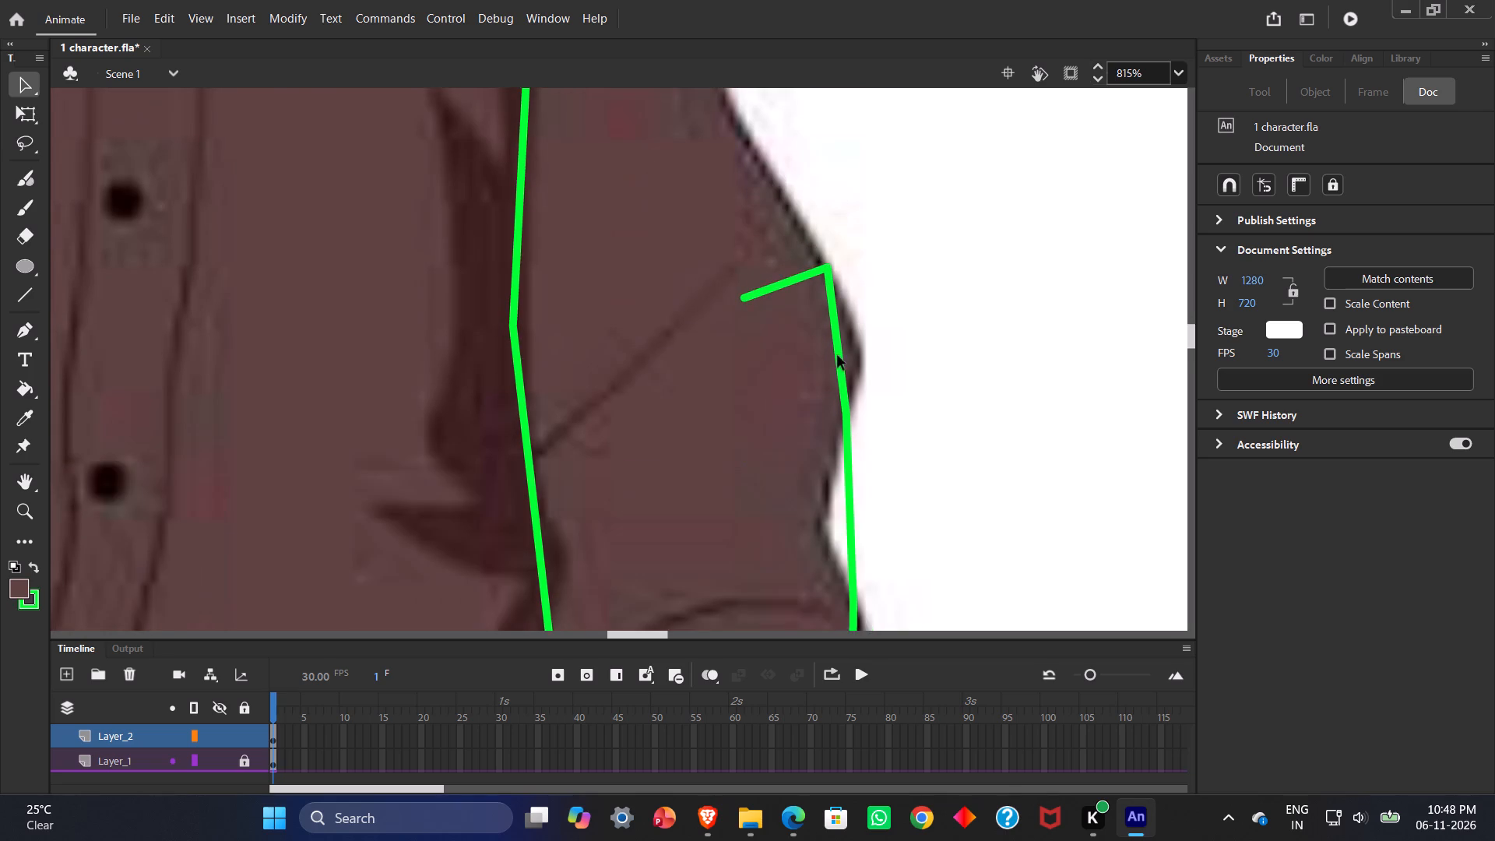
Move the outline's loose end up into the upper sleeve near the armpit folds and add a corner on the upper arm's outer edge.
scroll(838, 356, "up", 2)
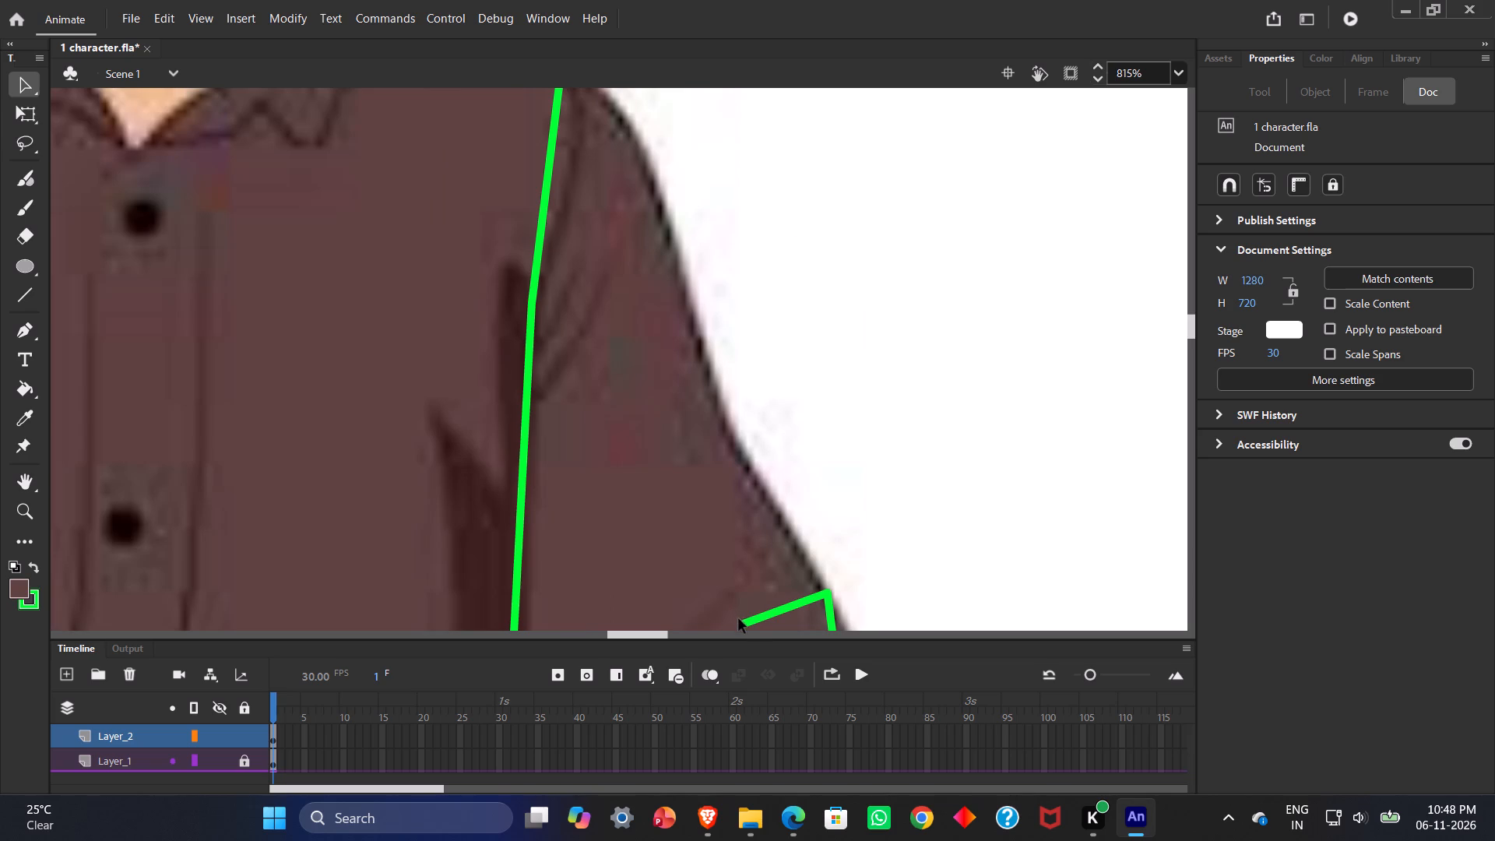
left_click_drag(744, 623, 615, 200, "ctrl")
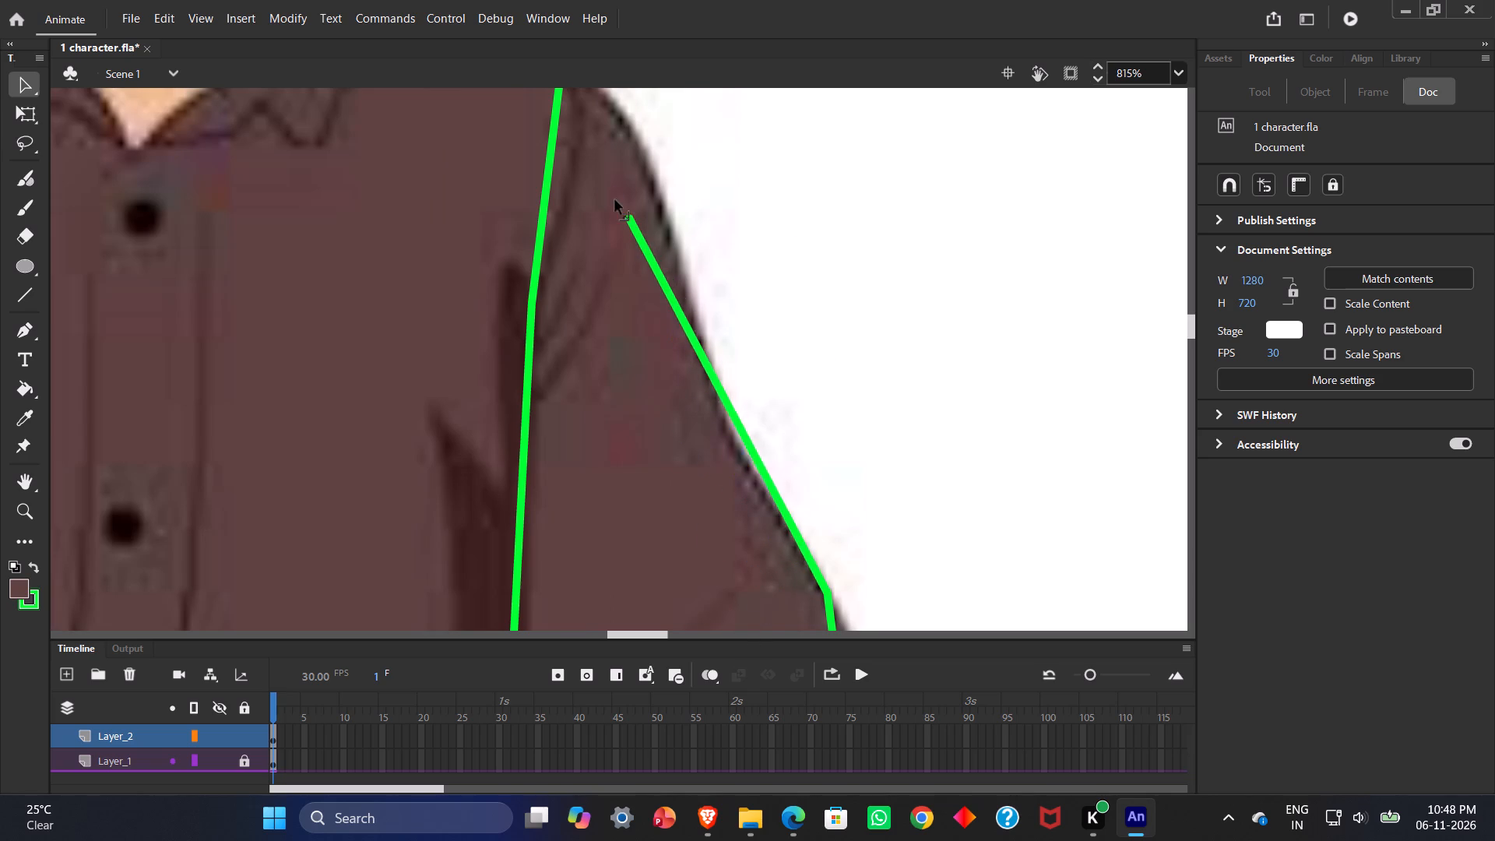
left_click_drag(615, 200, 553, 309, "ctrl")
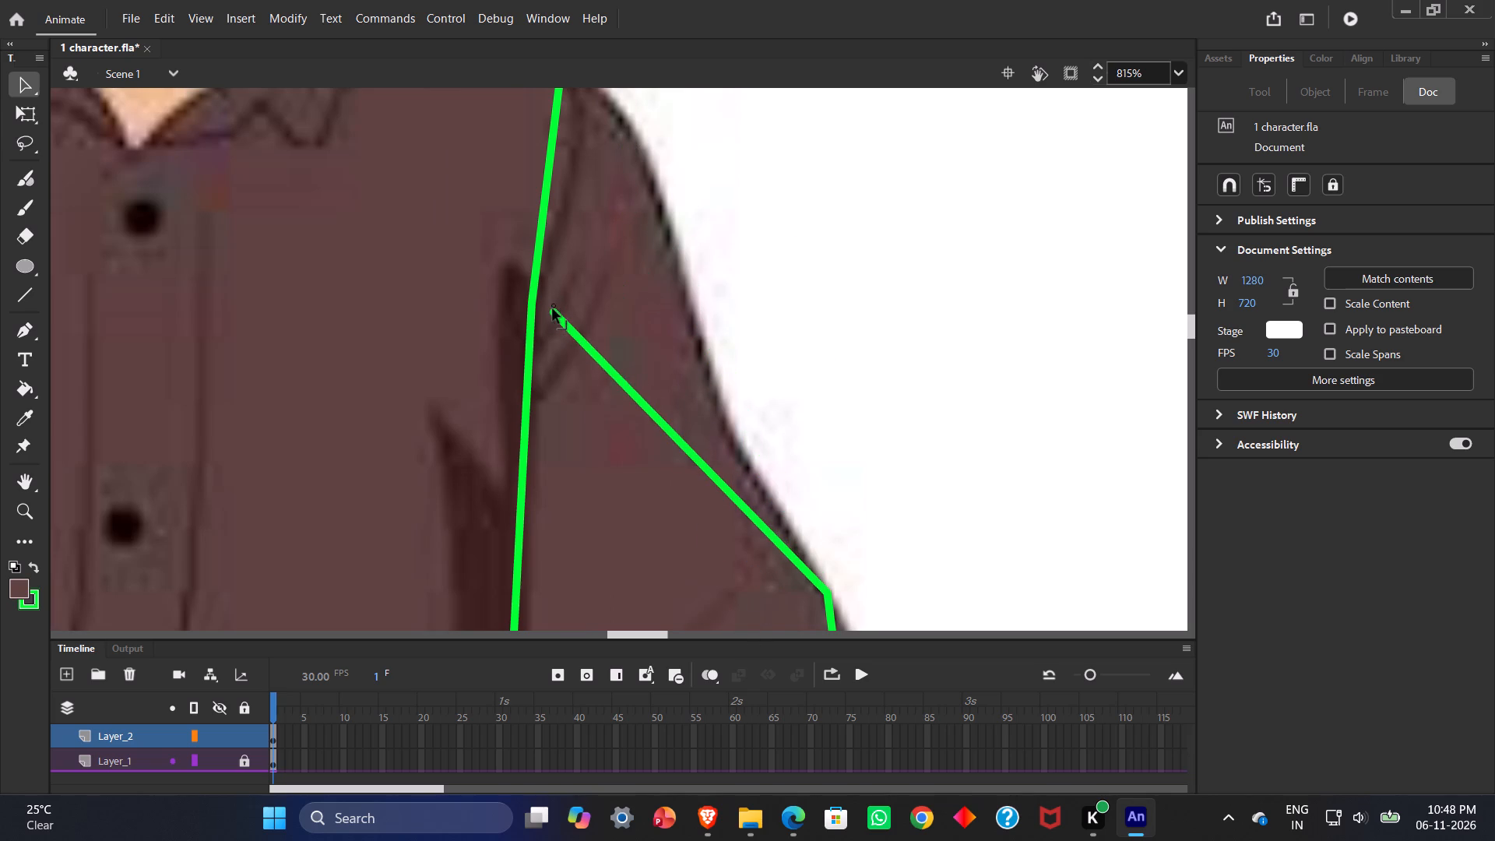
left_click_drag(553, 309, 554, 304, "ctrl")
left_click_drag(644, 398, 670, 297, "ctrl")
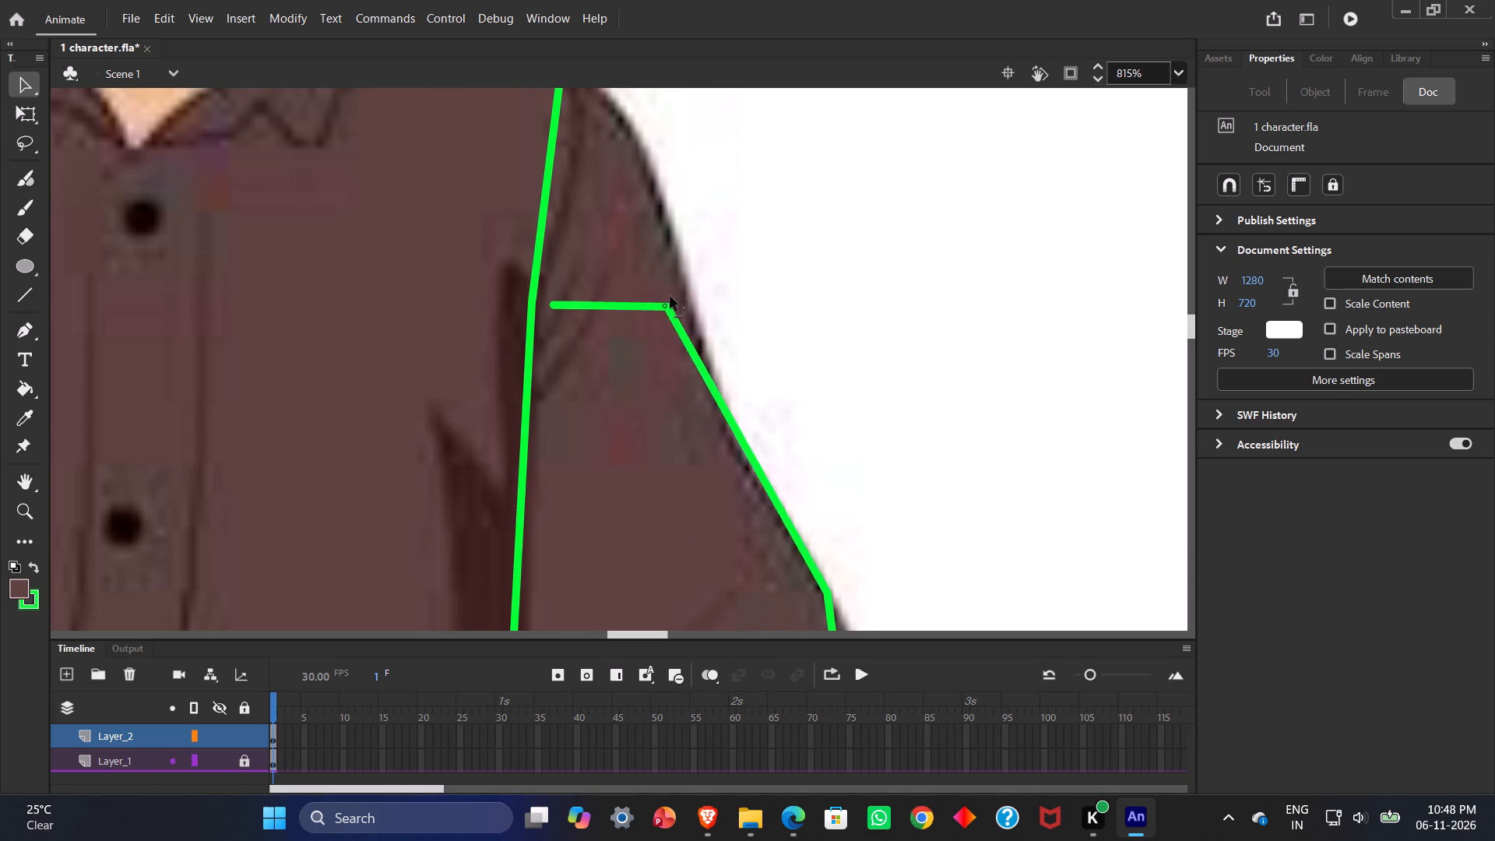
left_click_drag(670, 297, 680, 271, "ctrl")
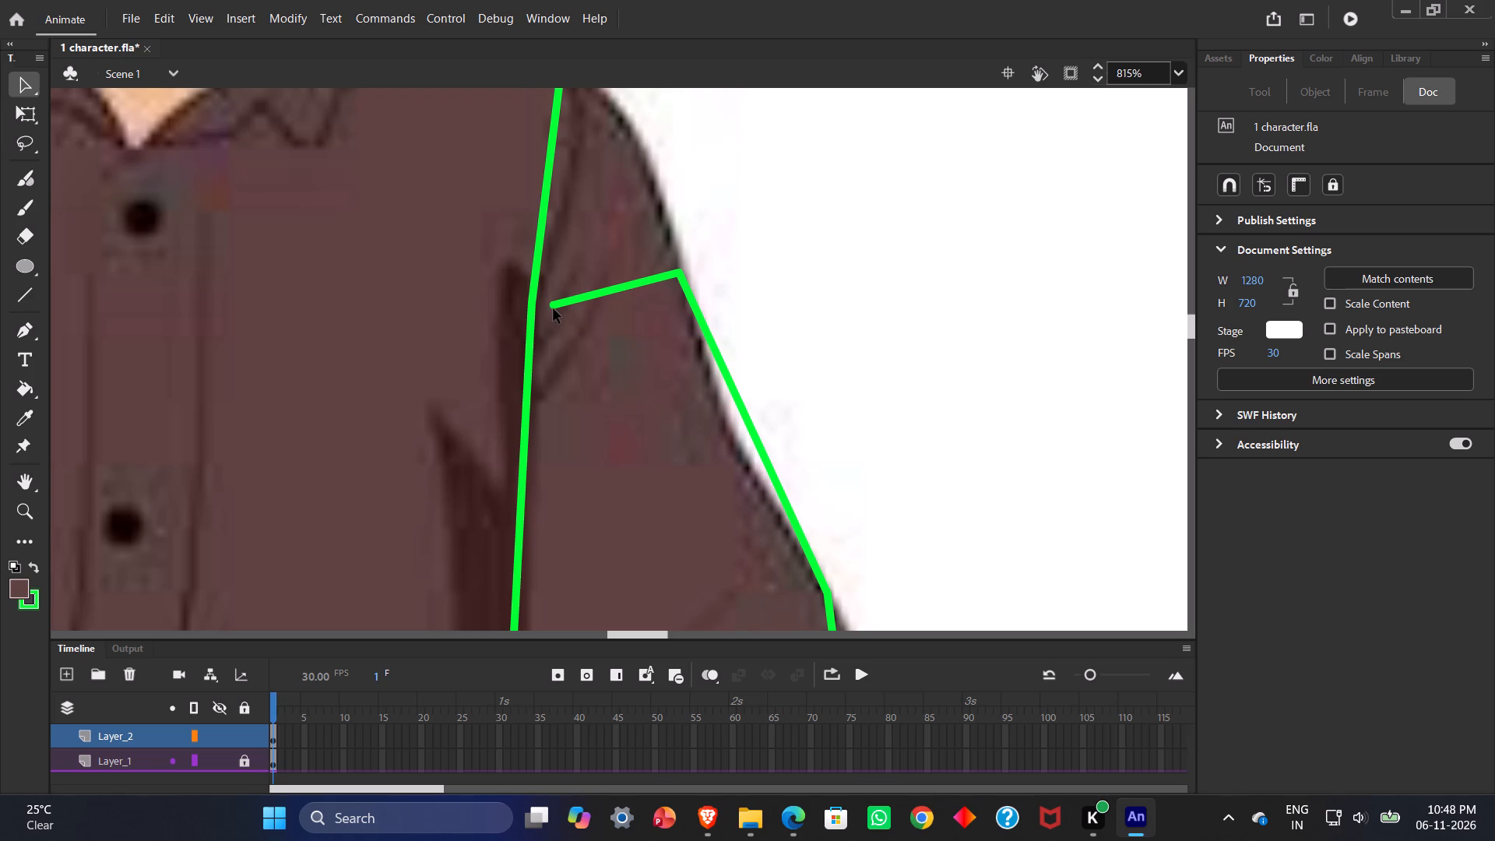
Bring the loose end up to the shoulder and join it to the inner edge's top point, closing the sleeve outline.
left_click_drag(554, 308, 603, 145, "ctrl")
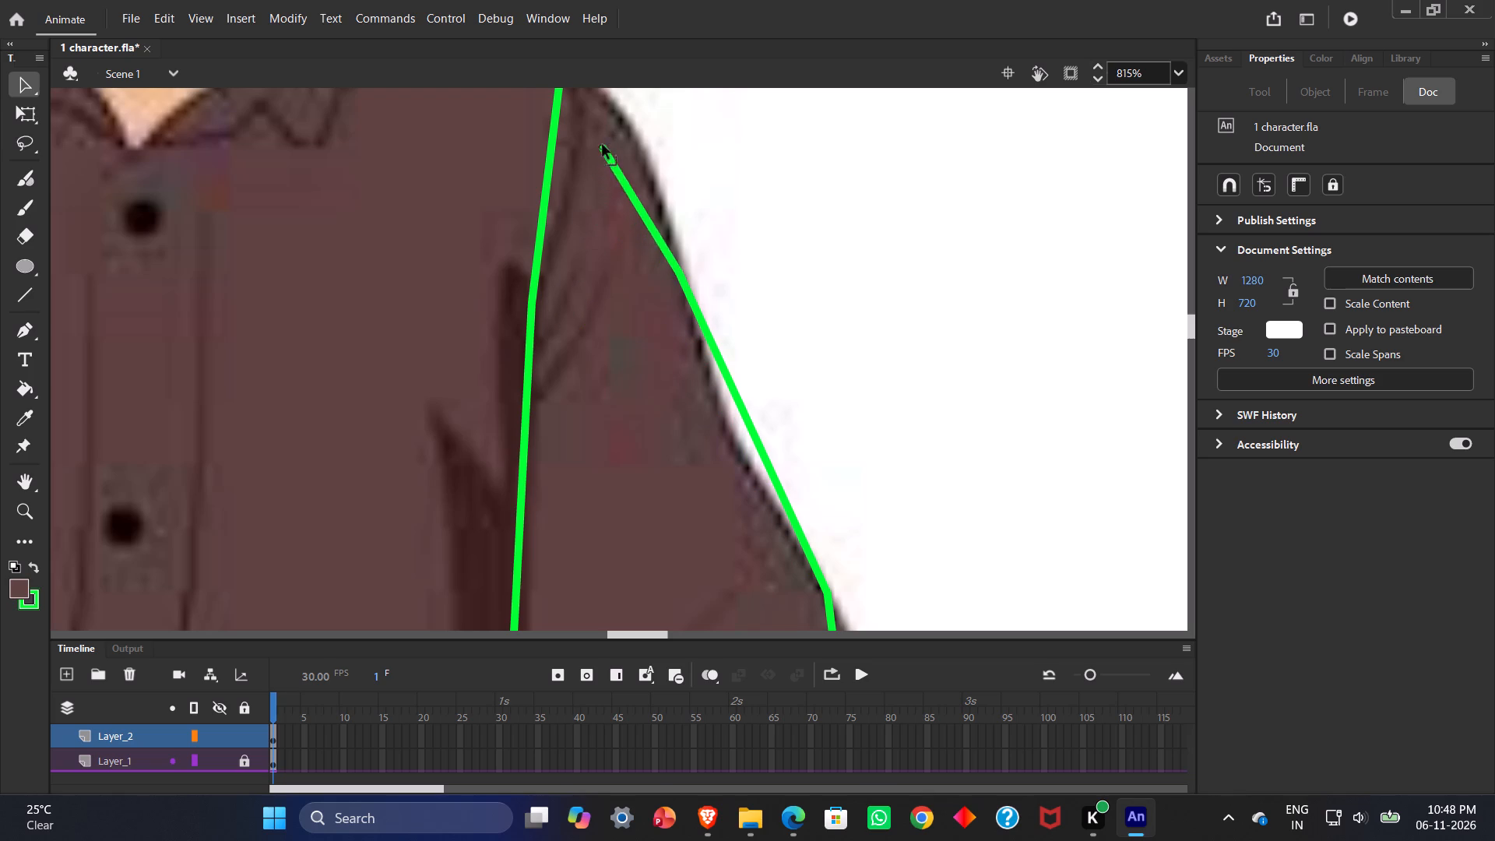
left_click_drag(603, 145, 603, 130, "ctrl")
scroll(706, 212, "up", 2)
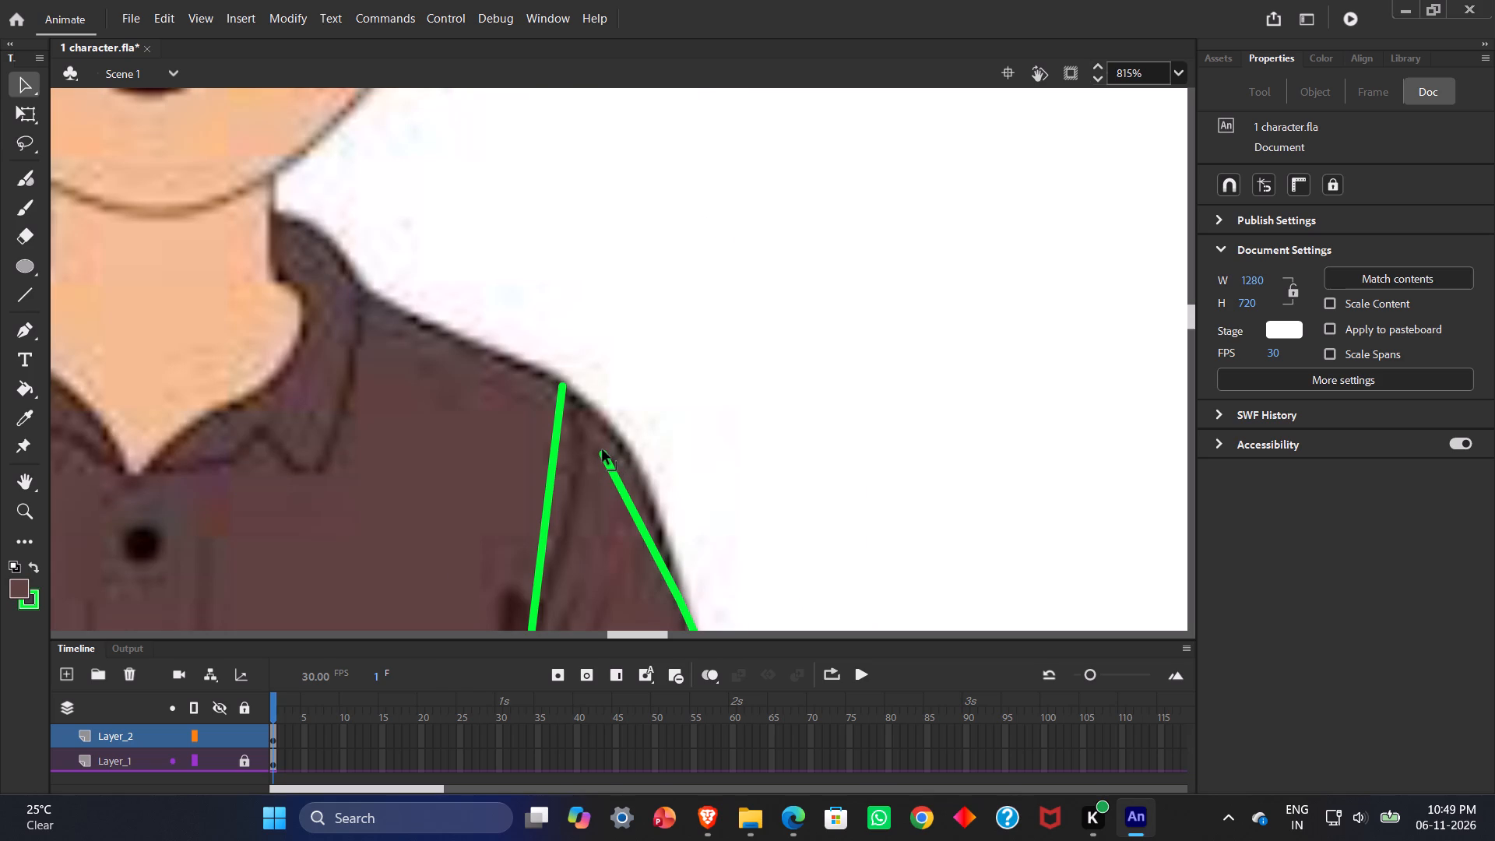
left_click_drag(602, 456, 570, 391, "ctrl")
left_click_drag(570, 391, 561, 387, "ctrl")
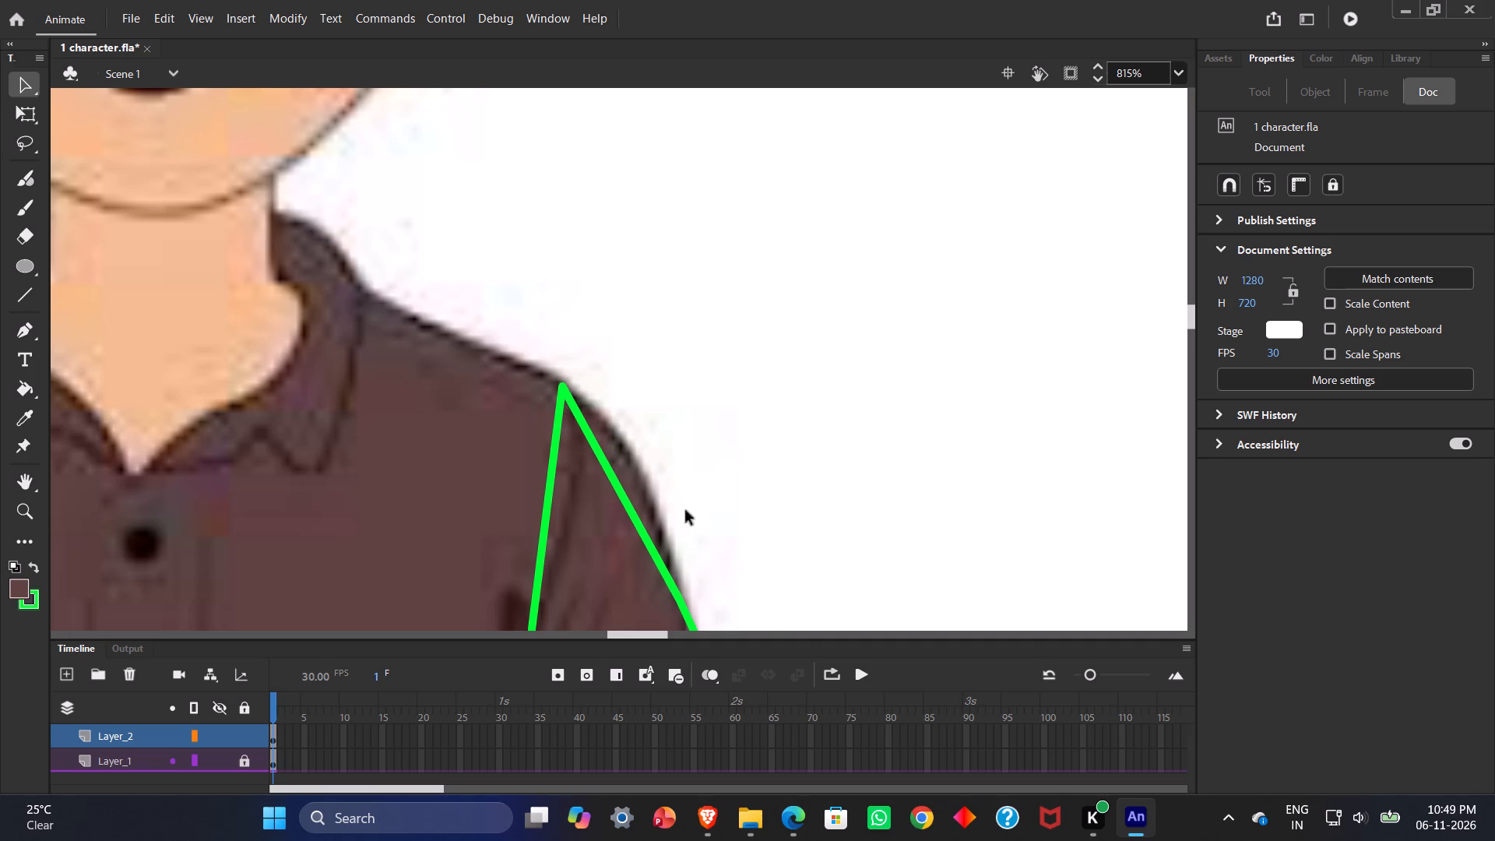
Curve the outline's bottom segment up along the cuff opening and bow the cuff's outer edge outward to match the reference.
scroll(732, 474, "down", 6)
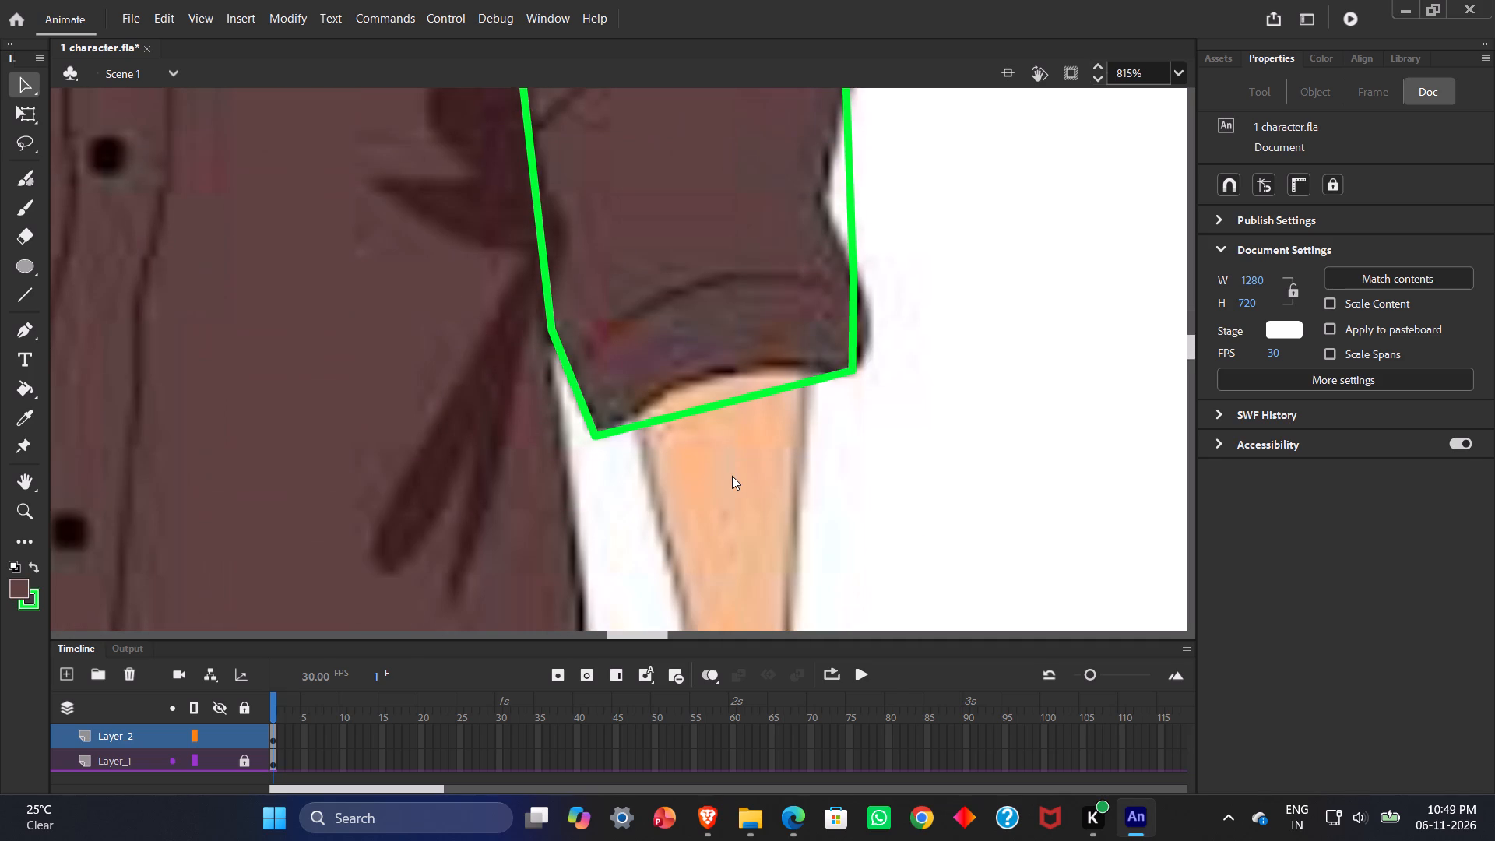
left_click_drag(719, 404, 723, 385)
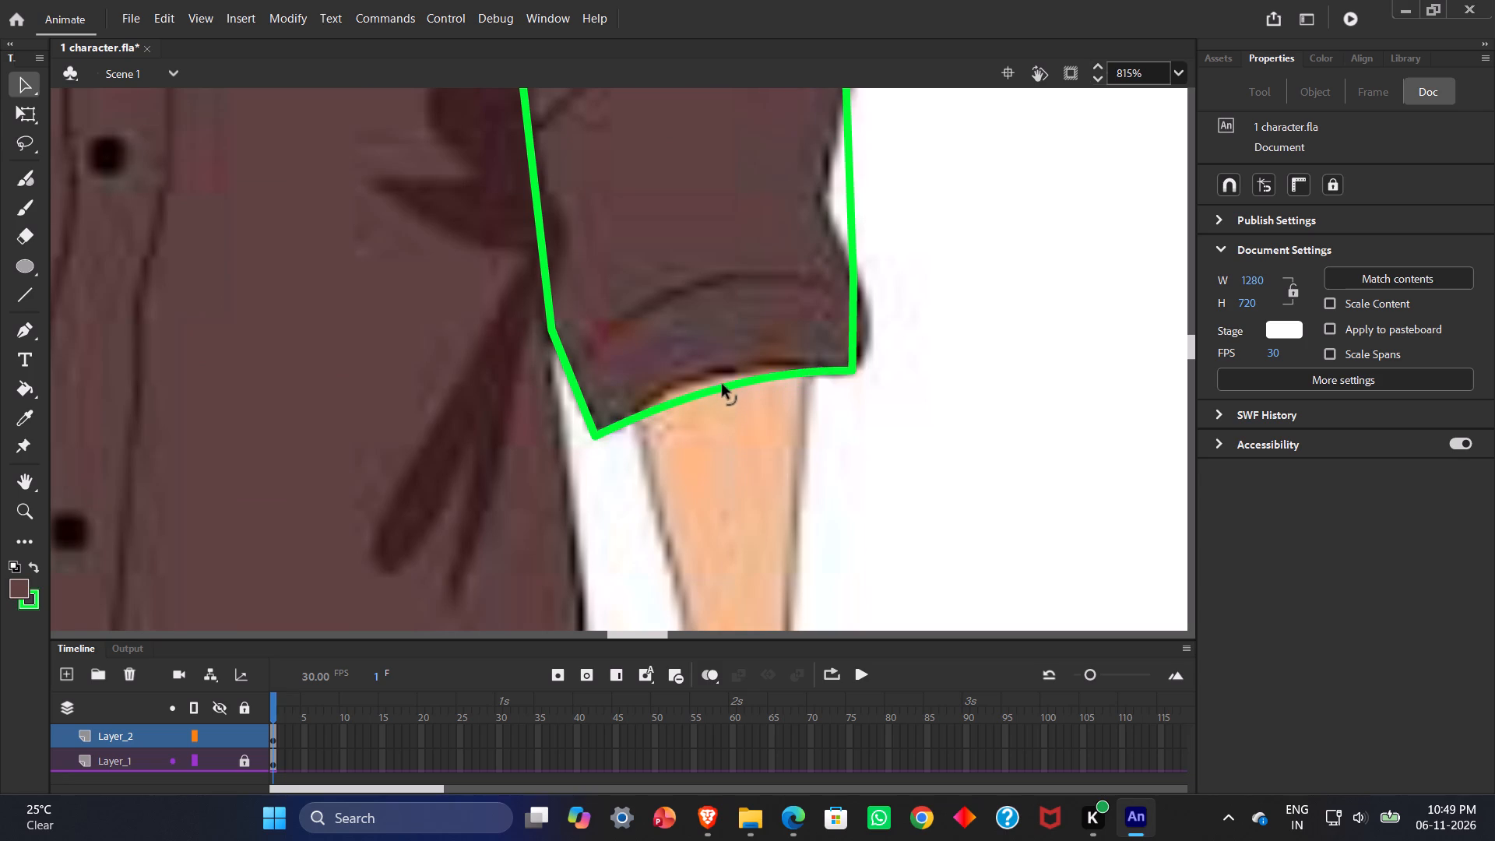
left_click_drag(723, 385, 718, 374)
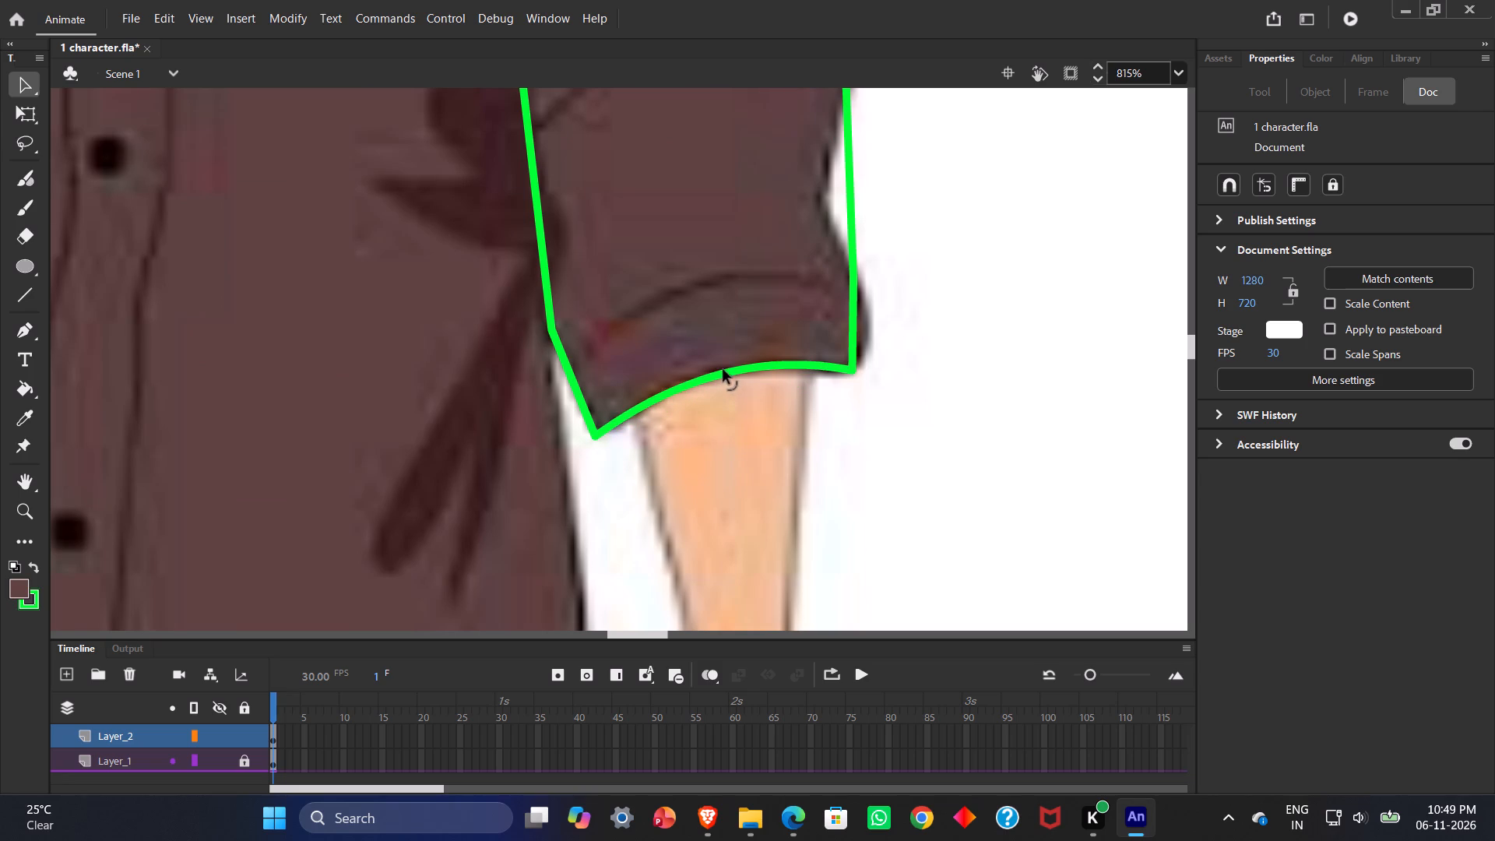
left_click_drag(853, 334, 864, 335)
left_click_drag(864, 335, 867, 338)
Nudge the corner onto the cuff's inner tip and bow the short inner cuff edge slightly outward.
left_click_drag(594, 433, 599, 429)
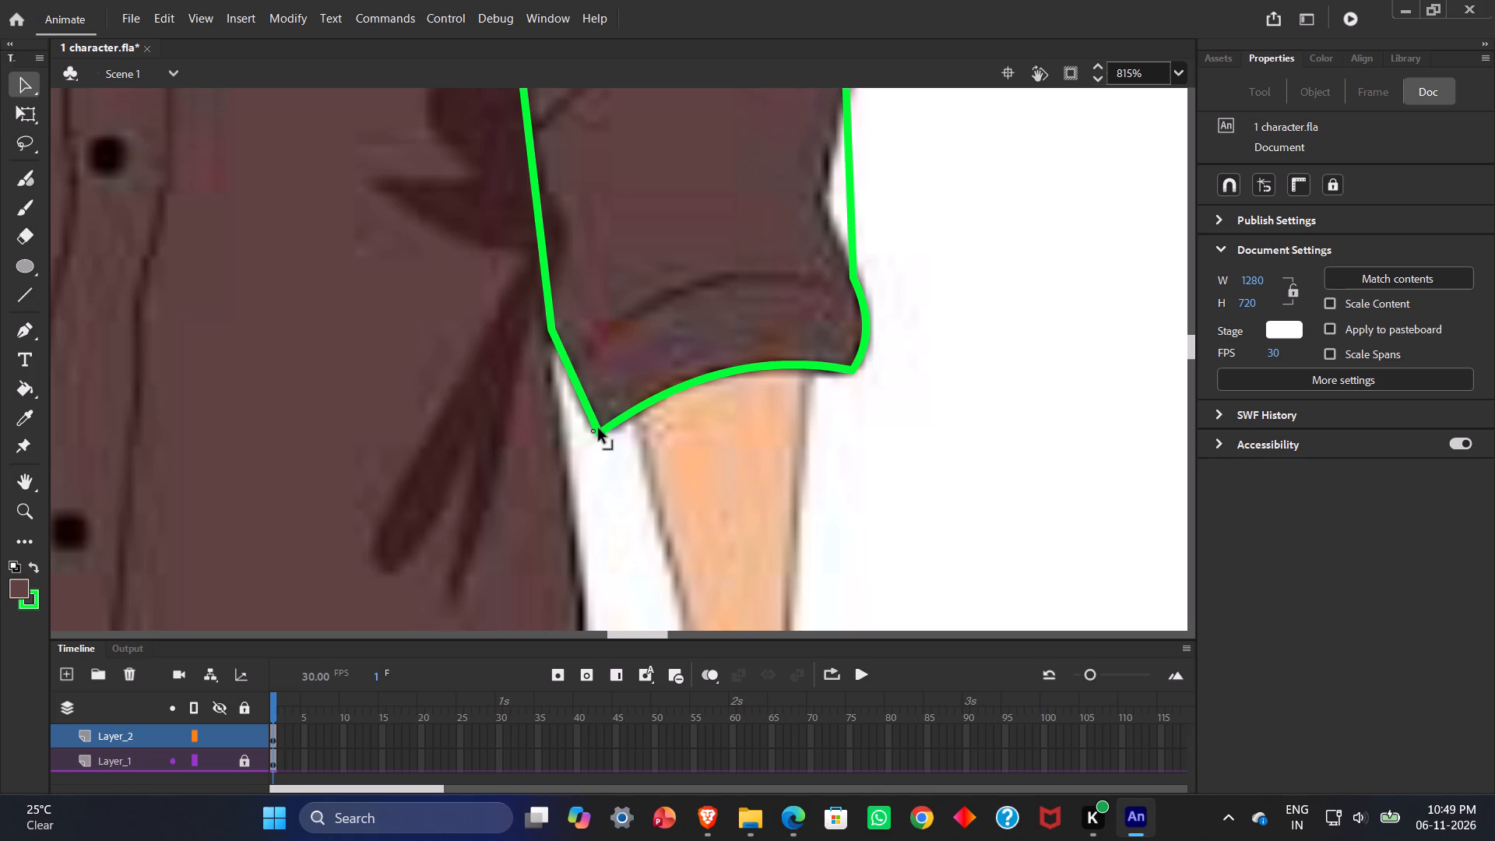
left_click_drag(599, 429, 598, 427)
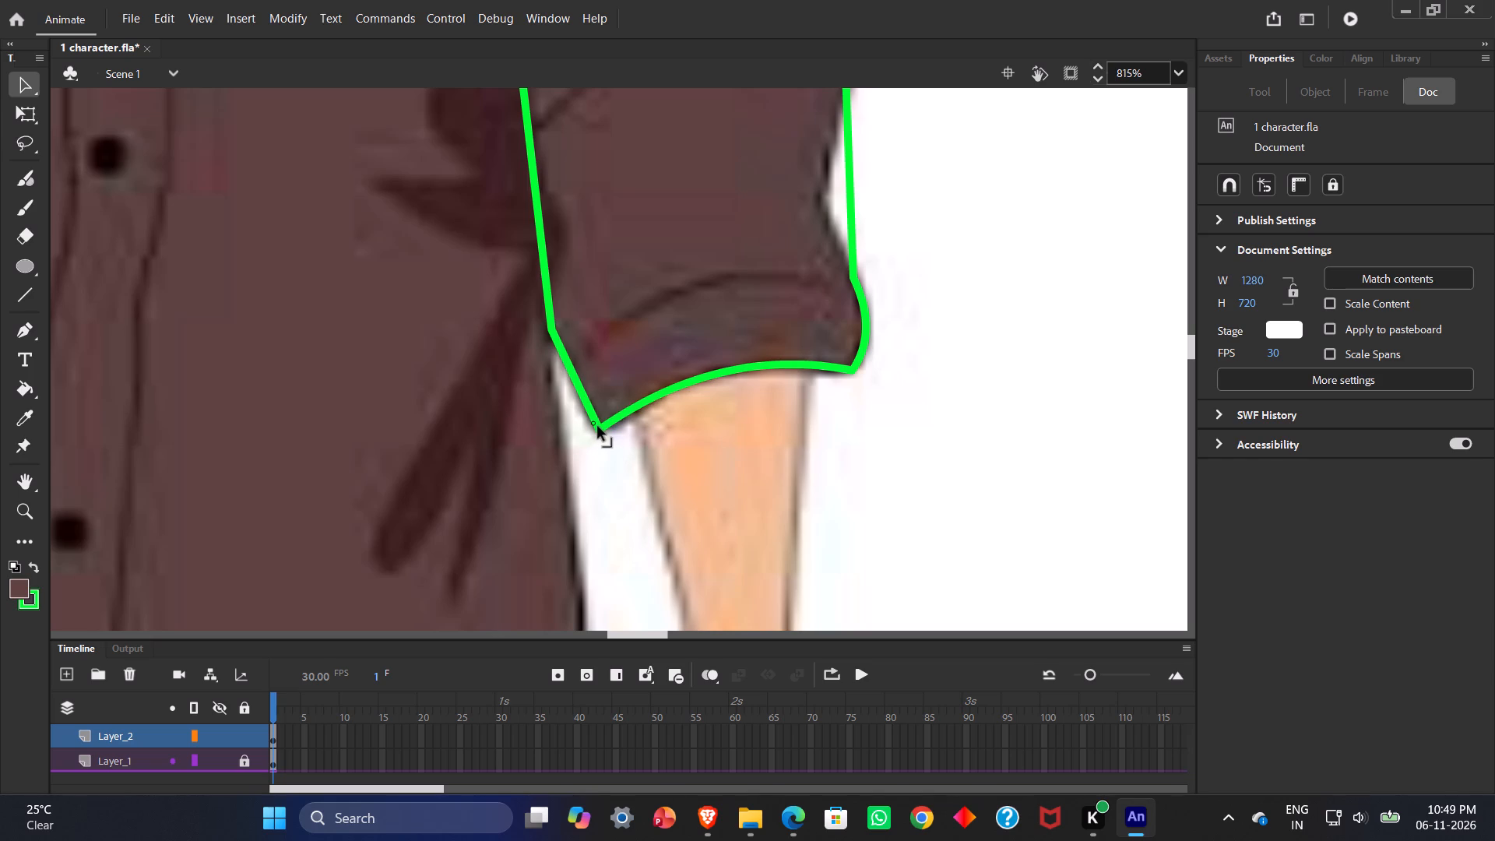
left_click_drag(598, 427, 601, 428)
left_click_drag(591, 409, 589, 409)
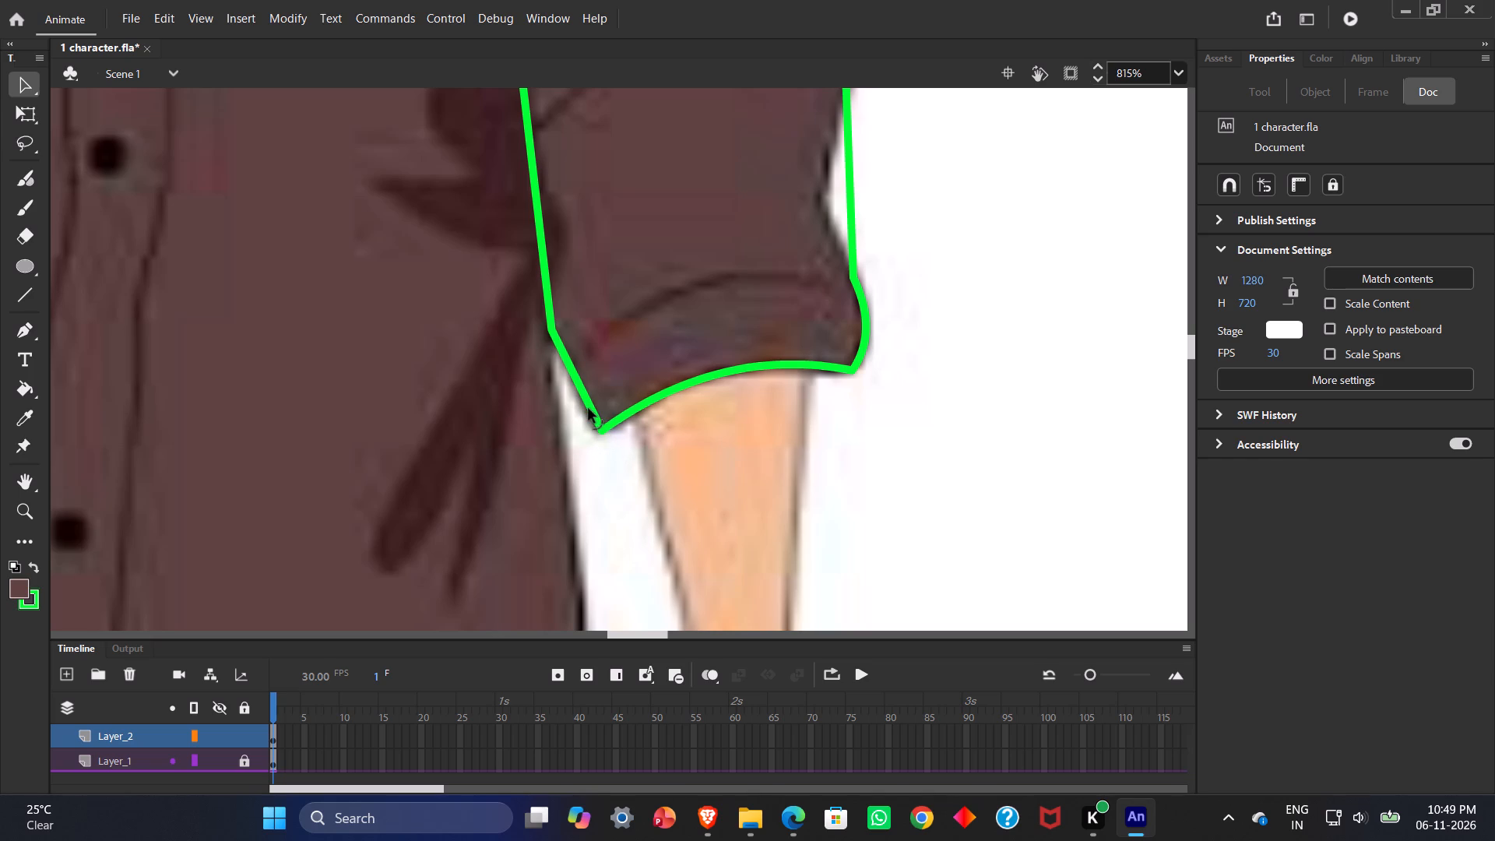
left_click_drag(589, 409, 584, 412)
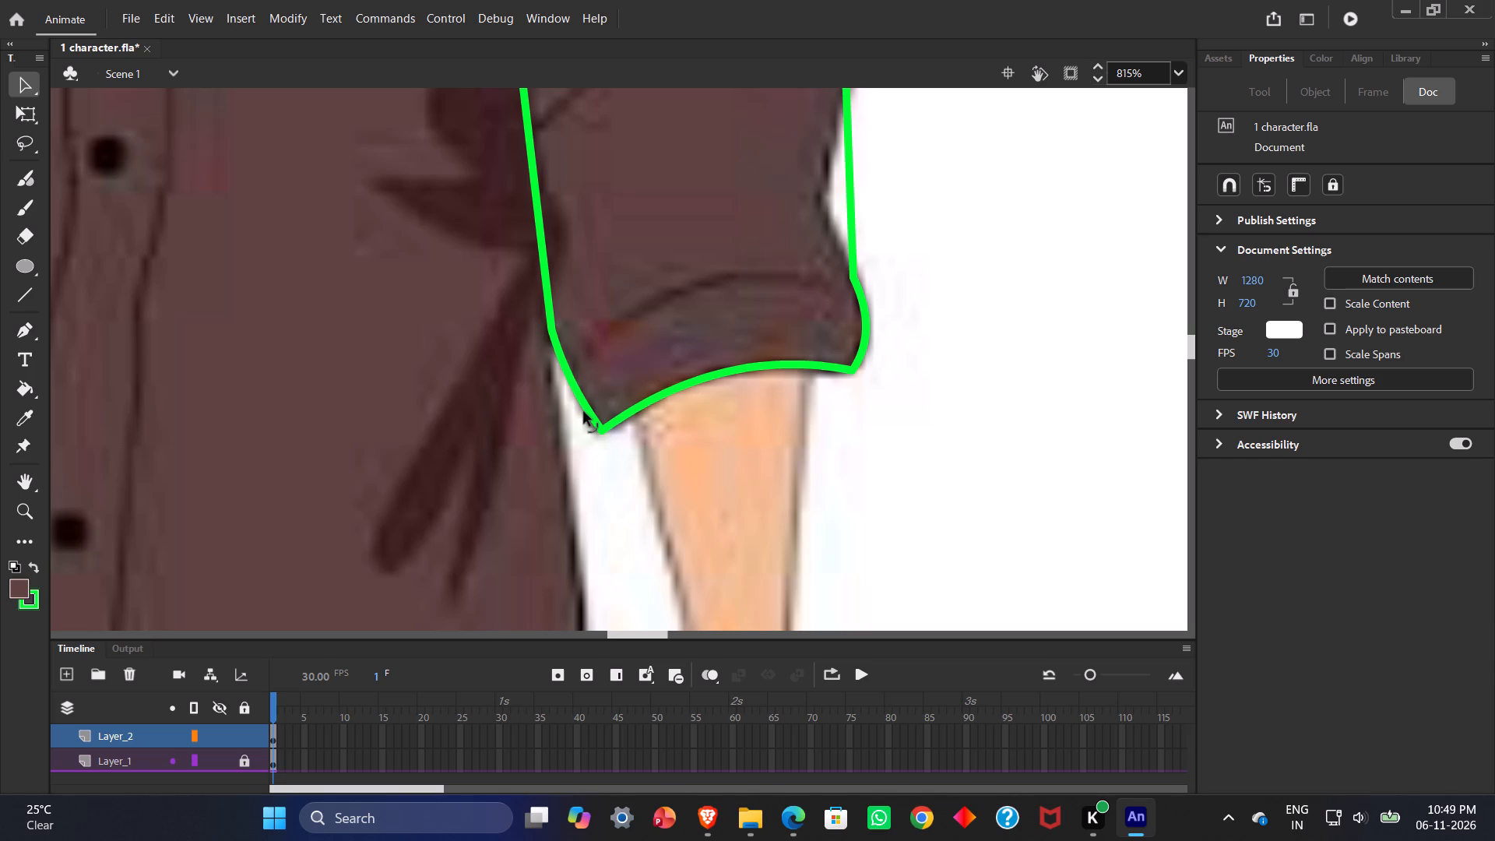
left_click_drag(584, 412, 583, 409)
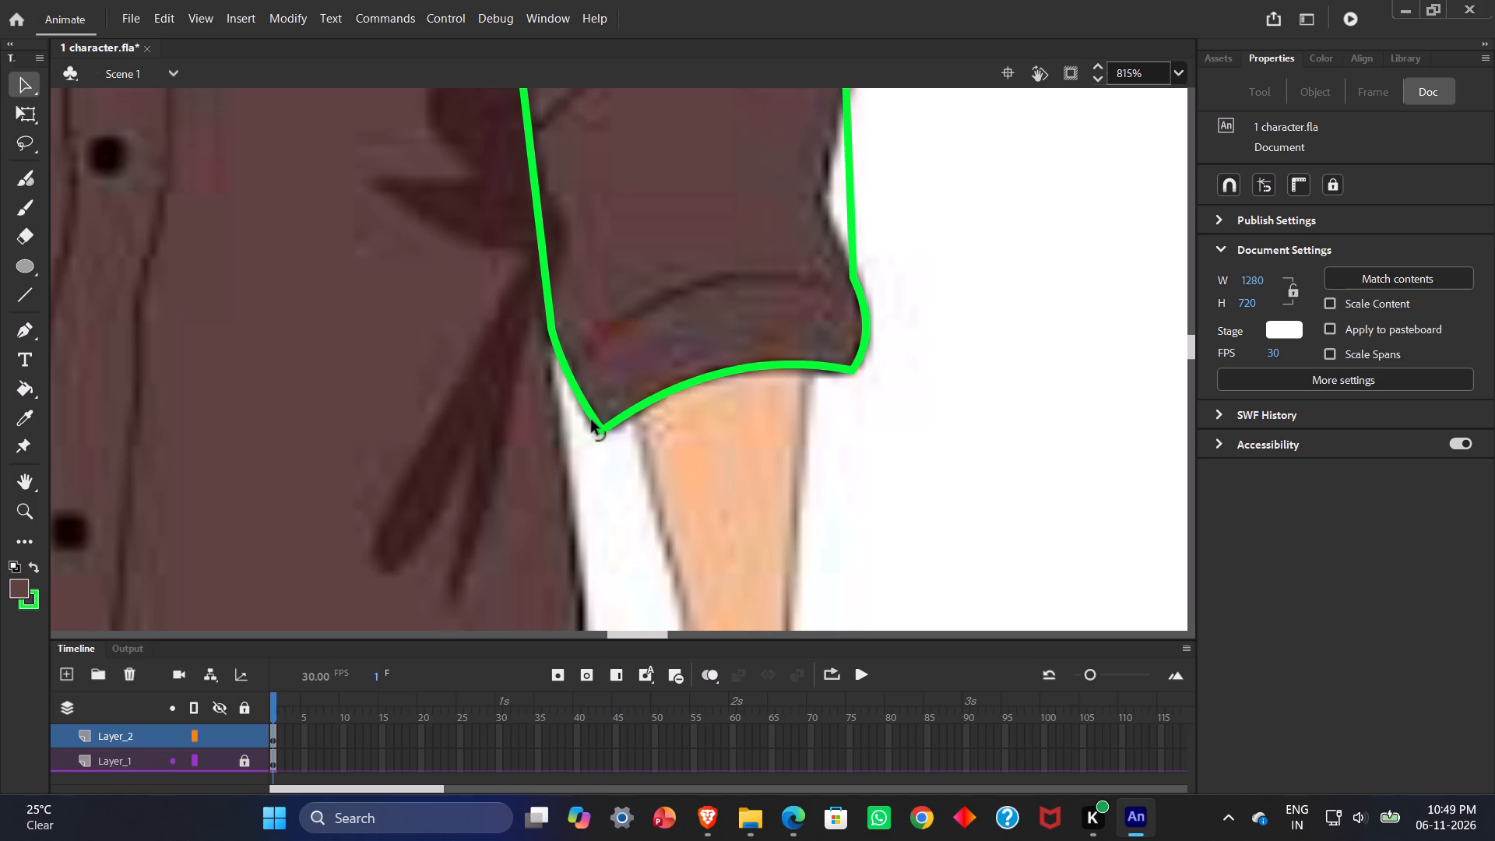
left_click(593, 421)
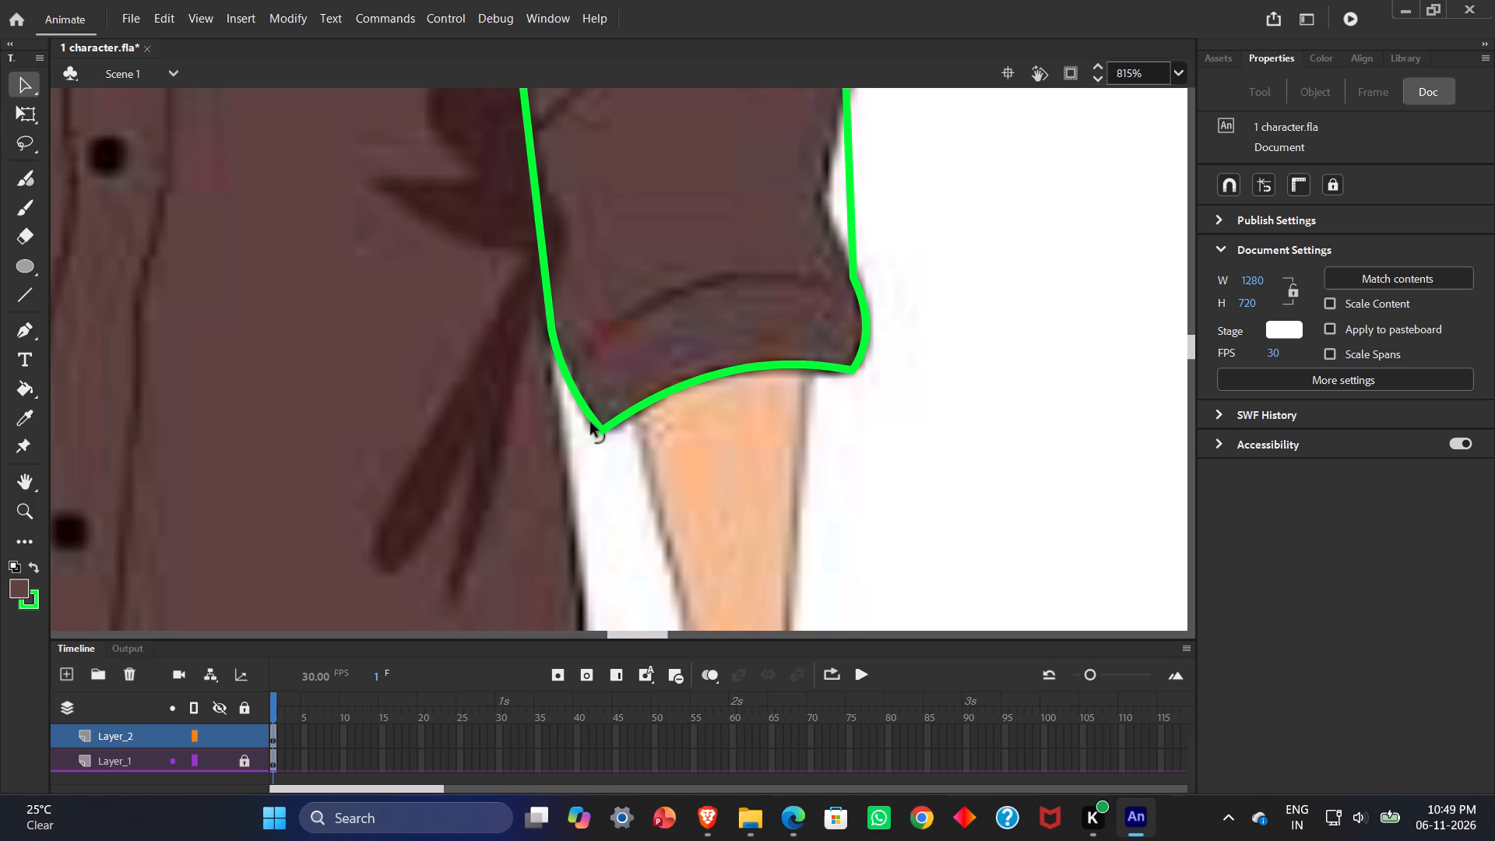
Curve the sleeve's outer edge inward at the dip above the cuff and outward around the elbow bulge.
scroll(755, 367, "up", 1)
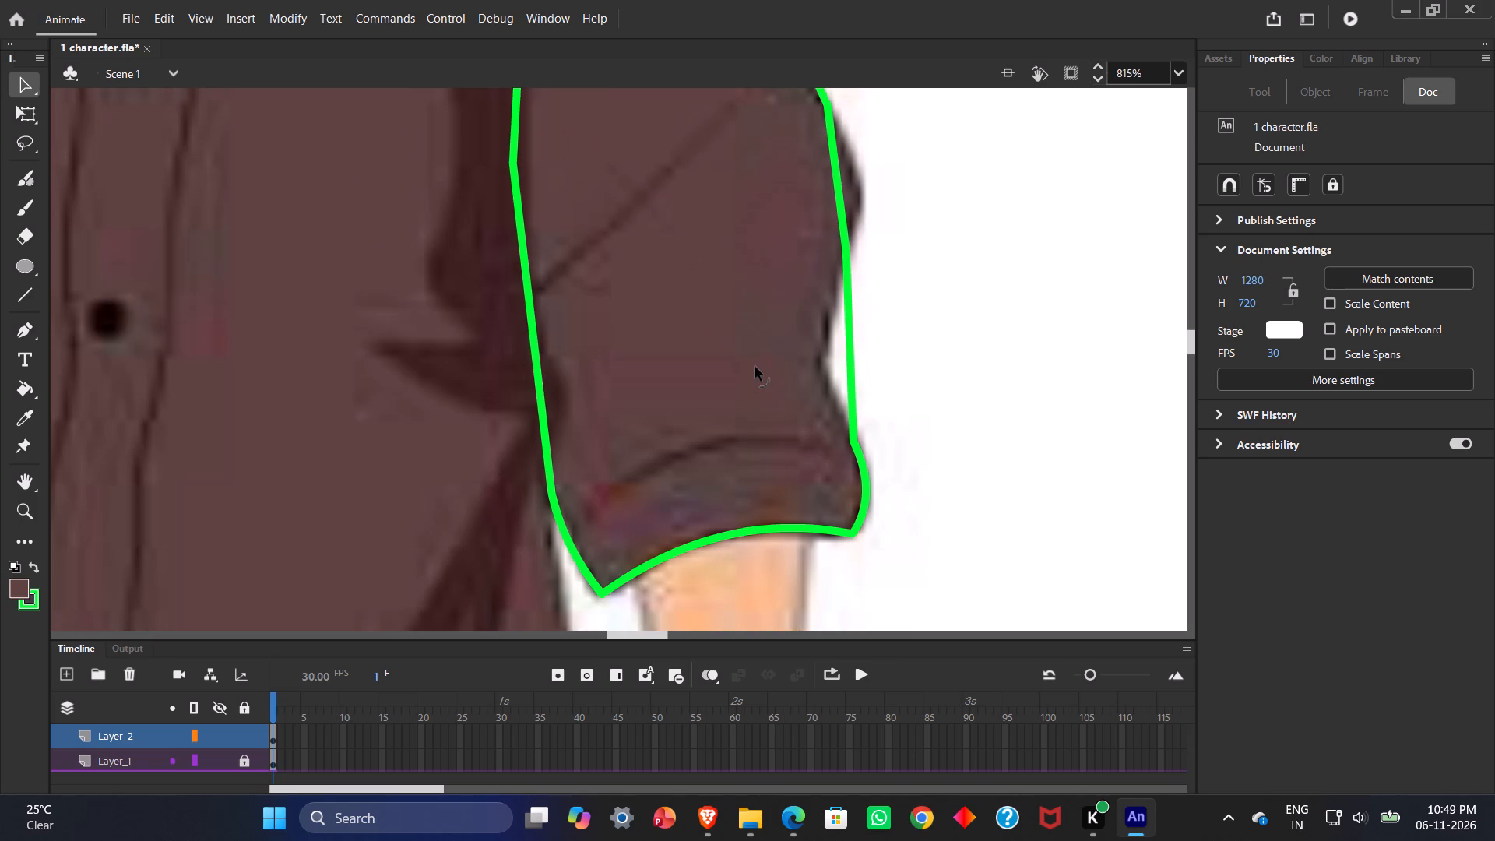
left_click_drag(850, 342, 832, 348)
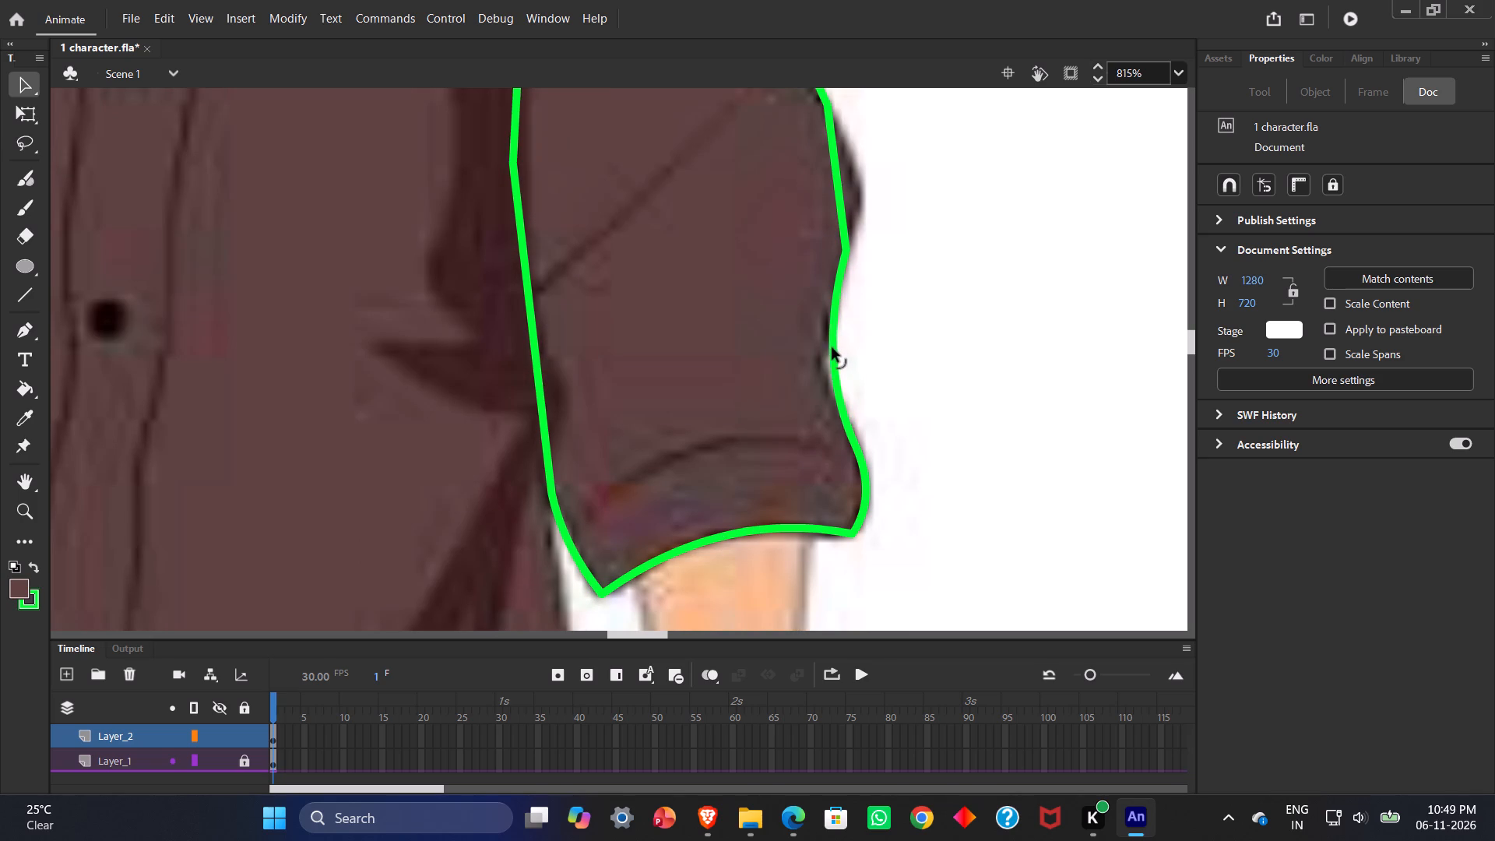
left_click_drag(832, 348, 823, 350)
left_click(844, 427)
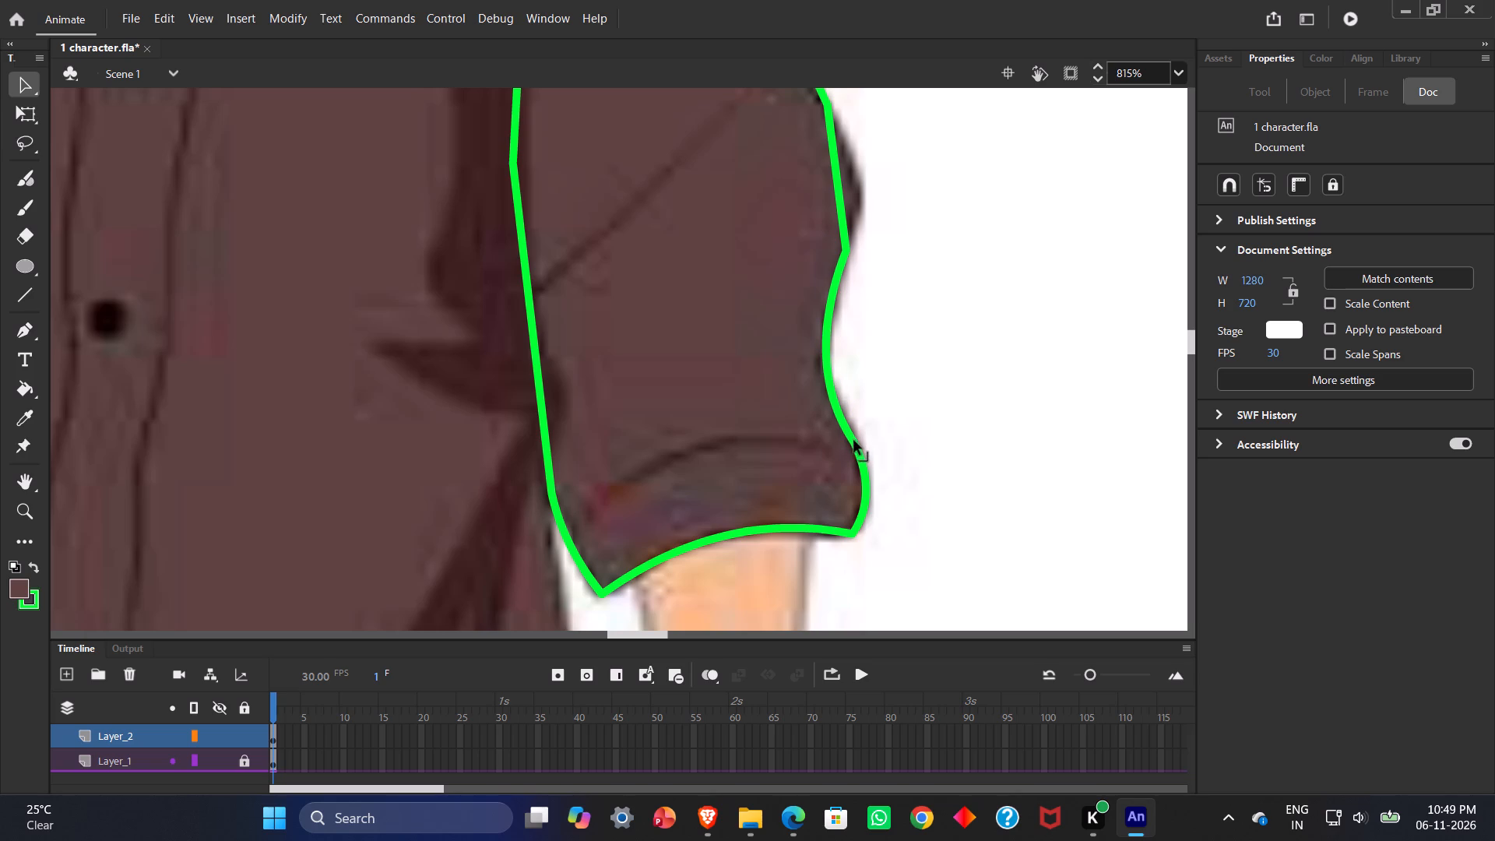
left_click(857, 444)
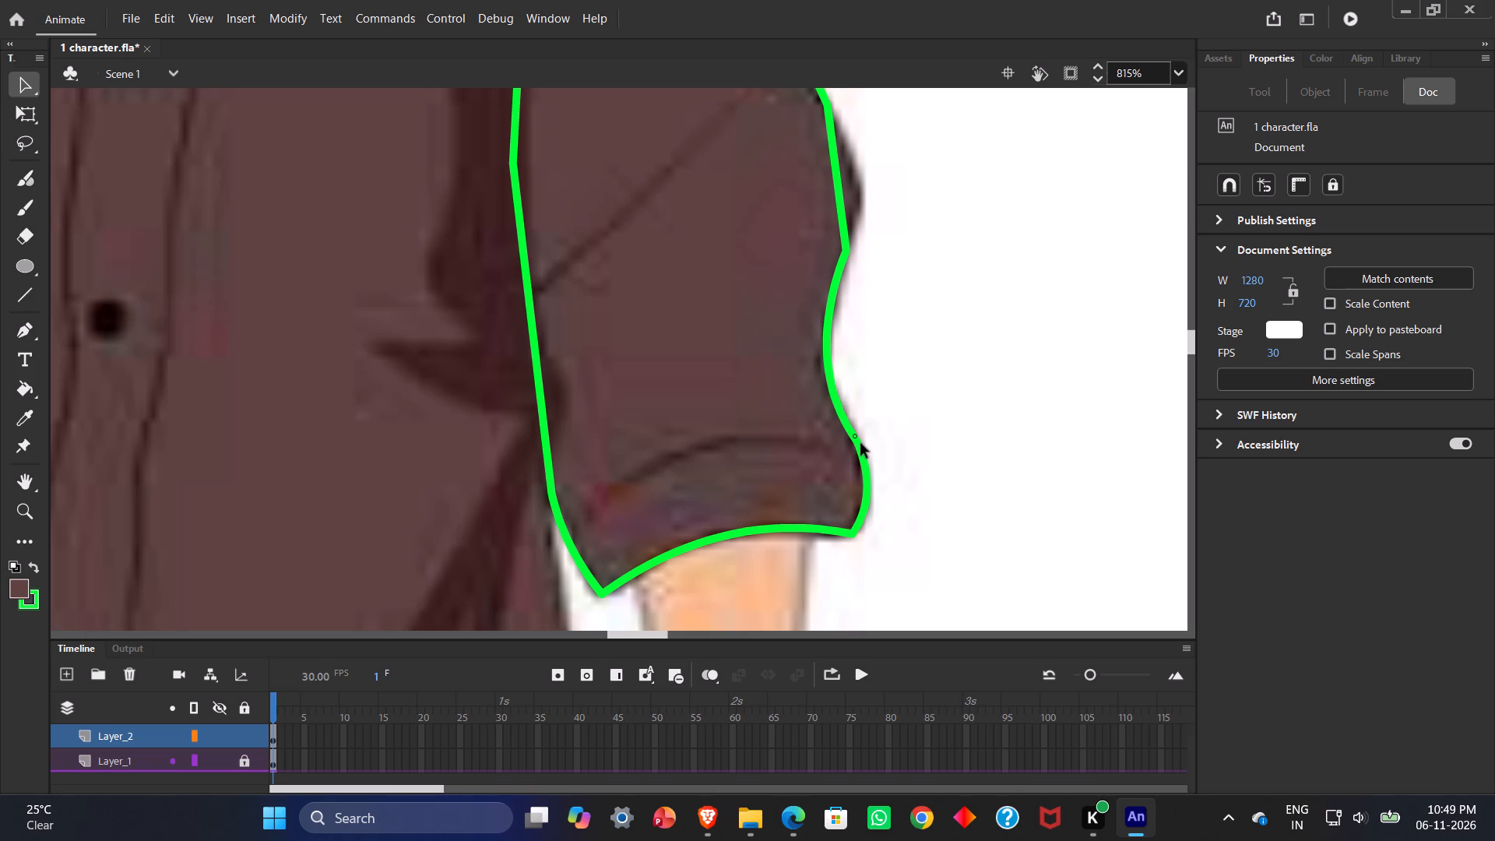
scroll(839, 288, "up", 1)
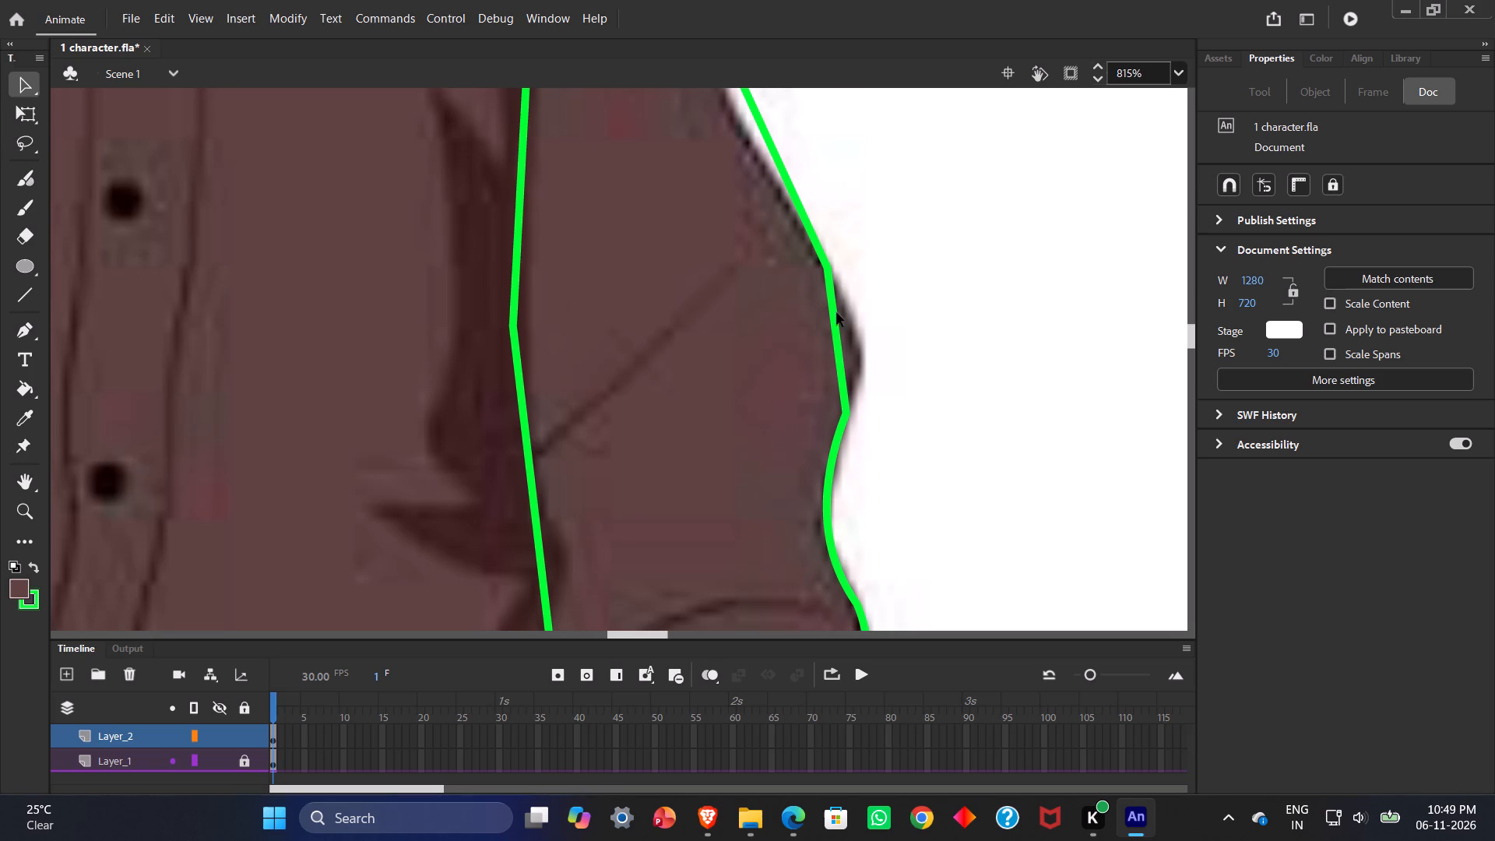
left_click_drag(838, 350, 855, 353)
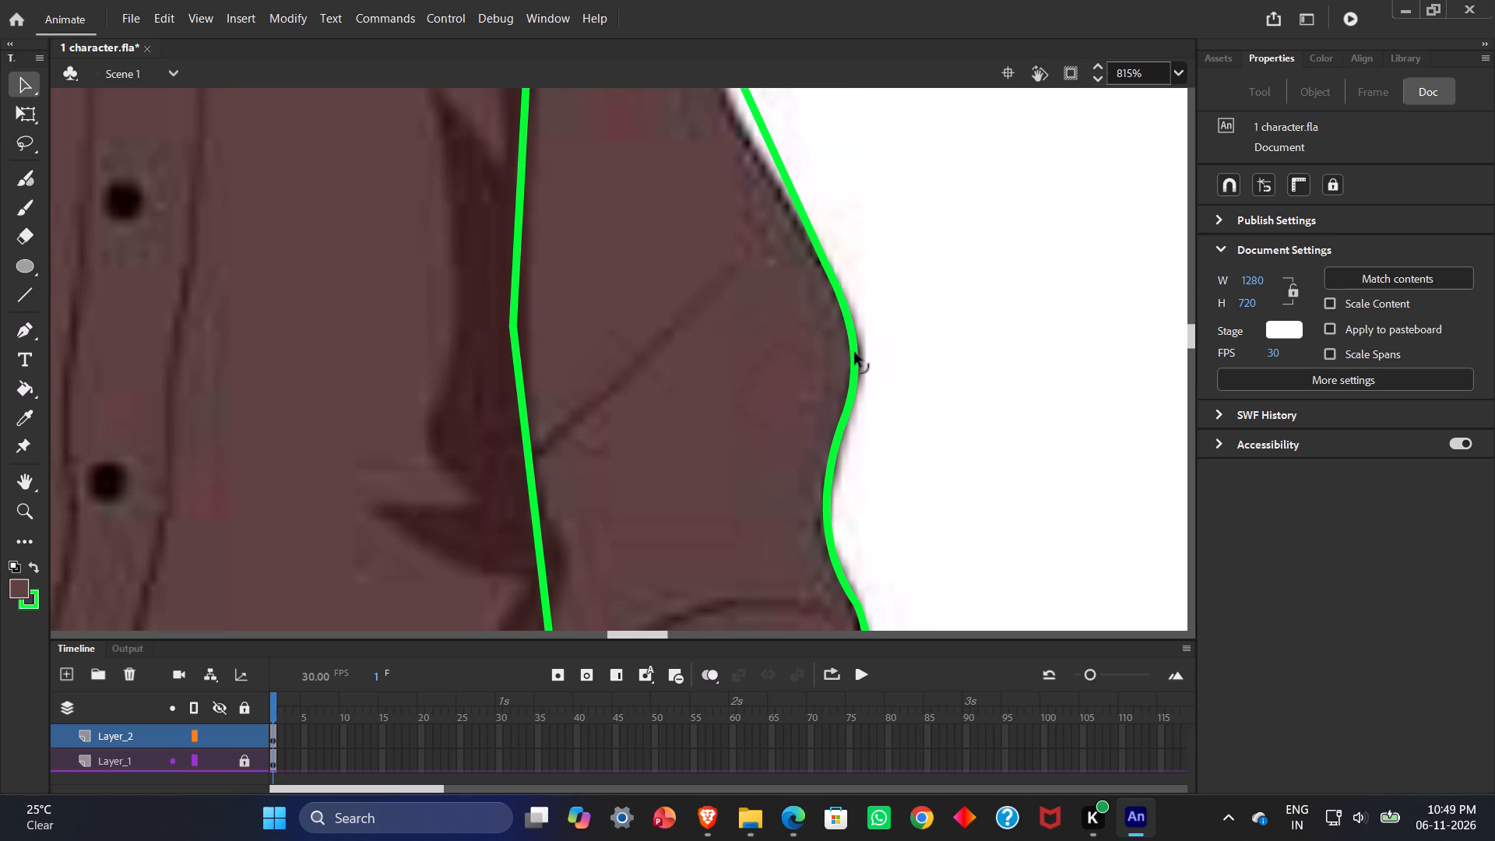
left_click_drag(855, 353, 863, 352)
Curve the outer segment between the upper arm corner and the elbow inward to follow the sleeve's edge.
scroll(867, 351, "up", 2)
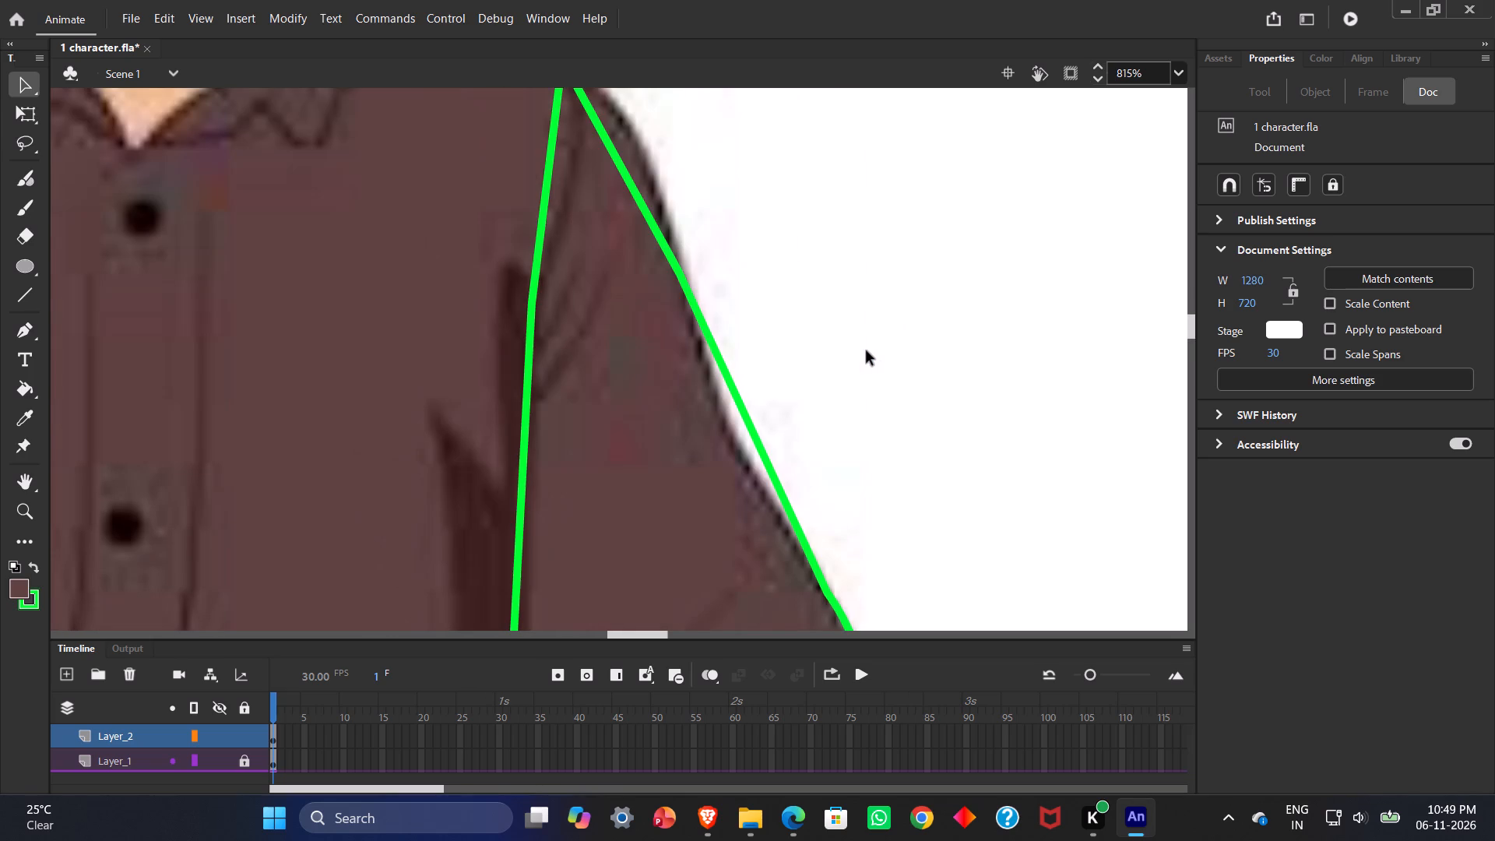
left_click_drag(744, 412, 743, 413)
left_click_drag(743, 413, 726, 417)
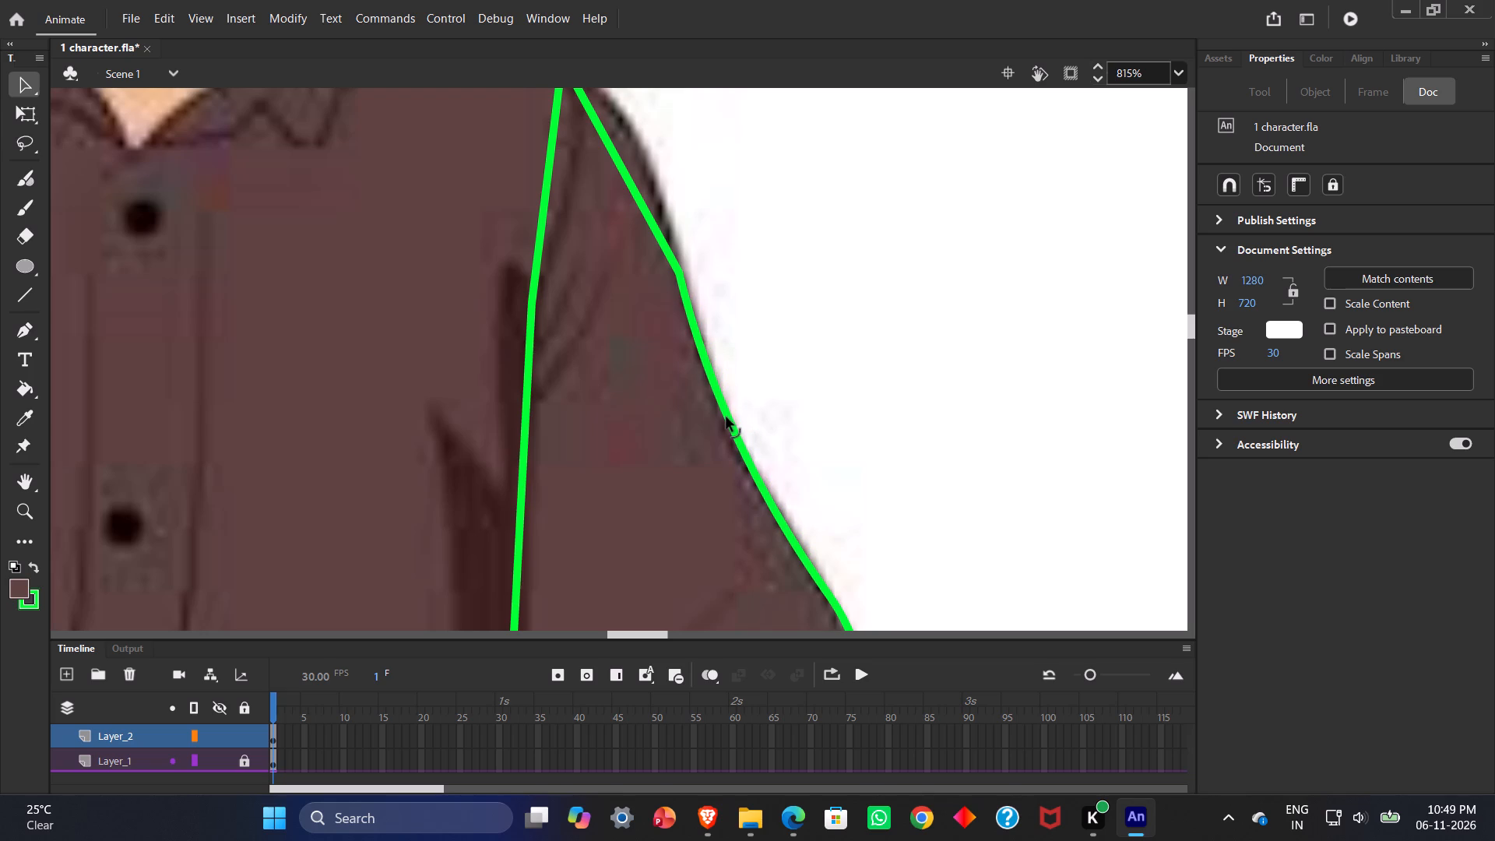
left_click_drag(726, 417, 726, 417)
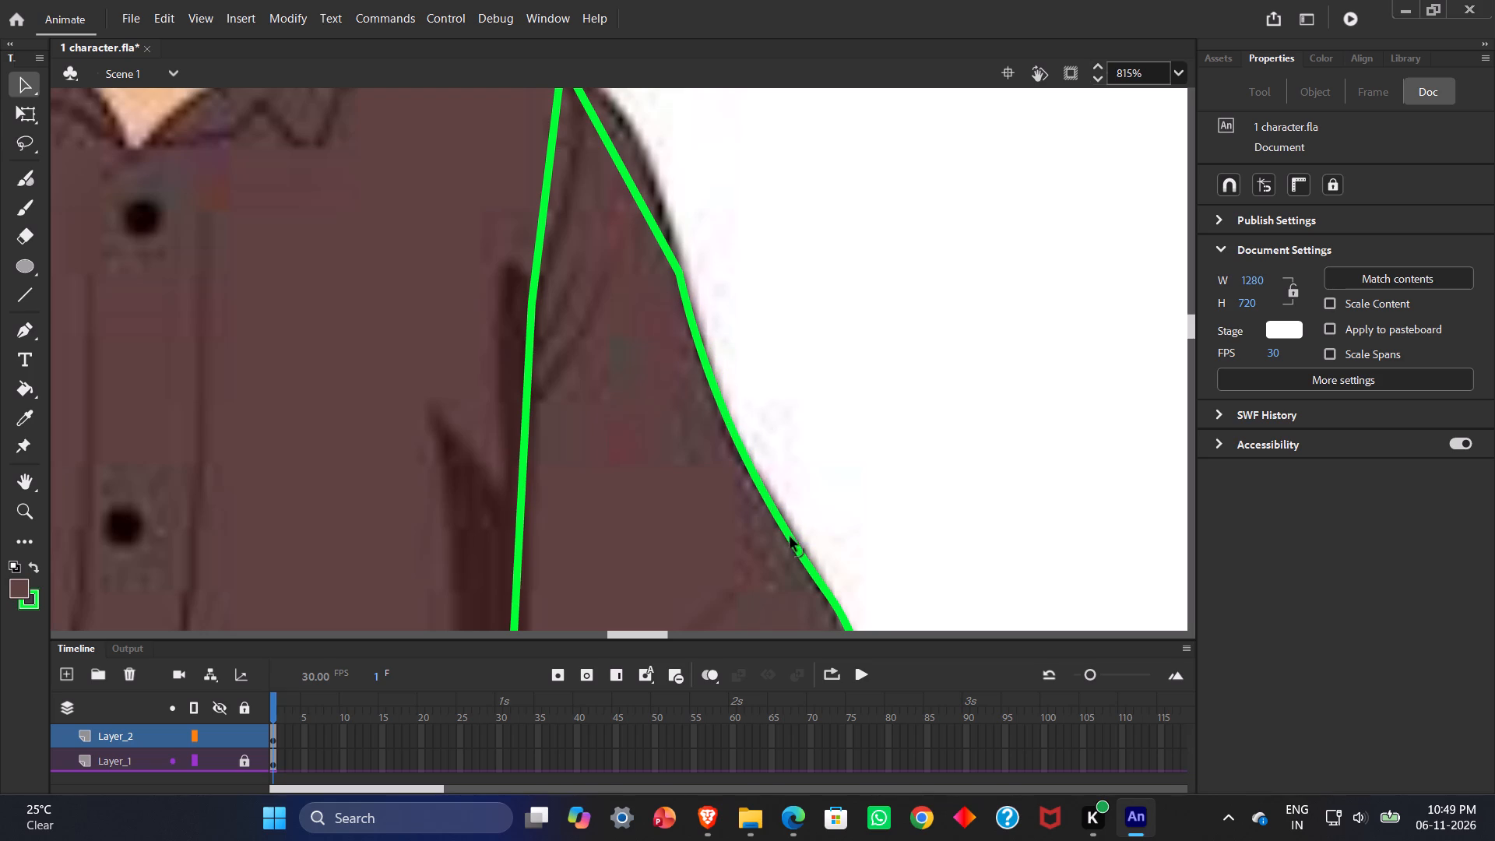
left_click(797, 549)
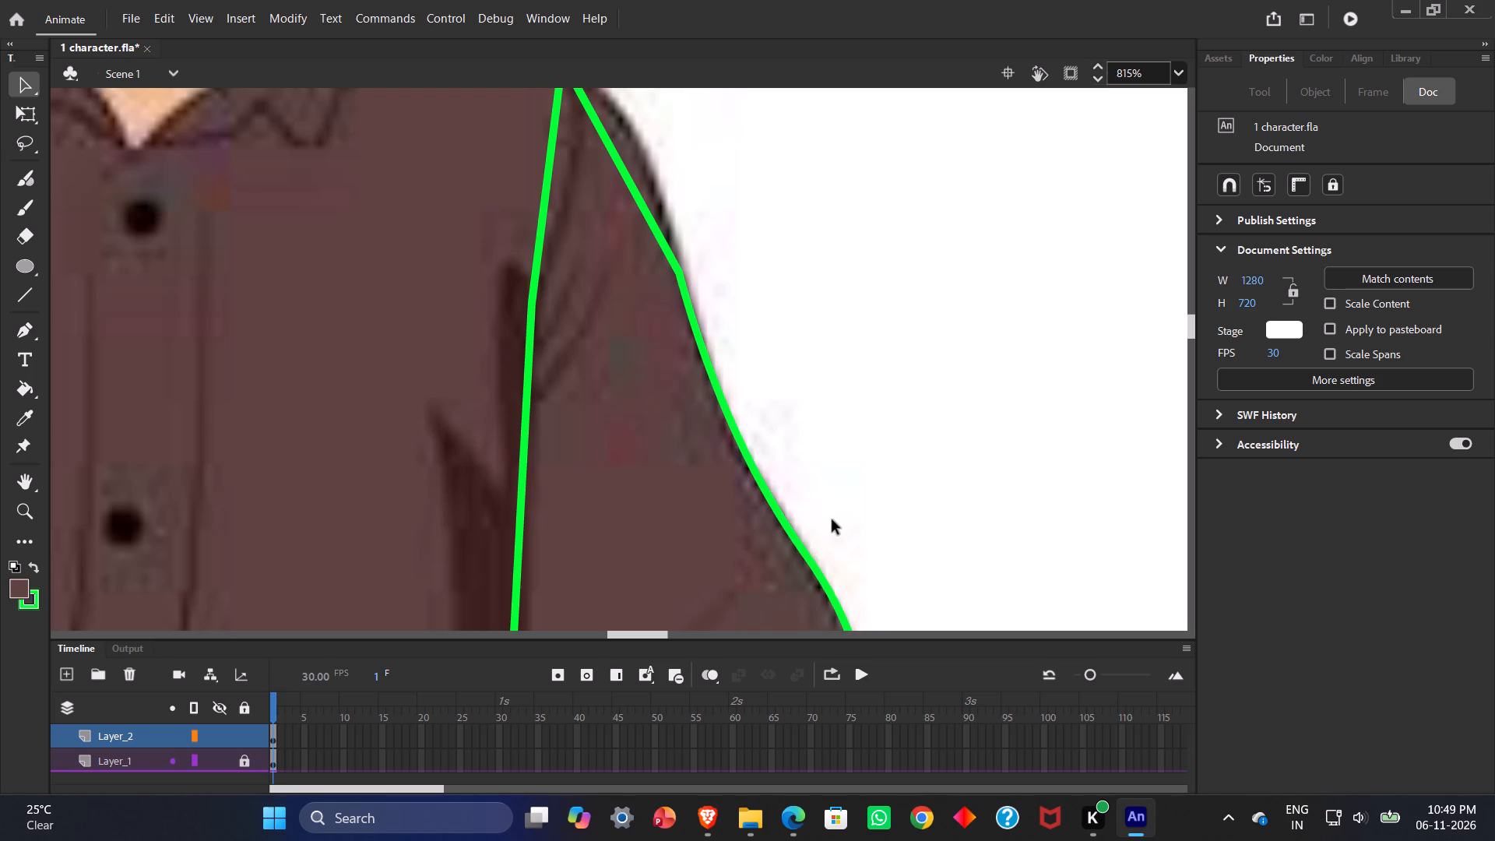
Curve the outline's top outer segment outward to follow the sleeve's rounded shoulder edge on the reference.
scroll(837, 505, "up", 2)
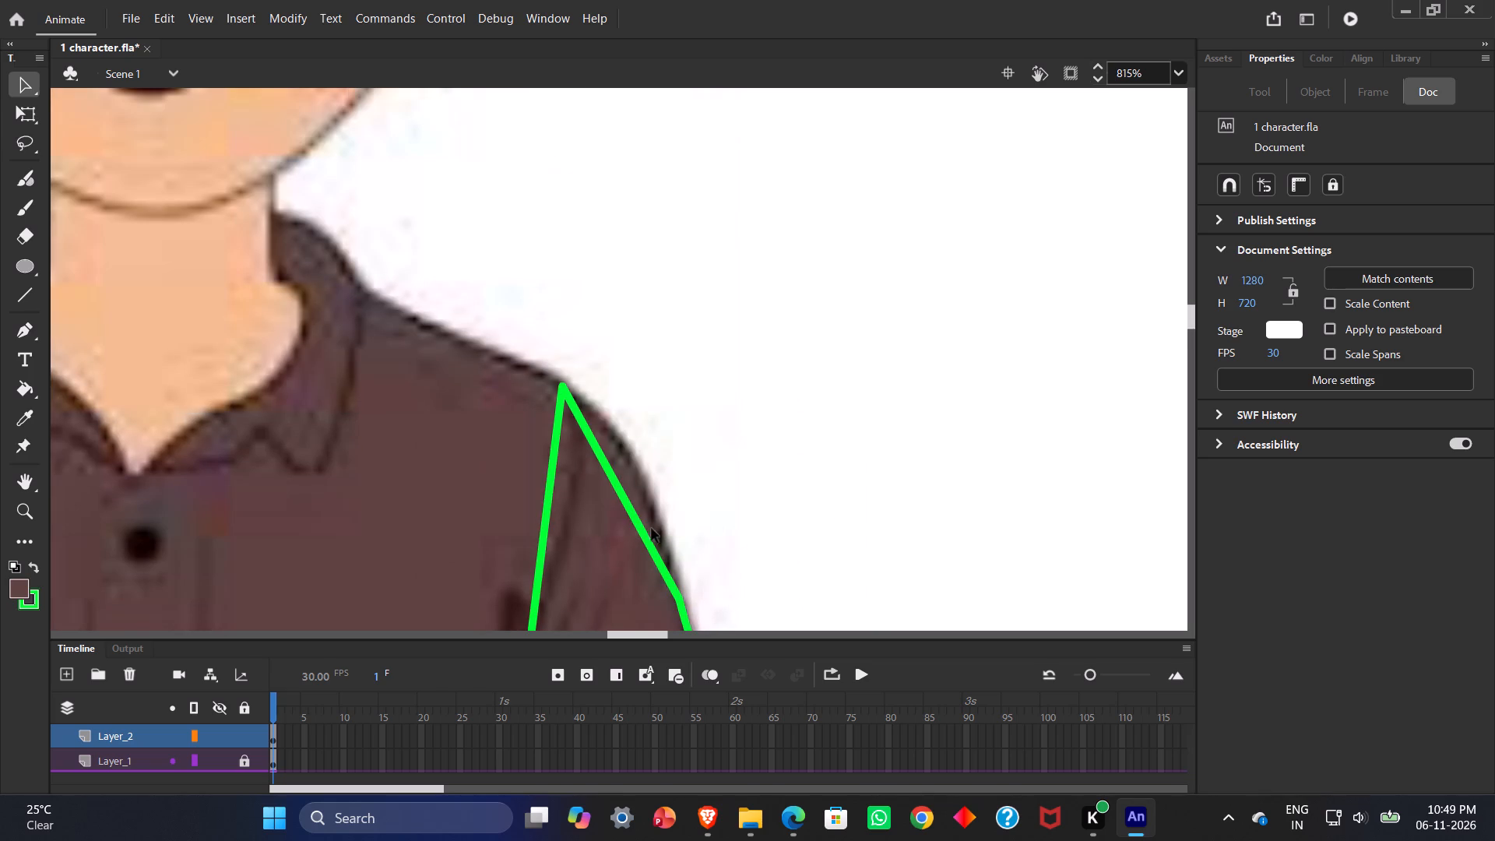
left_click_drag(632, 516, 651, 491)
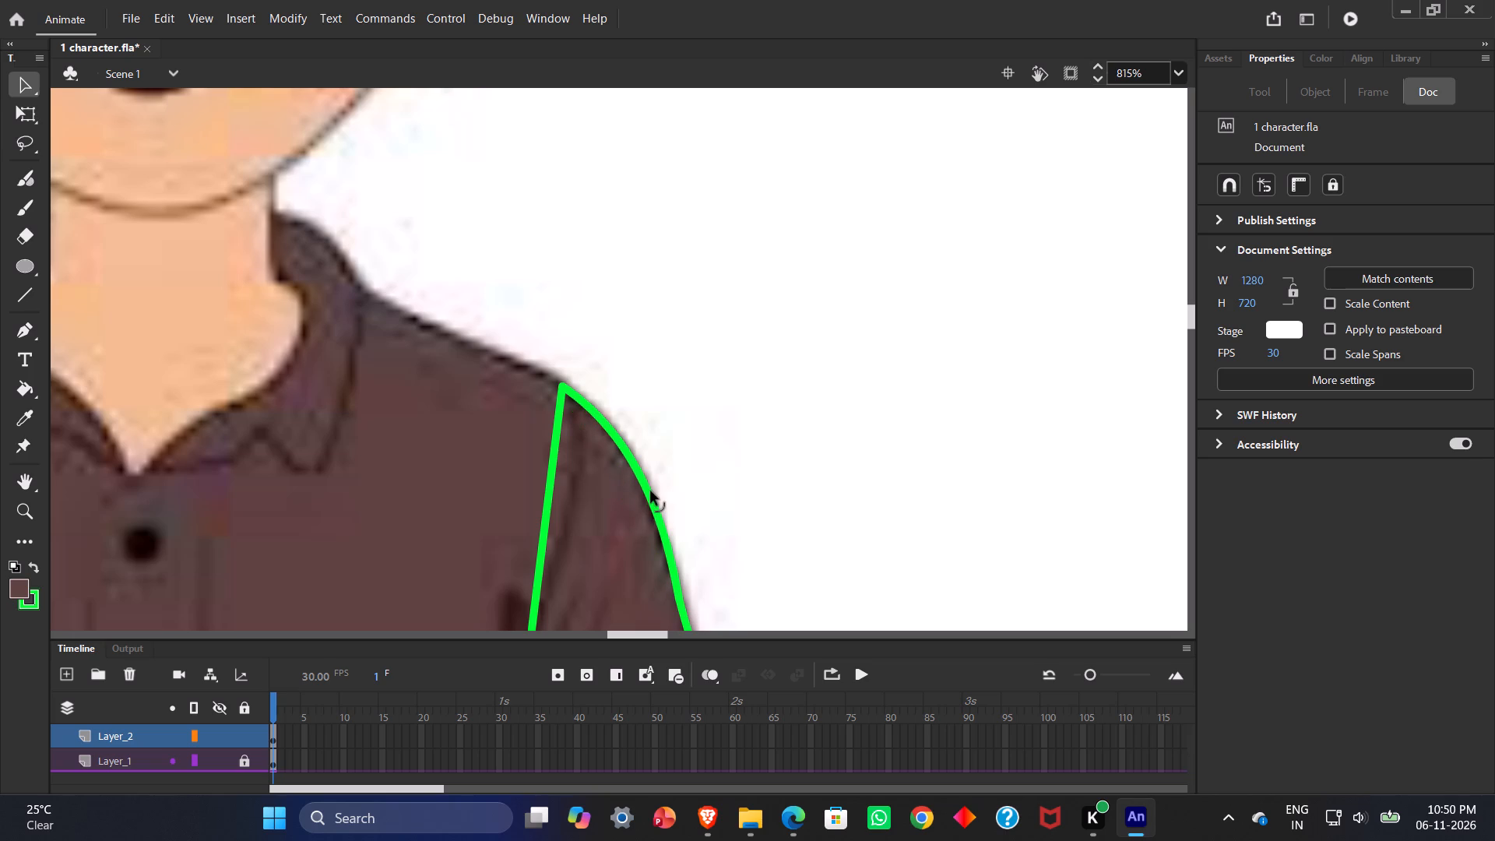
left_click_drag(651, 491, 653, 473)
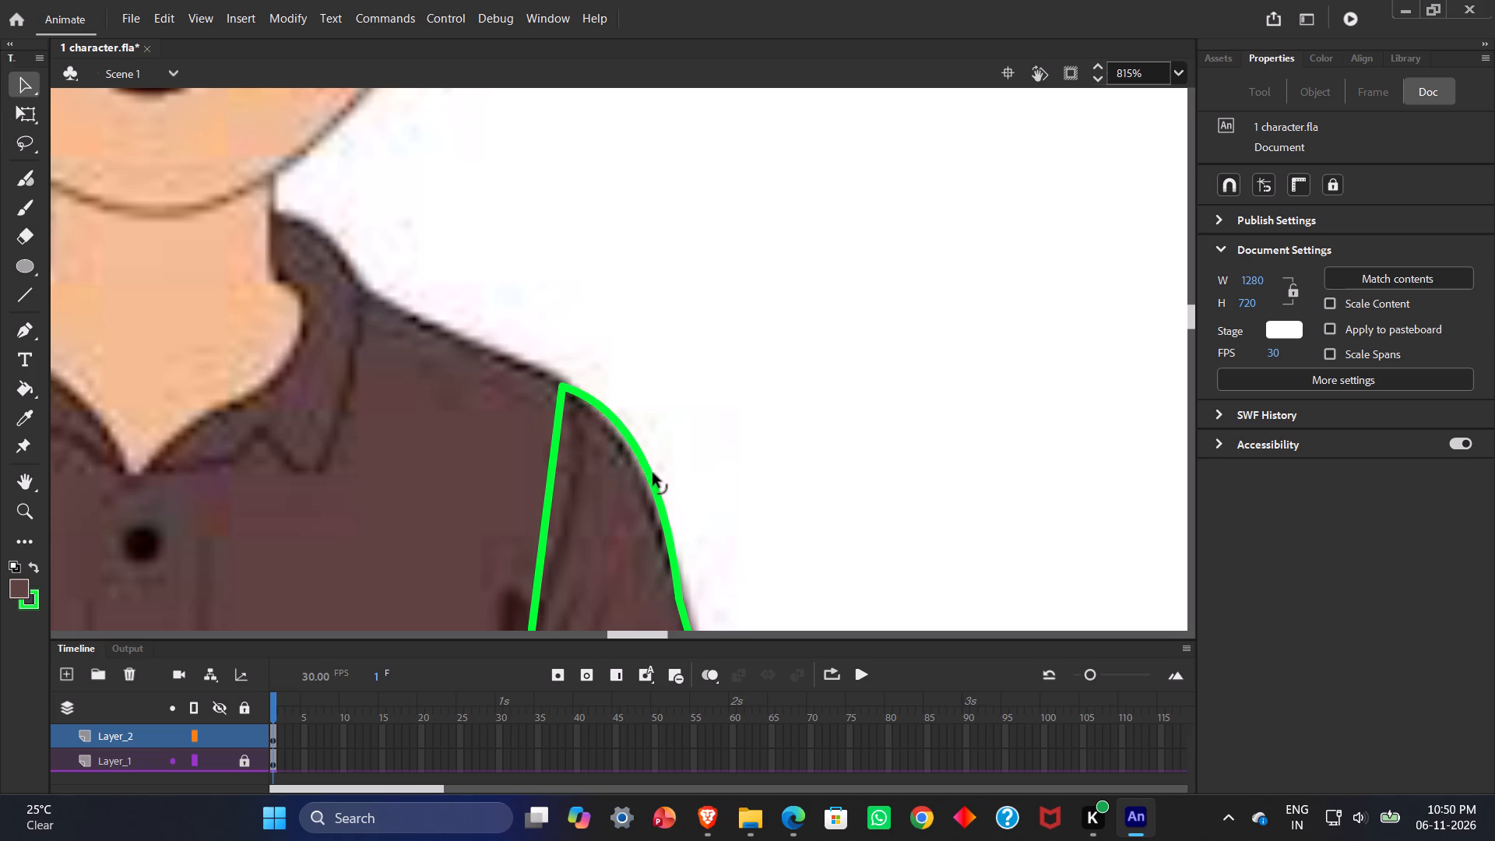
left_click_drag(653, 473, 633, 444)
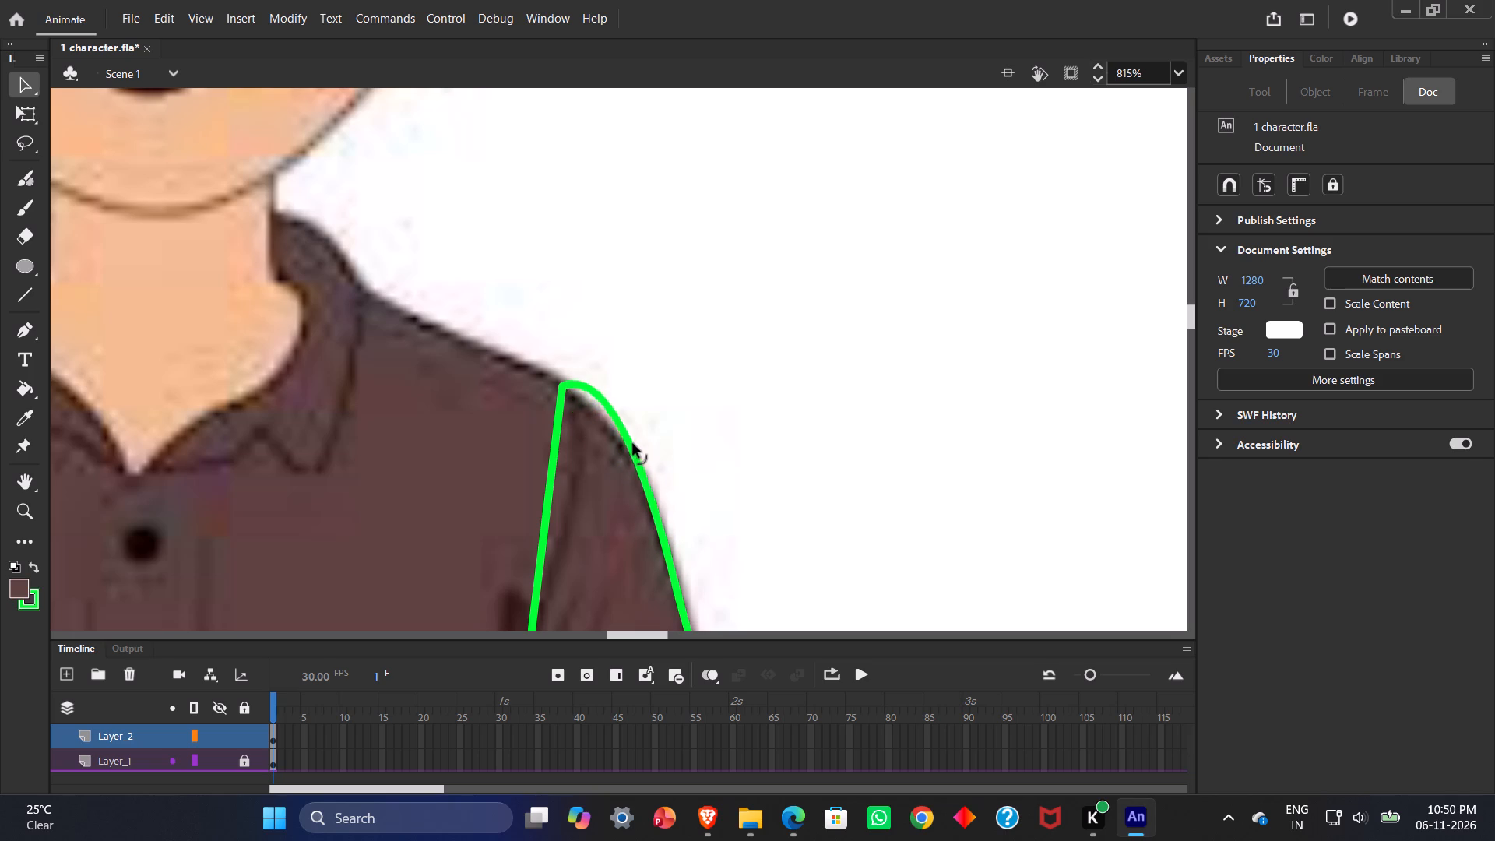
left_click_drag(633, 444, 647, 475)
Bow the upper inner segment below the shoulder tip toward the sleeve, following the armhole seam.
left_click_drag(551, 466, 554, 466)
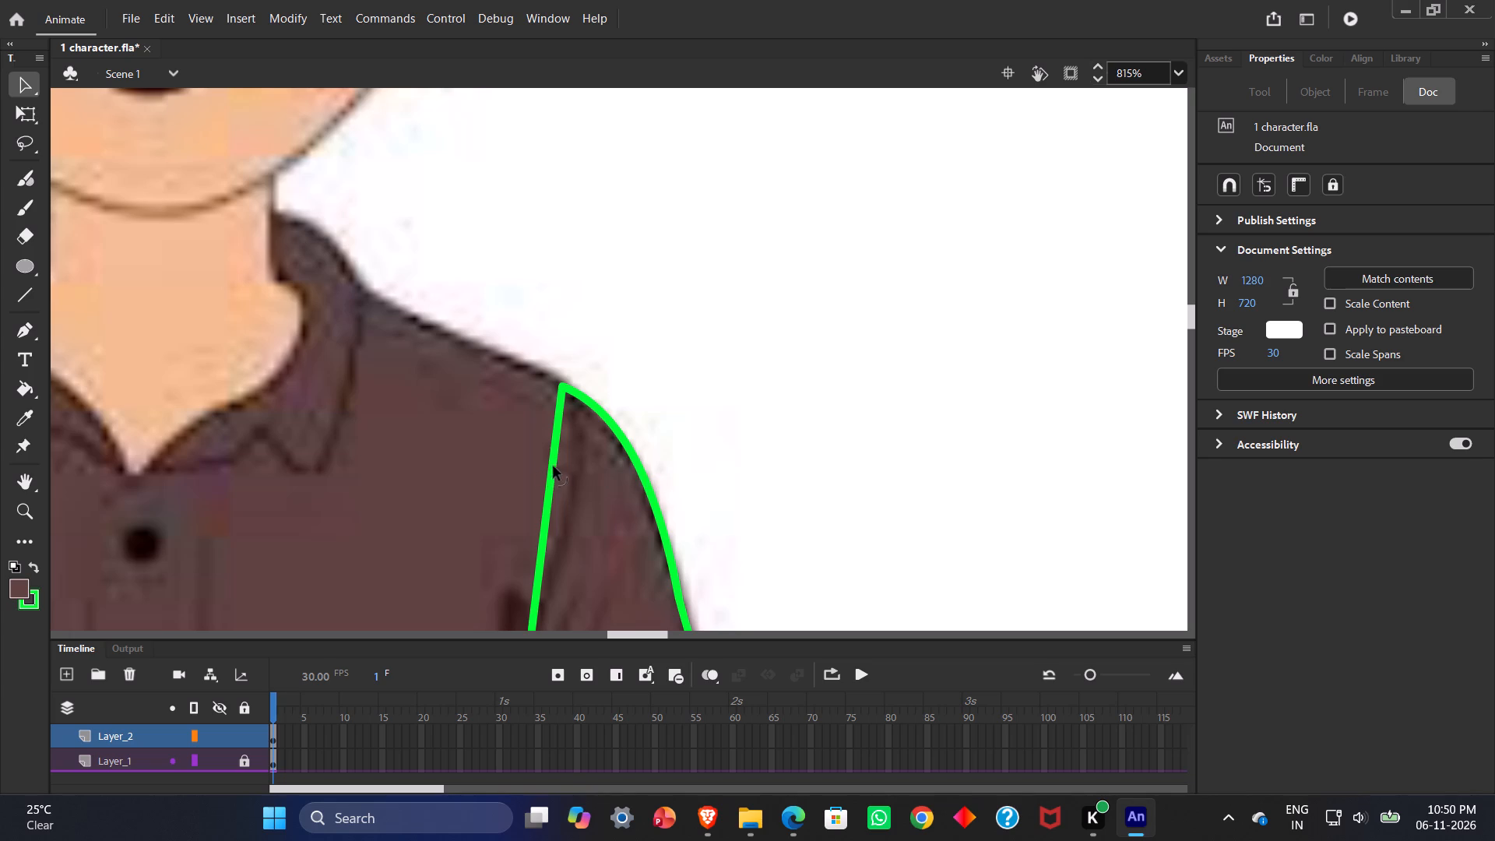
left_click_drag(554, 466, 580, 461)
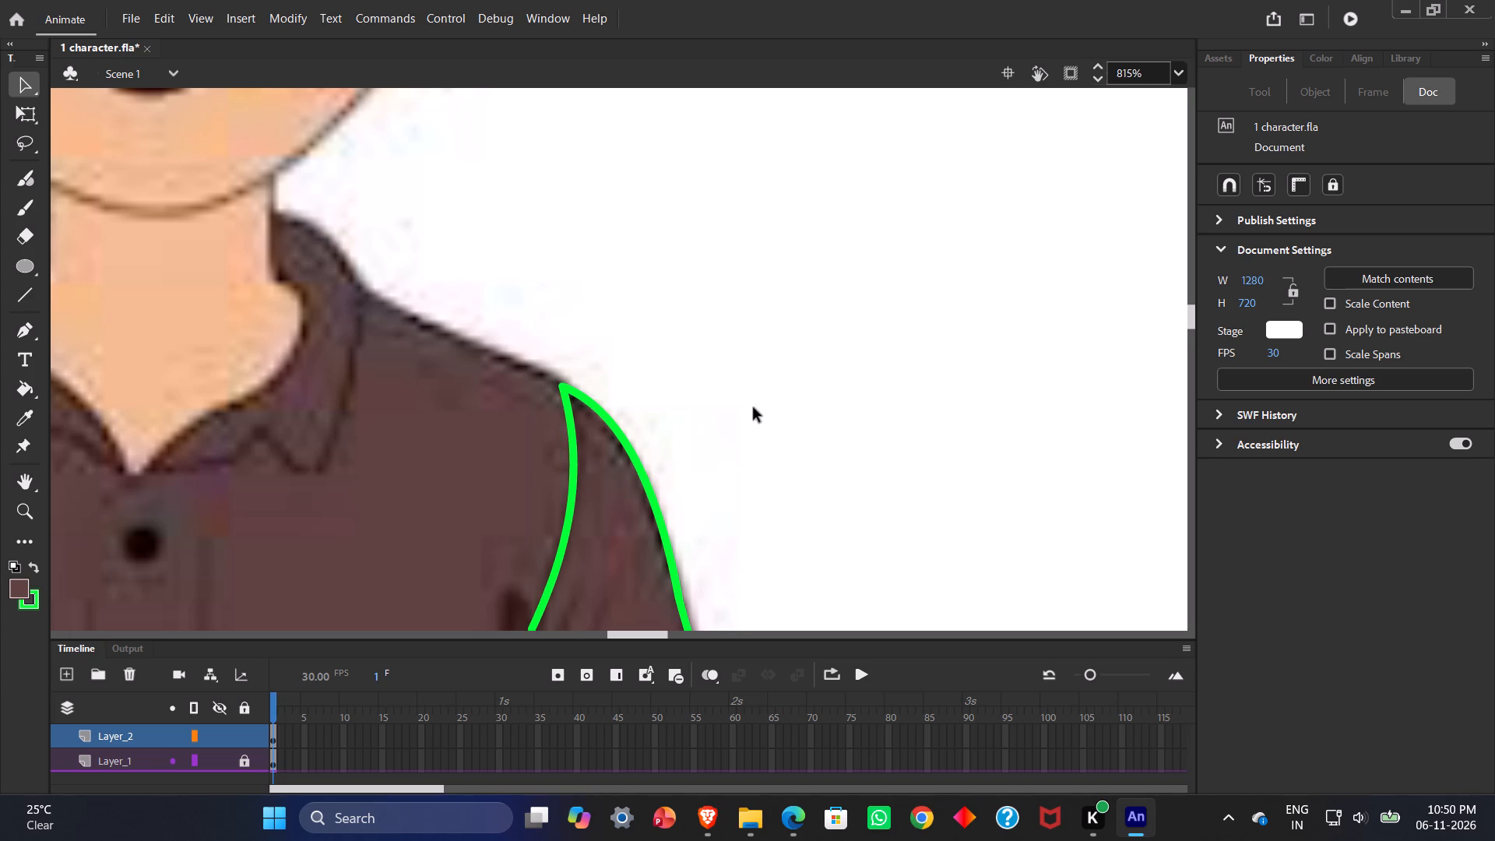
Curve the lower and middle segments of the sleeve's inner edge slightly to follow the reference.
scroll(754, 408, "down", 5)
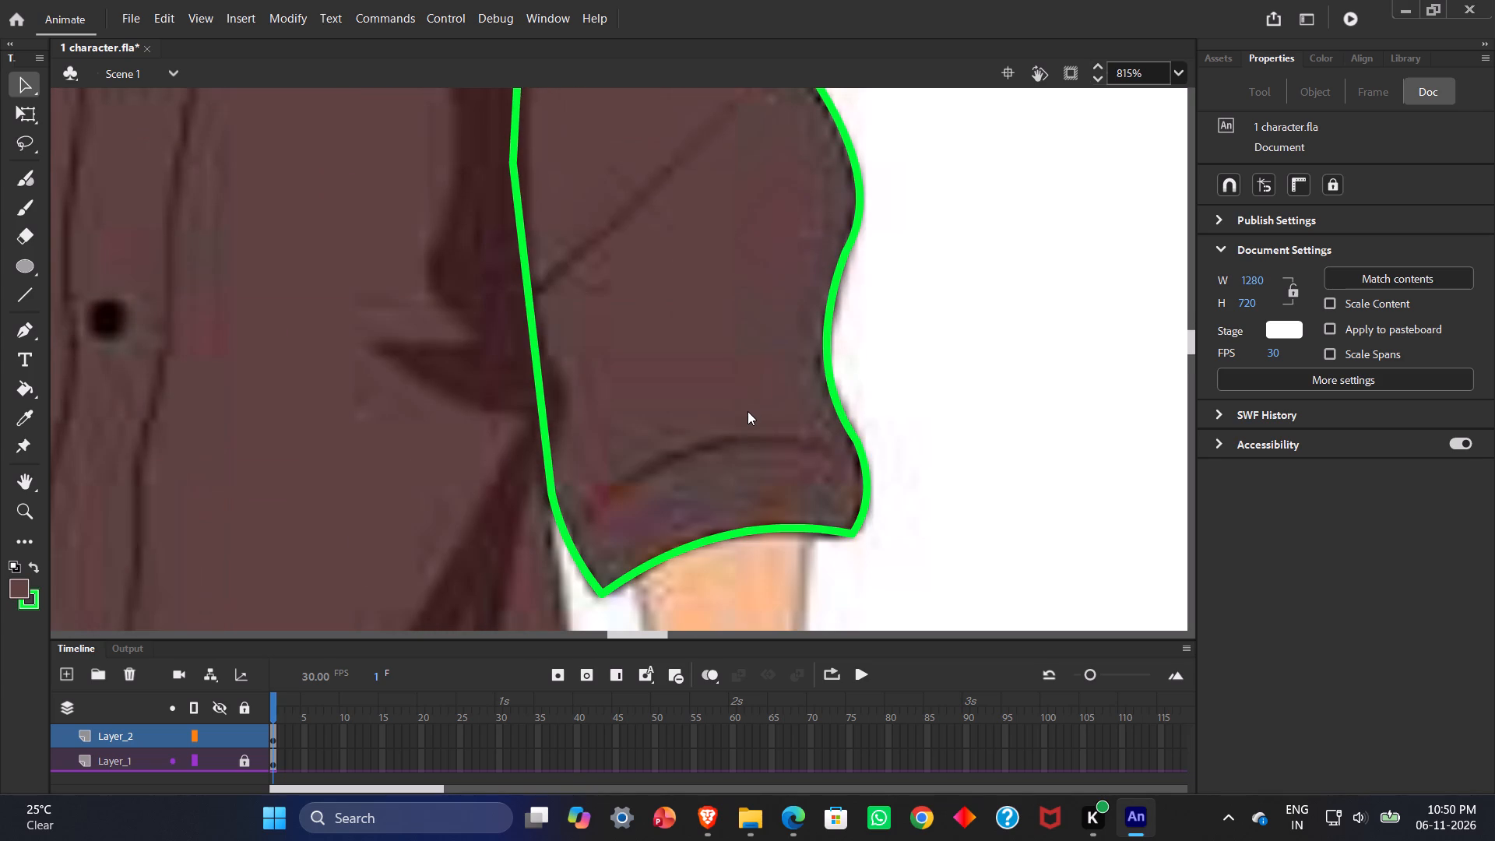
left_click_drag(532, 321, 535, 330)
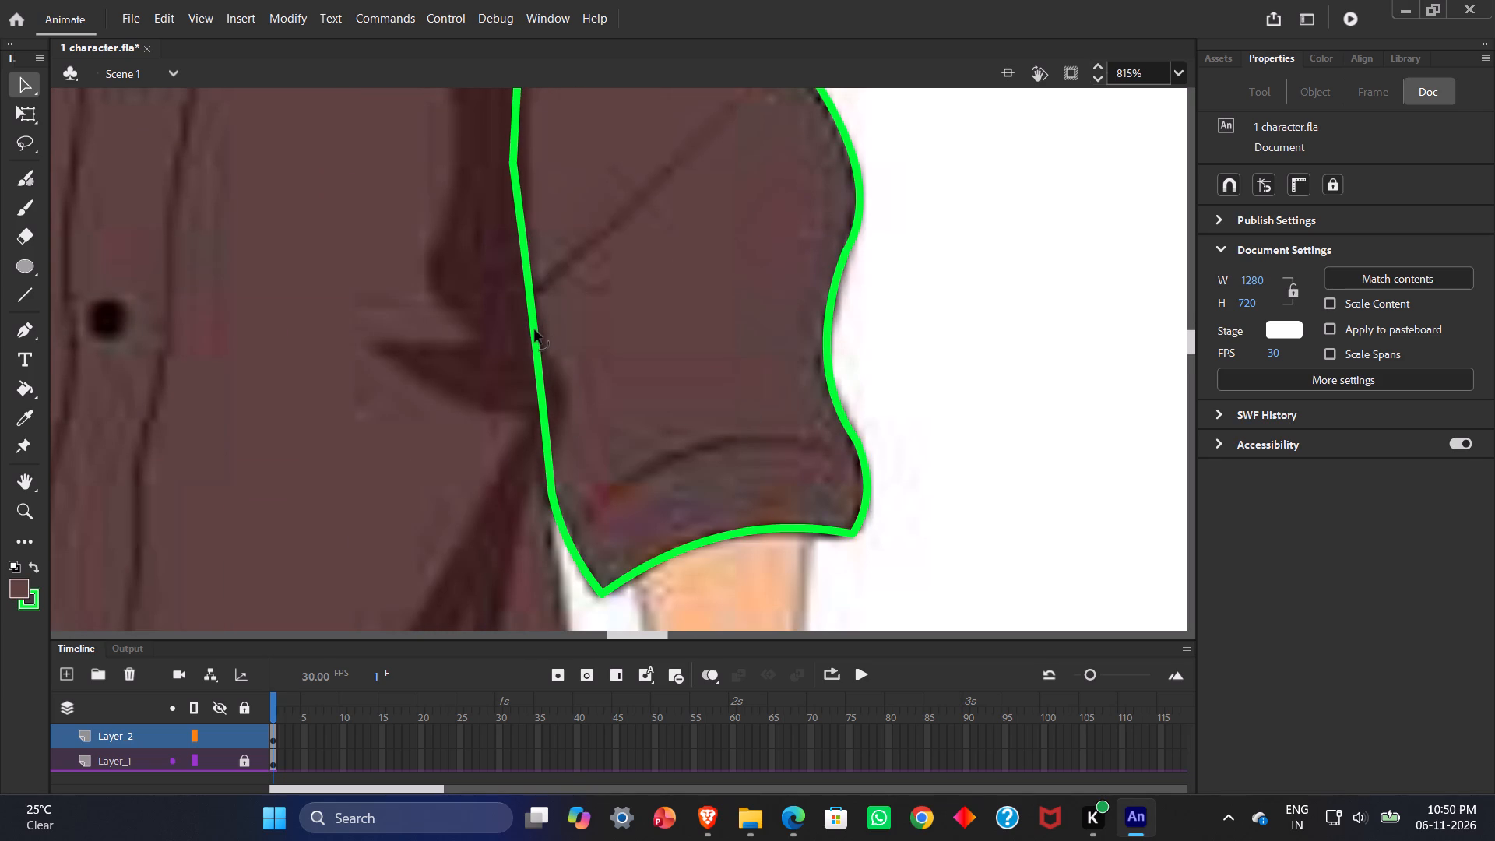
left_click_drag(535, 330, 533, 332)
left_click_drag(548, 433, 555, 429)
scroll(567, 354, "up", 2)
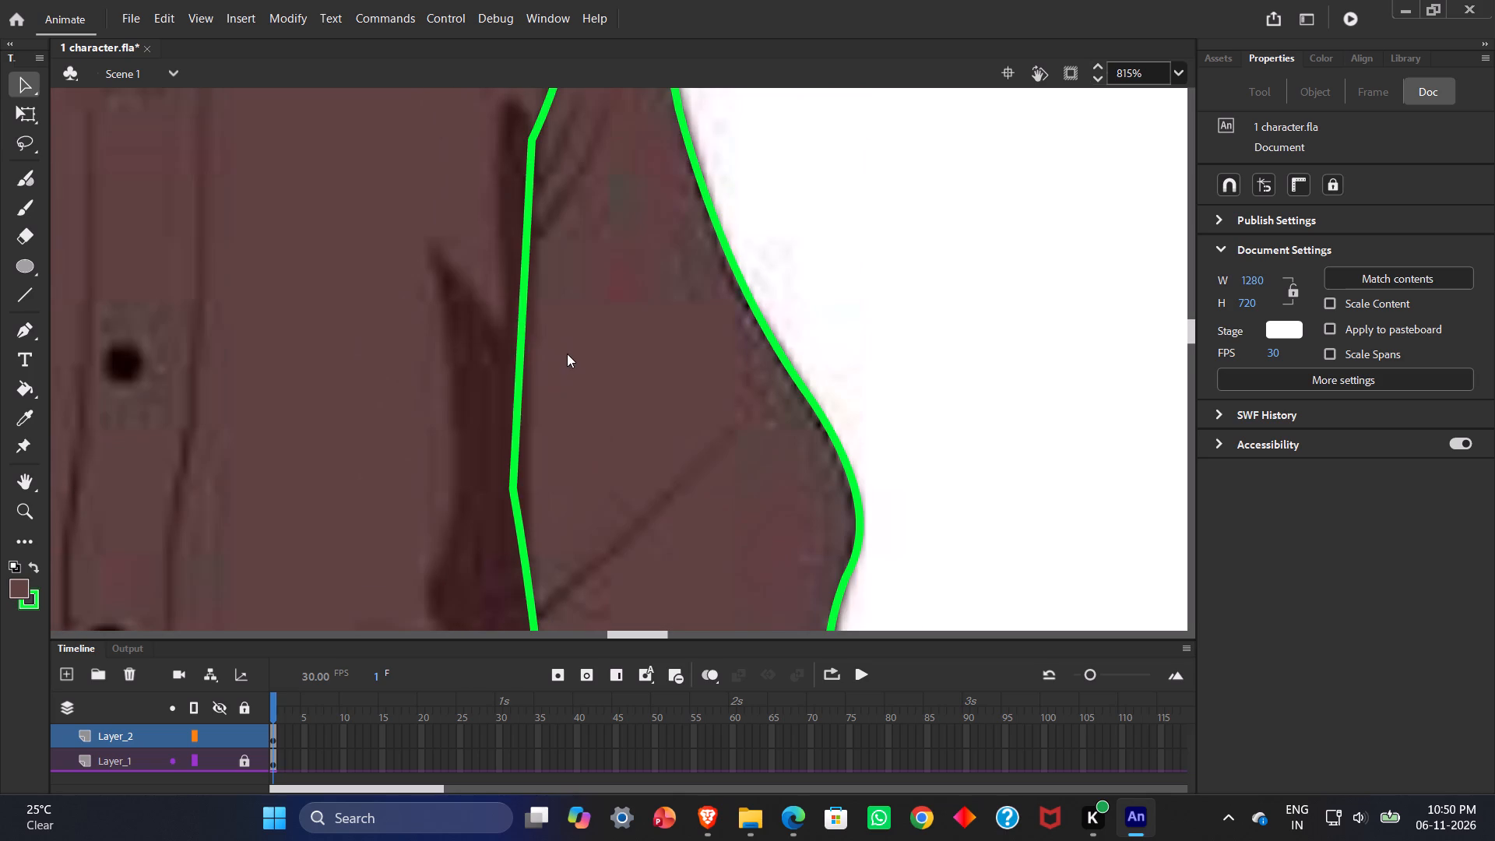
left_click(518, 406)
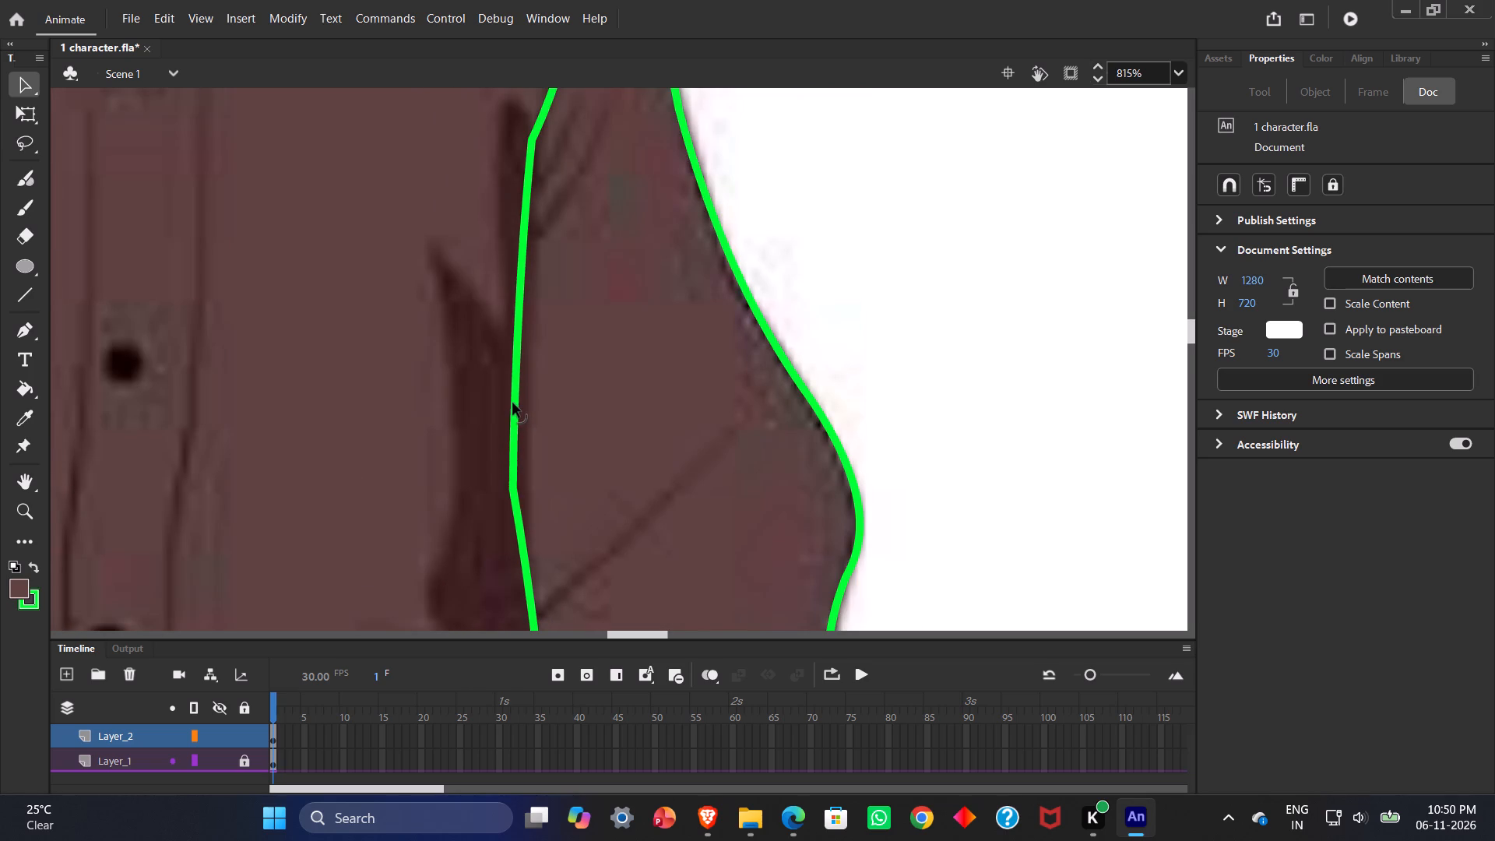
Reduce the bow of the upper inner segment so it follows the armhole seam more closely.
scroll(546, 294, "up", 1)
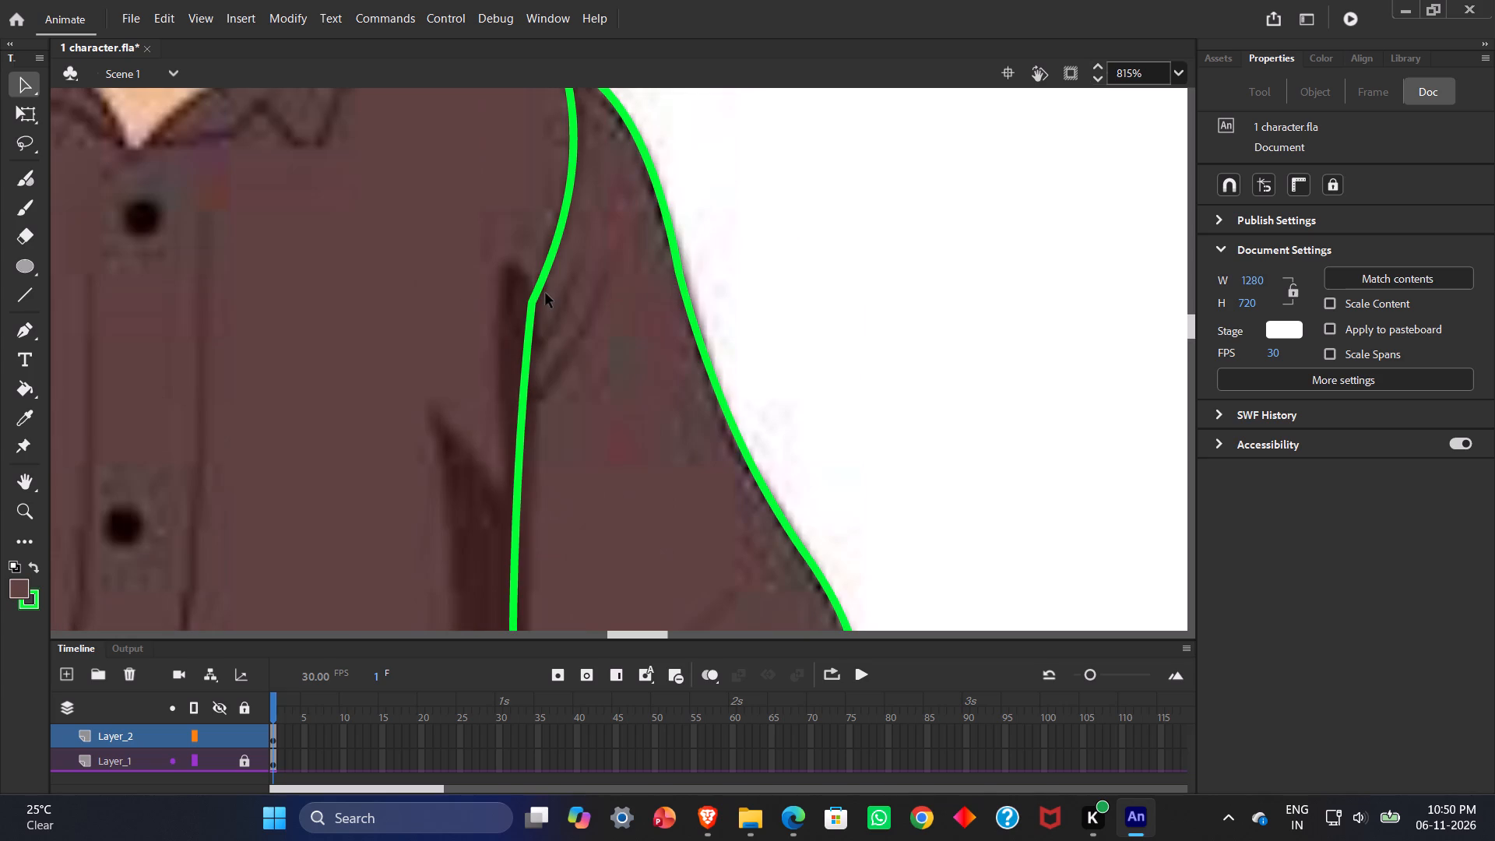
left_click_drag(555, 241, 547, 240)
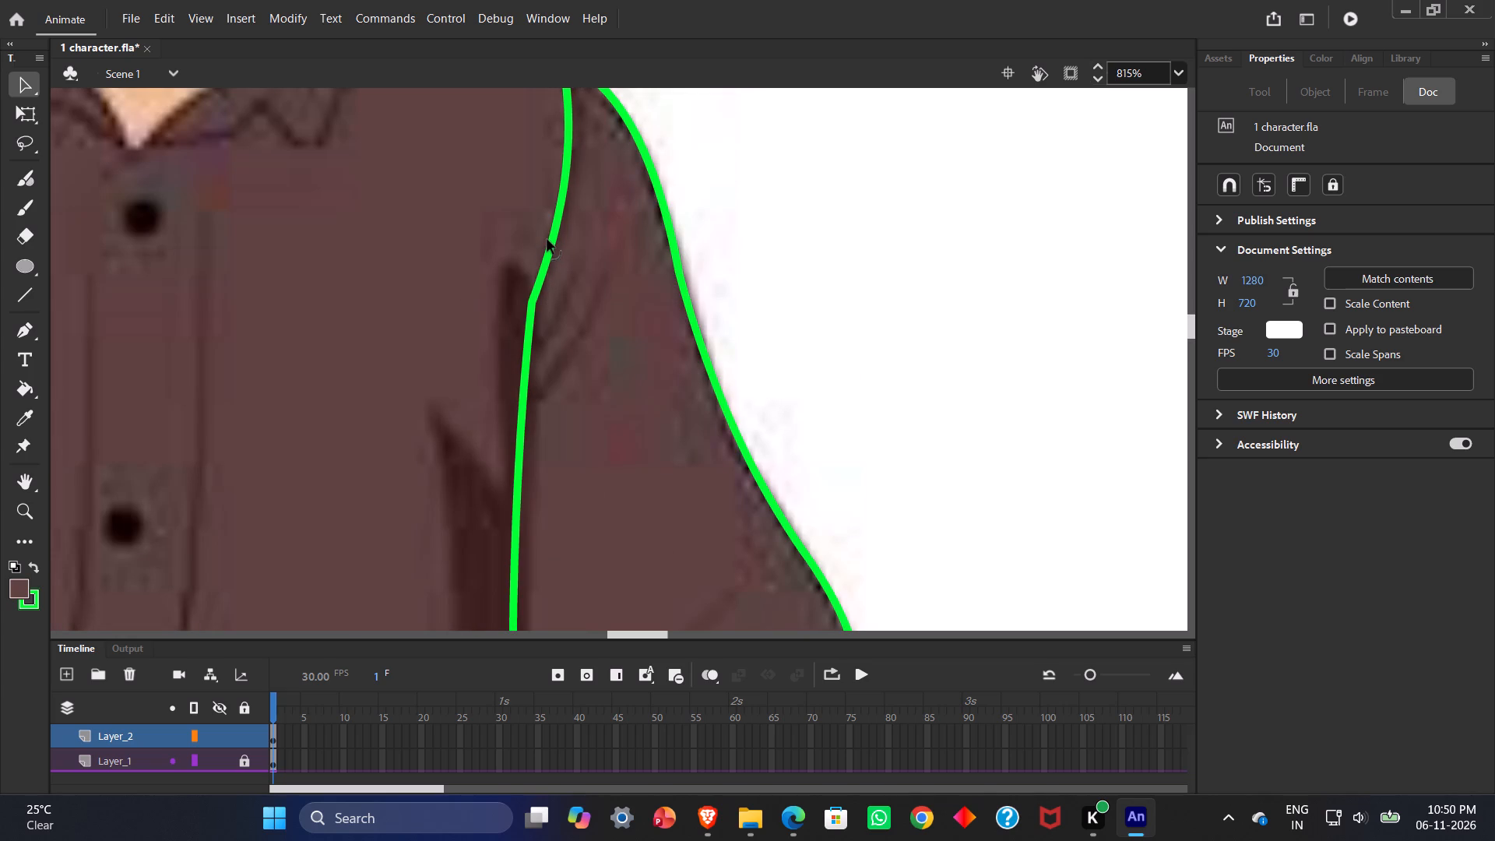
left_click_drag(547, 240, 546, 241)
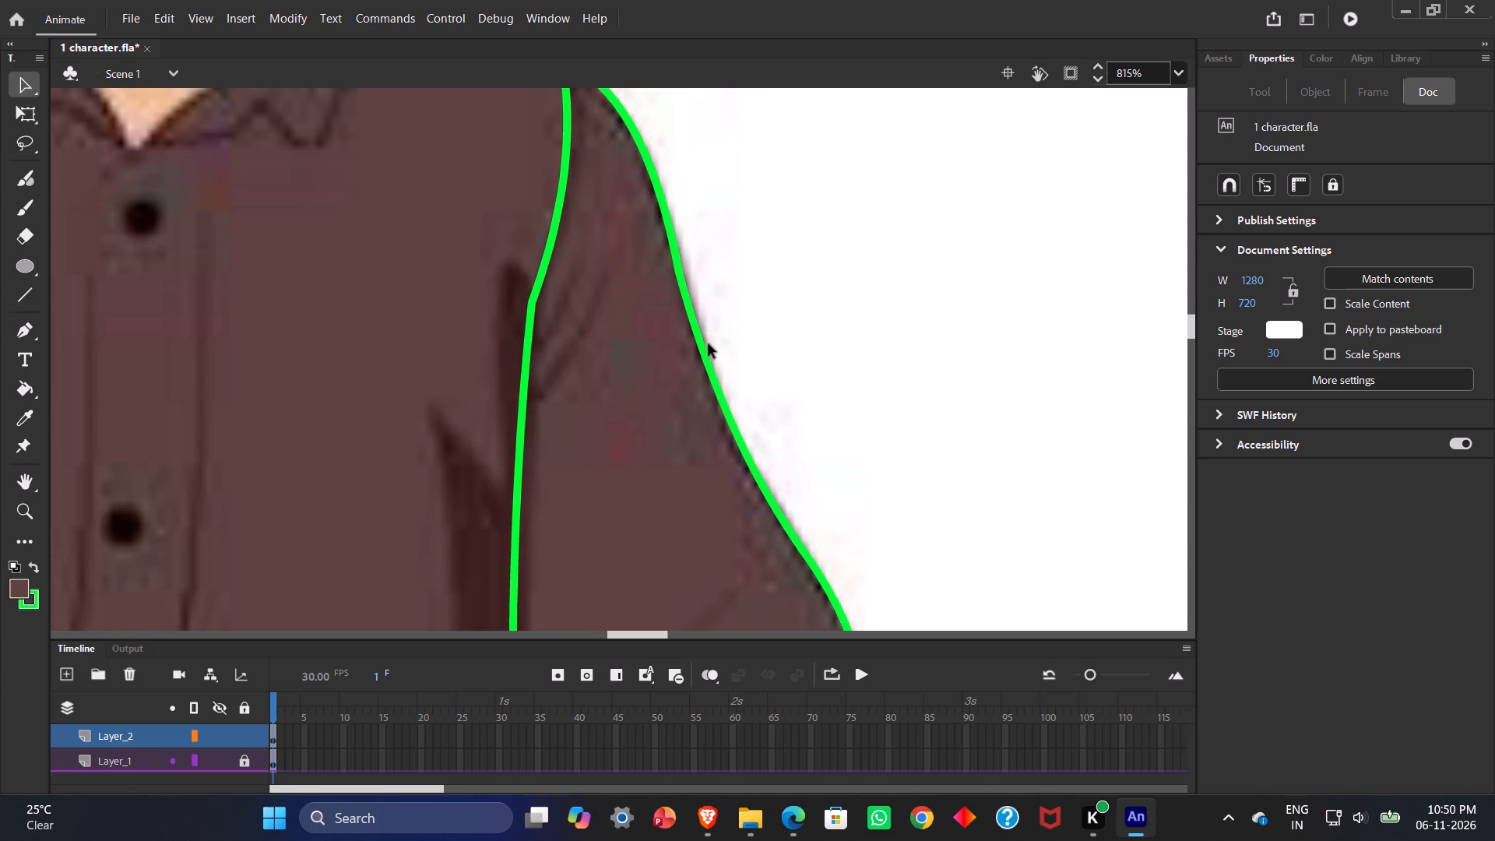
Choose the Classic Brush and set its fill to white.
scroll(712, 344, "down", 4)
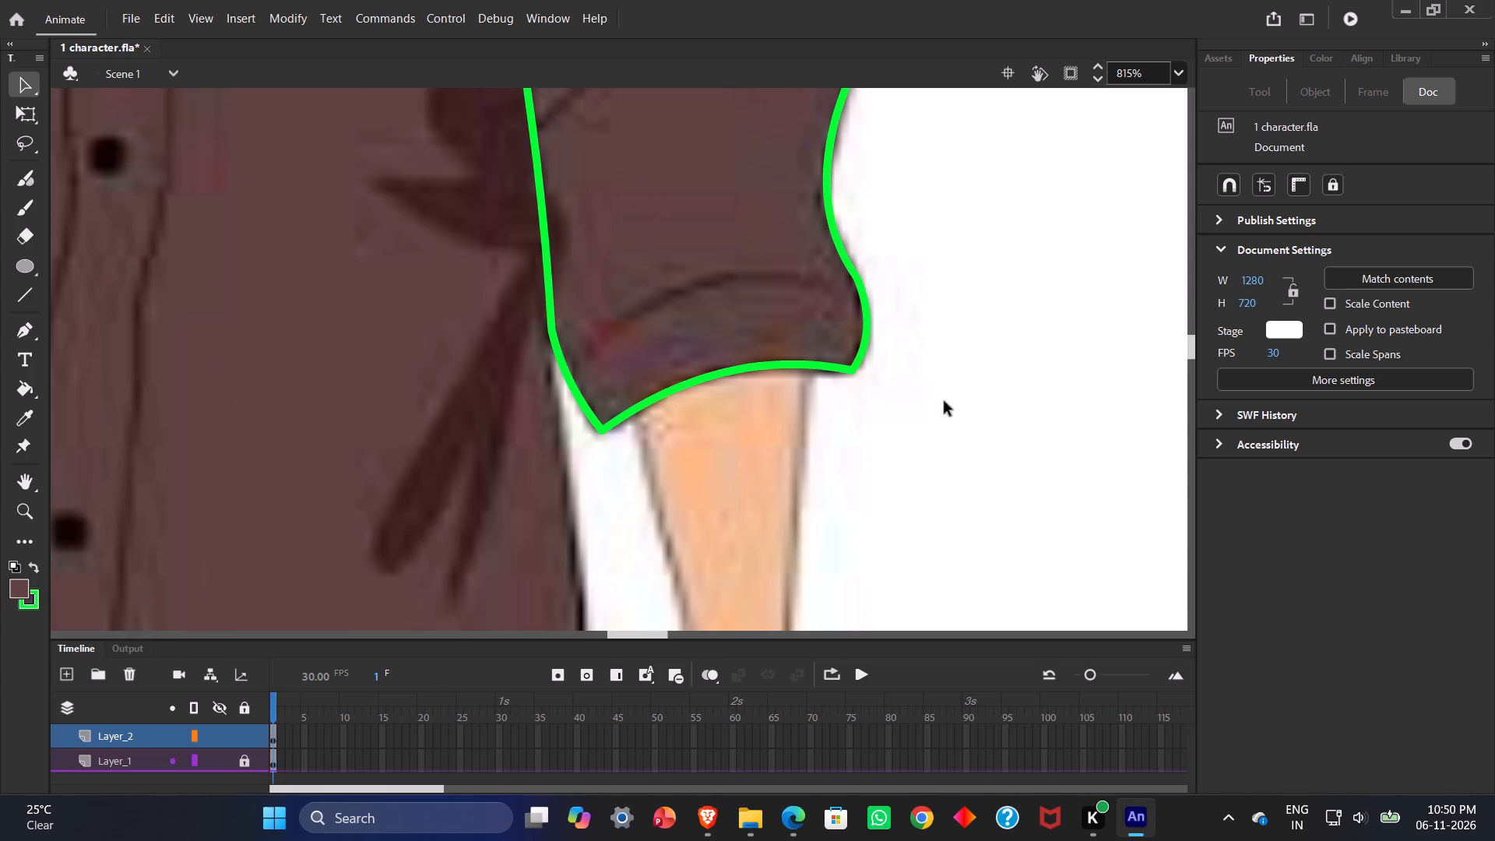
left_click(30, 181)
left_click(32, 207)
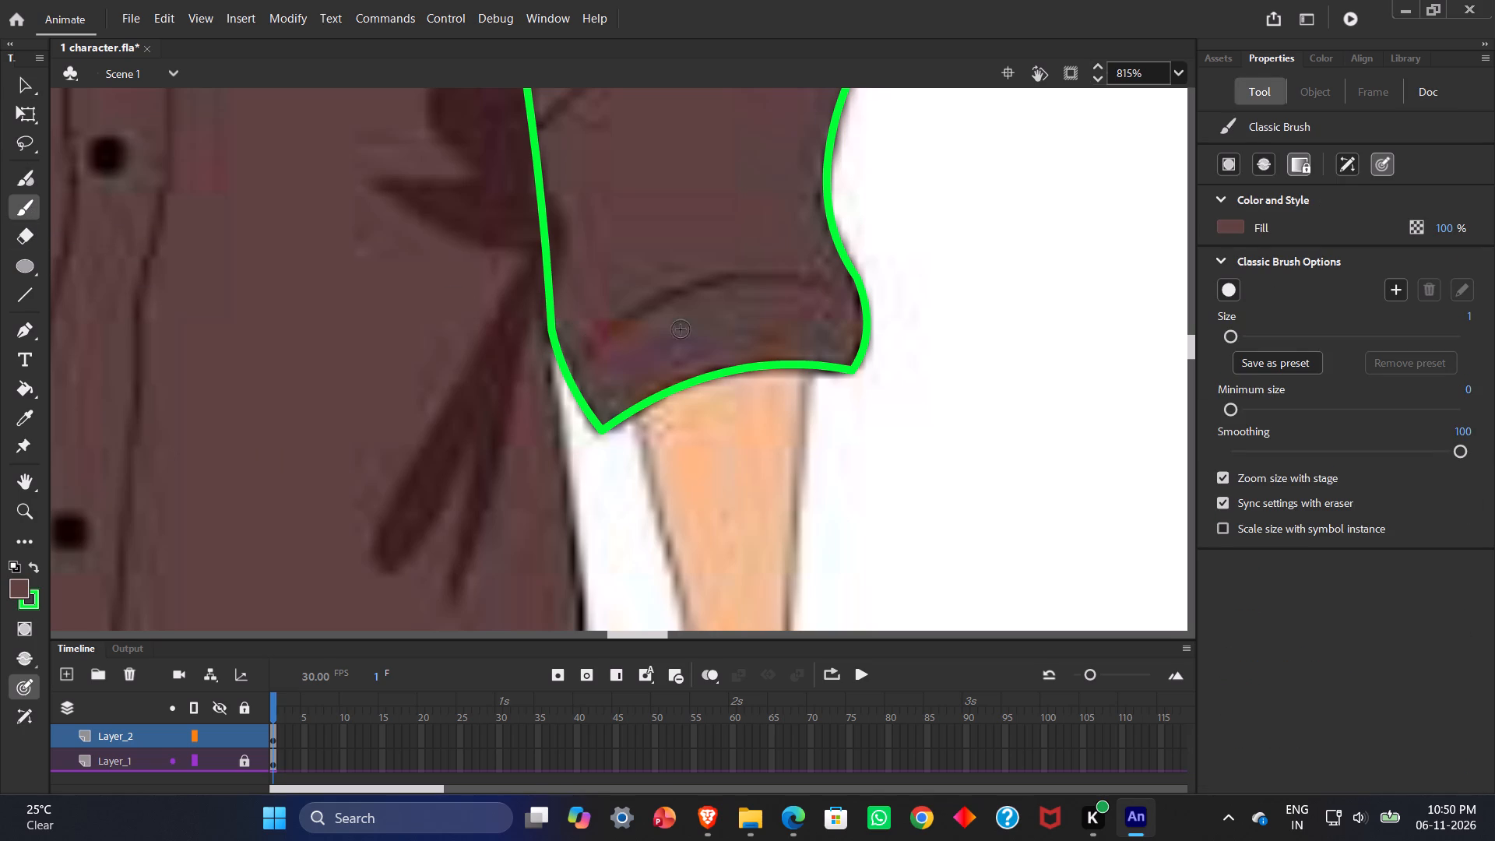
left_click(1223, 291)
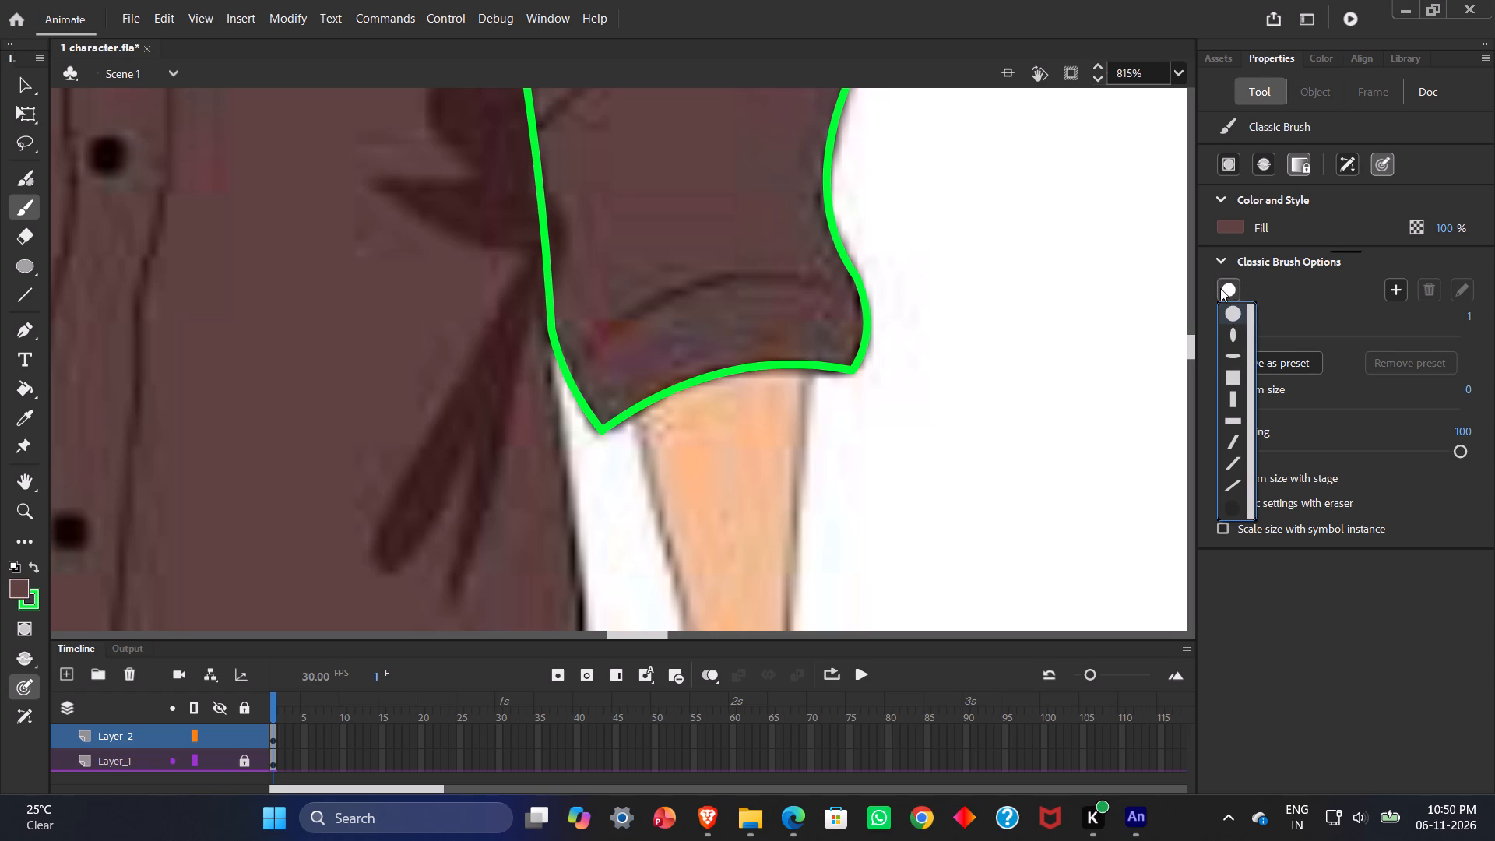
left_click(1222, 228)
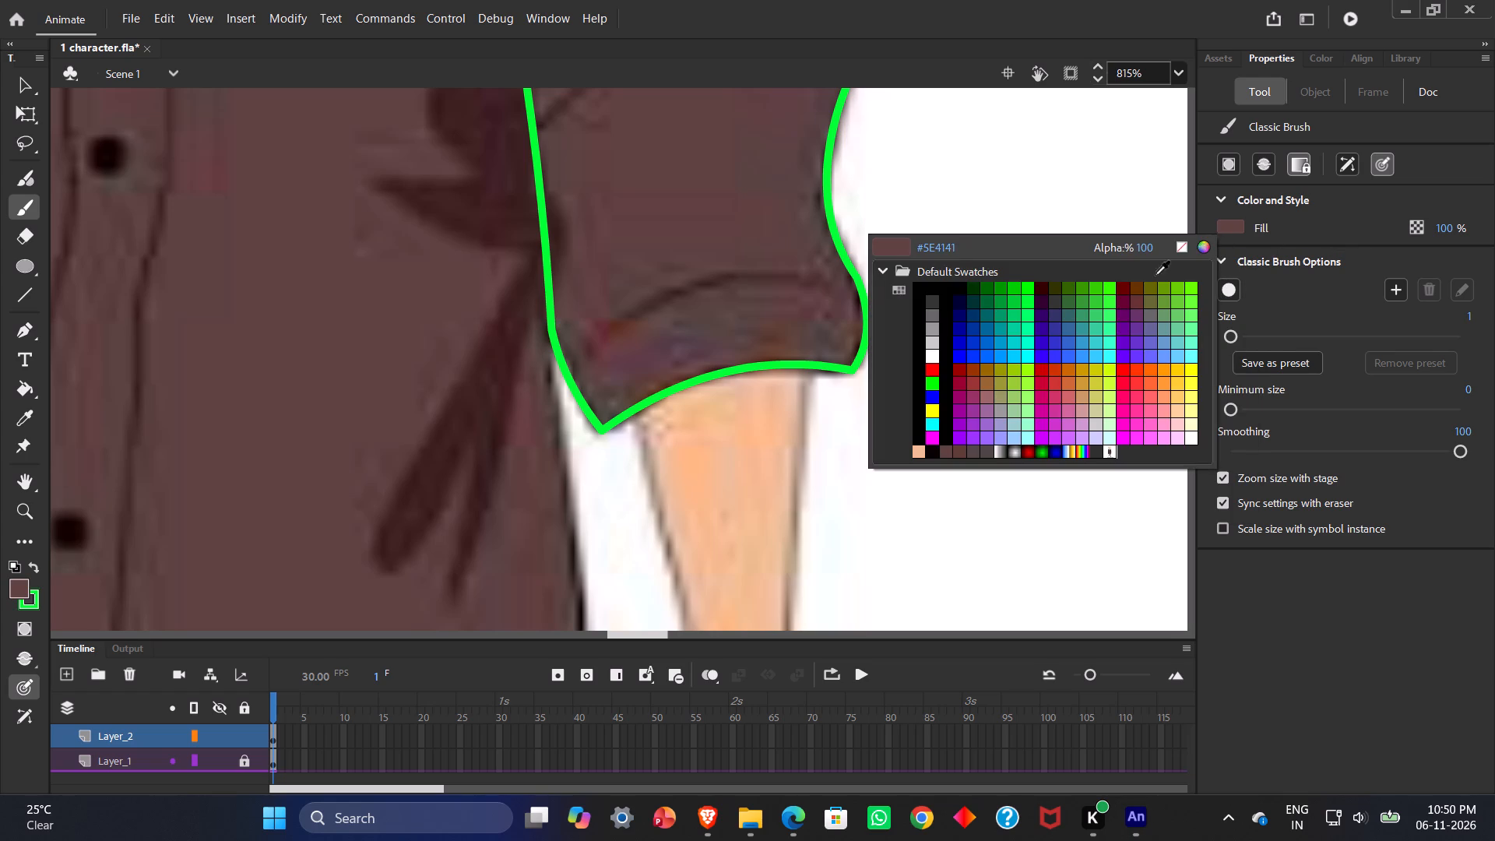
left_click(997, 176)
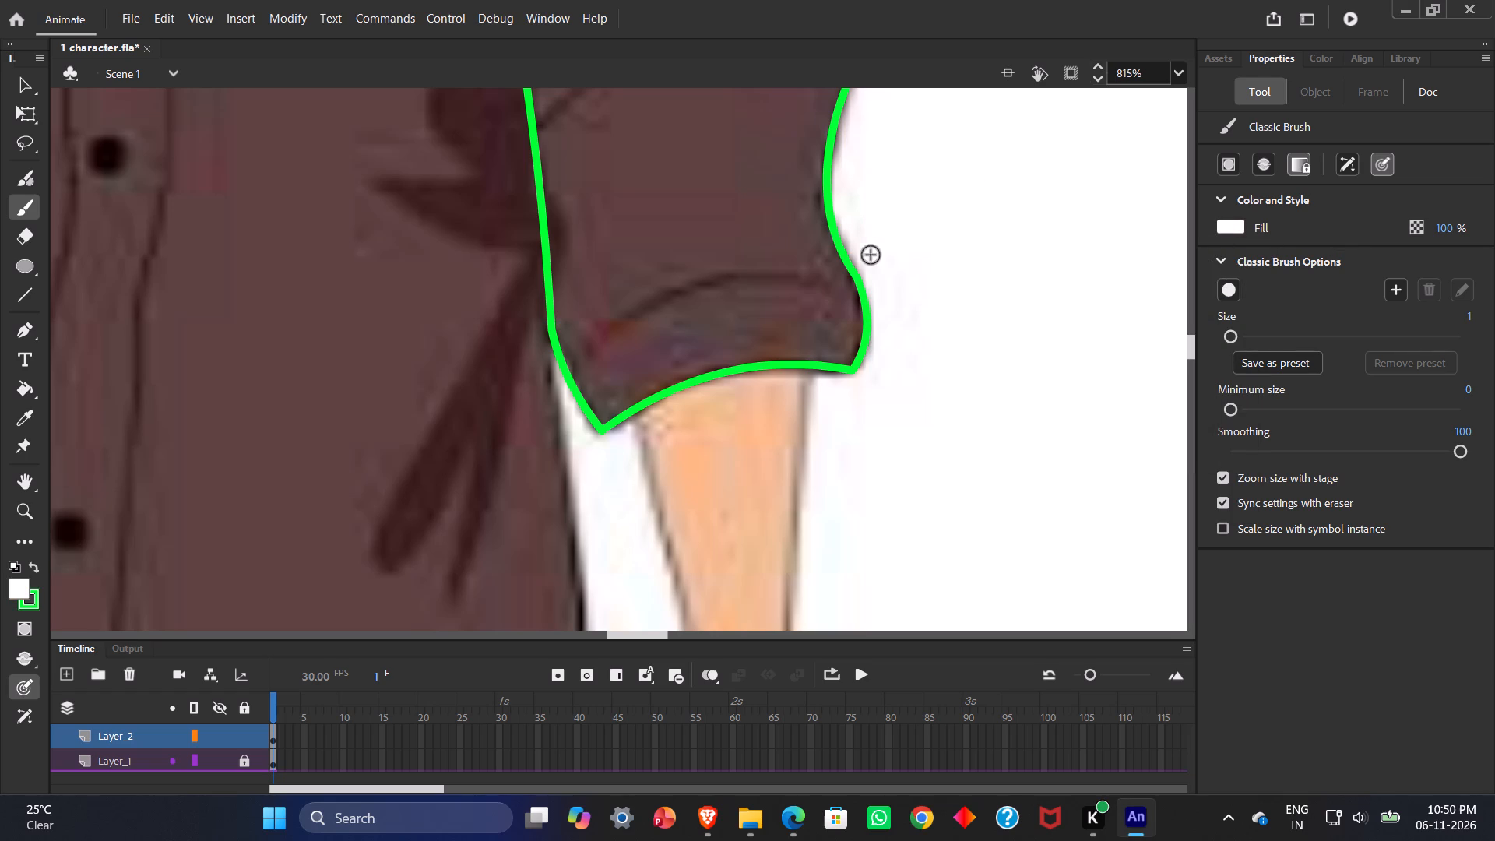
Select the second sleeve's whole green outline and change its stroke color to black.
key("v")
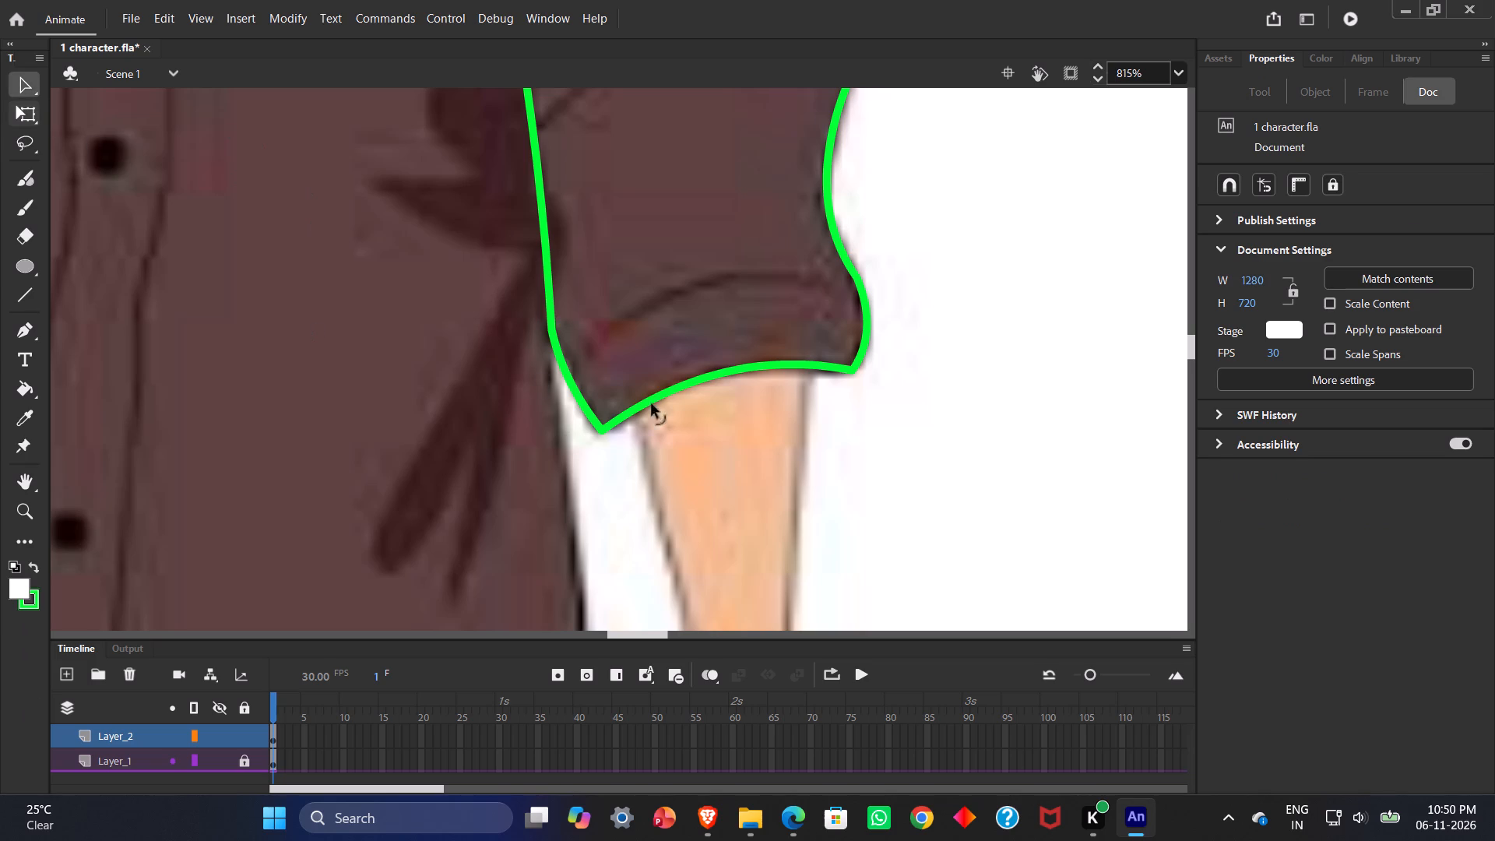
double_click(684, 387)
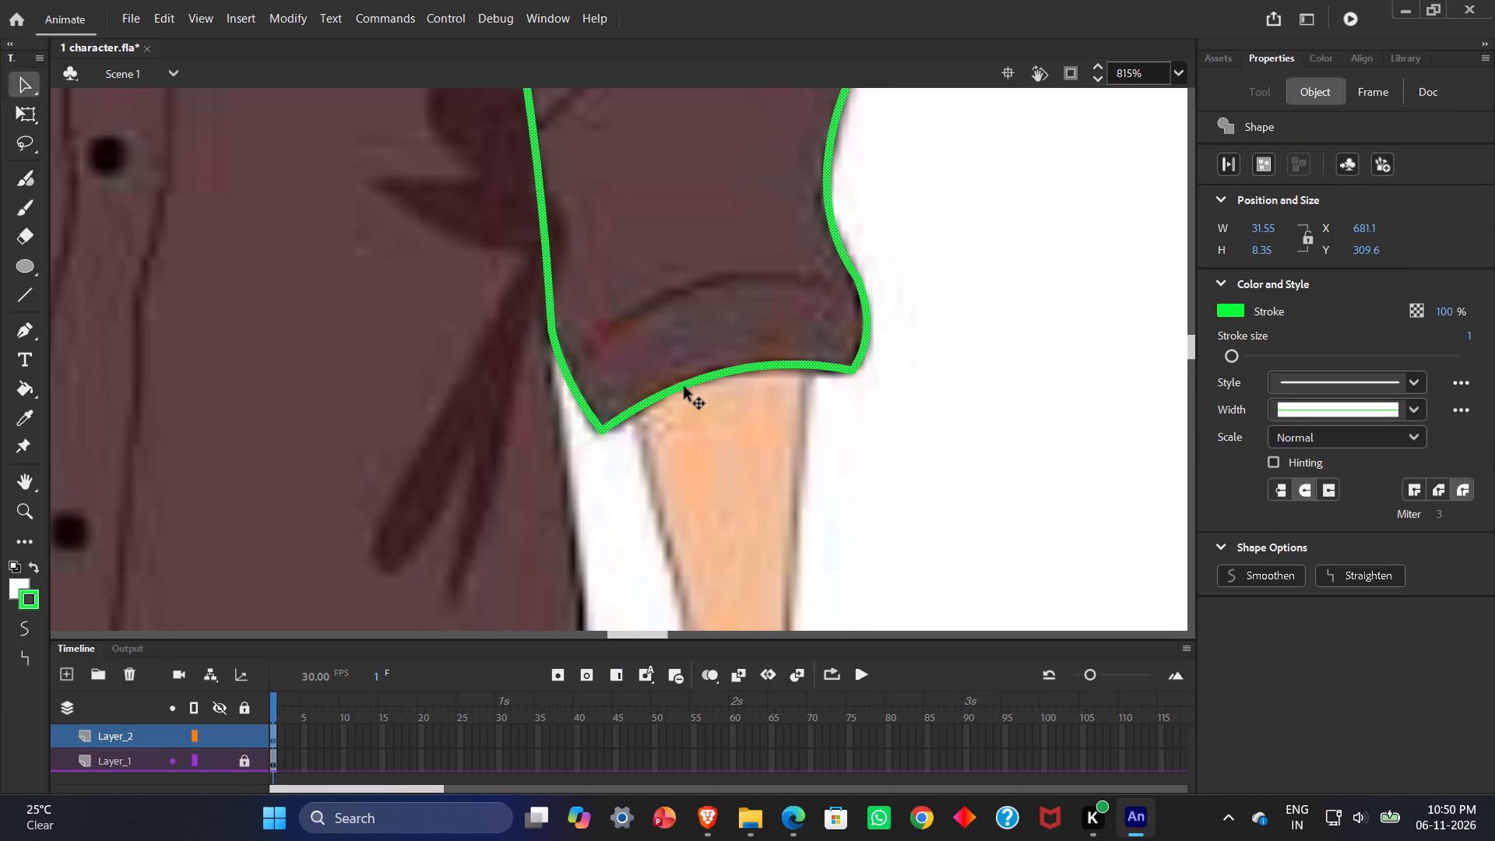
left_click(1229, 309)
left_click(951, 383)
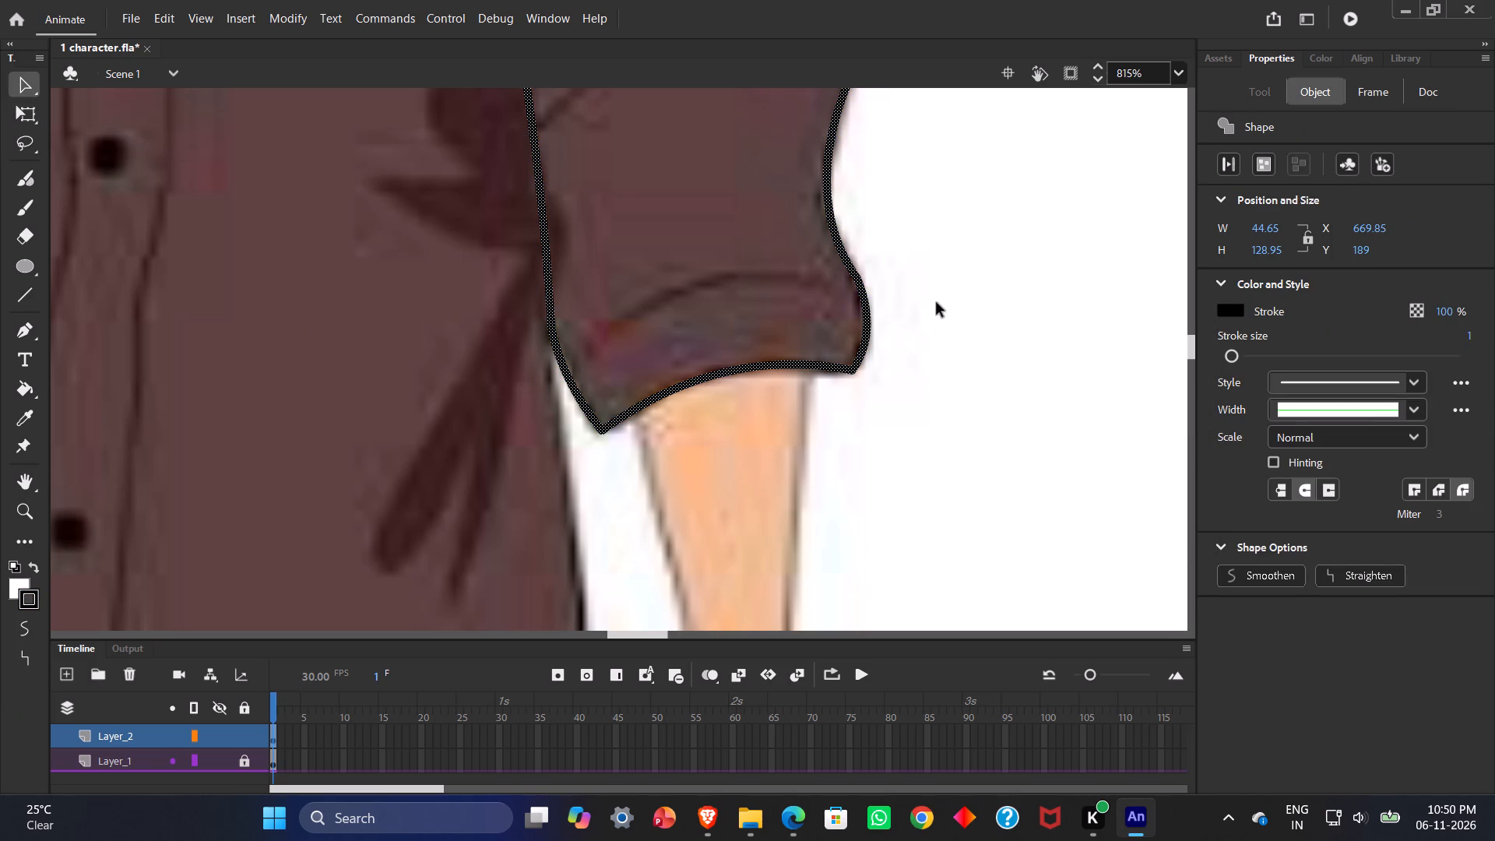
left_click(950, 284)
Examine the black sleeve outlines against the reference and the assembled figure beside it.
scroll(210, 365, "up", 3)
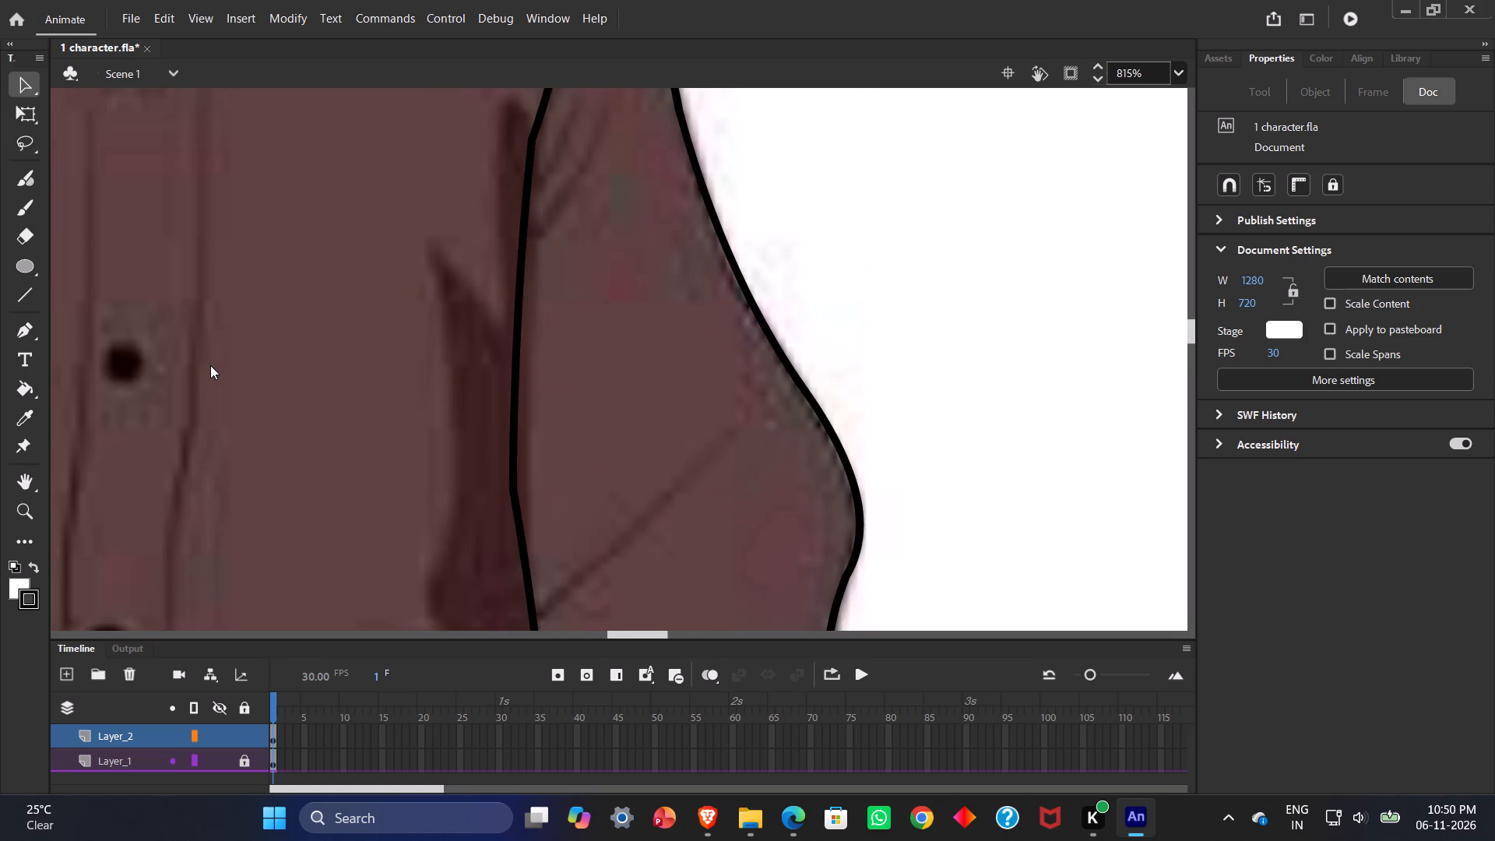
scroll(210, 365, "up", 5, "ctrl")
scroll(210, 365, "down", 4, "ctrl")
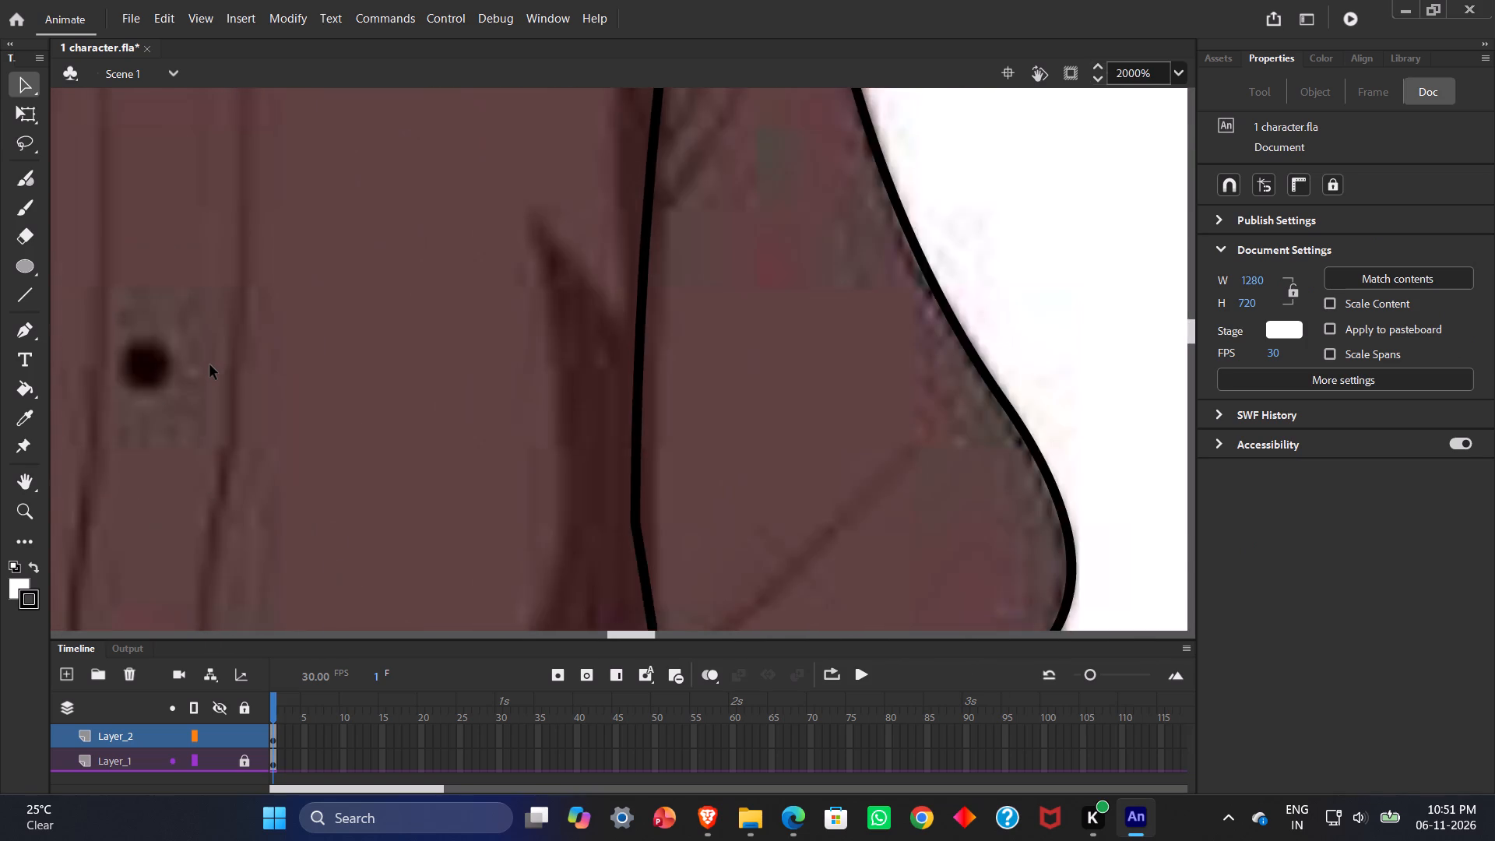
scroll(210, 365, "down", 14, "ctrl")
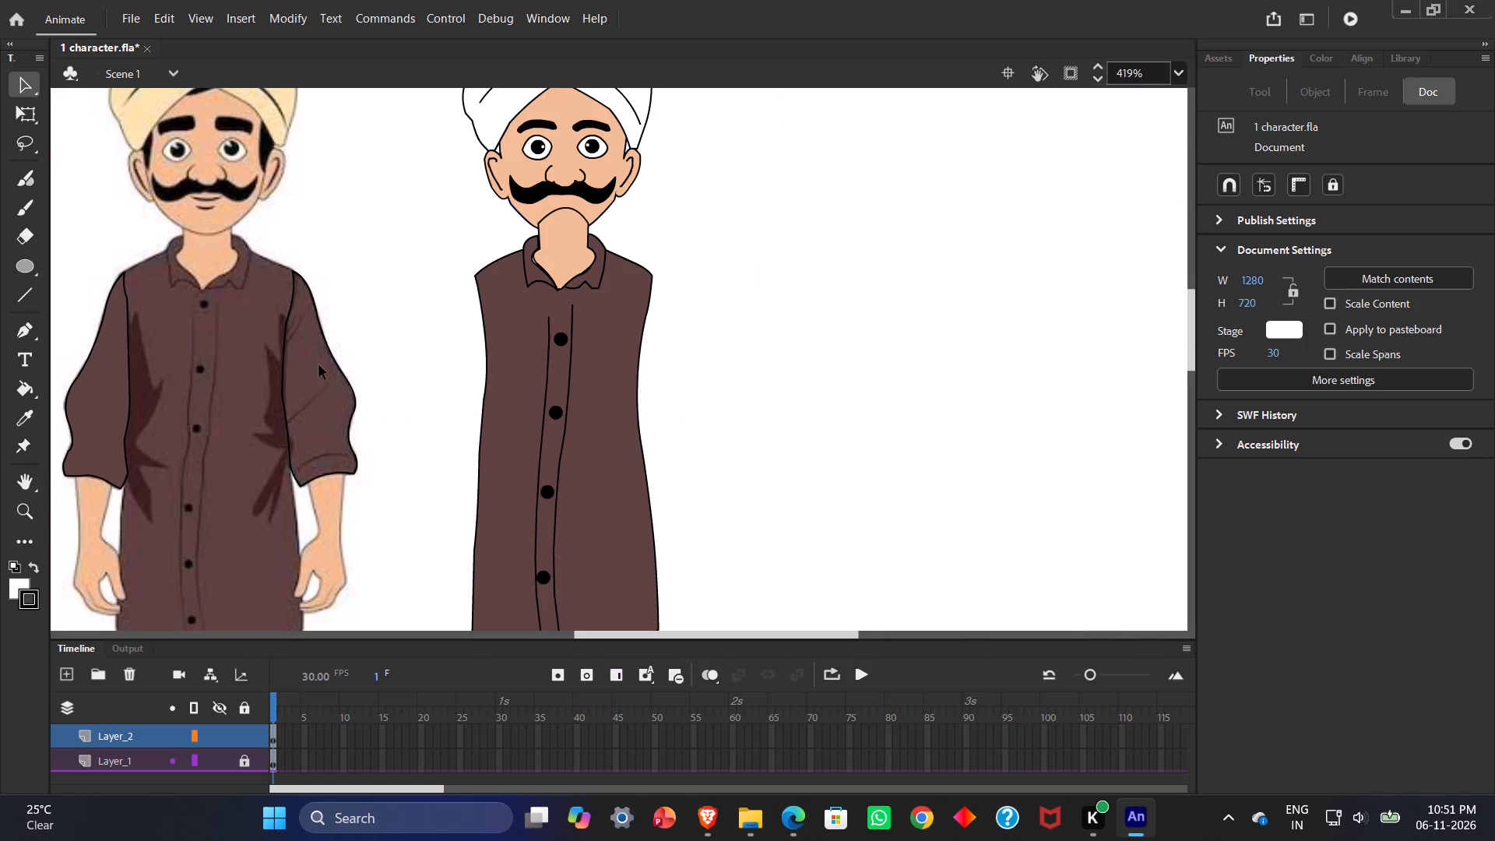
scroll(319, 365, "up", 5, "ctrl")
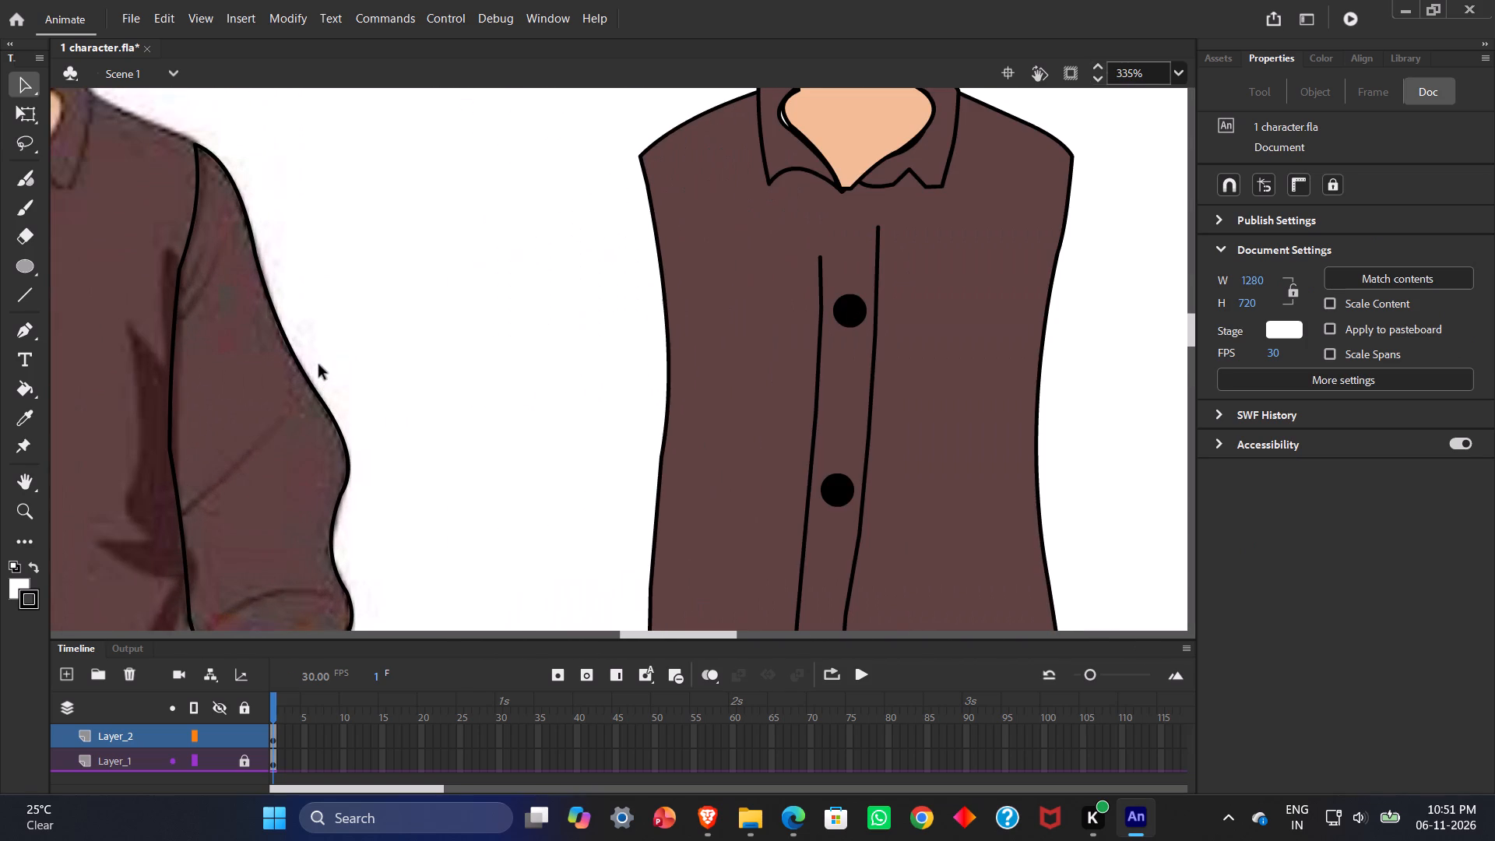
scroll(319, 365, "down", 2, "ctrl")
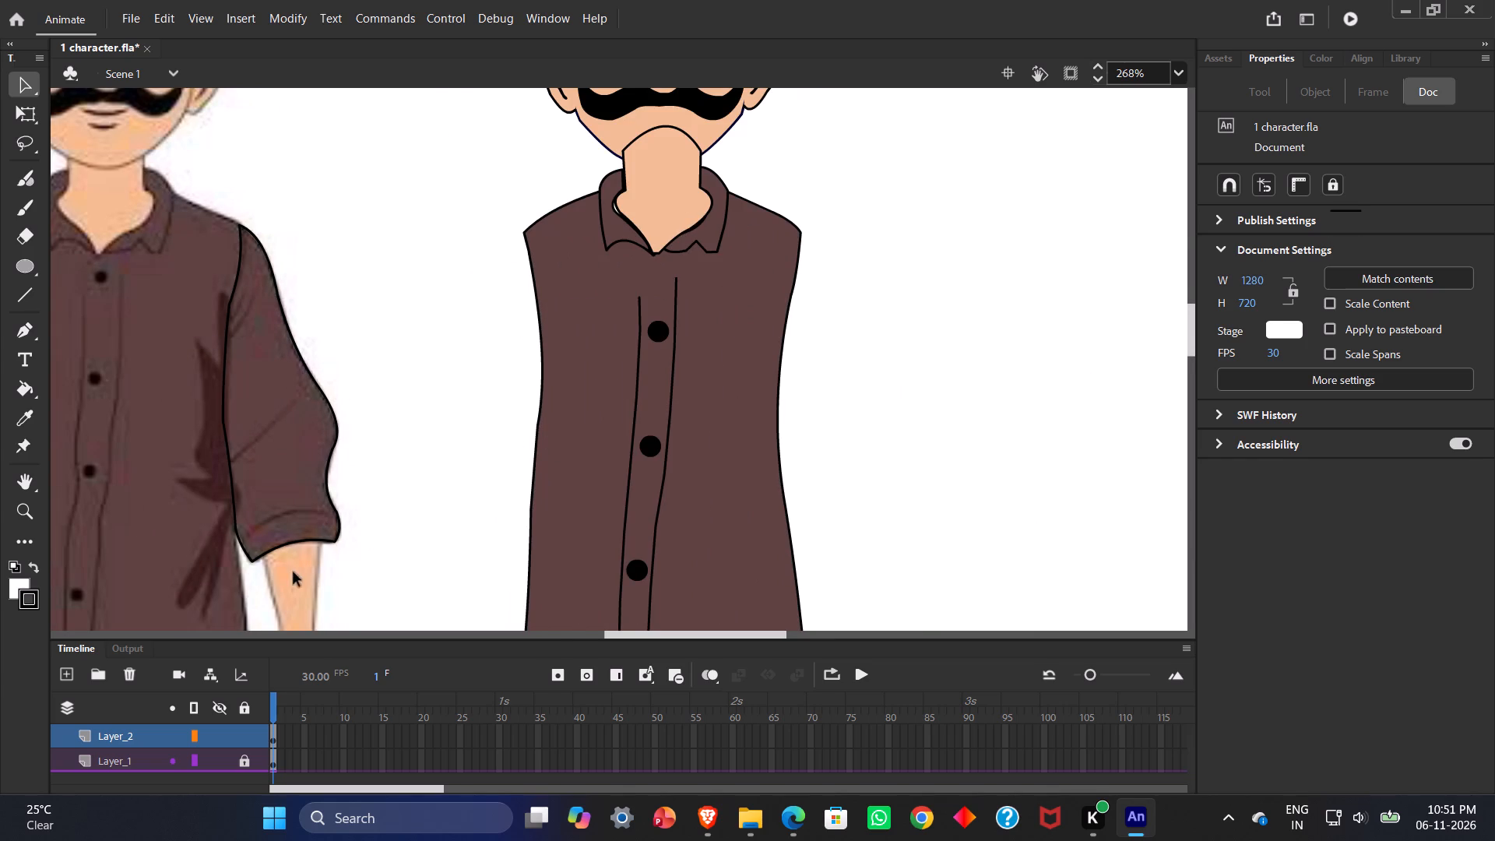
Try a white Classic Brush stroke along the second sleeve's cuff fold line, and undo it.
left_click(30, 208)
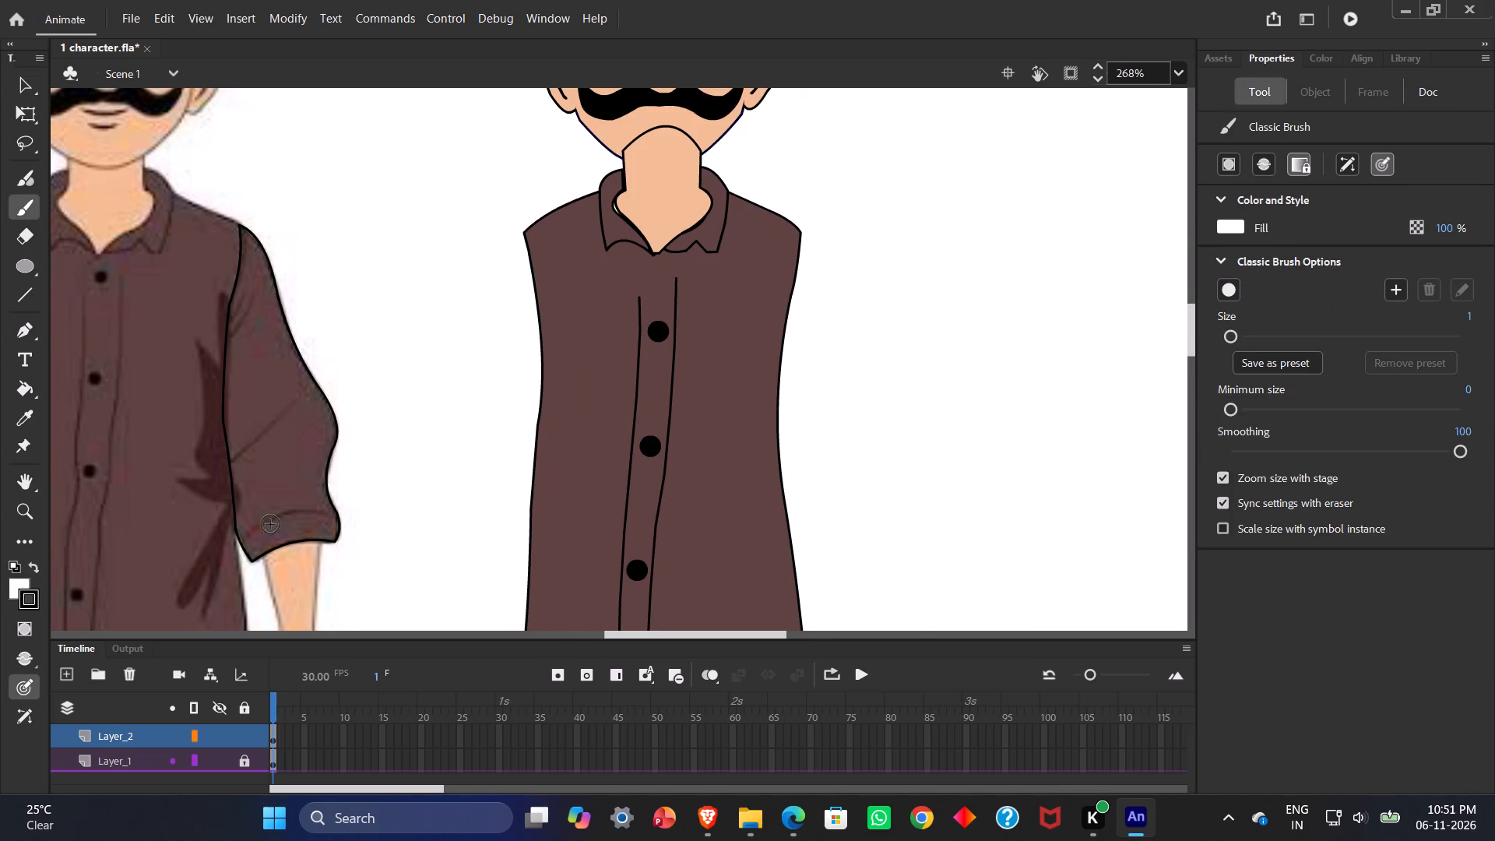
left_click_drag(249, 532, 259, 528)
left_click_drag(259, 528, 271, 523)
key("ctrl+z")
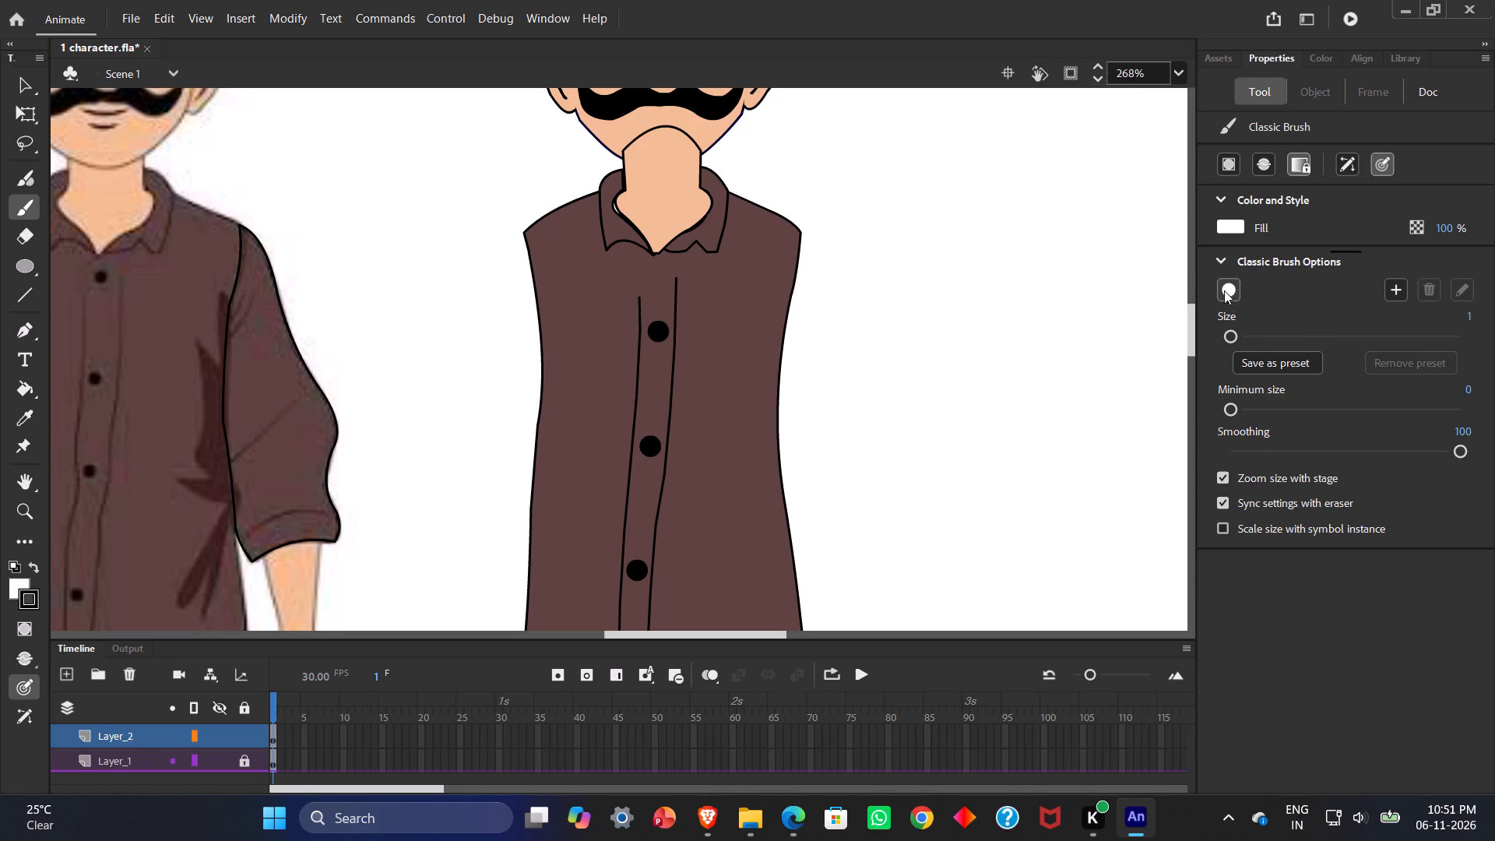
Set the Classic Brush fill to black, #000000, for drawing the second sleeve's fold lines.
left_click(1223, 287)
left_click(1314, 307)
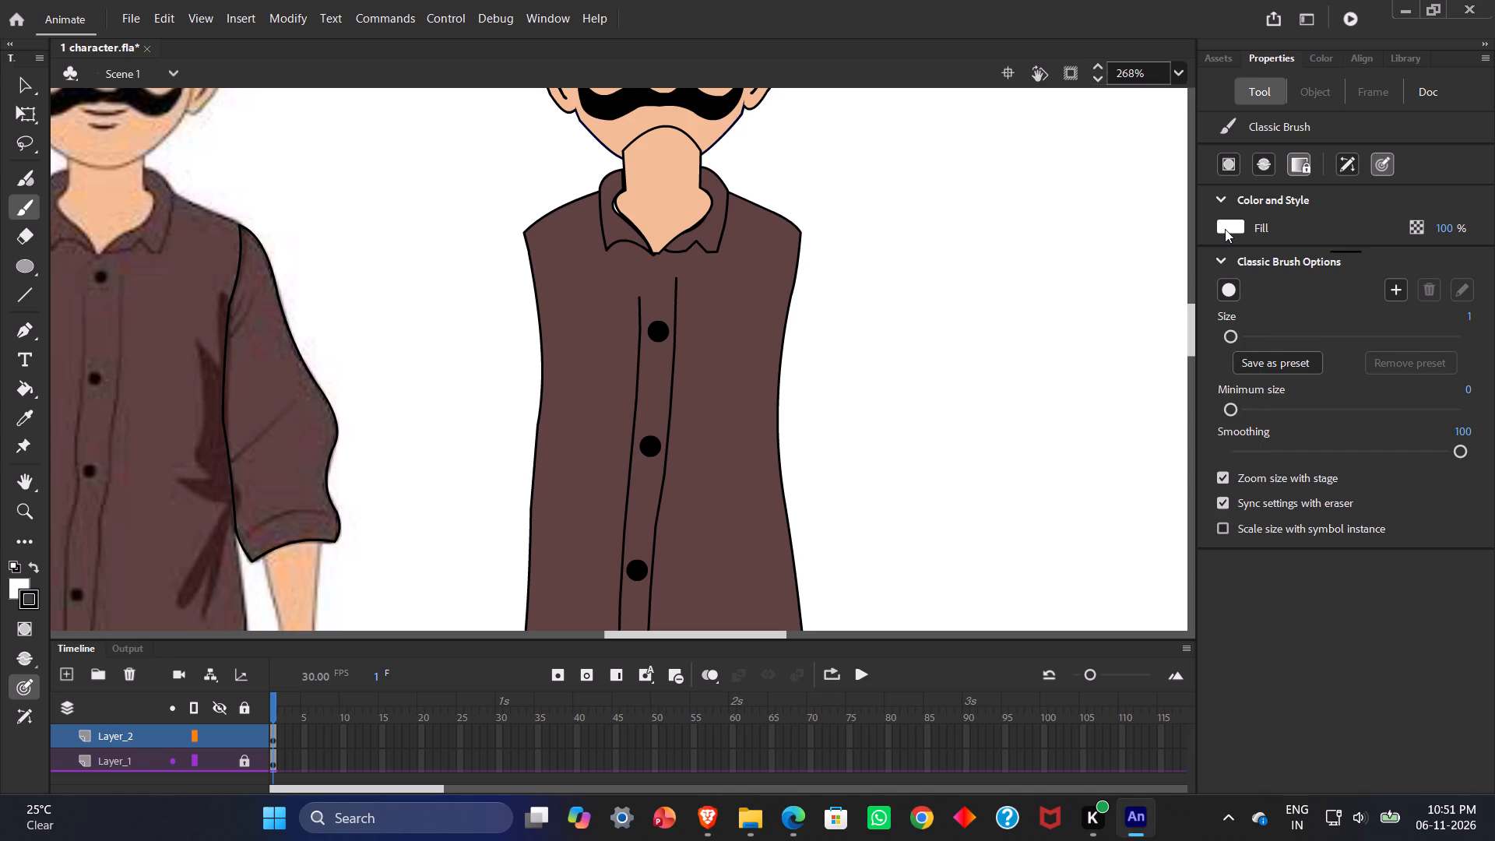
left_click(1225, 229)
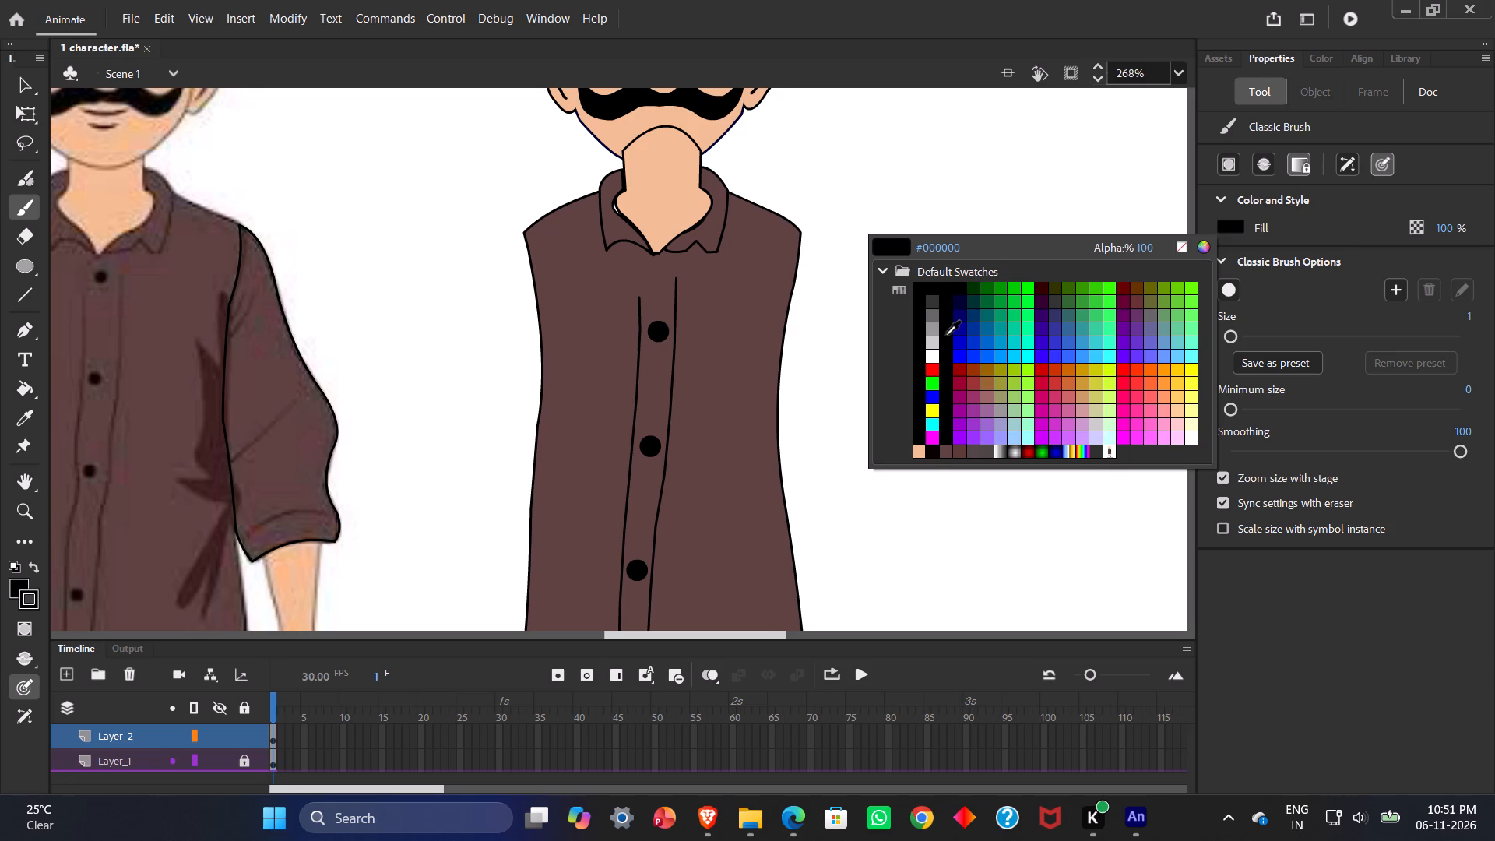
left_click(945, 336)
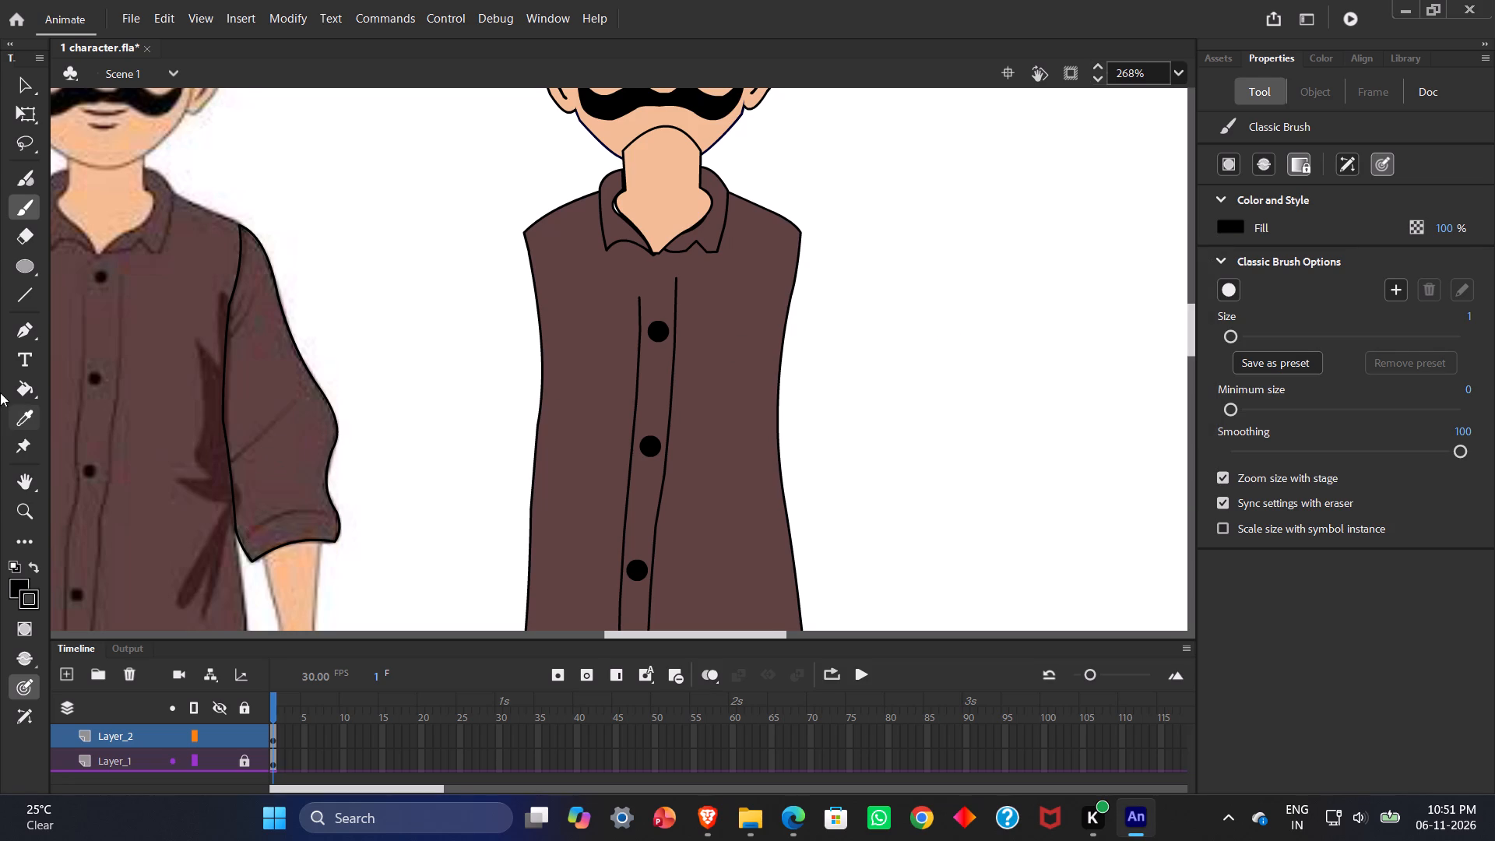
scroll(107, 518, "up", 5, "ctrl")
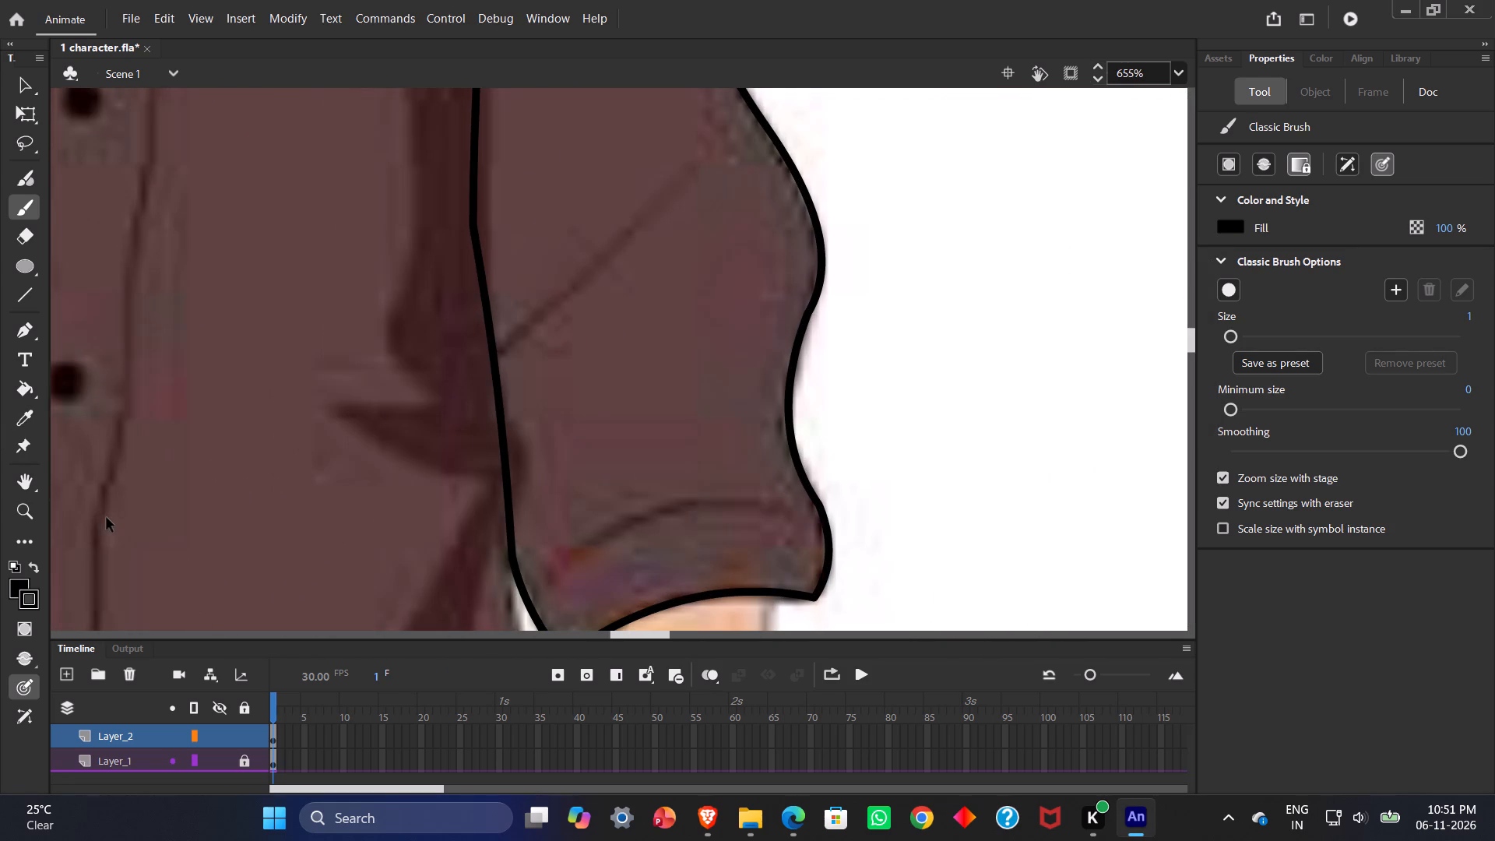
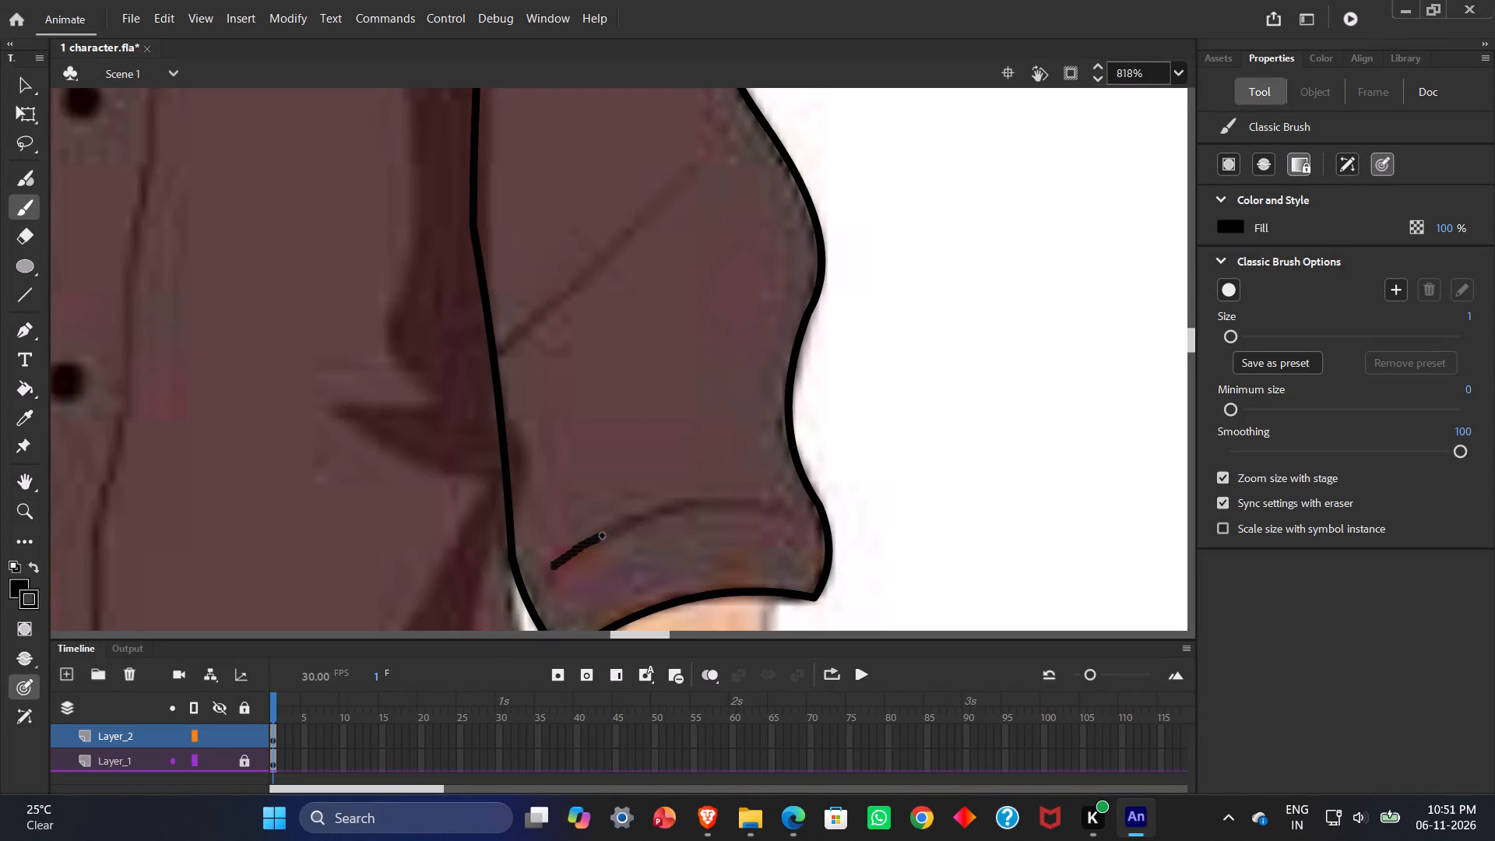
Finish the curved black cuff fold line just above the hem of the unfilled right-hand sleeve with the Classic Brush.
left_click_drag(603, 536, 688, 507)
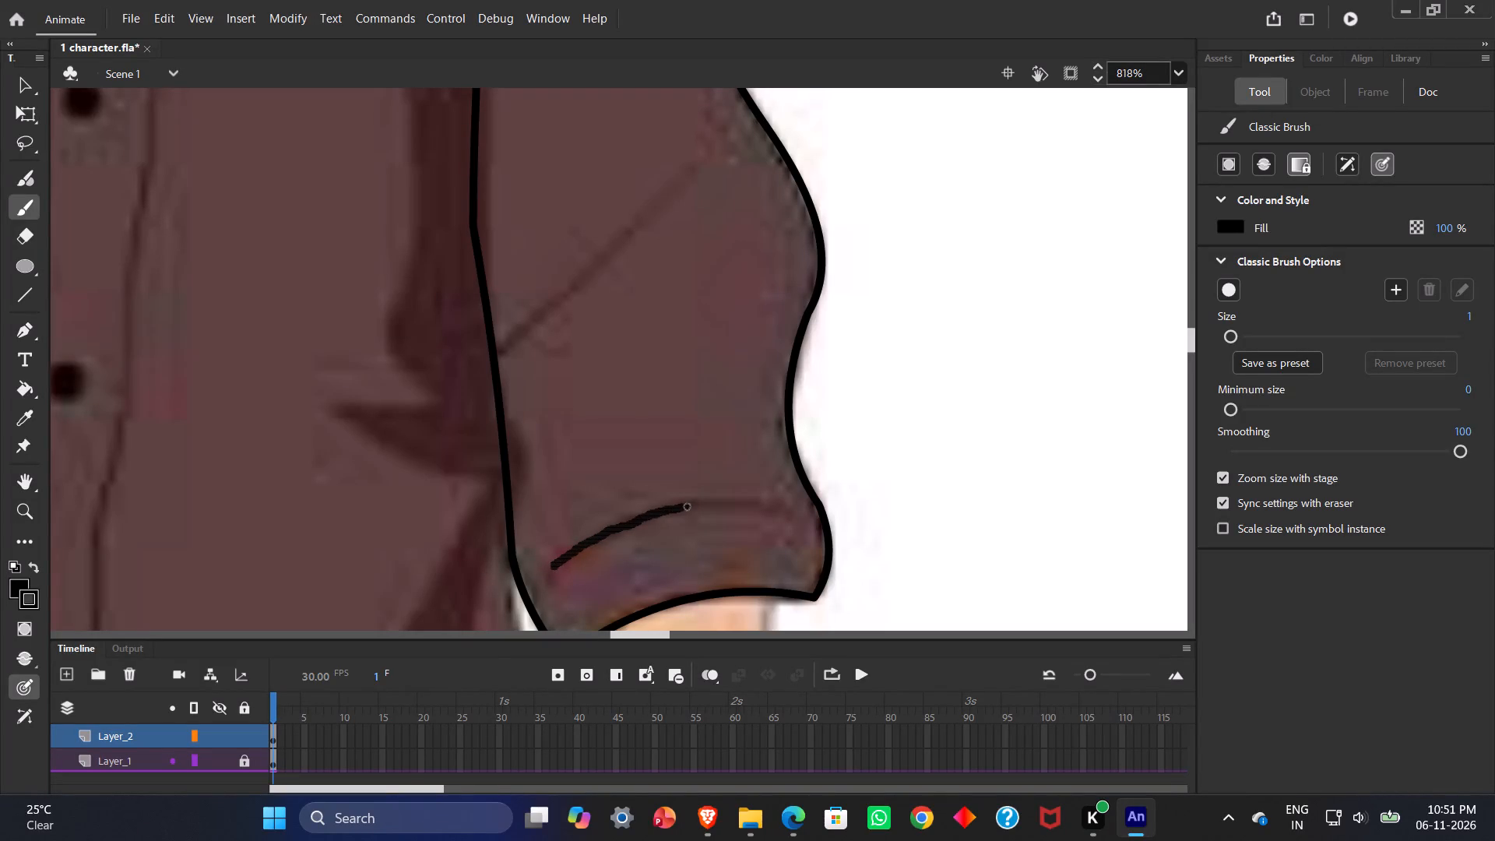
left_click_drag(688, 507, 776, 512)
Group the unfilled right-hand sleeve's outline together with its cuff fold line.
scroll(999, 477, "down", 1)
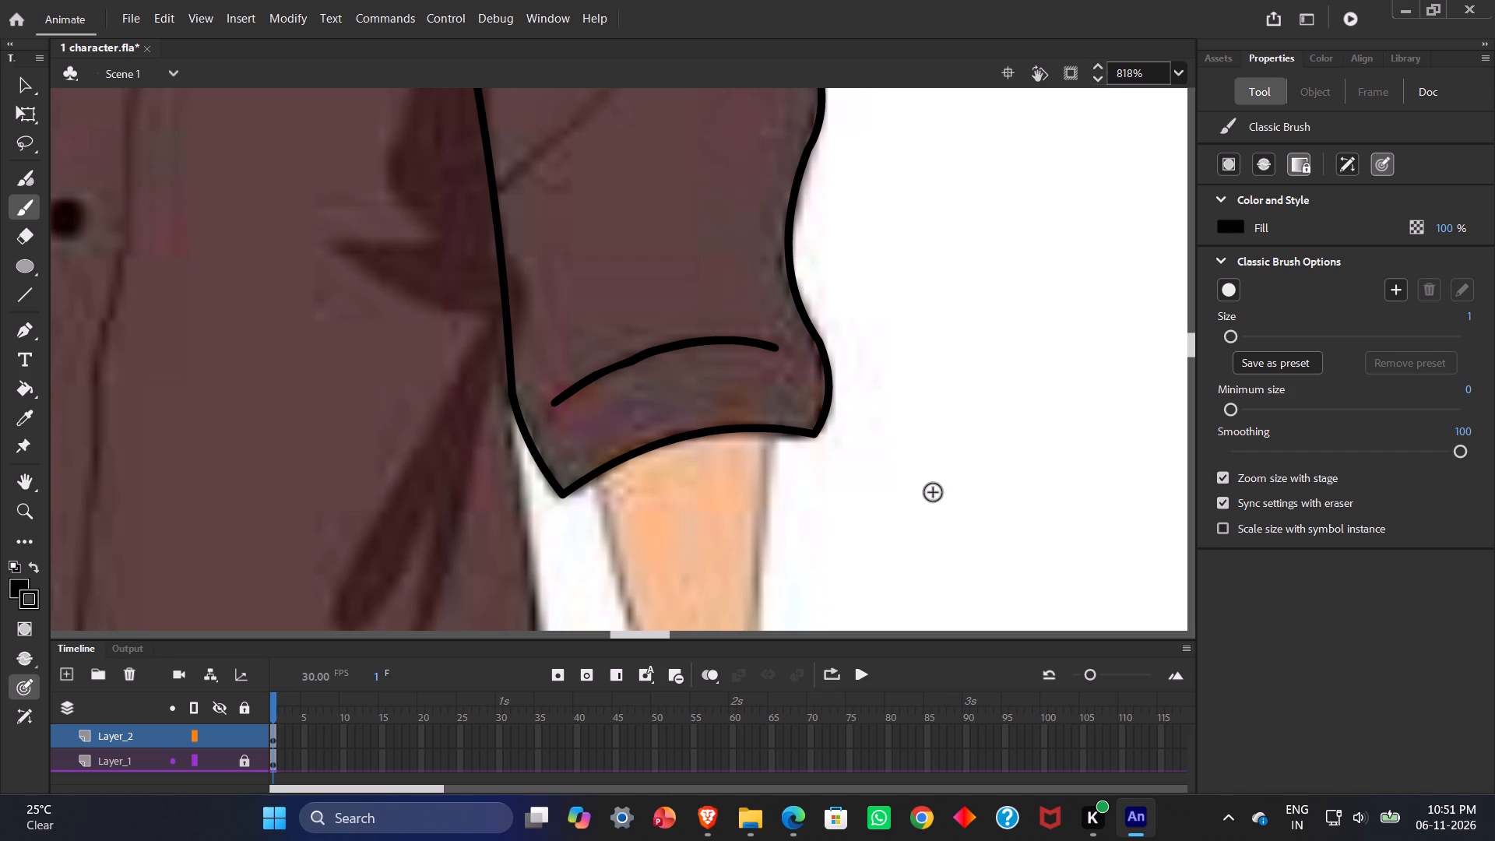
key("v")
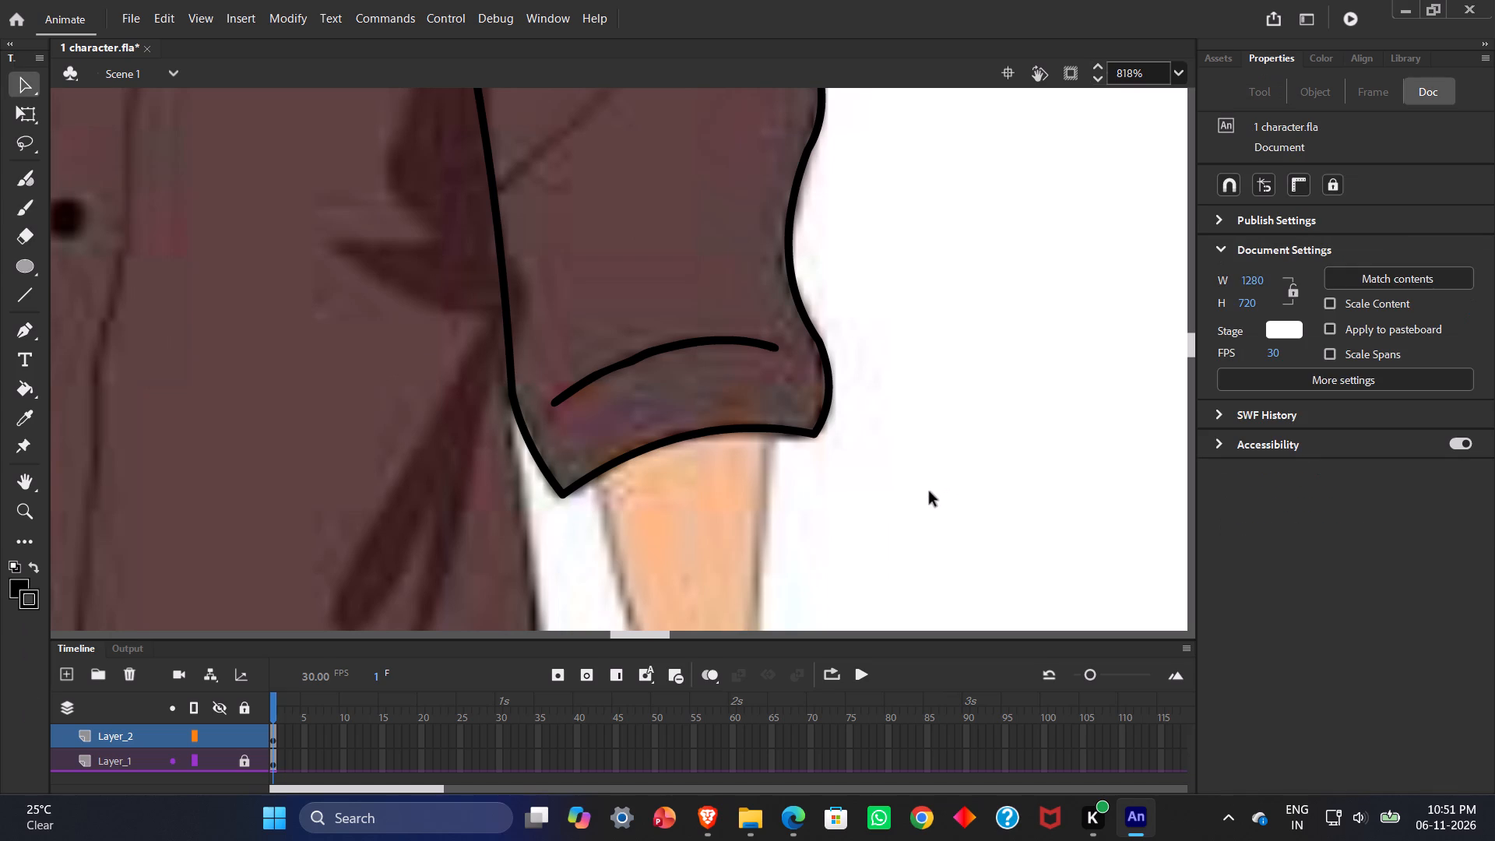
scroll(350, 442, "up", 2, "ctrl")
scroll(350, 442, "down", 5, "ctrl")
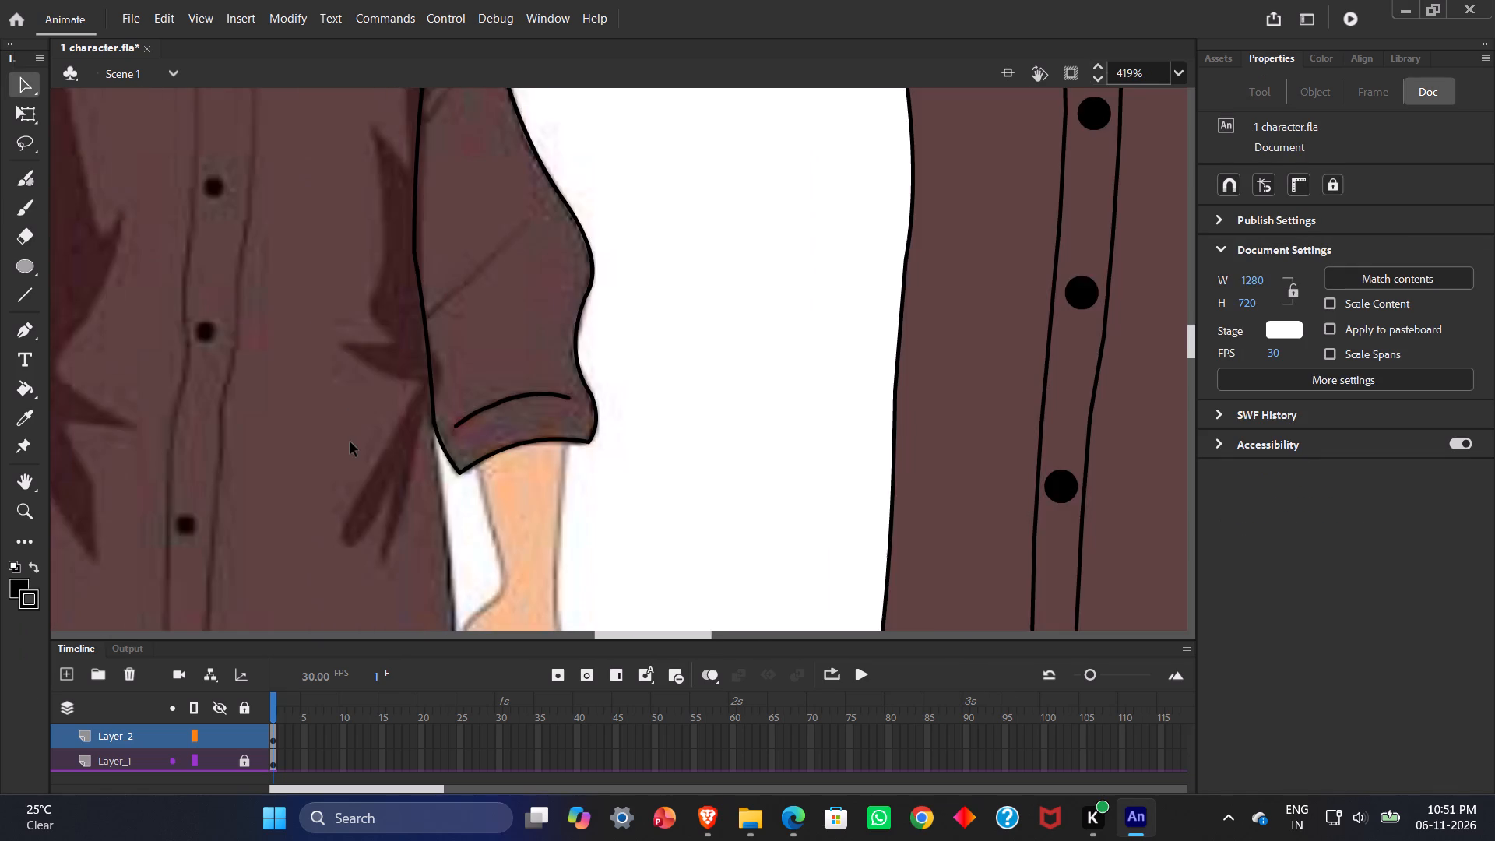
scroll(350, 442, "down", 3, "ctrl")
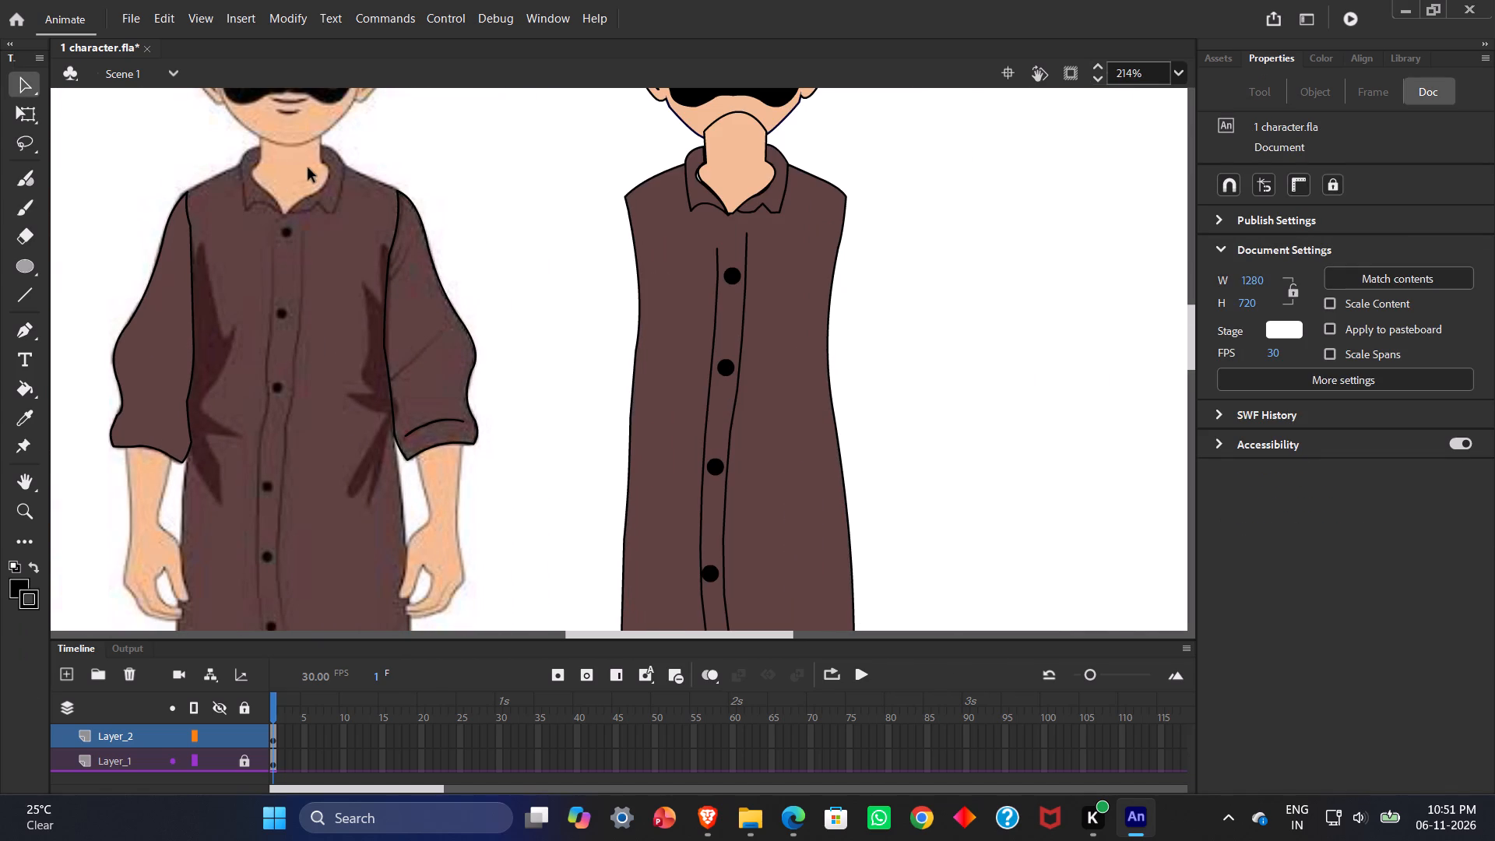
left_click_drag(325, 150, 345, 160)
left_click_drag(345, 160, 523, 497)
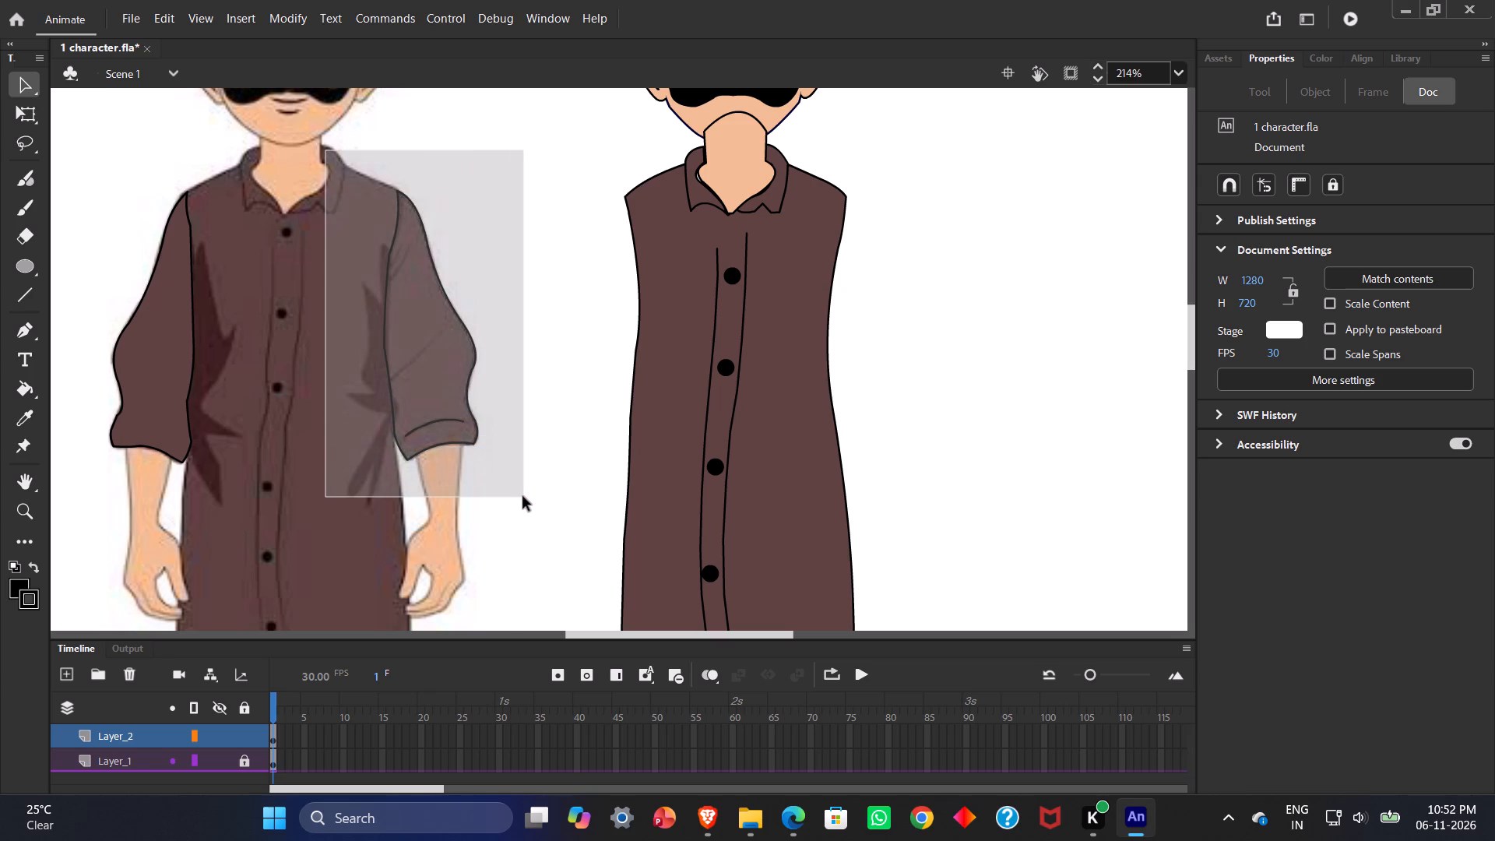
left_click_drag(523, 497, 522, 498)
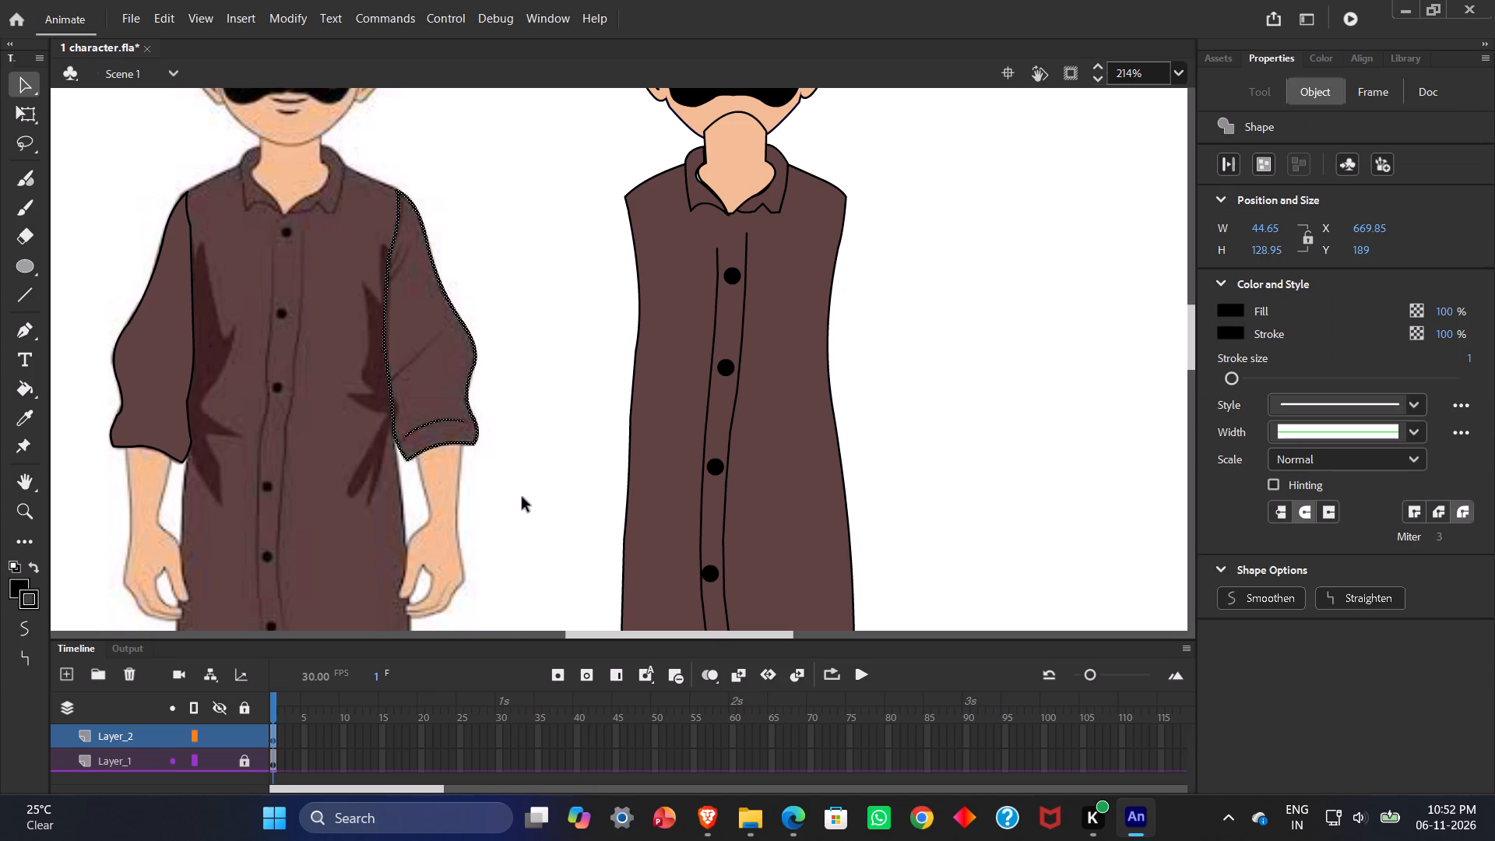
key("ctrl+g")
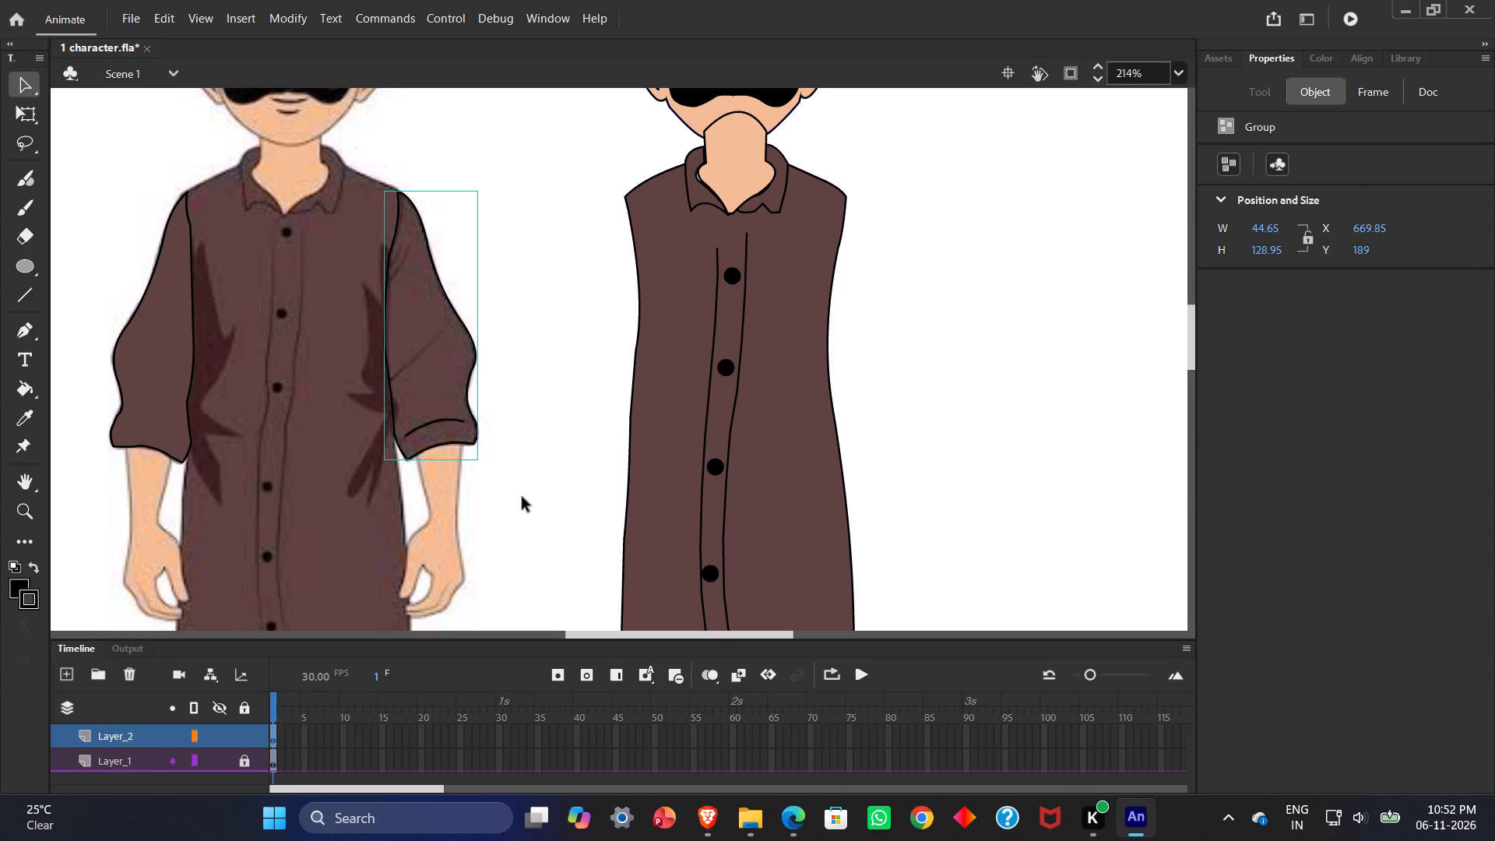
left_click(238, 463)
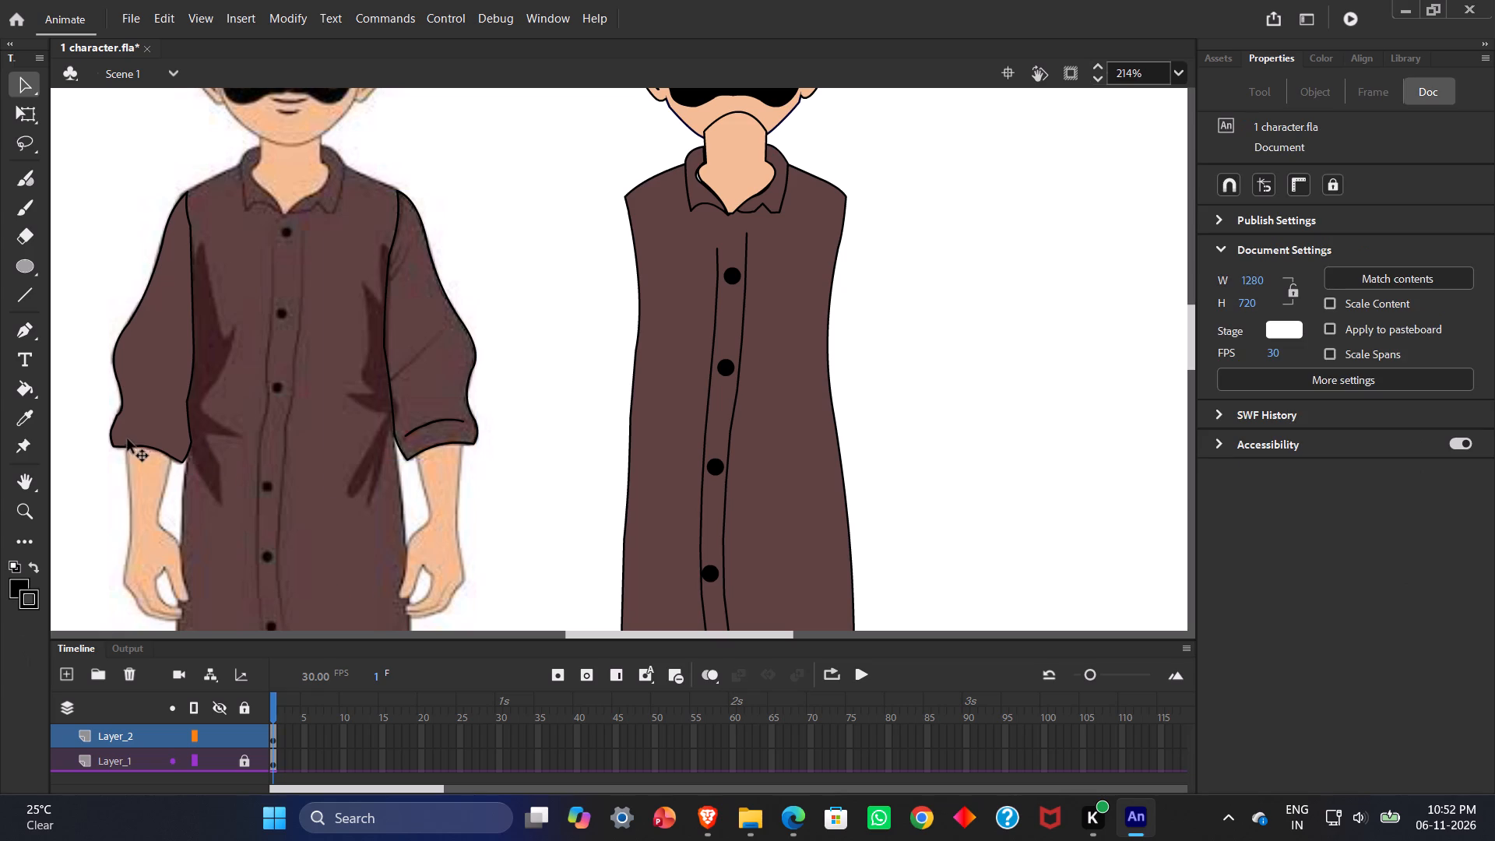
Open the filled left-hand sleeve group for editing with the Classic Brush.
double_click(164, 406)
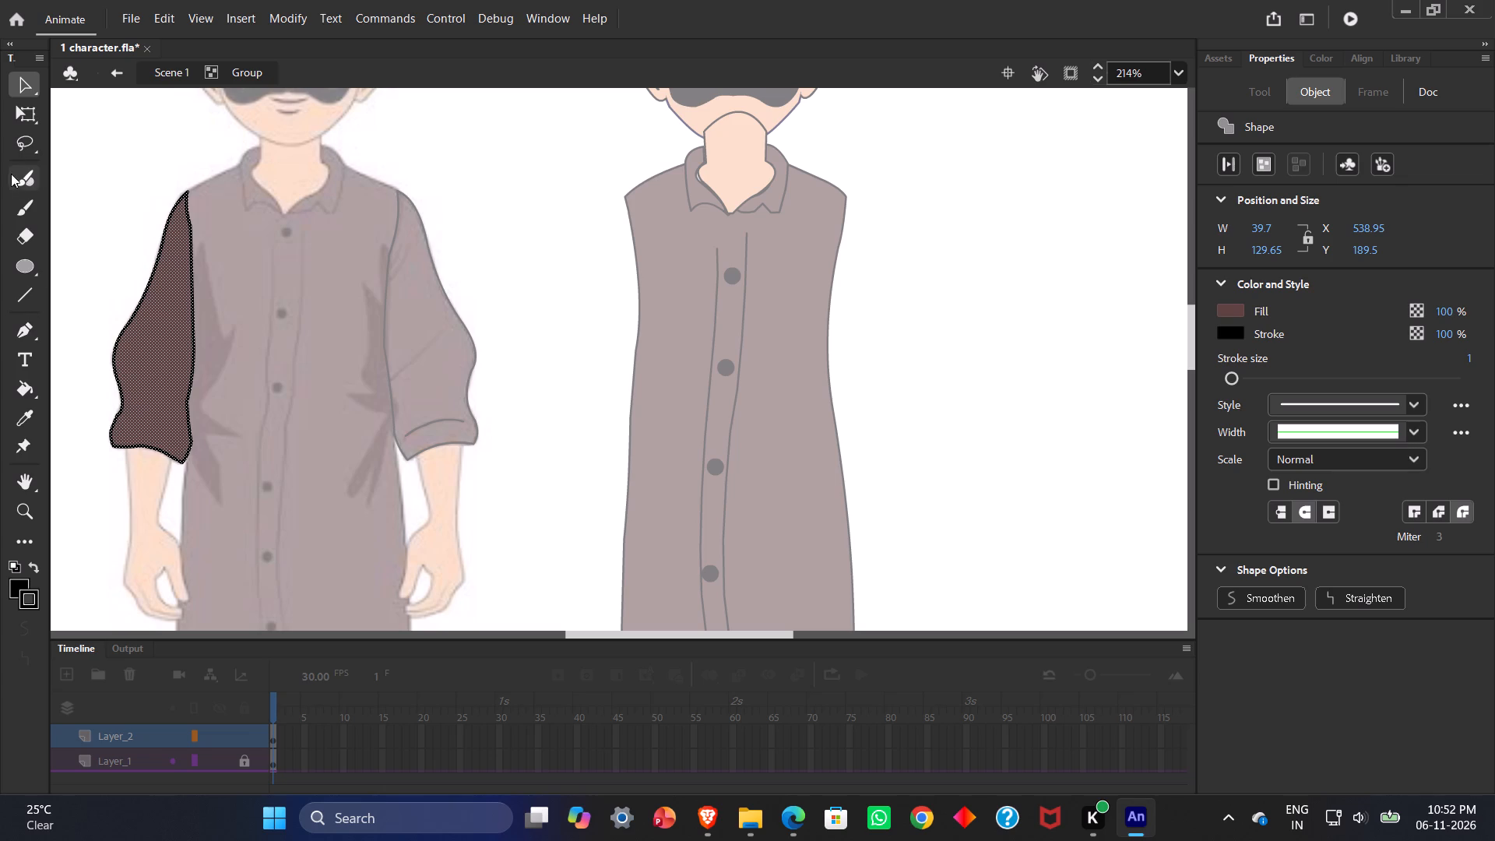
left_click(26, 204)
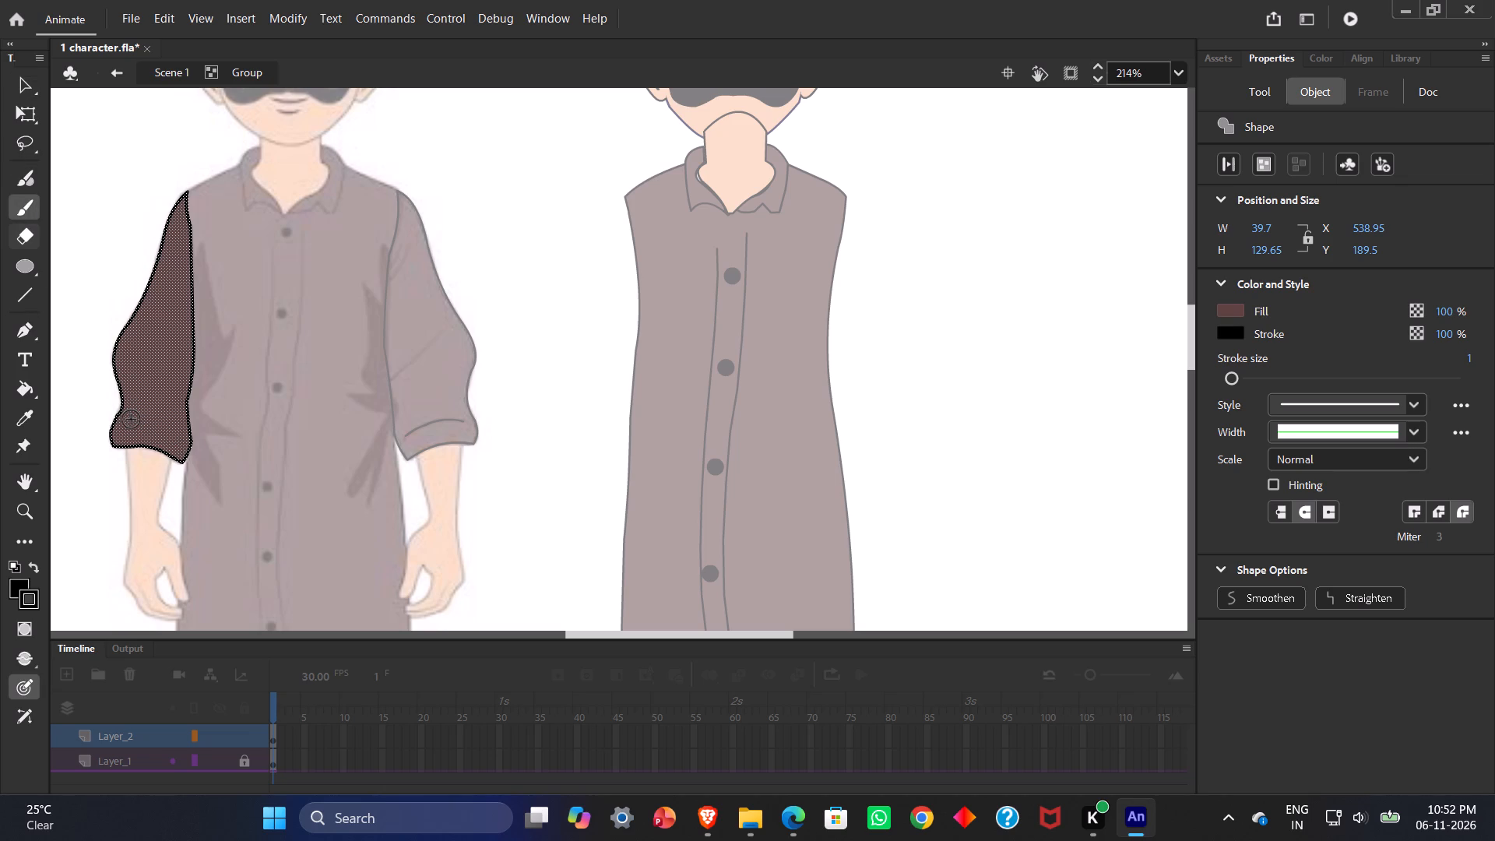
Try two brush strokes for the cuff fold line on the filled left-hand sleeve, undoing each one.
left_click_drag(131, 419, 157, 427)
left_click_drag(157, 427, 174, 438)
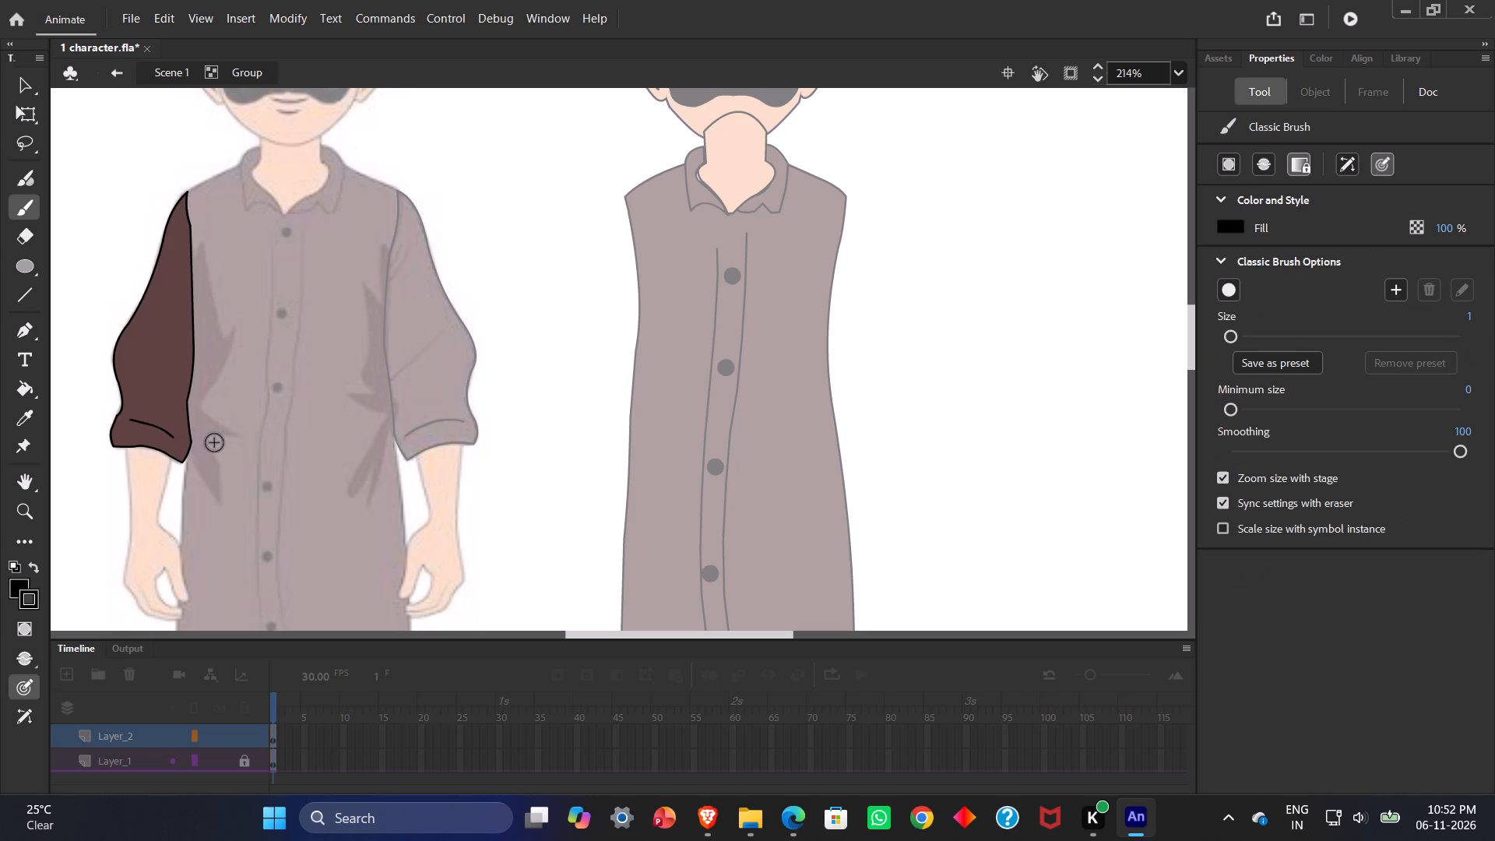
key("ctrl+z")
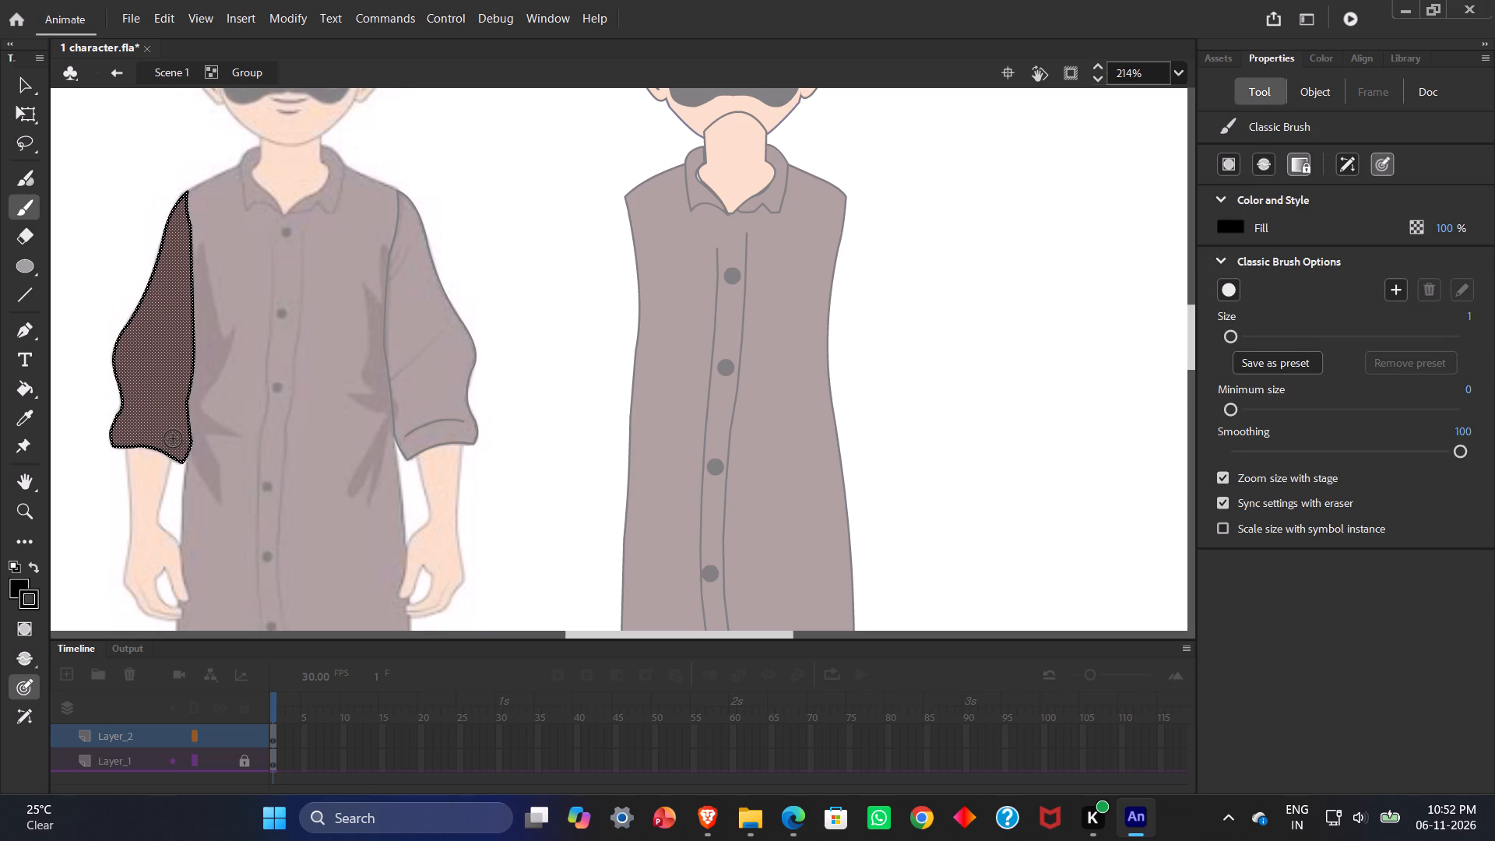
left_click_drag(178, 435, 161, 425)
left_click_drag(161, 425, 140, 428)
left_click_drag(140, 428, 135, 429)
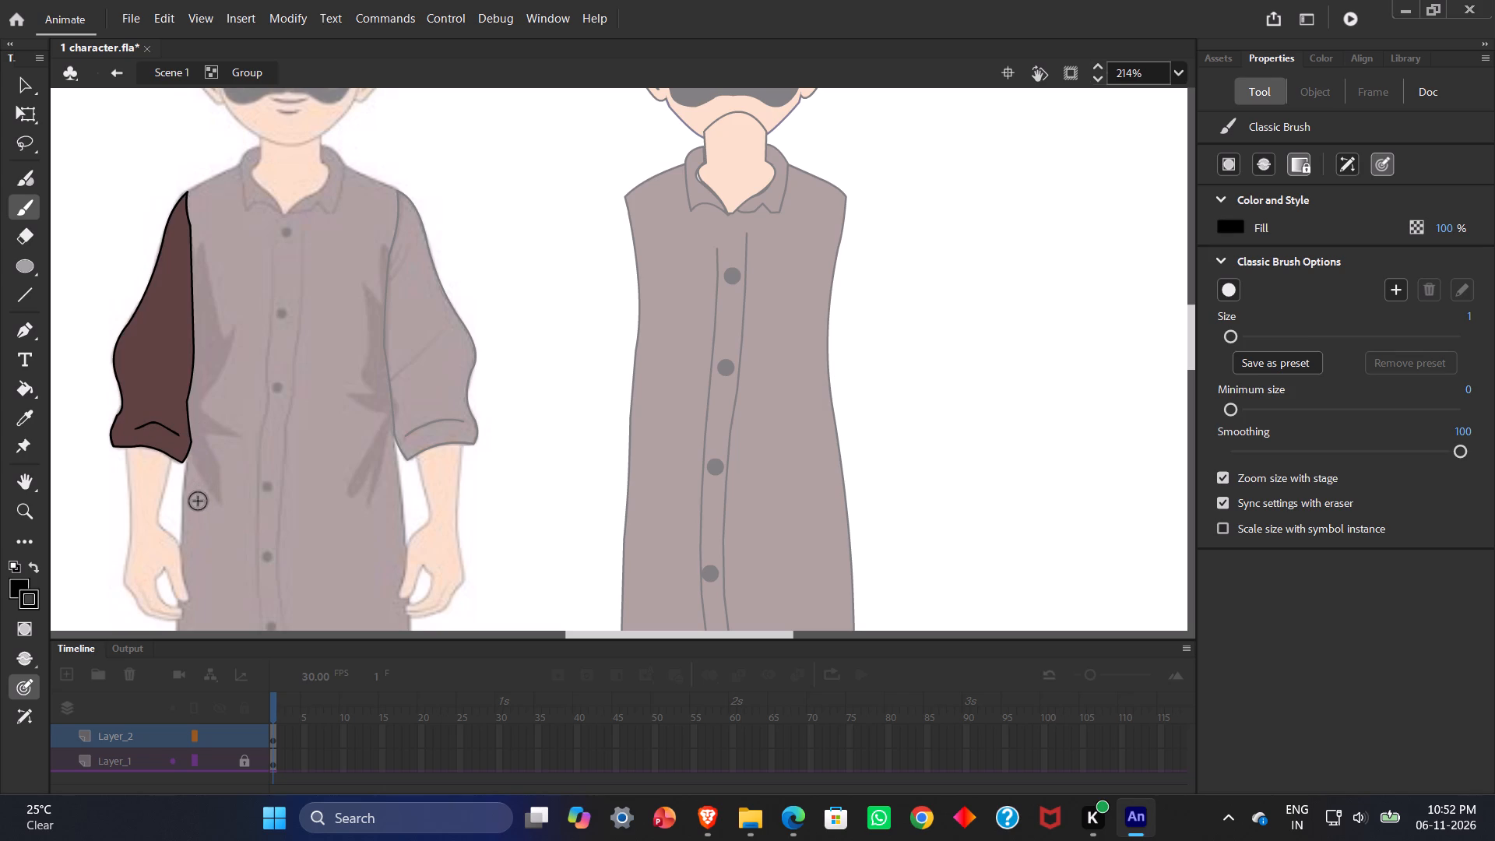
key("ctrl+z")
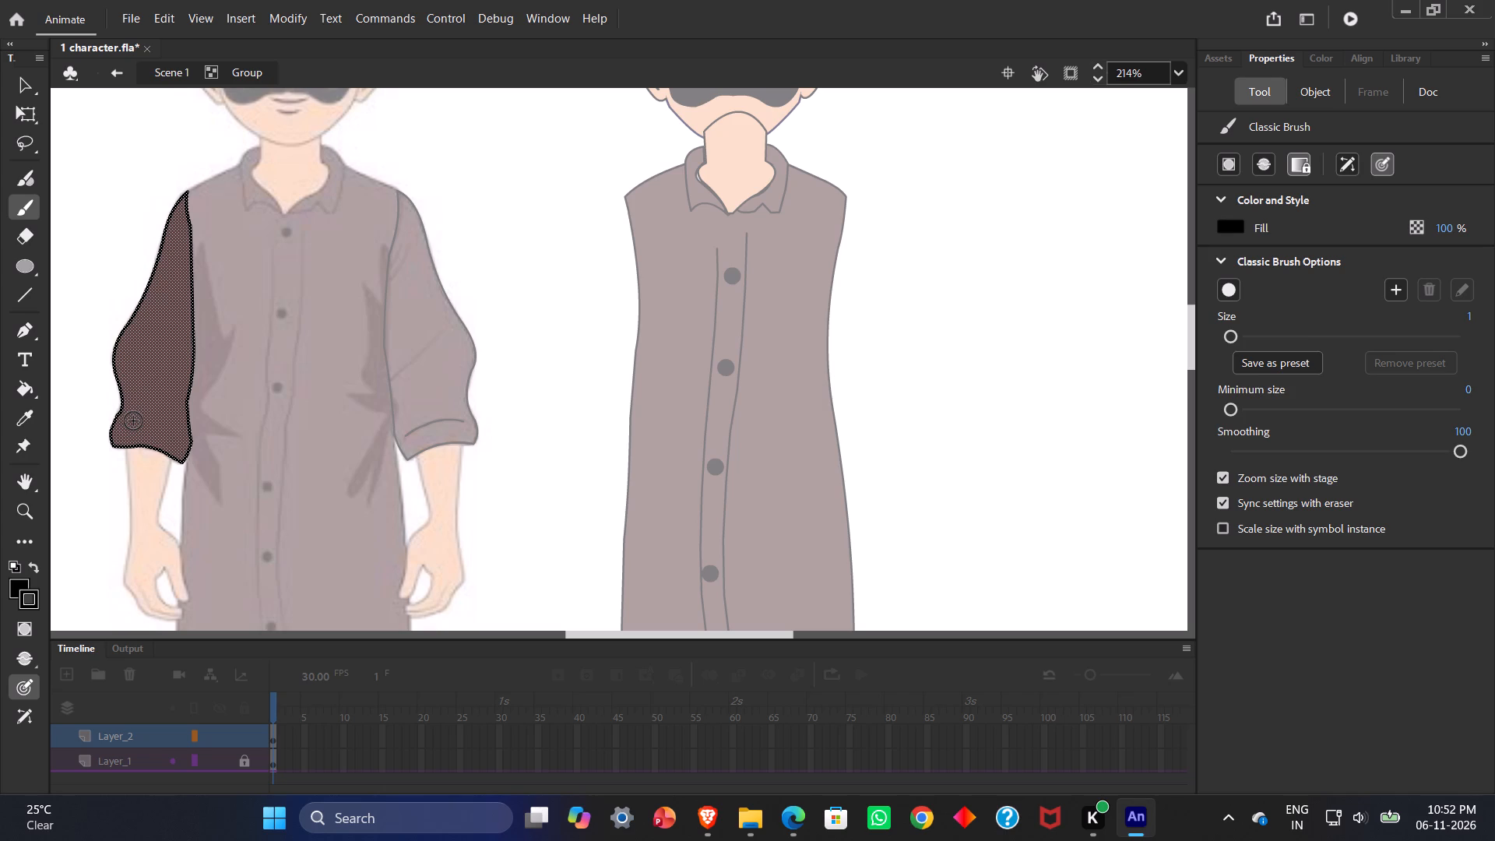
Brush a curved black cuff fold line above the filled left-hand sleeve's hem and return to Scene 1.
left_click_drag(133, 420, 139, 420)
left_click_drag(139, 420, 156, 425)
left_click_drag(156, 425, 171, 435)
left_click_drag(171, 435, 177, 438)
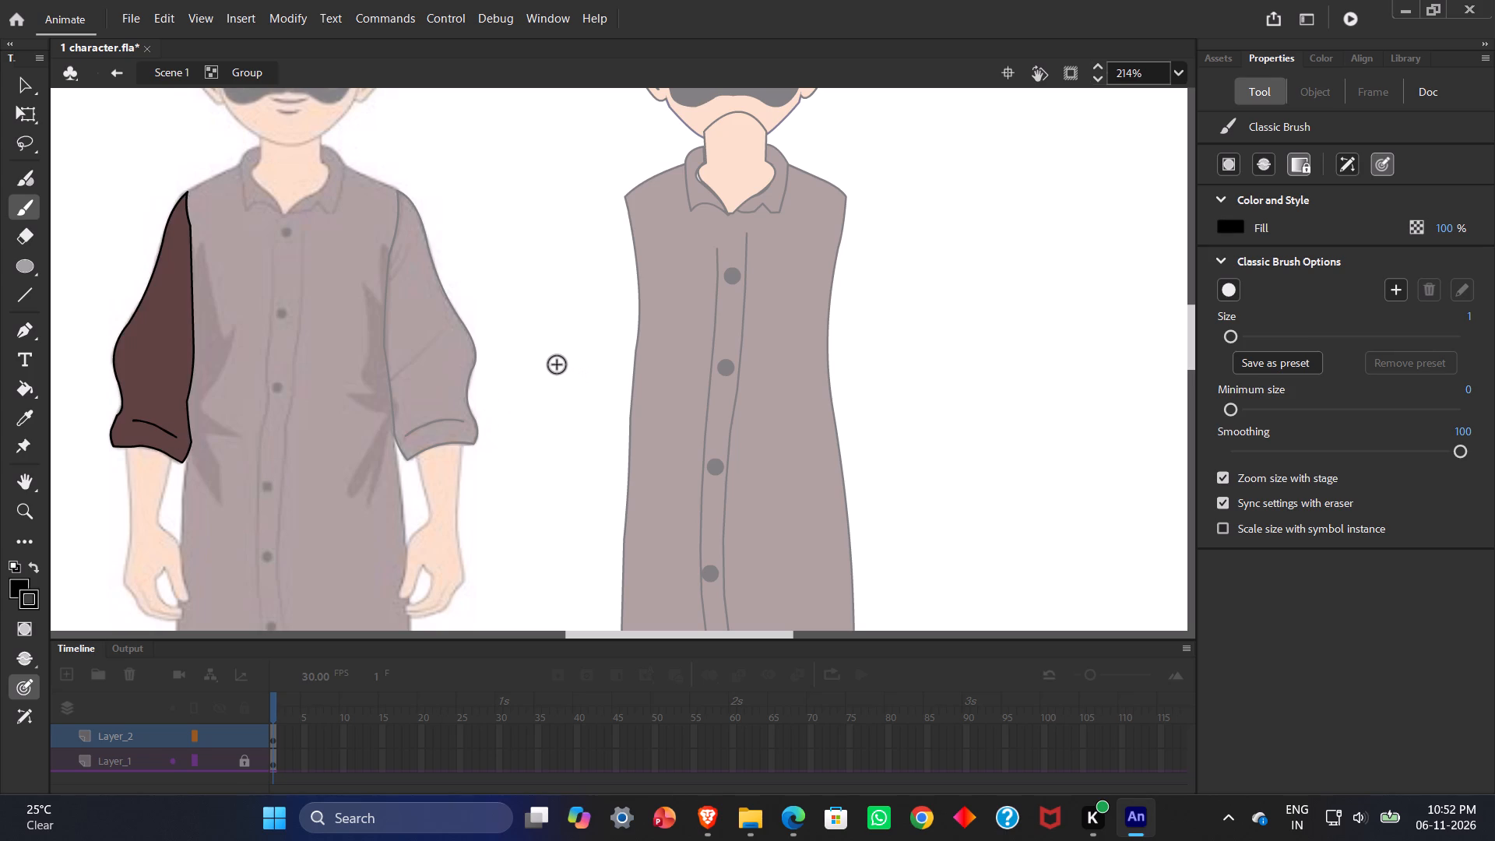
left_click(85, 287)
left_click(18, 94)
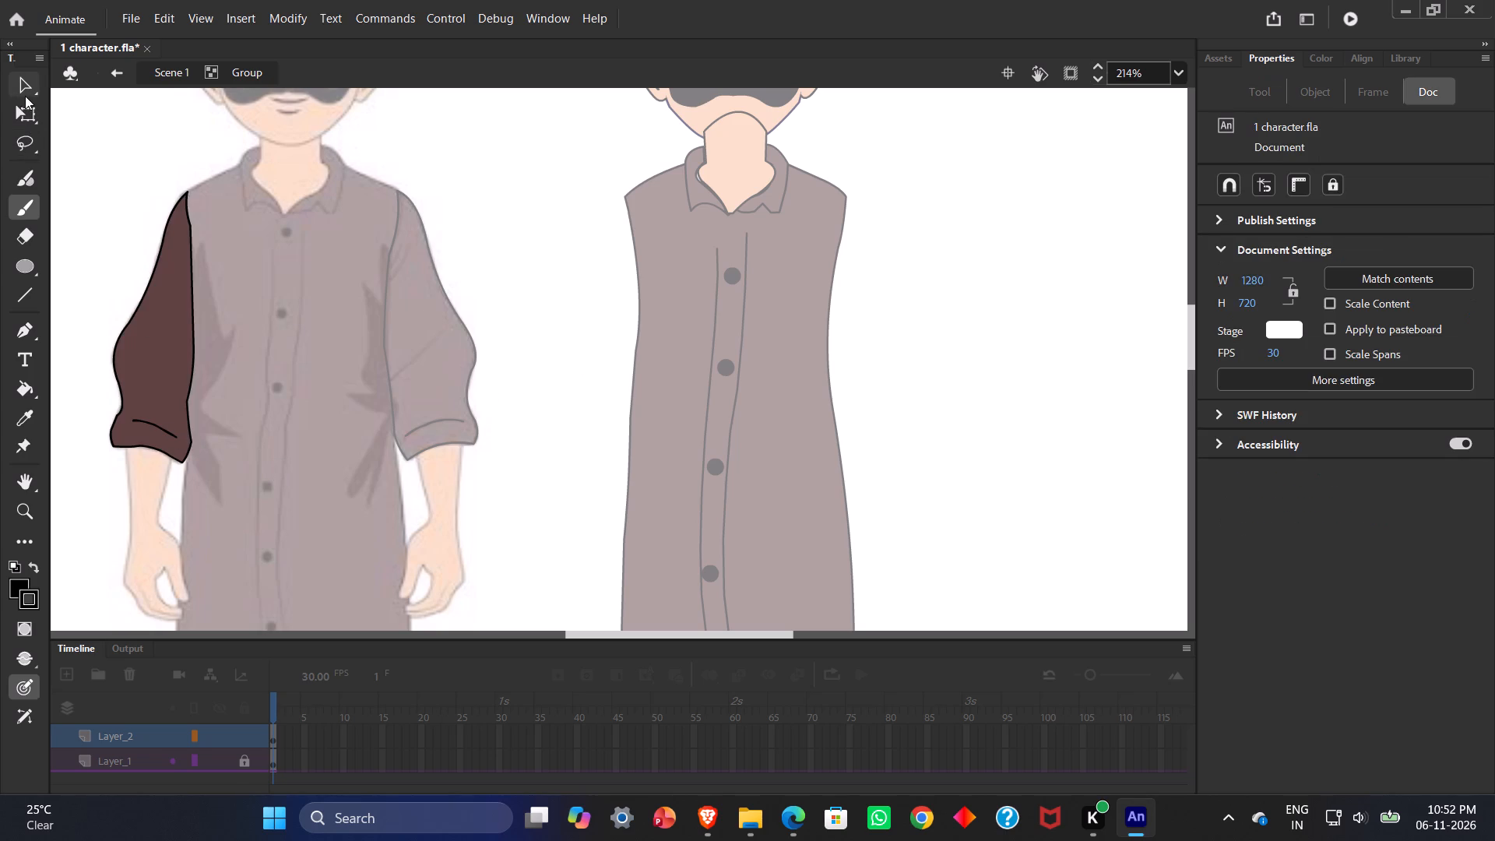
left_click(542, 228)
double_click(542, 228)
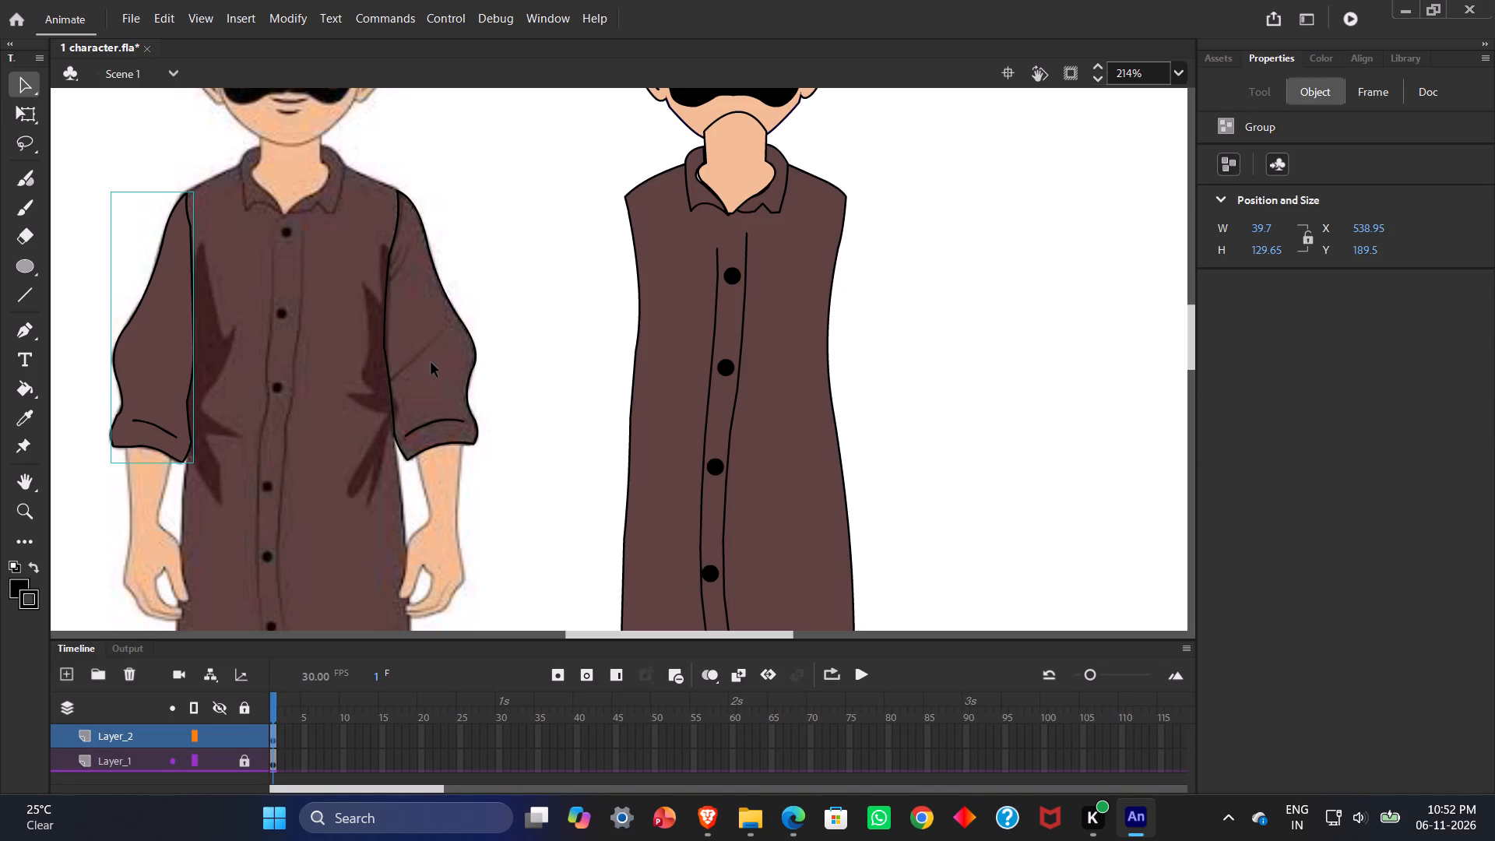
left_click(551, 277)
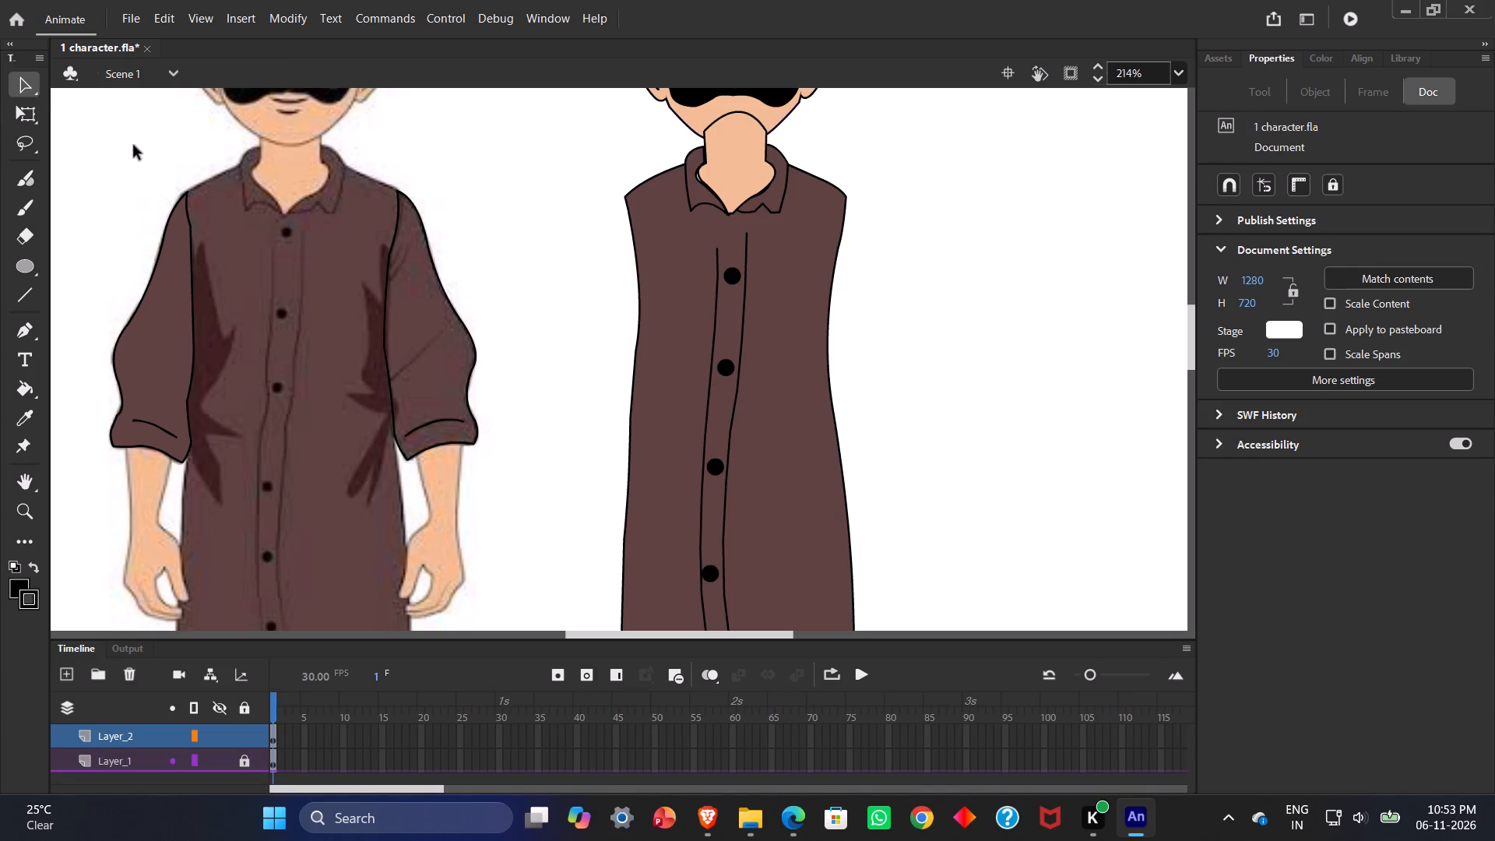
Group the two sleeve groups on the reference character into one group.
left_click_drag(64, 178, 303, 218)
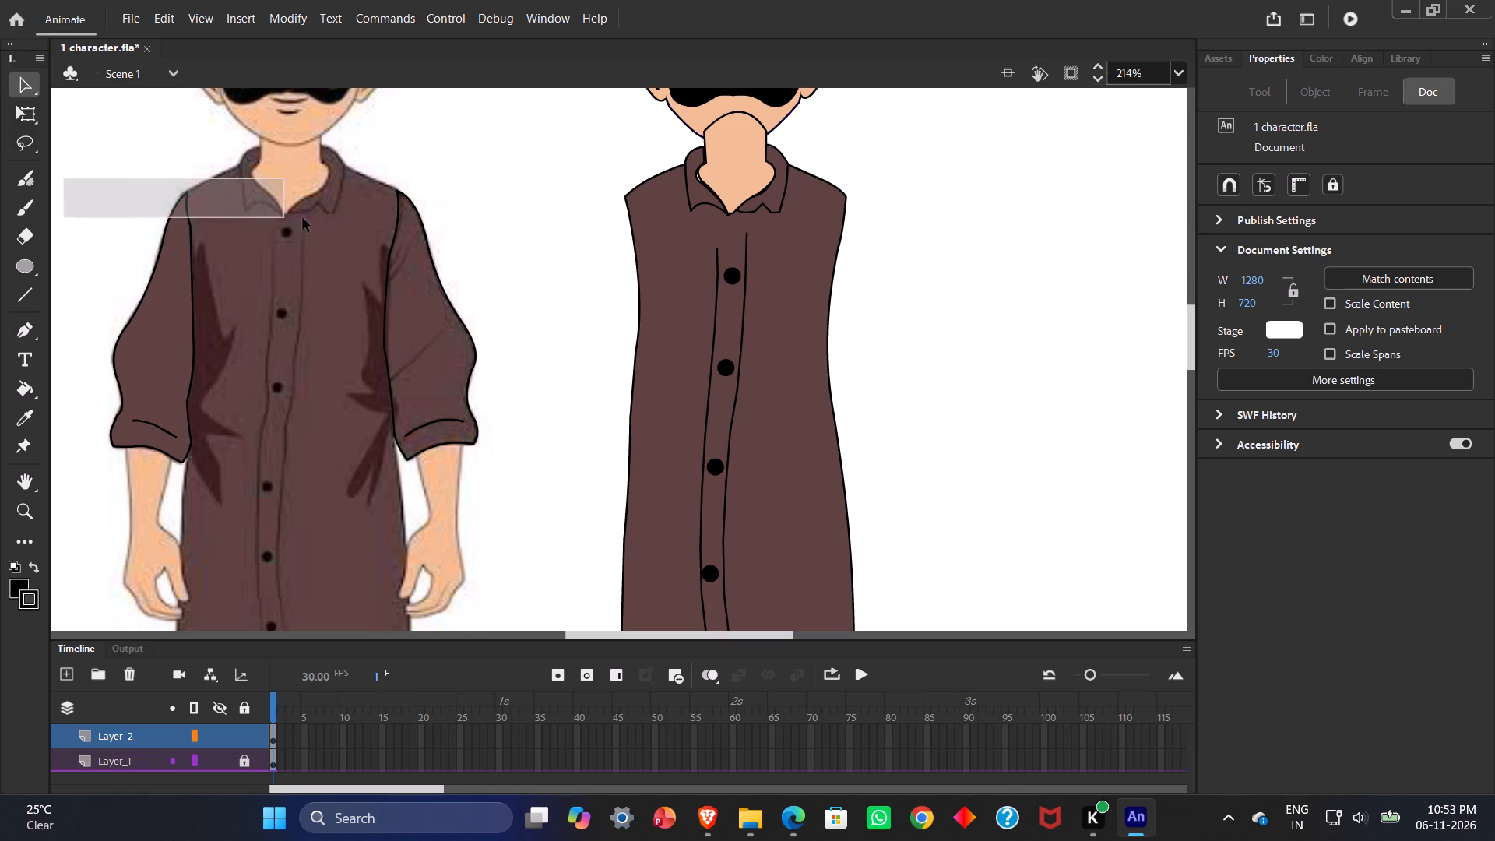
left_click_drag(303, 218, 536, 506)
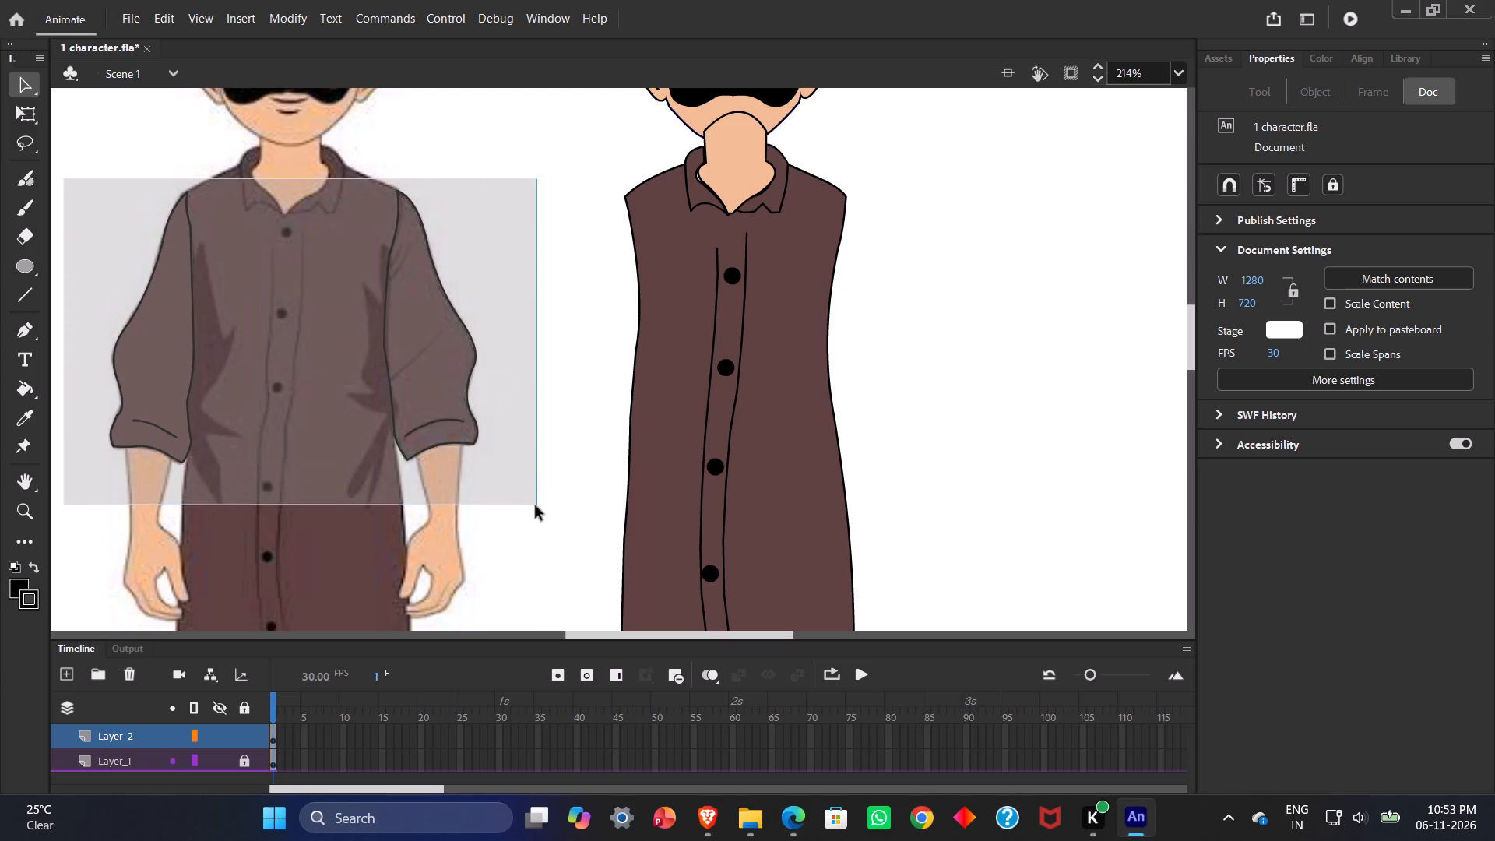
left_click_drag(536, 506, 535, 508)
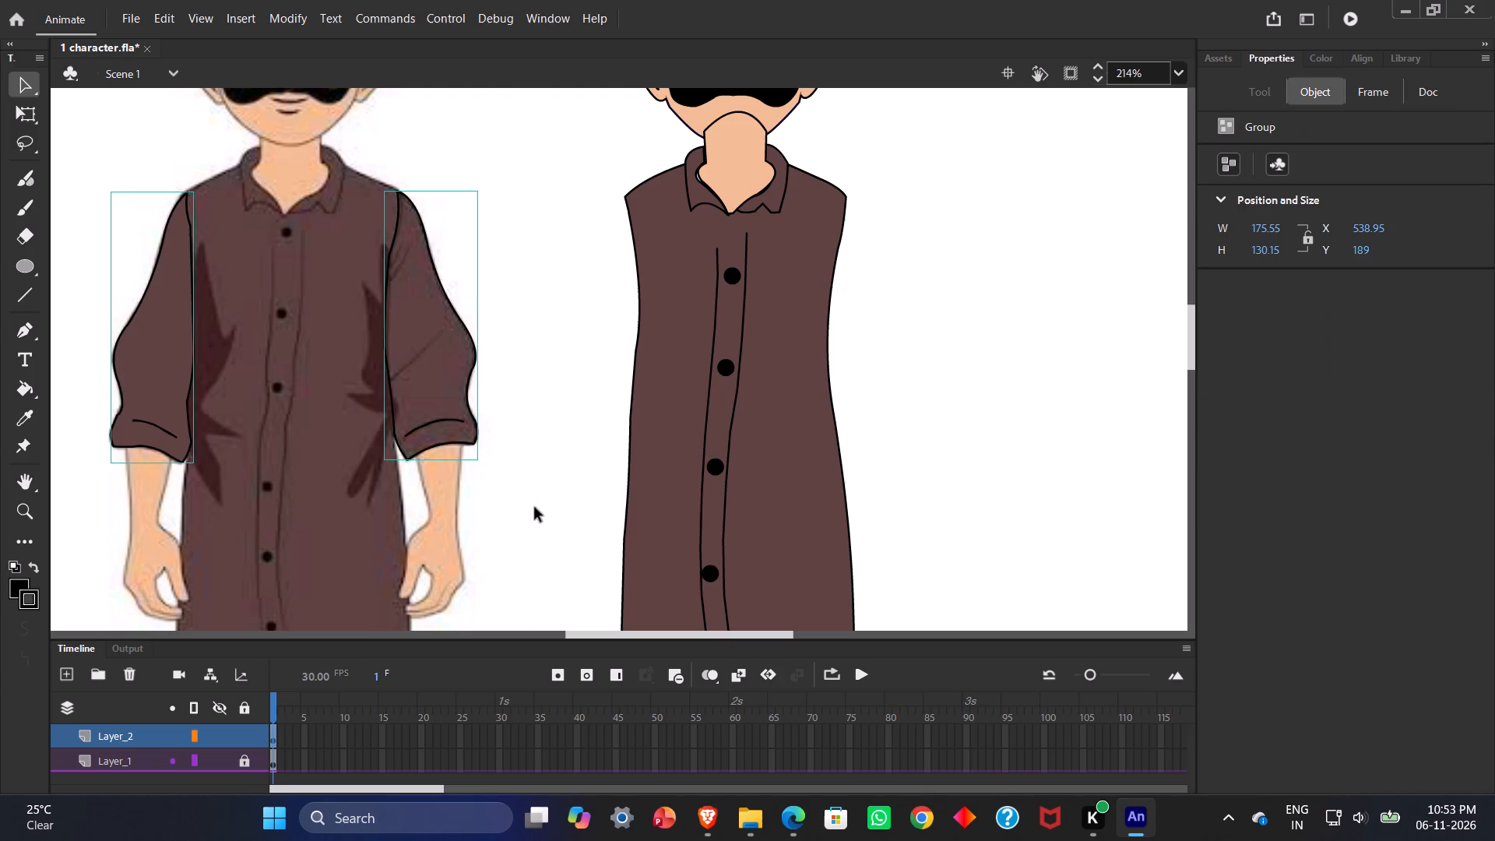
key("ctrl+g")
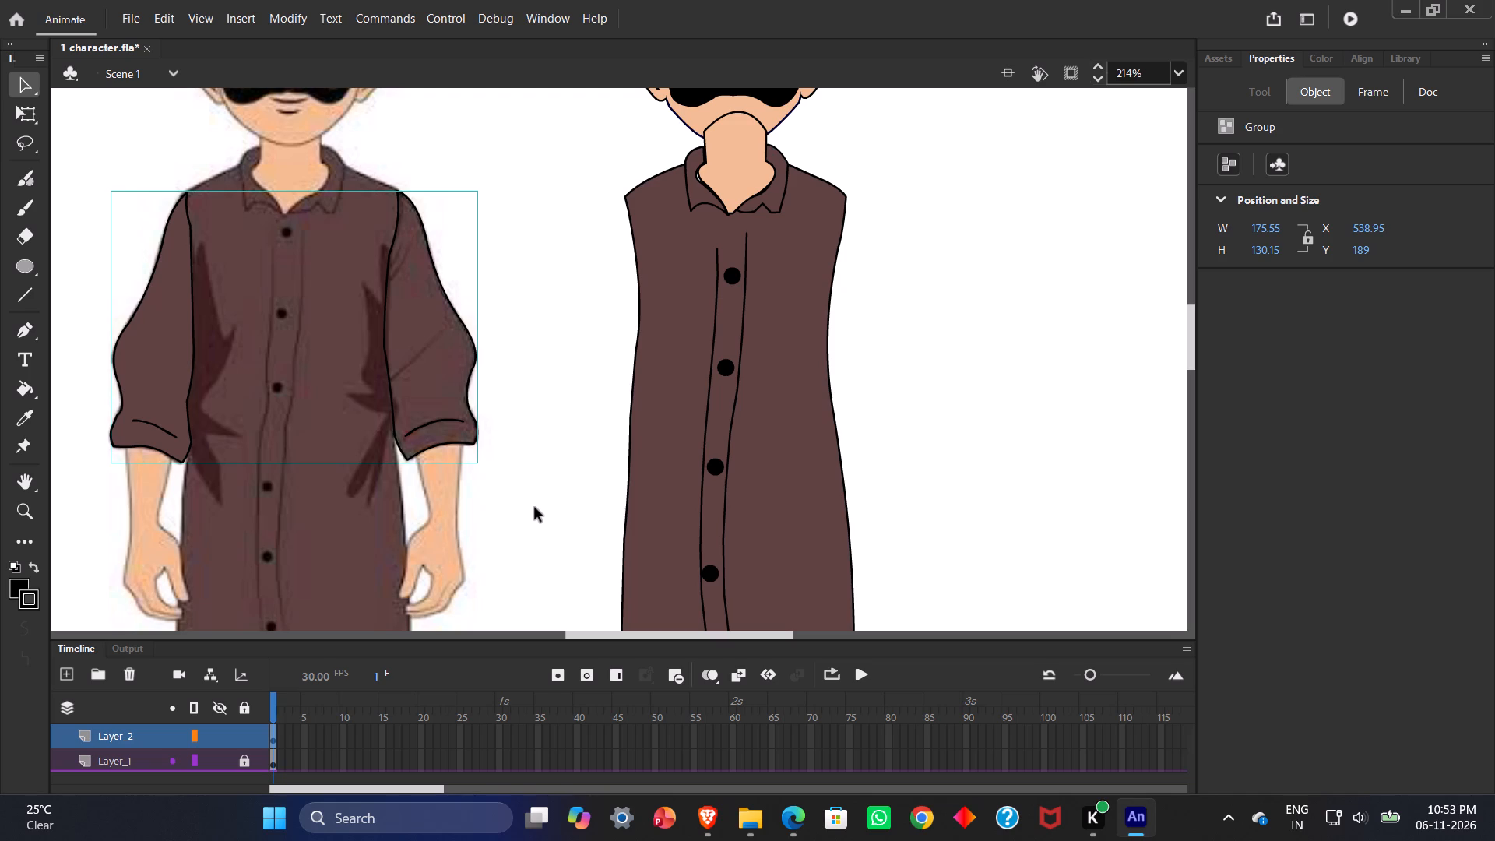
left_click(549, 298)
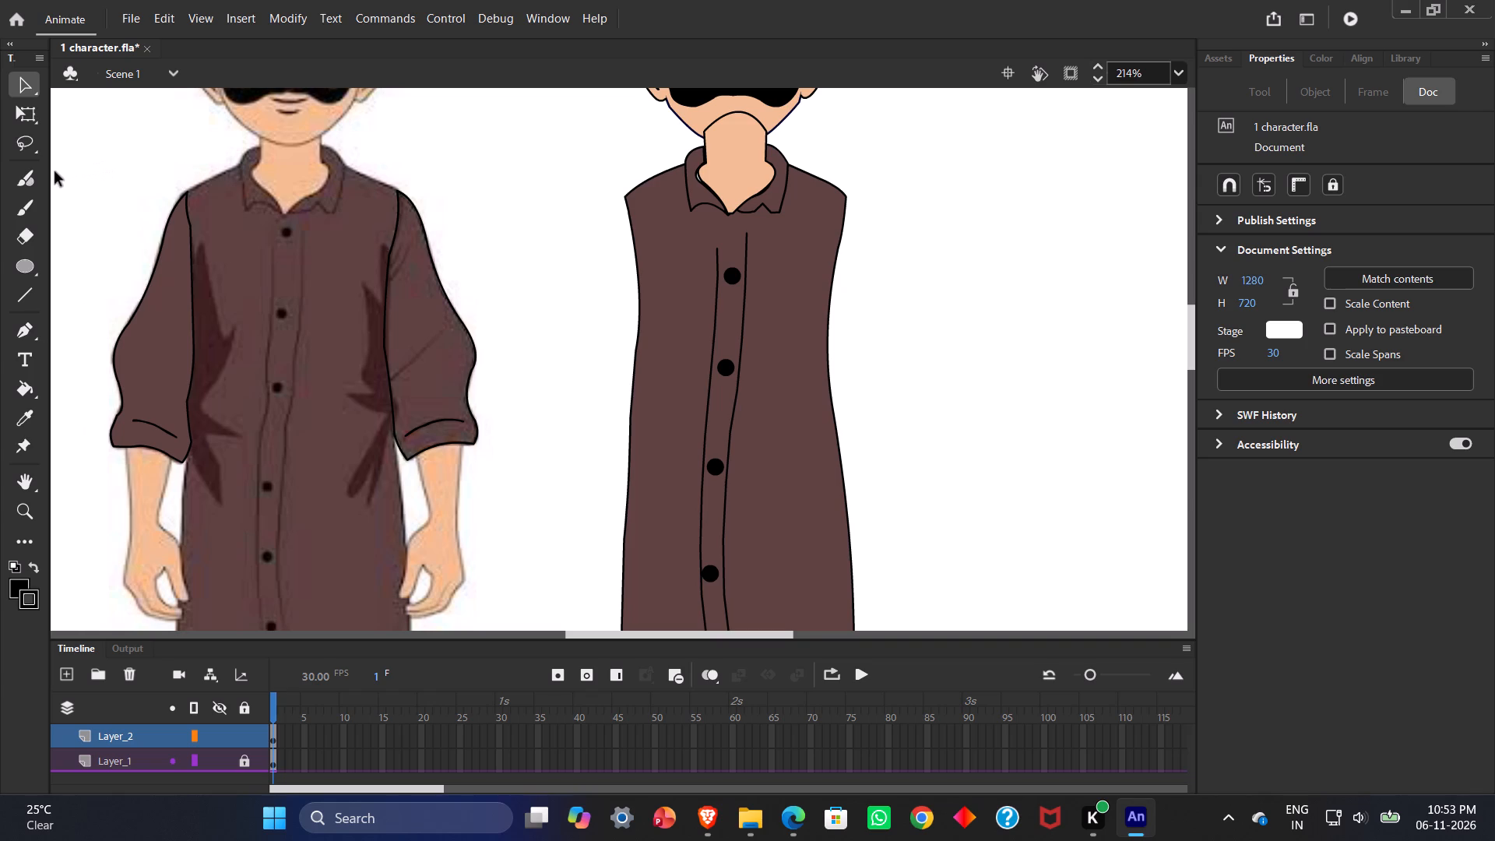
Apply Group once more to the combined pair of sleeves.
left_click_drag(55, 172, 547, 523)
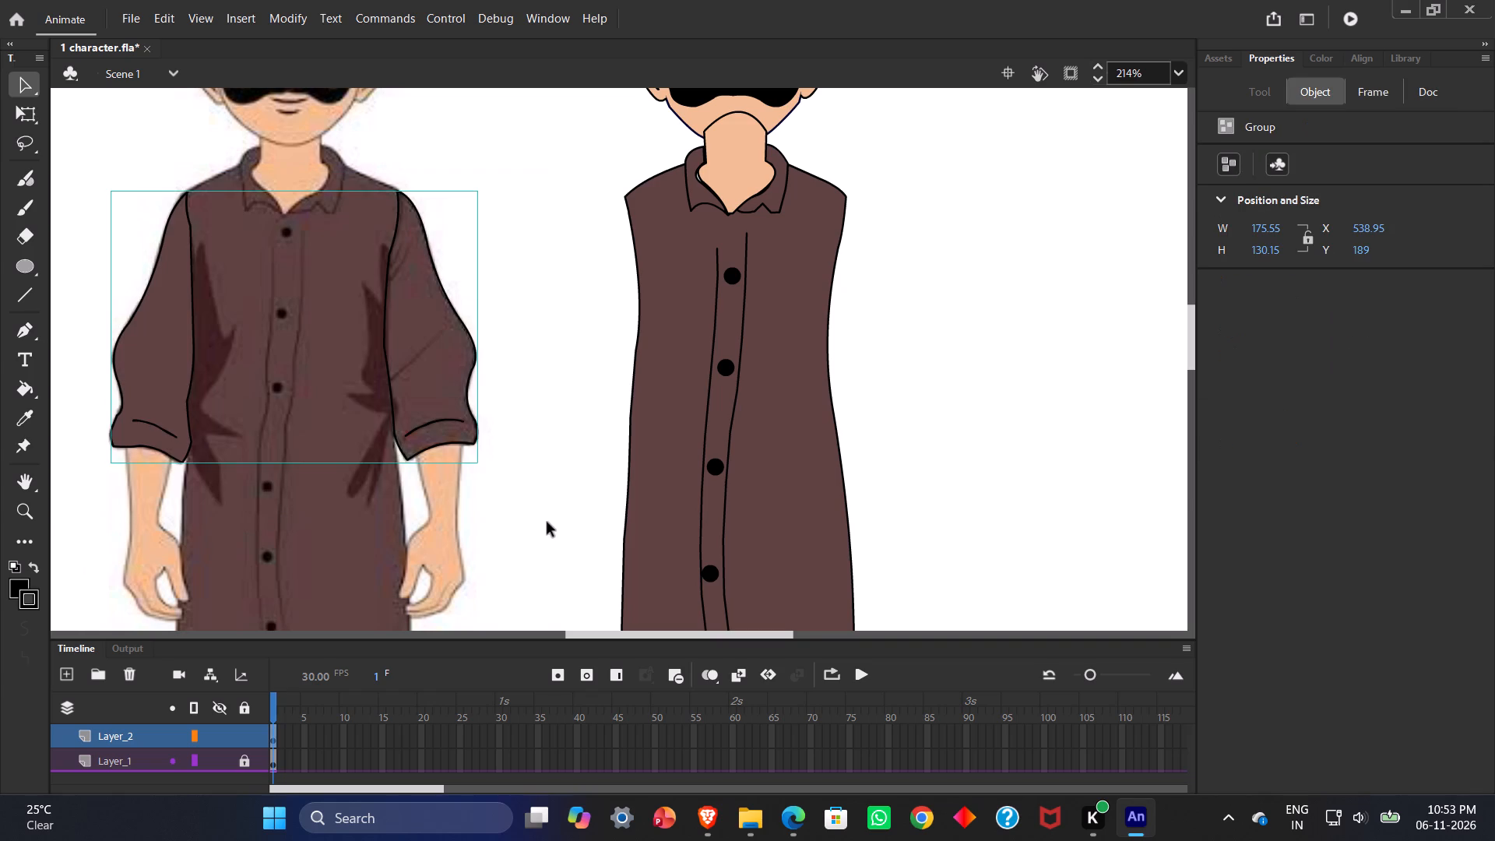
key("ctrl+g")
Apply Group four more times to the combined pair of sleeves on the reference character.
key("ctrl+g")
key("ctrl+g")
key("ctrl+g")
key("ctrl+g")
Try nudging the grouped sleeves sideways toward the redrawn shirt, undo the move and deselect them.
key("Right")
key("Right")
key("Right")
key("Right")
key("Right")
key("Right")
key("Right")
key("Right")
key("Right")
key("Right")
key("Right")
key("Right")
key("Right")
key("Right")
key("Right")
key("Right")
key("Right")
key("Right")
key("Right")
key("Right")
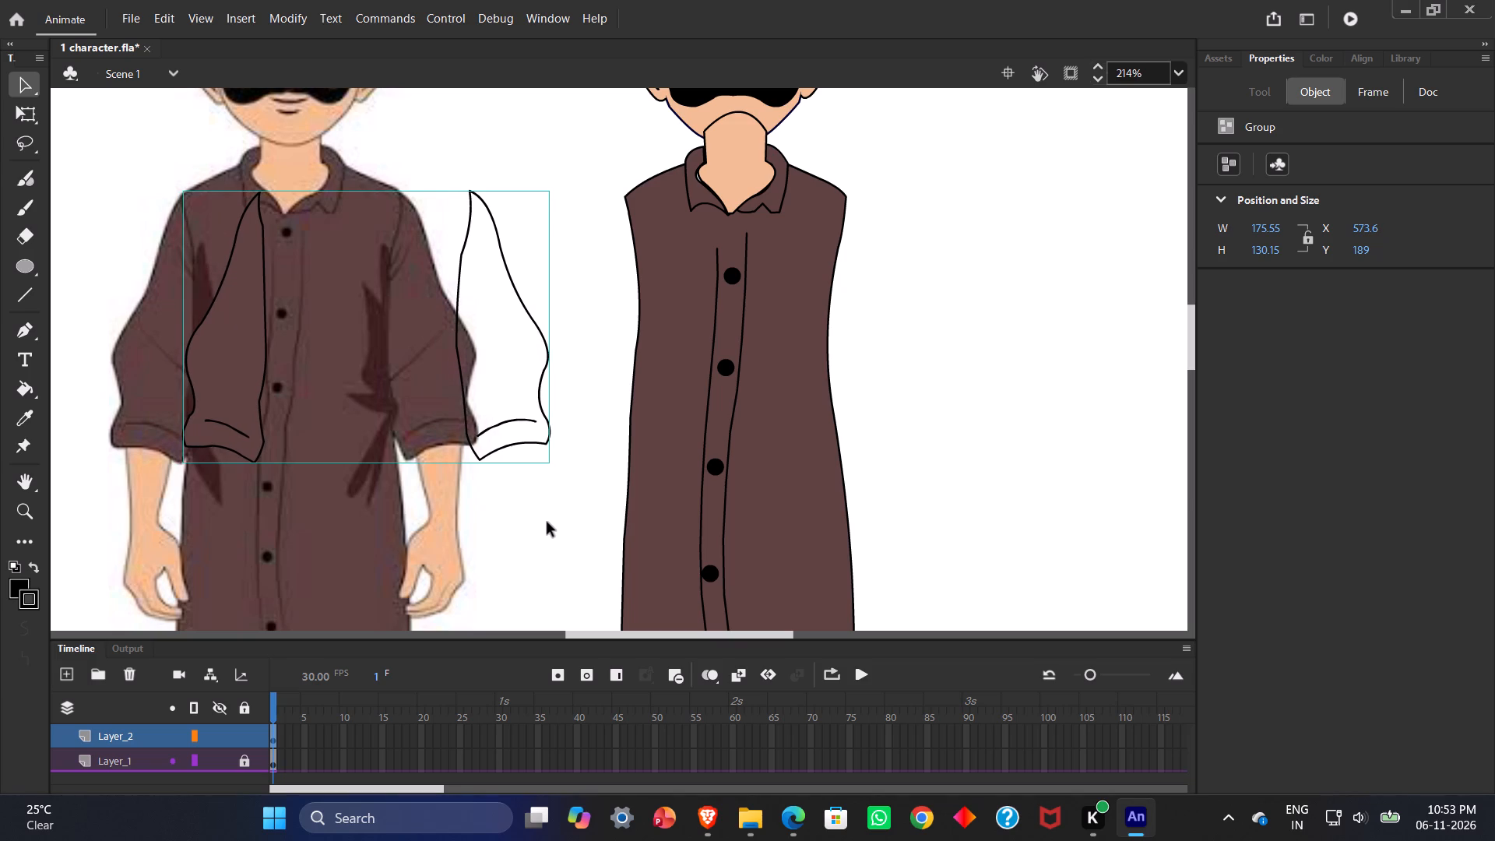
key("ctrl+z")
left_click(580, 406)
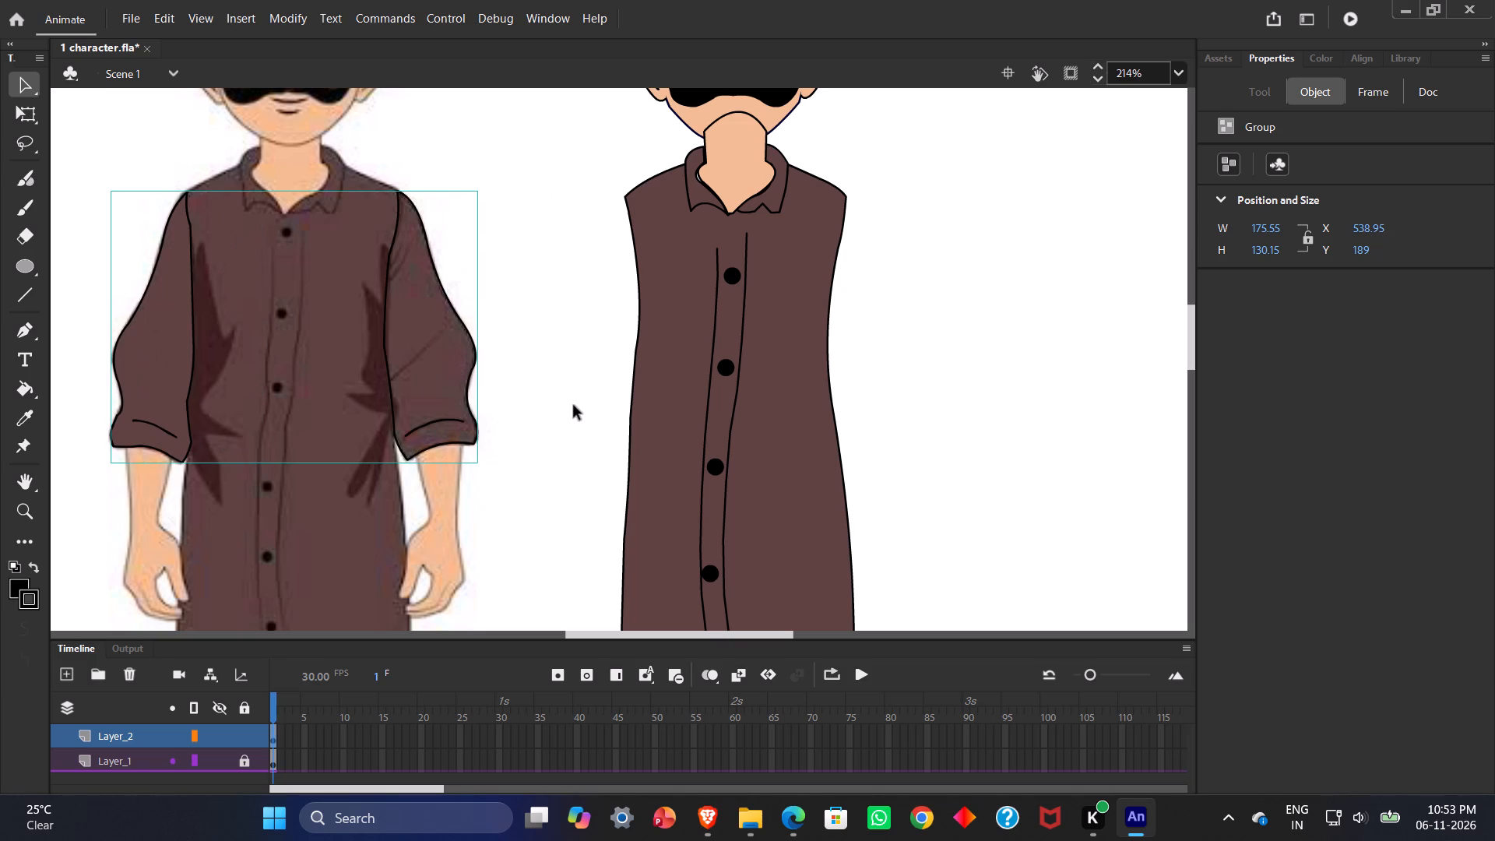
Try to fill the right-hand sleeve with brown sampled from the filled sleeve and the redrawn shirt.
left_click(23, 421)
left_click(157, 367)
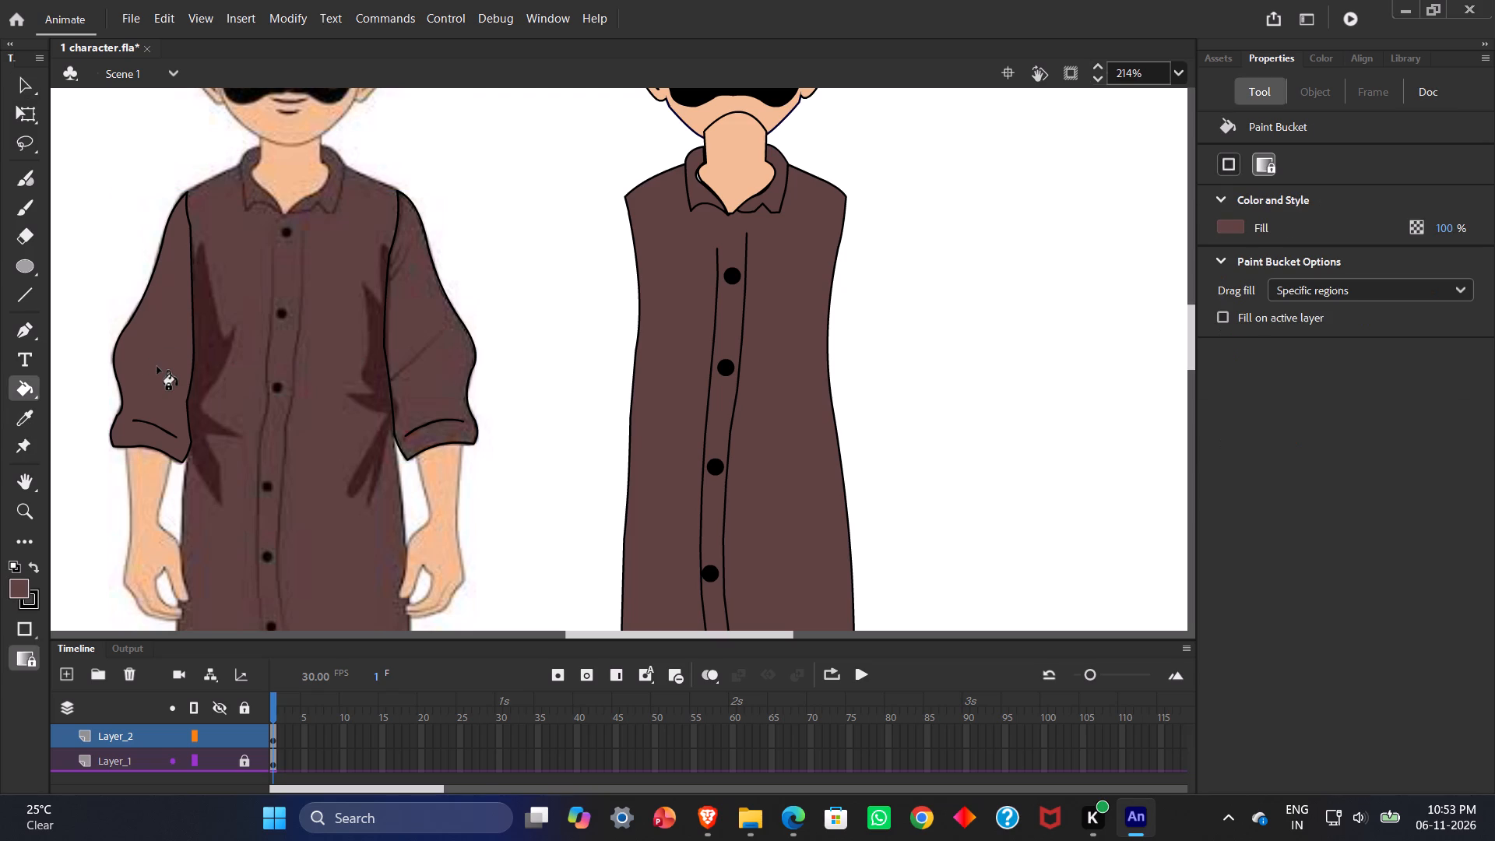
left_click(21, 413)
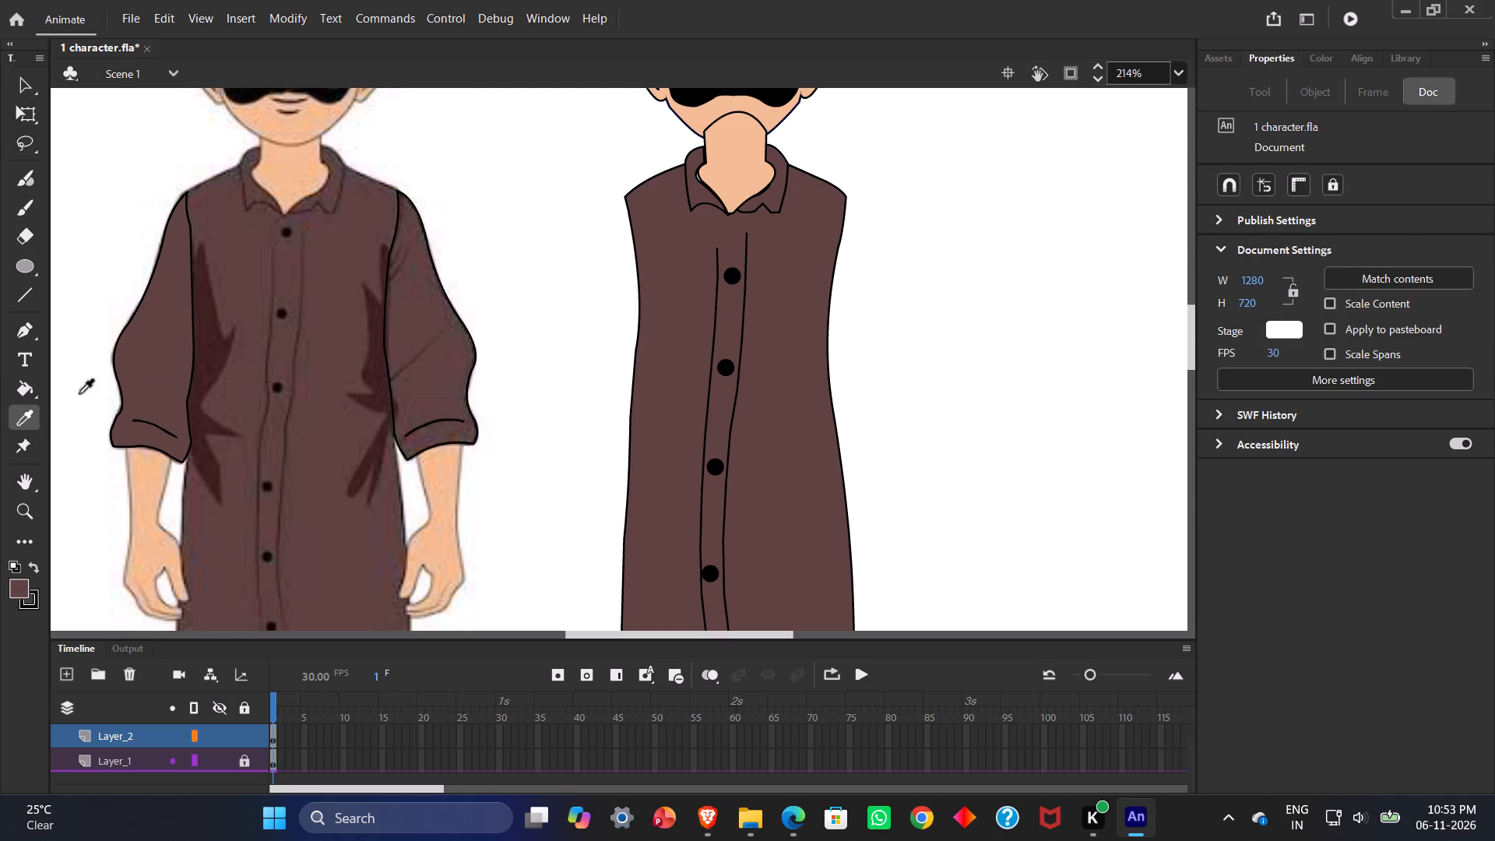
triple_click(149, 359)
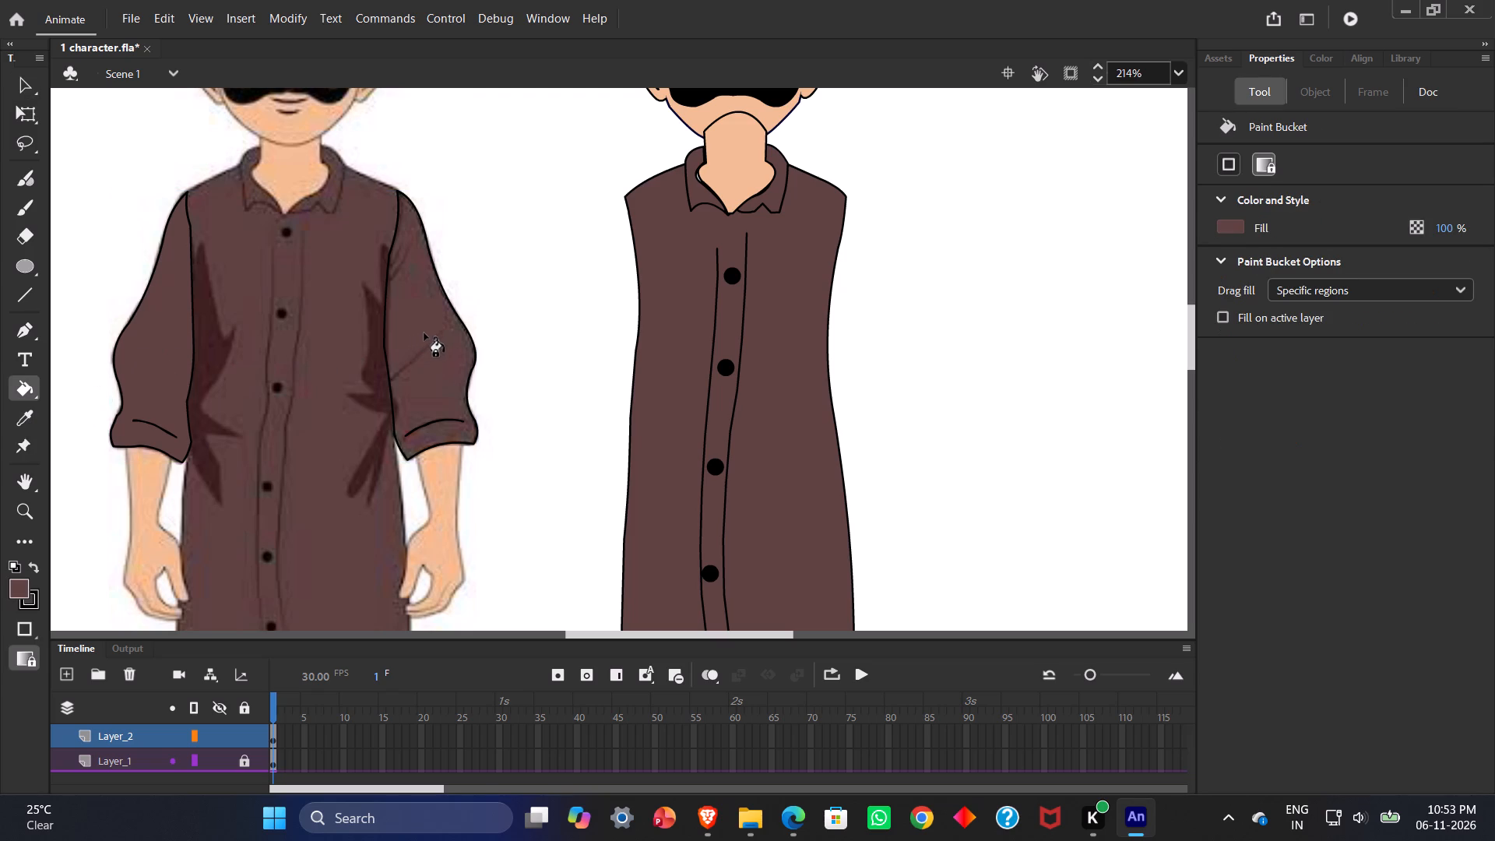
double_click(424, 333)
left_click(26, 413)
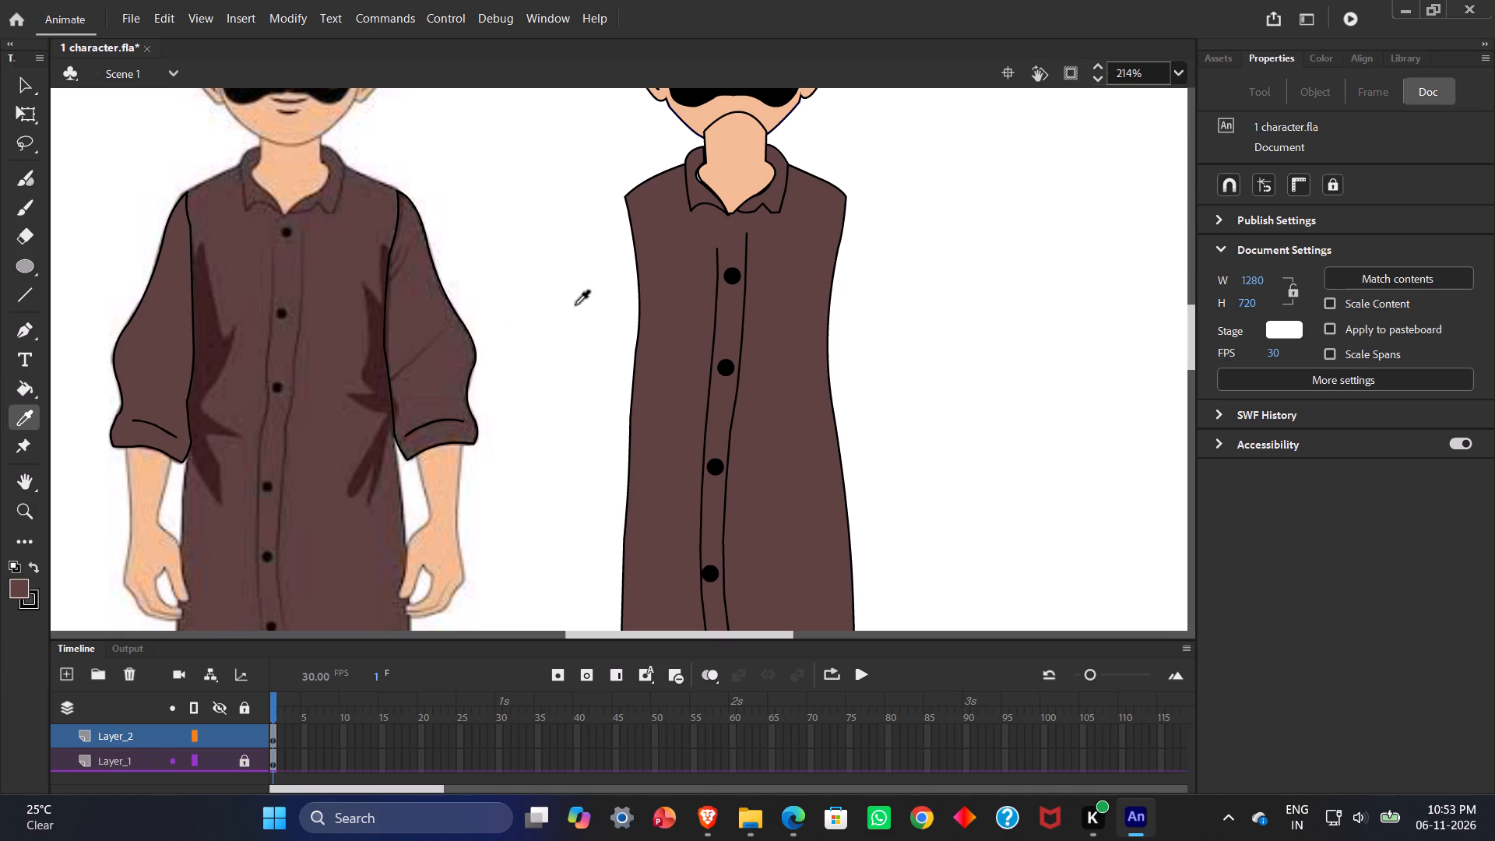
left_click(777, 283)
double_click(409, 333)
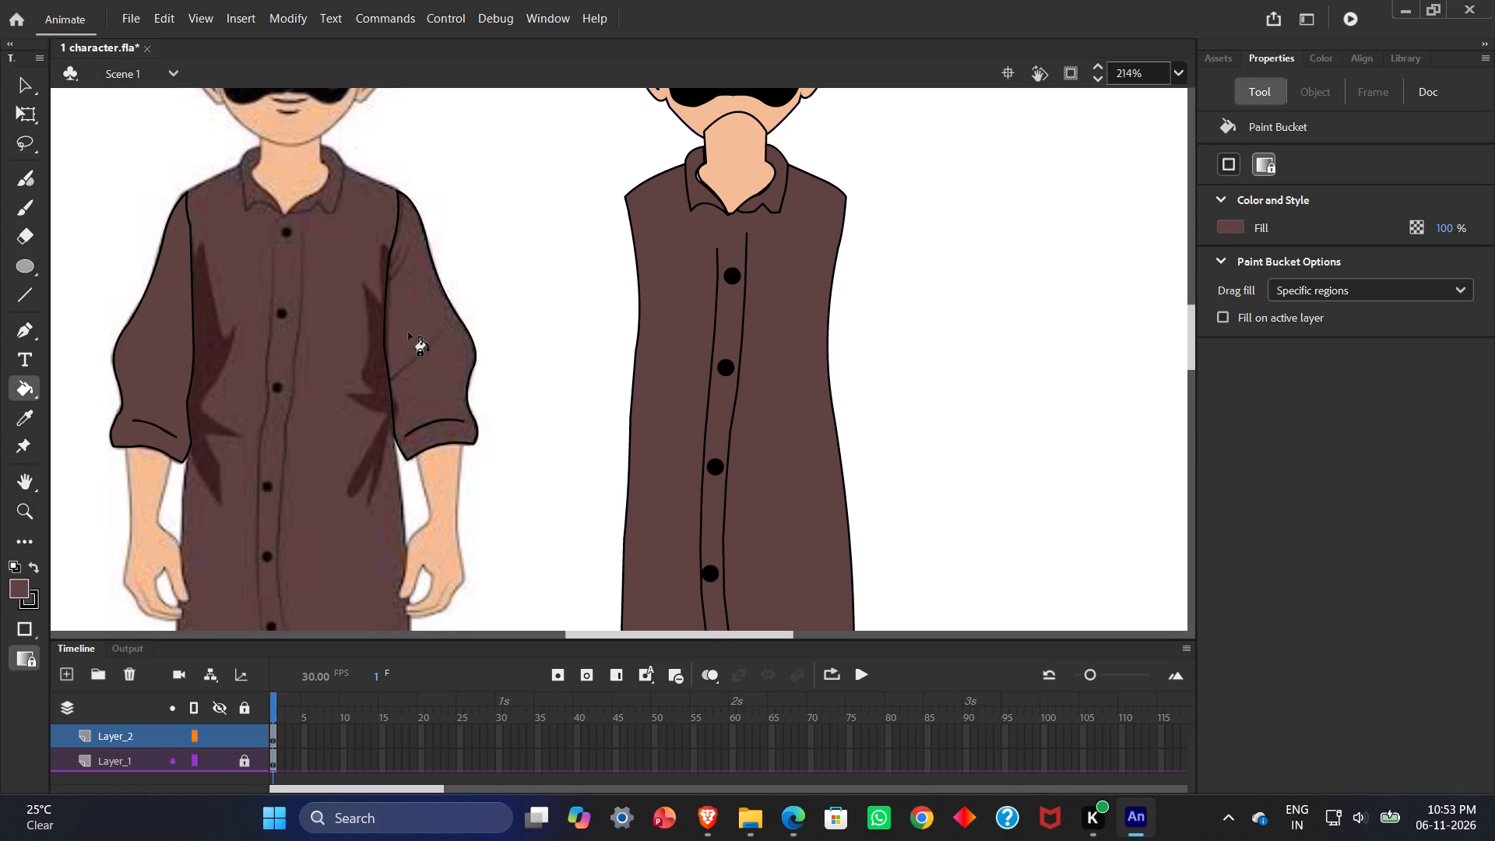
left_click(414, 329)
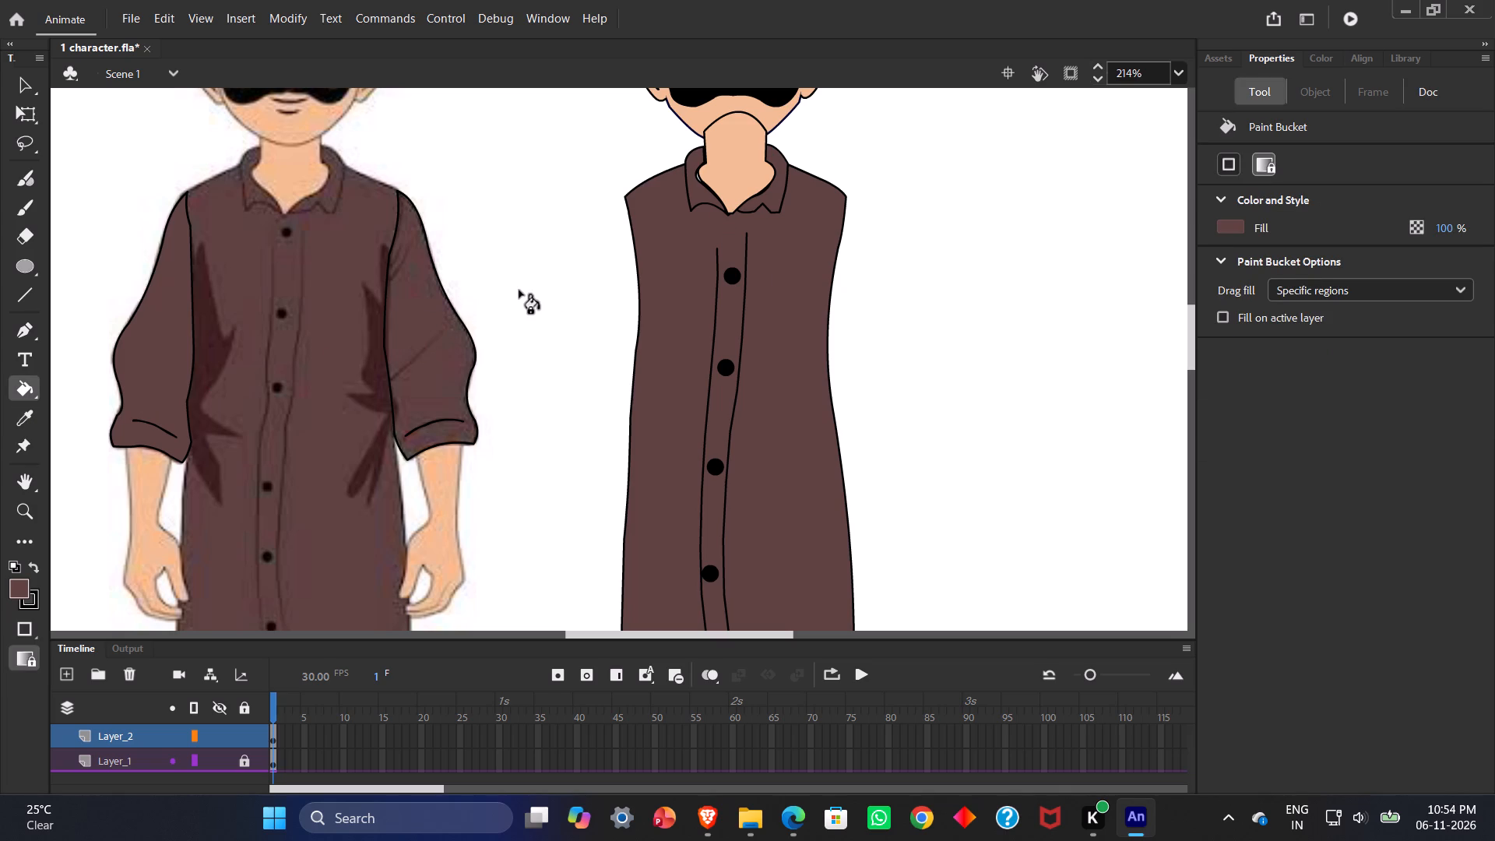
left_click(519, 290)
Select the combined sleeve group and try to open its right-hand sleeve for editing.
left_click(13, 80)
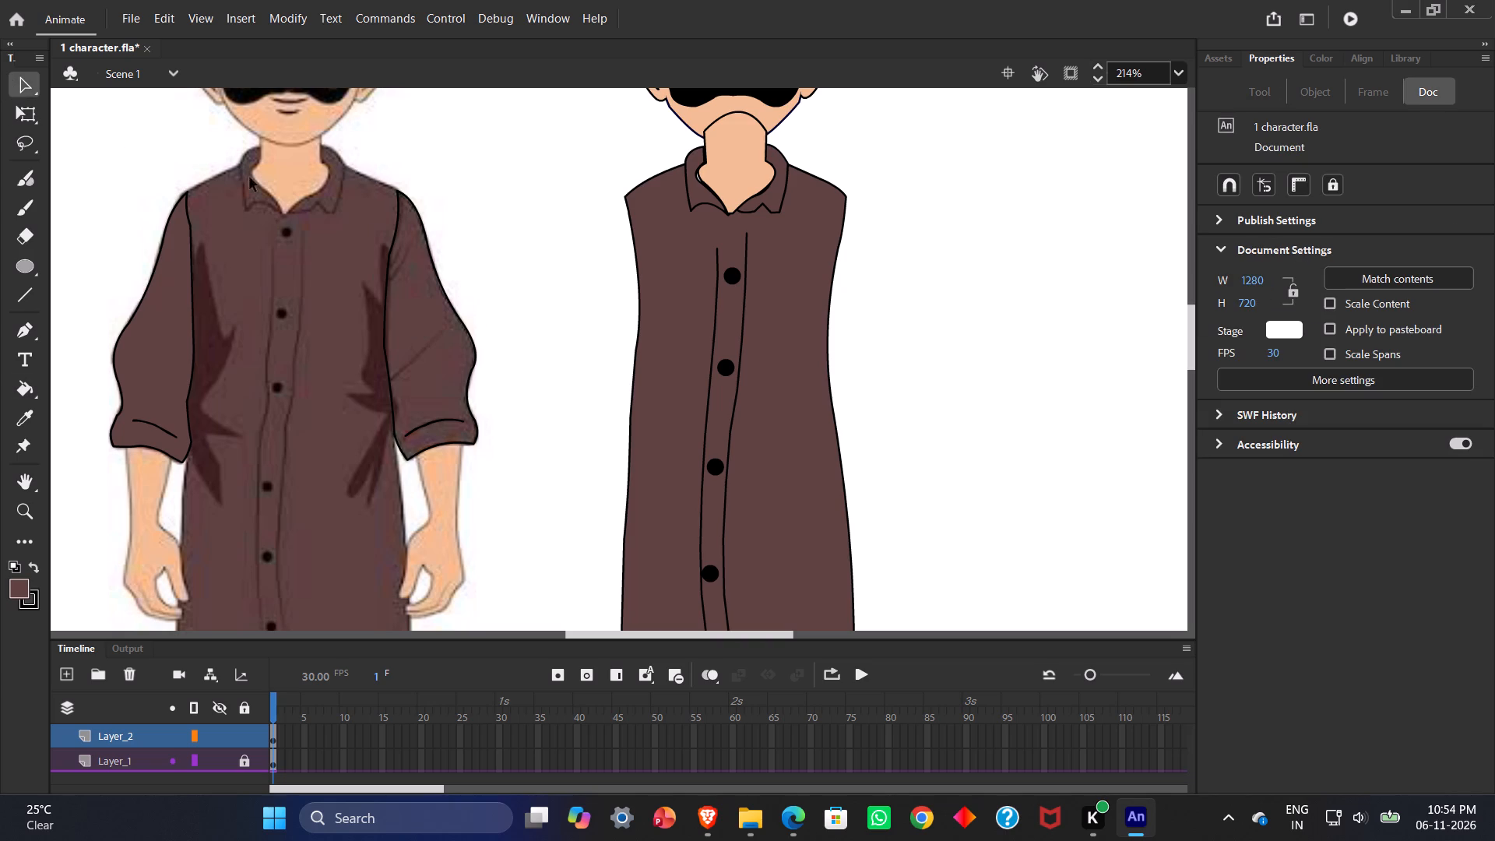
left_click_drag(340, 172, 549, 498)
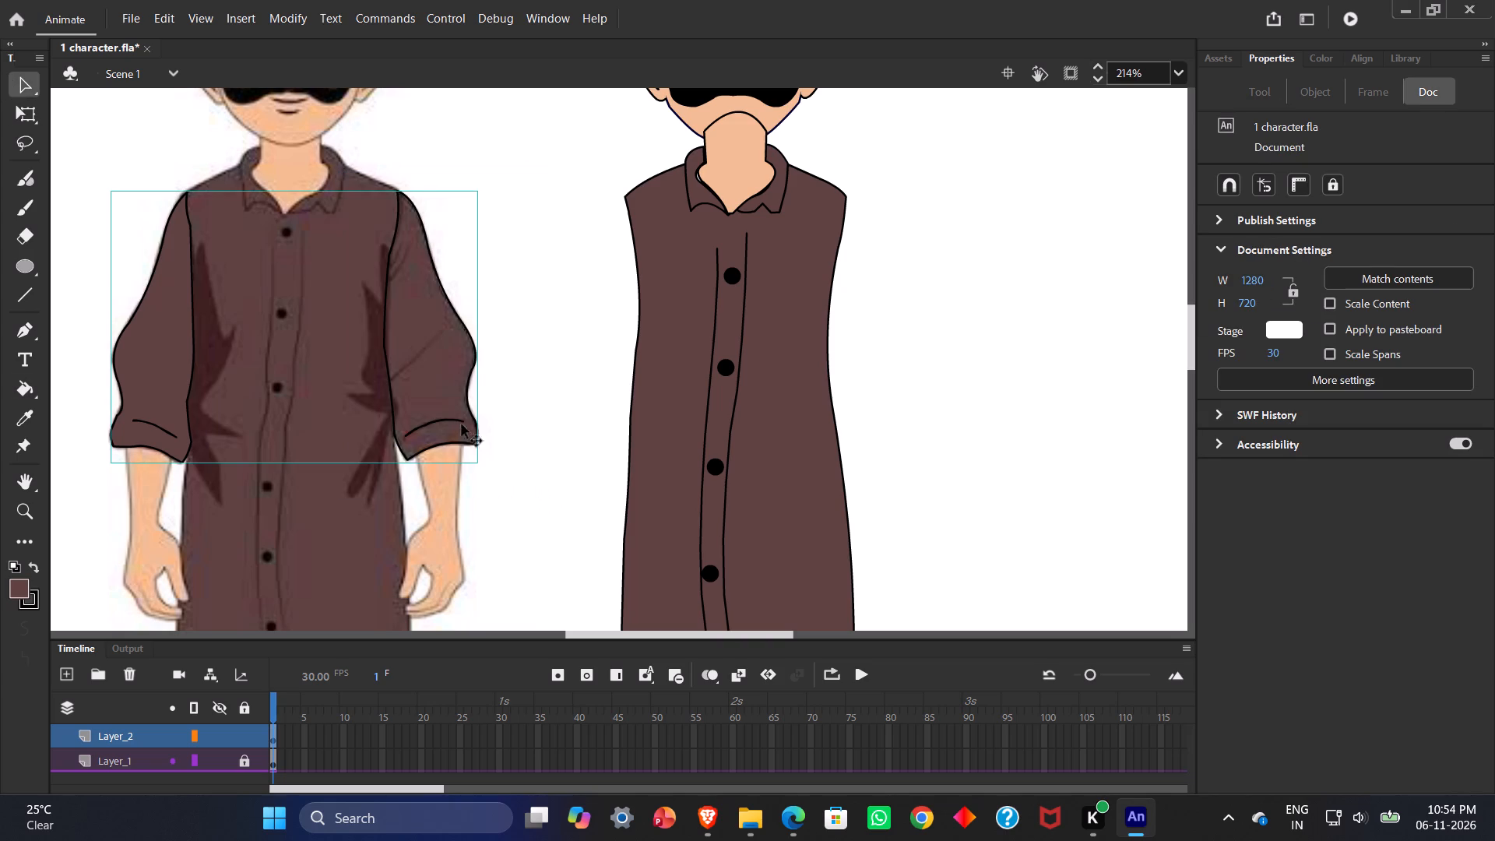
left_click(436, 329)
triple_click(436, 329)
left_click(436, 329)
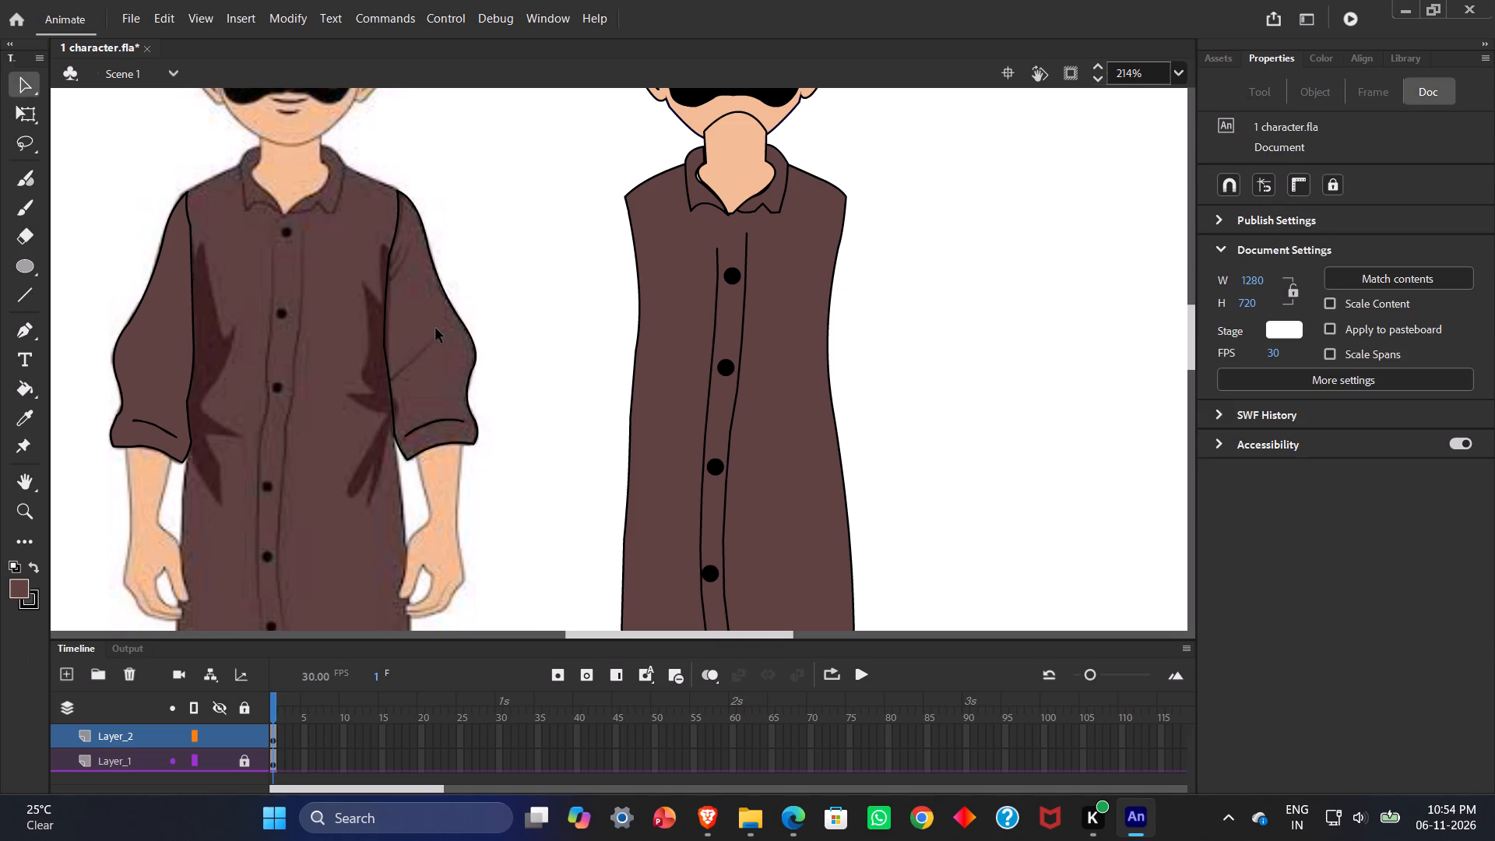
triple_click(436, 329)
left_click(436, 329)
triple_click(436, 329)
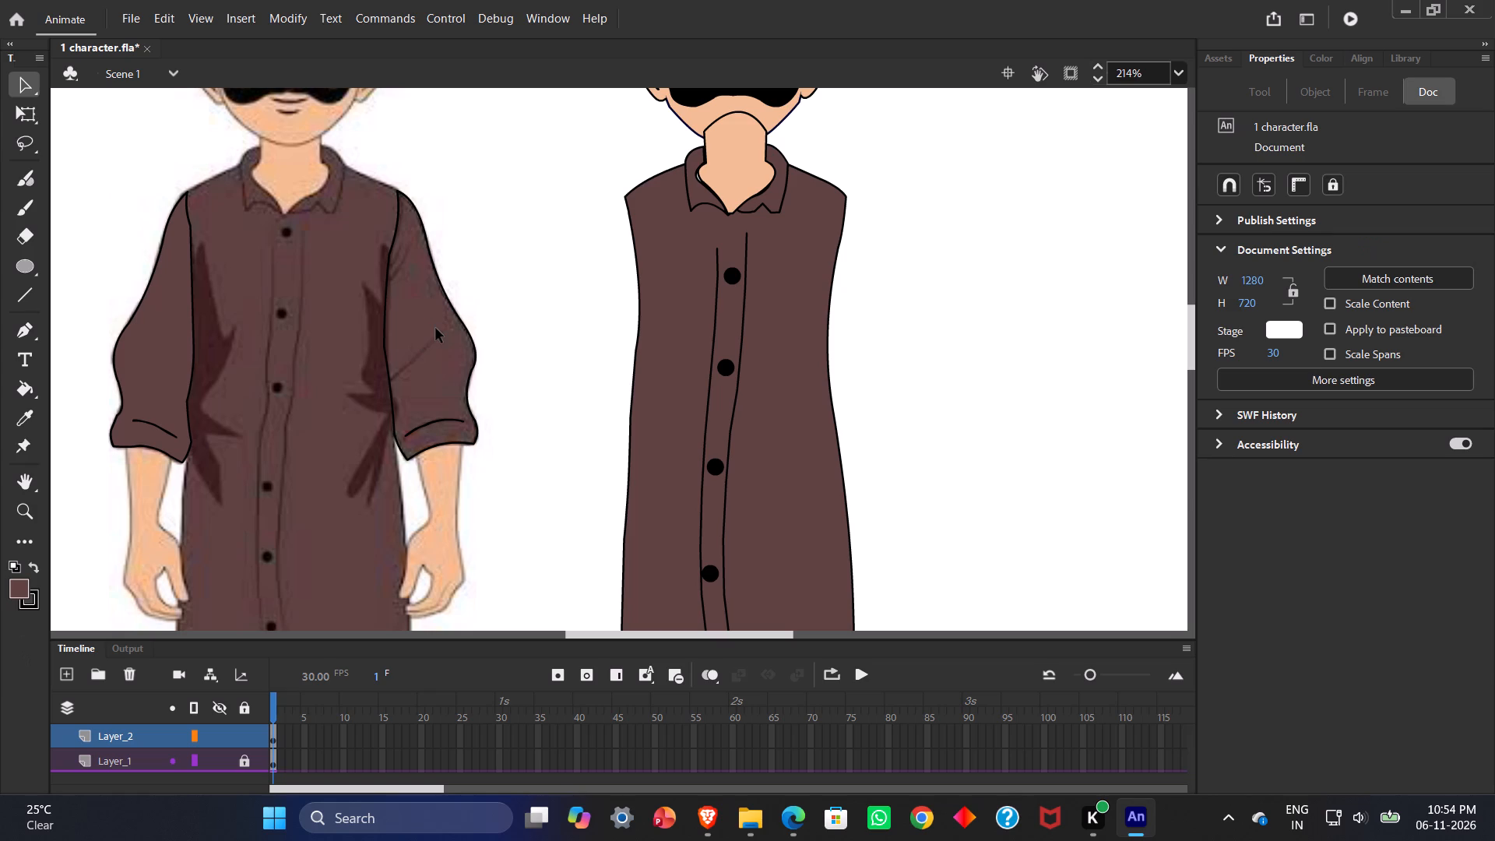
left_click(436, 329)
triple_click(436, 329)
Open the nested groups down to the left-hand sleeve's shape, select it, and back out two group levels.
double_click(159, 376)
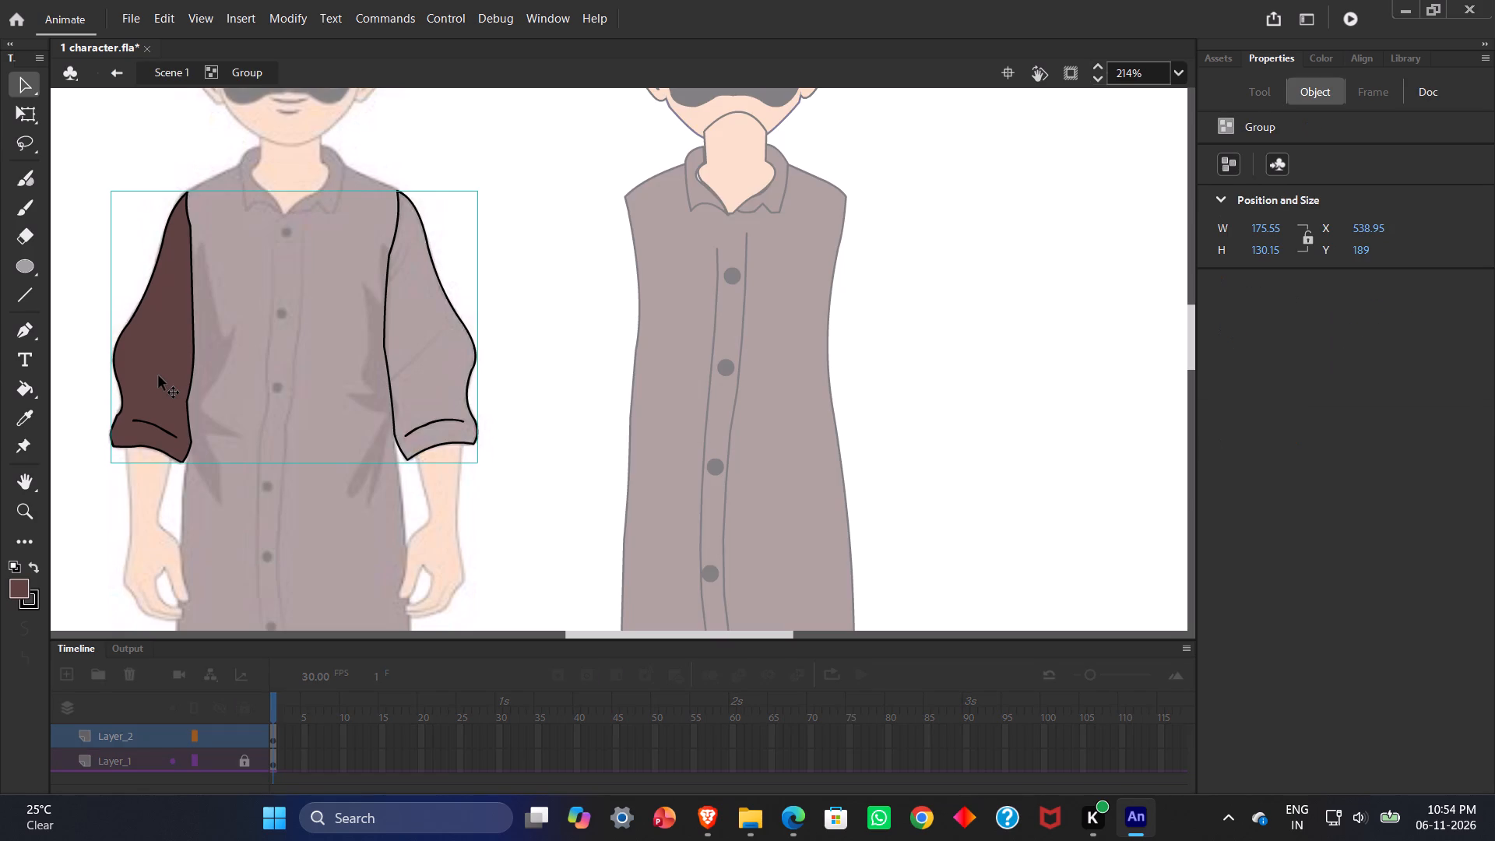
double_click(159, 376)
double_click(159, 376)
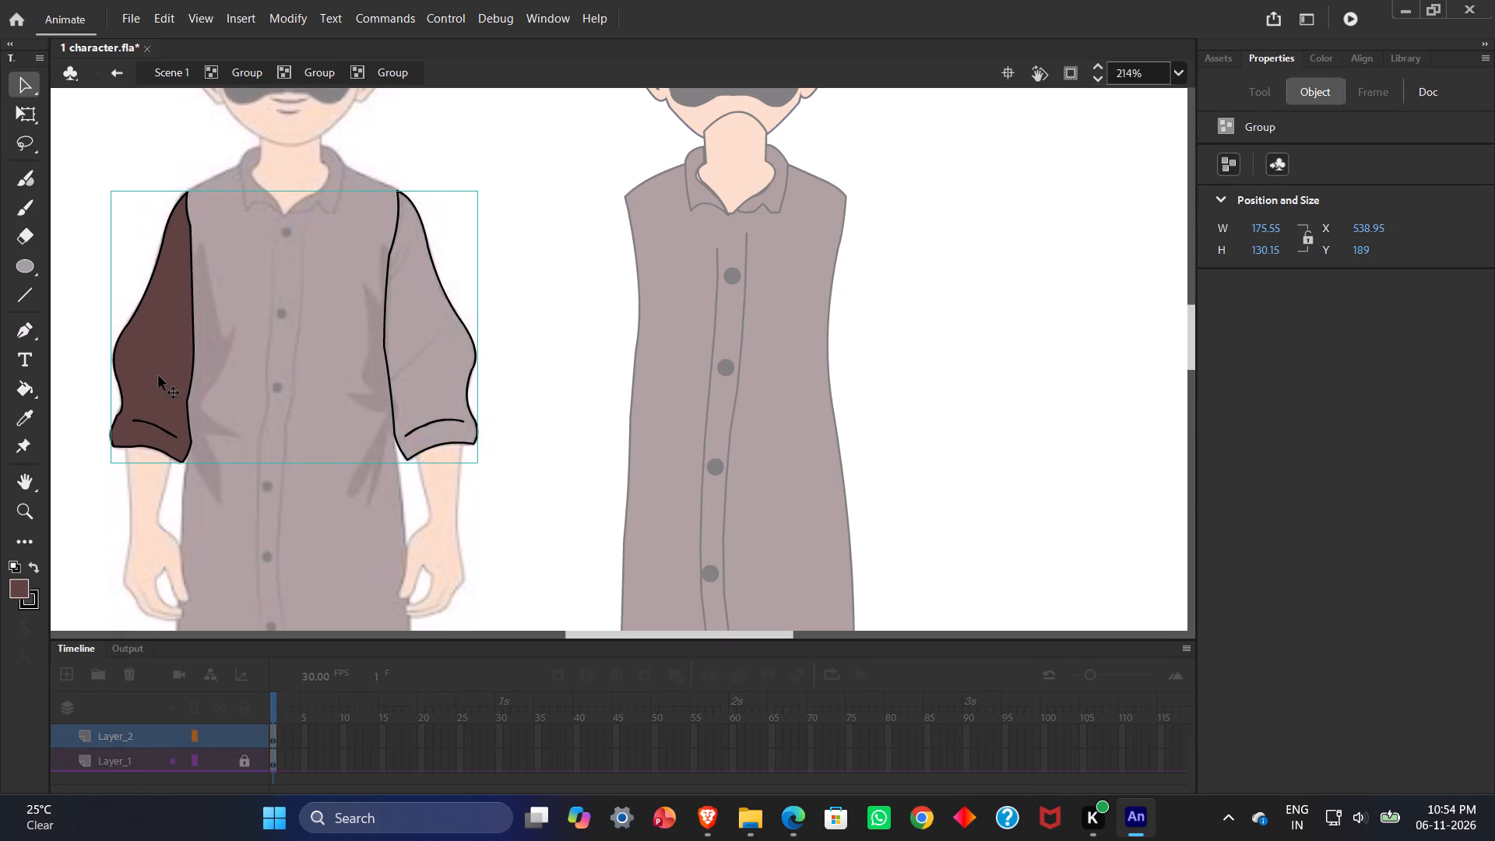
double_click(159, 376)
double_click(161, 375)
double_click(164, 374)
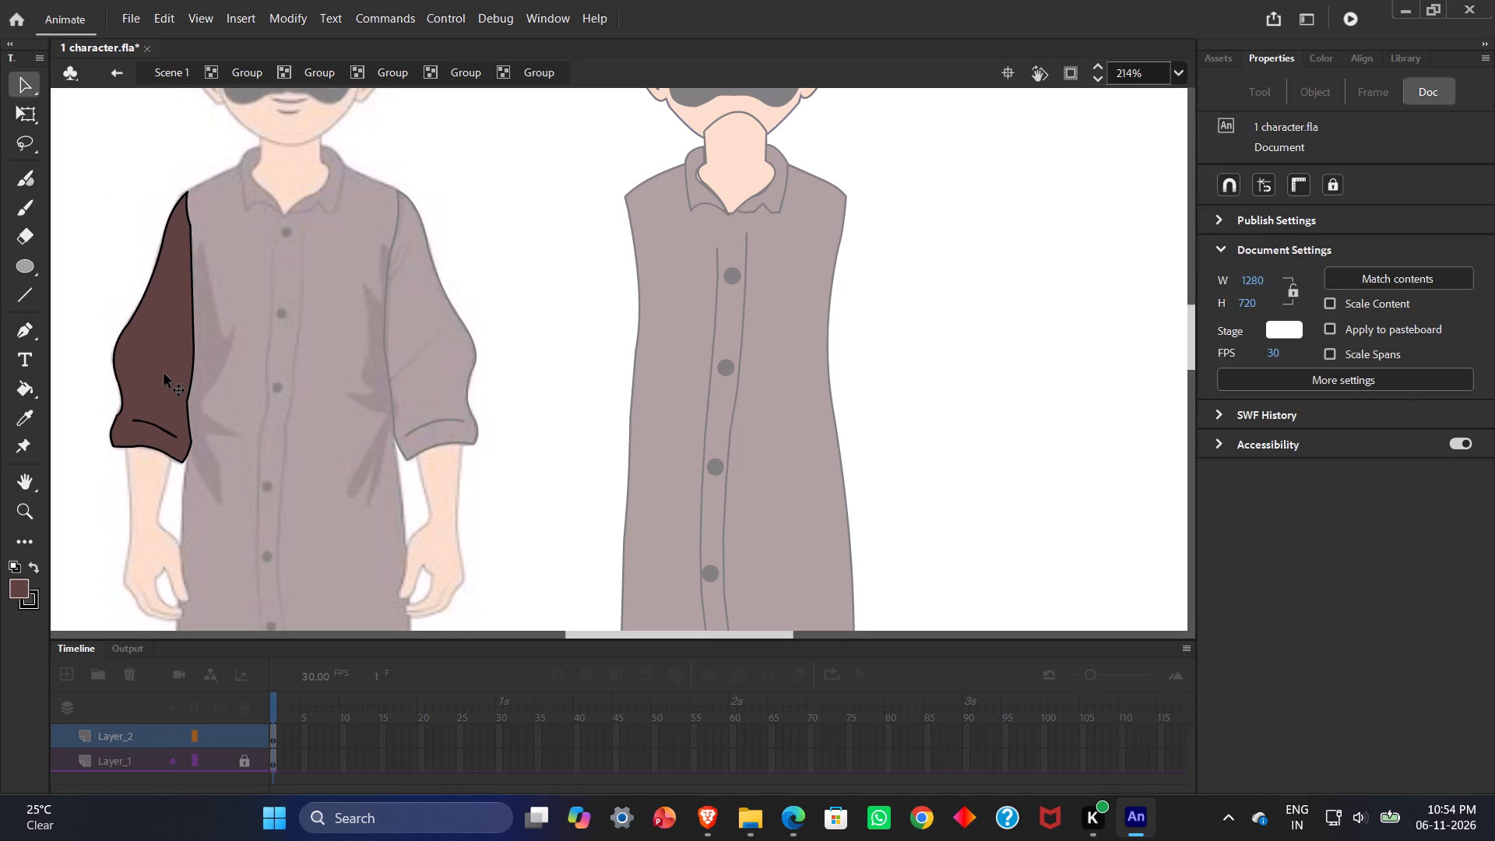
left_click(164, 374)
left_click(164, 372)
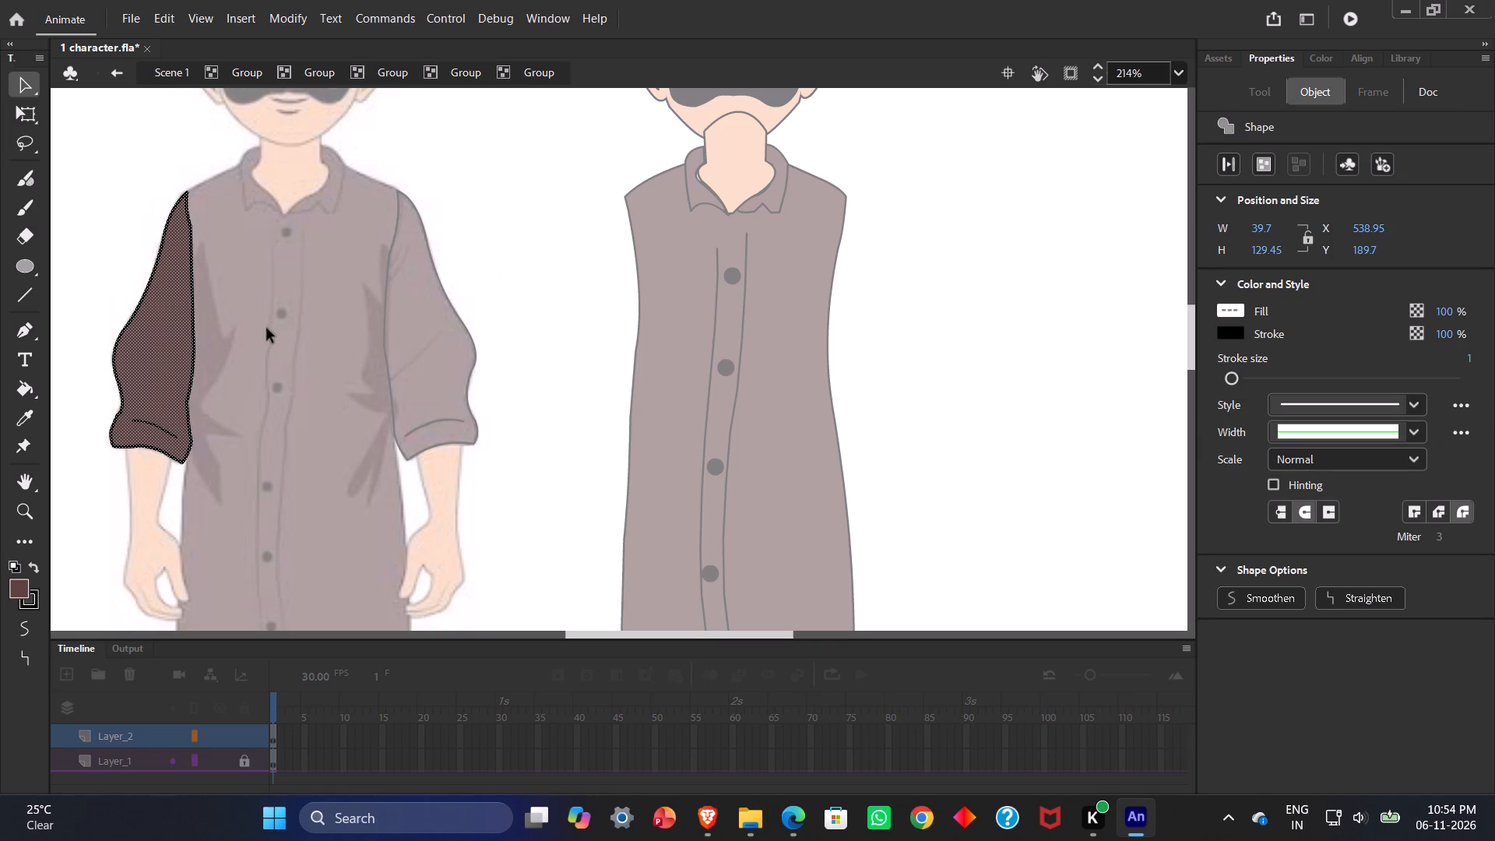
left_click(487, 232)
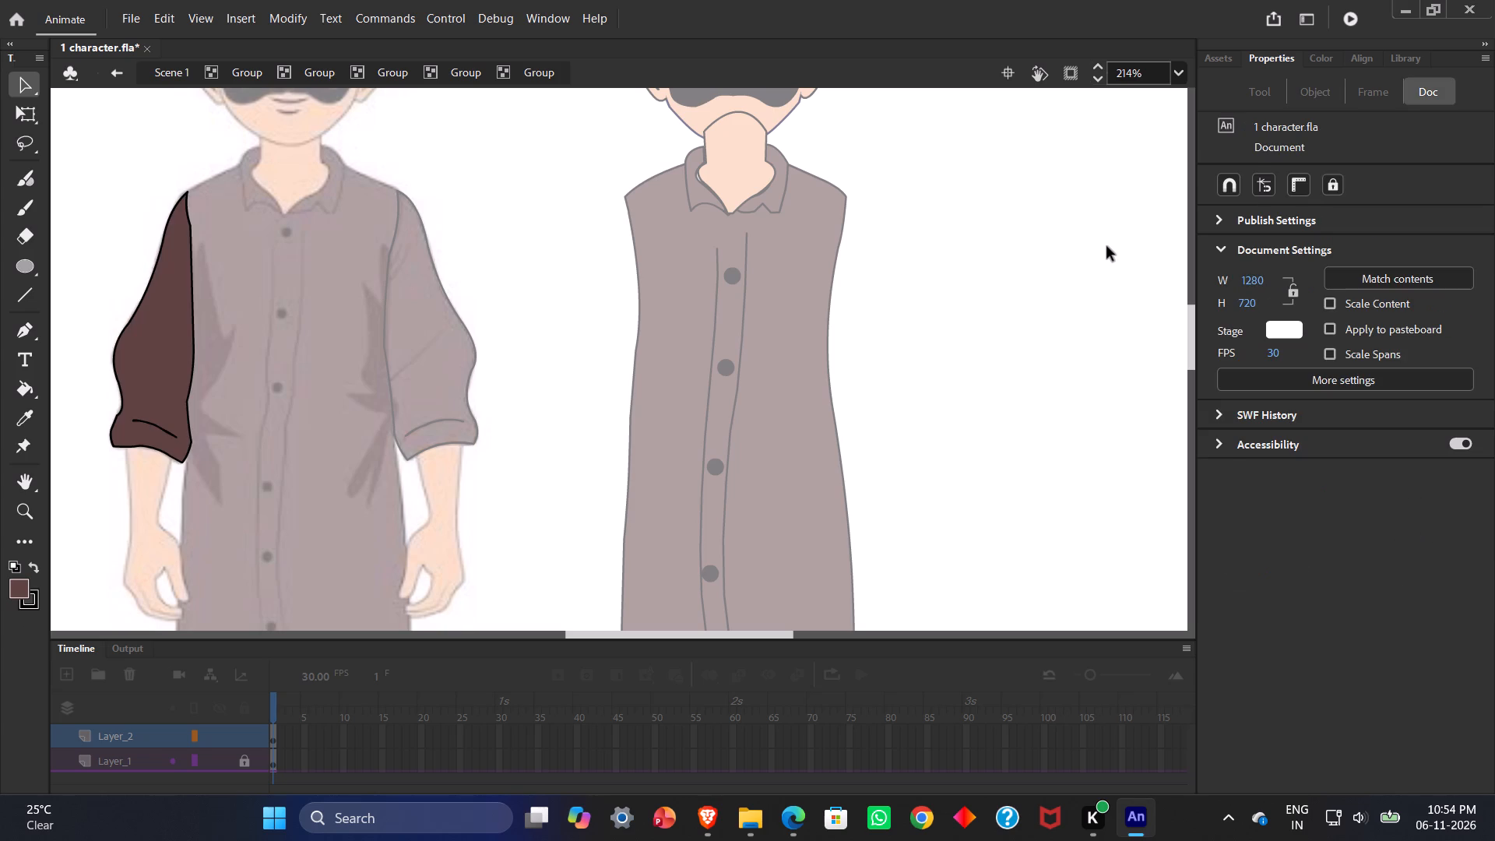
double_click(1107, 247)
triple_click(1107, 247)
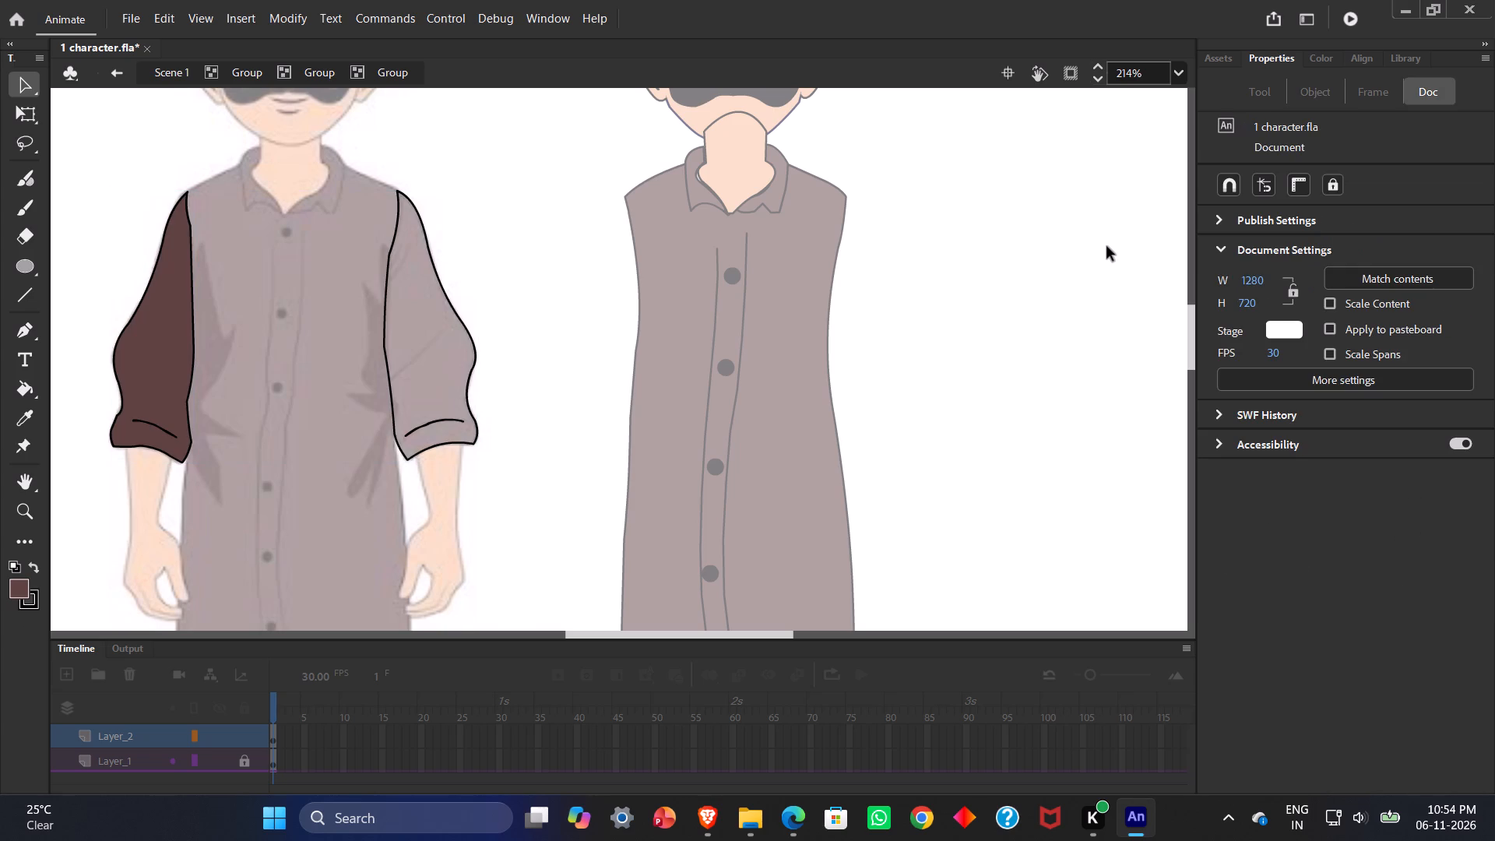
Undo the nested group edits, the combined sleeve grouping and the left-hand sleeve's cuff fold line.
key("ctrl+z")
key("ctrl+z")
key("ctrl+z")
key("ctrl+z")
key("ctrl+z")
key("ctrl+z")
key("ctrl+z")
key("ctrl+z")
key("ctrl+z")
key("ctrl+z")
key("ctrl+z")
key("ctrl+z")
key("ctrl+z")
key("ctrl+z")
key("ctrl+z")
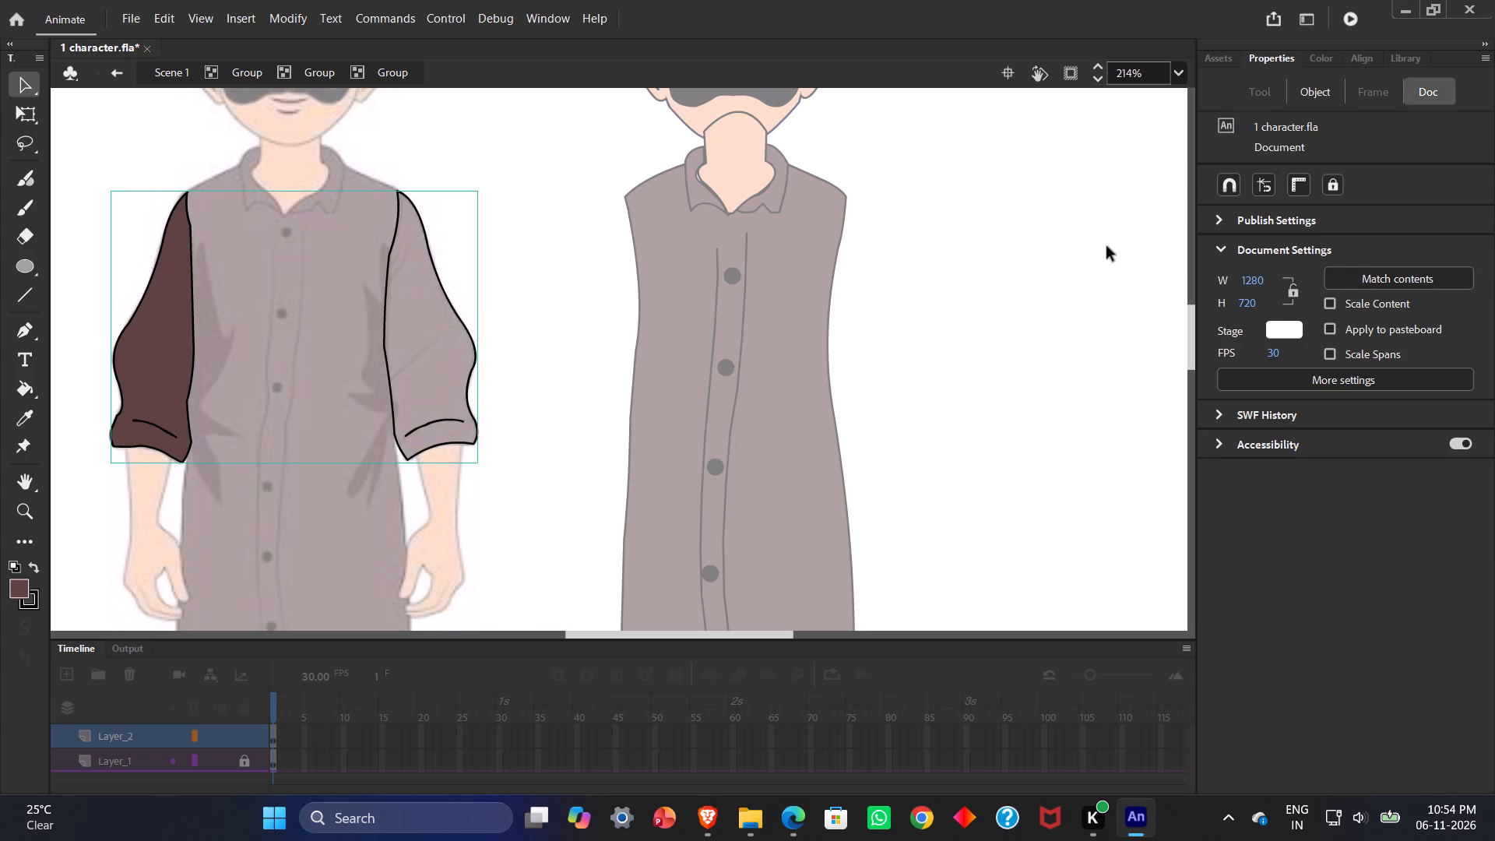
key("ctrl+z")
key("ctrl+z")
key("ctrl+z")
key("ctrl+z")
key("ctrl+z")
key("ctrl+z")
key("ctrl+z")
key("ctrl+z")
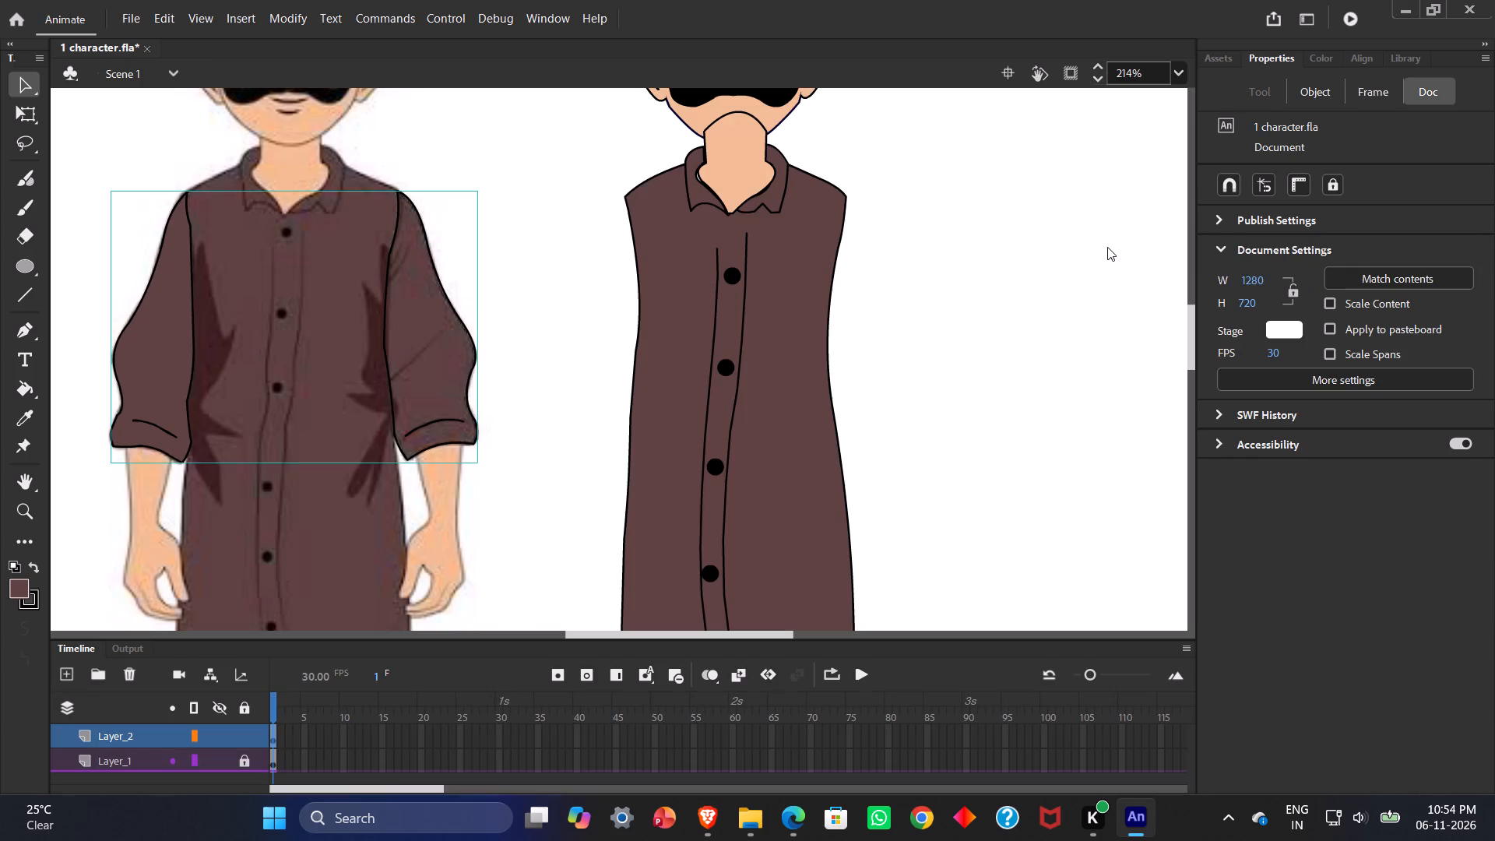
key("ctrl+z")
key("ctrl+z")
key("ctrl+z")
key("ctrl+z")
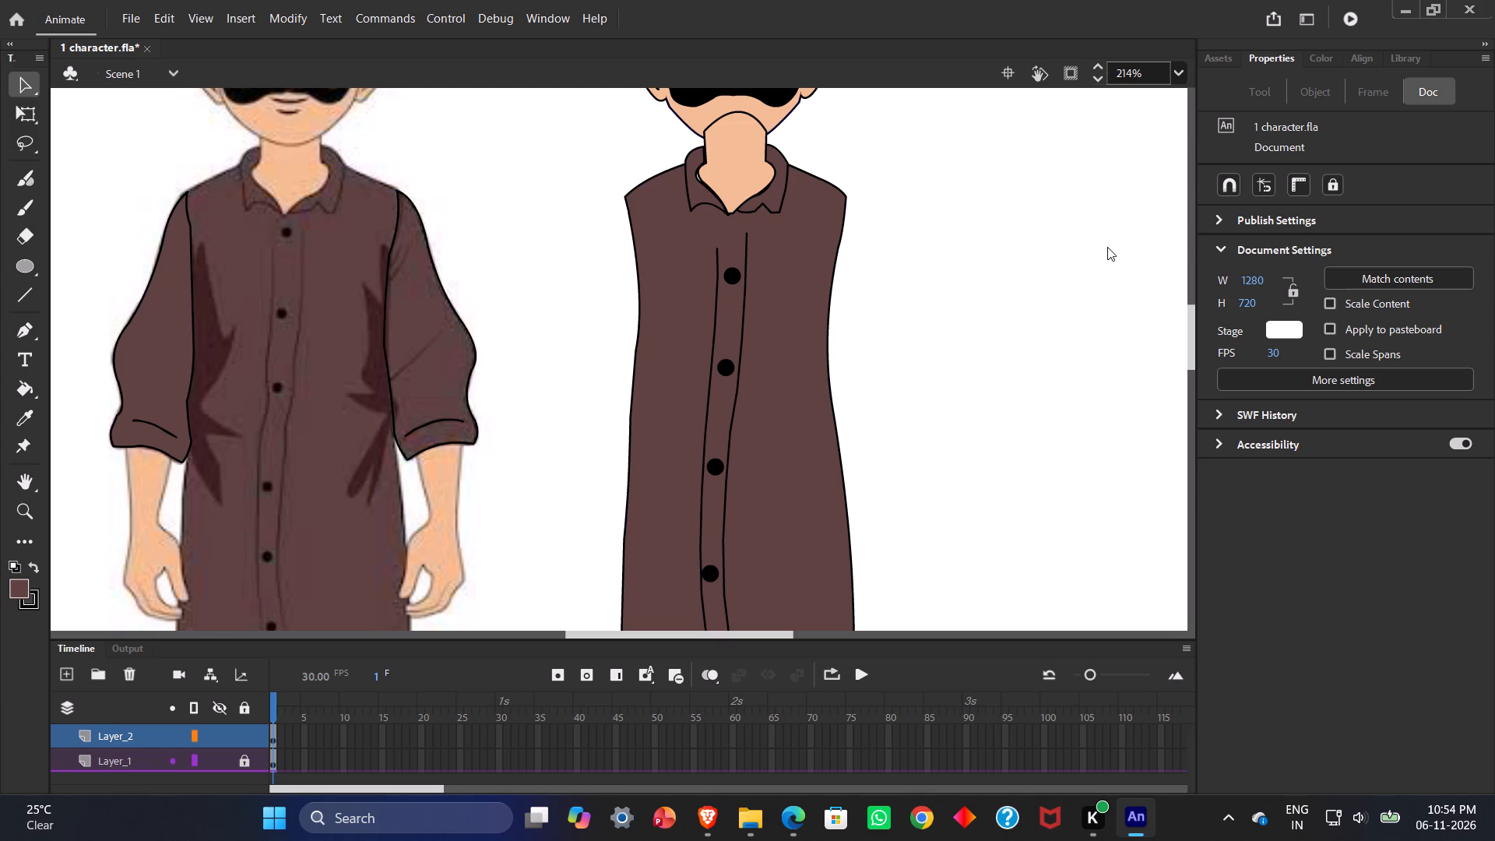
key("ctrl+z")
key("ctrl+z")
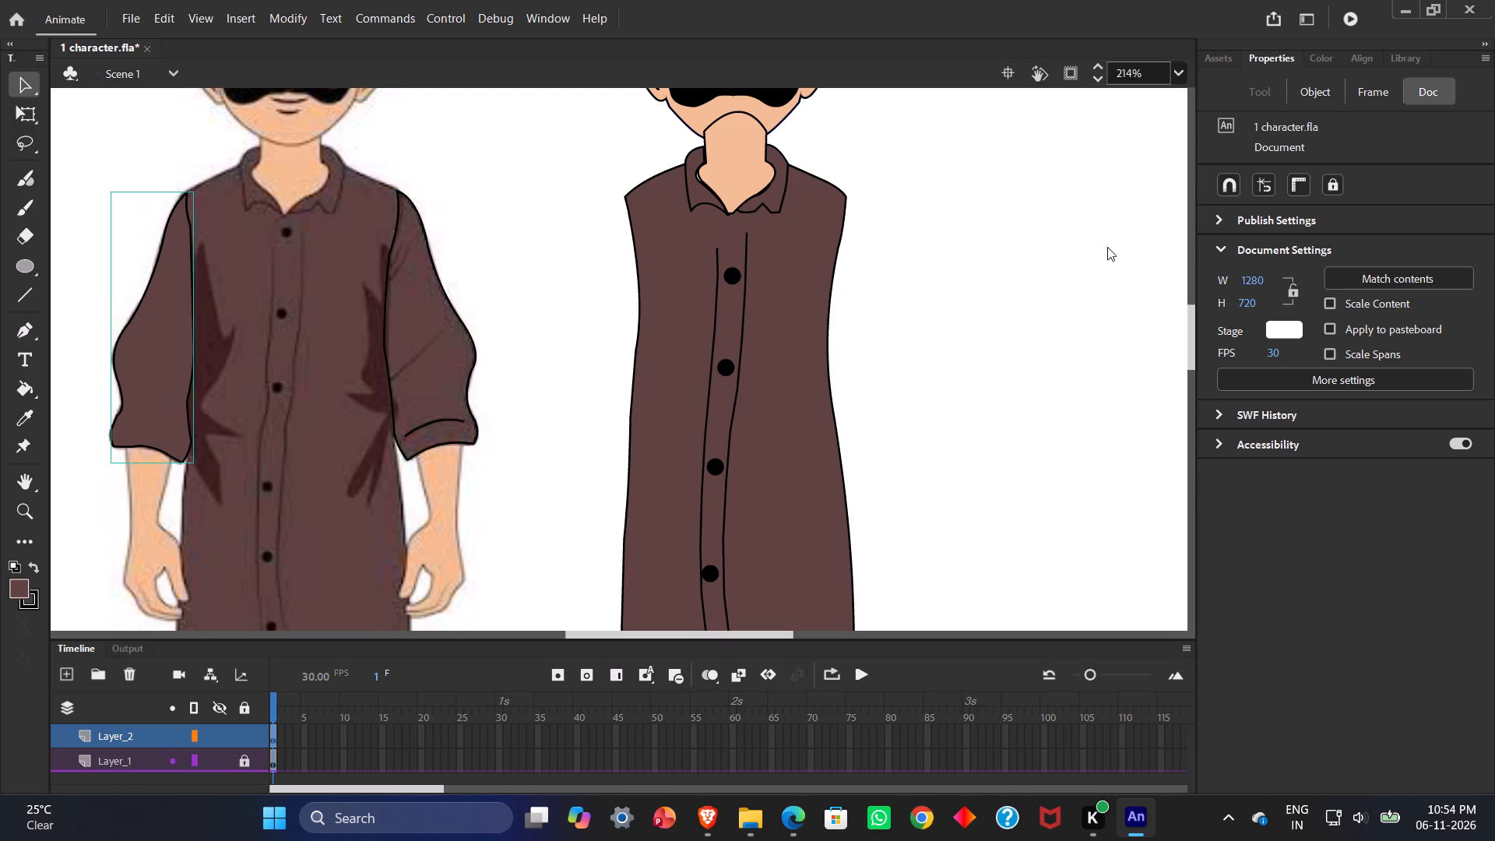
key("ctrl+z")
Try to open the right-hand sleeve's group, undo back to its ungrouped outline and deselect it.
left_click(460, 391)
triple_click(460, 391)
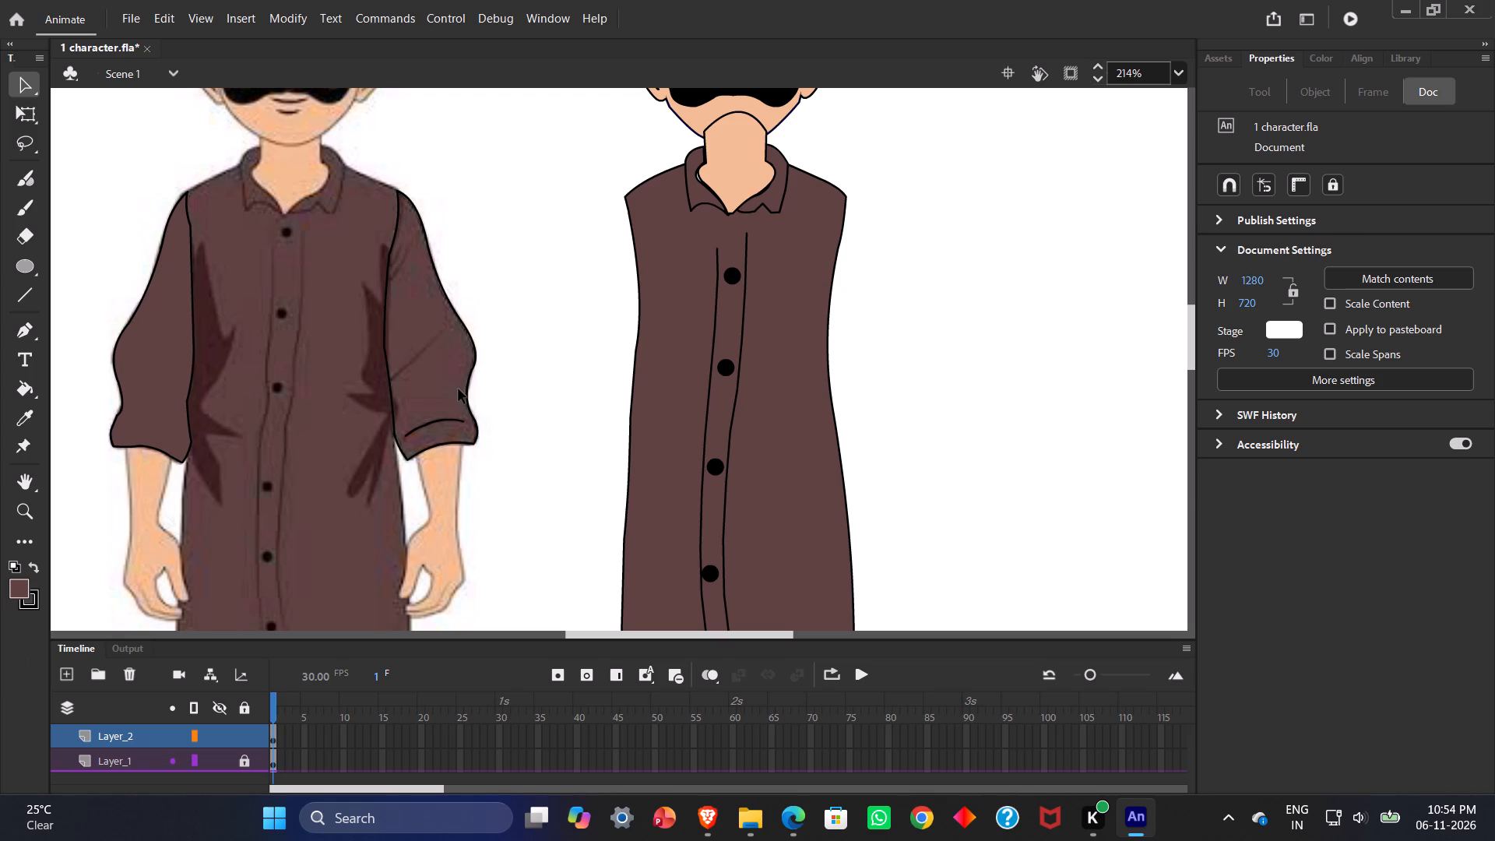
triple_click(459, 389)
key("ctrl+z")
key("ctrl+z")
key("ctrl+z")
key("ctrl+z")
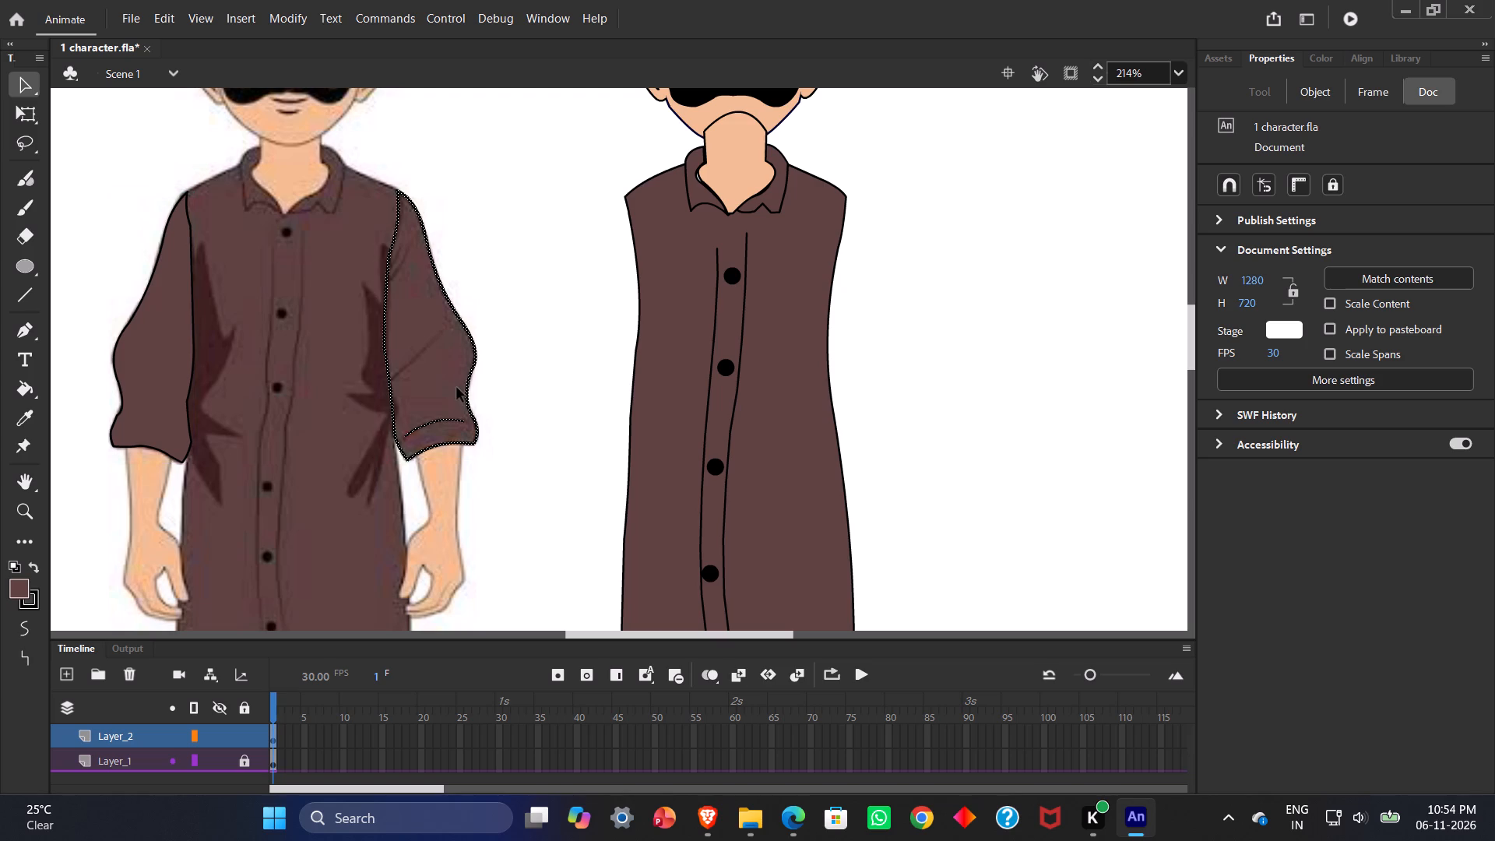
left_click(506, 343)
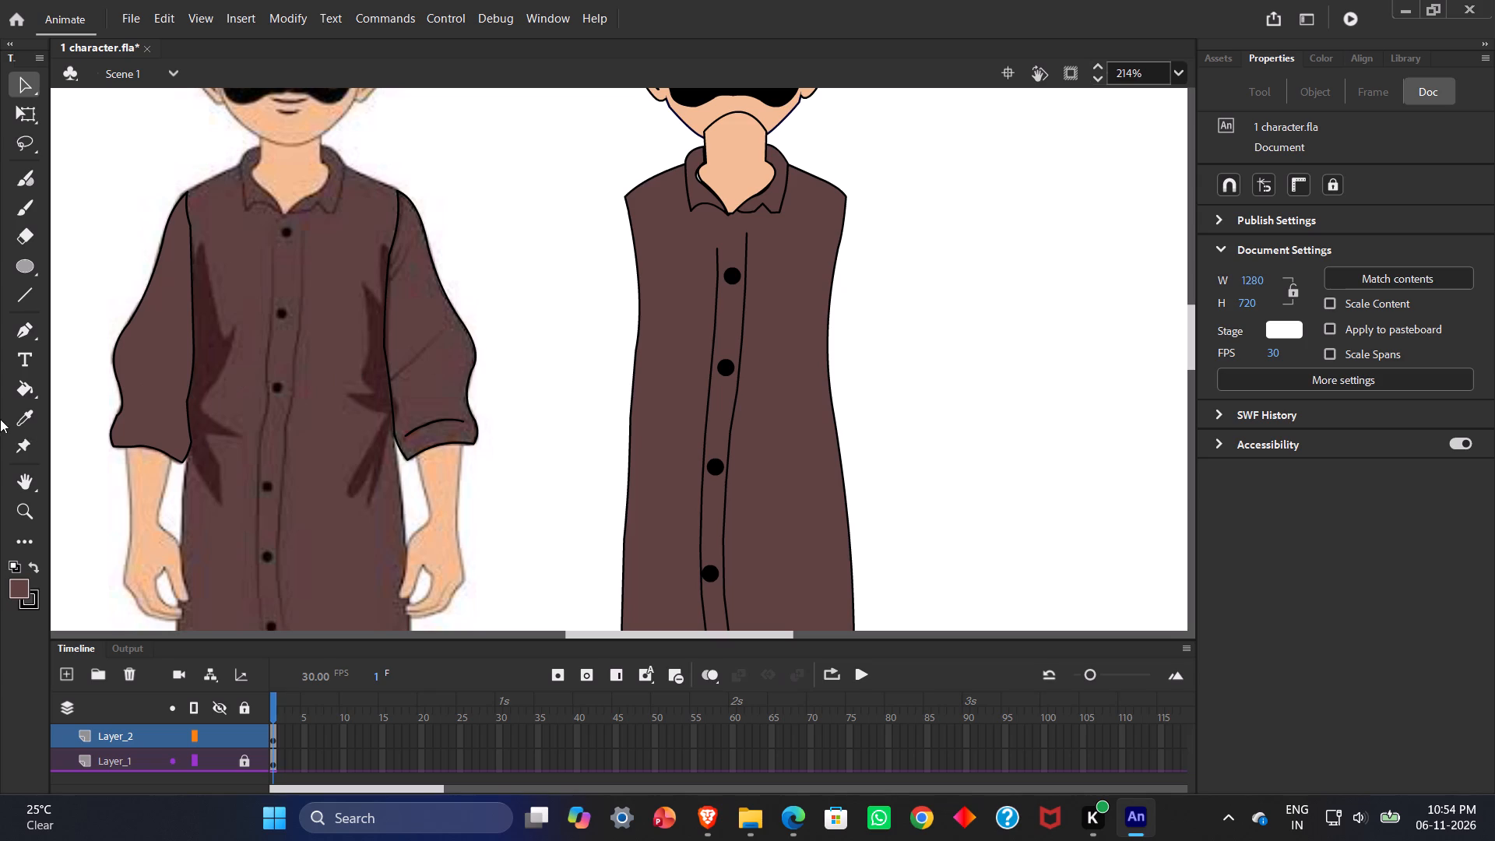
Fill the right-hand sleeve on the reference character with the sampled shirt brown.
left_click(19, 423)
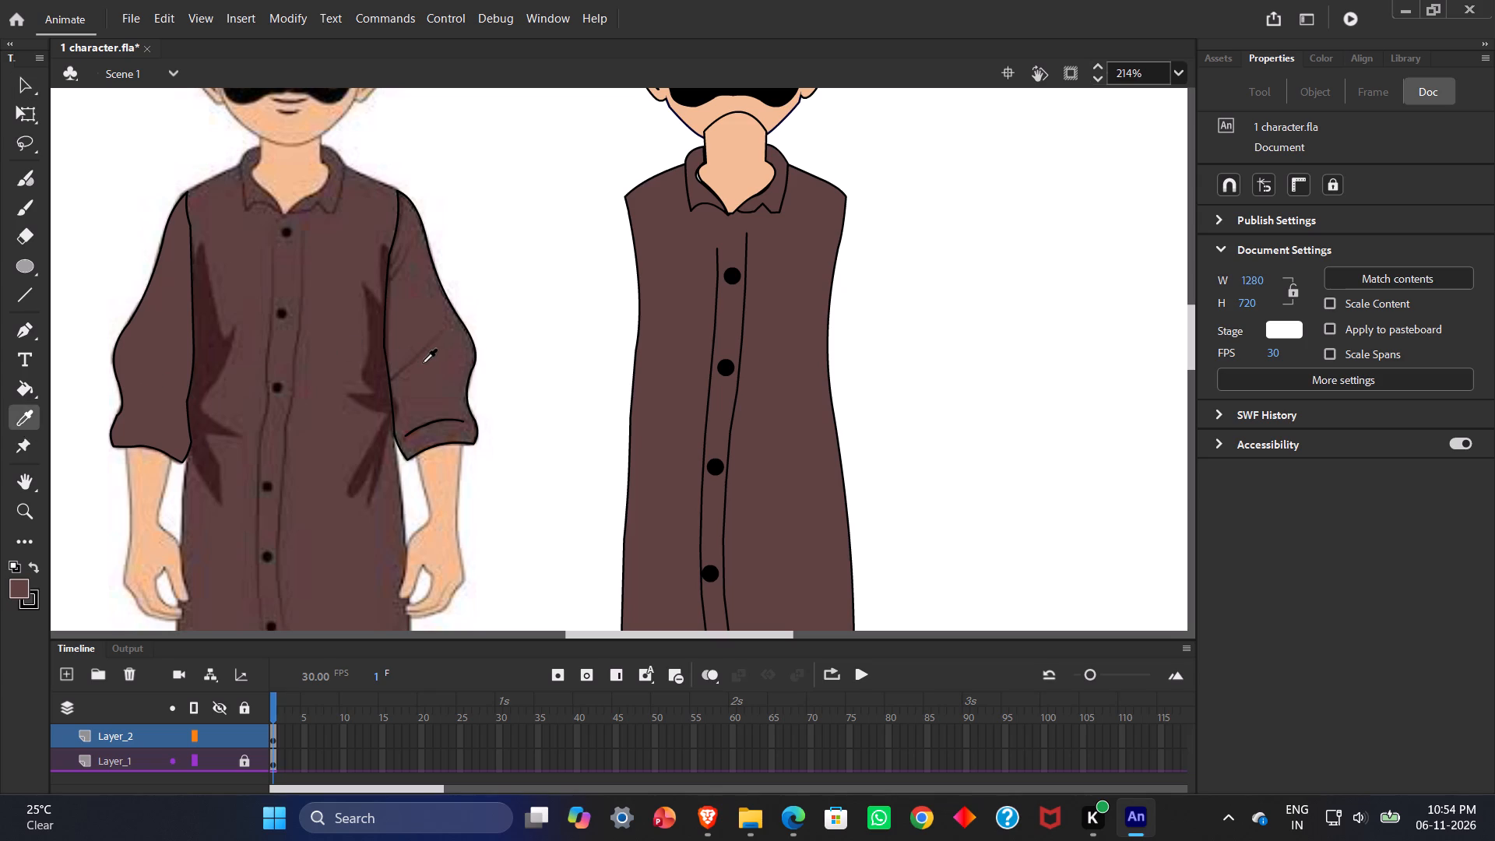
double_click(423, 364)
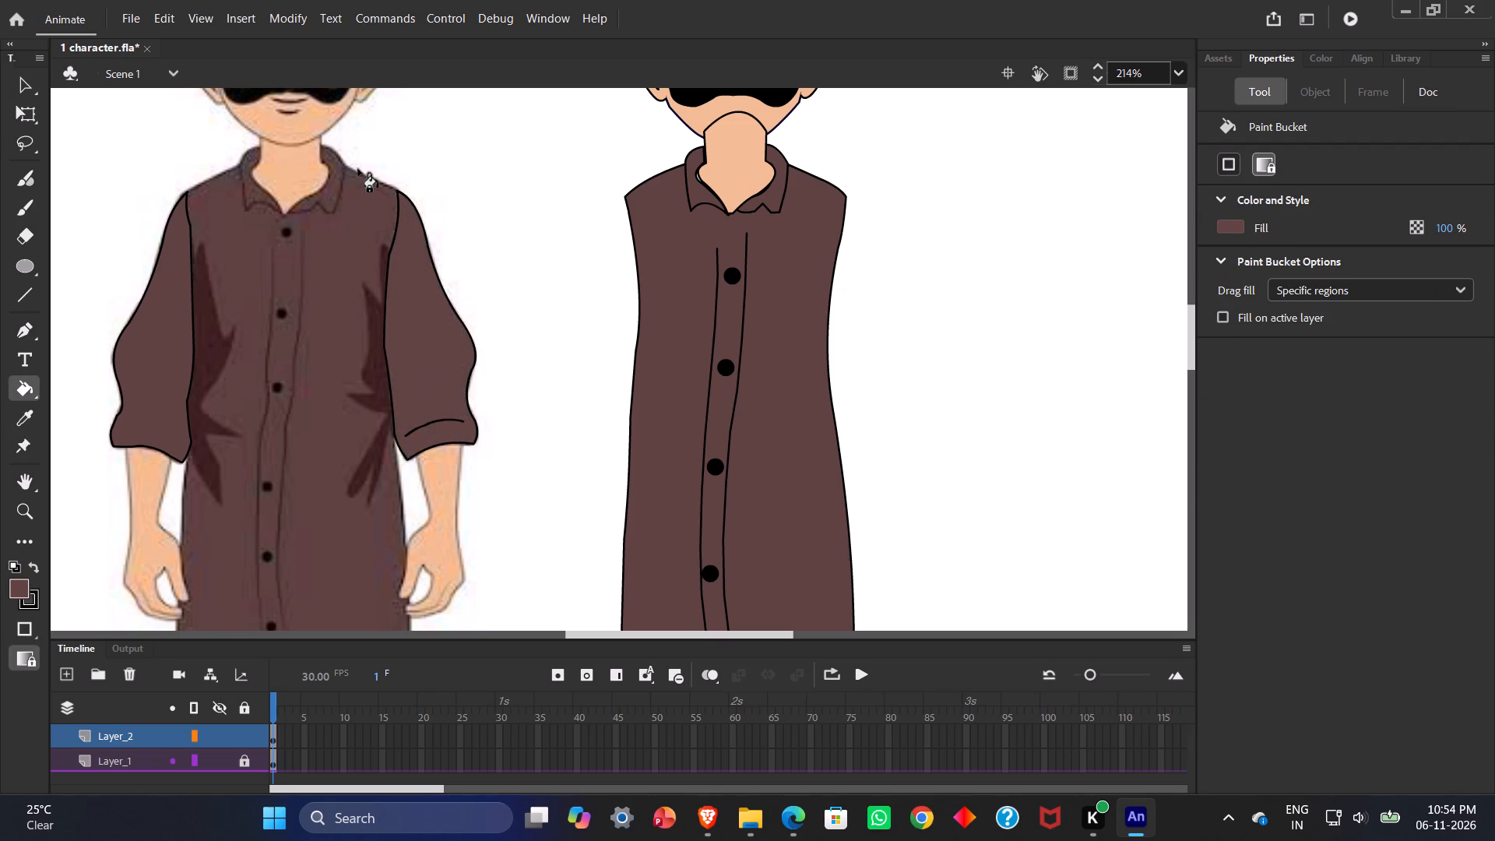
Group the filled right-hand sleeve with its outline and cuff fold line, then deselect it.
left_click(26, 86)
left_click_drag(346, 171, 438, 192)
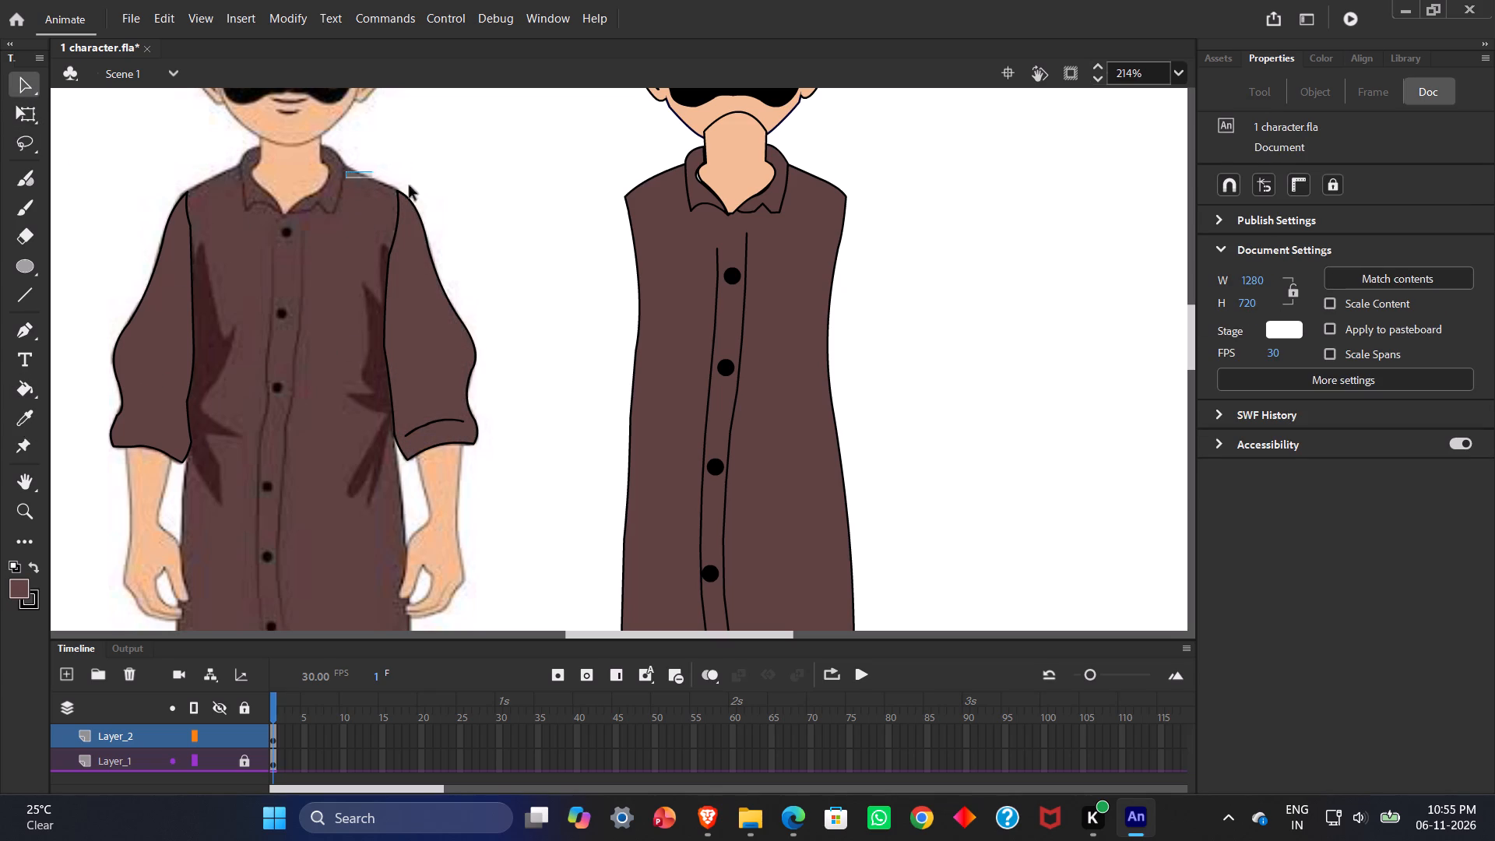
left_click_drag(438, 192, 527, 489)
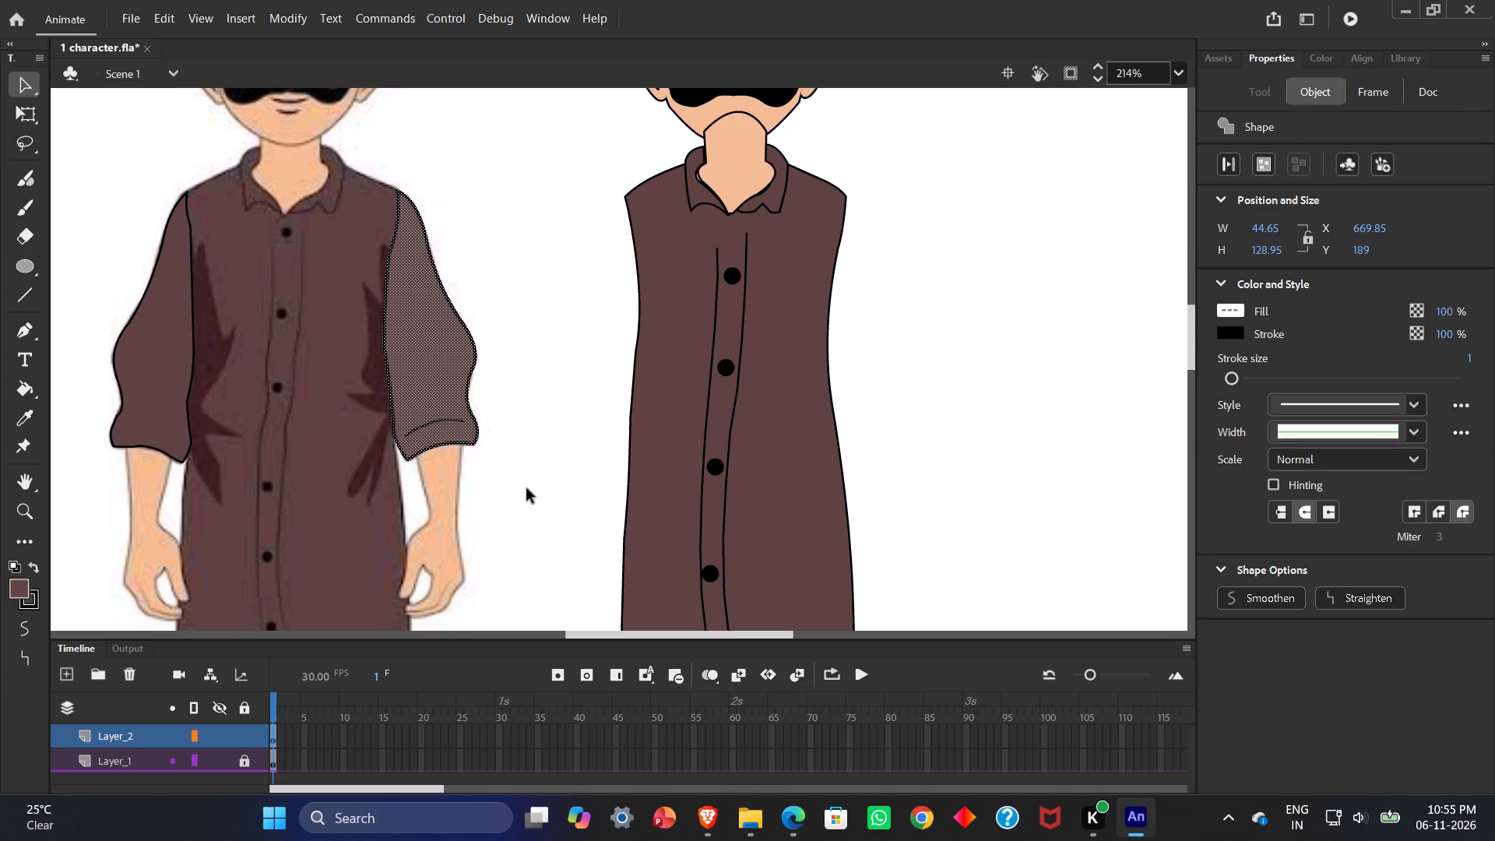
key("ctrl+g")
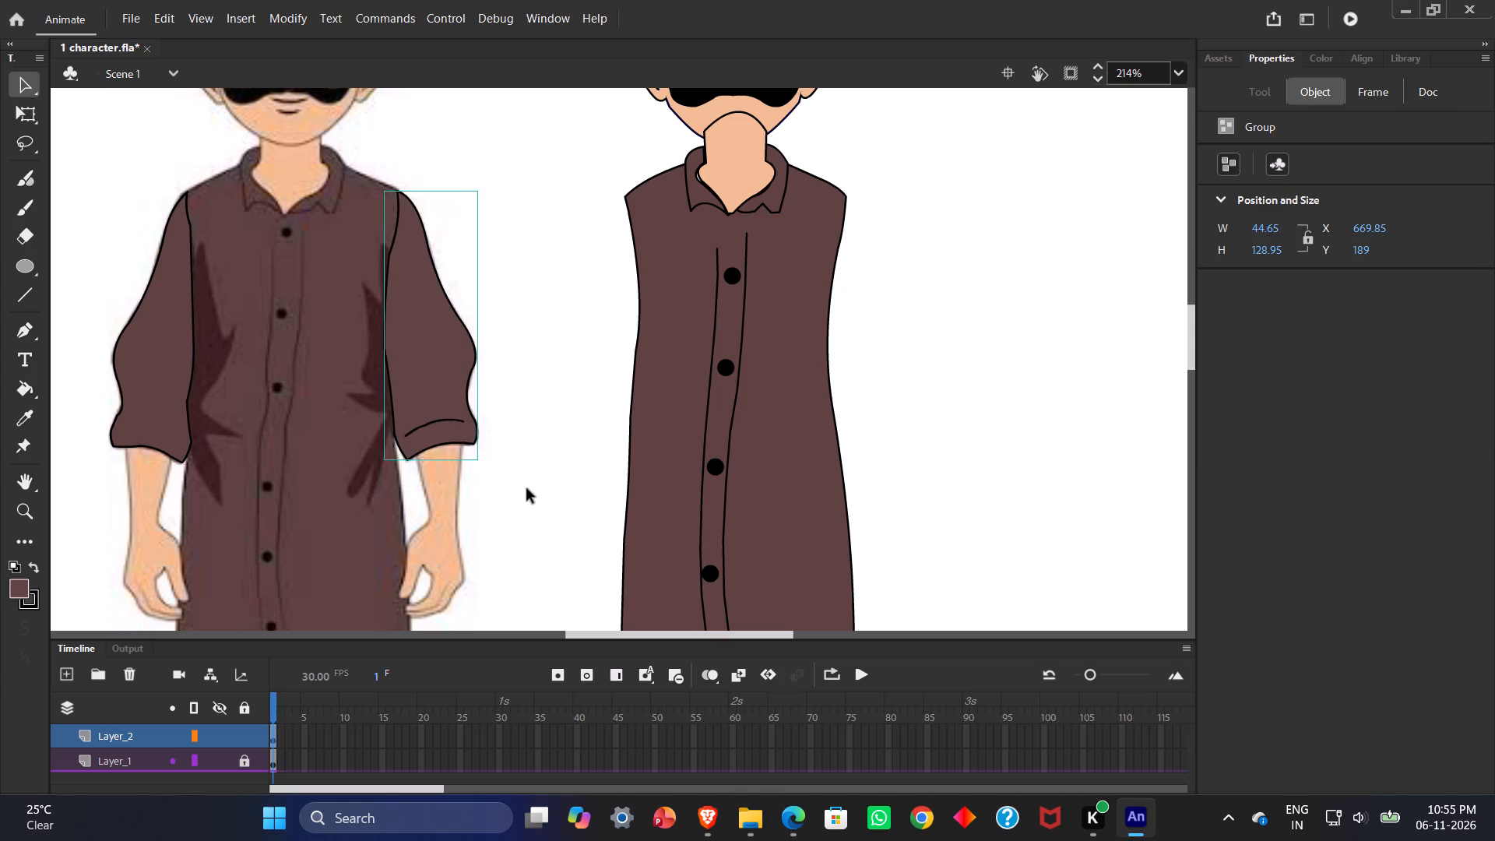
left_click(515, 535)
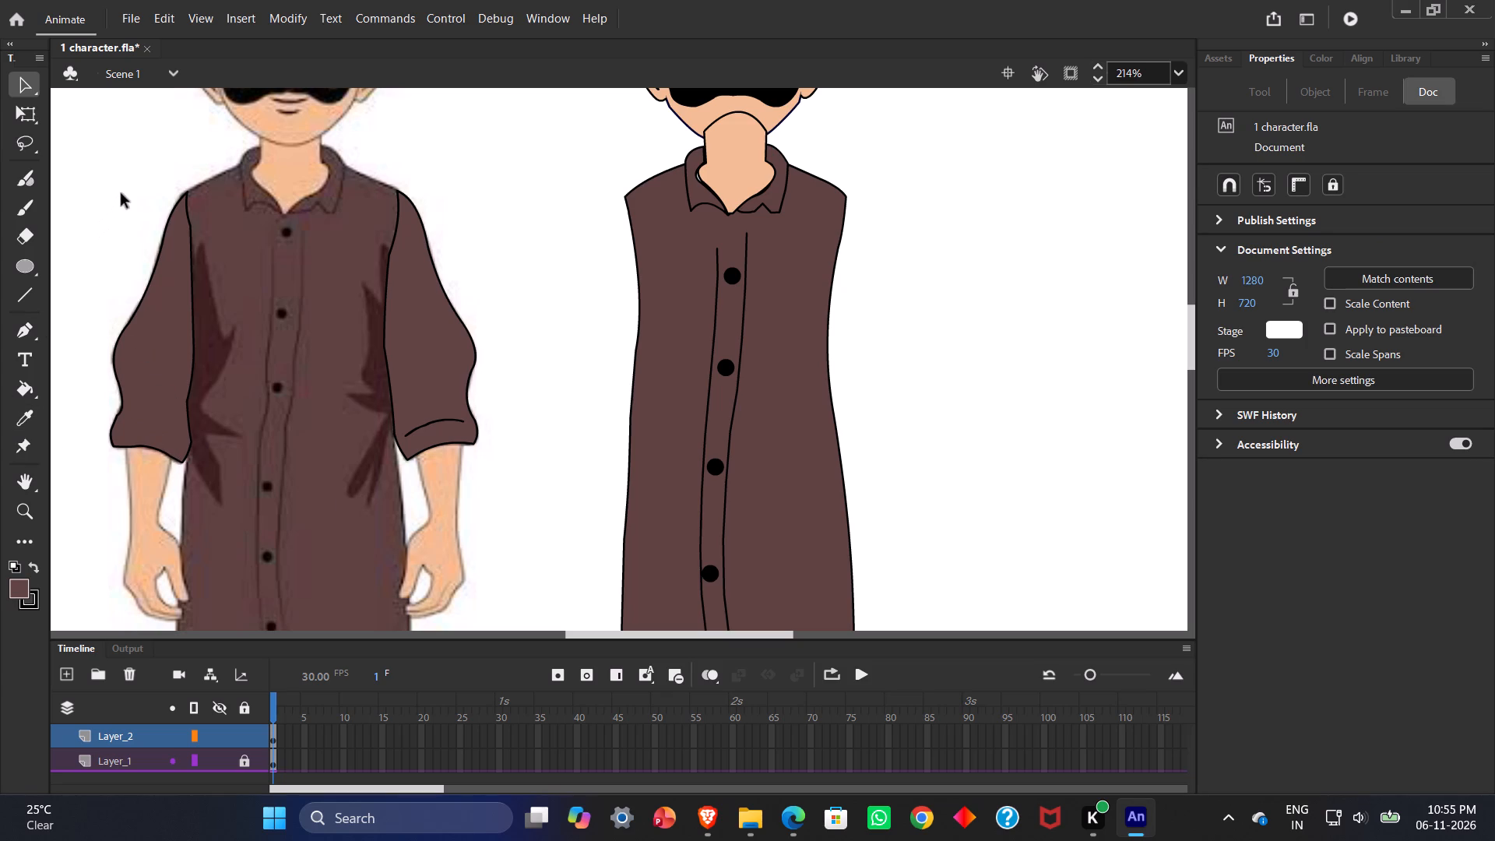
Inside the left-hand sleeve's group on the reference character, brush a curved cuff fold line in black (#000000) above the hem.
double_click(169, 286)
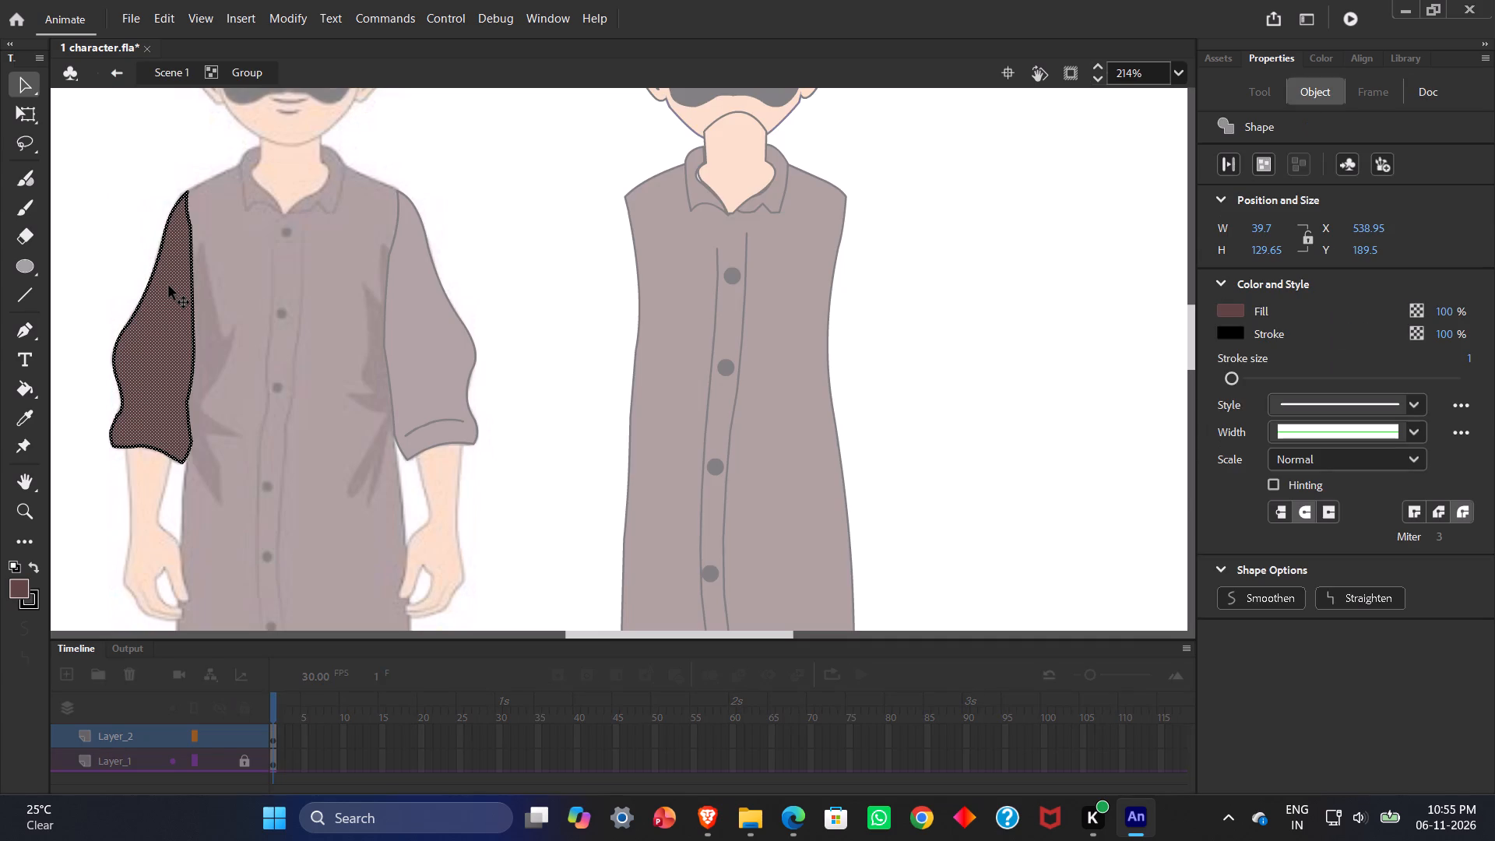
double_click(171, 287)
left_click(31, 211)
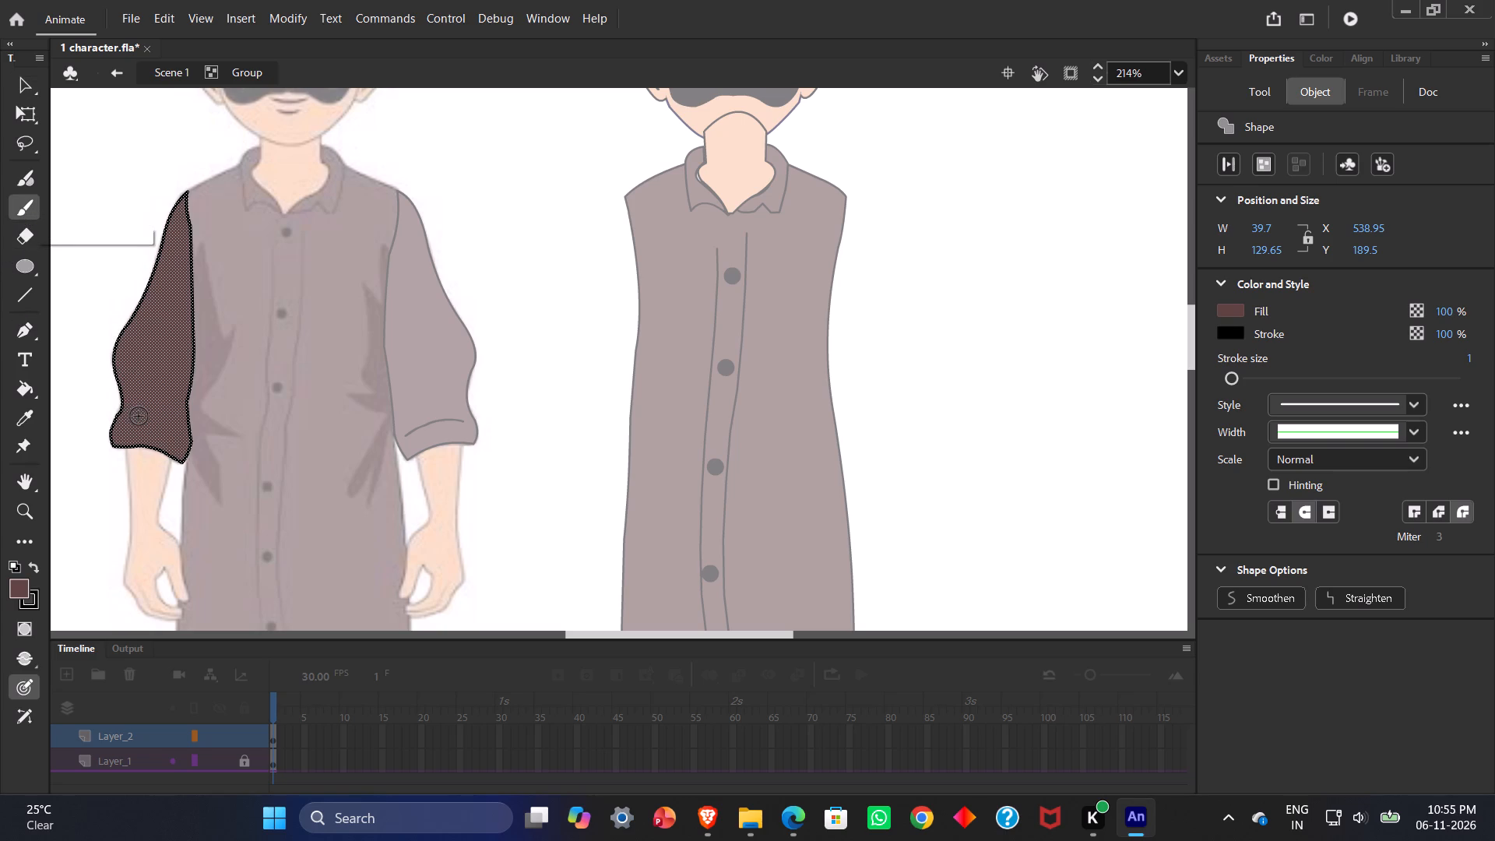
left_click_drag(135, 418, 153, 418)
left_click_drag(153, 418, 180, 429)
left_click_drag(180, 429, 181, 431)
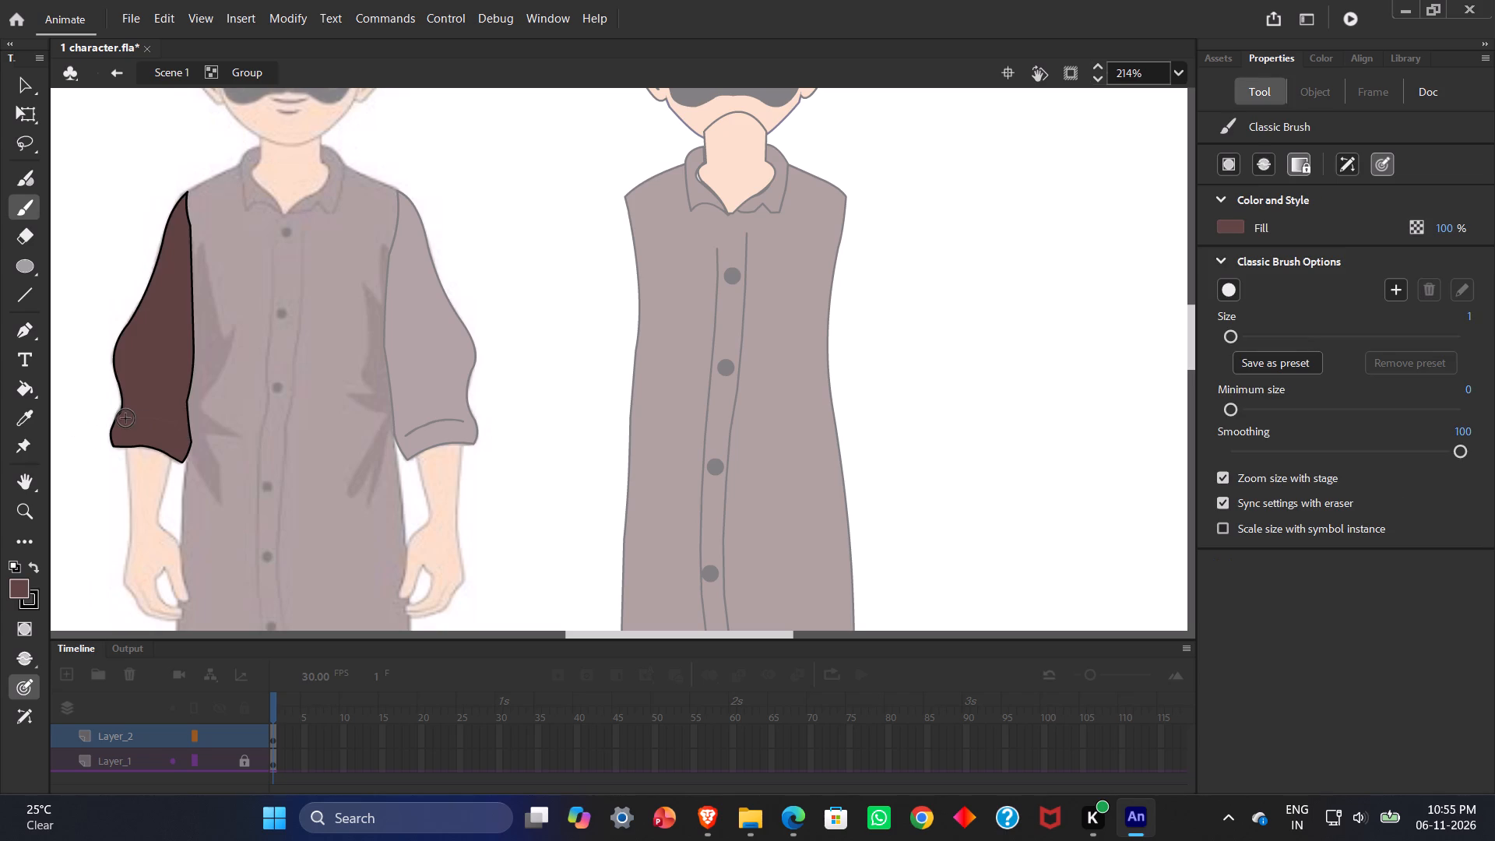
left_click(92, 325)
left_click(1234, 225)
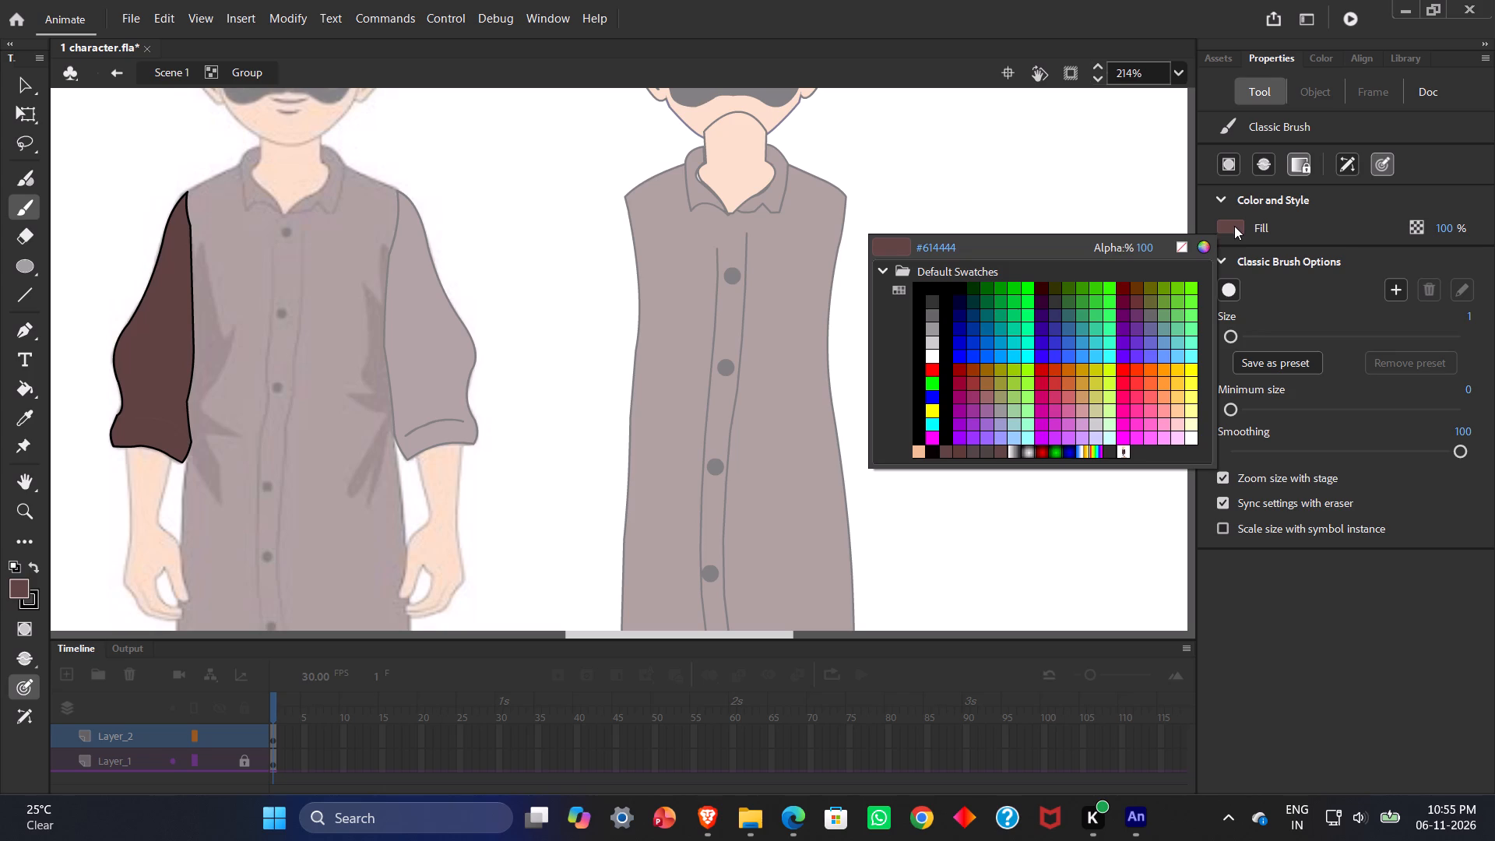
left_click(948, 339)
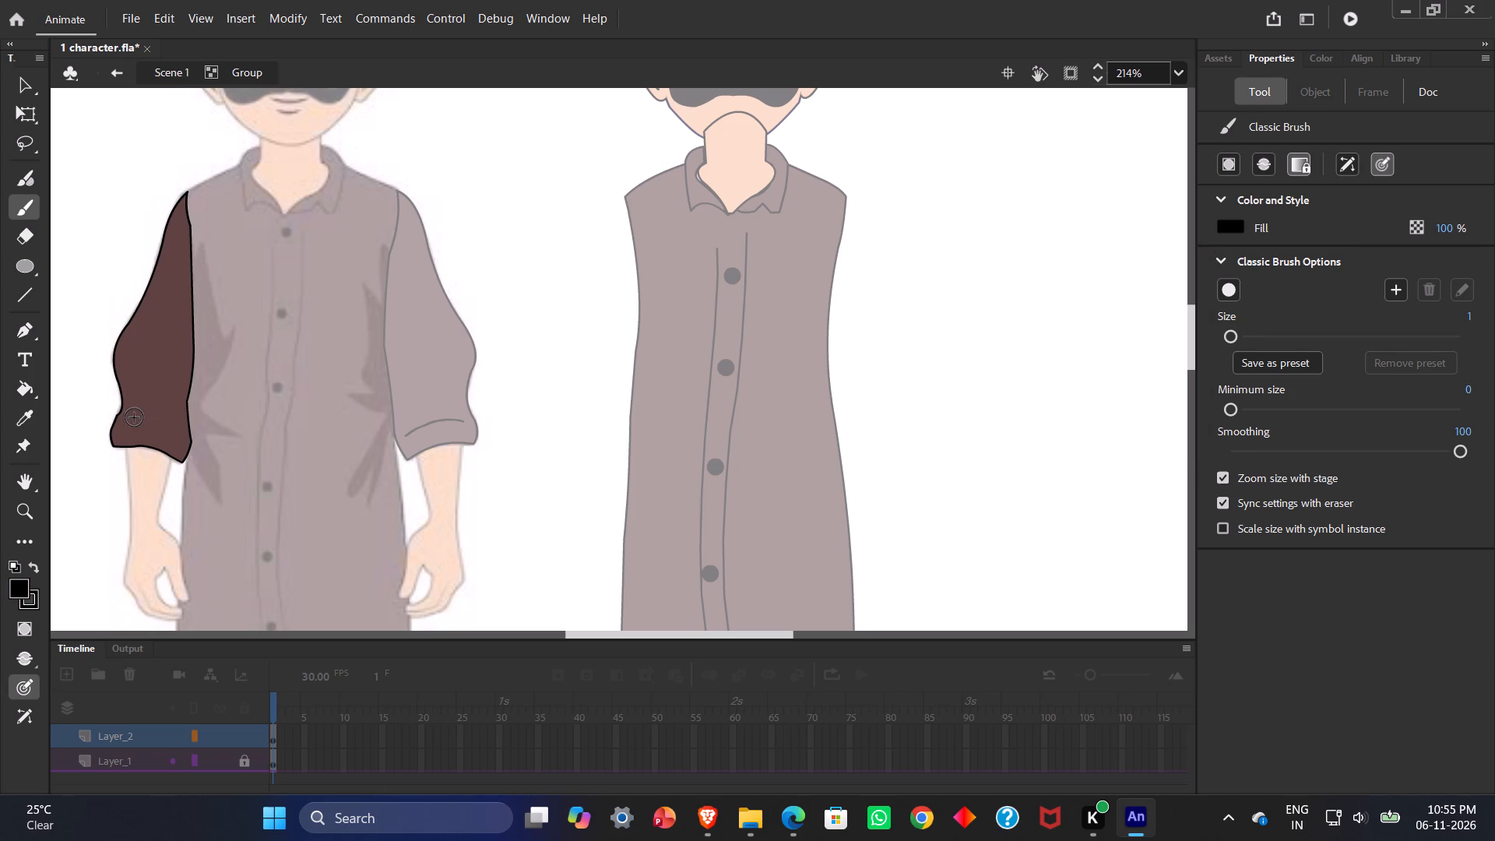
left_click_drag(132, 417, 174, 430)
left_click_drag(174, 430, 178, 432)
Group the left-hand sleeve's fill, outline and cuff fold line together, then return to the main scene.
left_click(20, 86)
left_click(423, 149)
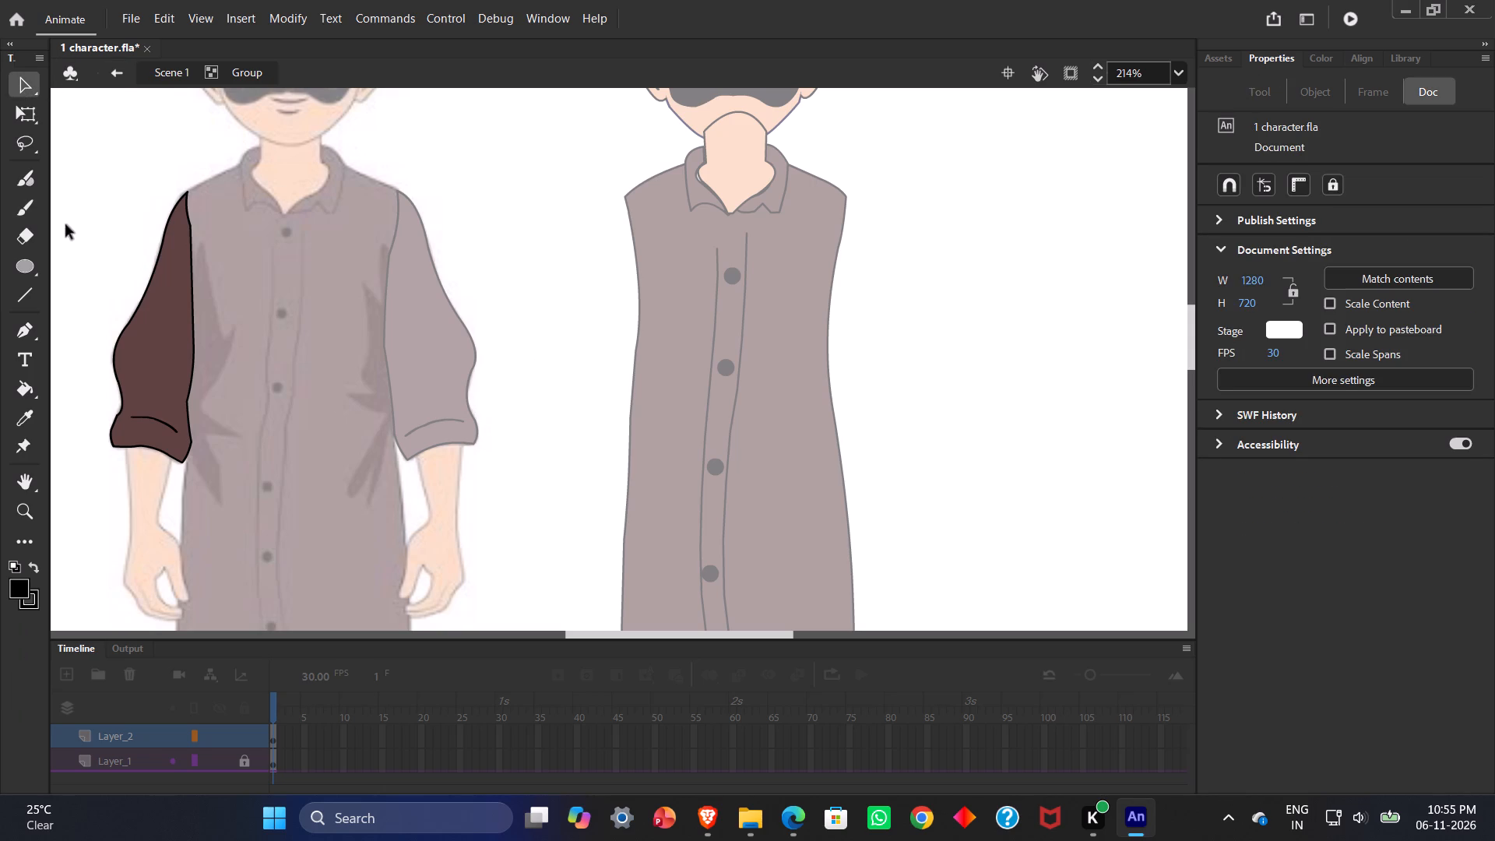
left_click_drag(86, 181, 228, 474)
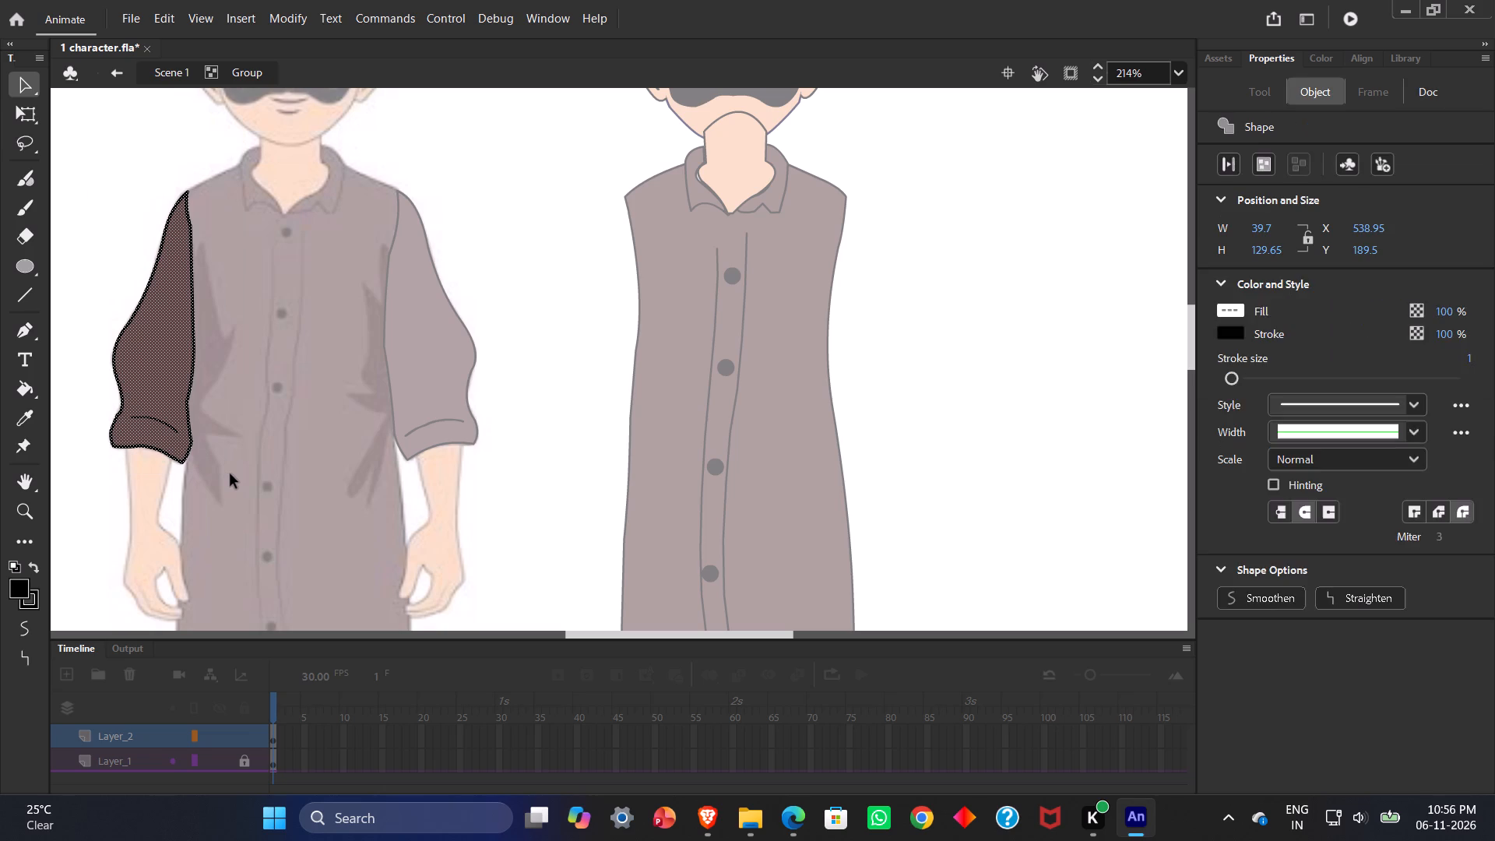
key("ctrl+g")
left_click(547, 324)
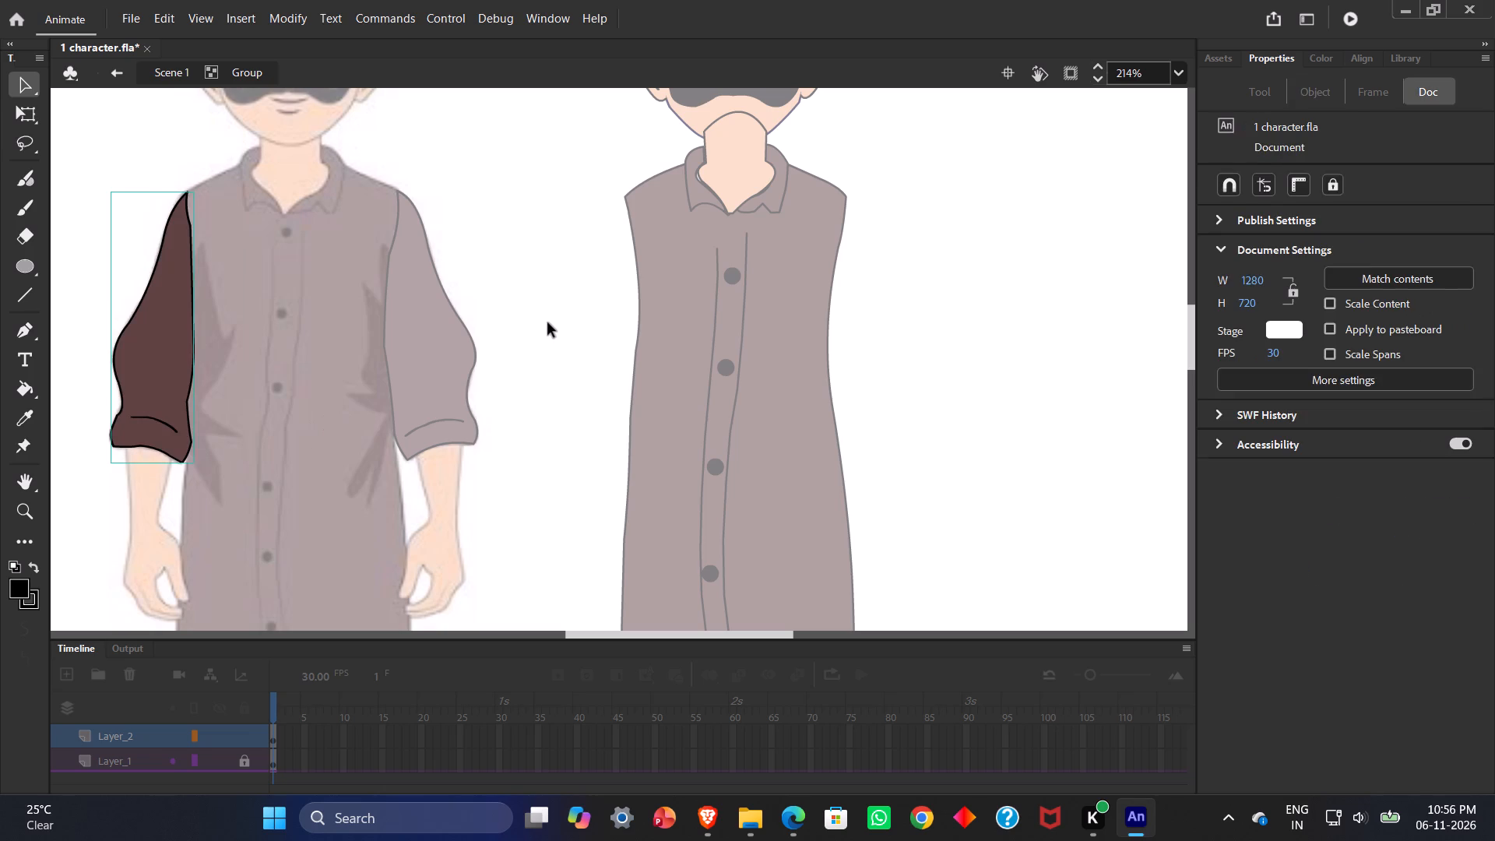
double_click(548, 323)
left_click(550, 323)
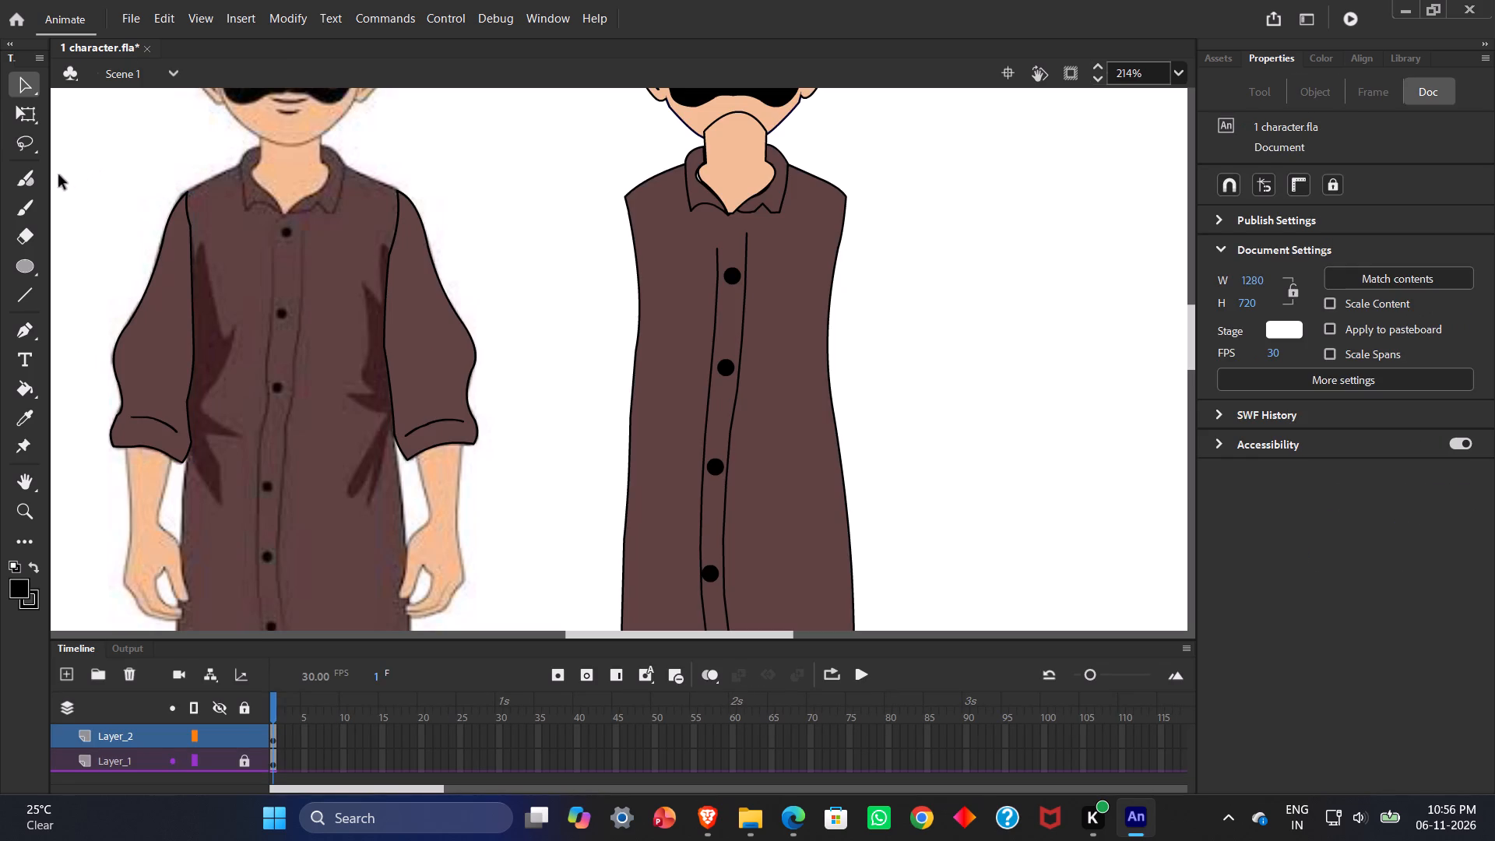
Group the two finished sleeves on the reference character into one combined group.
left_click_drag(58, 175, 547, 516)
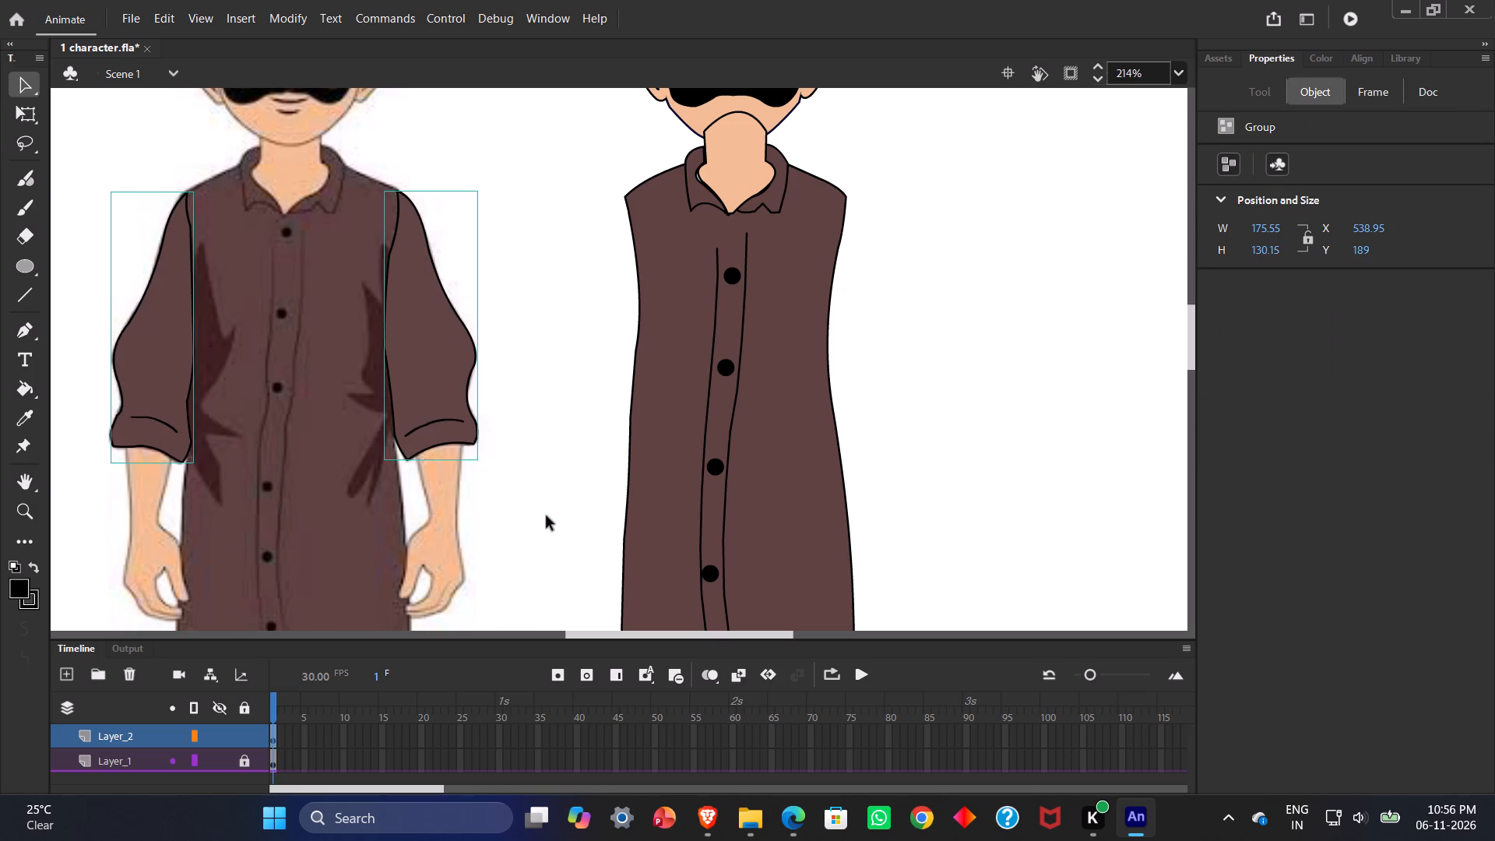
key("ctrl+g")
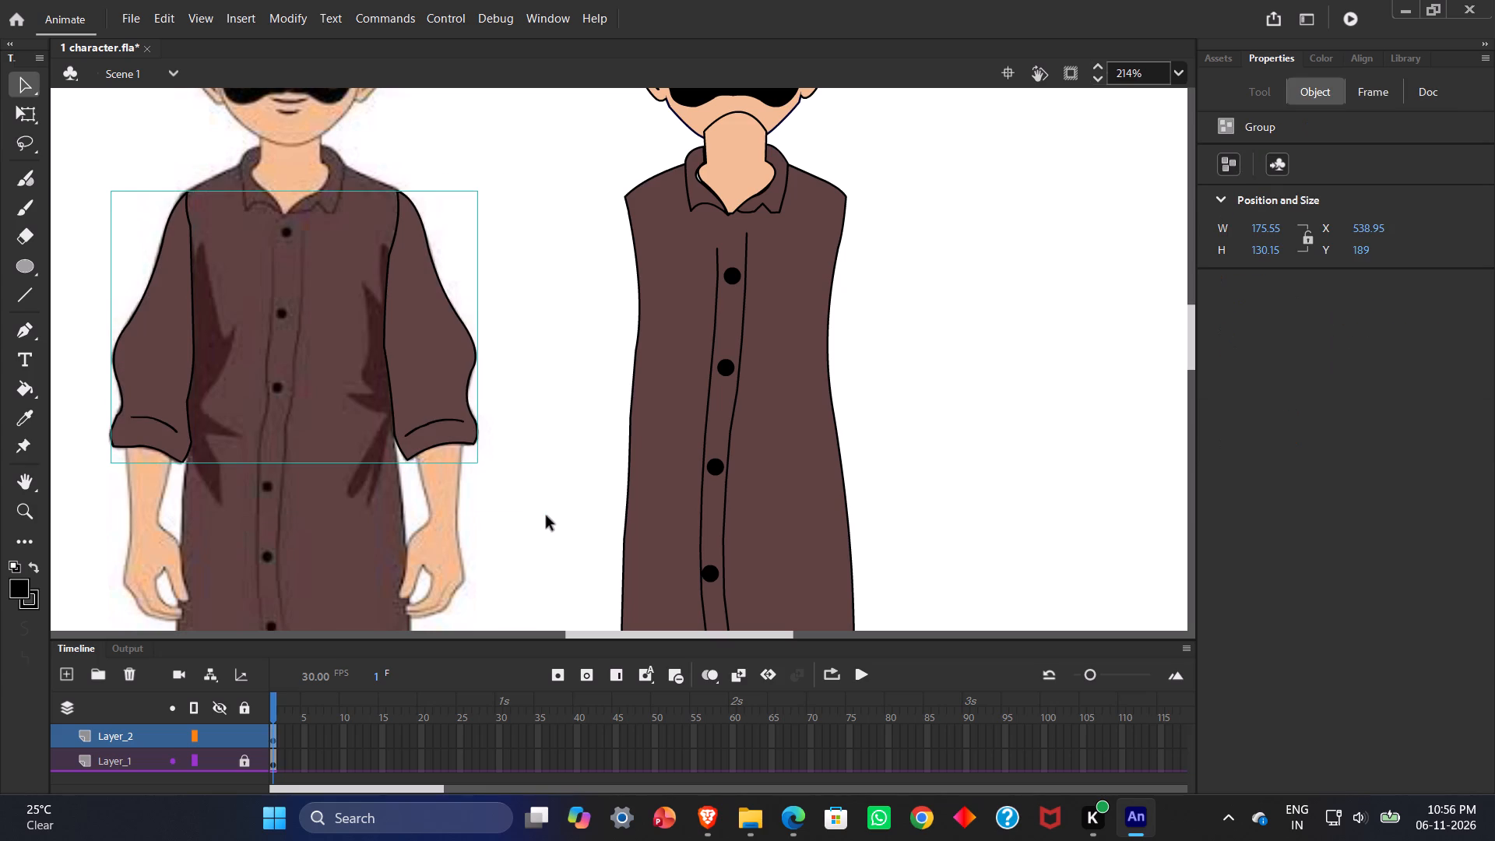
Move the combined sleeve group horizontally onto the redrawn character's shirt, lining up the shoulders at X 750.9.
key("Right")
key("Right")
key("Right")
key("Right")
key("Right")
key("Right")
key("Right")
key("Right")
key("Right")
key("Right")
key("Right")
key("Right")
key("Right")
key("Right")
key("Right")
key("Right")
key("Right")
key("Right")
key("Right")
key("Right")
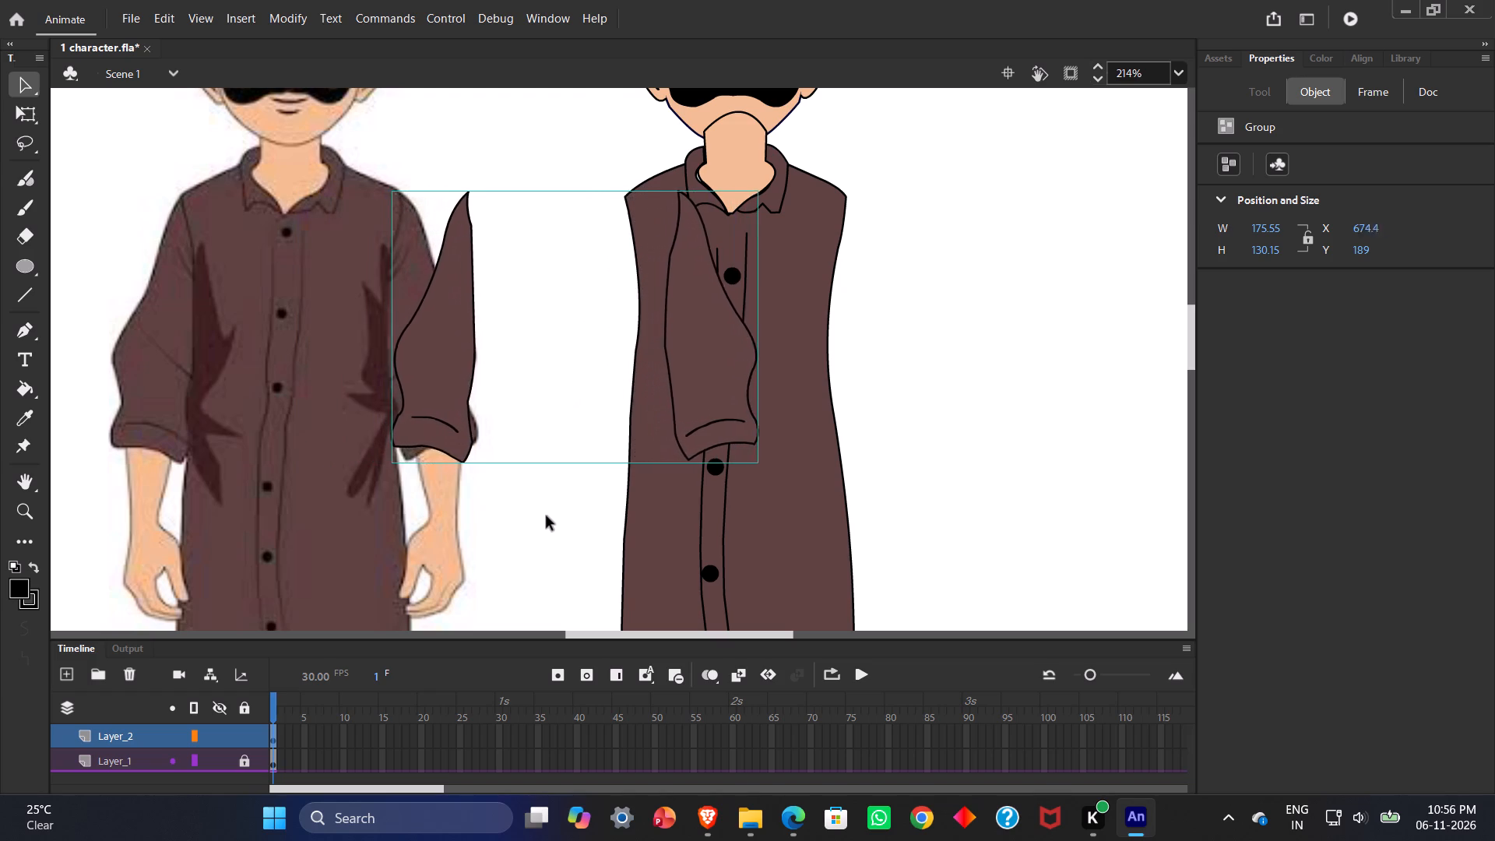
key("Right")
key("Right")
key("Right")
key("Right")
key("Right")
key("Right")
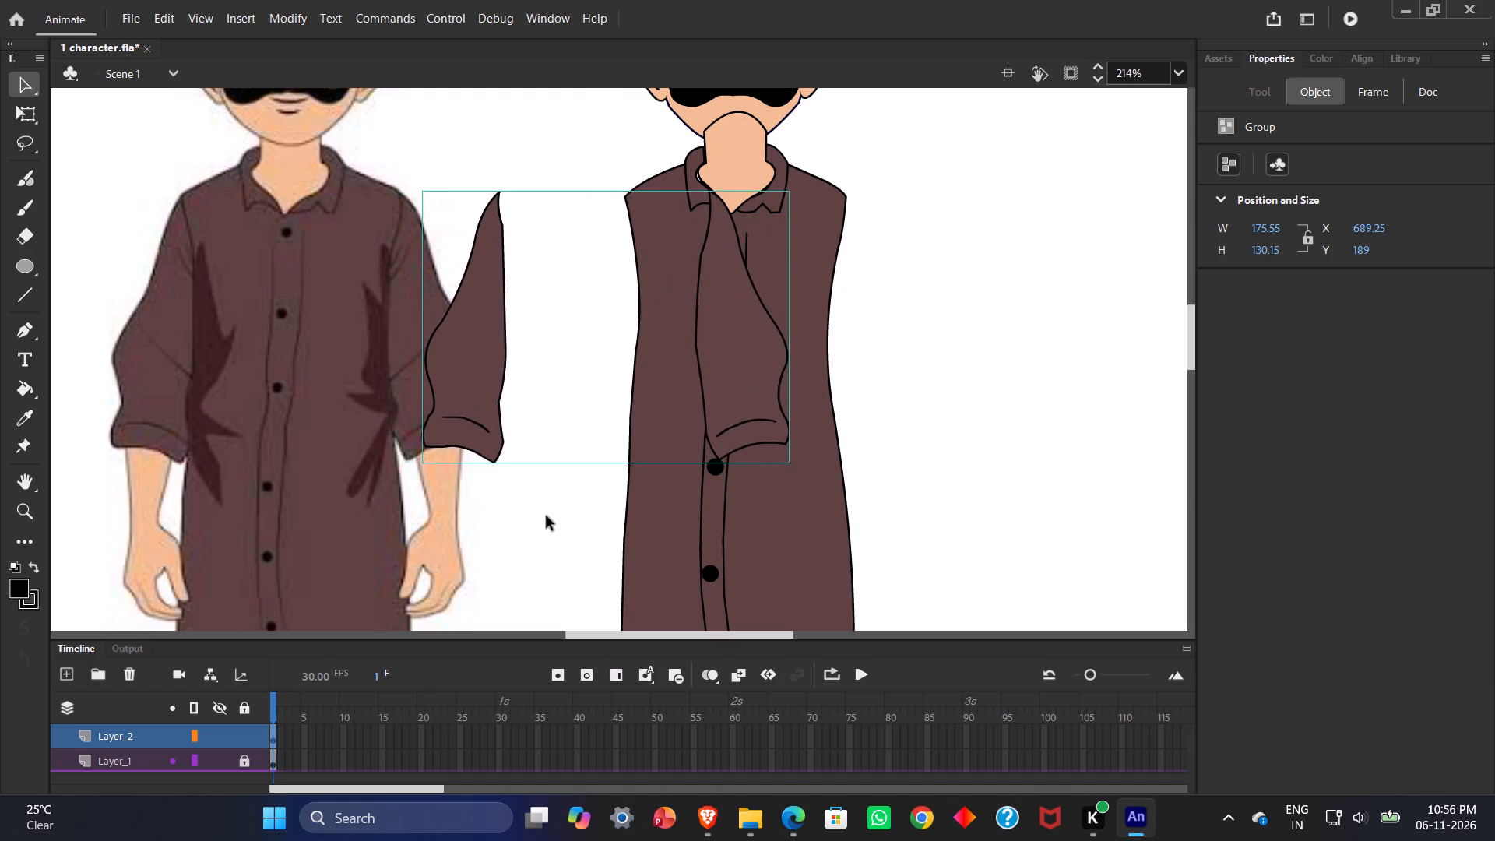
key("Right")
key("Right")
key("Right")
key("Right")
key("Right")
key("Right")
key("Right")
key("Right")
key("Right")
key("Right")
key("Right")
key("Right")
key("Right")
key("Right")
key("Right")
key("Right")
key("Right")
key("Right")
key("Right")
key("Right")
key("Right")
key("Right")
key("Right")
key("Right")
key("Right")
key("Right")
key("Right")
key("Right")
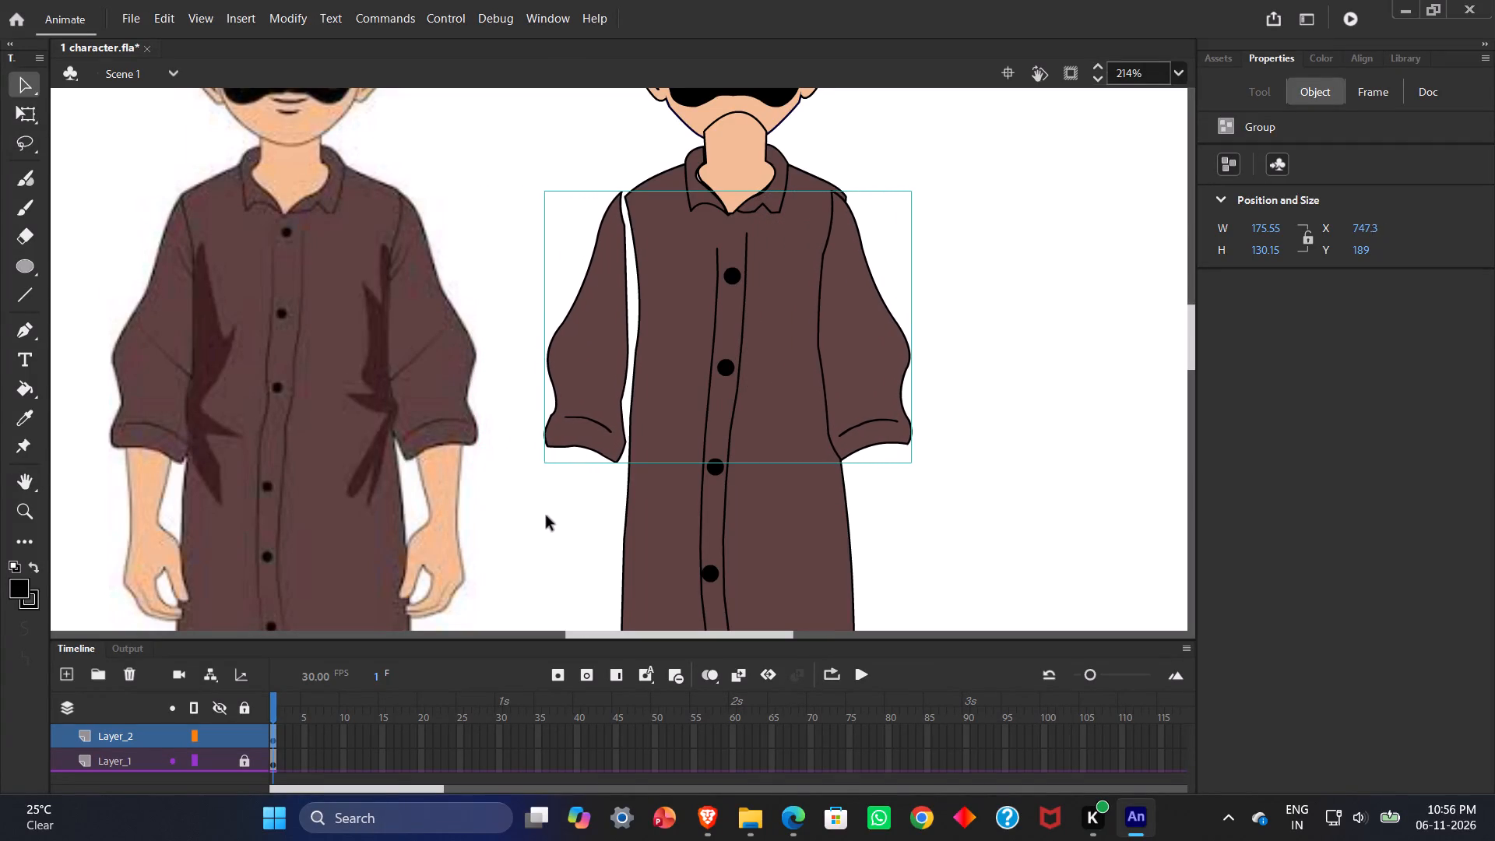
key("Right")
key("Right")
key("Right")
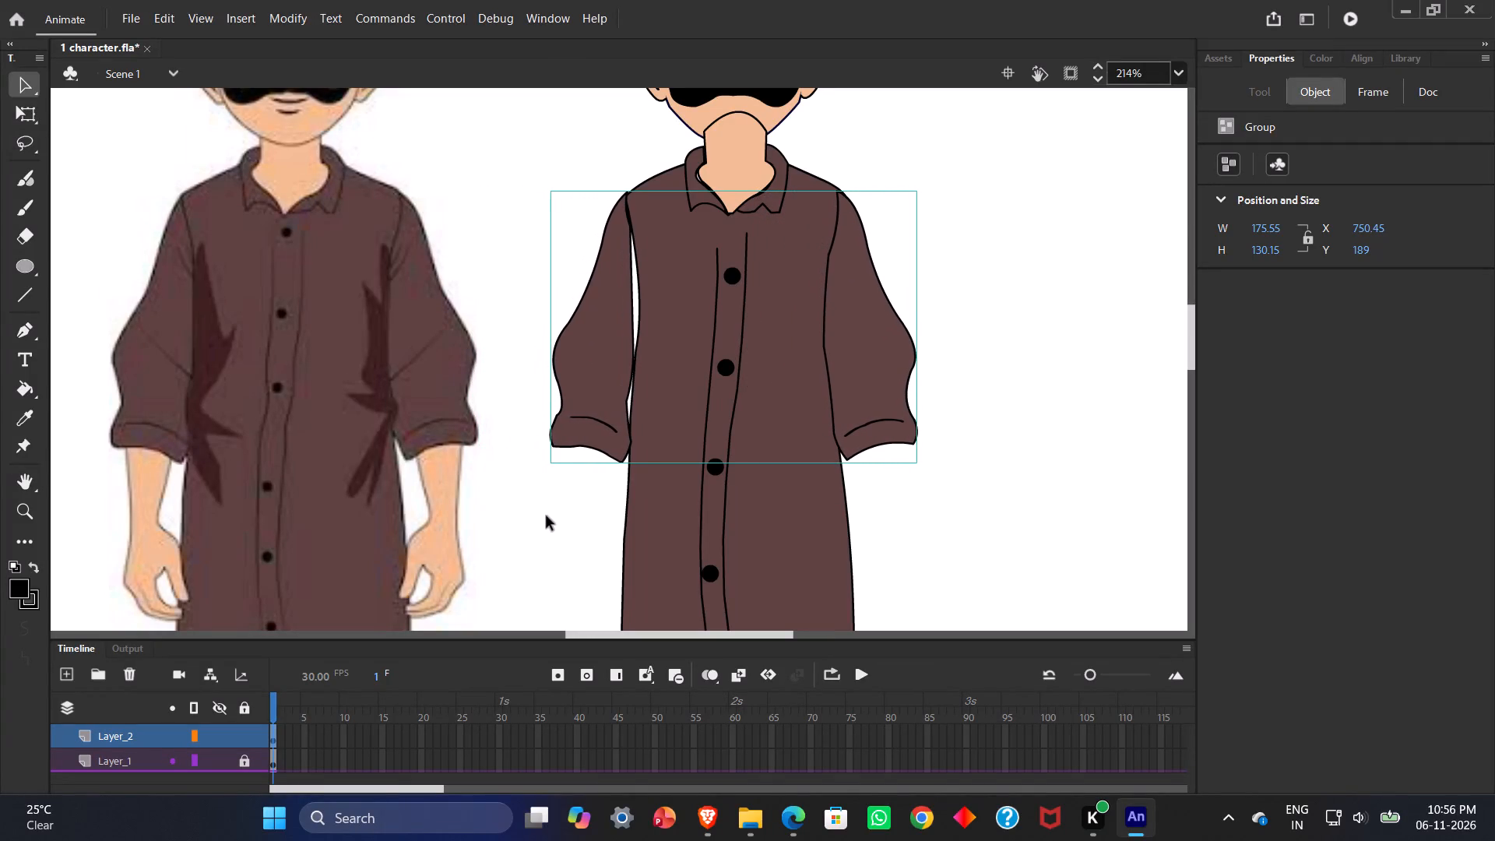
key("Right")
key("Right")
key("Right")
key("Right")
key("Right")
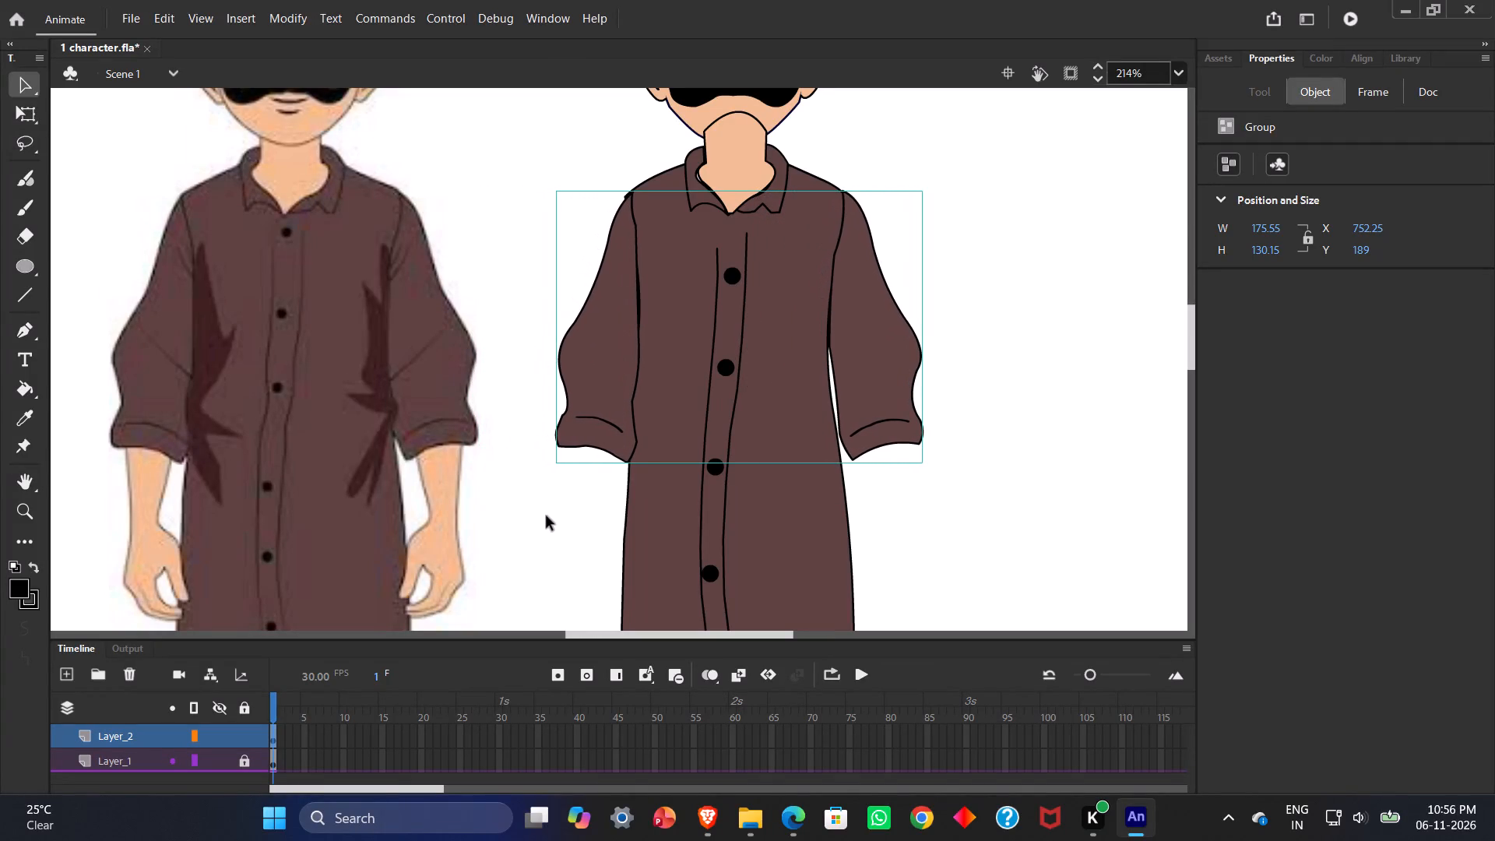
key("Right")
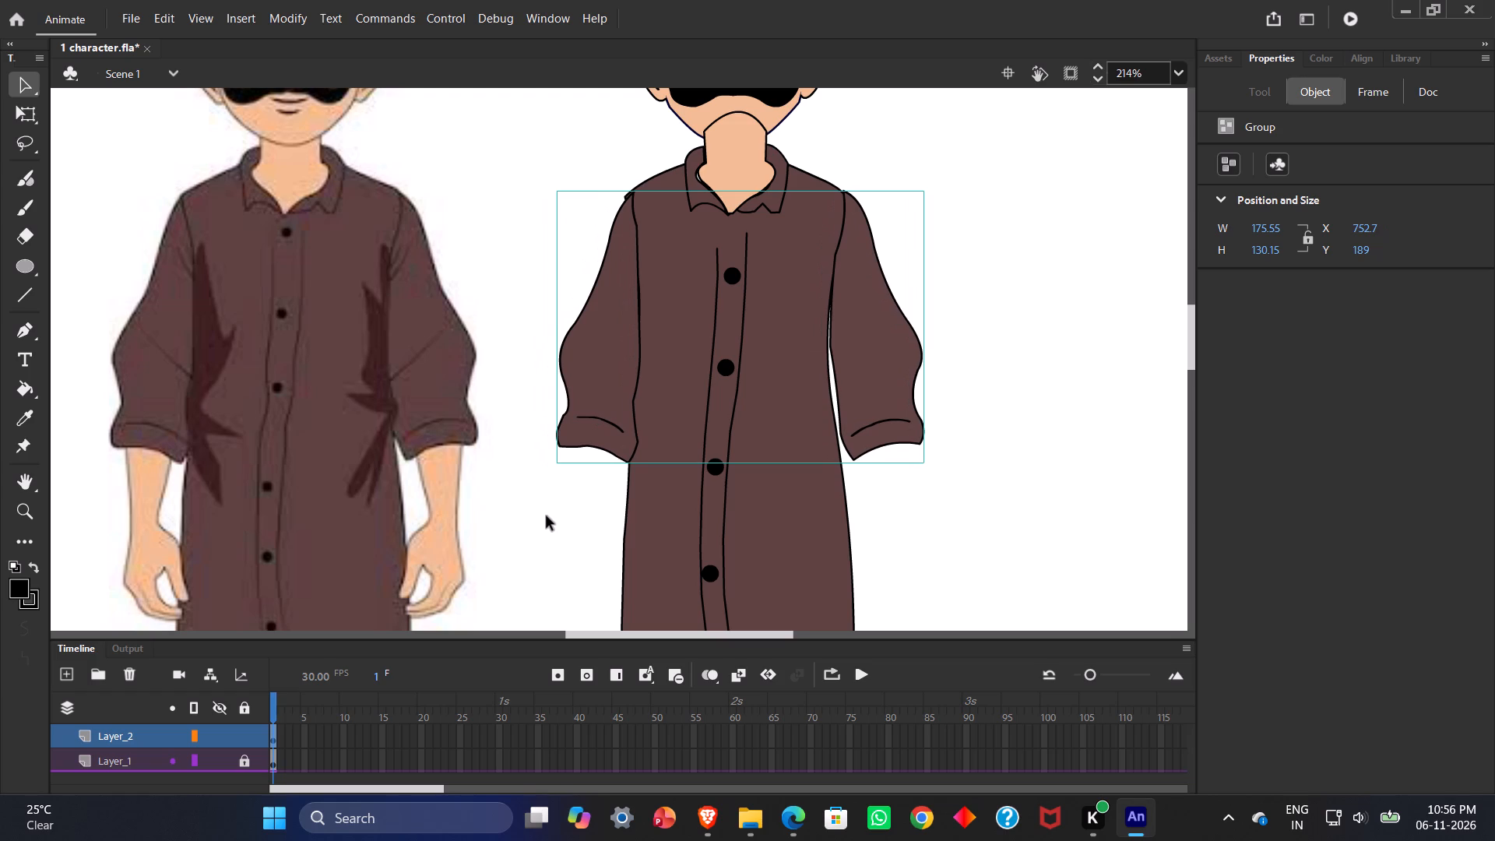
key("Left")
key("Left")
key("Left")
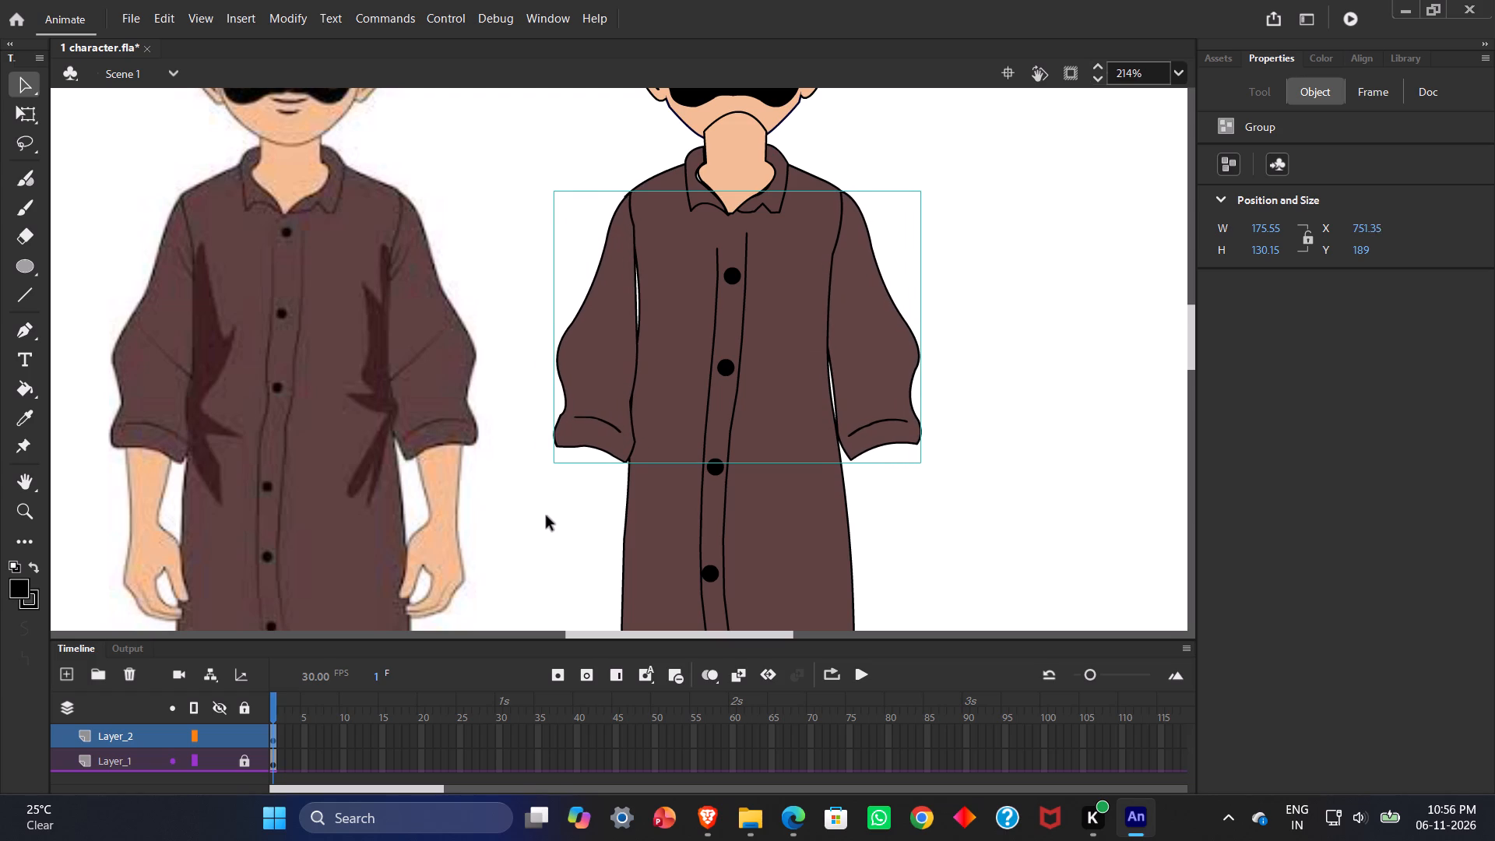
key("Left")
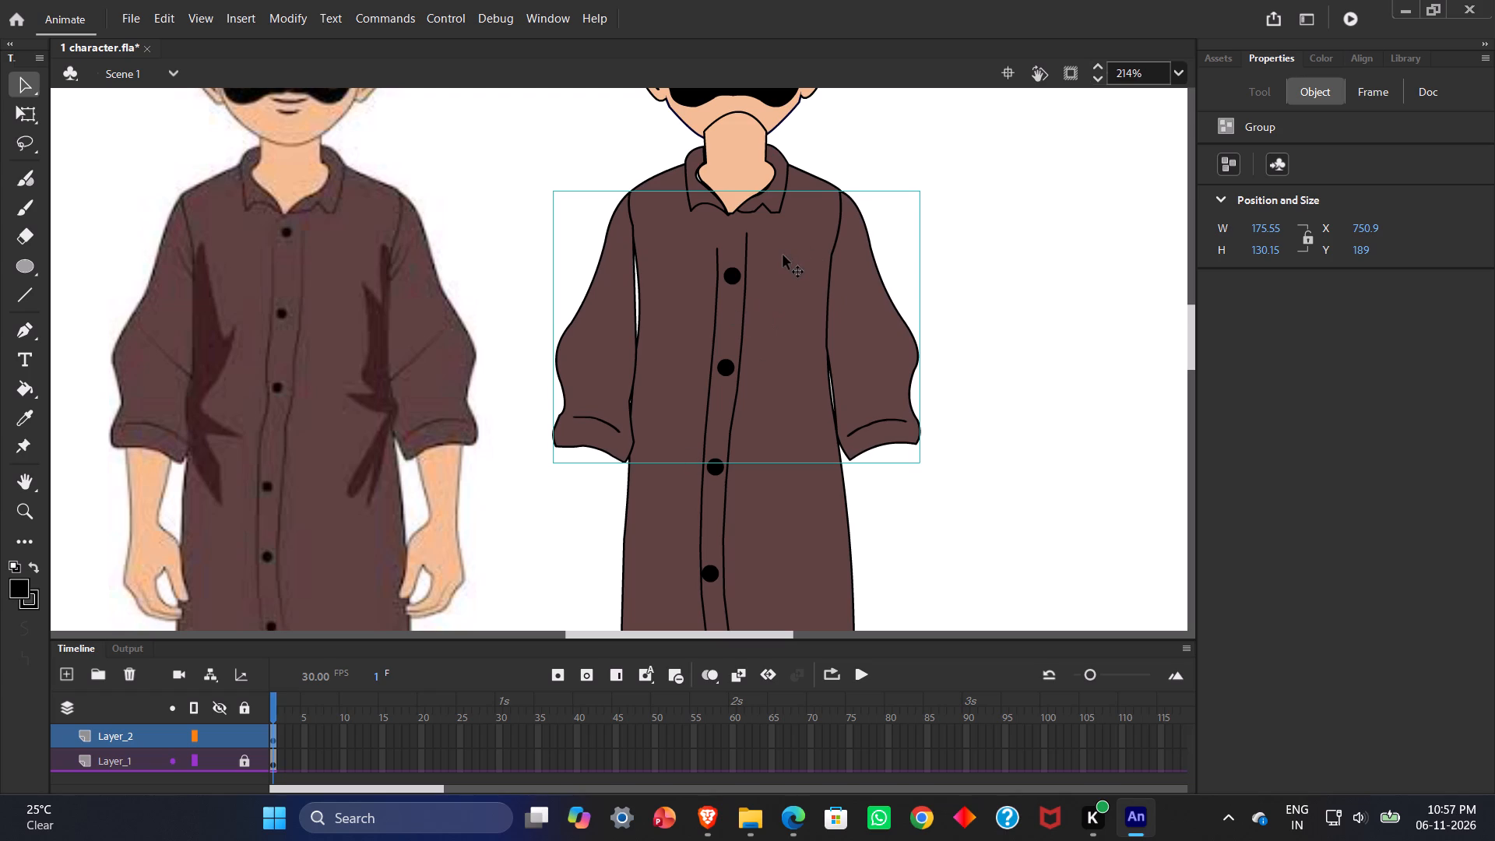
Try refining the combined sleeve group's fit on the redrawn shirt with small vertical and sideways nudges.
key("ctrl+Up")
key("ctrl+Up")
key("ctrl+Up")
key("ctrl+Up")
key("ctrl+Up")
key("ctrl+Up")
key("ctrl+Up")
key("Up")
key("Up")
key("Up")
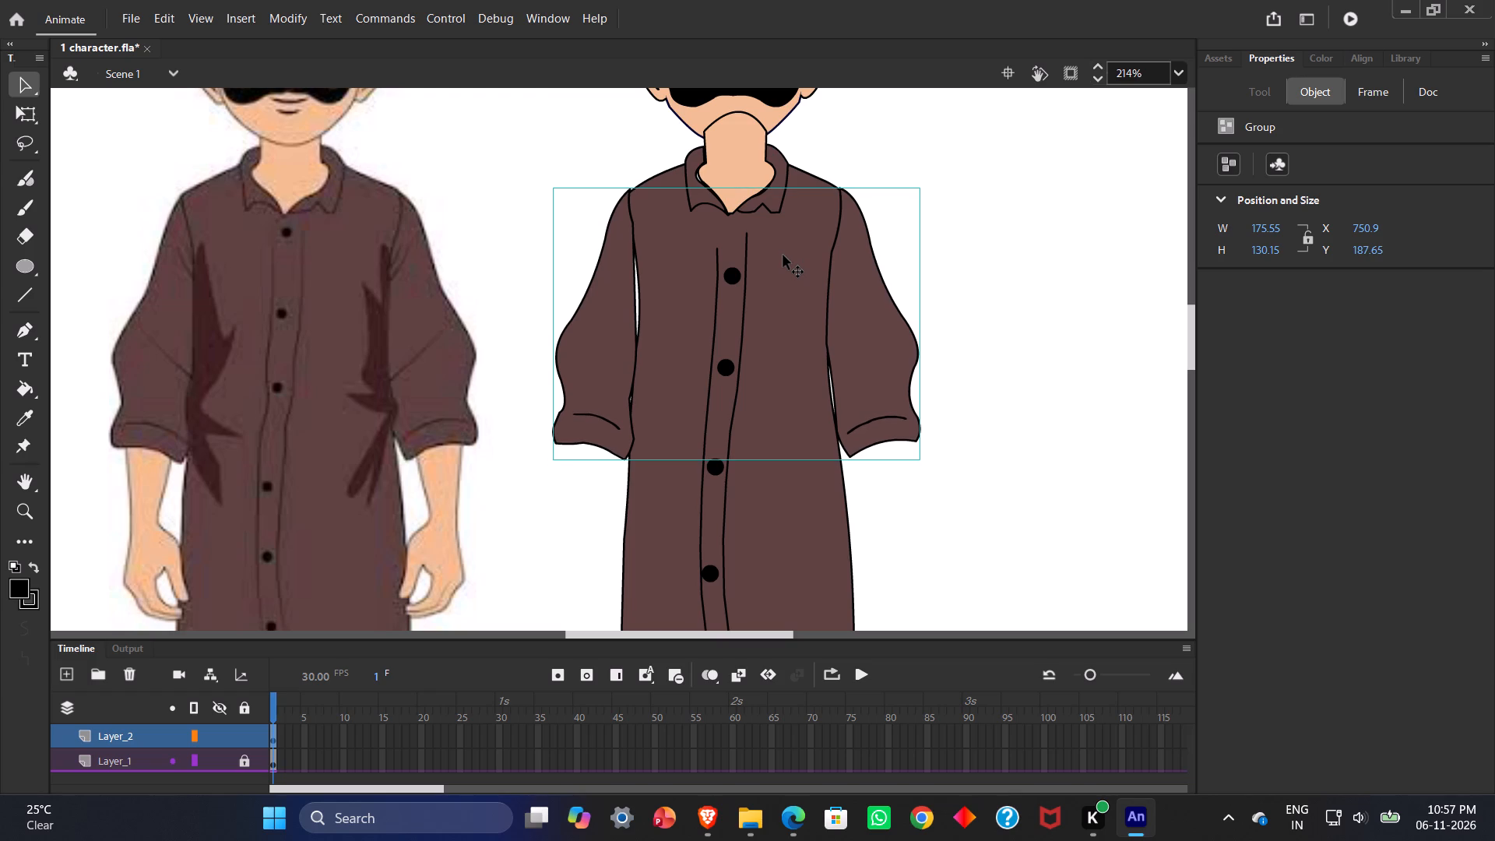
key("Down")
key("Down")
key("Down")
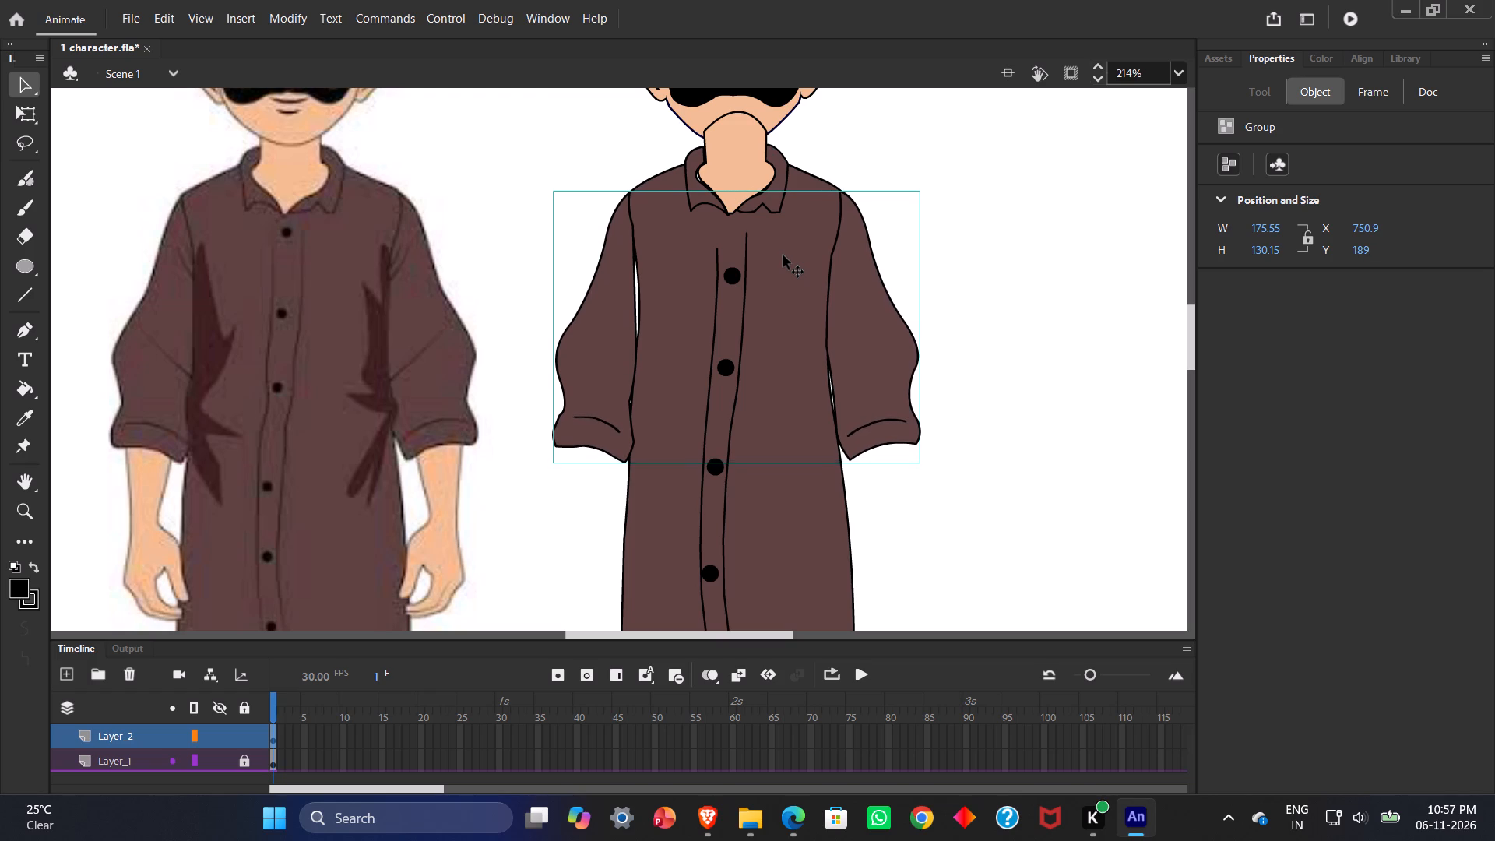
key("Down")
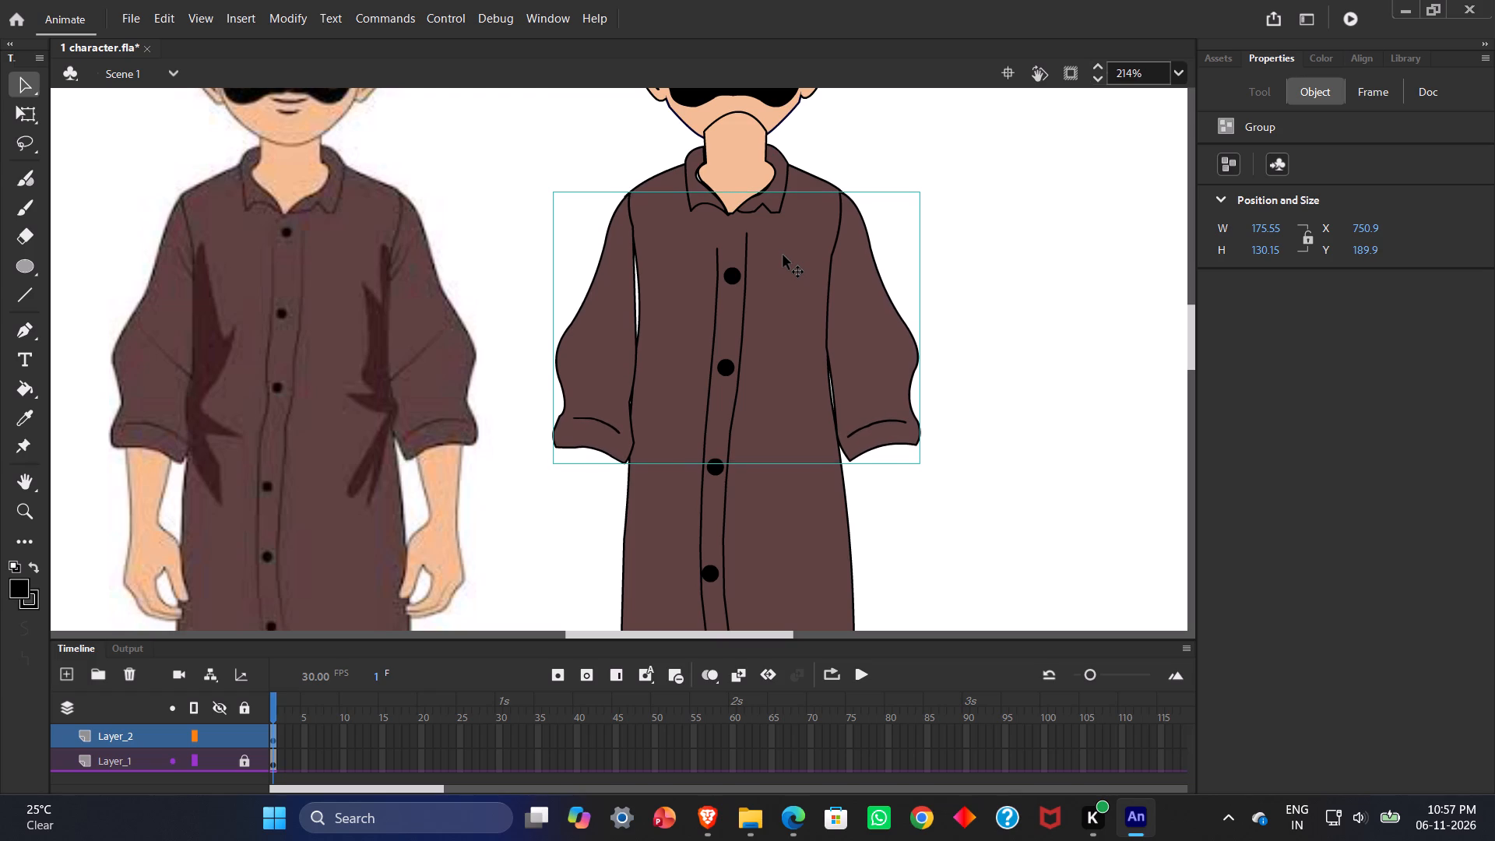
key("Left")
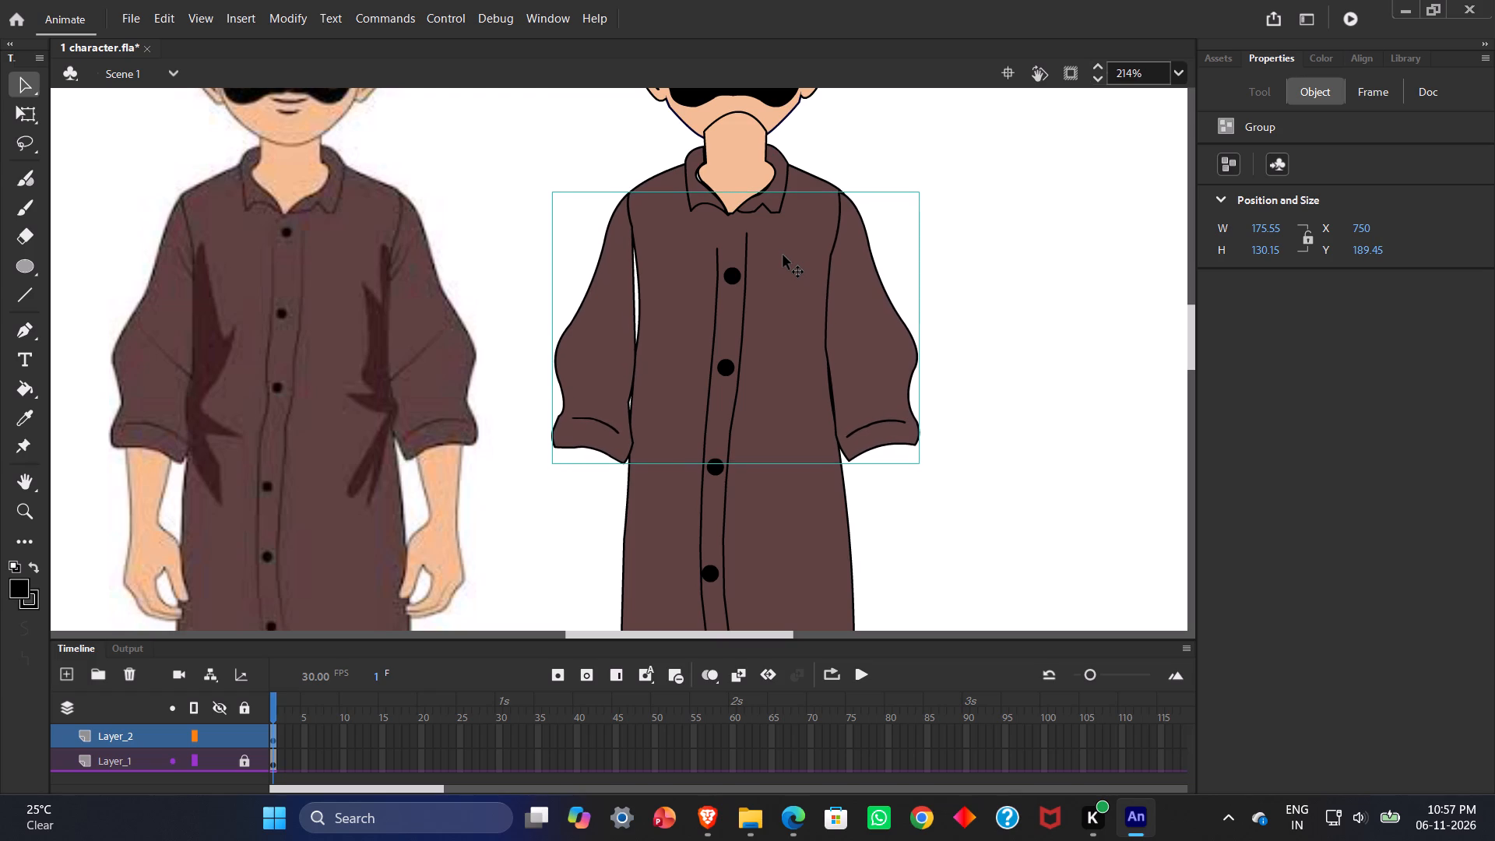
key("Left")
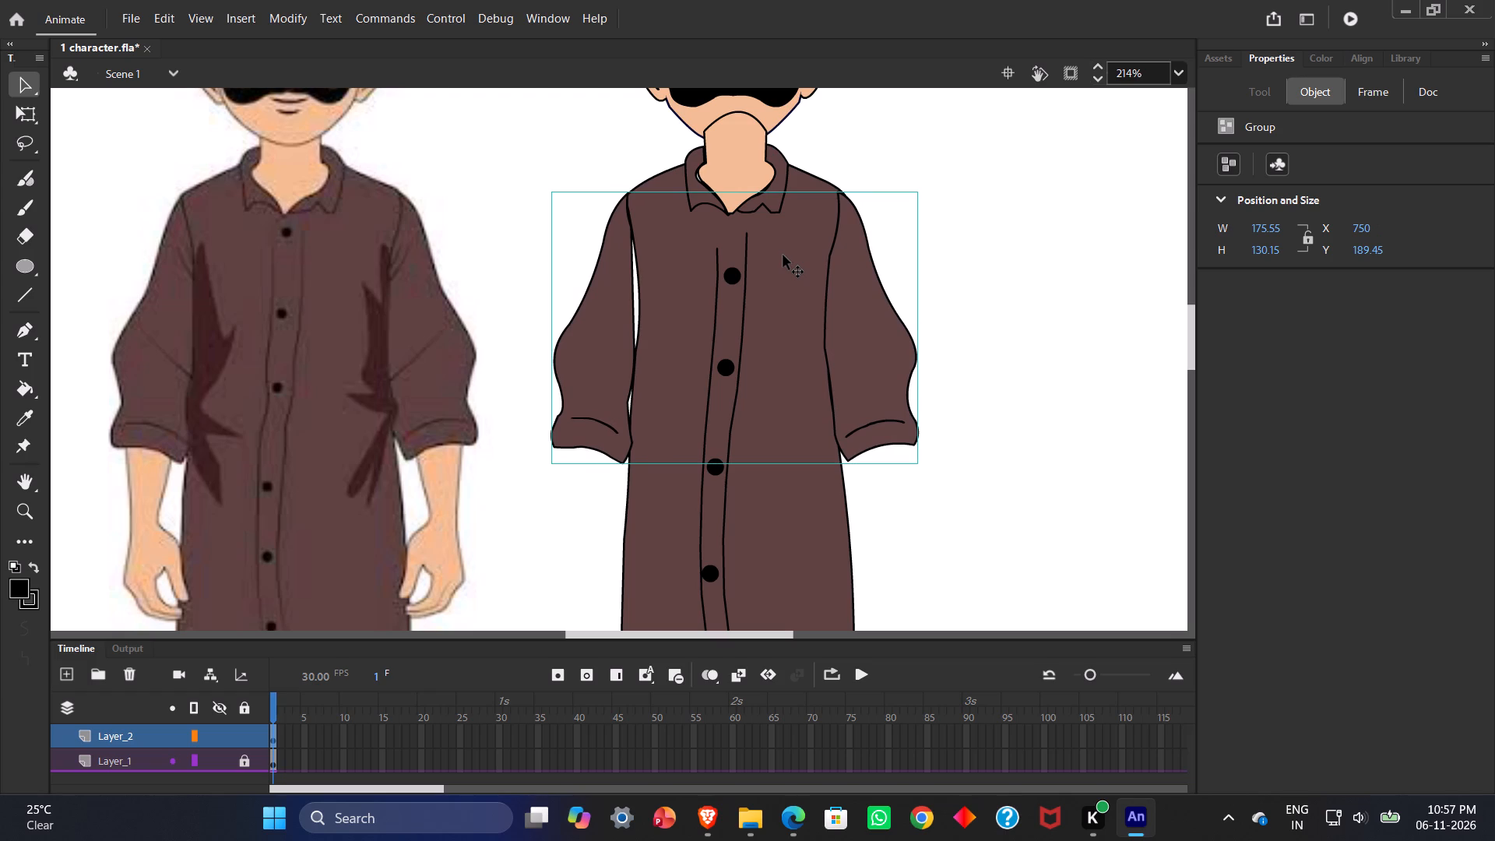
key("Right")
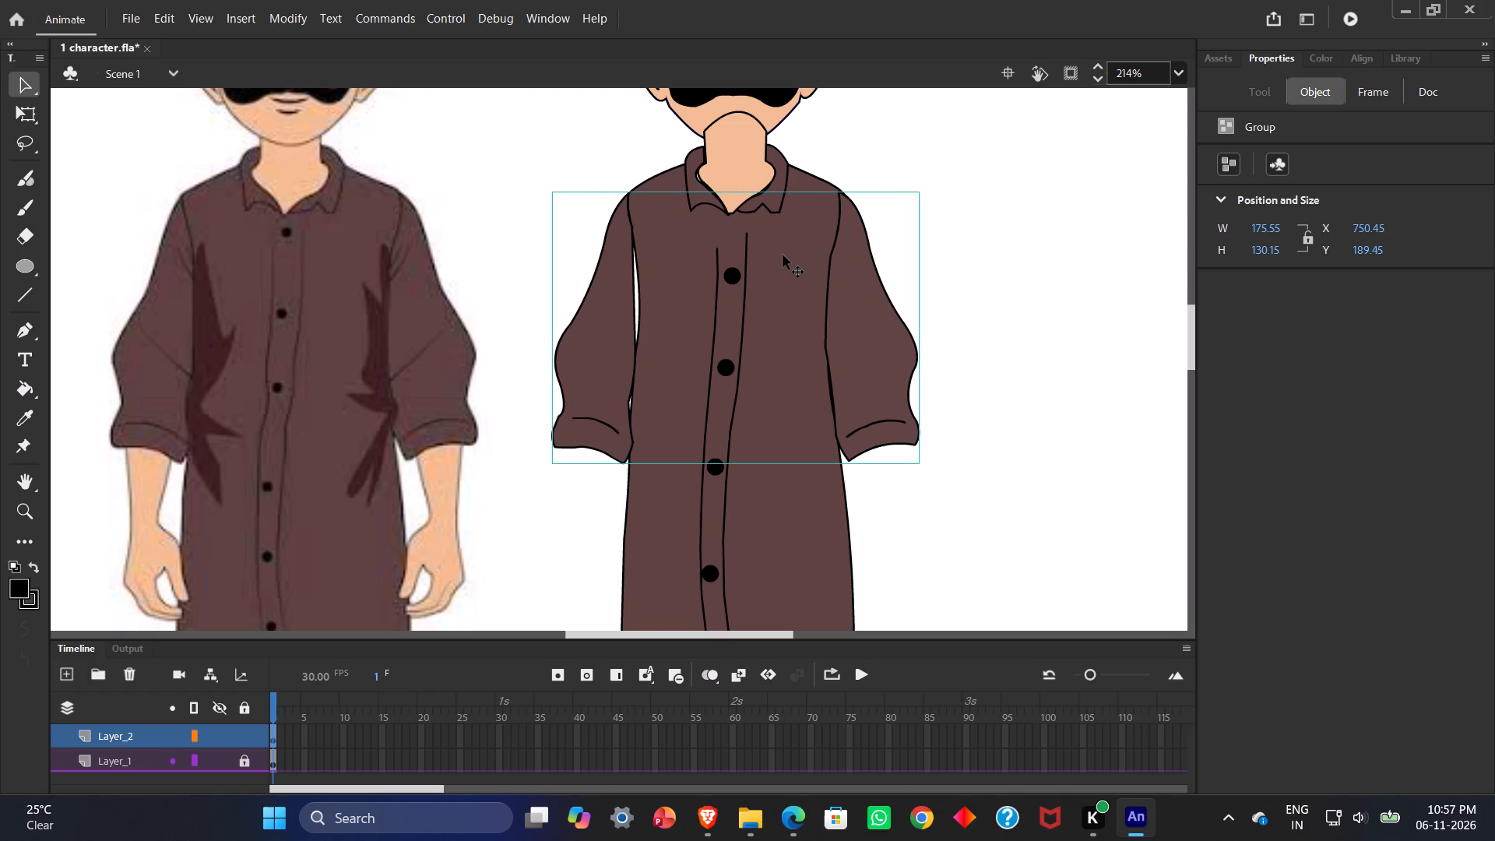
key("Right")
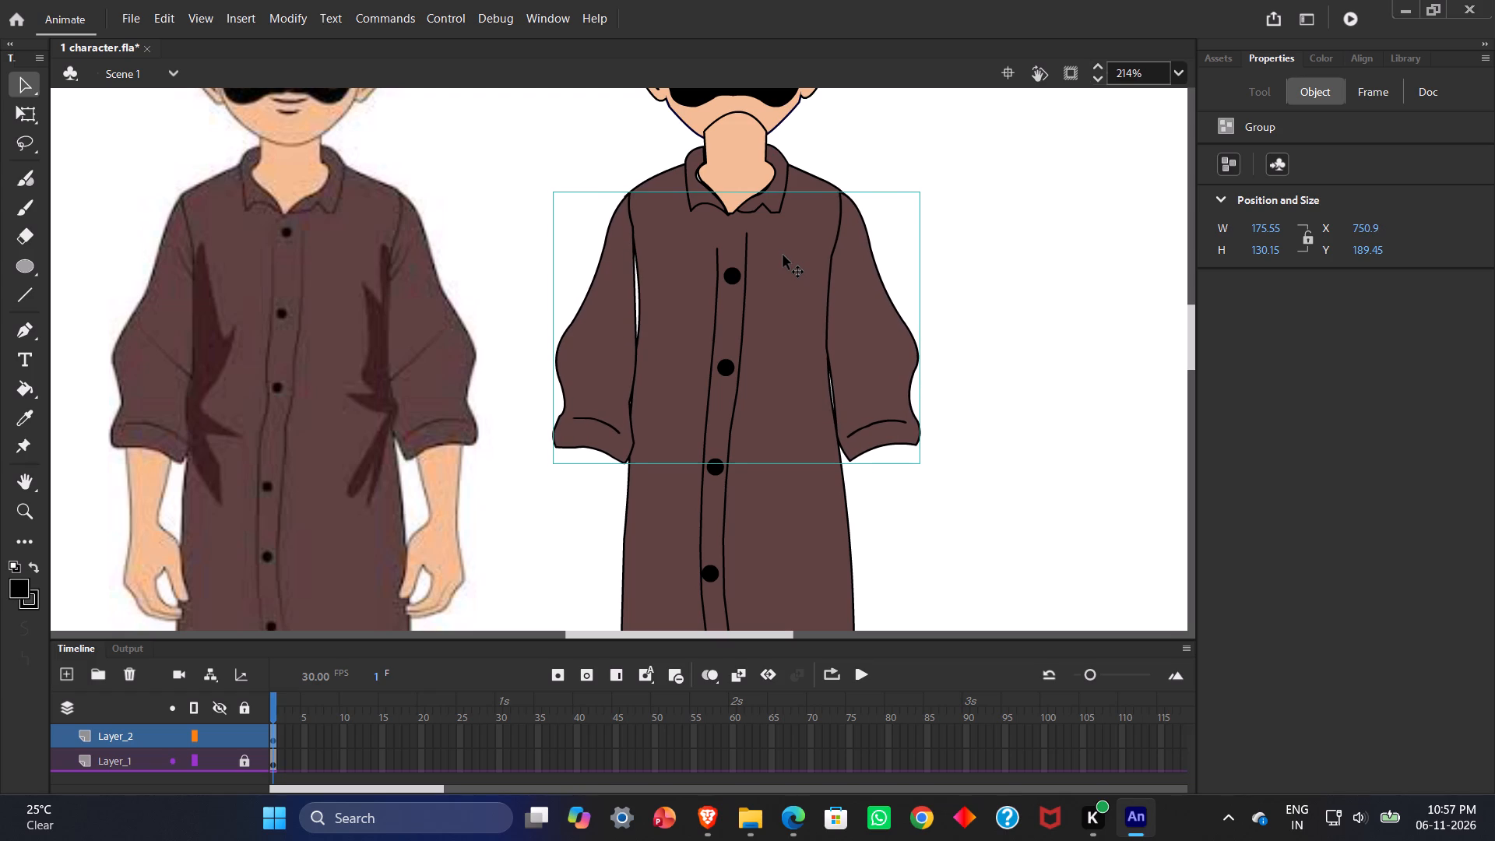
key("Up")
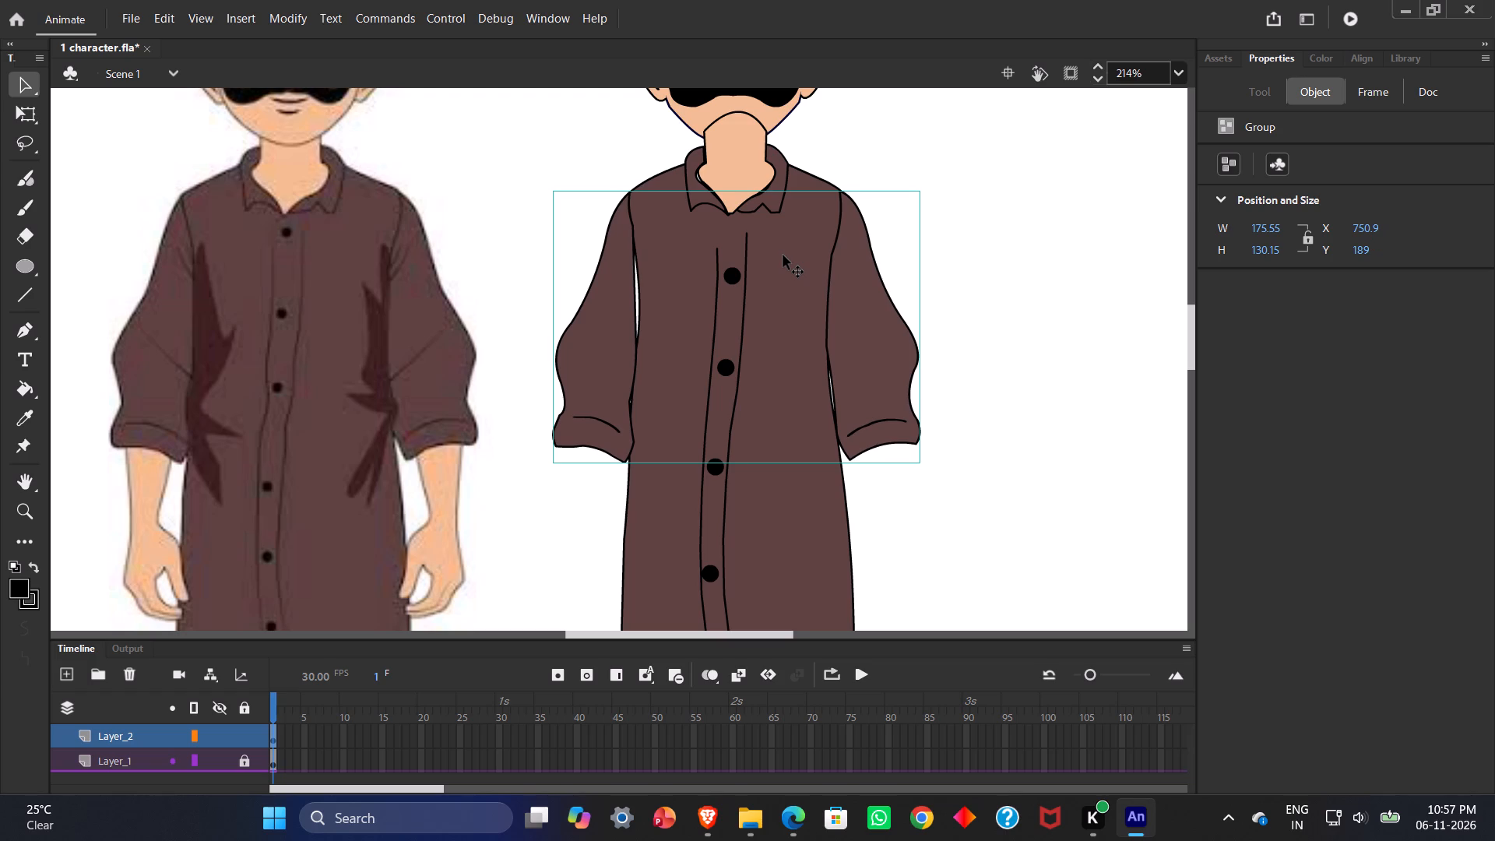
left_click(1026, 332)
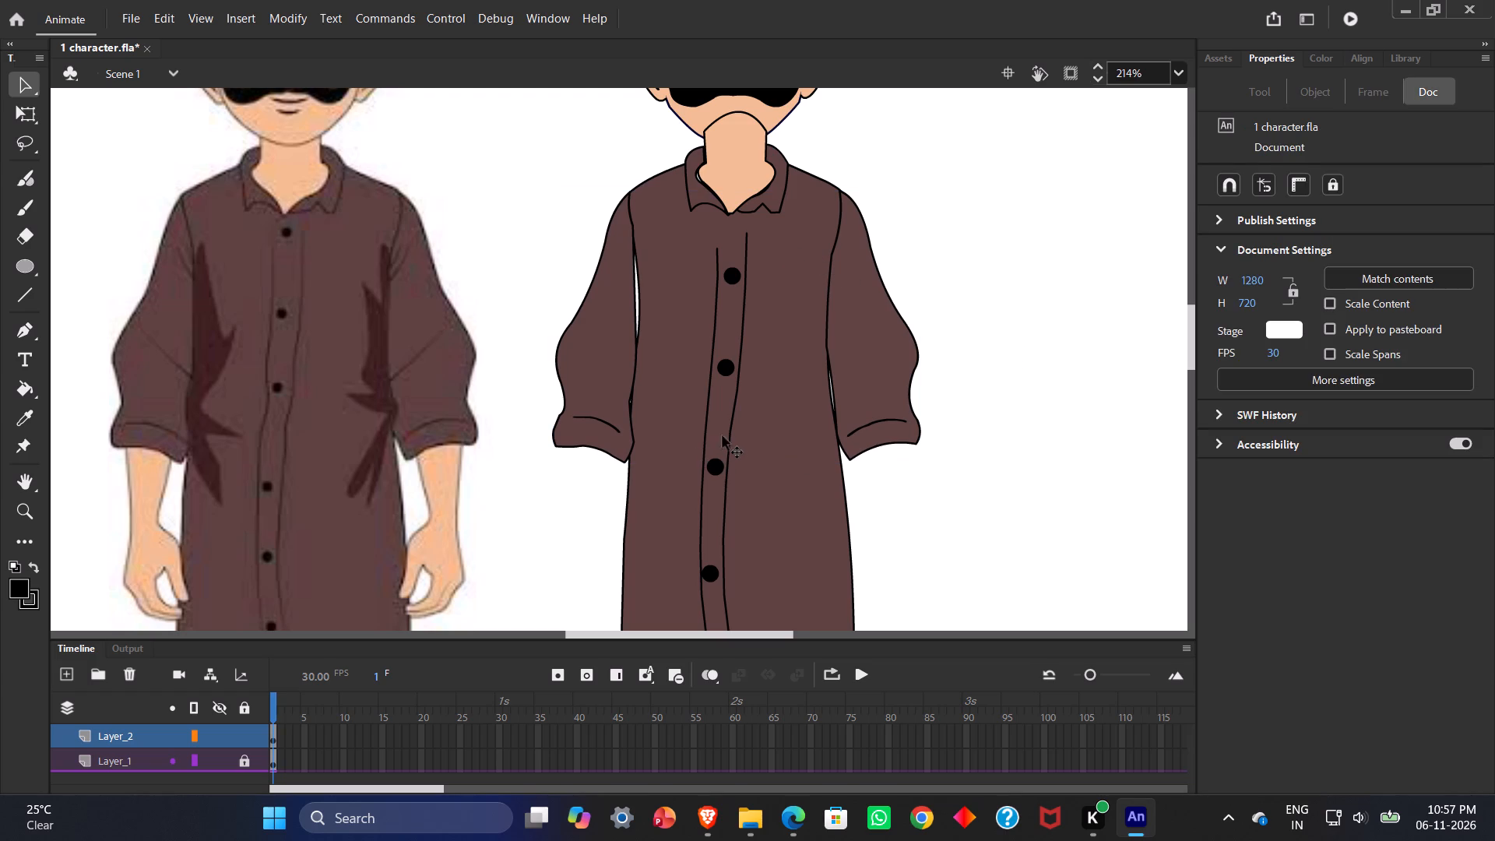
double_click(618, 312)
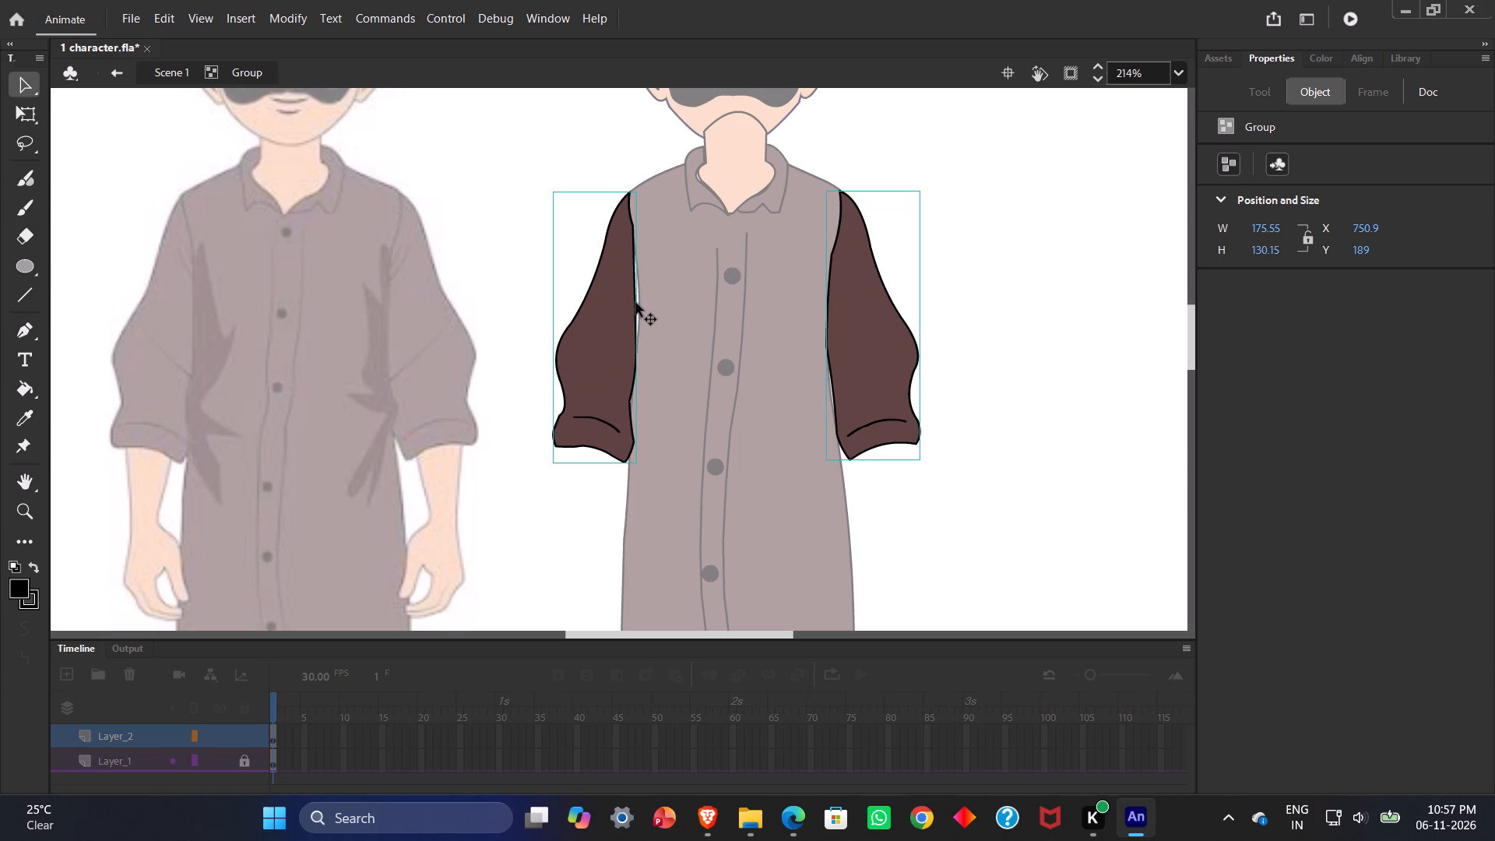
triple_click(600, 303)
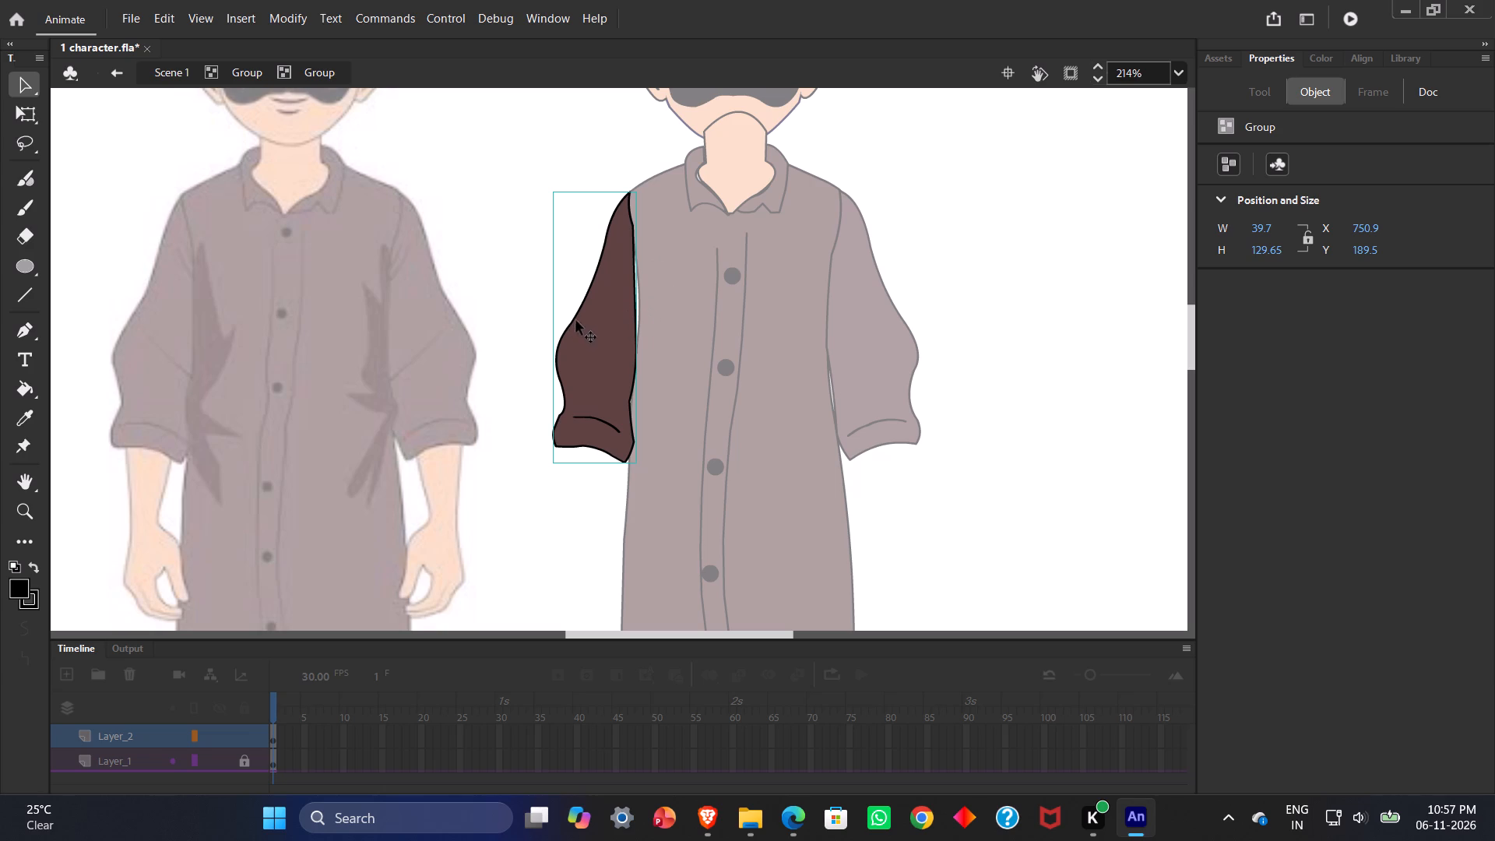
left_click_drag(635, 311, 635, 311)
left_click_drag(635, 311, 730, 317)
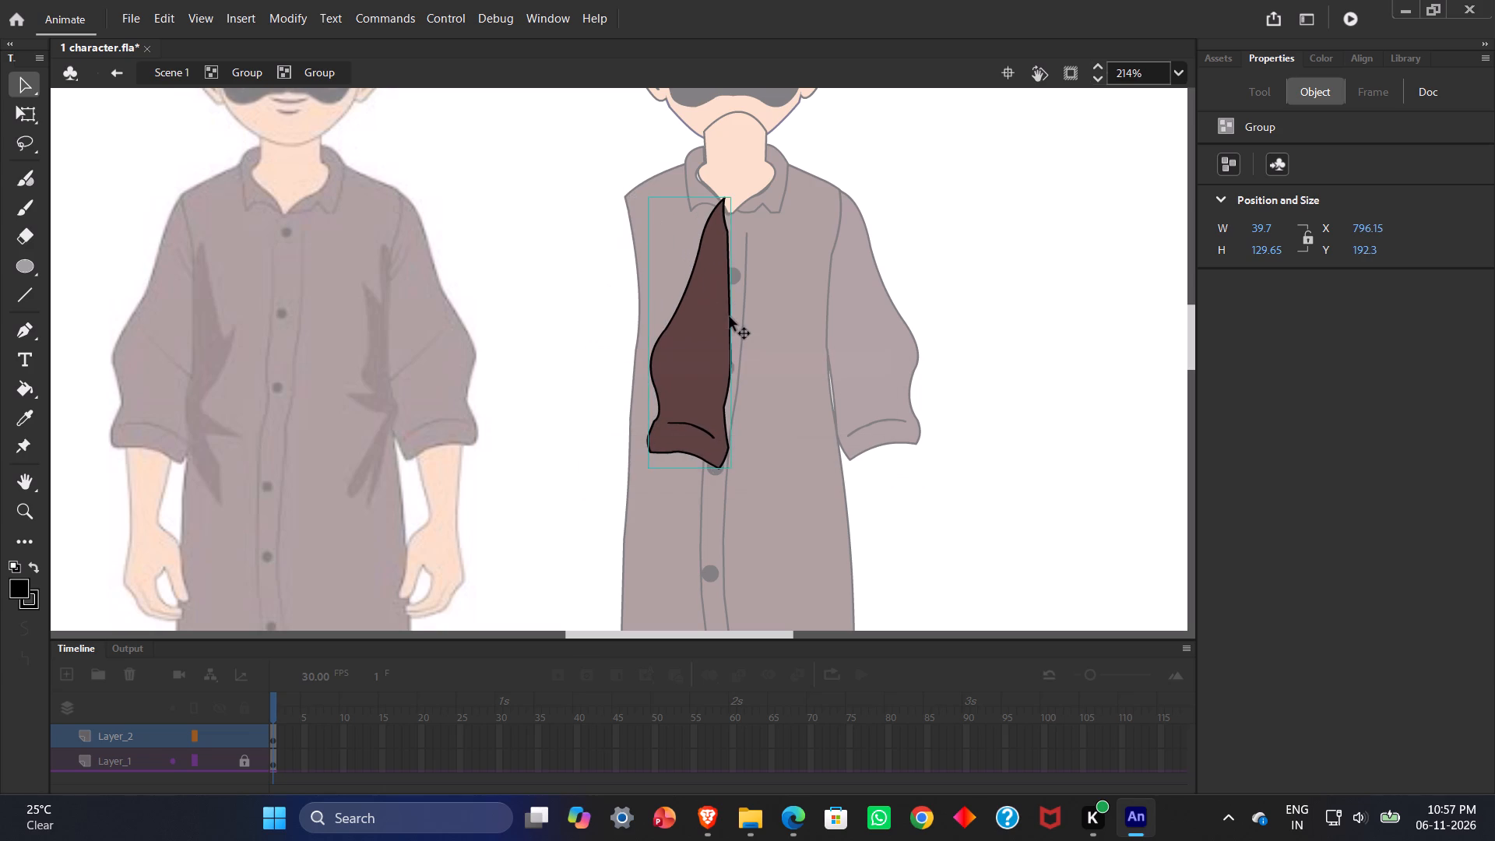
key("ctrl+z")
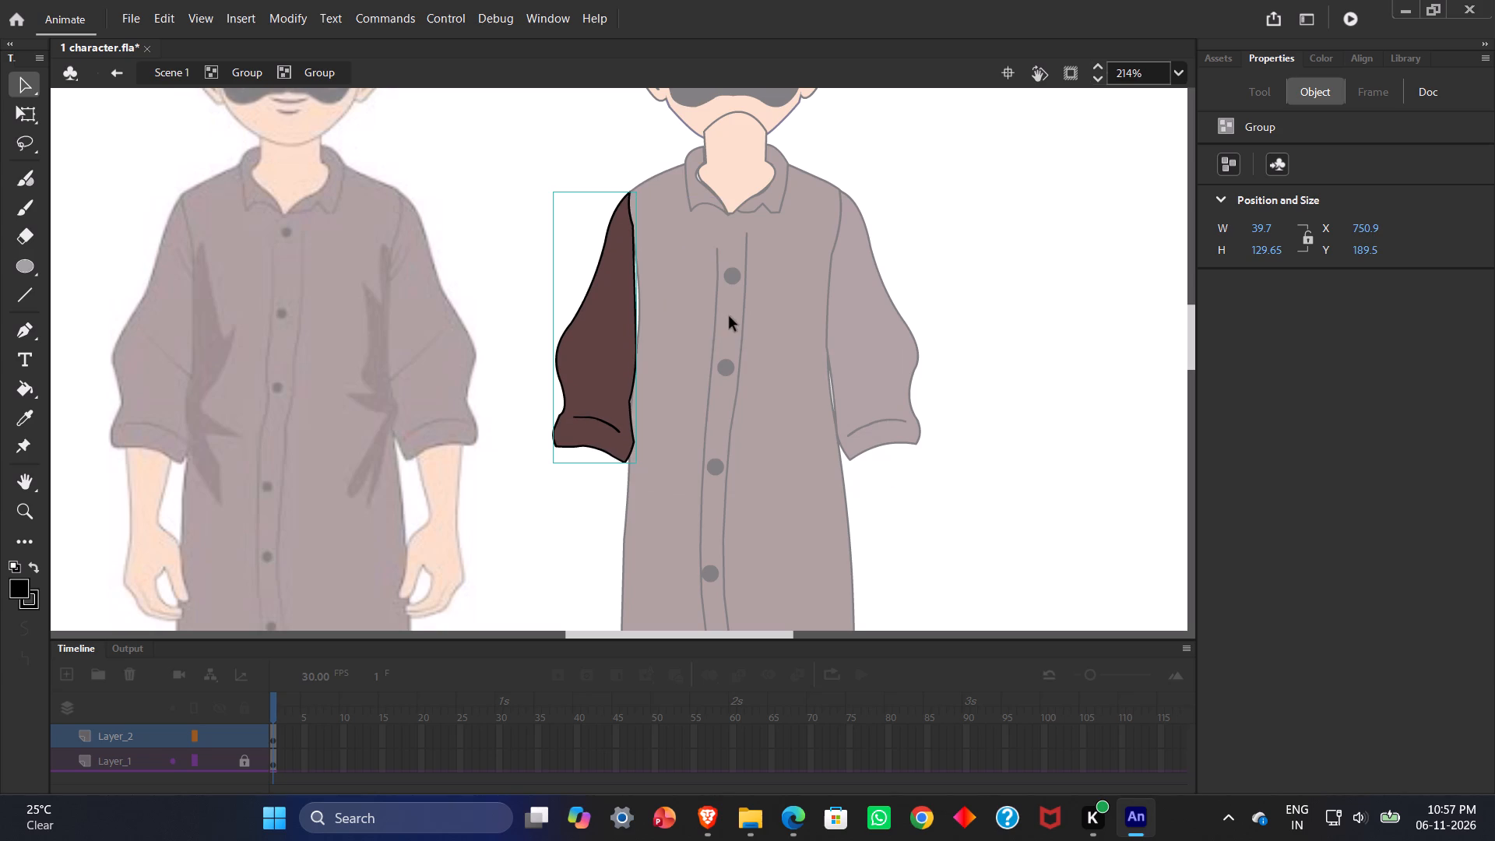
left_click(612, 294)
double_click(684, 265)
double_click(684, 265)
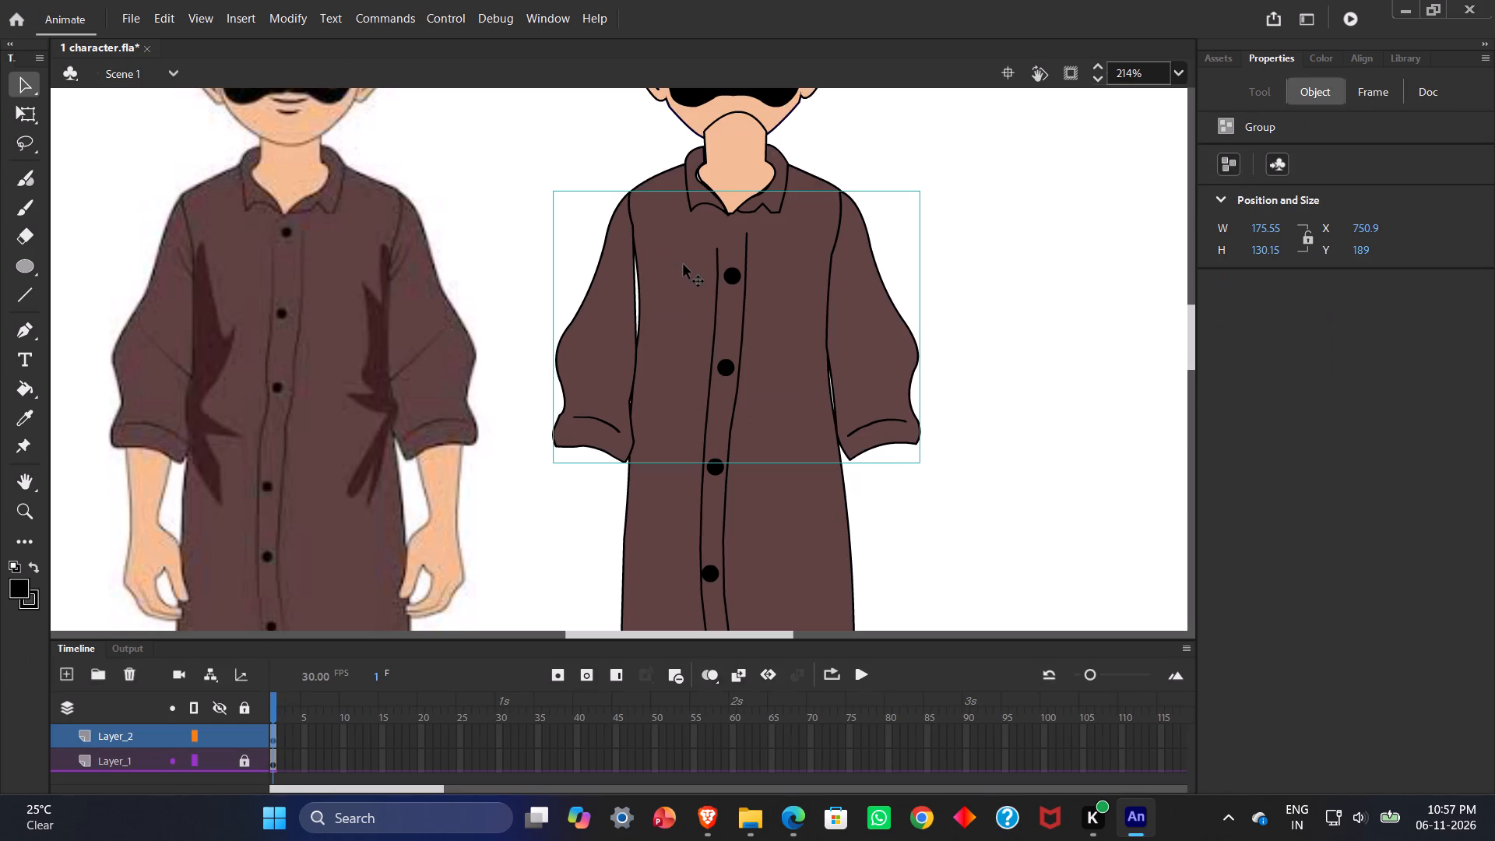
Inside the redrawn shirt body group, bend the left-hand side edge outward to close the gaps along the sleeve.
left_click(690, 338)
triple_click(794, 544)
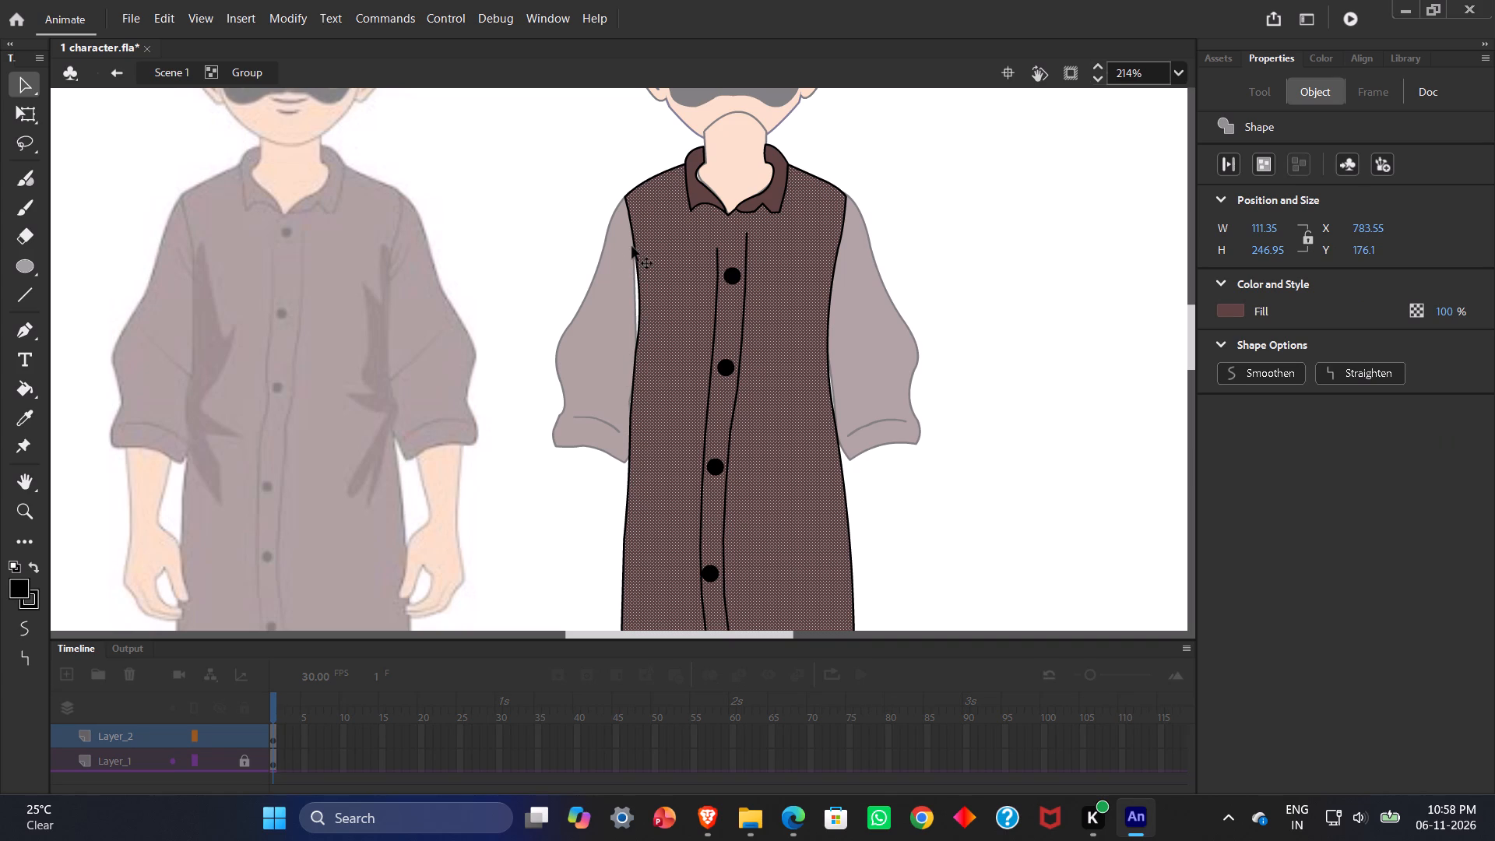
left_click_drag(615, 273, 578, 315)
left_click_drag(578, 315, 577, 316)
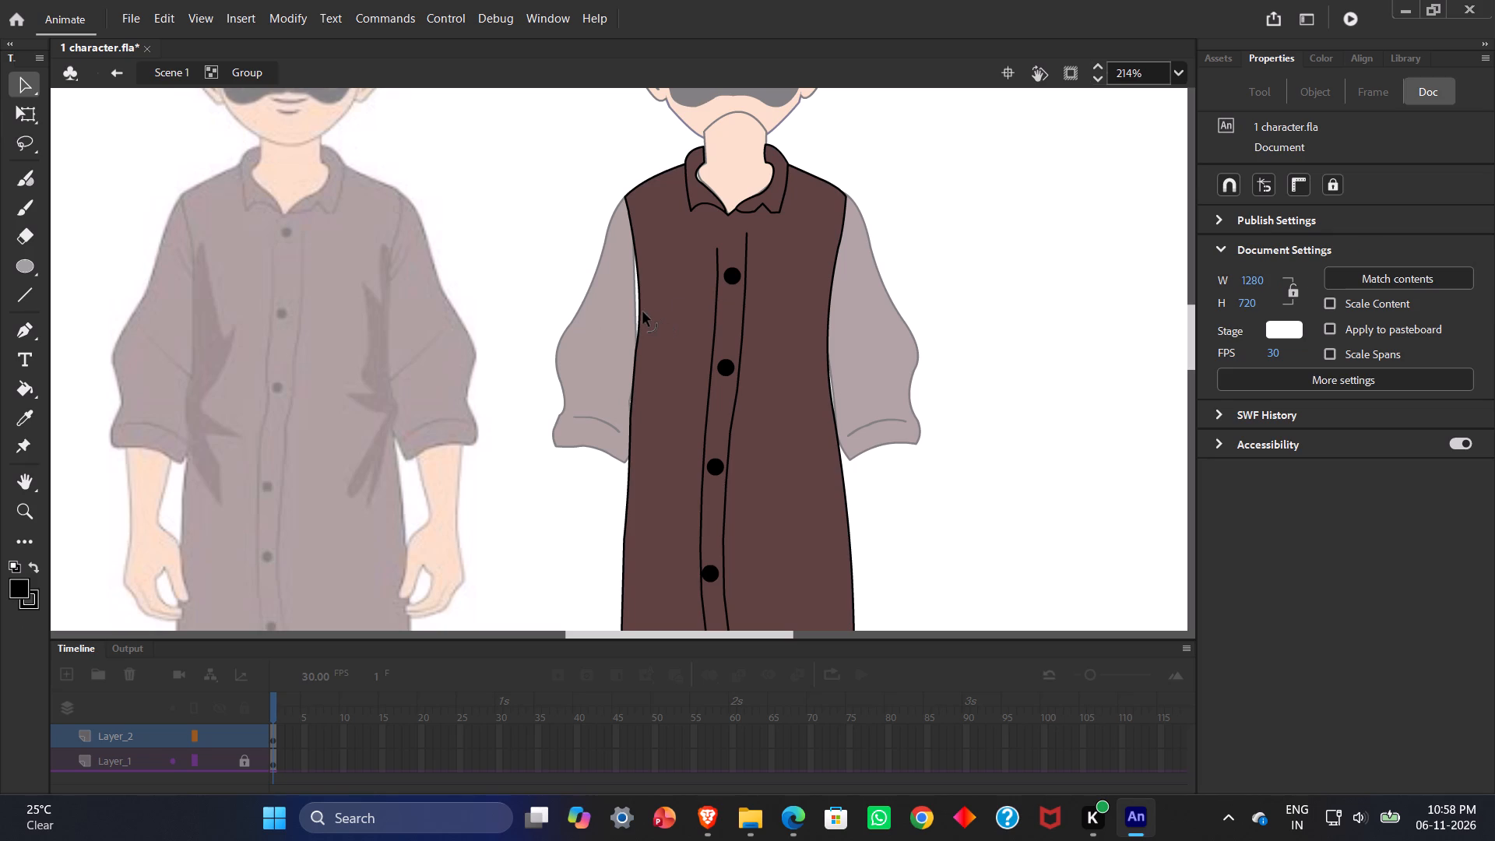
left_click(642, 311)
left_click(633, 404)
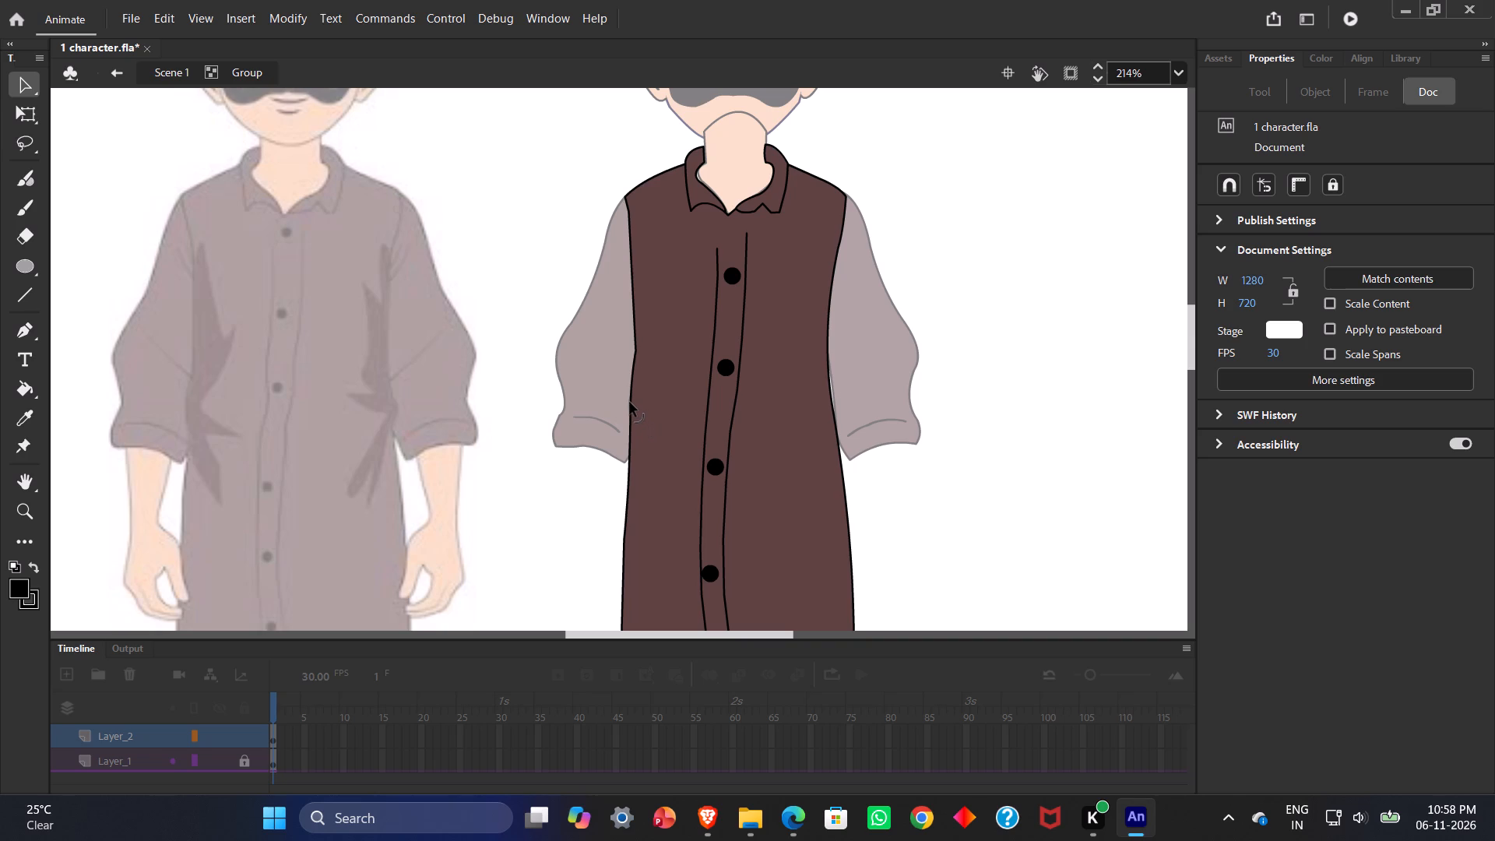
Reshape the shirt body's right-hand armhole edge at mid-sleeve and just below the shoulder so it follows the sleeve seam.
left_click(831, 388)
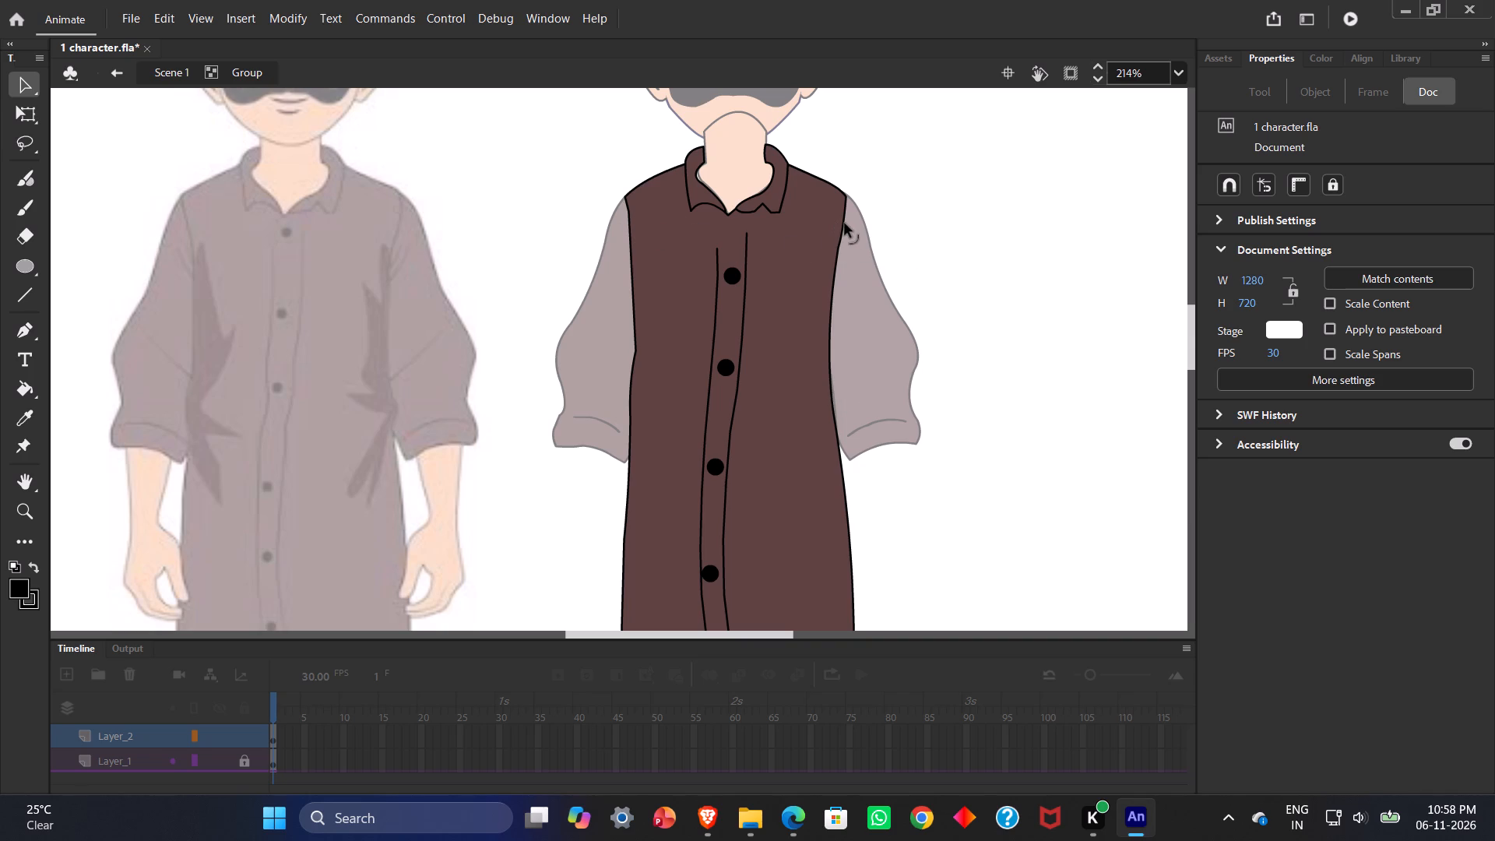
left_click_drag(846, 223, 846, 220)
left_click_drag(846, 220, 857, 214)
left_click_drag(857, 214, 849, 214)
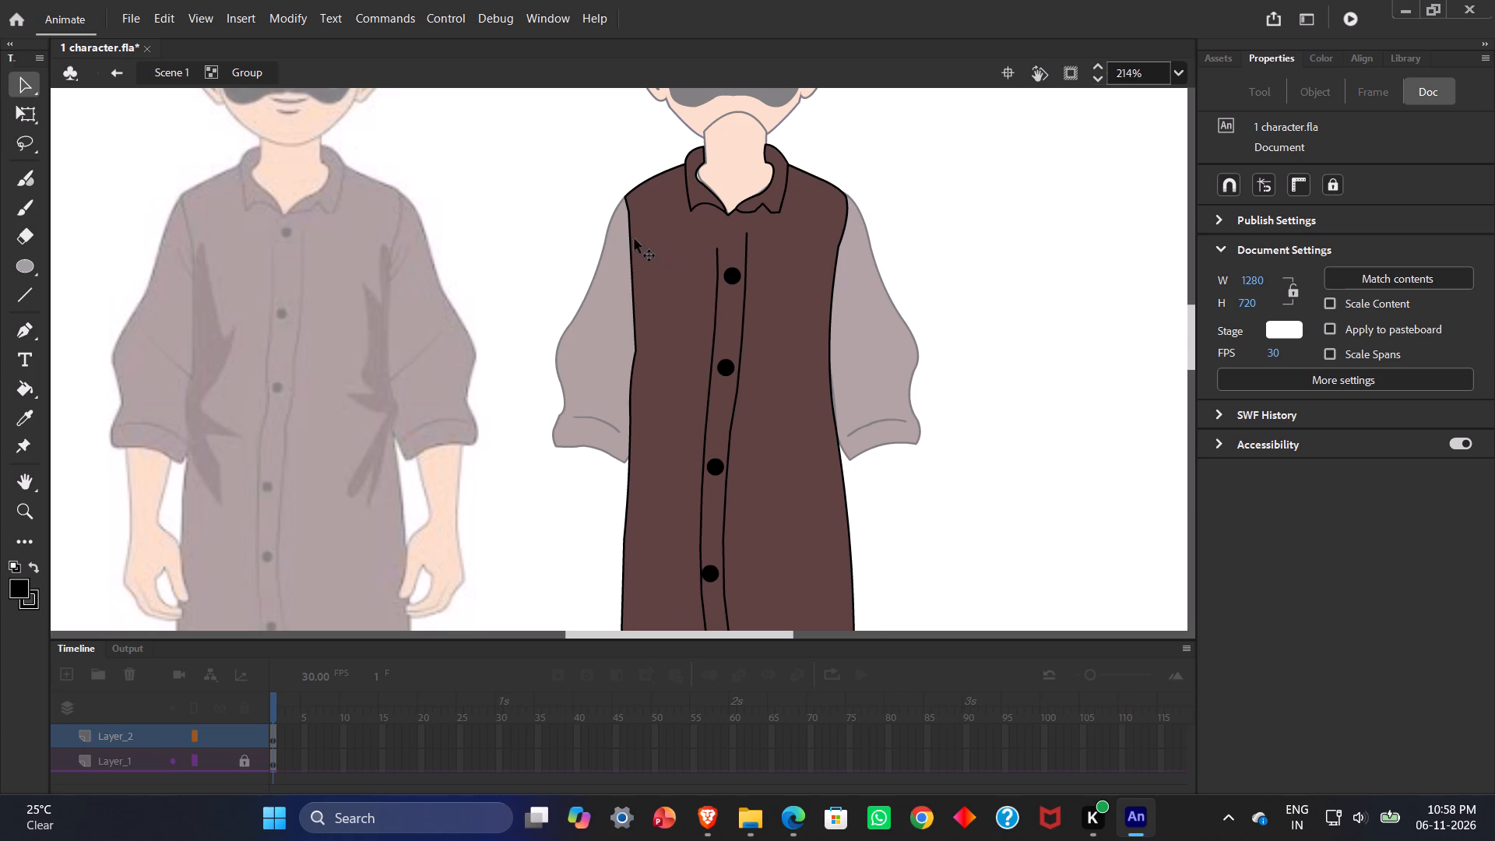
Fine-tune the top of the shirt body's left-hand armhole edge, undo the last bend at the shoulder, and return to the main scene.
left_click(630, 234)
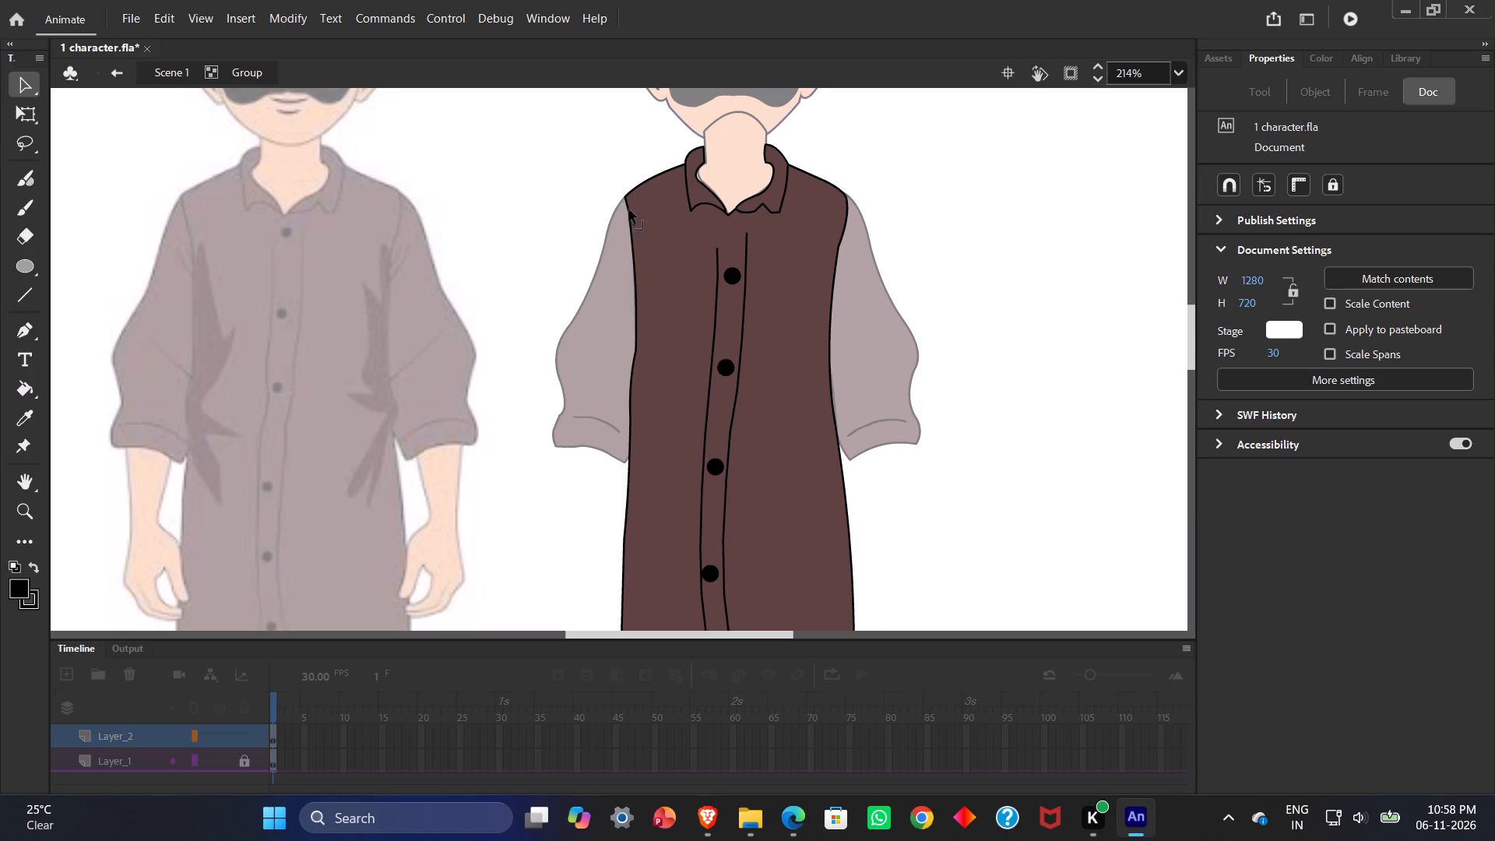
left_click(627, 204)
key("ctrl+z")
left_click(947, 157)
double_click(933, 188)
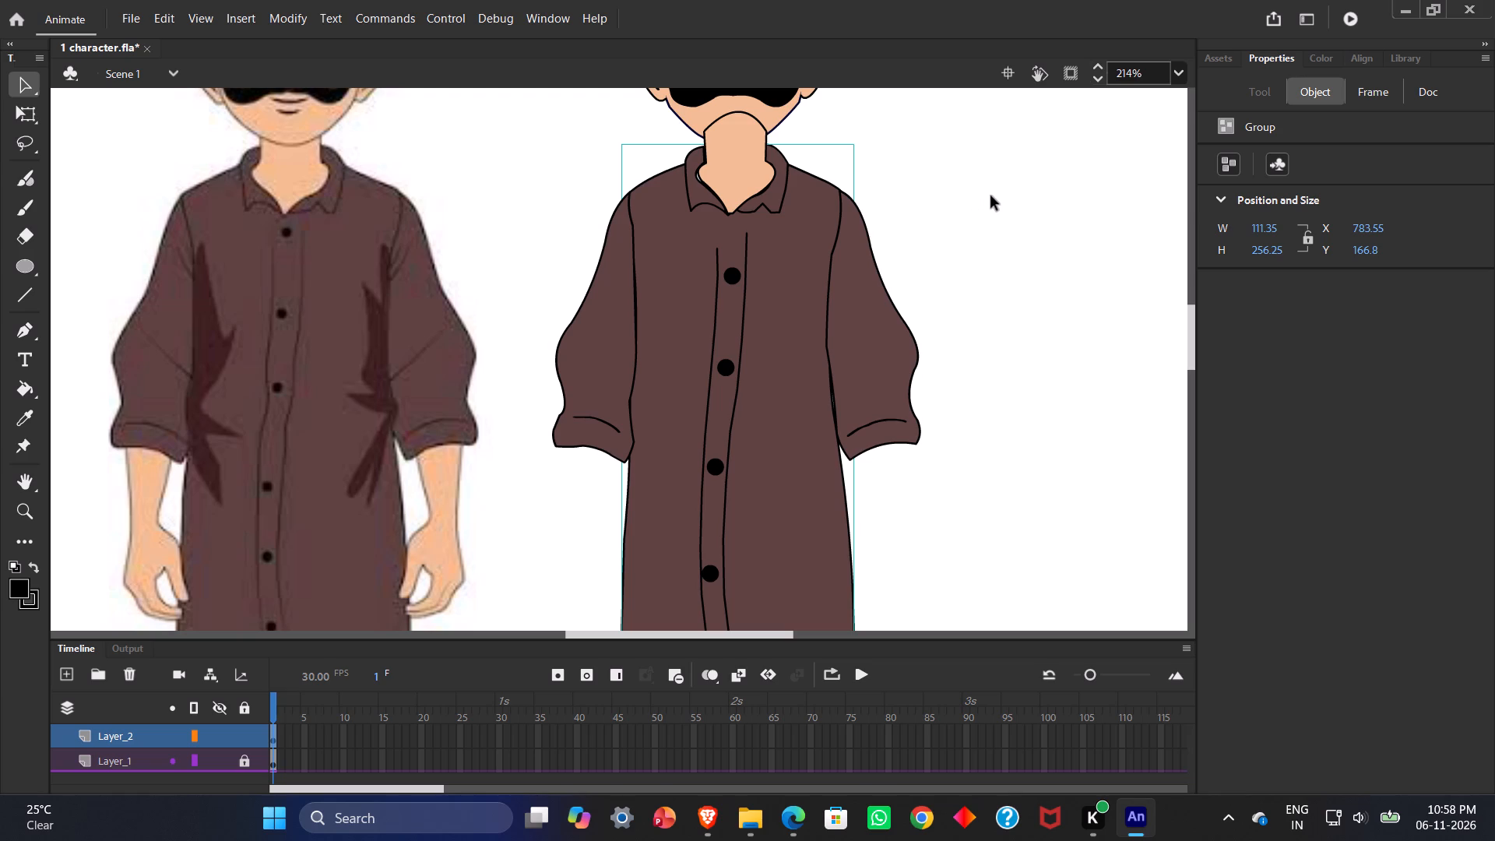
Reopen the shirt body group, smooth the right-hand side edge just above the cuff against the sleeve, and return to the main scene.
left_click(970, 231)
double_click(768, 317)
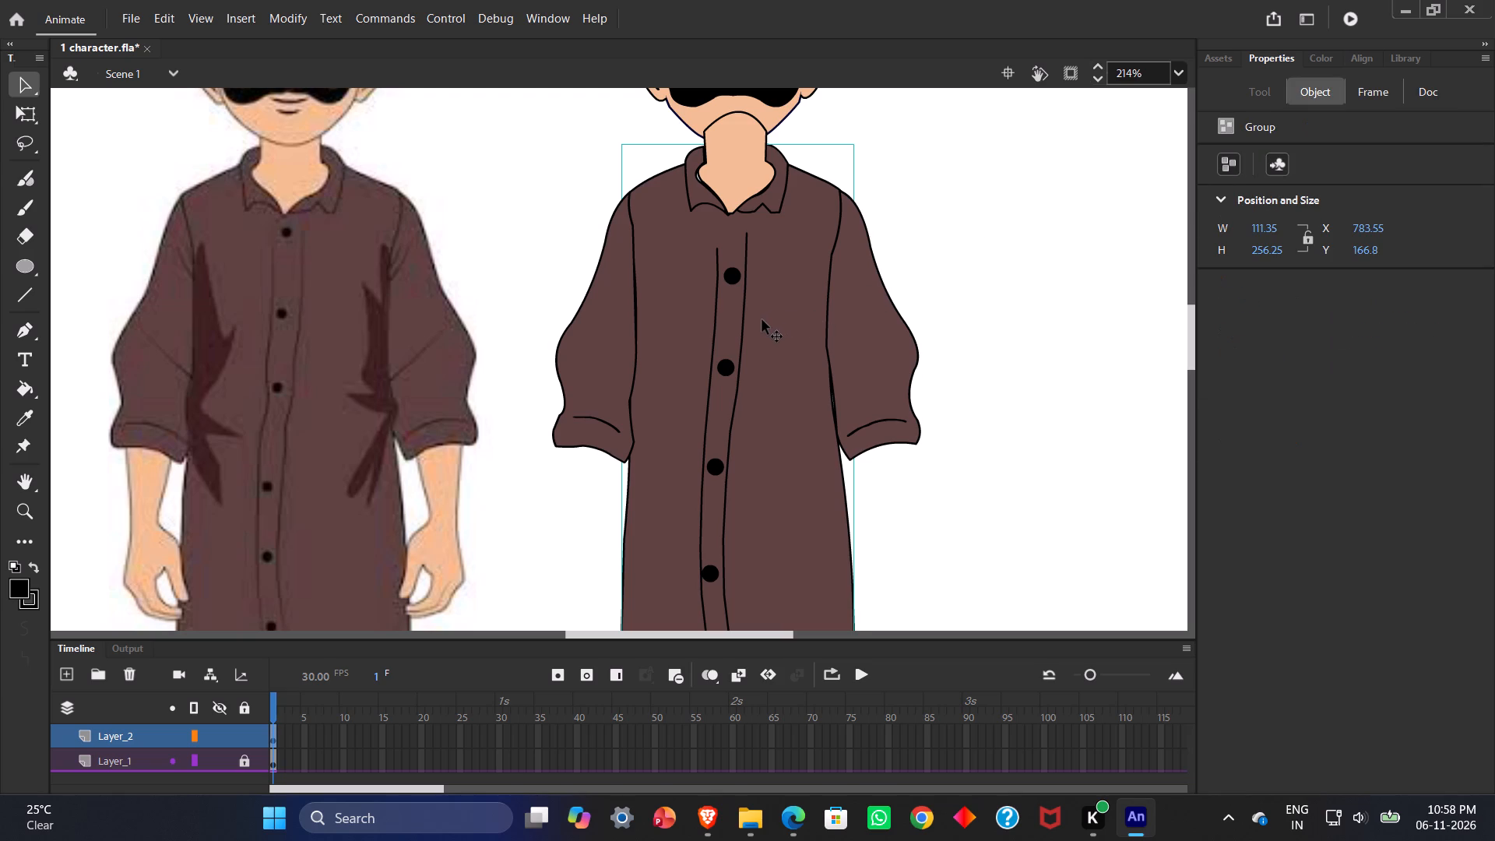
double_click(762, 320)
left_click(1056, 257)
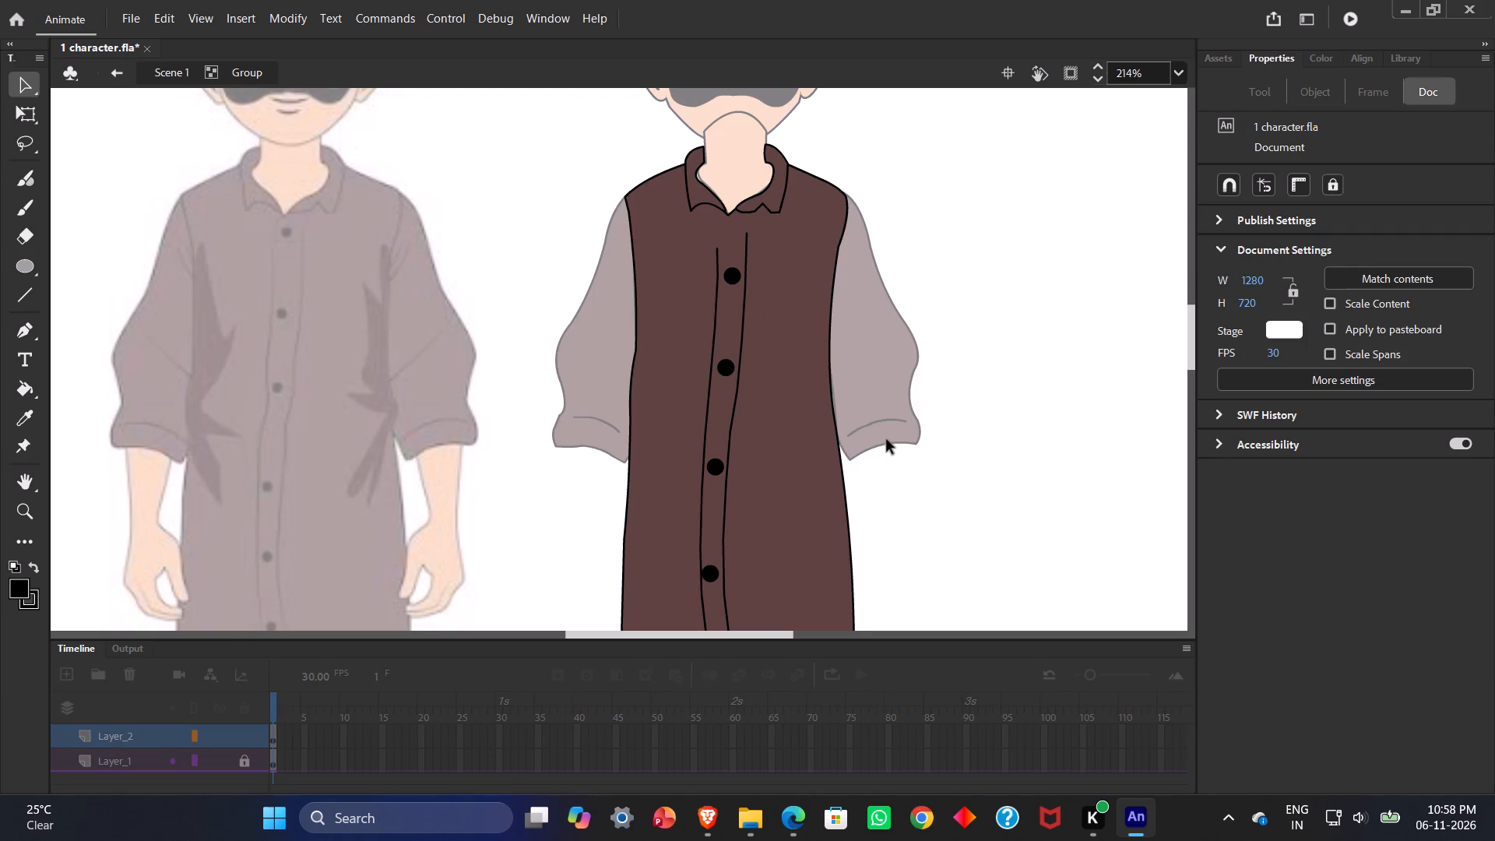
left_click(835, 410)
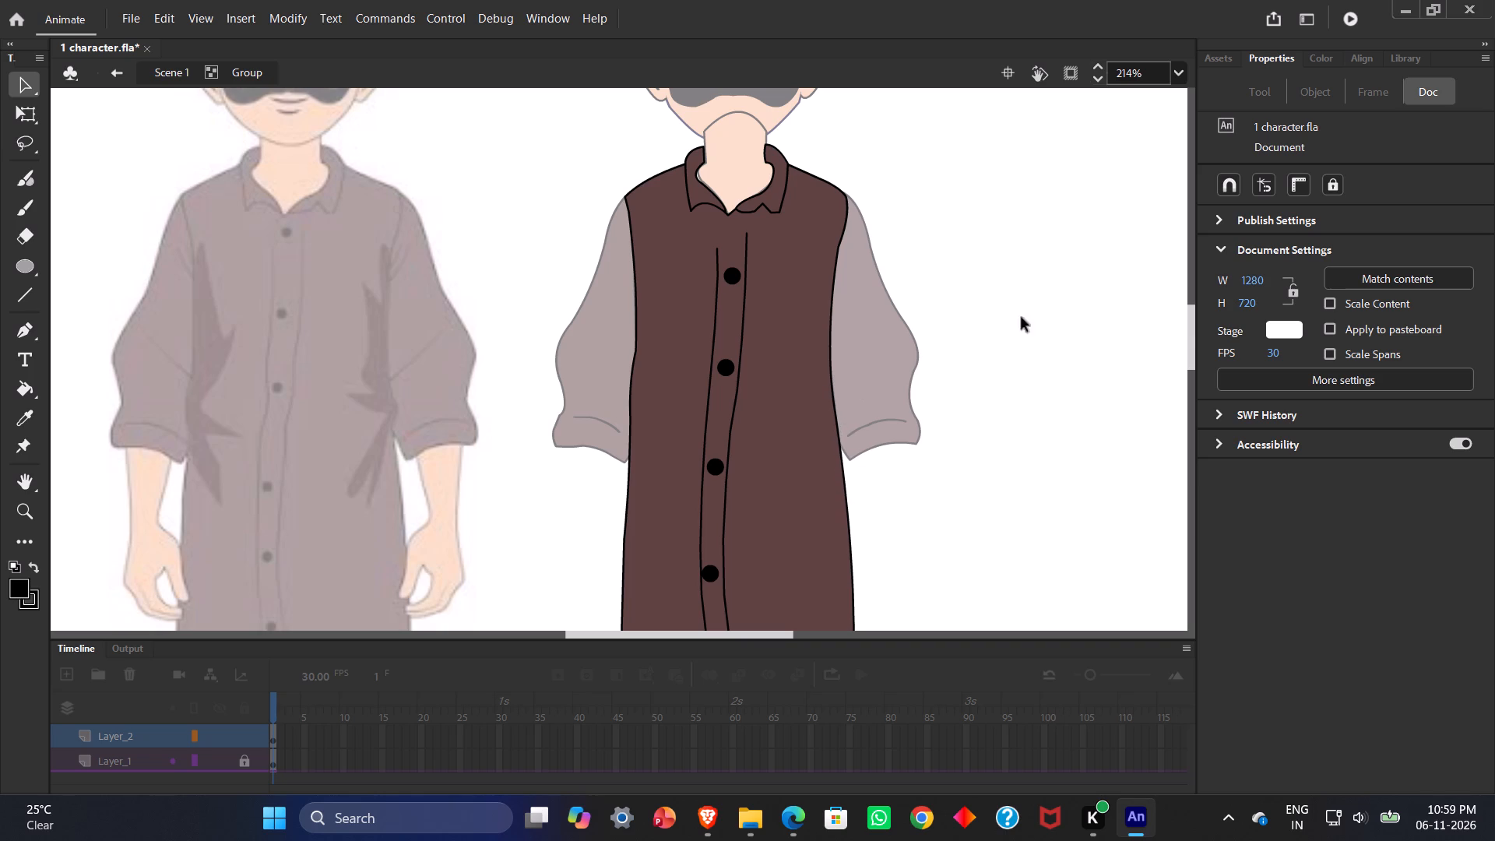
left_click(1044, 308)
double_click(1044, 308)
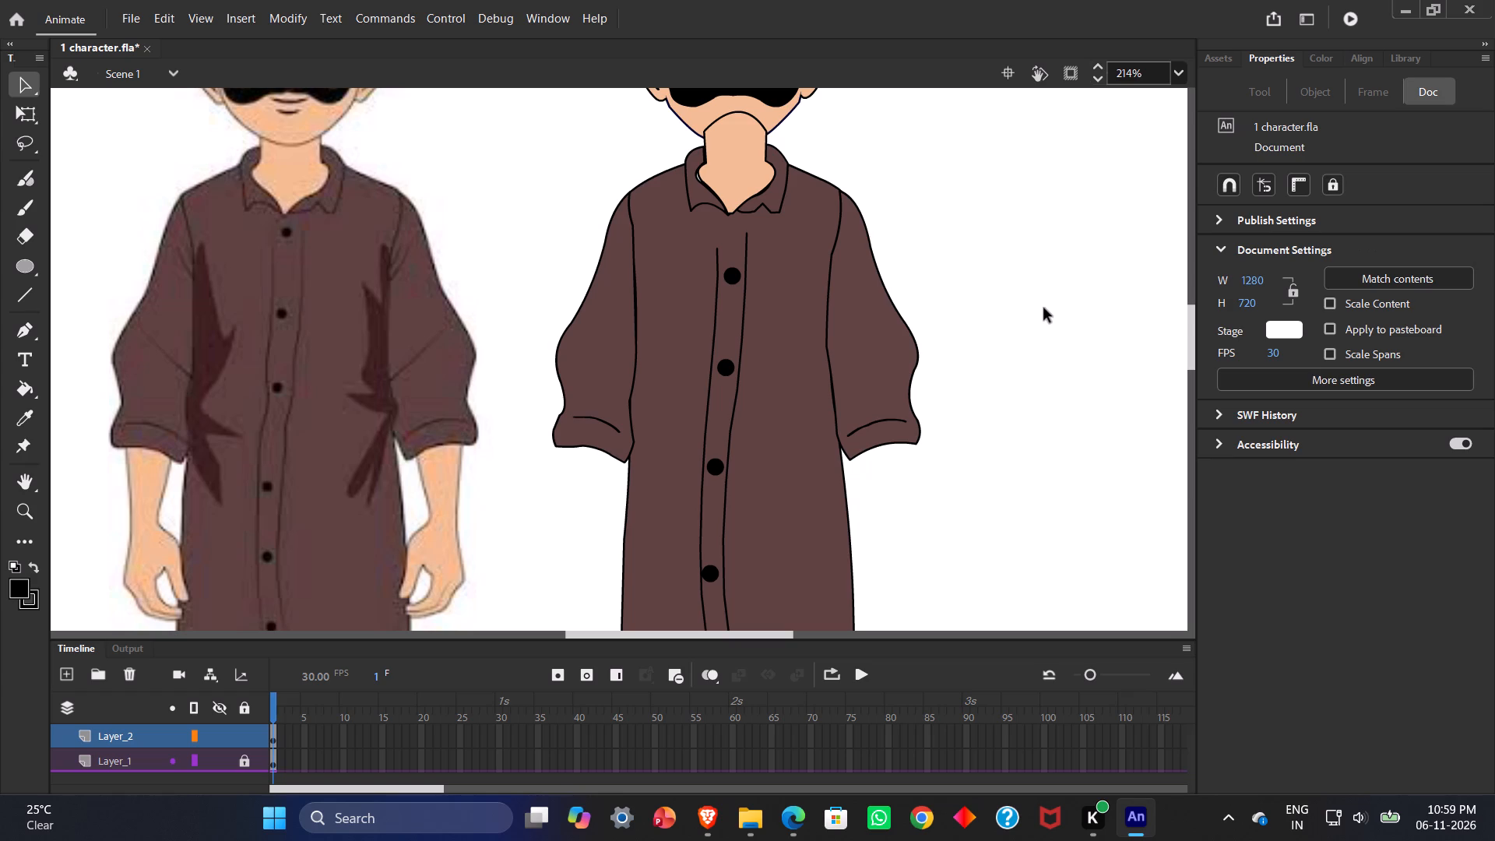
left_click(1064, 303)
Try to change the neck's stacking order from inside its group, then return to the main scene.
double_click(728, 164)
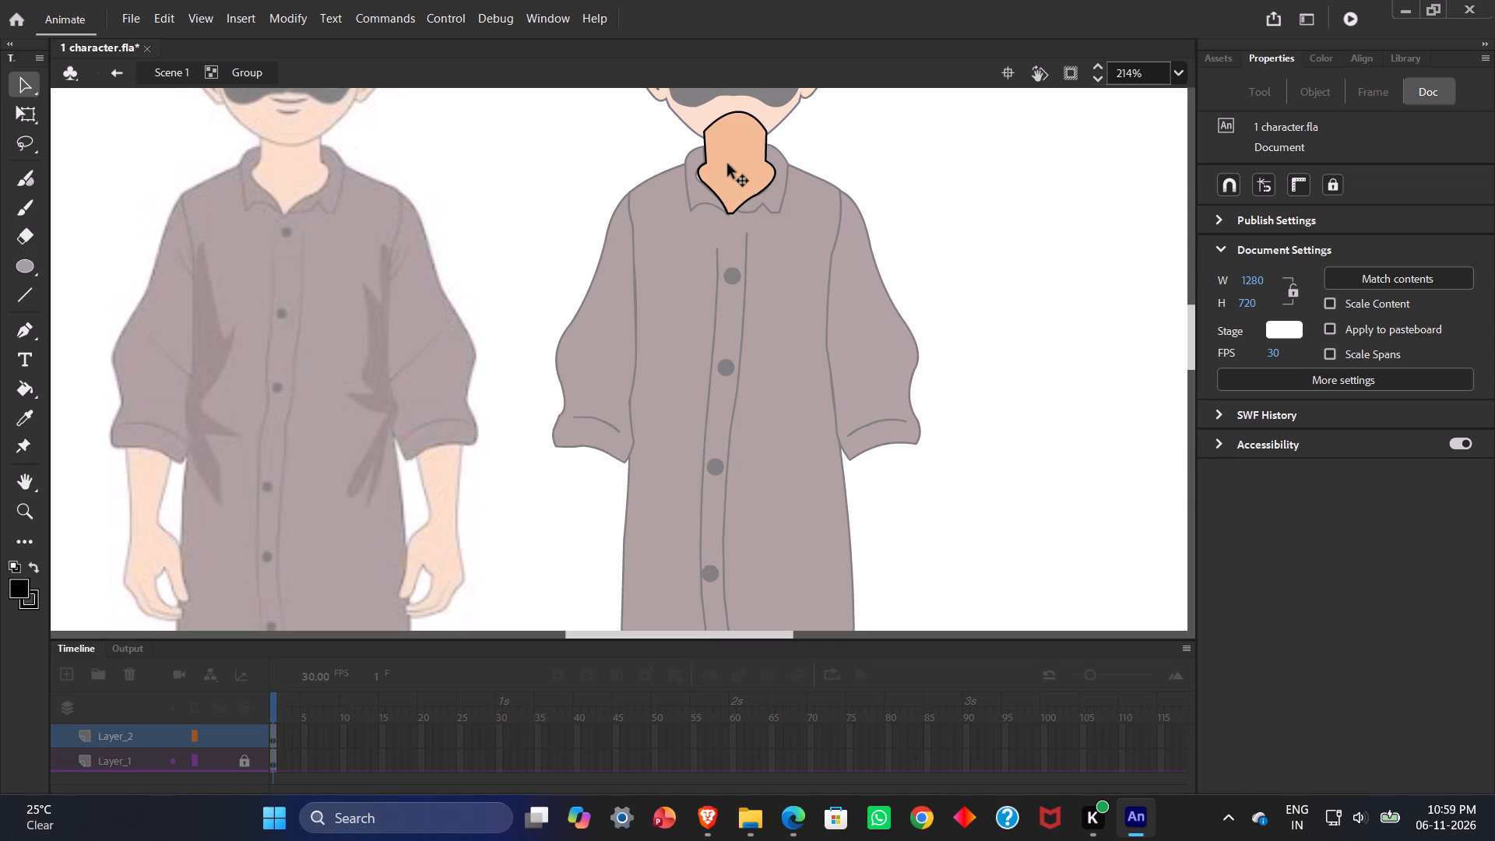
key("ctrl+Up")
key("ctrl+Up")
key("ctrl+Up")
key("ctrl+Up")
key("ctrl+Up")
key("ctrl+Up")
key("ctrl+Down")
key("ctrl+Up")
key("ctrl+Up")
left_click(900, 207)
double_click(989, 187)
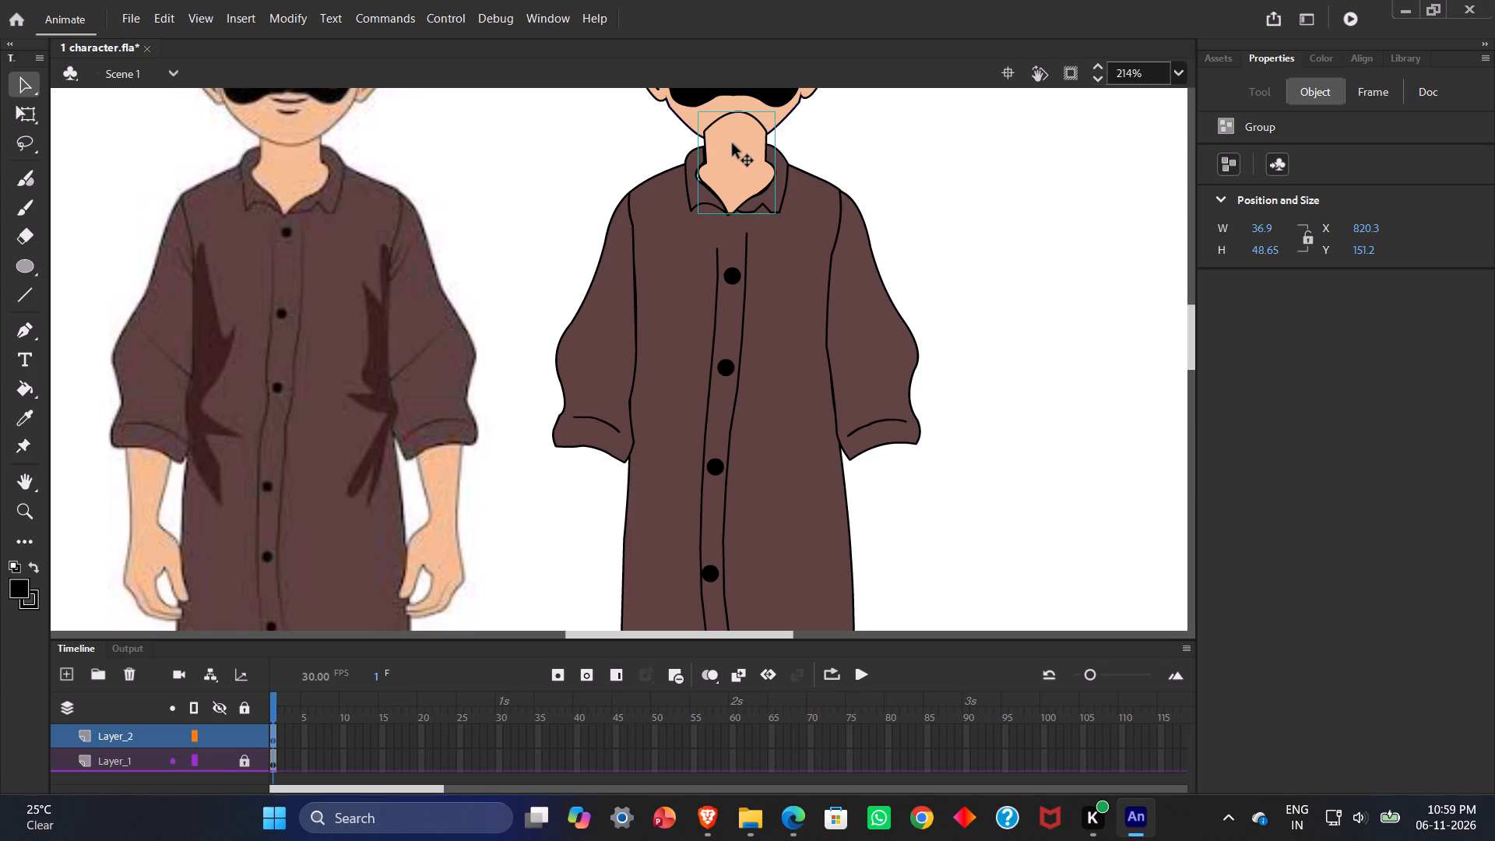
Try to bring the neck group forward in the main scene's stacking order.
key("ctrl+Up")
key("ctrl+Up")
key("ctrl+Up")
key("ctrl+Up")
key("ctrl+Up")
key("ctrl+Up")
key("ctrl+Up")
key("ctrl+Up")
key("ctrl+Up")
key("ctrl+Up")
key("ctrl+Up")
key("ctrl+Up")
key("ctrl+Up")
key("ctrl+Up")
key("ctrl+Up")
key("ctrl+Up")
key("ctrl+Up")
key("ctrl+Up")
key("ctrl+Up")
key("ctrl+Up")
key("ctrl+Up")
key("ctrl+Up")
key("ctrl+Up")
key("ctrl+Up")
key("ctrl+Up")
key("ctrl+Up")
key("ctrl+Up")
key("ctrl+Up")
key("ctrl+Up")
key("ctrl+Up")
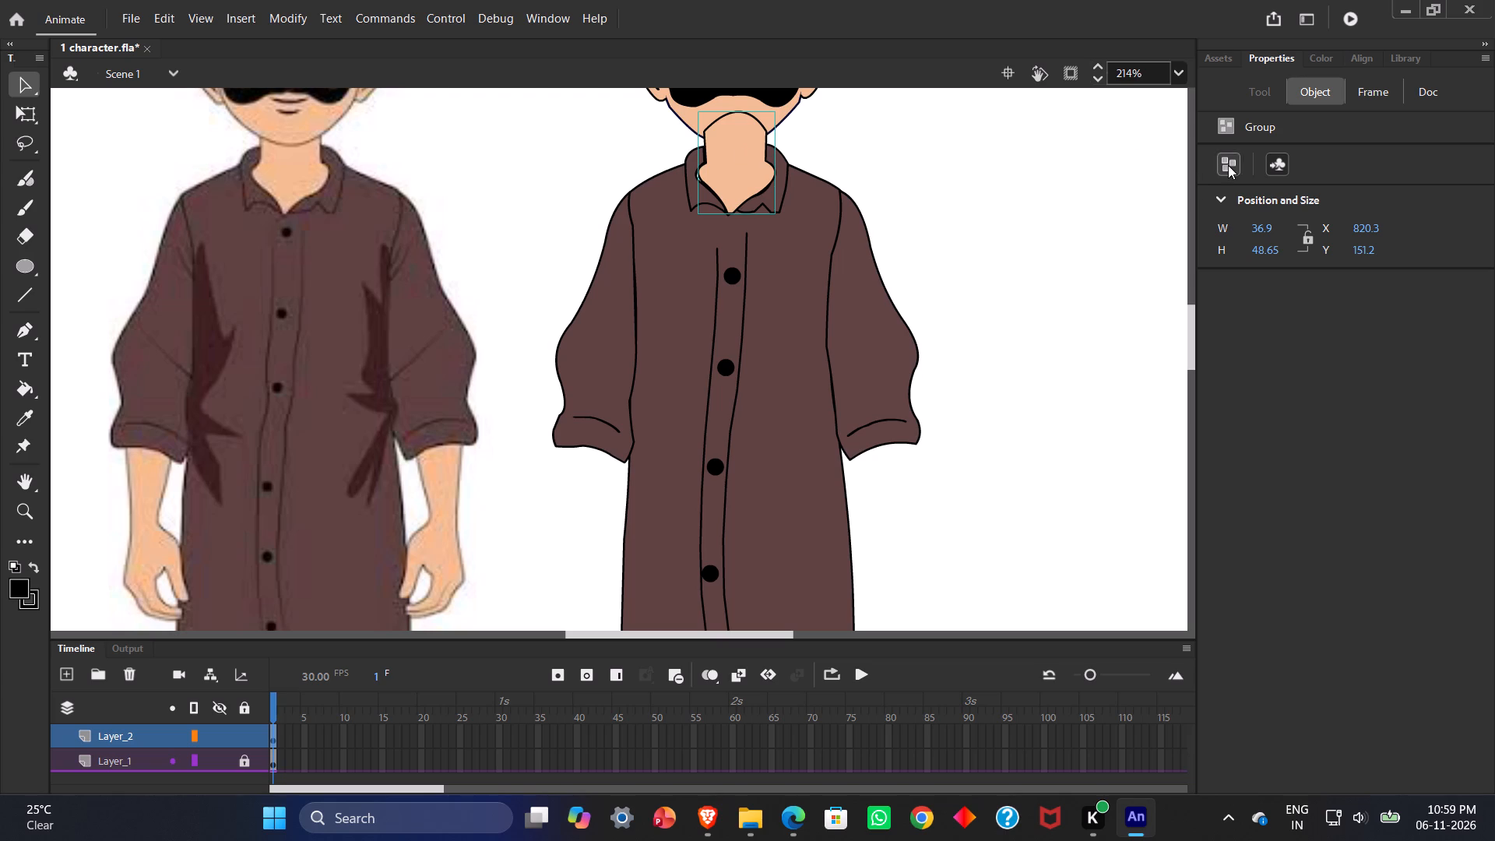
Break the neck group apart into a plain shape so it sits behind the head and shirt collar.
left_click(1228, 165)
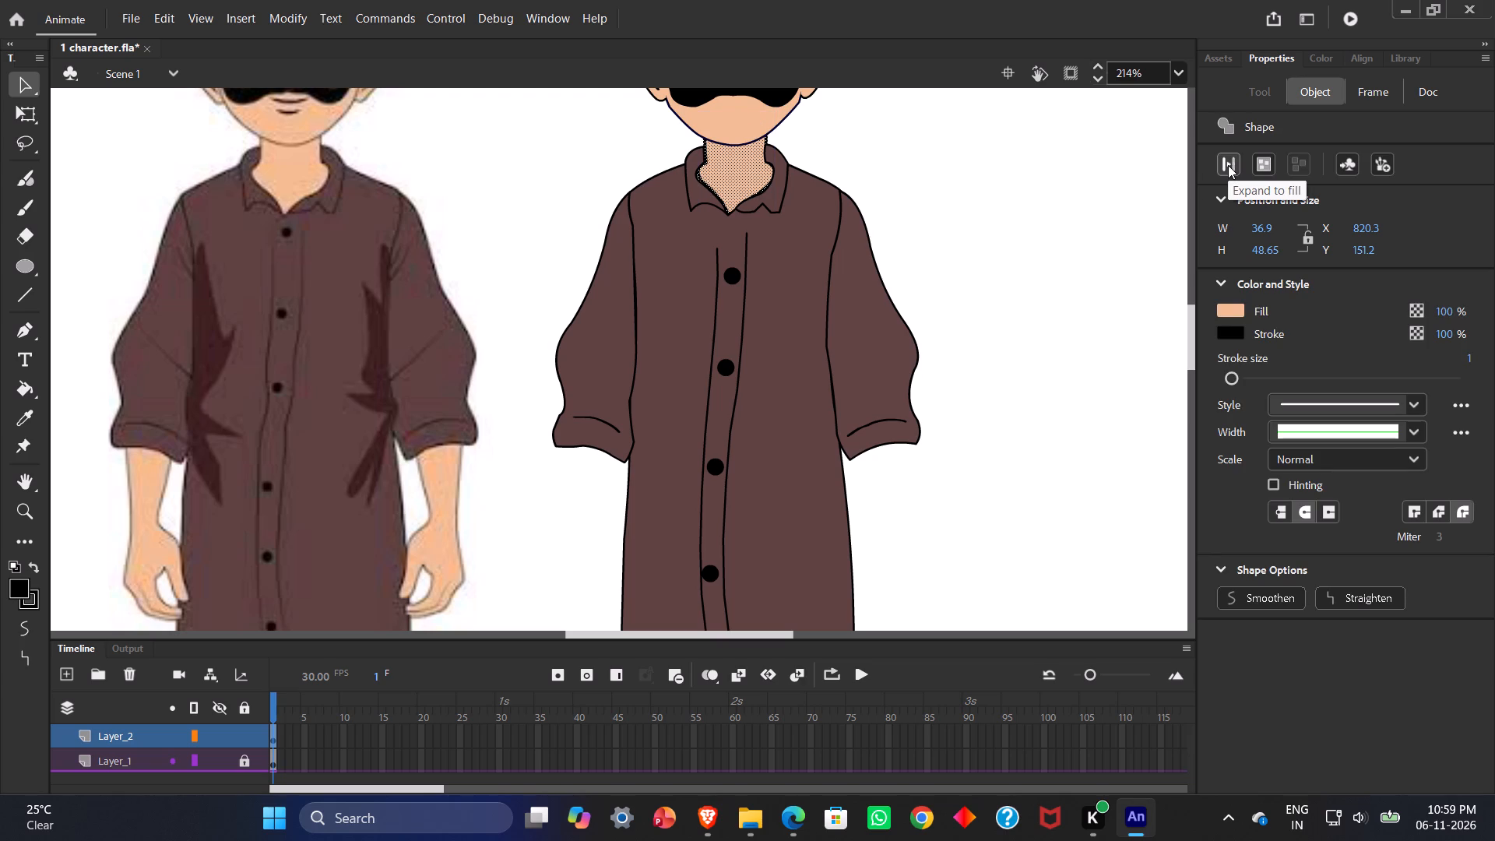
key("ctrl+Up")
key("ctrl+Up")
key("ctrl+Up")
left_click(1050, 257)
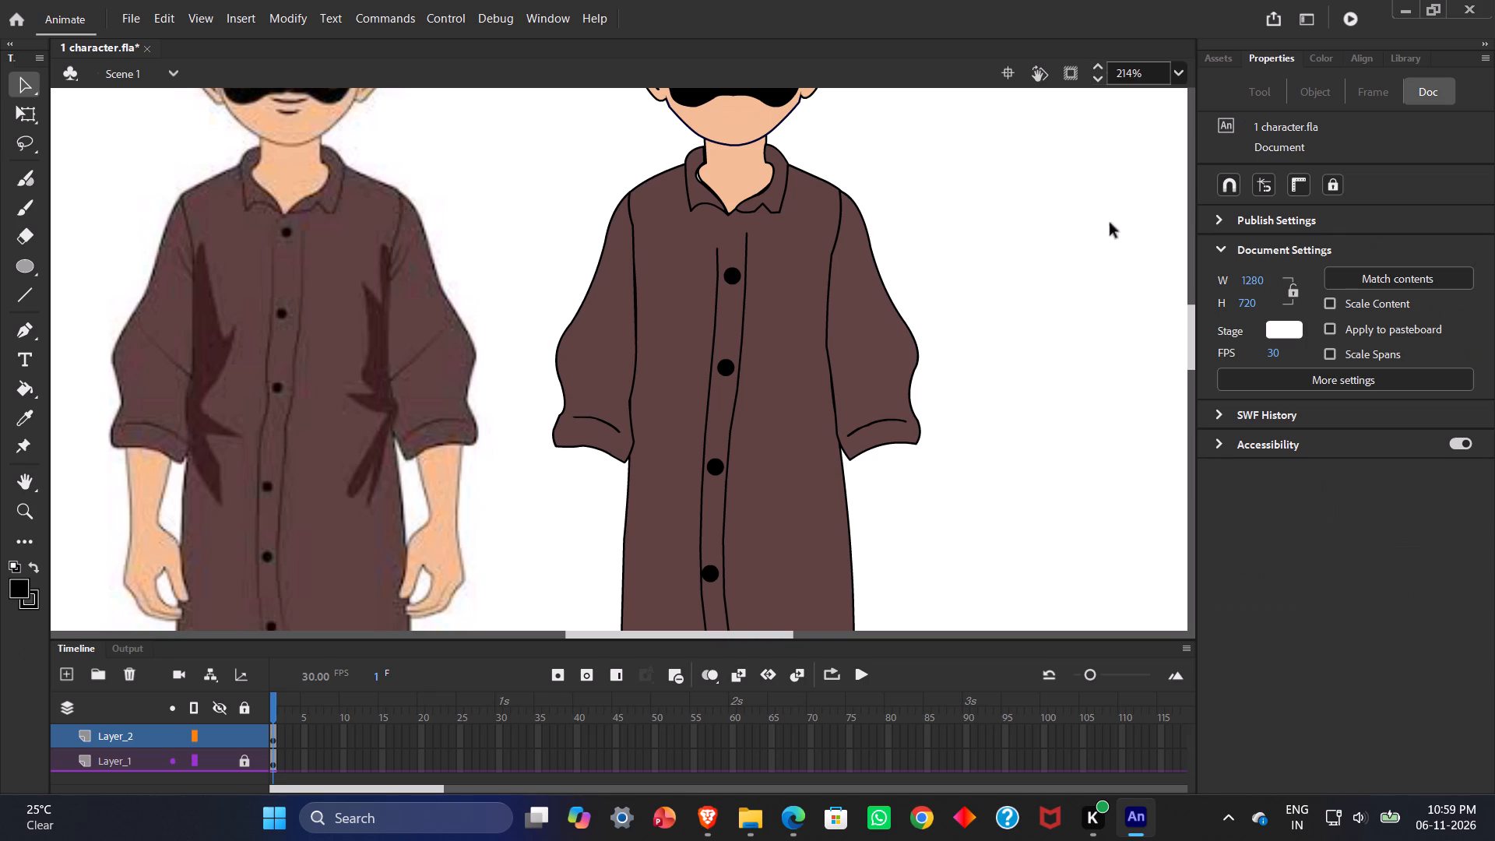
double_click(720, 178)
left_click(973, 149)
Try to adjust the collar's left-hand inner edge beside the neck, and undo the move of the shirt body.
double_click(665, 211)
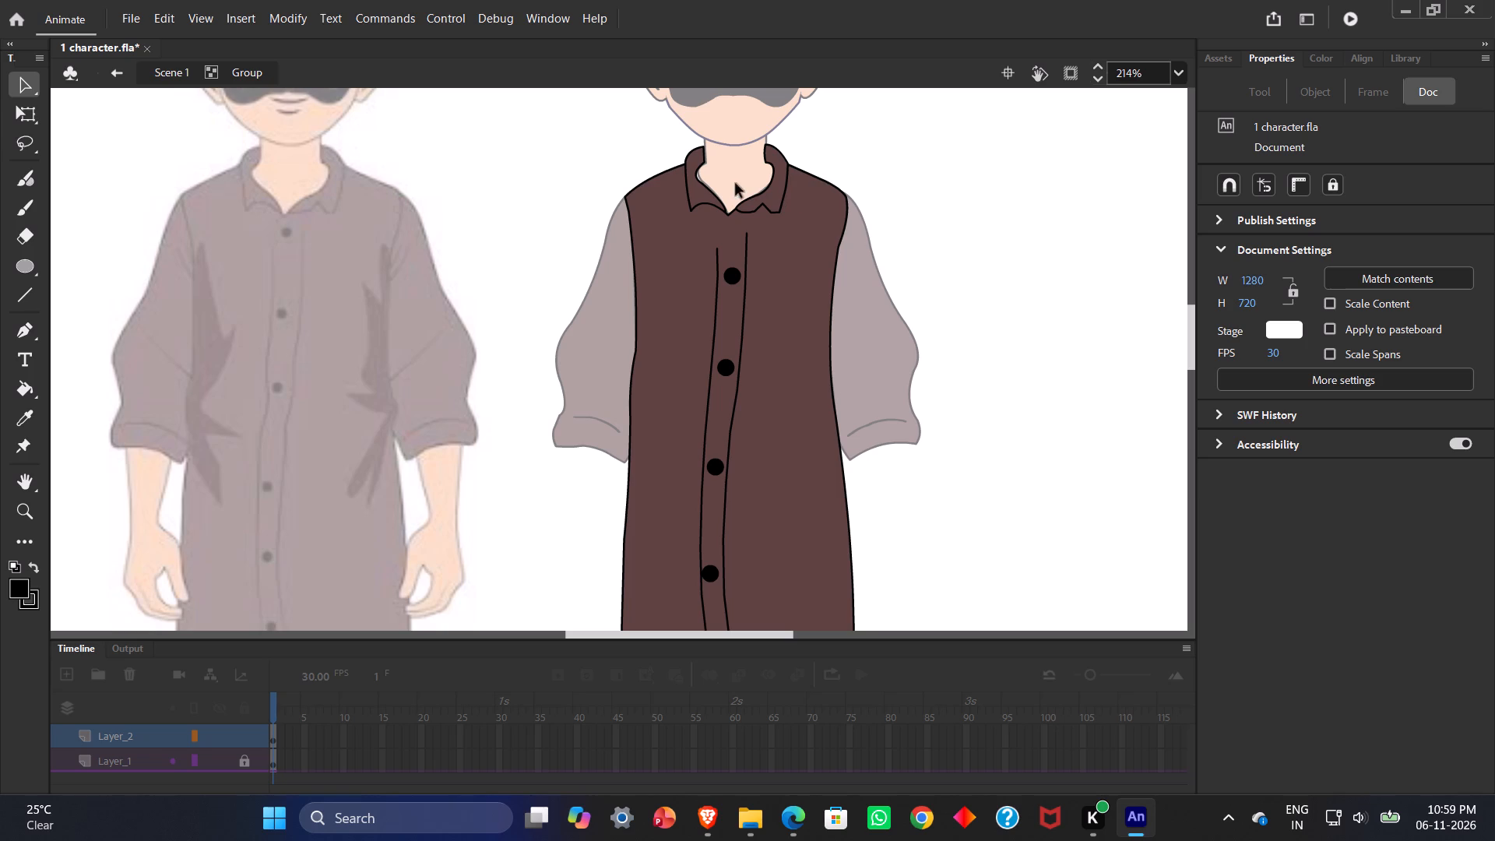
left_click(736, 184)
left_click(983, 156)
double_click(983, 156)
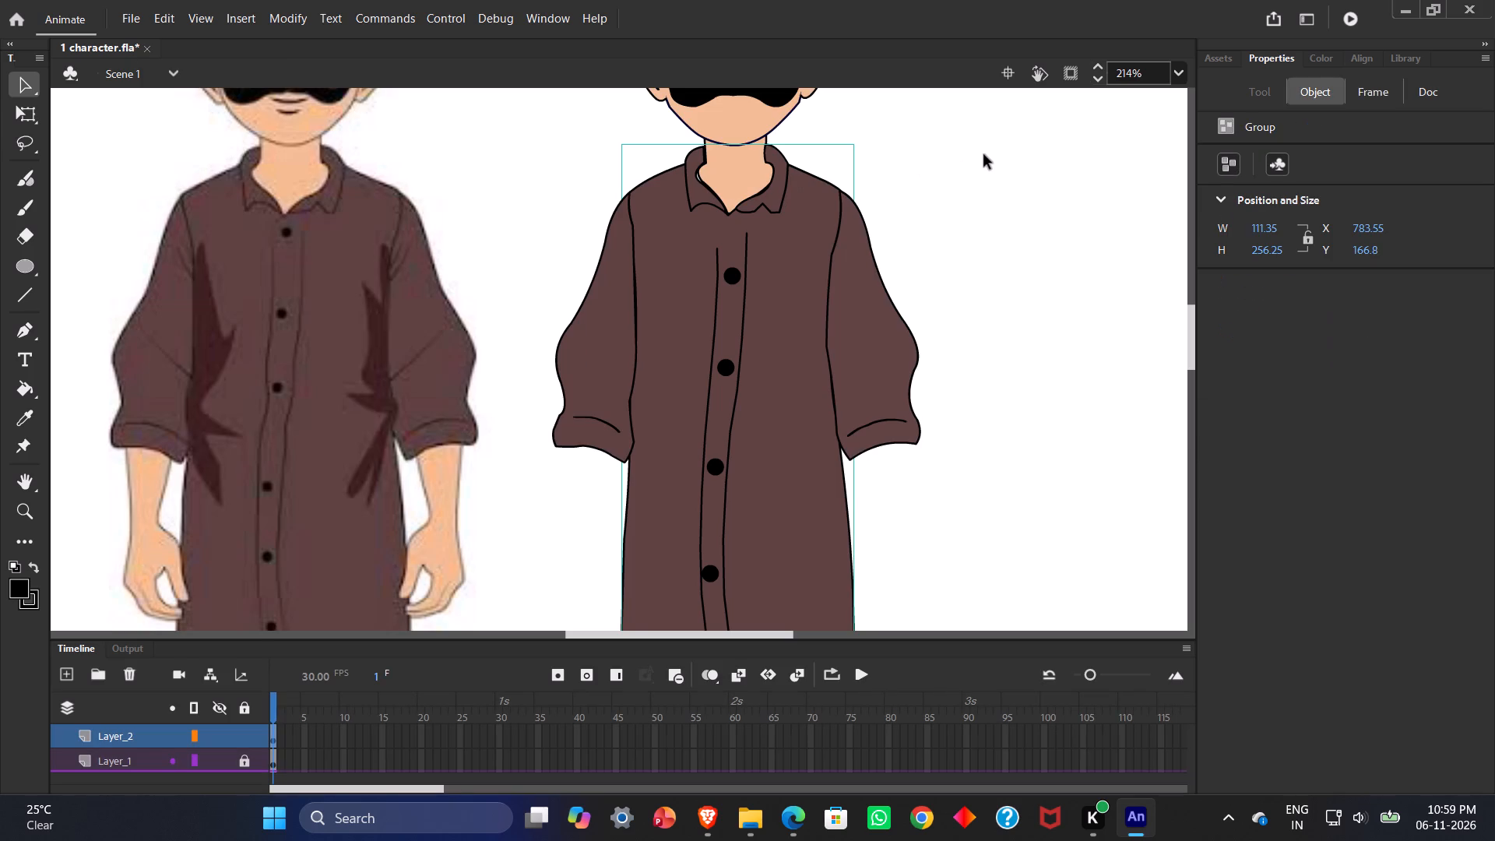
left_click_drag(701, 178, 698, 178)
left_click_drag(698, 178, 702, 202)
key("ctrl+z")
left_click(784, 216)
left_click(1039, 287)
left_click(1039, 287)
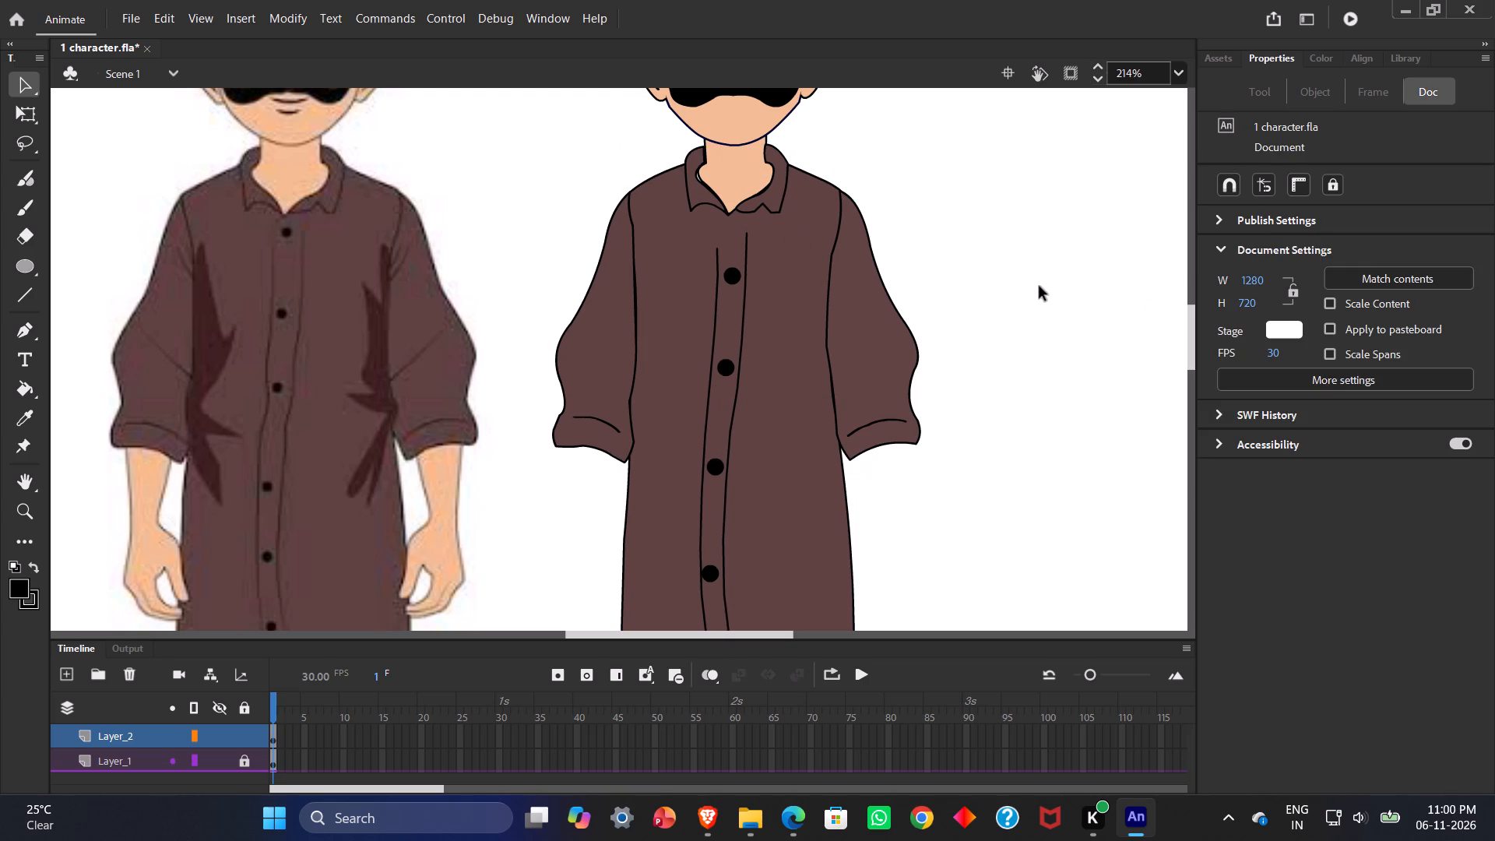
Reopen the shirt body group, reshape both inner collar edges to meet the neck, and return to the main scene.
double_click(781, 407)
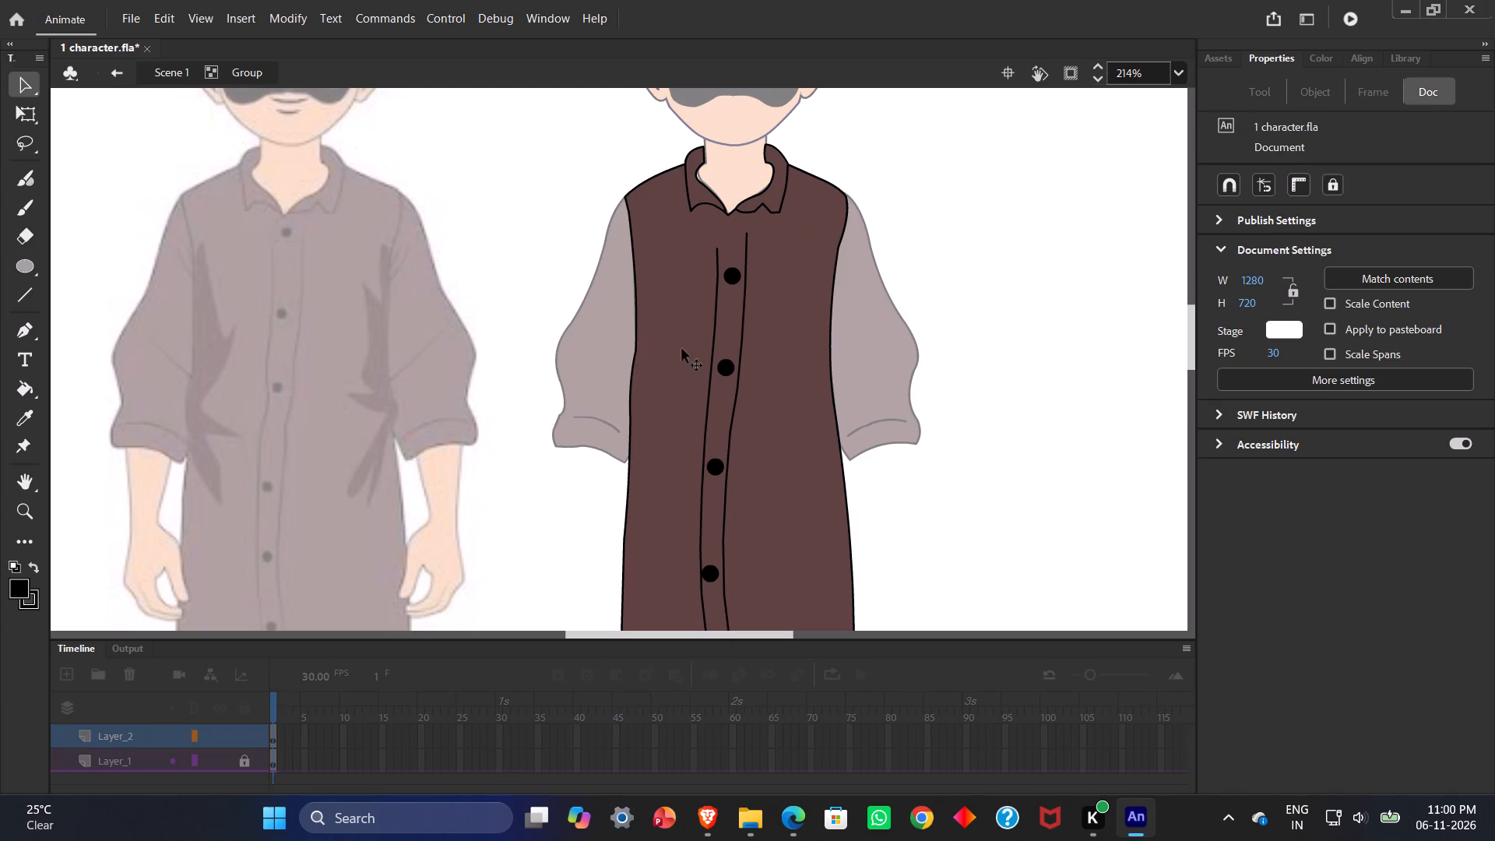
left_click(698, 180)
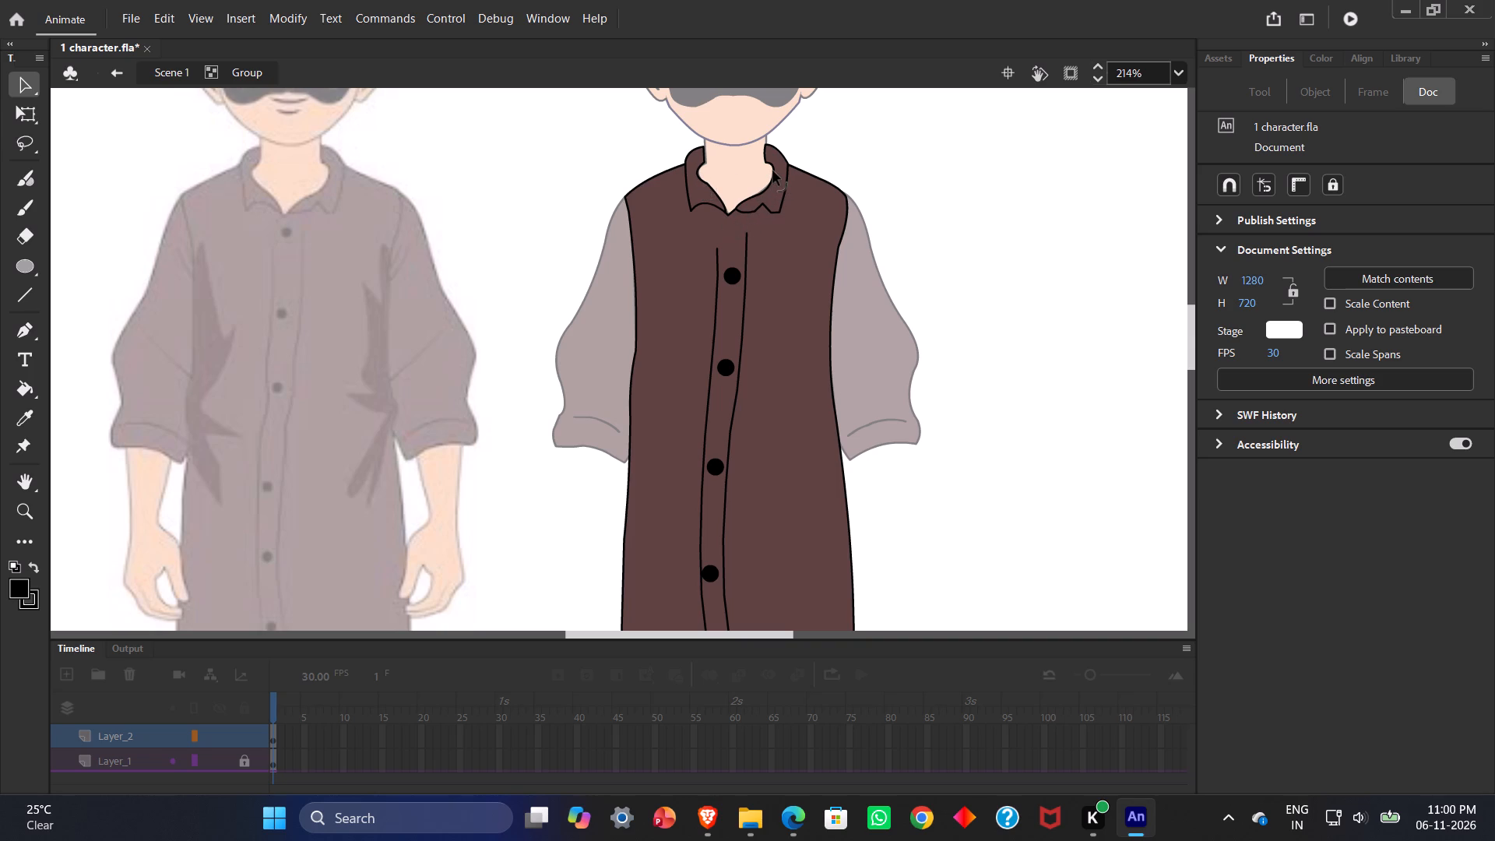
left_click(773, 175)
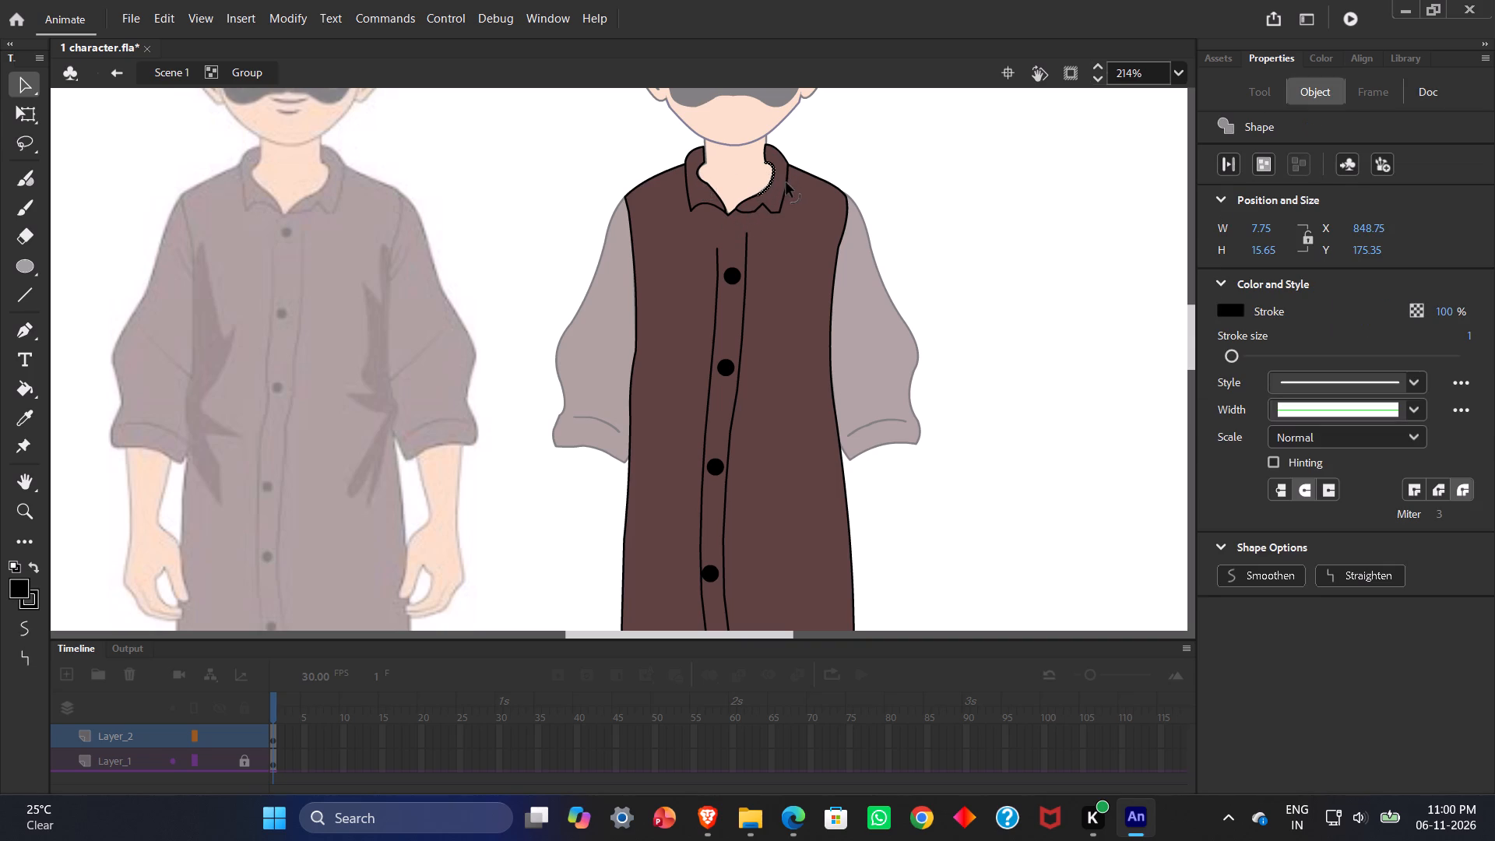
left_click(860, 174)
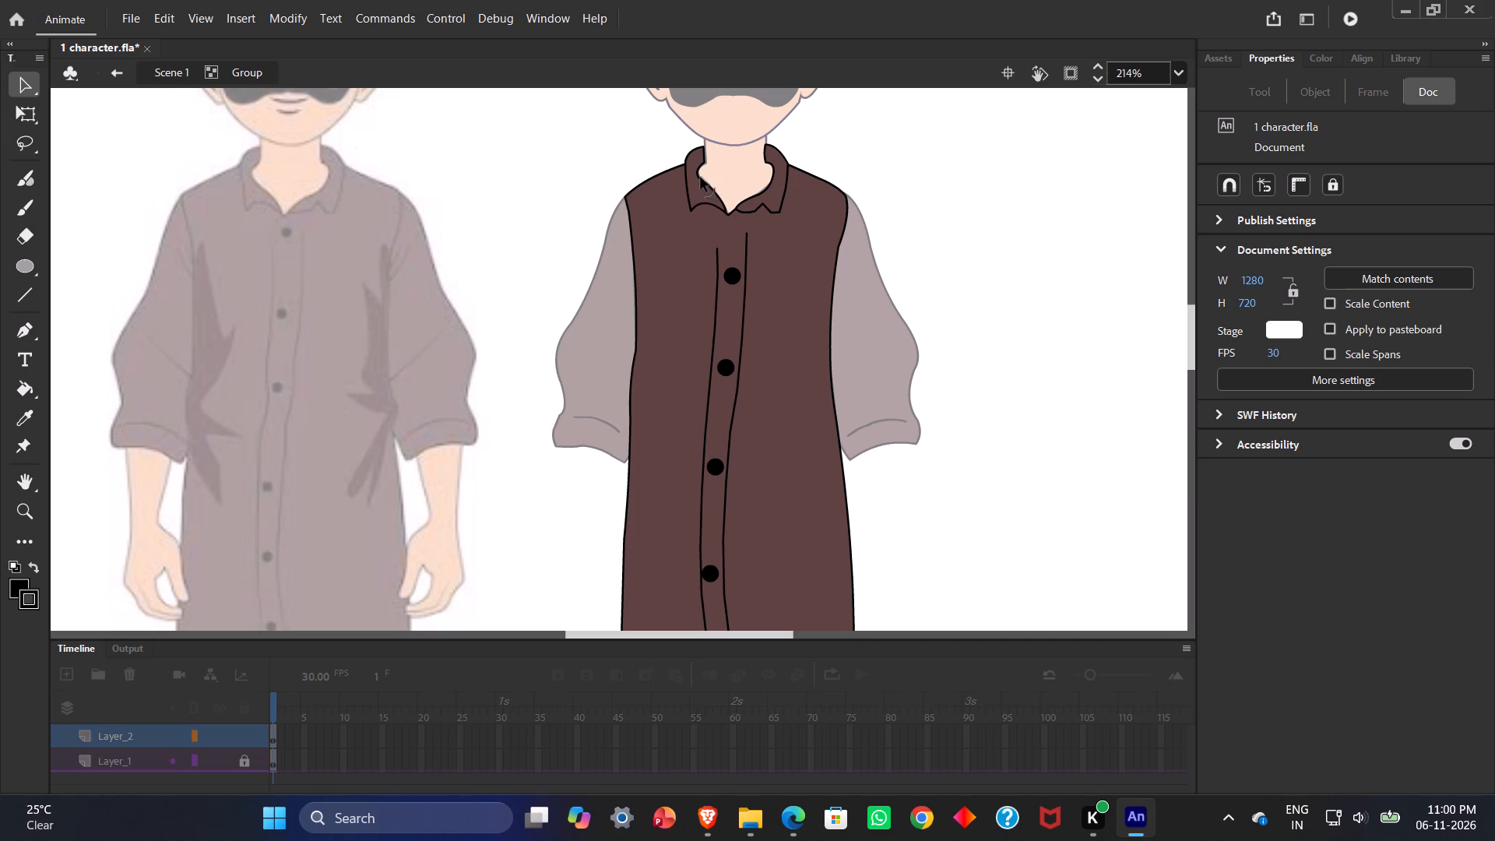
left_click(976, 156)
double_click(976, 156)
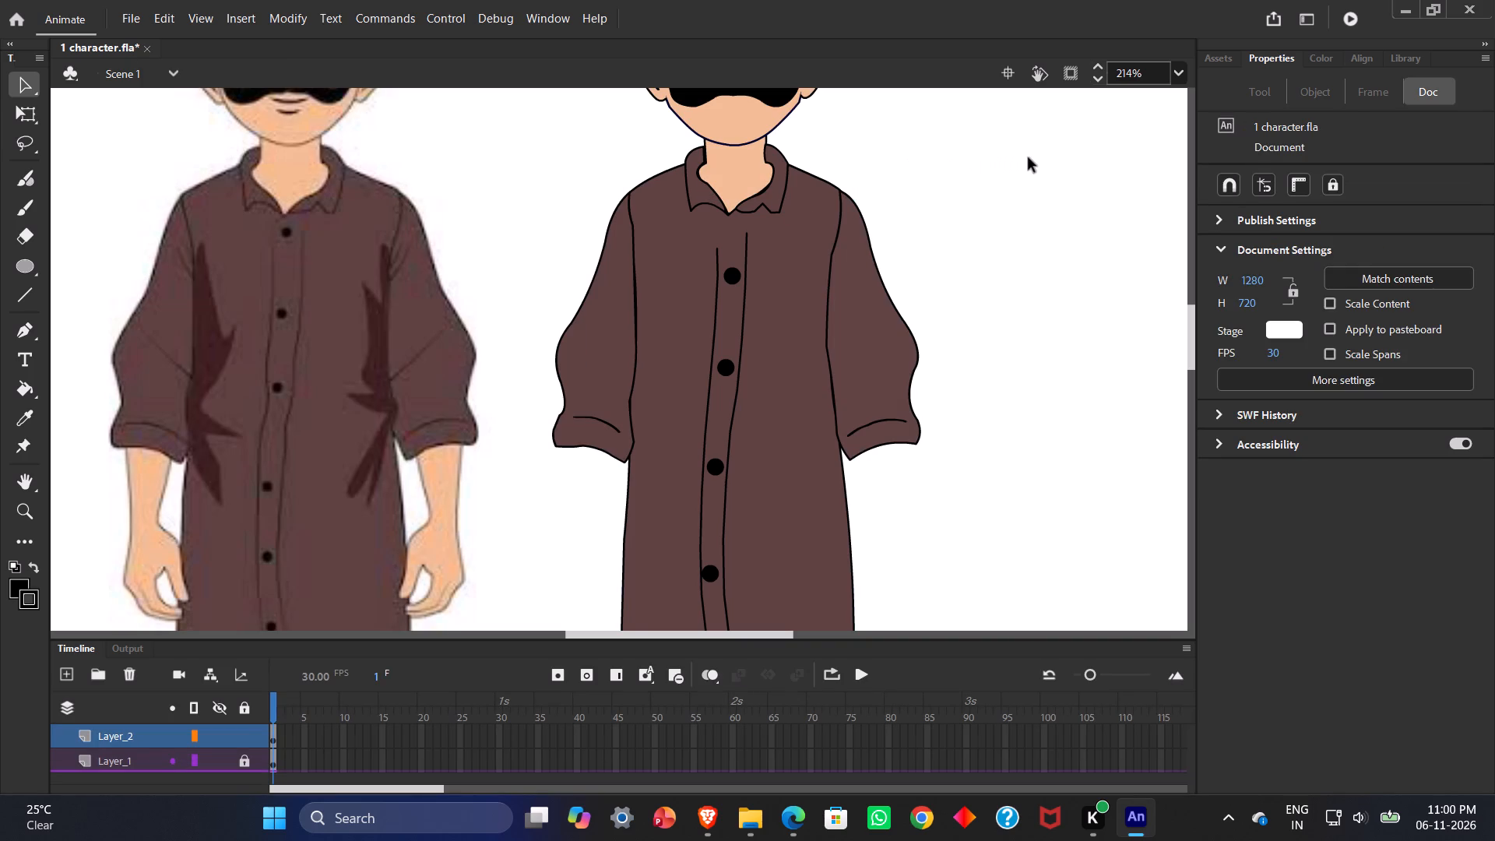
Nudge the neck shape slightly left to X 819.4.
left_click(1029, 158)
scroll(938, 196, "up", 2)
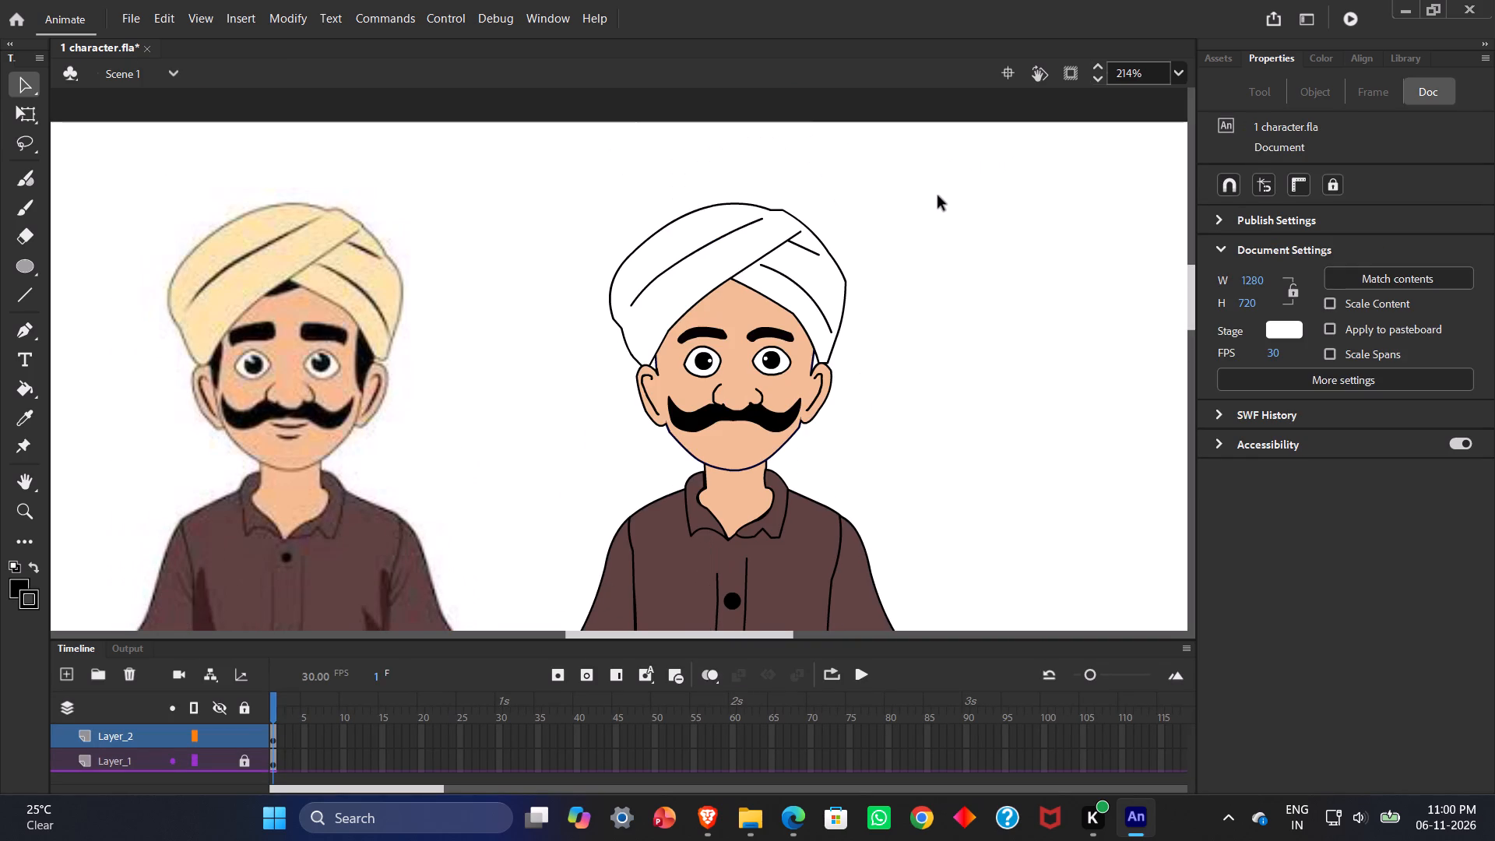
double_click(740, 504)
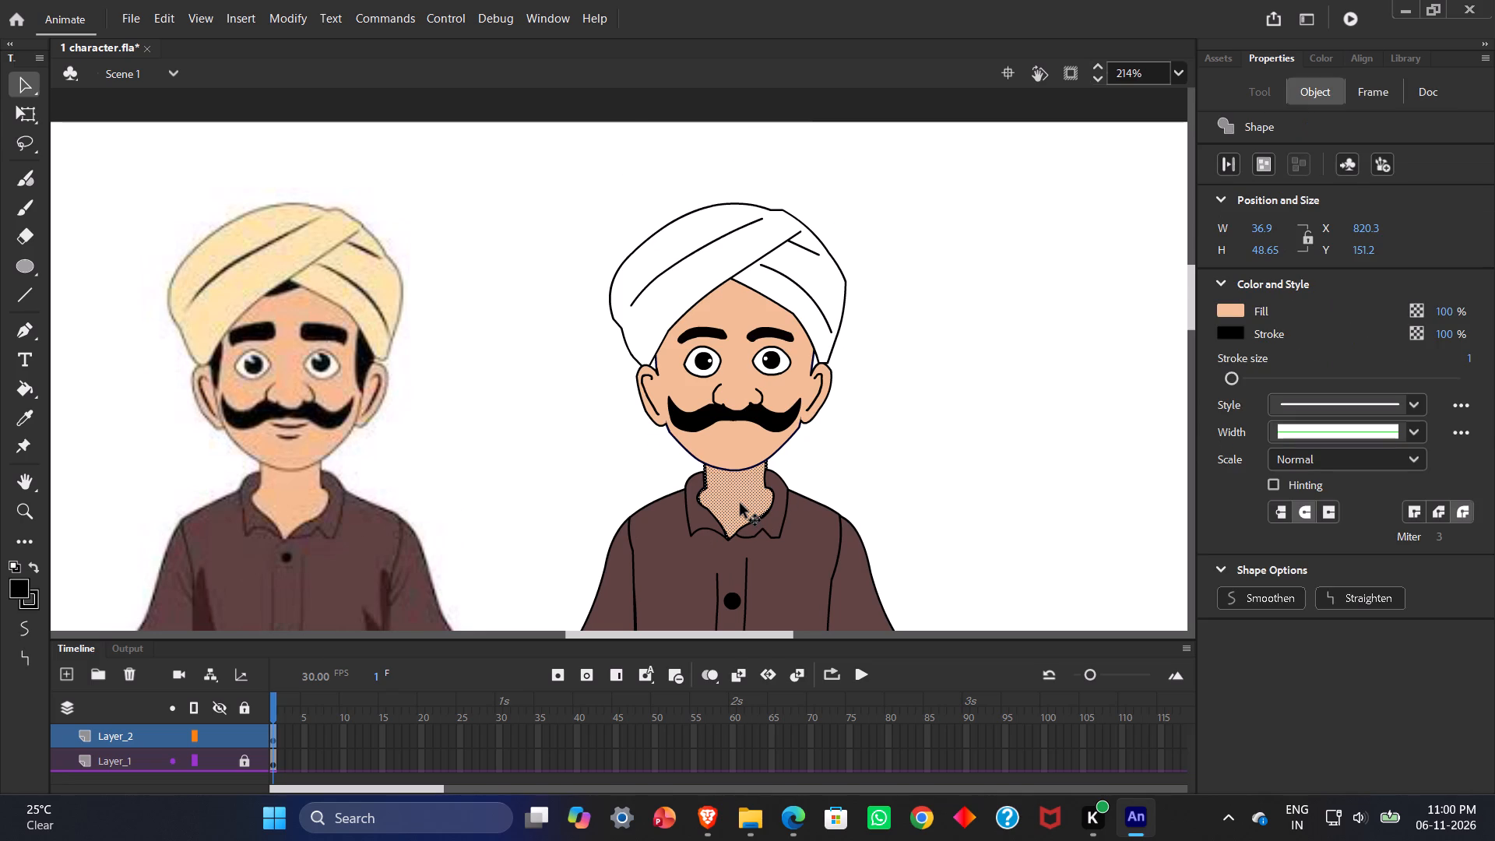
key("Left")
key("Left")
left_click(1015, 433)
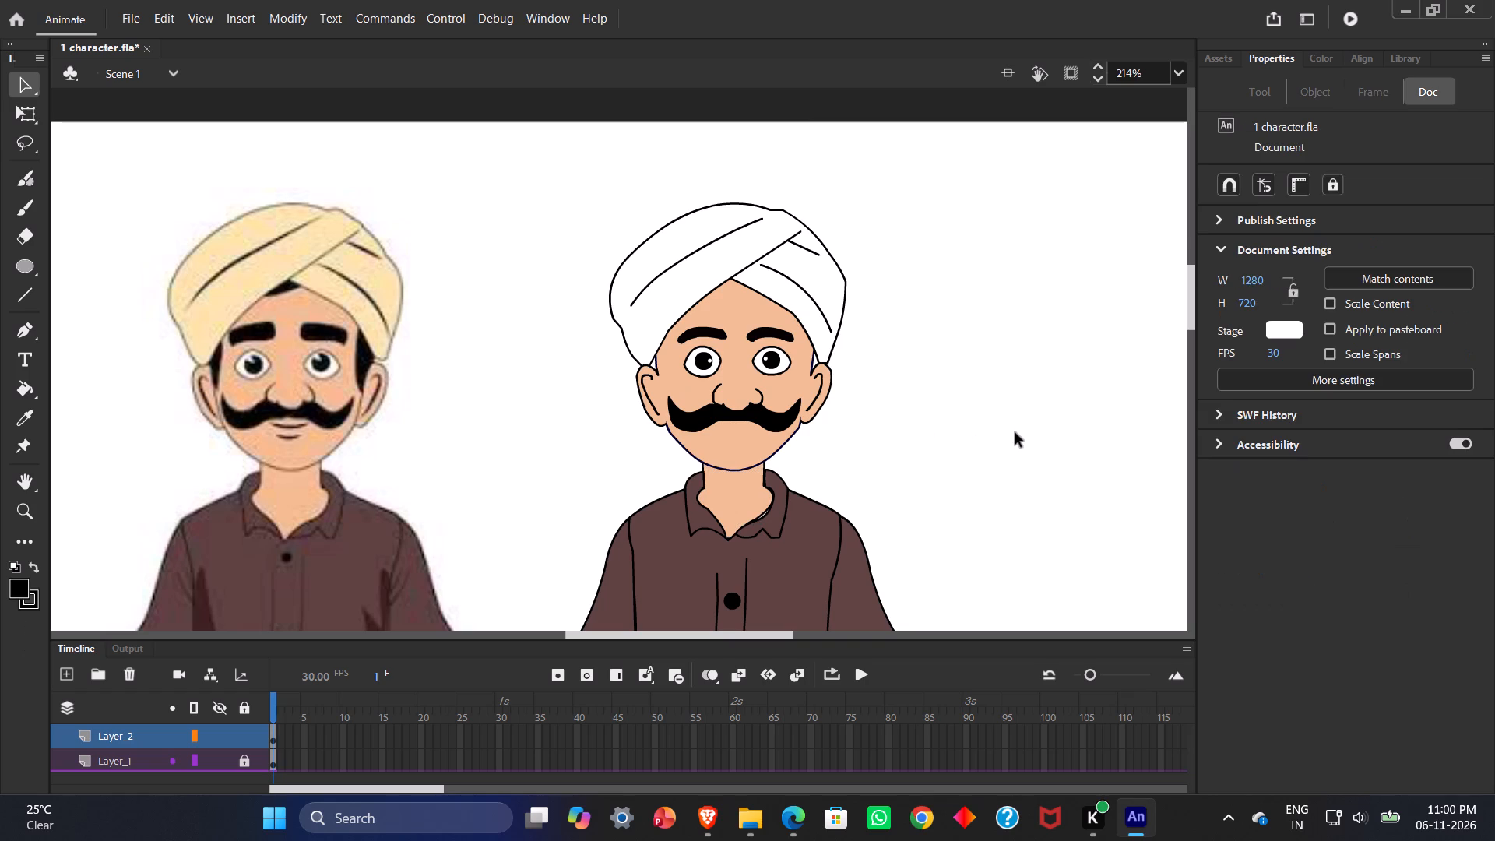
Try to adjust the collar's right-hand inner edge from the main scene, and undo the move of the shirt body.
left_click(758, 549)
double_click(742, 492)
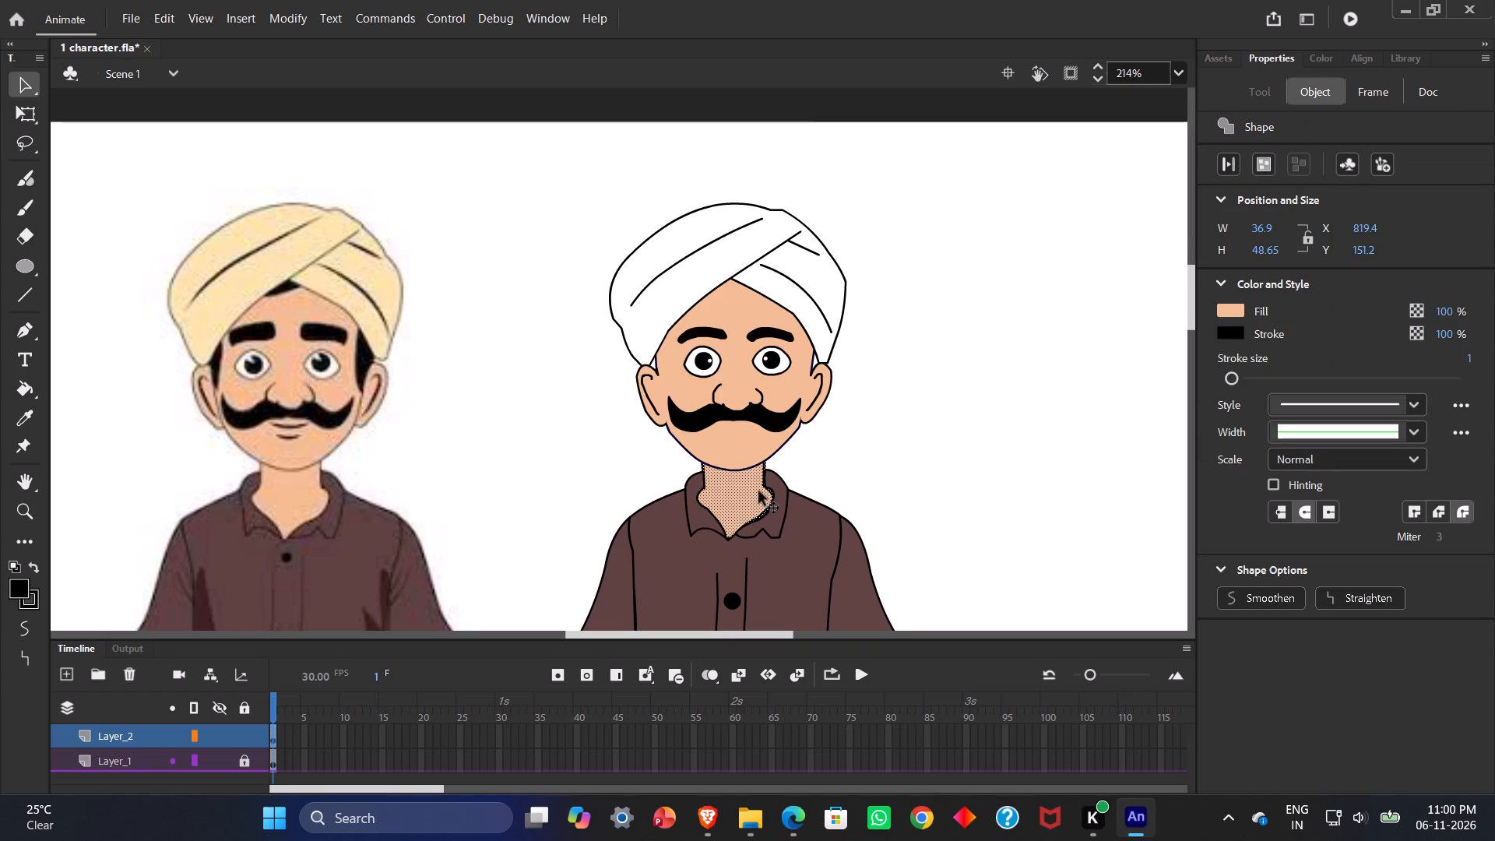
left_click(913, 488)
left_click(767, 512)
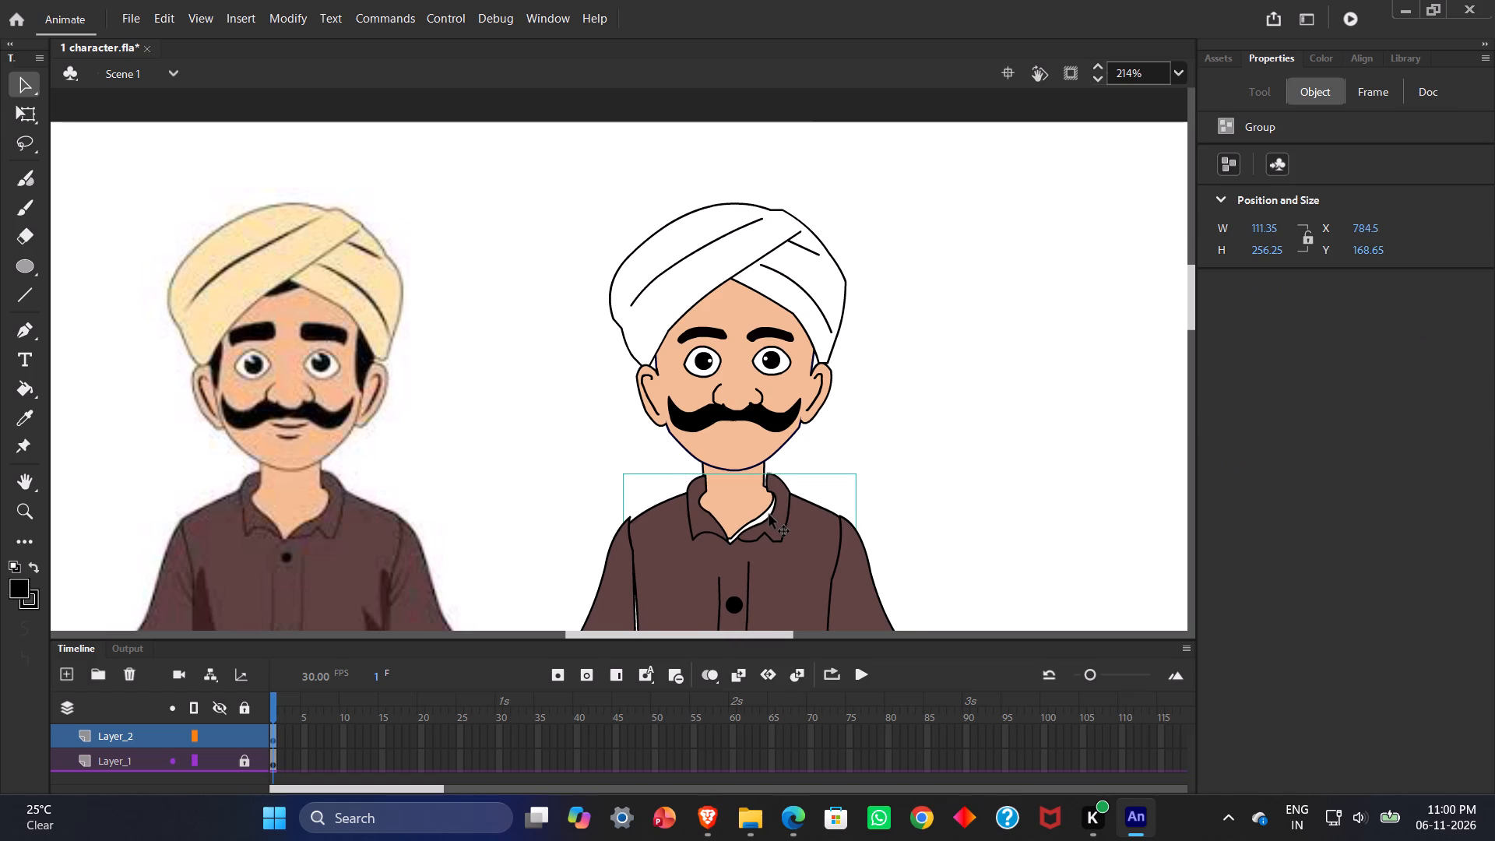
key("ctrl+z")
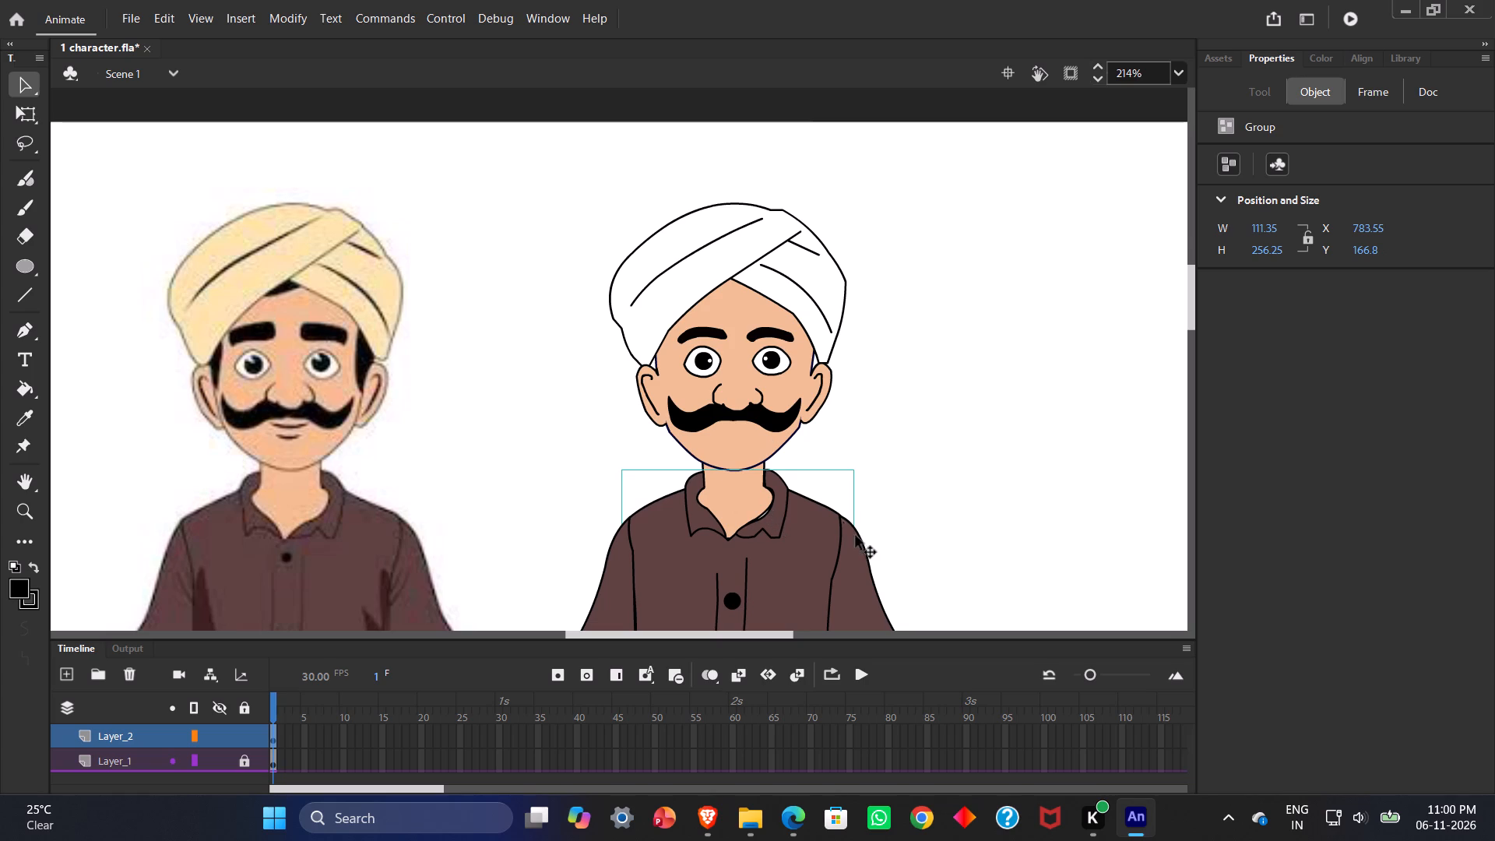
Reopen the shirt body group, bend the right-hand inner collar edge smoothly against the neck, and return to the main scene.
left_click(793, 561)
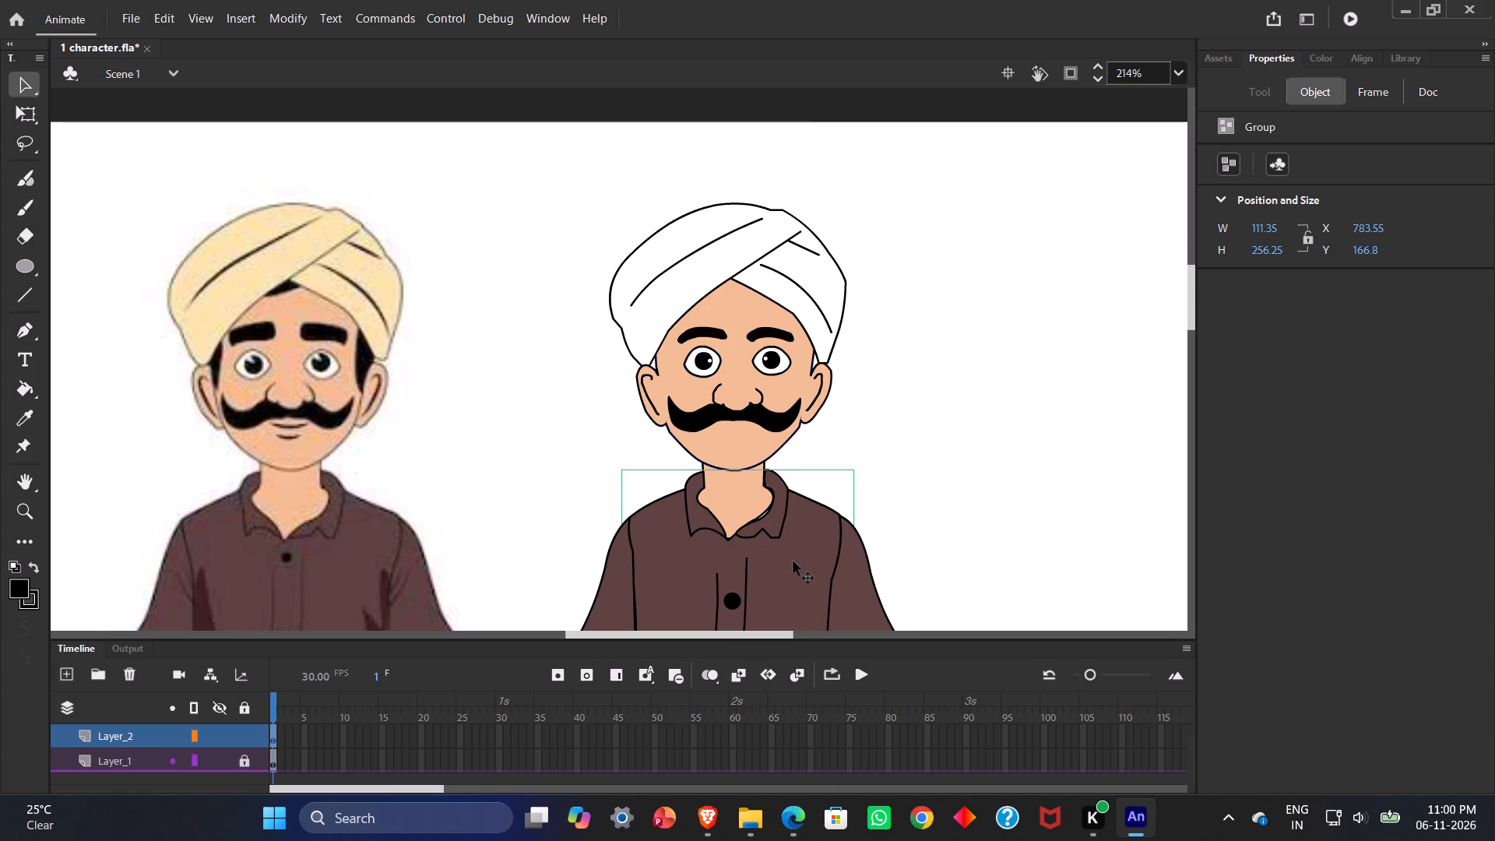
double_click(793, 561)
left_click(990, 477)
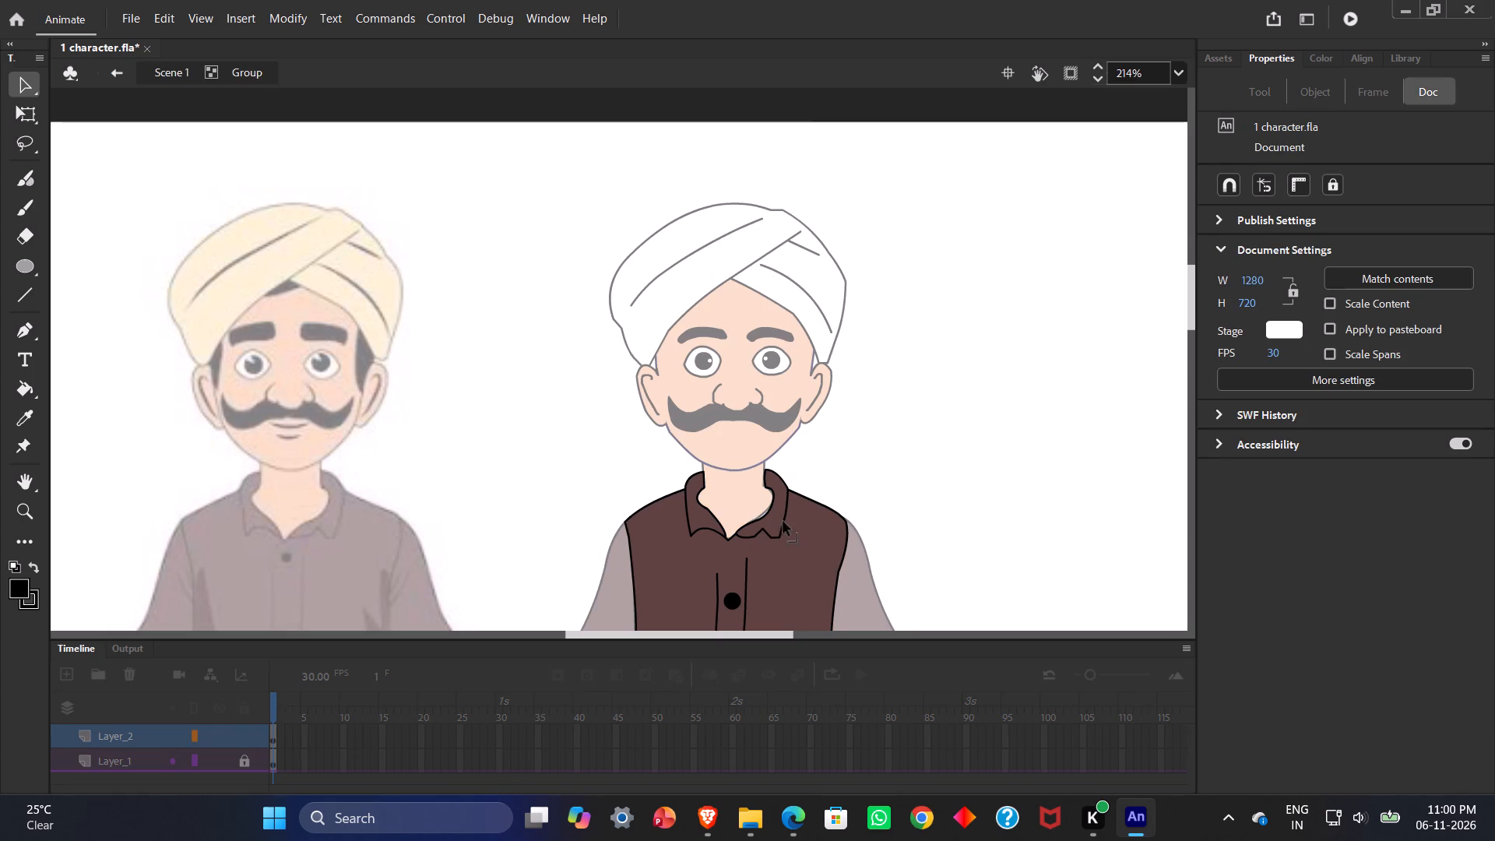
left_click(769, 516)
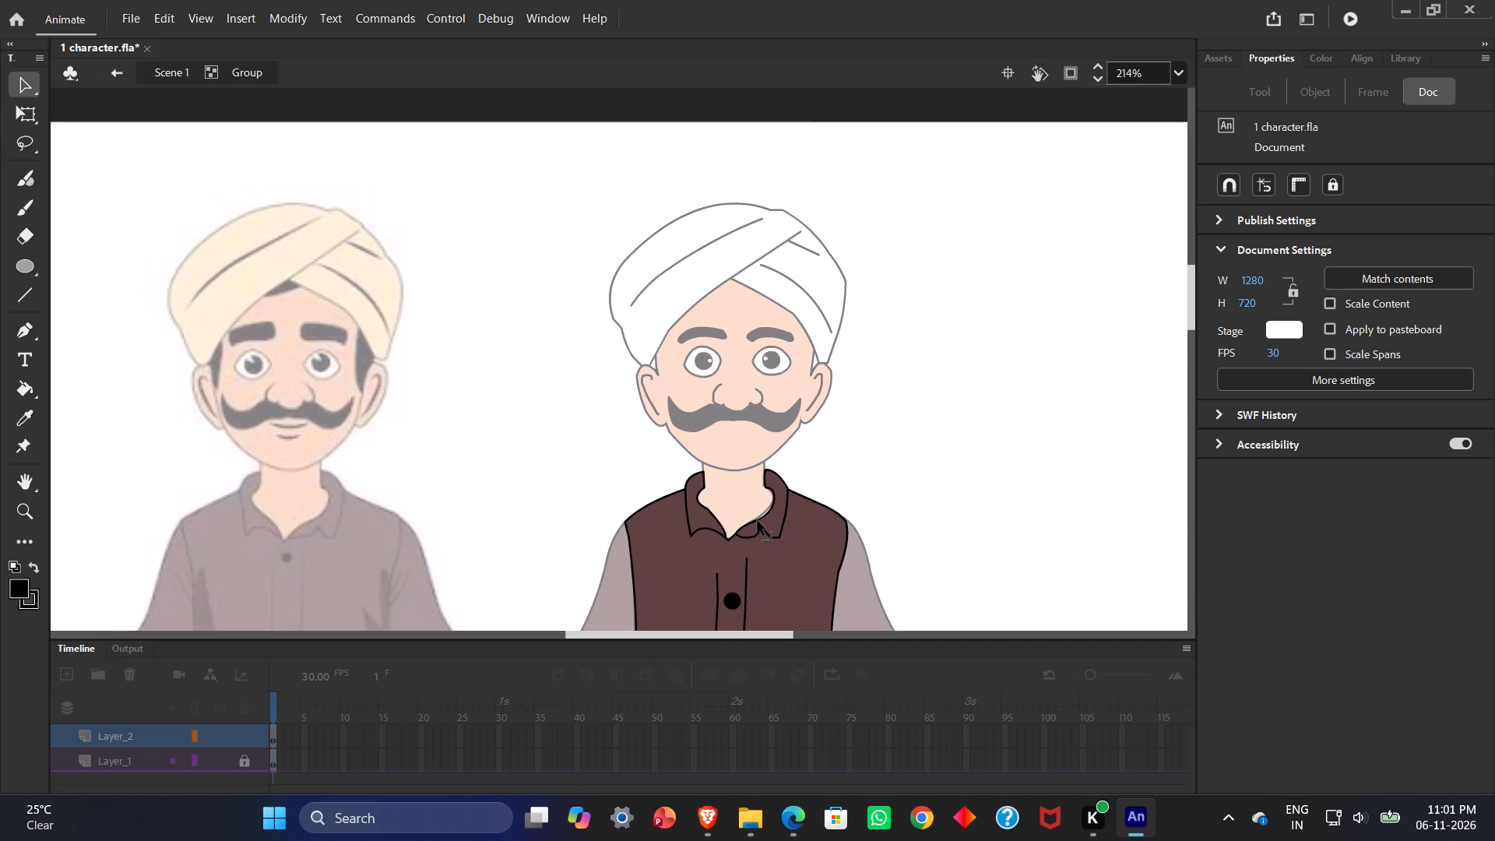
left_click(758, 521)
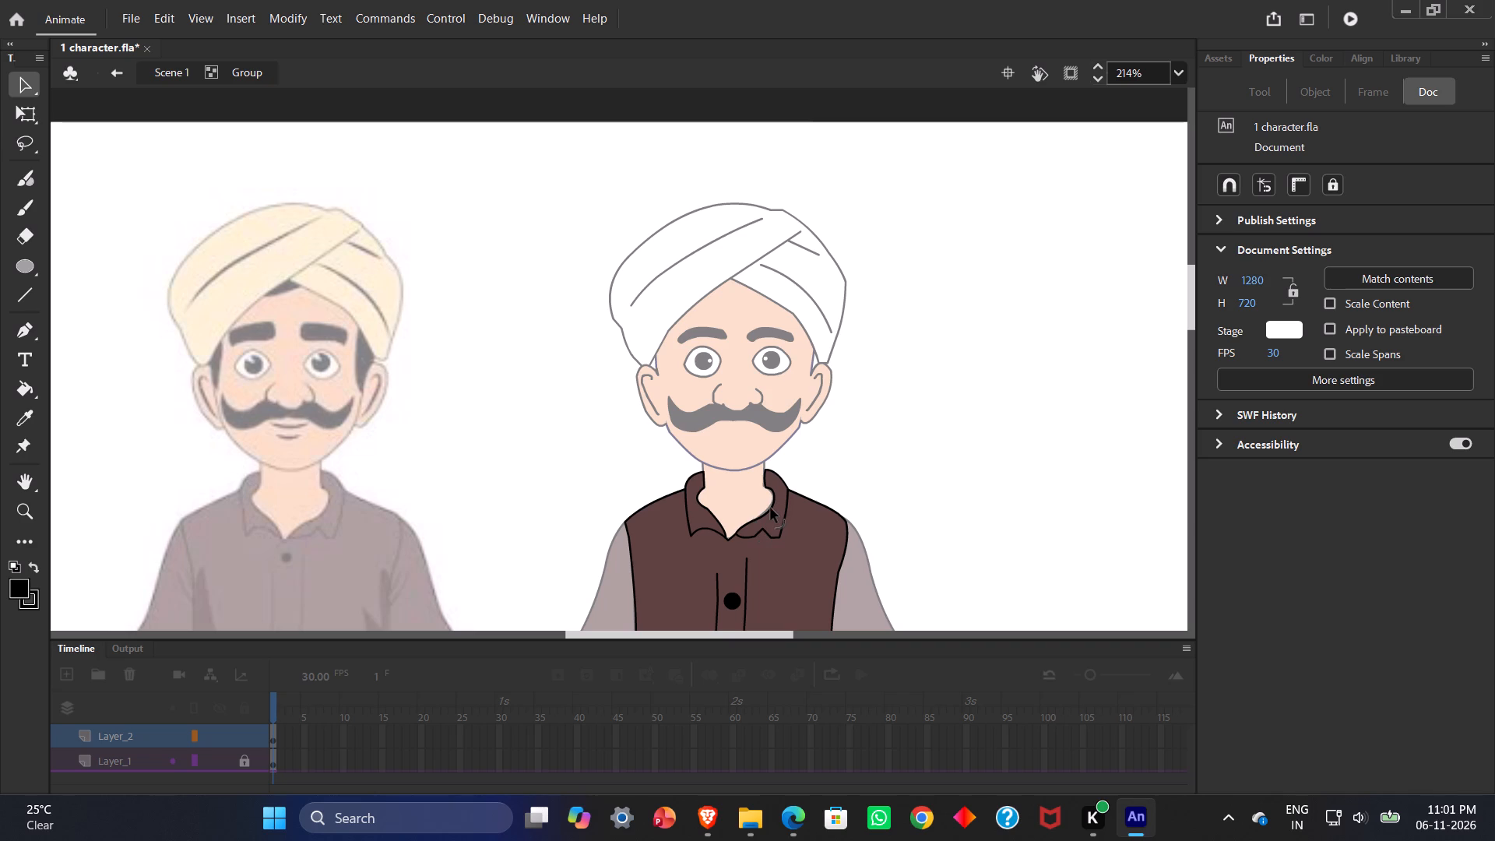
left_click(771, 508)
left_click(911, 456)
double_click(915, 456)
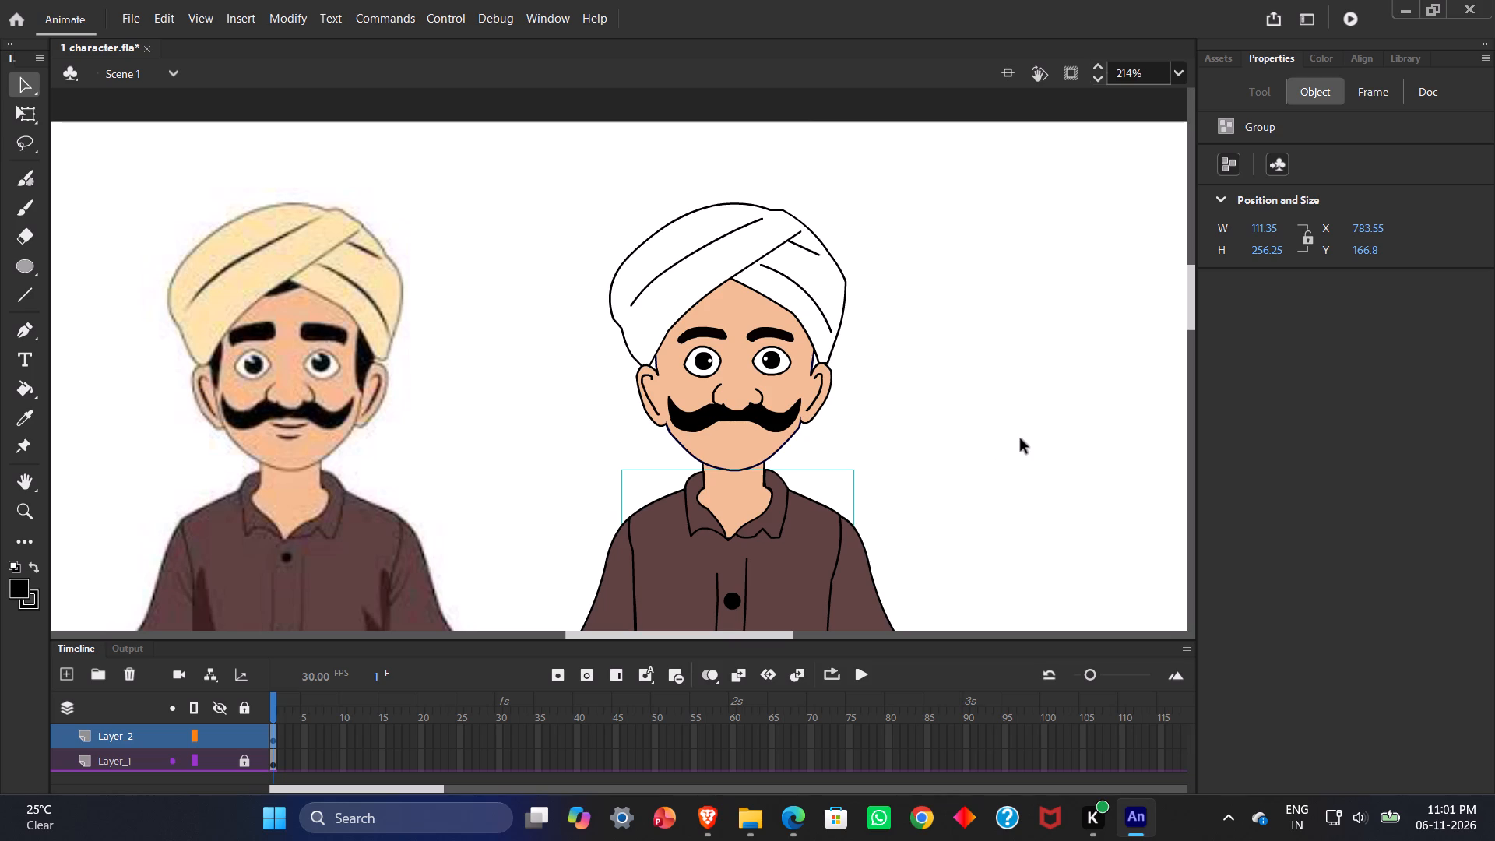
double_click(1021, 439)
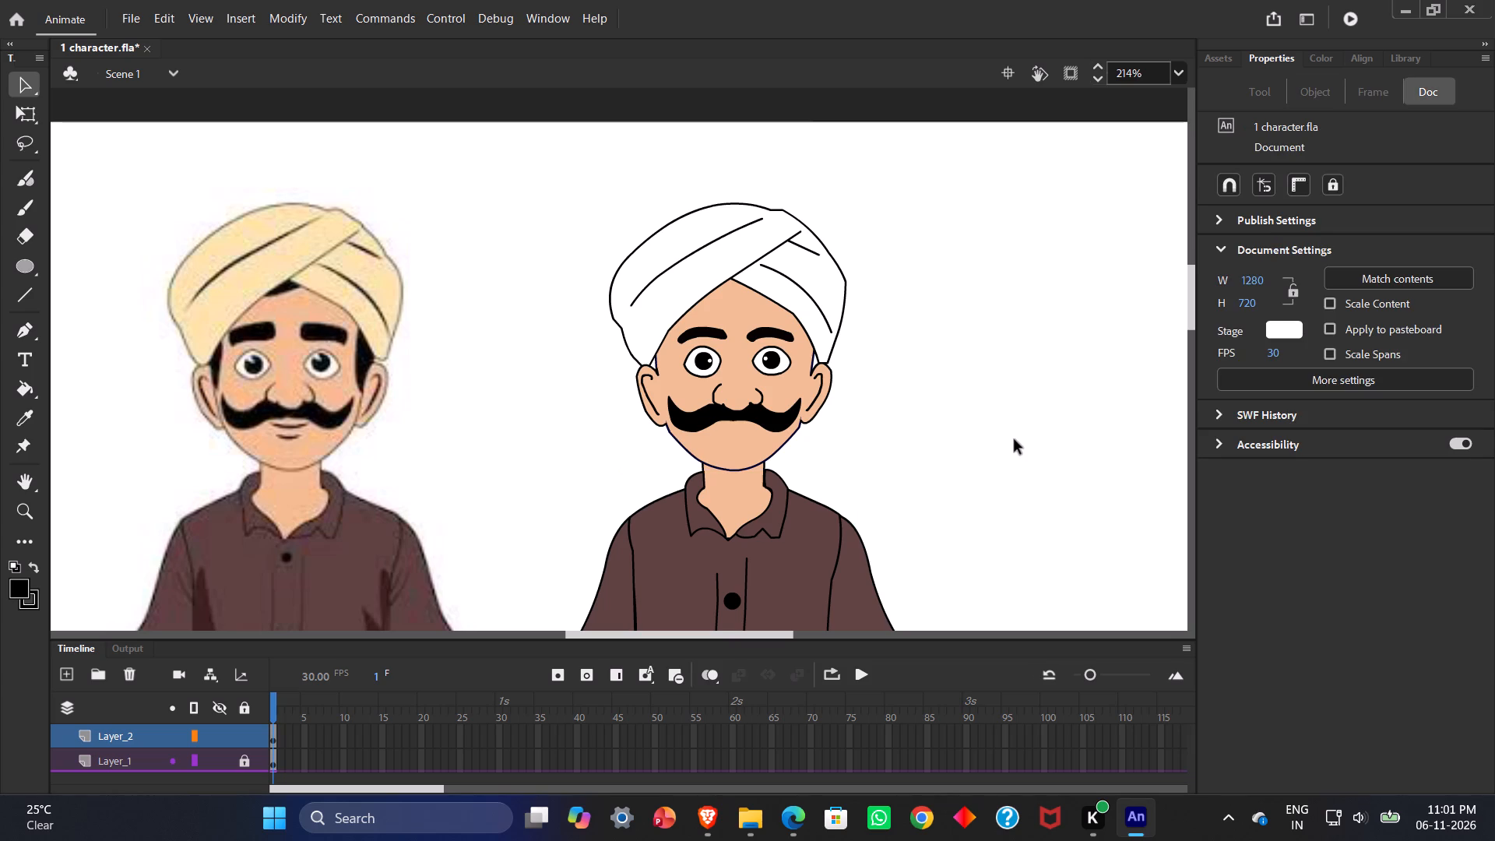
Compare the redrawn head, neck, shirt and sleeves with the reference character.
scroll(1014, 440, "down", 3)
scroll(997, 452, "up", 2)
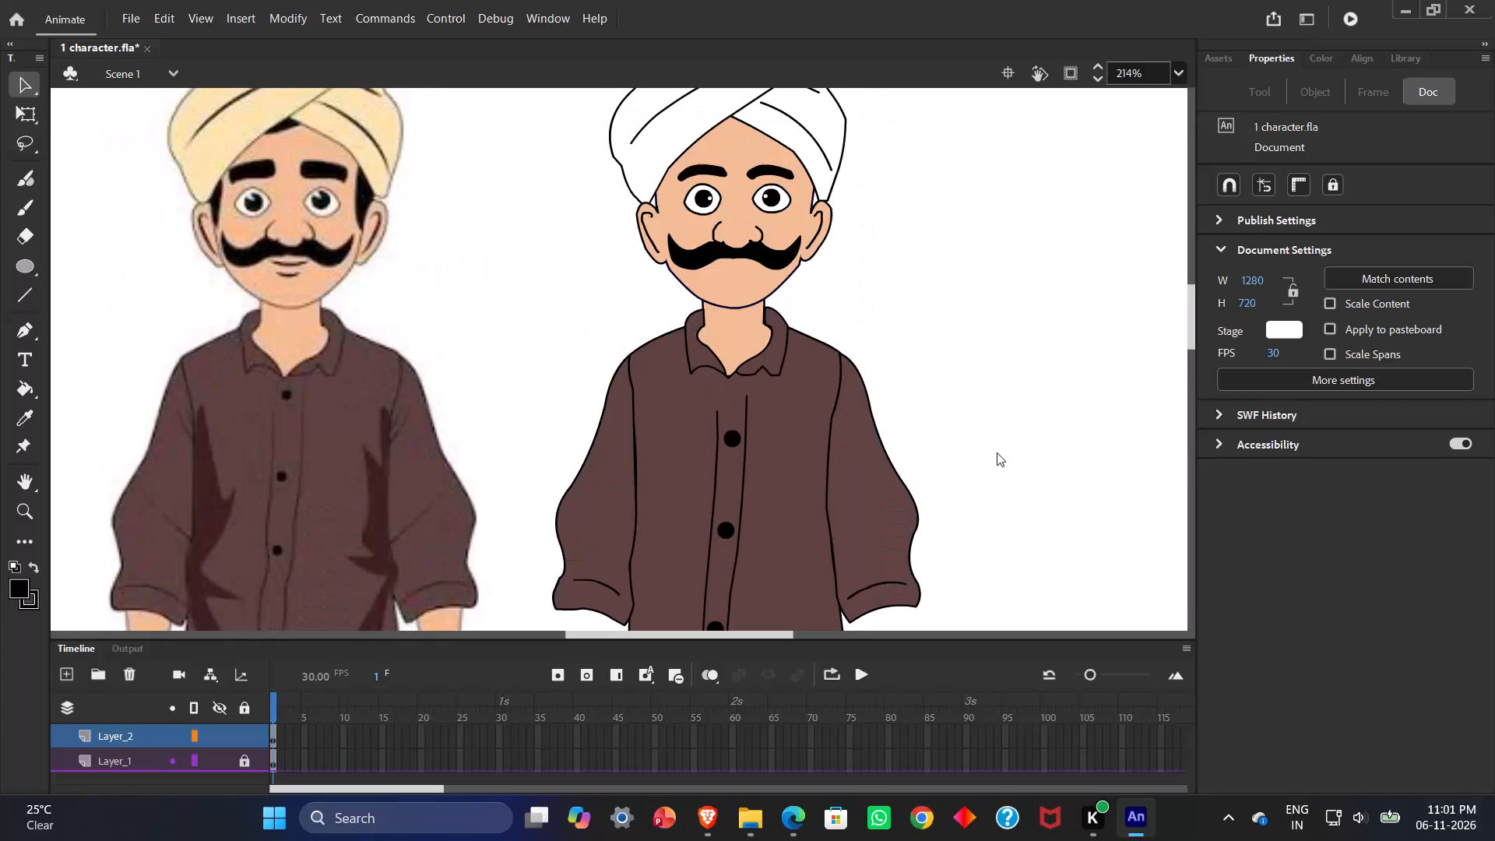
scroll(997, 452, "down", 1)
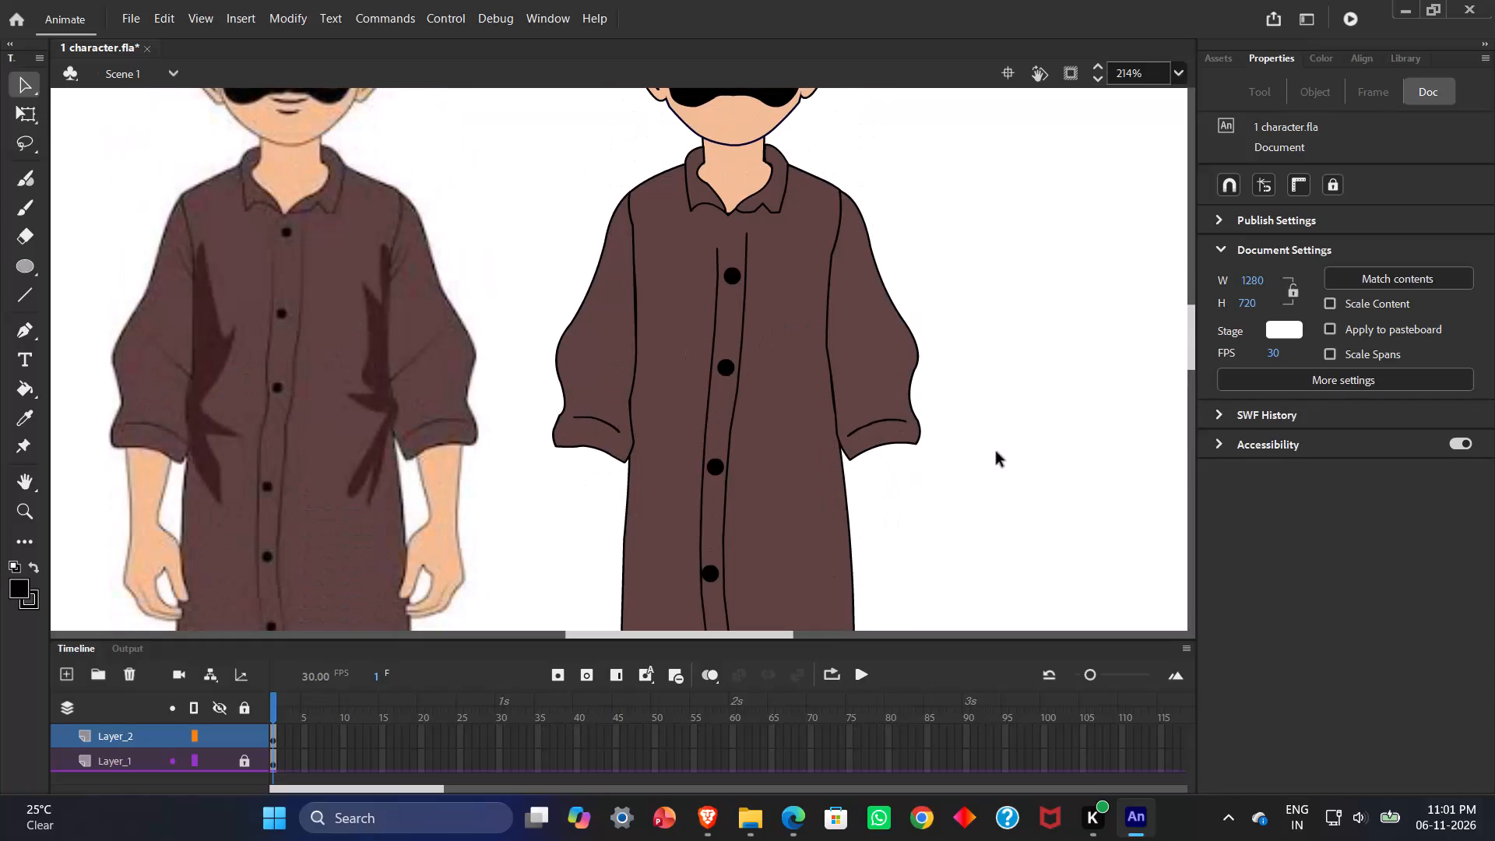
scroll(997, 452, "down", 1)
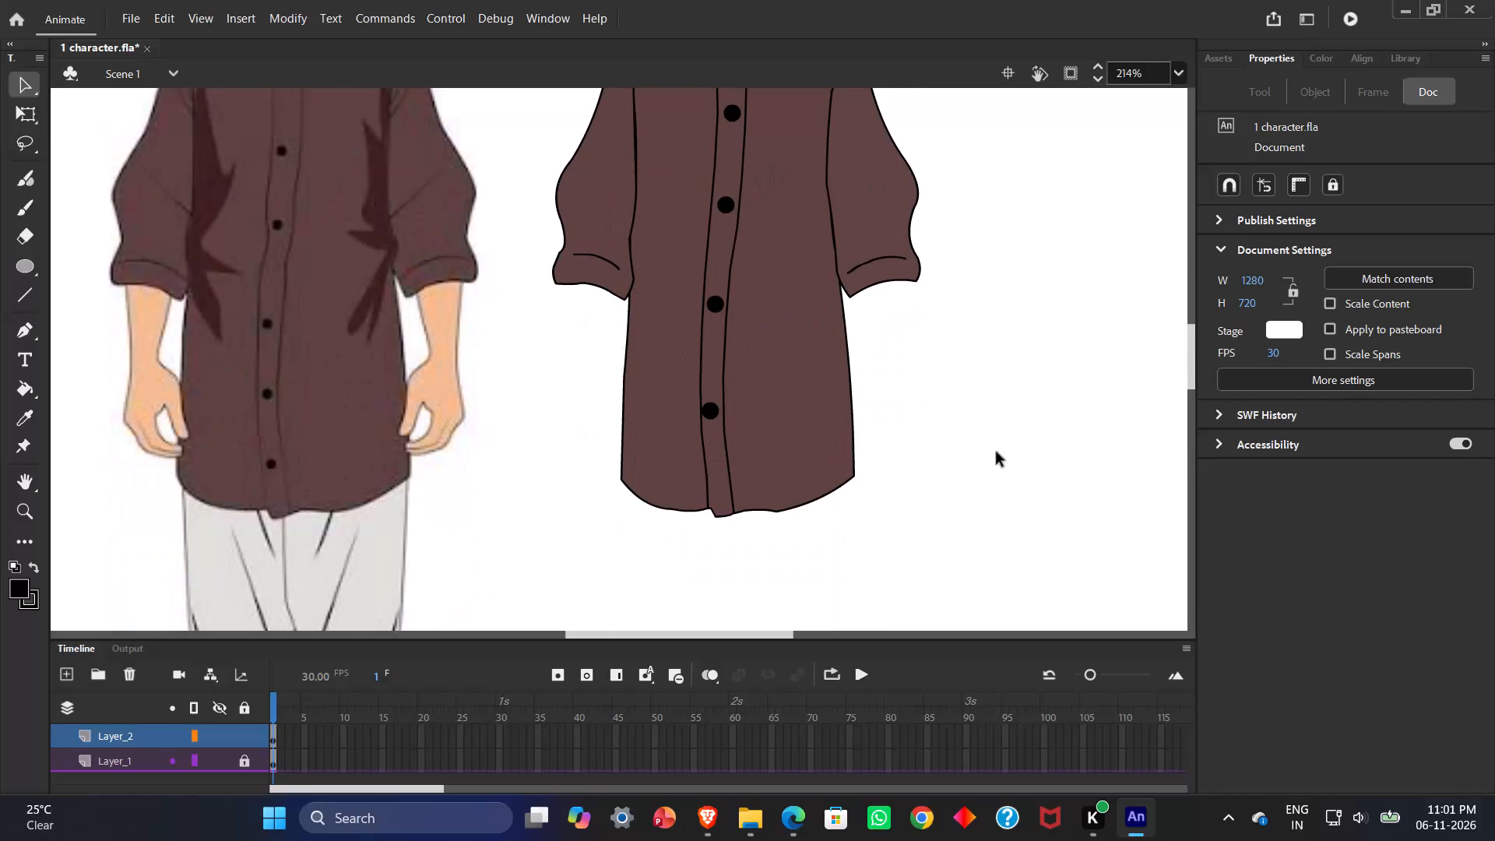
scroll(997, 452, "up", 1)
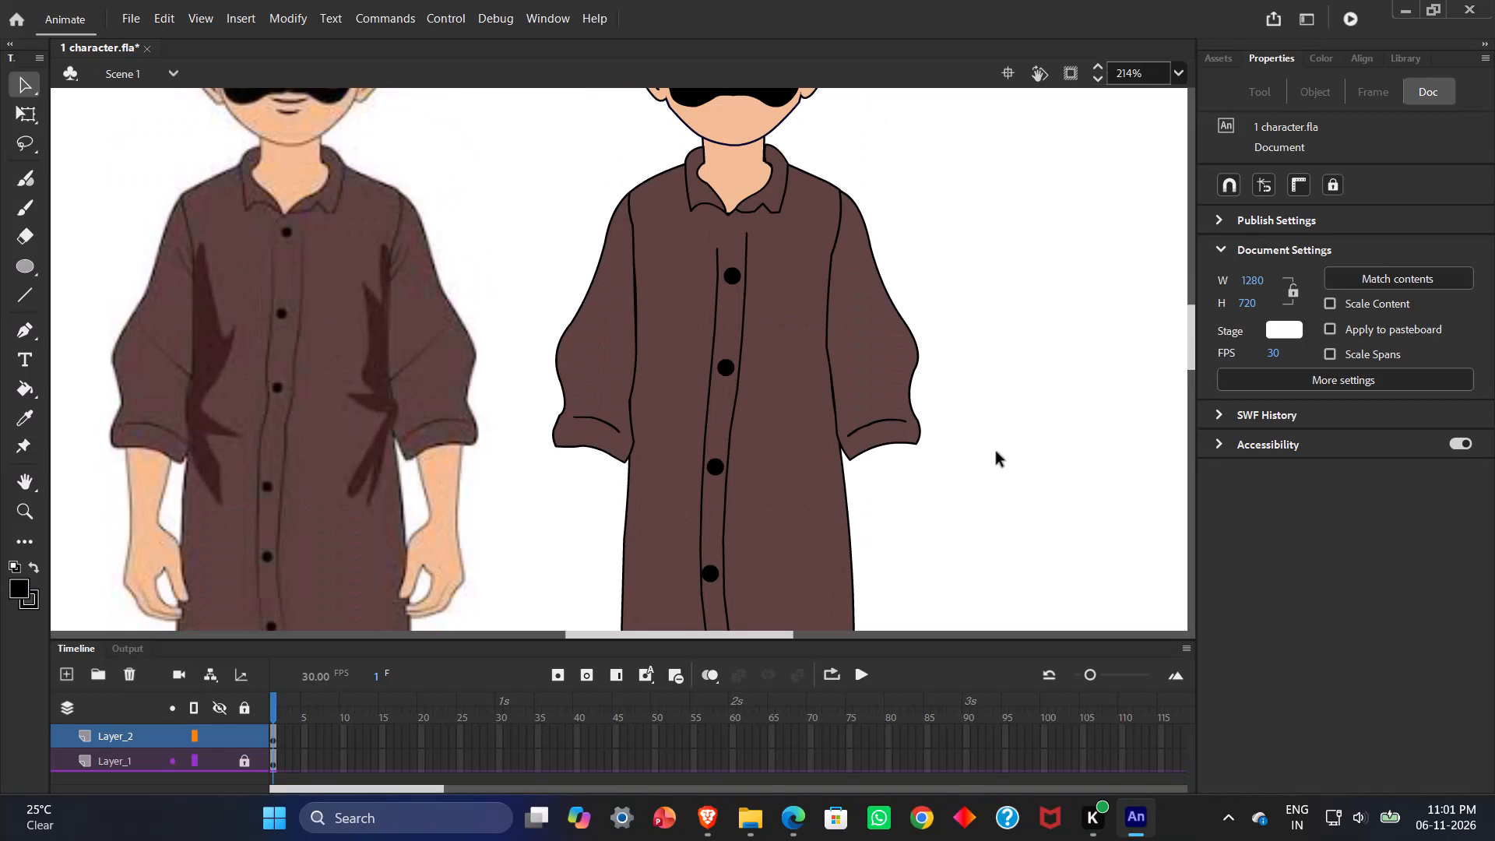
scroll(997, 452, "up", 2)
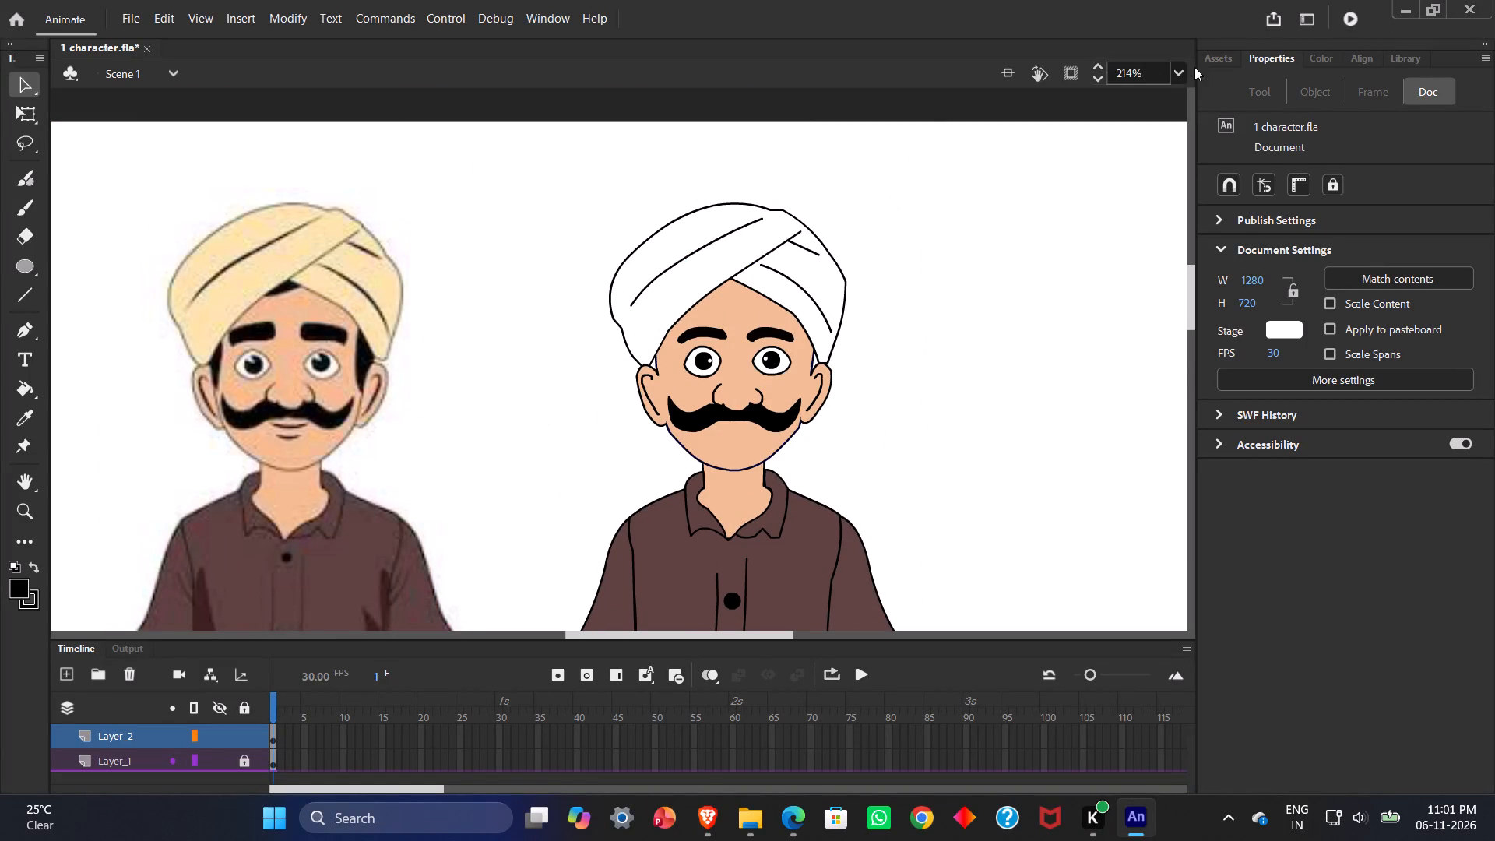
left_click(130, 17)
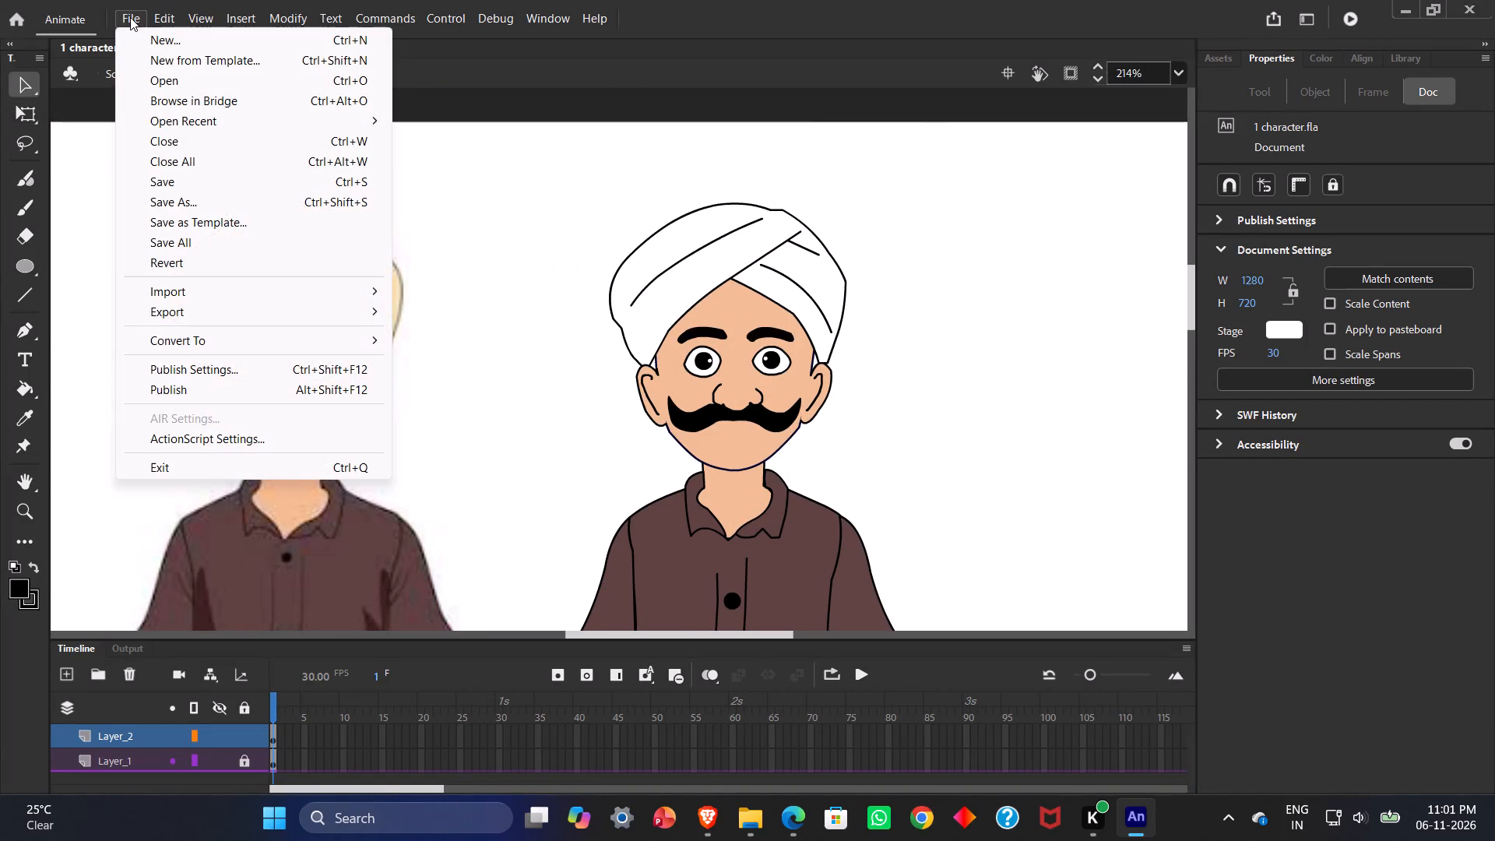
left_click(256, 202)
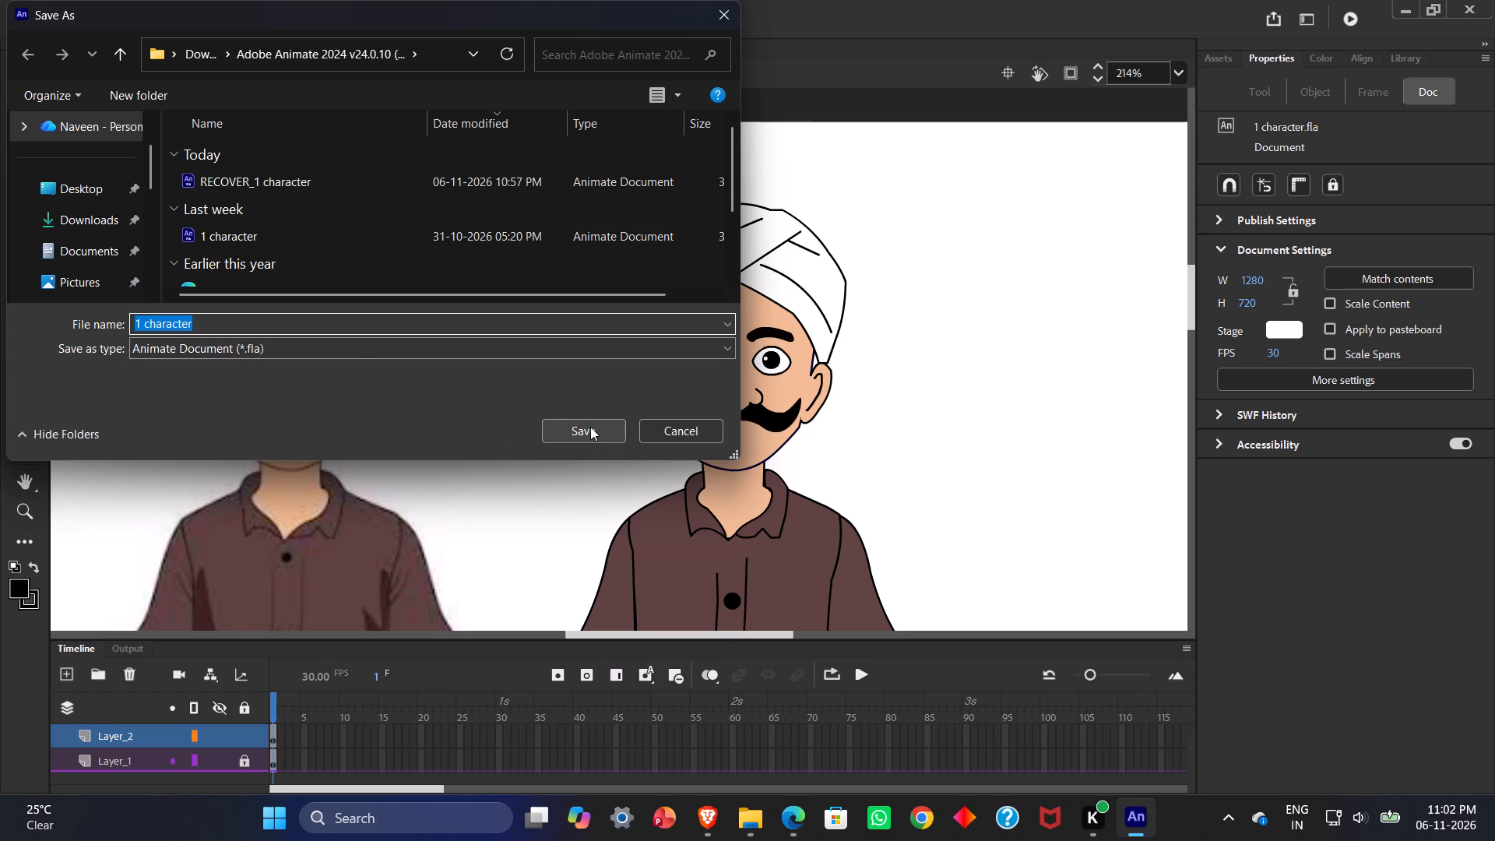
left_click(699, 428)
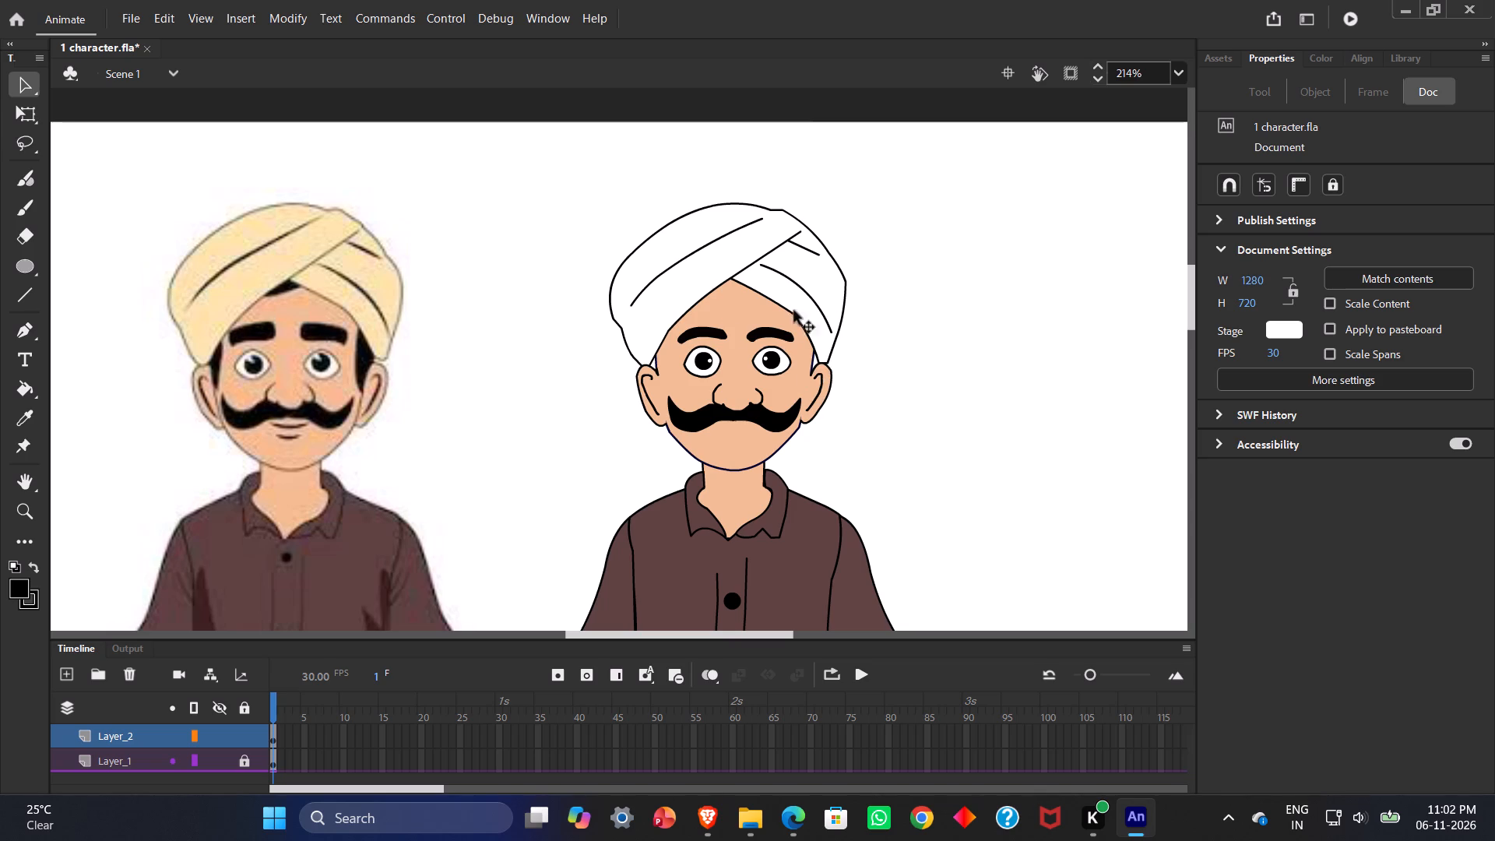
Examine the shirt body and the sleeves by entering their groups, and return to the main scene.
scroll(459, 374, "down", 4)
scroll(459, 374, "up", 2)
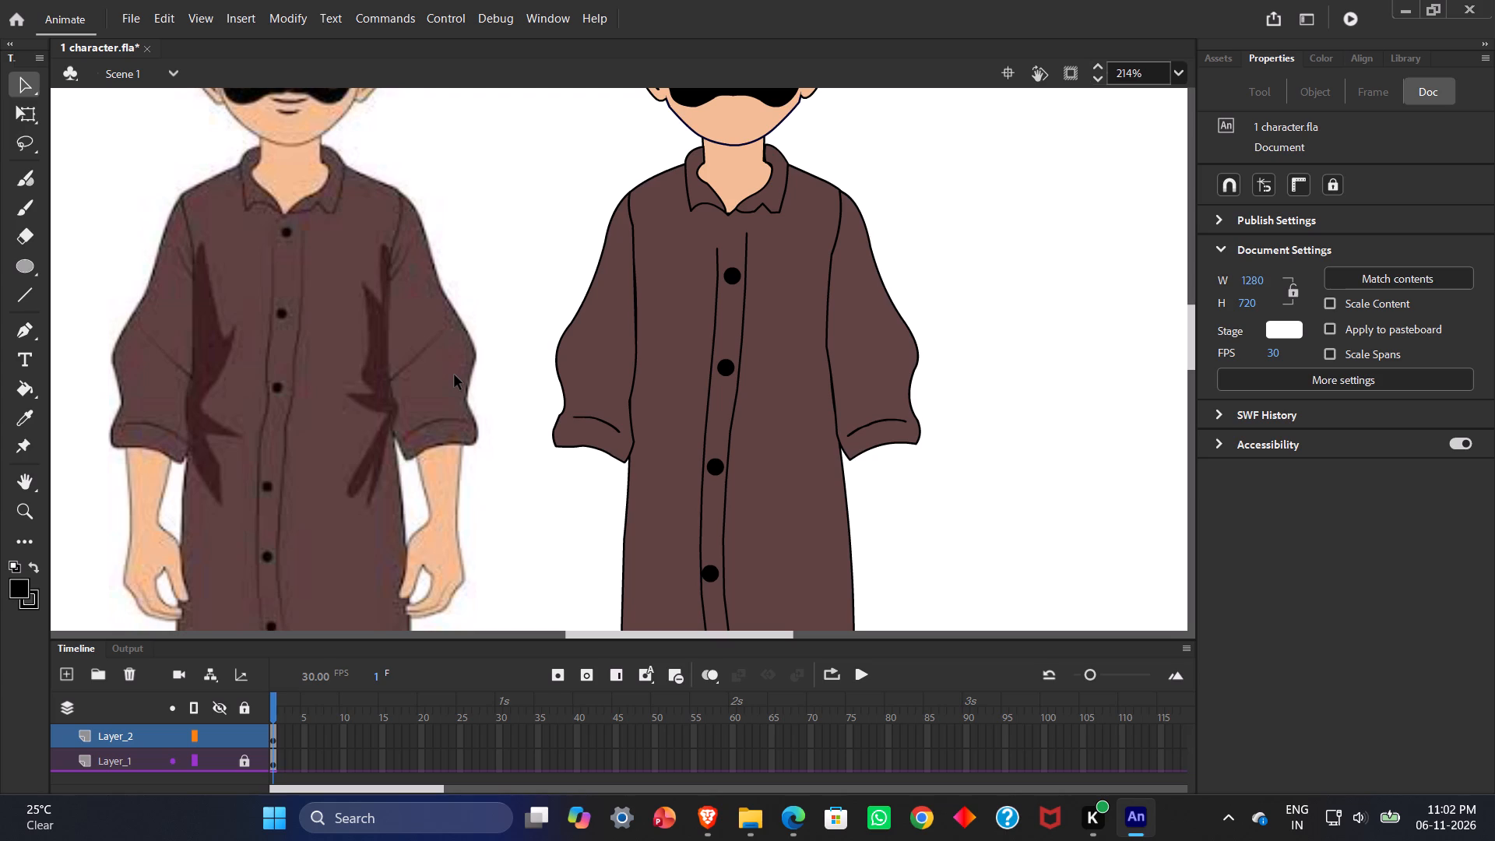
double_click(765, 308)
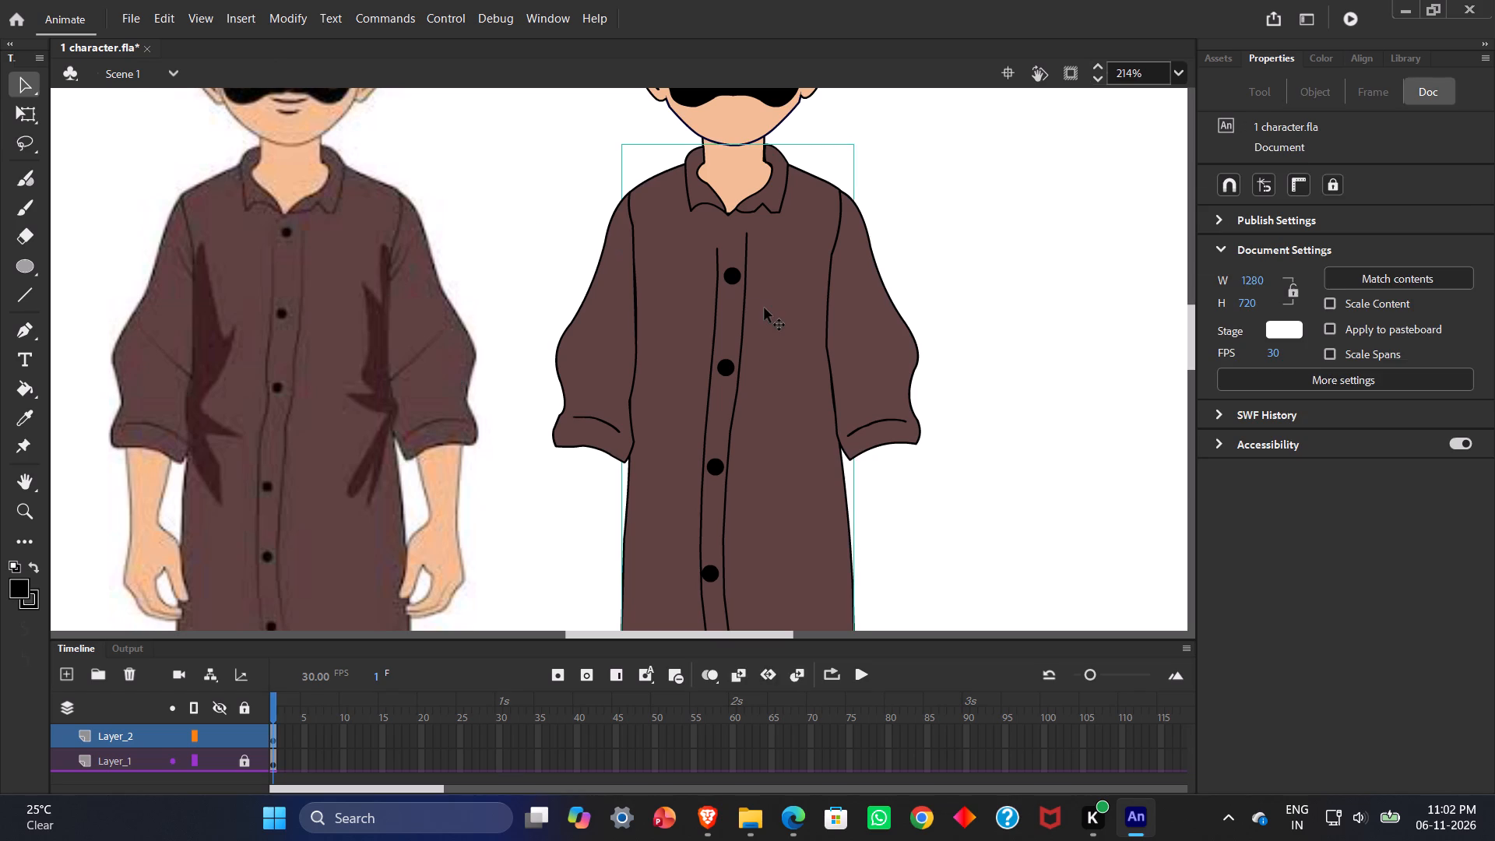
left_click(1016, 254)
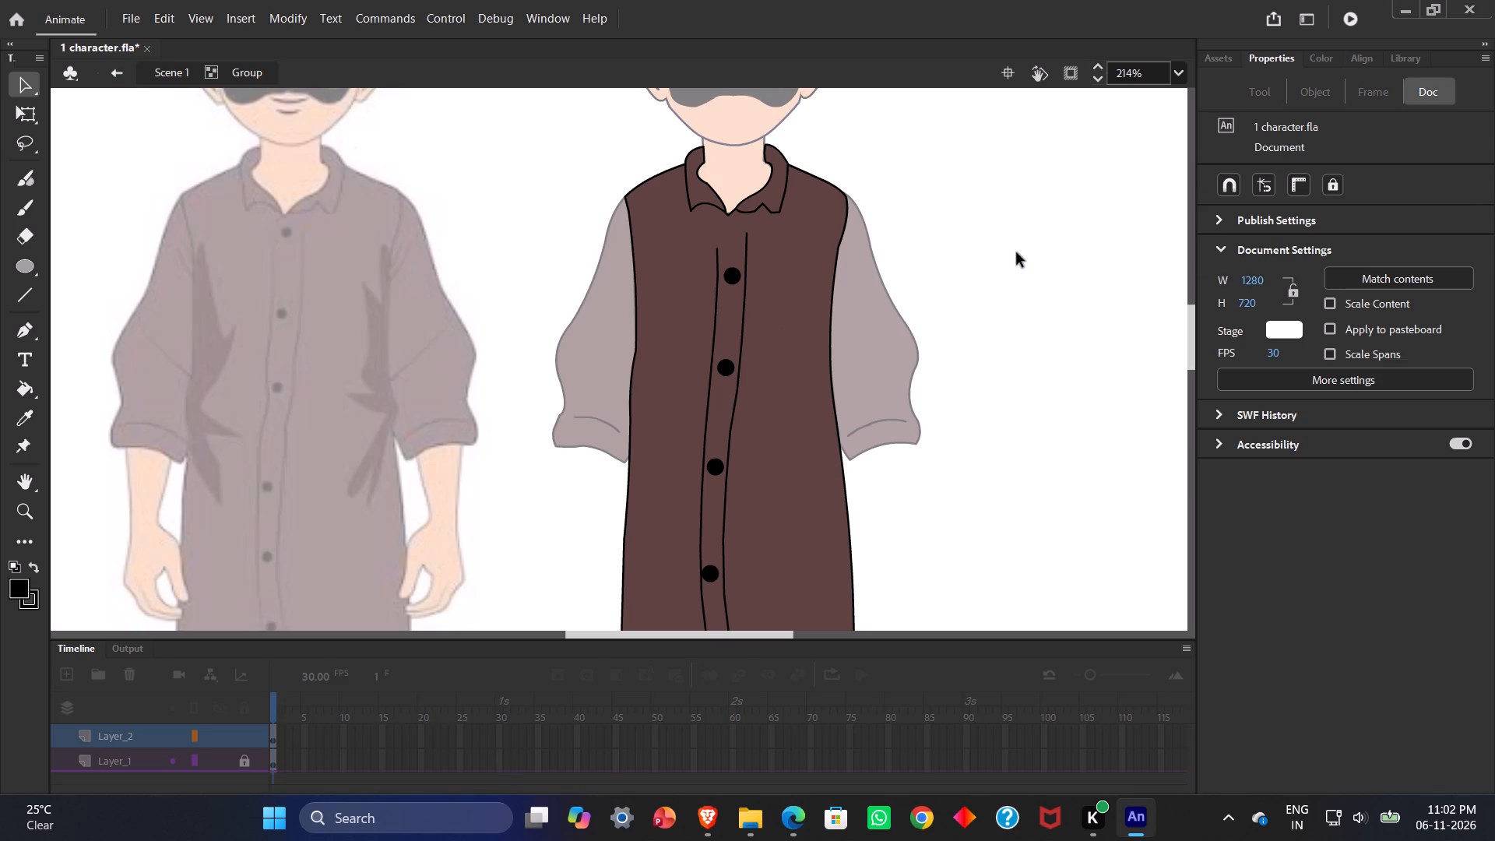
double_click(947, 236)
double_click(867, 328)
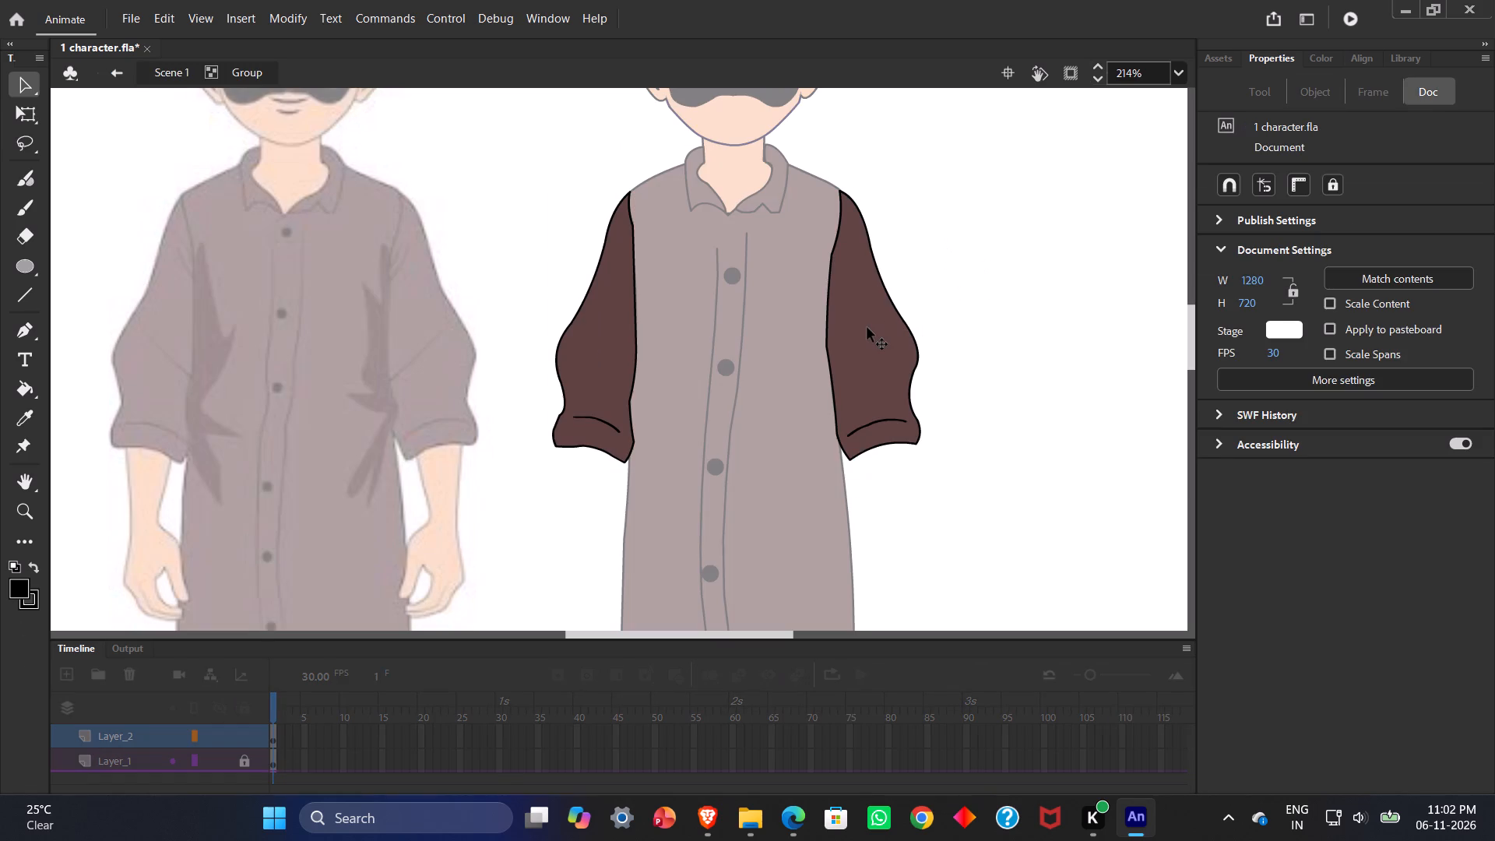
double_click(871, 329)
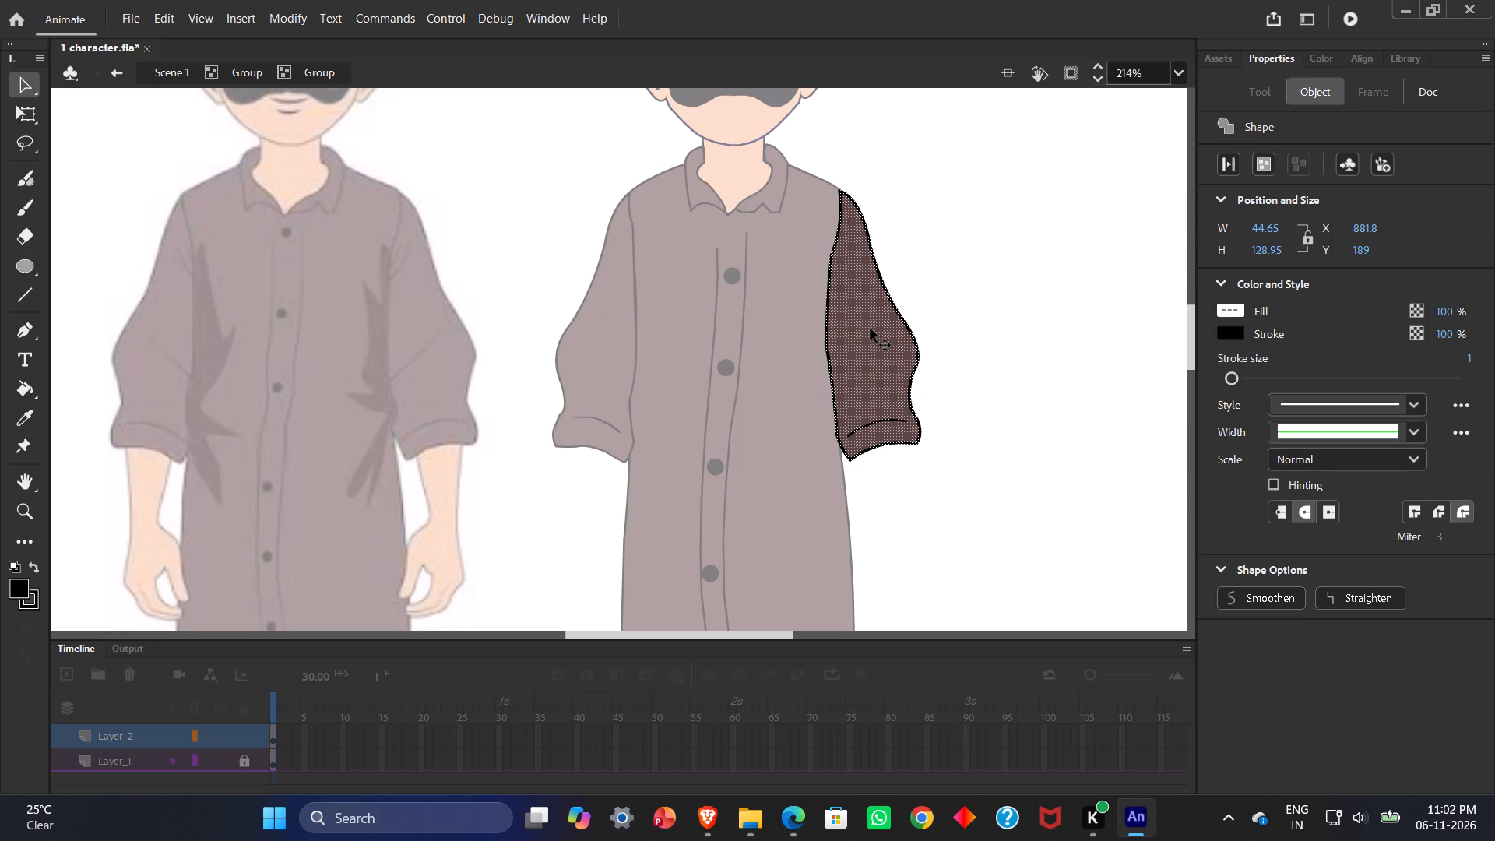
left_click(871, 329)
left_click(997, 287)
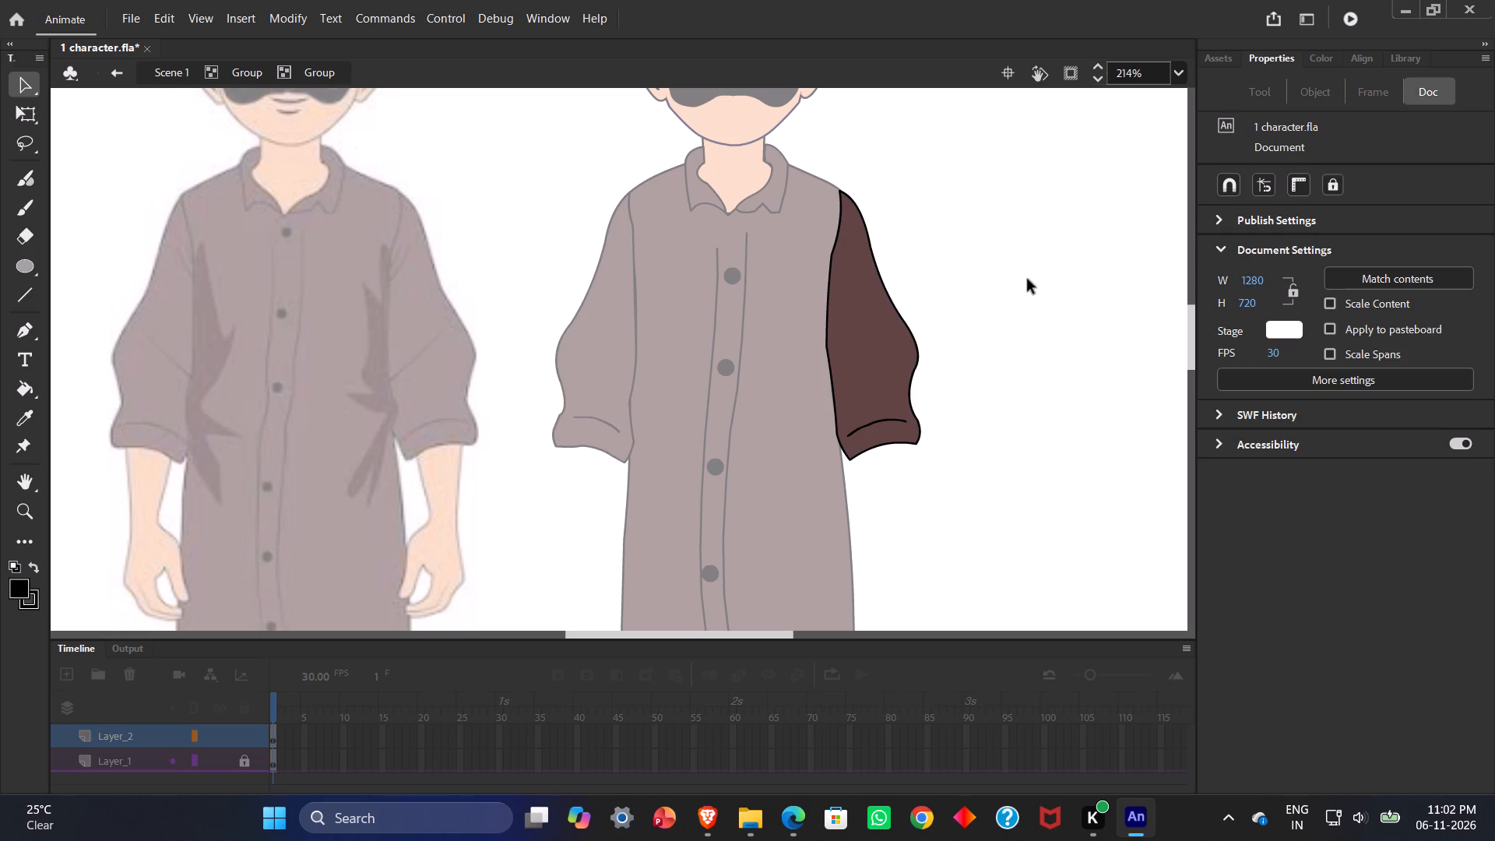
left_click(1028, 280)
triple_click(1001, 270)
double_click(983, 263)
double_click(987, 253)
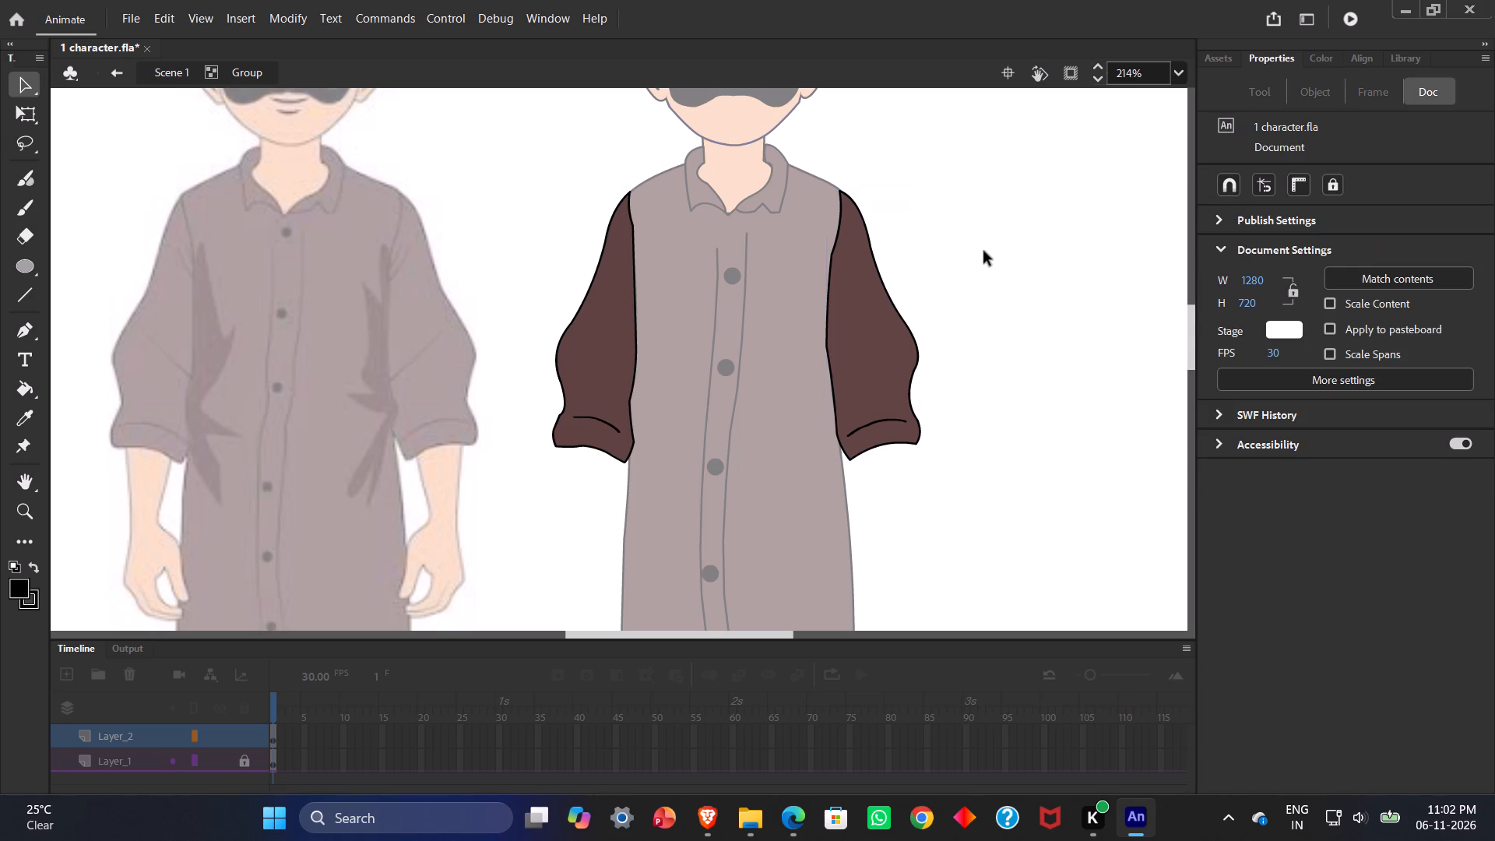
left_click(982, 244)
left_click(943, 164)
left_click(807, 218)
double_click(807, 218)
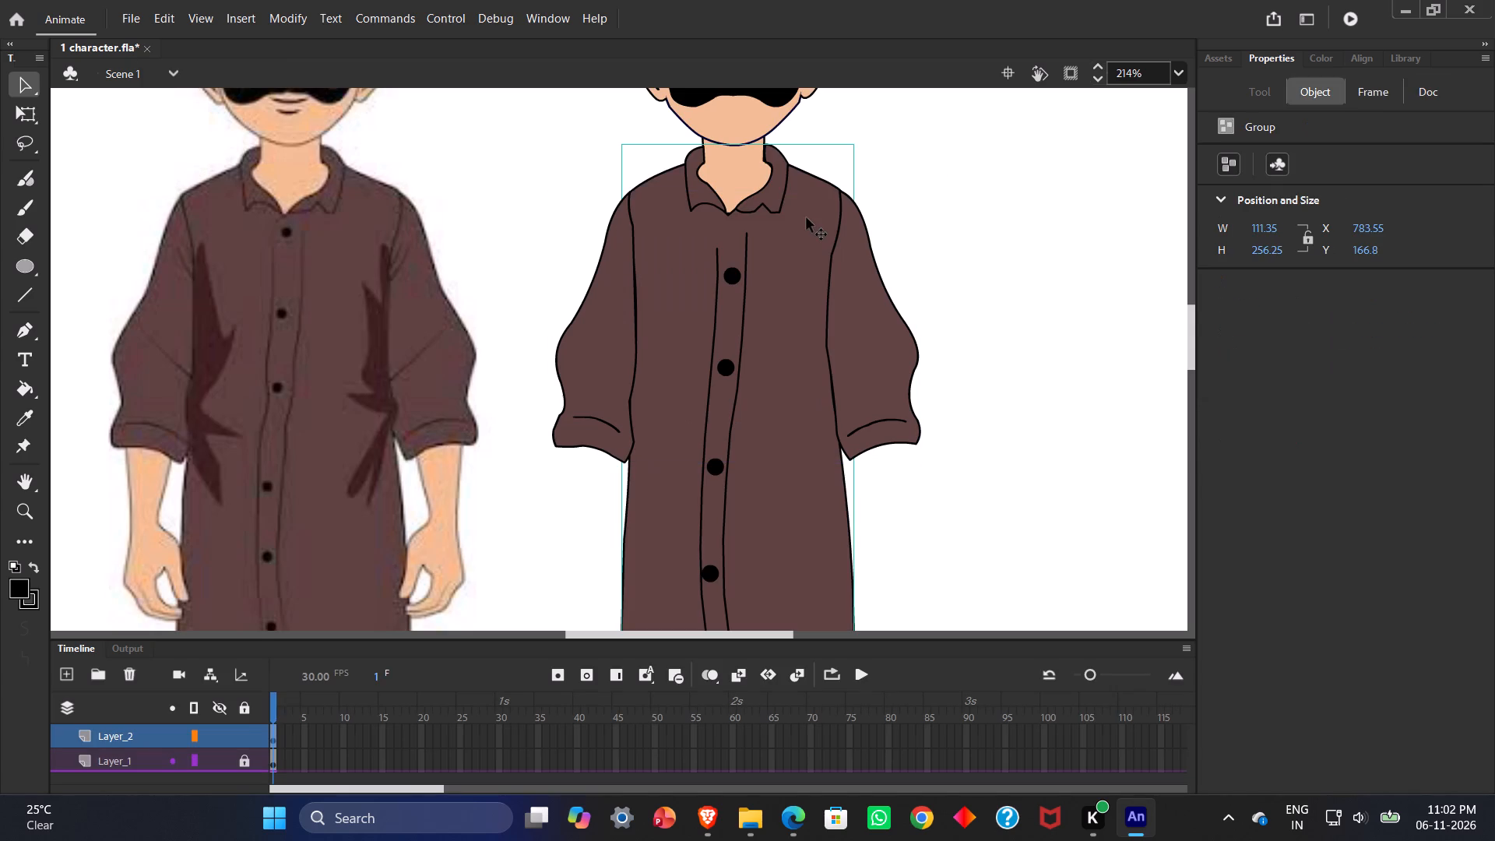
Deselect the shirt and save the 1 character.fla document under its existing name.
left_click(1141, 158)
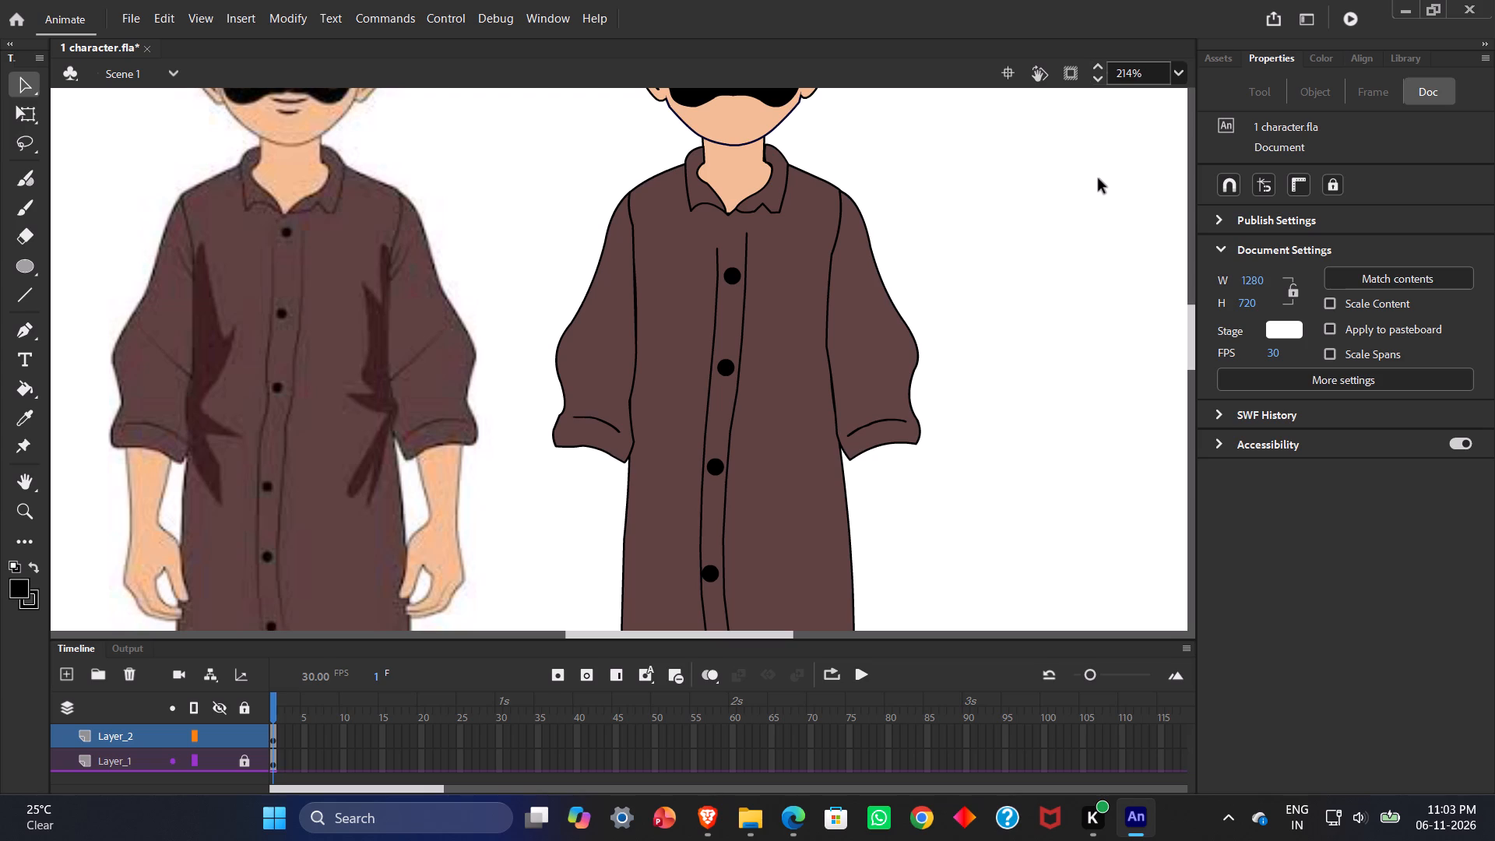
key("ctrl+s")
left_click(123, 11)
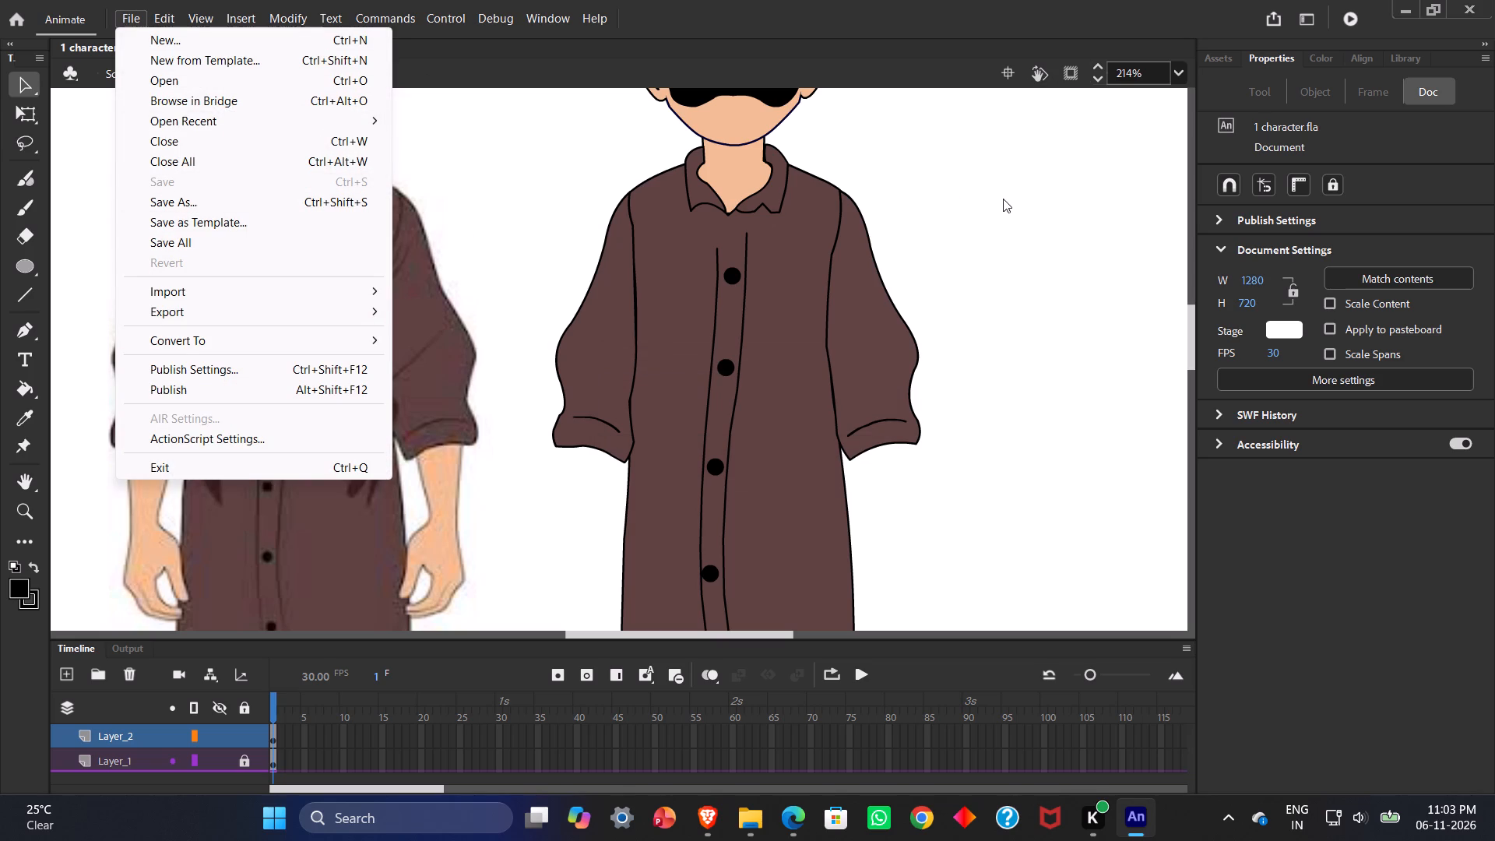
left_click(1001, 547)
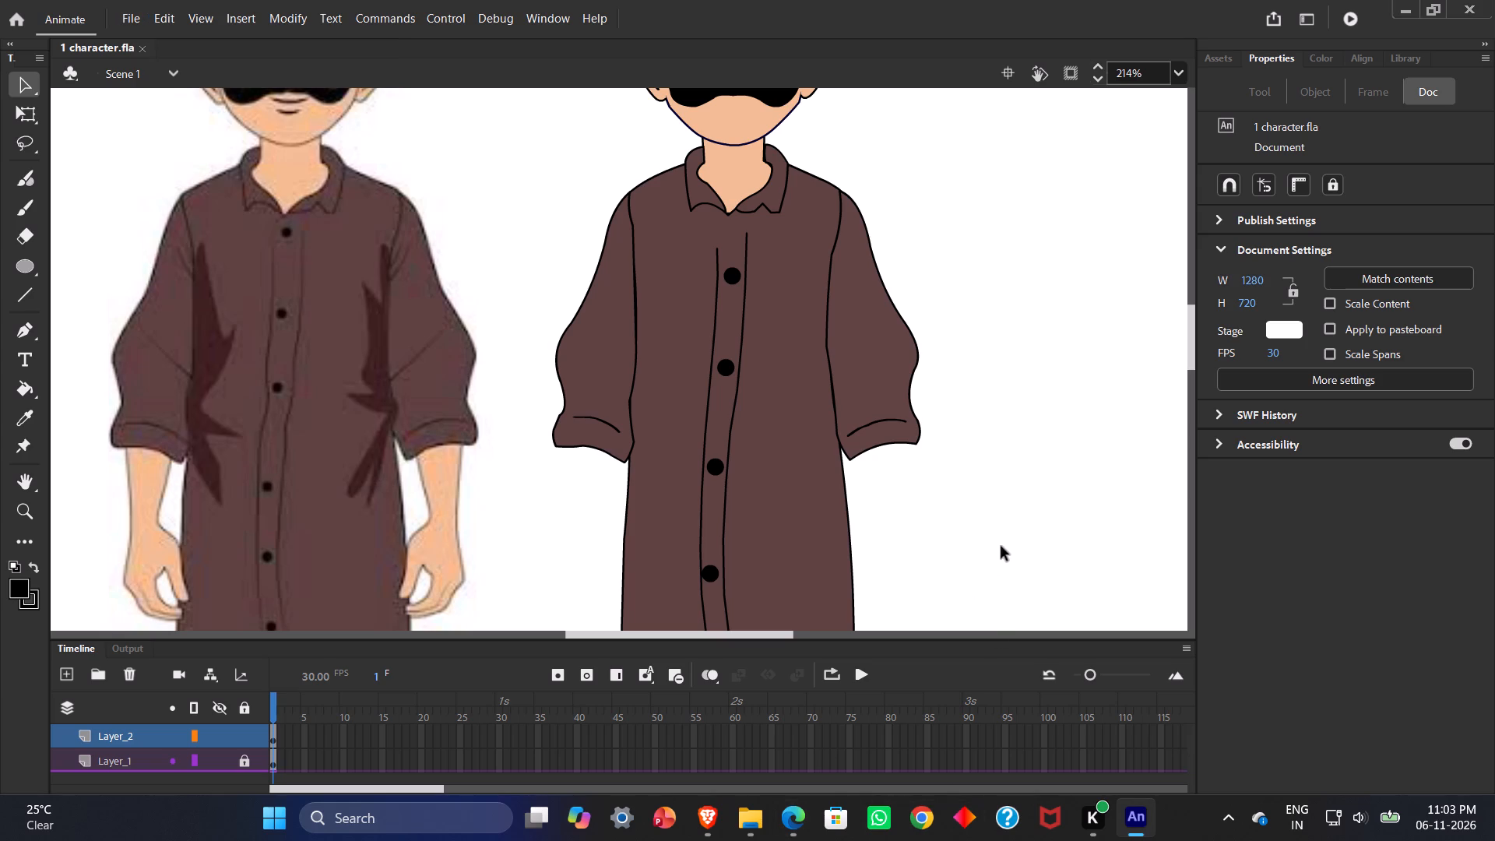
Switch to File Explorer and open the saved 1 character file from the recent files and from its folder.
left_click(749, 825)
left_click(654, 734)
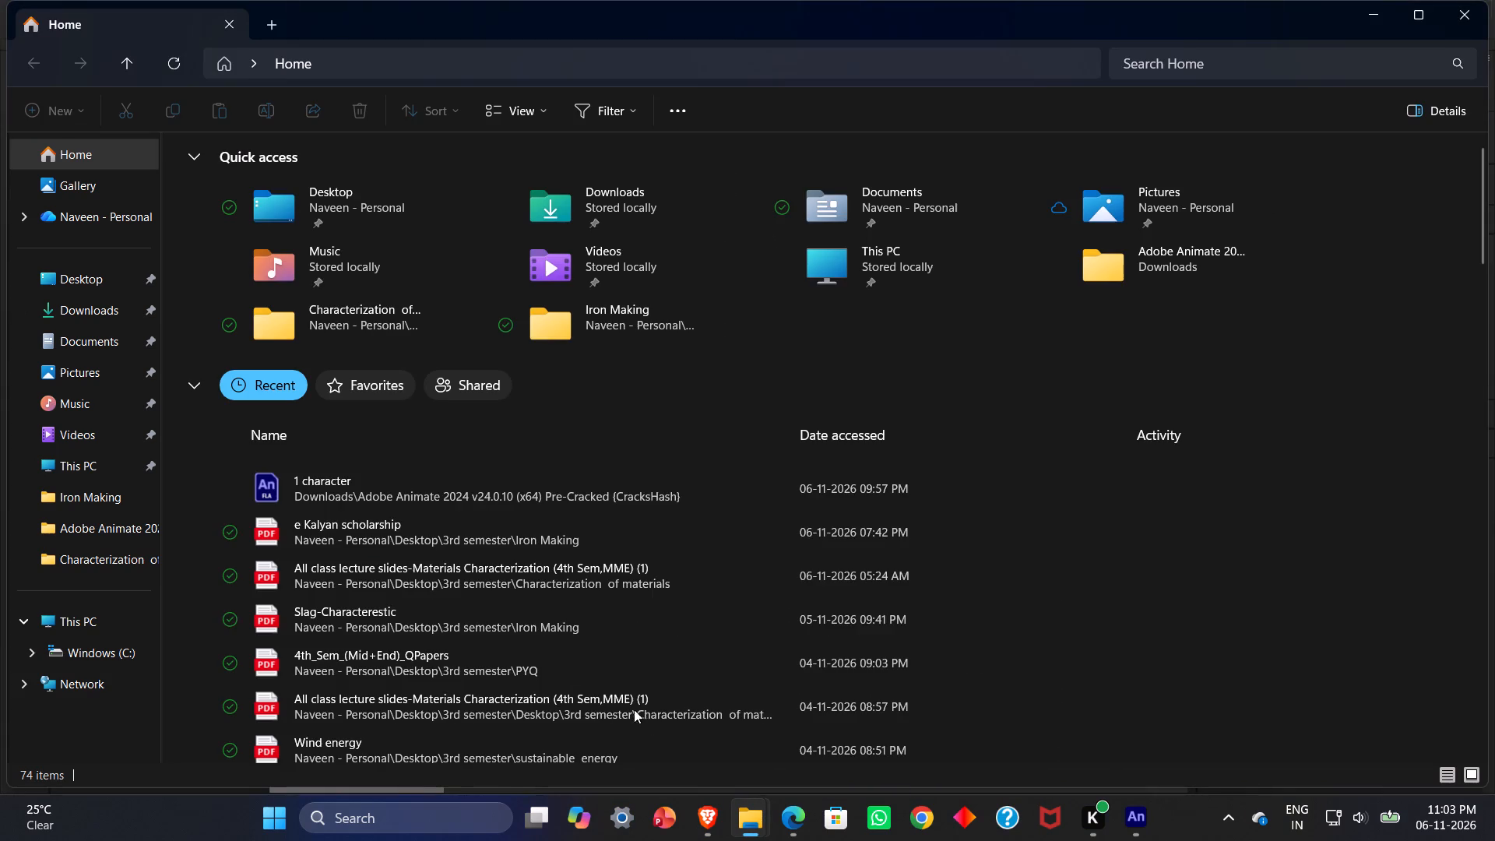
double_click(411, 493)
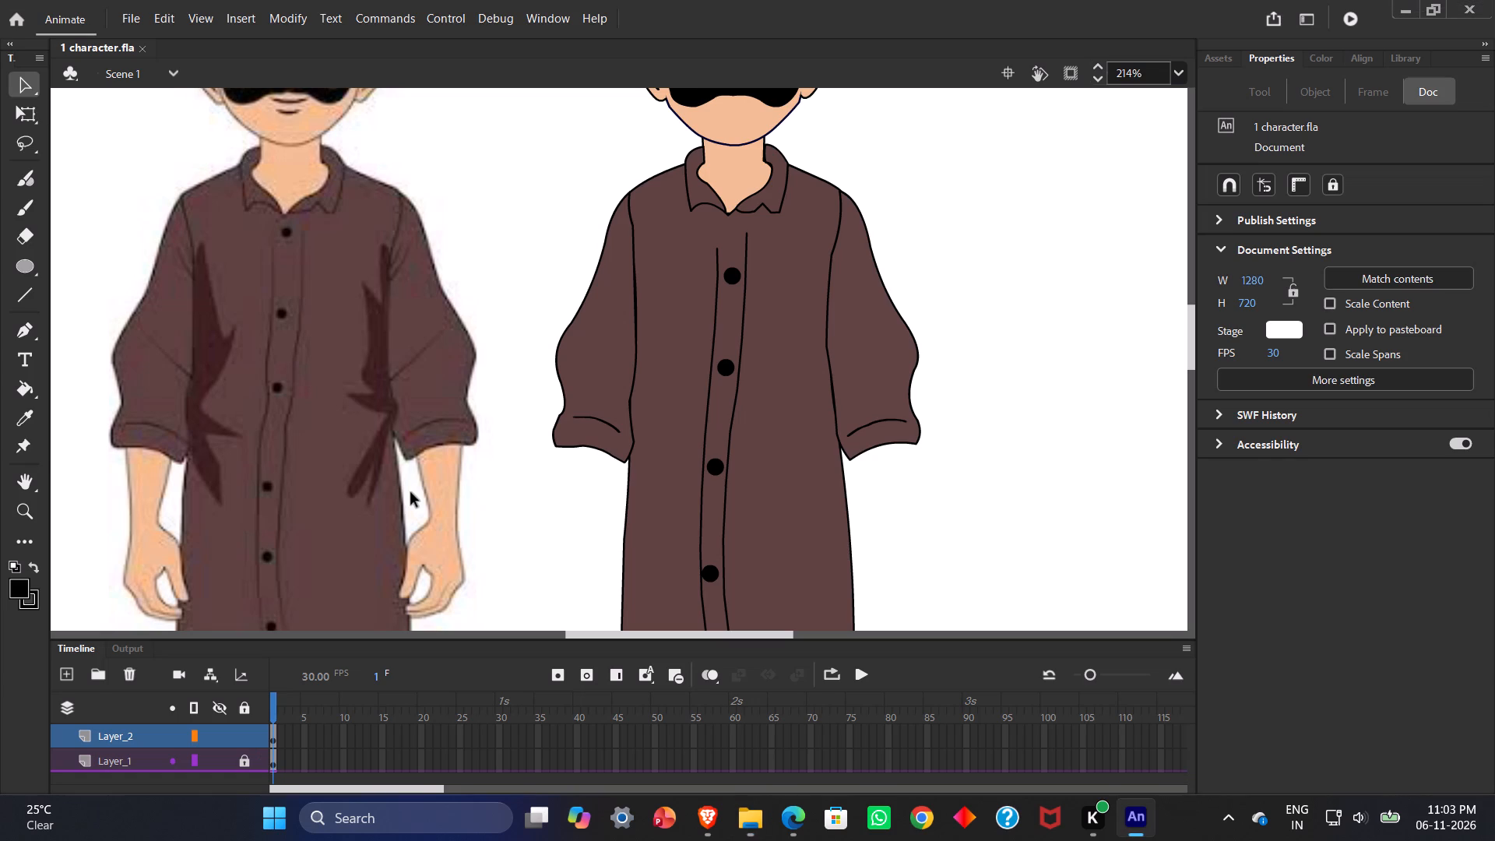
left_click(747, 809)
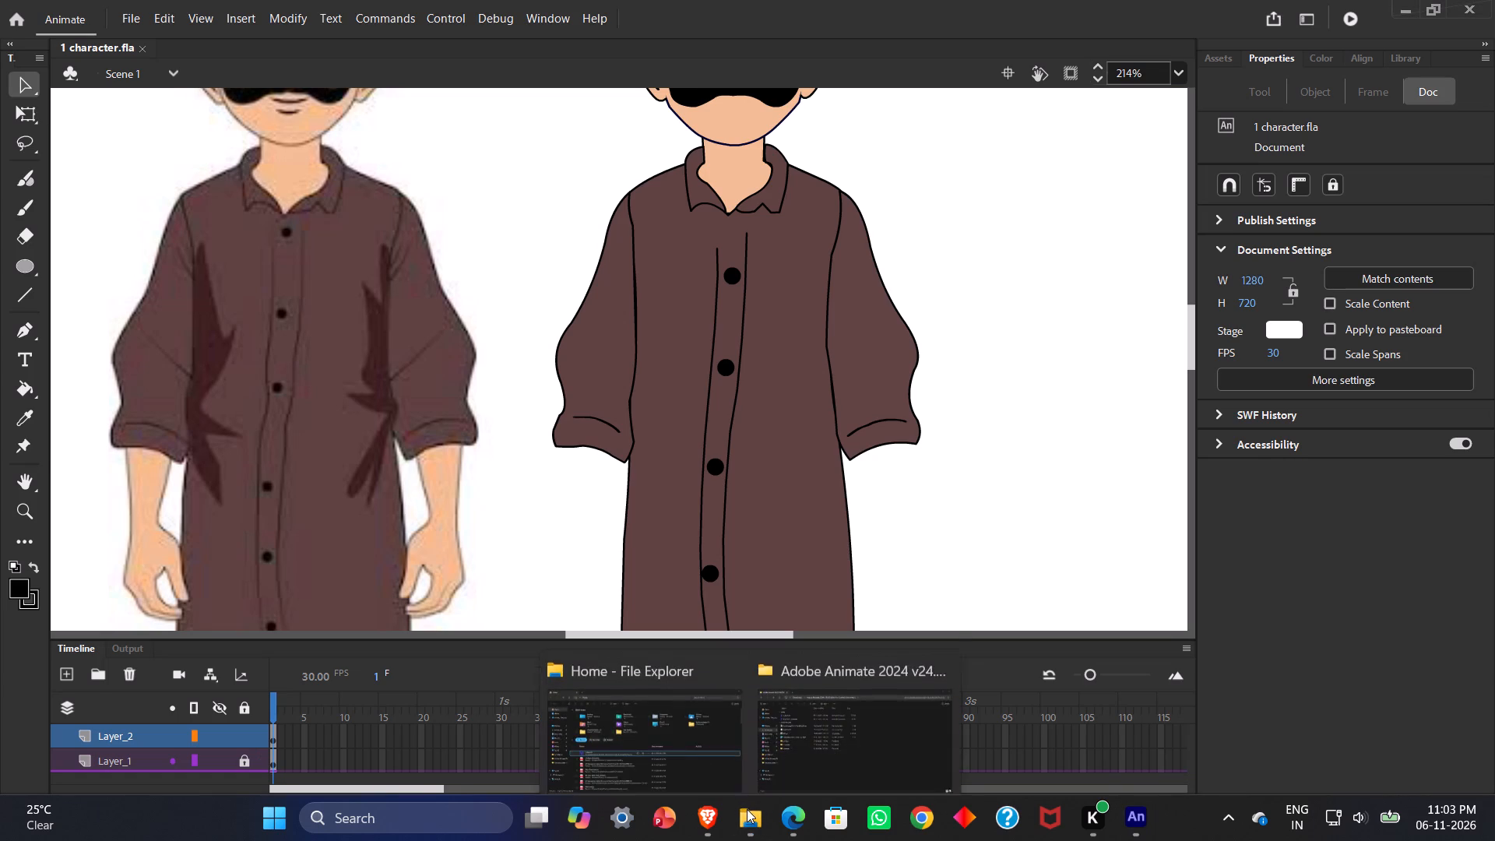
left_click(839, 723)
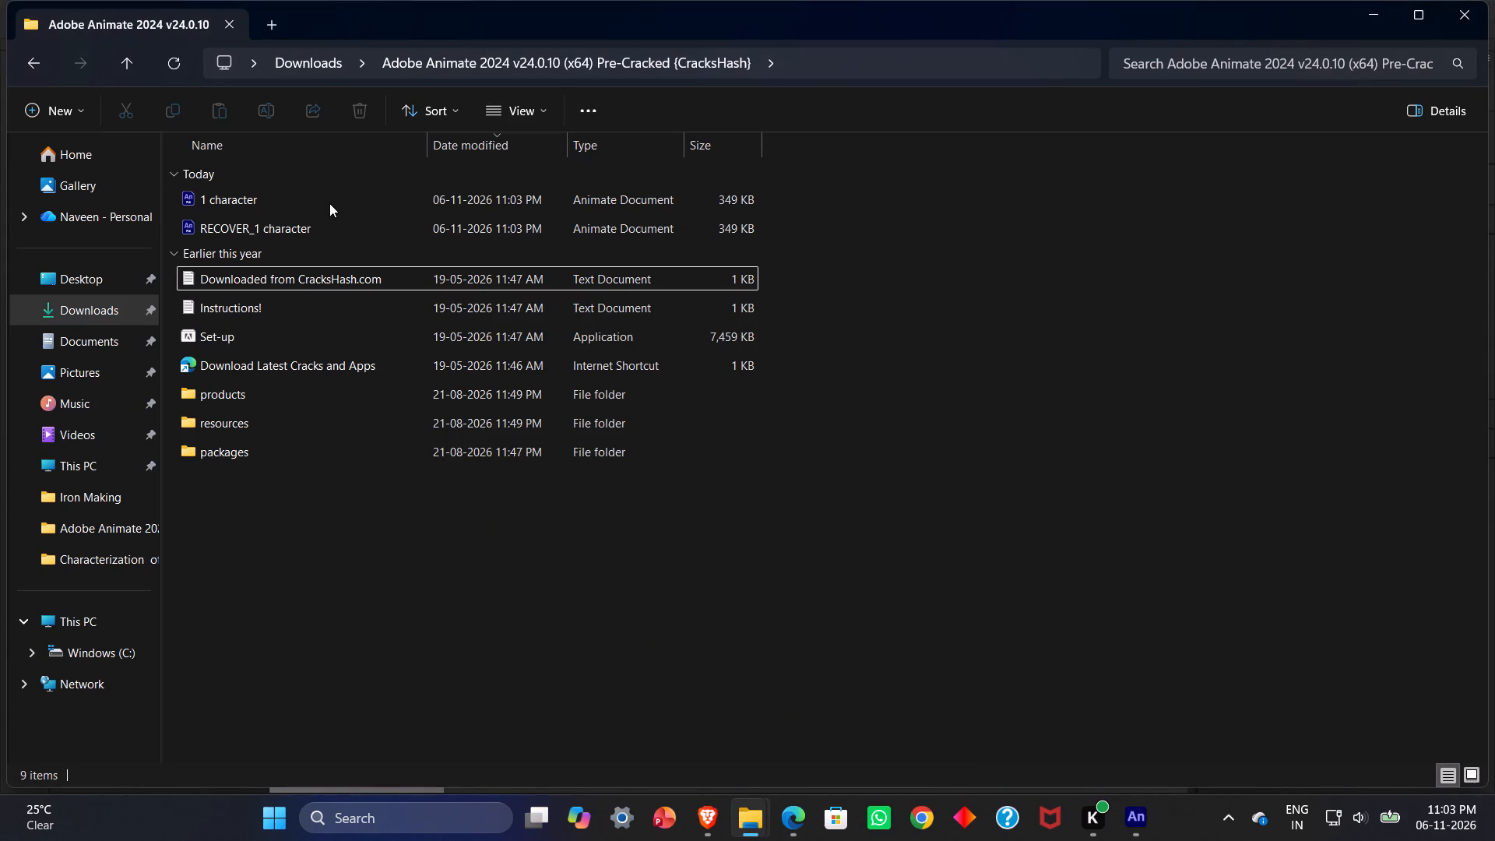
double_click(329, 203)
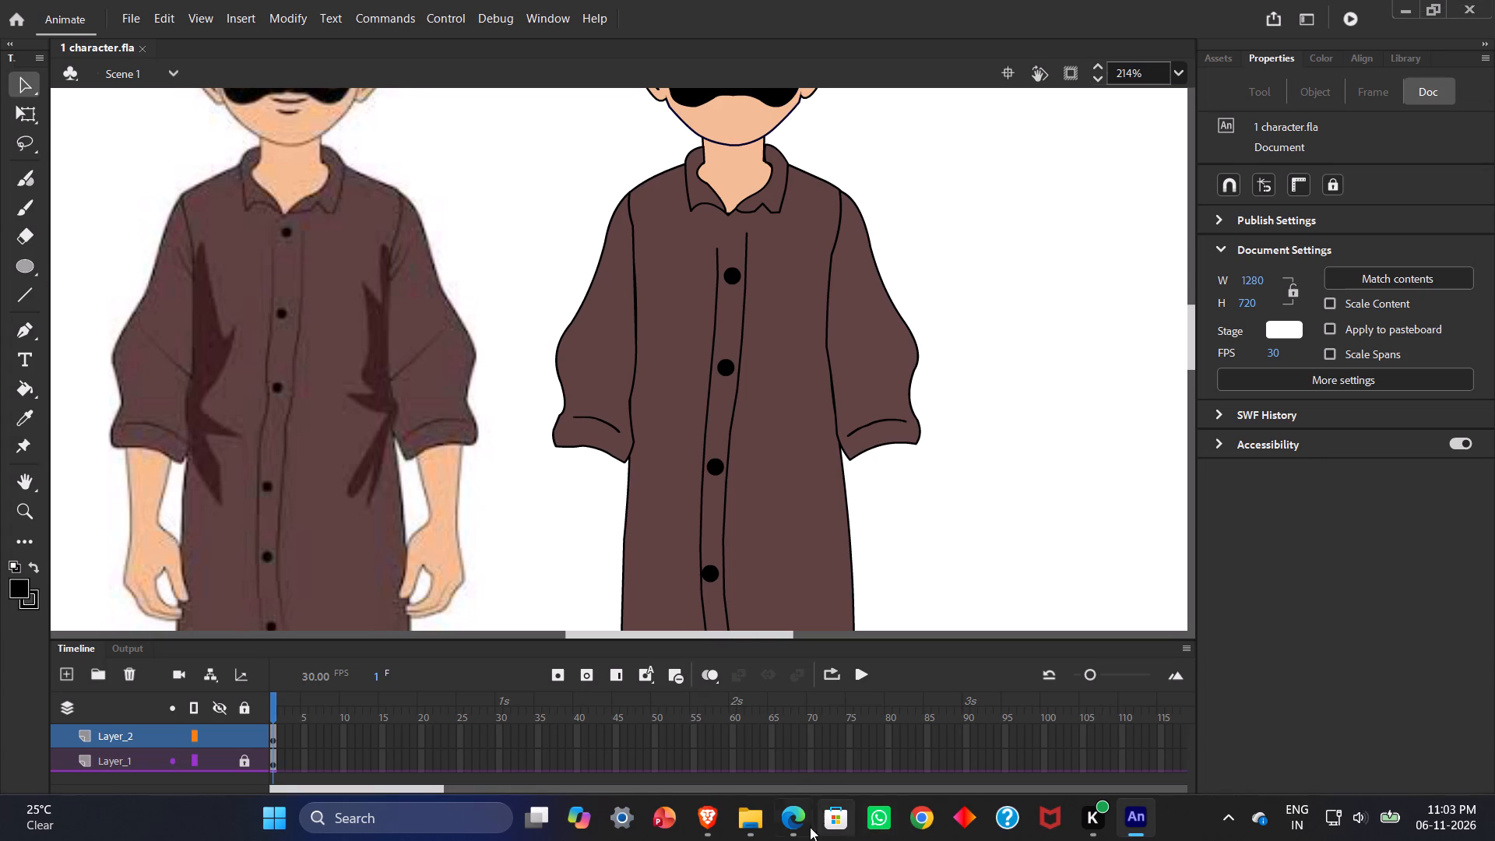
Open RECOVER_1 character from the same folder in File Explorer and examine its drawing beside the reference character.
left_click(750, 829)
left_click(847, 746)
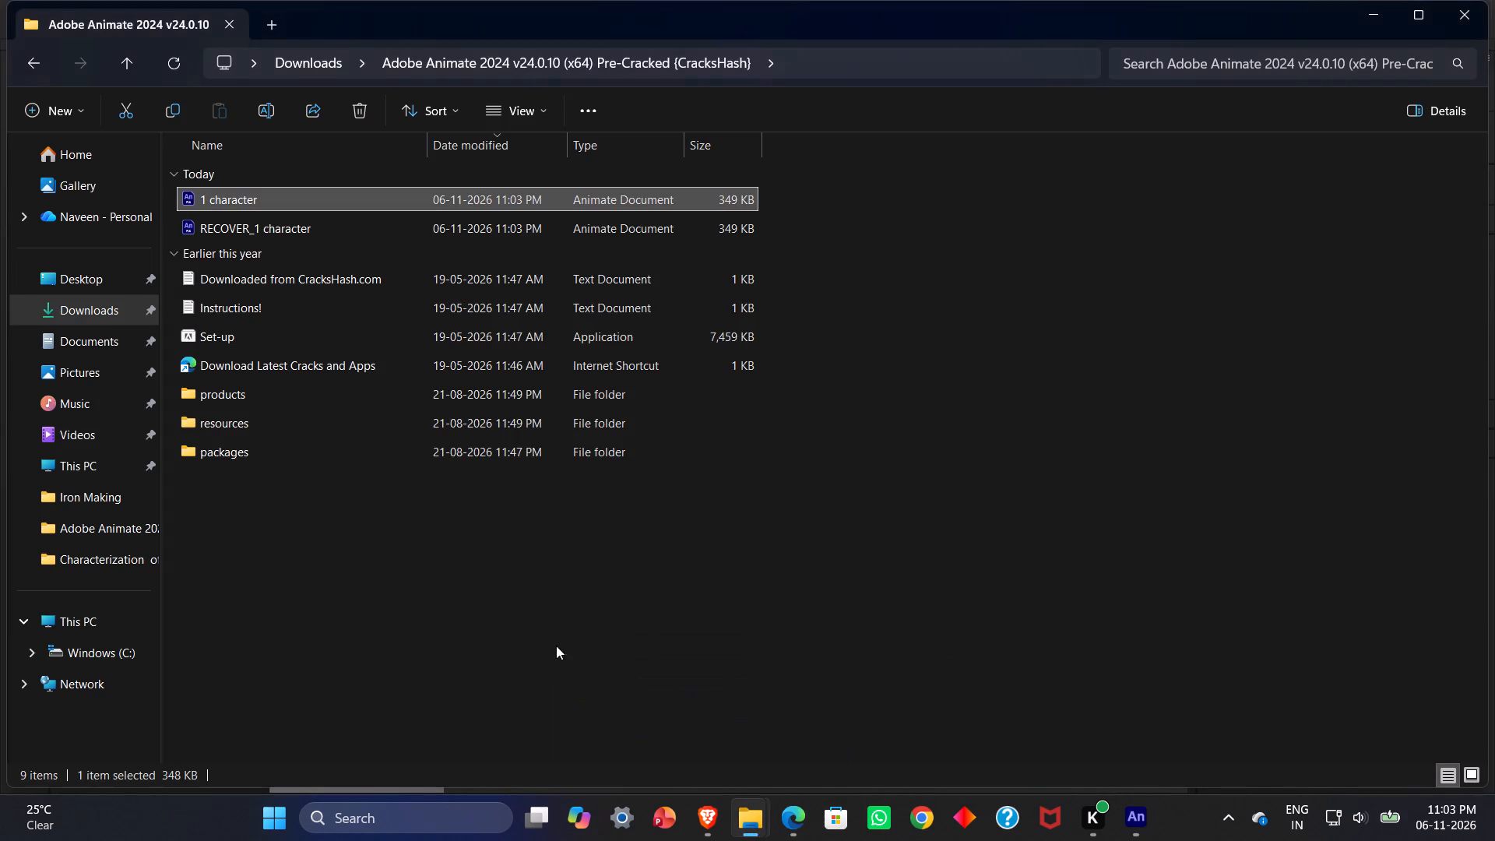
double_click(292, 227)
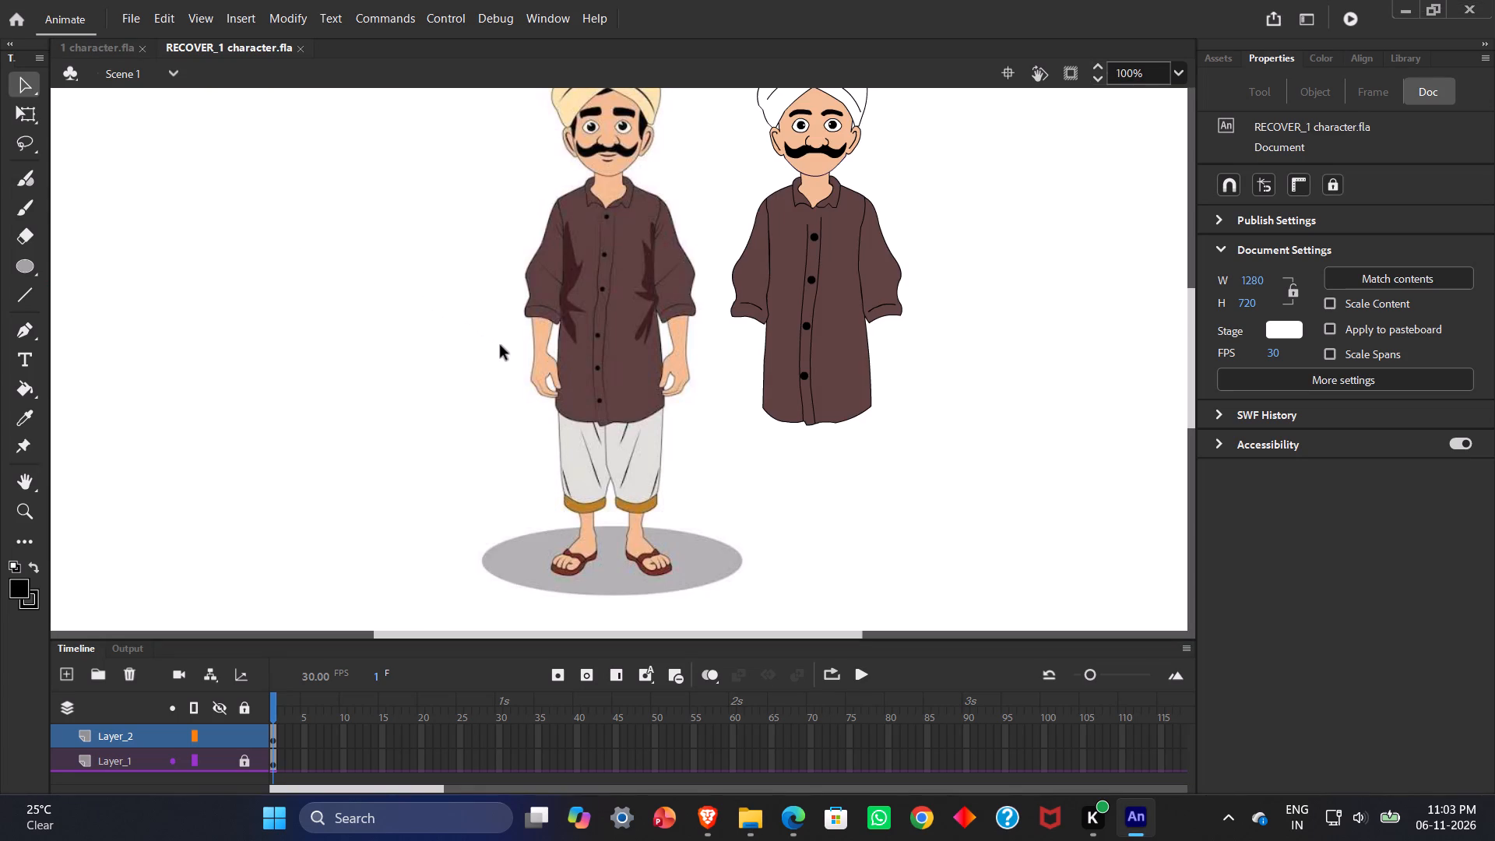
scroll(529, 360, "up", 1)
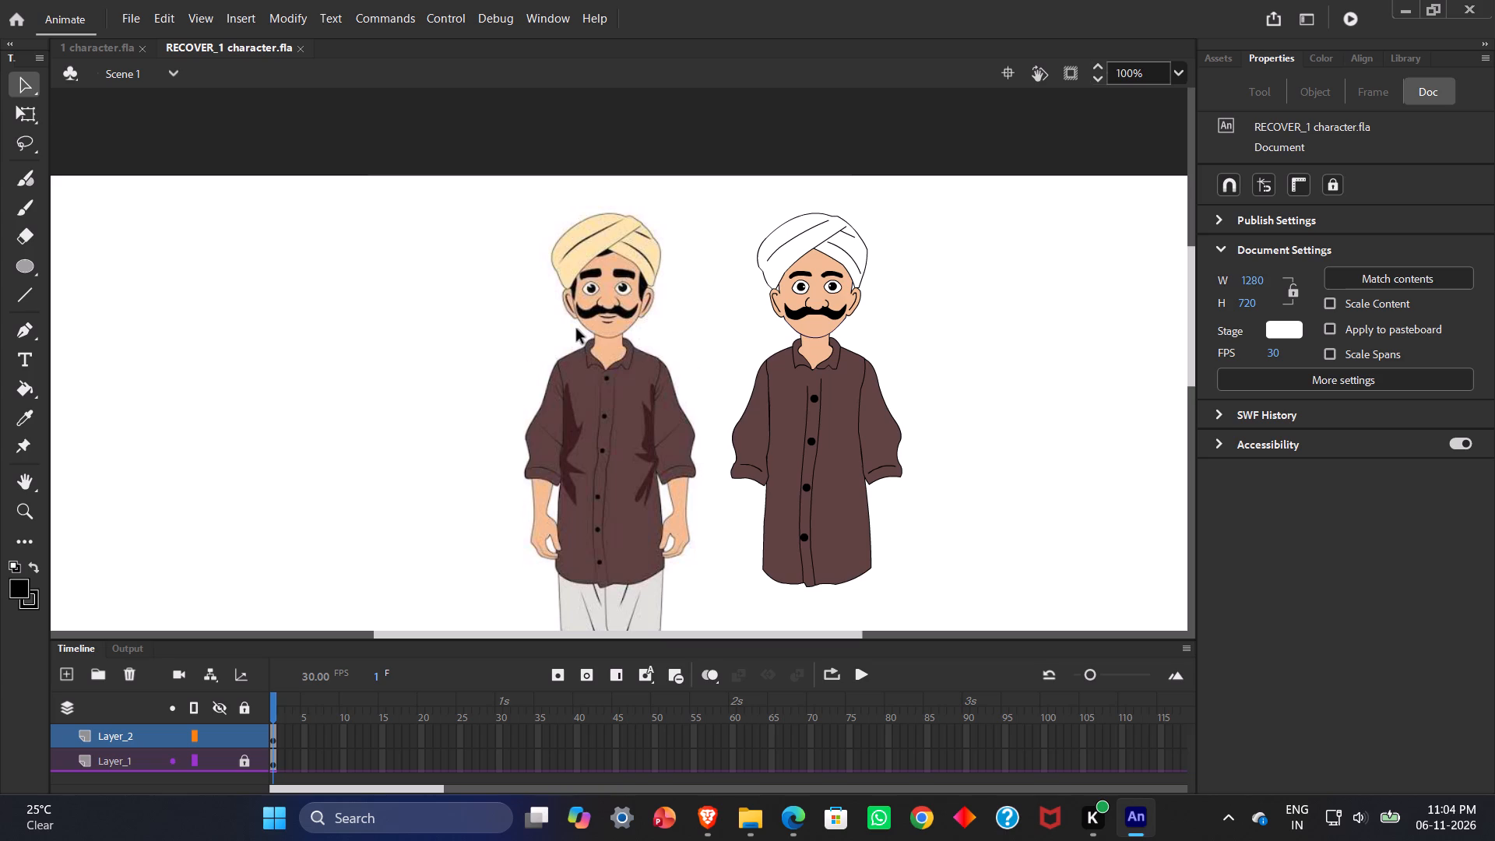
scroll(403, 364, "down", 1)
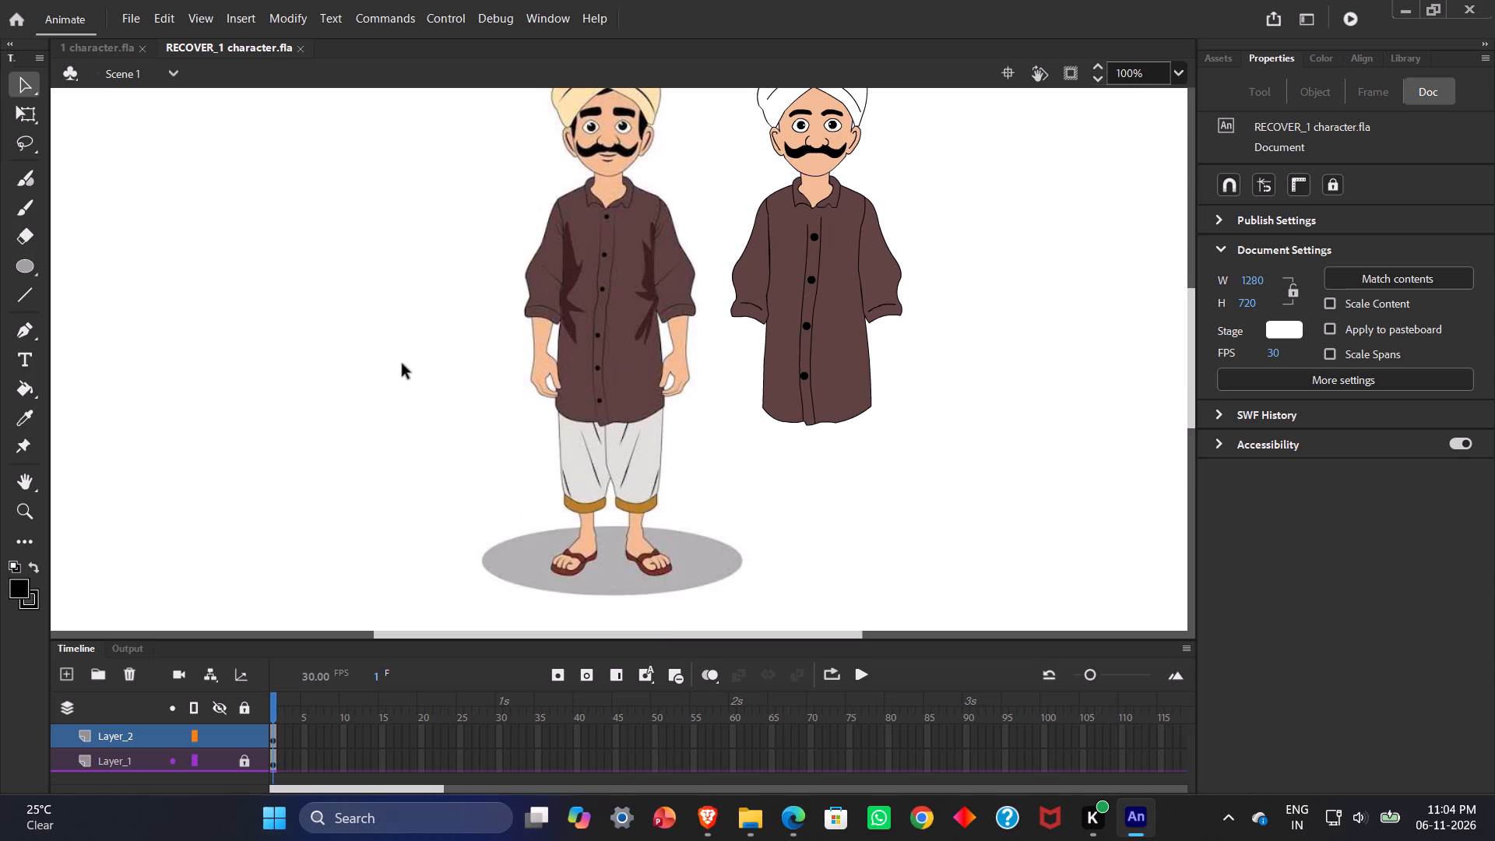
scroll(403, 364, "up", 1)
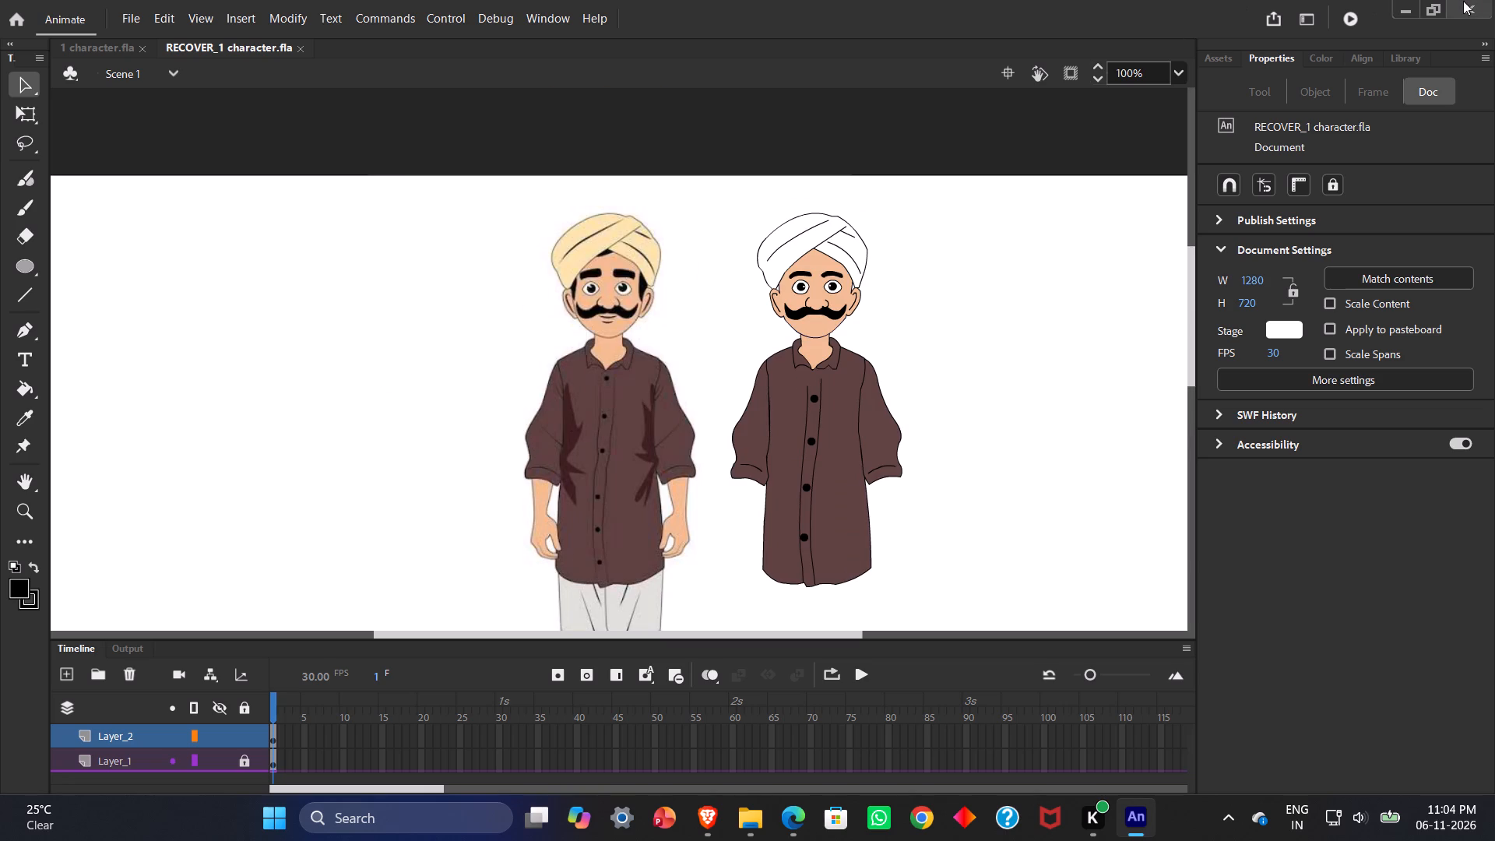
Close Animate with both documents, and close the File Explorer window showing the project folder.
left_click(1468, 1)
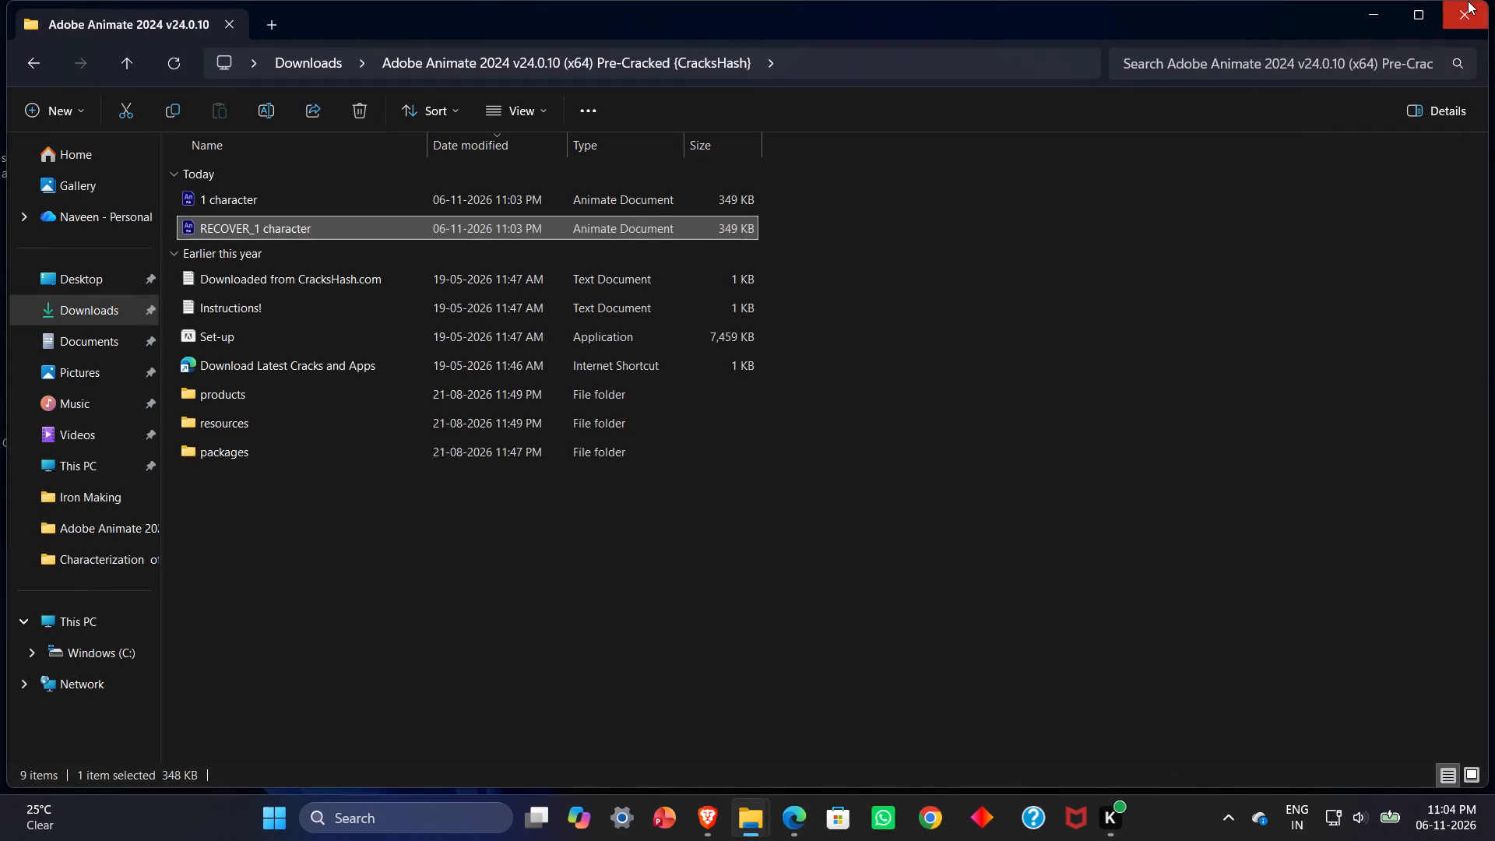
left_click(1469, 6)
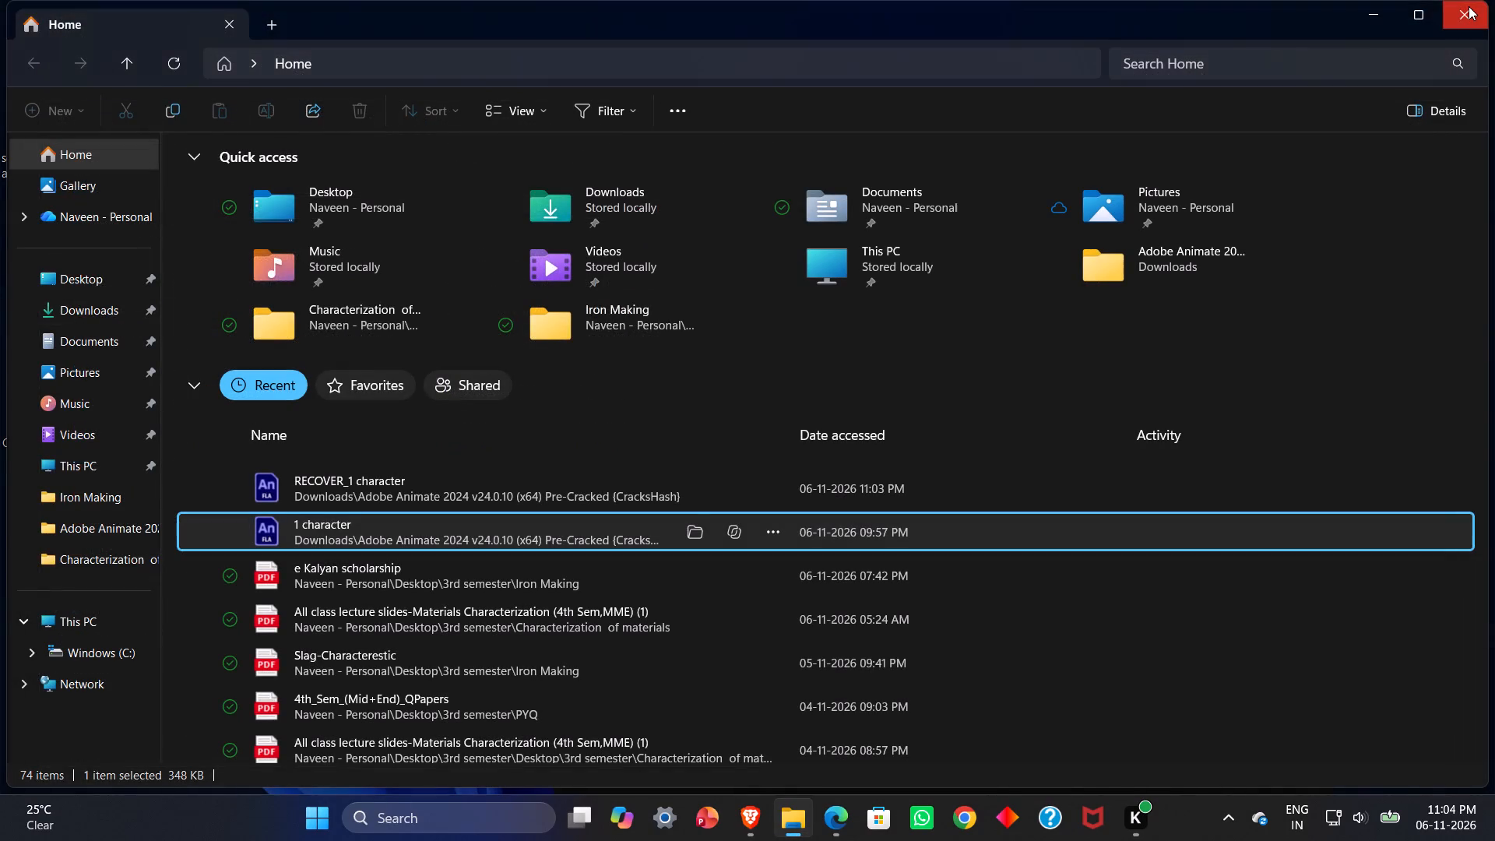